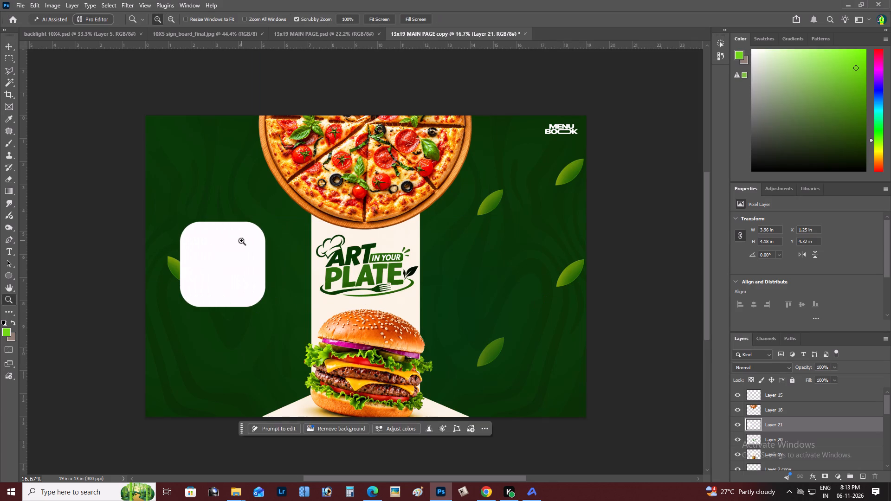
pyautogui.tripleClick(241, 241)
pyautogui.click(241, 241)
pyautogui.keyDown('alt'); pyautogui.click(245, 253); pyautogui.keyUp('alt')
pyautogui.rightClick(246, 254)
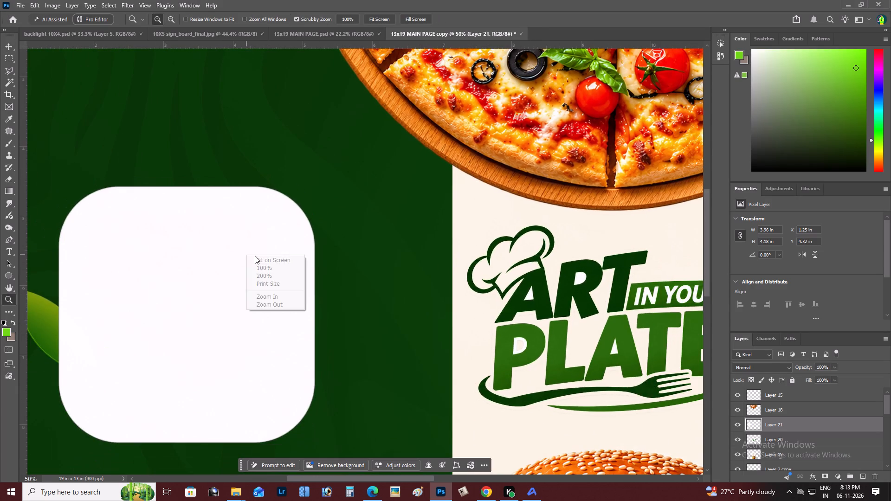
pyautogui.click(255, 256)
pyautogui.click(258, 260)
pyautogui.press('space')
pyautogui.press('space')
pyautogui.press('space')
pyautogui.moveTo(247, 274); pyautogui.dragTo(321, 245)
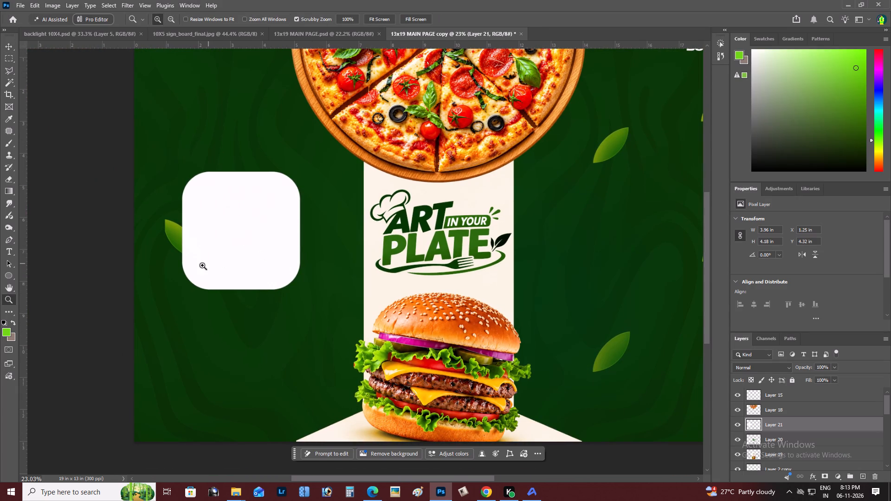
pyautogui.press('m')
pyautogui.moveTo(169, 245); pyautogui.dragTo(329, 321)
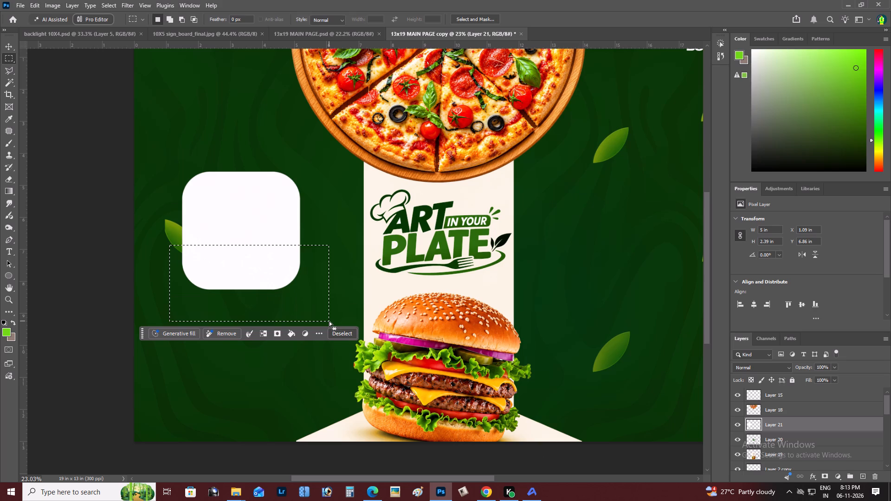
pyautogui.press('v')
pyautogui.hotkey('shift', 'Down')
pyautogui.hotkey('shift', 'Down')
pyautogui.hotkey('shift', 'Down')
pyautogui.hotkey('shift', 'Down')
pyautogui.hotkey('shift', 'Down')
pyautogui.hotkey('shift', 'Down')
pyautogui.hotkey('shift', 'Down')
pyautogui.hotkey('shift', 'Down')
pyautogui.hotkey('shift', 'Down')
pyautogui.hotkey('shift', 'Down')
pyautogui.hotkey('shift', 'Down')
pyautogui.hotkey('shift', 'Down')
pyautogui.hotkey('shift', 'Down')
pyautogui.hotkey('shift', 'Down')
pyautogui.hotkey('shift', 'Down')
pyautogui.hotkey('shift', 'Down')
pyautogui.hotkey('shift', 'Down')
pyautogui.hotkey('shift', 'Down')
pyautogui.hotkey('shift', 'Down')
pyautogui.hotkey('shift', 'Down')
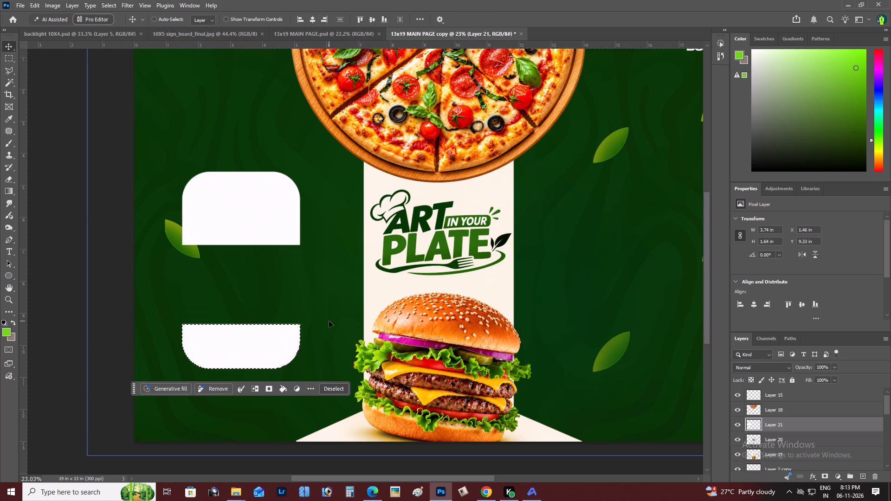
pyautogui.hotkey('shift', 'Down')
pyautogui.hotkey('shift', 'Down')
pyautogui.hotkey('ctrl', 'd')
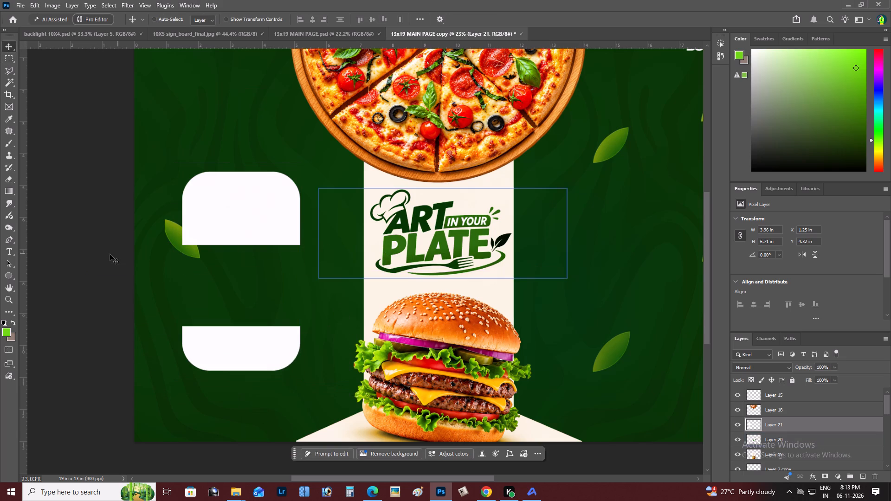
# Stretch a full-width strip from the upper part's straight base down to the lower part, filling the gap to form one tall panel.
pyautogui.press('m')
pyautogui.moveTo(154, 220); pyautogui.dragTo(334, 265)
pyautogui.hotkey('ctrl', 't')
pyautogui.keyDown('shift'); pyautogui.moveTo(242, 266); pyautogui.dragTo(247, 316); pyautogui.keyUp('shift')
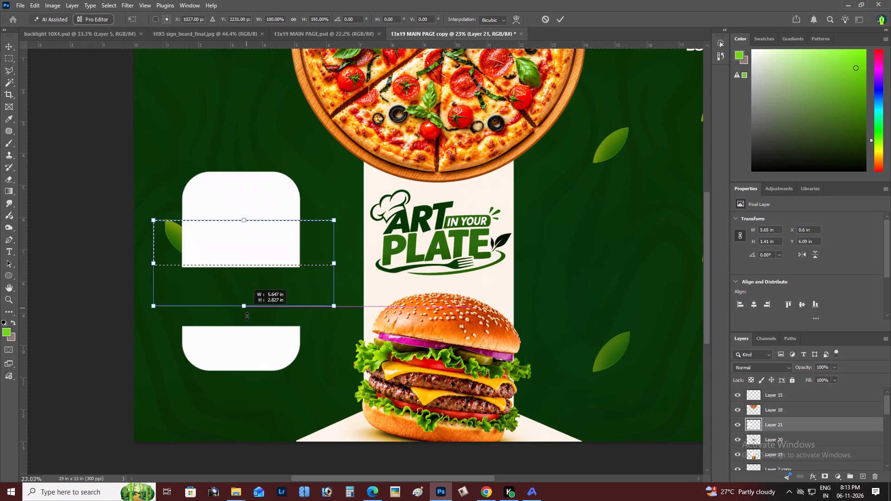
pyautogui.keyDown('shift'); pyautogui.moveTo(247, 316); pyautogui.dragTo(240, 417); pyautogui.keyUp('shift')
pyautogui.hotkey('ctrl', 'Return')
pyautogui.hotkey('ctrl', 'd')
# Scale the white panel to about 131% and place it left of the burger, running off the page's bottom edge, at about X 1.53, Y 6.17 in.
pyautogui.press('z')
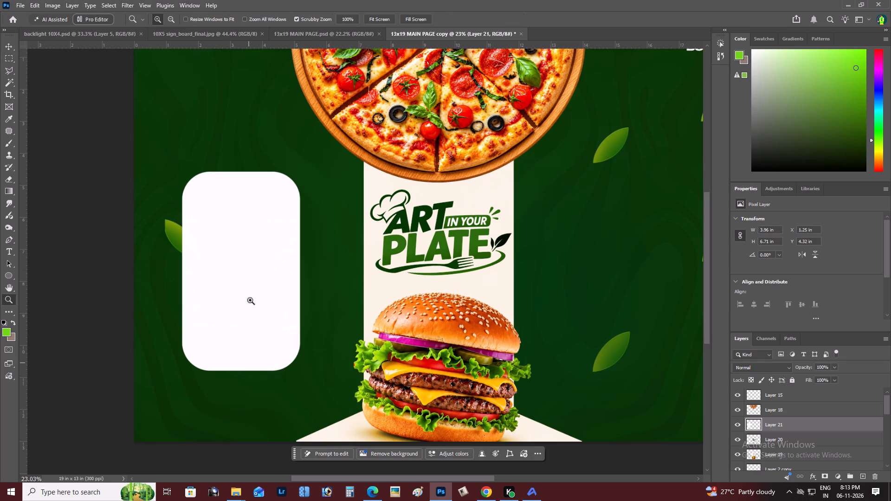
pyautogui.keyDown('alt'); pyautogui.click(252, 205); pyautogui.keyUp('alt')
pyautogui.rightClick(252, 204)
pyautogui.doubleClick(278, 209)
pyautogui.hotkey('ctrl', 't')
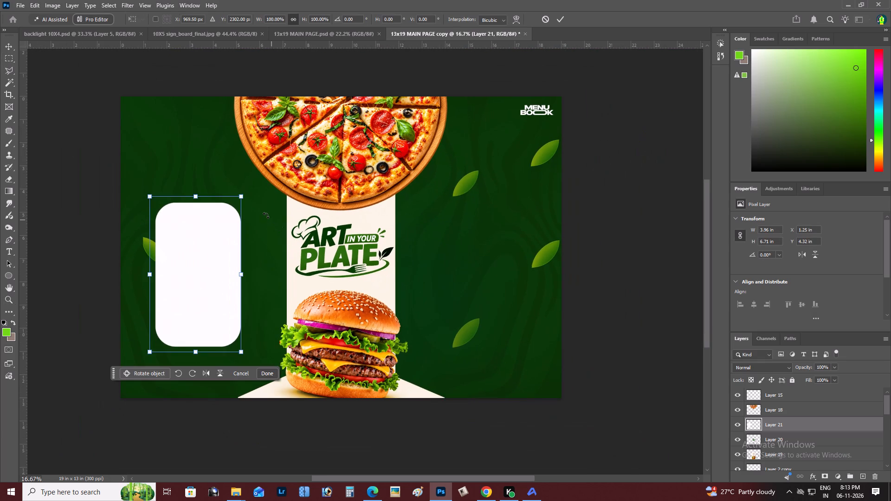
pyautogui.keyDown('alt'); pyautogui.moveTo(242, 197); pyautogui.dragTo(279, 190); pyautogui.keyUp('alt')
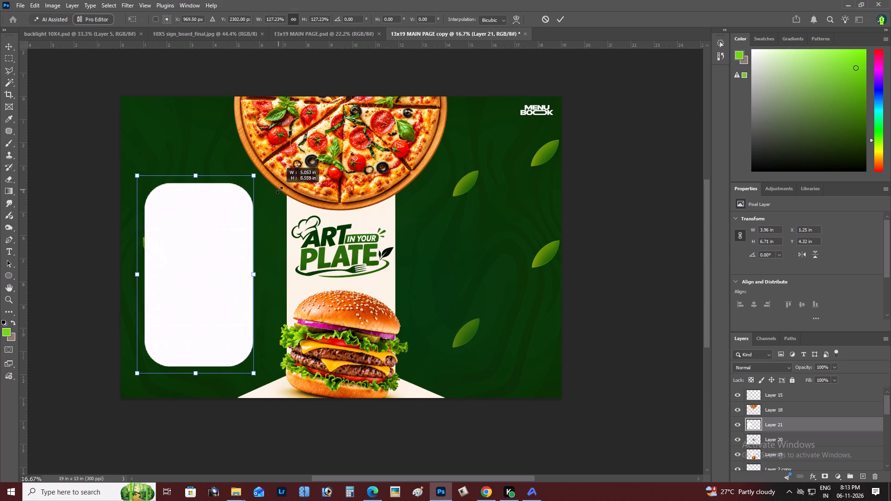
pyautogui.keyDown('alt'); pyautogui.moveTo(279, 190); pyautogui.dragTo(284, 189); pyautogui.keyUp('alt')
pyautogui.moveTo(221, 249); pyautogui.dragTo(227, 259)
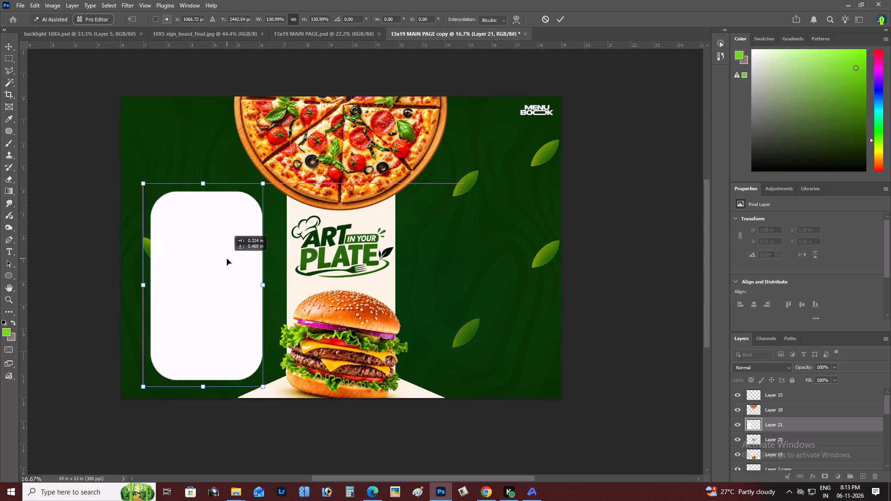
pyautogui.moveTo(227, 259); pyautogui.dragTo(201, 323)
pyautogui.hotkey('ctrl', 'Return')
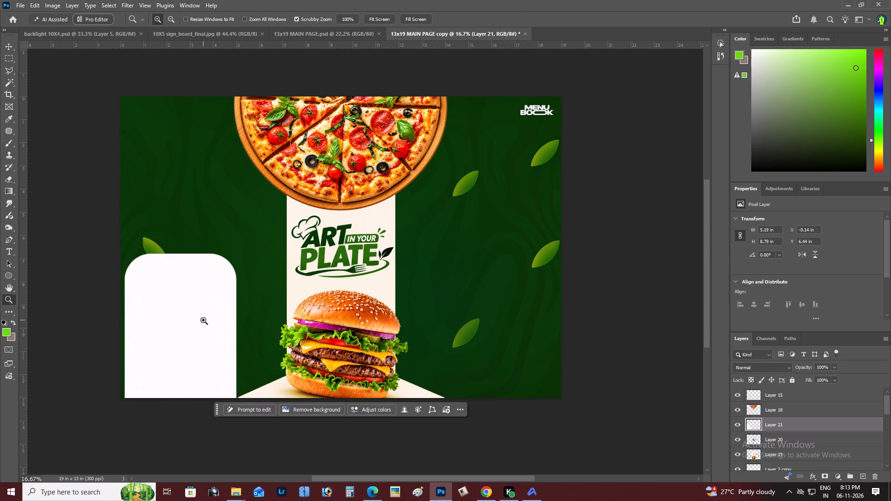
pyautogui.press('v')
pyautogui.moveTo(203, 320); pyautogui.dragTo(242, 315)
# Duplicate the white panel into the spread's upper-left area, running off the top edge, at about X 0.54, Y -2.39 in.
pyautogui.keyDown('alt'); pyautogui.moveTo(242, 315); pyautogui.dragTo(200, 102); pyautogui.keyUp('alt')
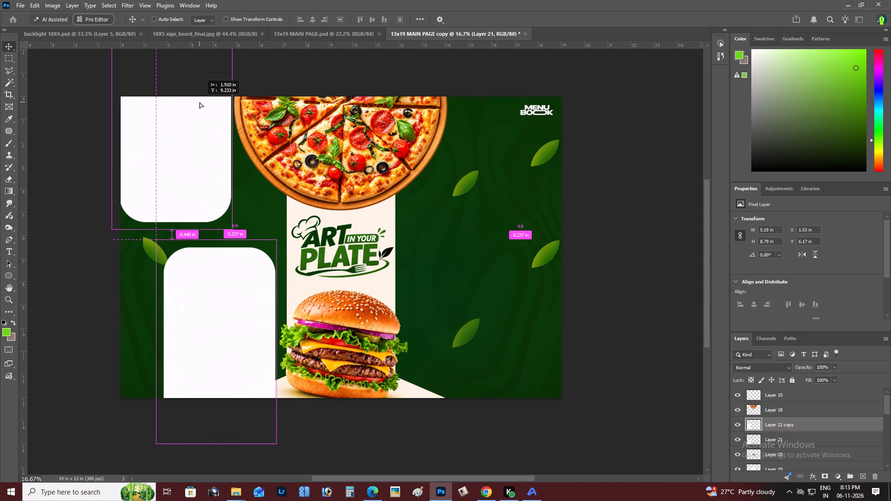
pyautogui.keyDown('alt'); pyautogui.moveTo(200, 102); pyautogui.dragTo(194, 106); pyautogui.keyUp('alt')
pyautogui.press('z')
pyautogui.keyDown('alt'); pyautogui.click(198, 187); pyautogui.keyUp('alt')
pyautogui.rightClick(248, 195)
pyautogui.click(257, 198)
pyautogui.press('space')
pyautogui.press('space')
pyautogui.moveTo(257, 198); pyautogui.dragTo(280, 209)
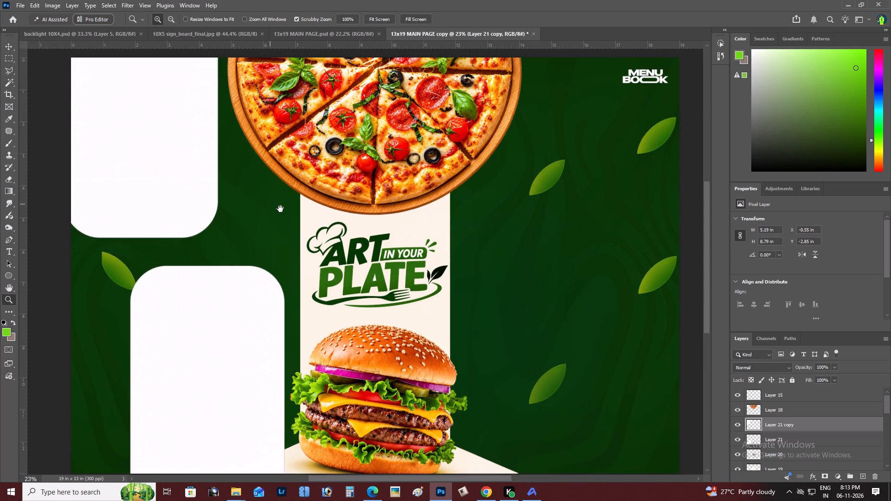
pyautogui.moveTo(280, 209); pyautogui.dragTo(281, 209)
pyautogui.press('v')
pyautogui.moveTo(167, 201); pyautogui.dragTo(152, 212)
pyautogui.press('z')
pyautogui.keyDown('alt'); pyautogui.click(194, 200); pyautogui.keyUp('alt')
pyautogui.rightClick(195, 199)
pyautogui.click(204, 203)
pyautogui.press('space')
pyautogui.moveTo(204, 203); pyautogui.dragTo(258, 211)
pyautogui.press('v')
pyautogui.moveTo(200, 208); pyautogui.dragTo(205, 210)
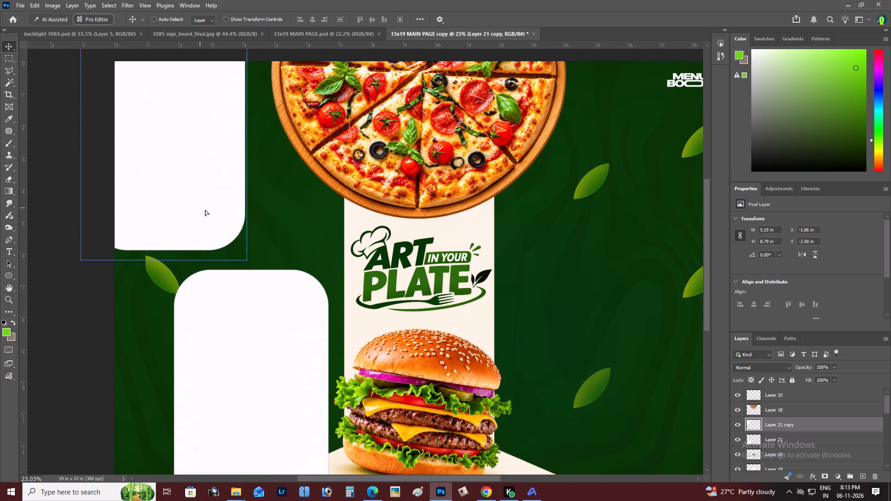
pyautogui.moveTo(205, 210); pyautogui.dragTo(249, 212)
# Duplicate the upper-left white panel to the right of the pizza, tucked partly behind it and running off the page's top edge.
pyautogui.press('z')
pyautogui.keyDown('alt'); pyautogui.click(247, 193); pyautogui.keyUp('alt')
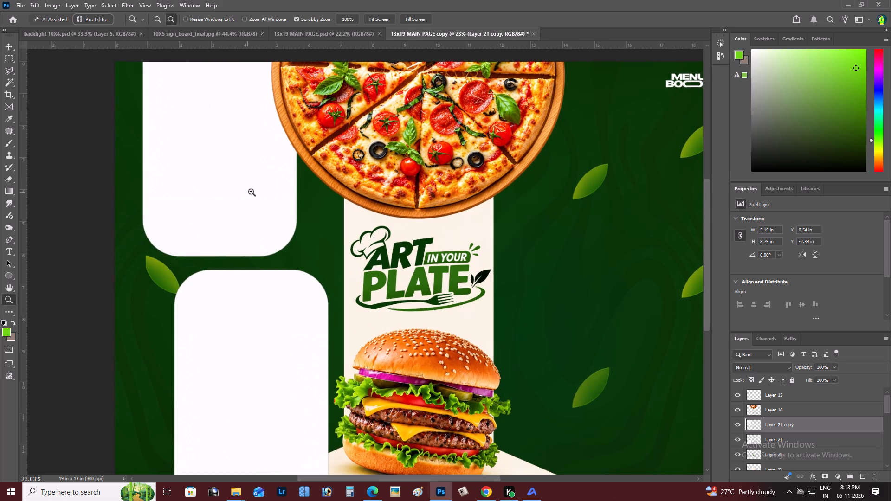
pyautogui.rightClick(251, 192)
pyautogui.click(260, 196)
pyautogui.press('space')
pyautogui.press('space')
pyautogui.press('space')
pyautogui.moveTo(258, 196); pyautogui.dragTo(195, 196)
pyautogui.press('z')
pyautogui.keyDown('alt'); pyautogui.click(149, 195); pyautogui.keyUp('alt')
pyautogui.press('space')
pyautogui.moveTo(155, 199); pyautogui.dragTo(166, 199)
pyautogui.press('v')
pyautogui.keyDown('alt'); pyautogui.moveTo(142, 200); pyautogui.dragTo(407, 262); pyautogui.keyUp('alt')
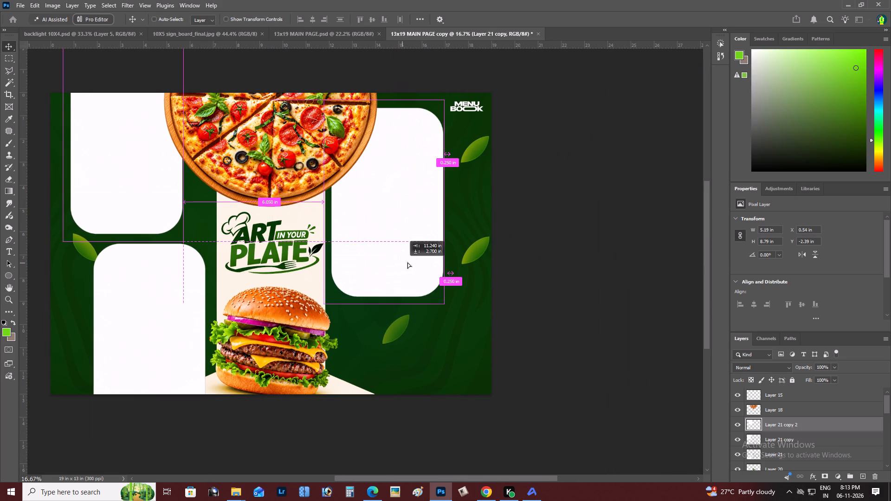
pyautogui.keyDown('alt'); pyautogui.moveTo(407, 262); pyautogui.dragTo(427, 223); pyautogui.keyUp('alt')
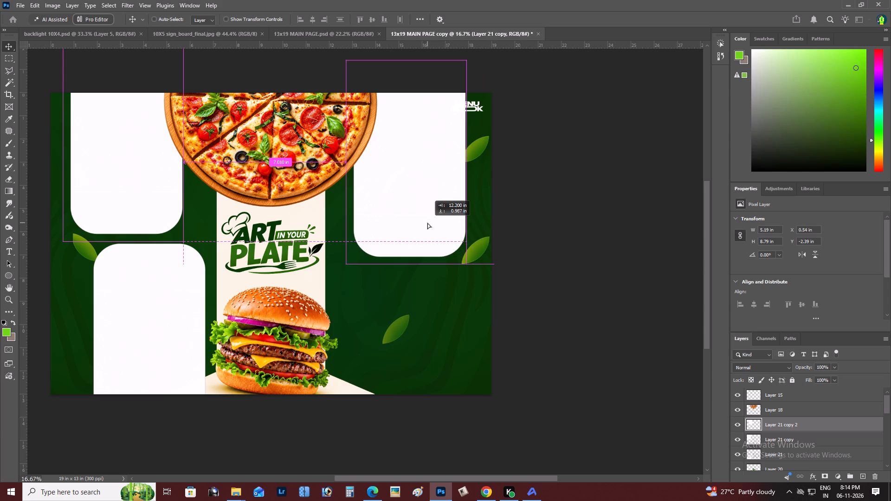
pyautogui.keyDown('alt'); pyautogui.moveTo(427, 223); pyautogui.dragTo(410, 221); pyautogui.keyUp('alt')
# Duplicate the upper-right panel to the right of the burger, running off the bottom edge, at about X 12.74, Y 6.96 in.
pyautogui.keyDown('alt'); pyautogui.moveTo(410, 222); pyautogui.dragTo(440, 411); pyautogui.keyUp('alt')
pyautogui.press('z')
pyautogui.keyDown('alt'); pyautogui.click(388, 292); pyautogui.keyUp('alt')
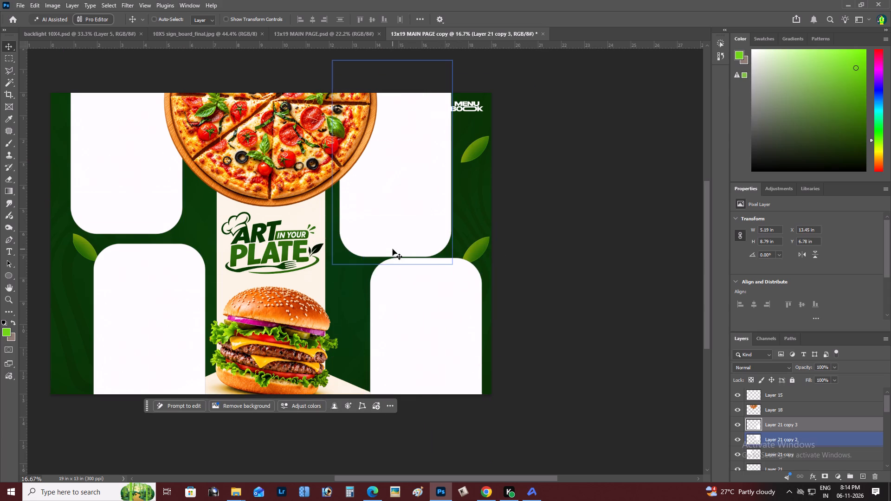
pyautogui.moveTo(408, 307); pyautogui.dragTo(390, 312)
# Examine the arrangement of the four white panels around the pizza, logo and burger, close up and across the whole spread.
pyautogui.press('z')
pyautogui.keyDown('alt'); pyautogui.click(338, 234); pyautogui.keyUp('alt')
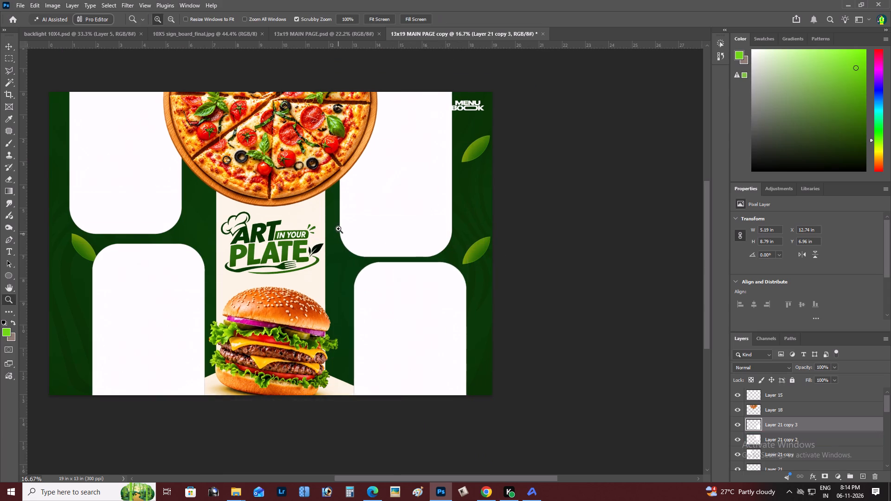
pyautogui.rightClick(338, 229)
pyautogui.tripleClick(350, 233)
pyautogui.press('space')
pyautogui.moveTo(366, 252); pyautogui.dragTo(337, 247)
pyautogui.press('z')
pyautogui.keyDown('alt'); pyautogui.tripleClick(314, 241); pyautogui.keyUp('alt')
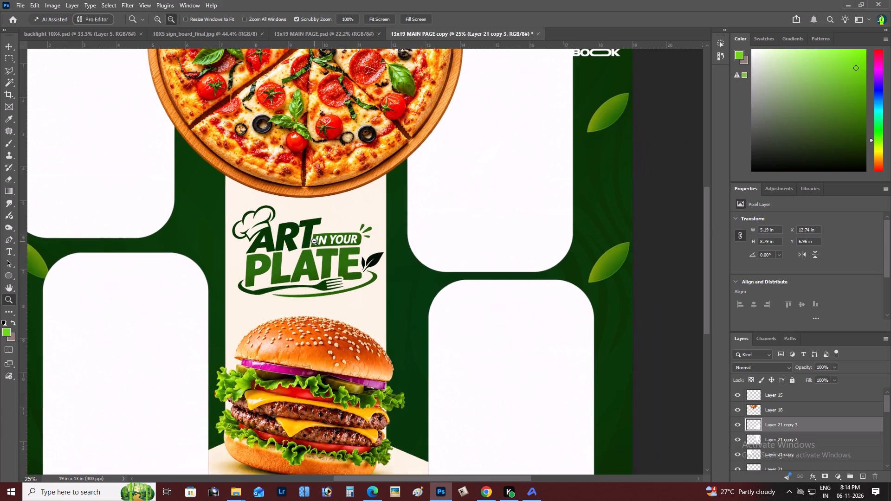
pyautogui.press('space')
pyautogui.press('space')
pyautogui.press('space')
pyautogui.press('space')
pyautogui.moveTo(319, 256); pyautogui.dragTo(271, 256)
pyautogui.press('z')
pyautogui.keyDown('alt'); pyautogui.doubleClick(273, 256); pyautogui.keyUp('alt')
pyautogui.press('space')
pyautogui.press('space')
pyautogui.press('space')
pyautogui.press('space')
pyautogui.press('space')
pyautogui.press('space')
pyautogui.press('space')
pyautogui.press('space')
pyautogui.press('space')
pyautogui.press('space')
pyautogui.press('space')
pyautogui.press('space')
pyautogui.press('space')
pyautogui.press('space')
pyautogui.press('space')
pyautogui.press('space')
pyautogui.press('space')
pyautogui.press('space')
pyautogui.press('space')
pyautogui.press('space')
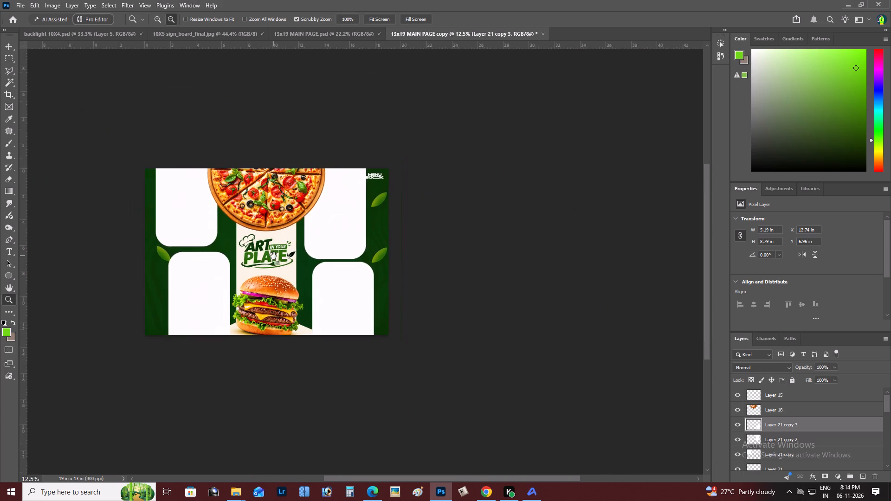
pyautogui.moveTo(273, 256); pyautogui.dragTo(296, 224)
pyautogui.press('z')
pyautogui.doubleClick(212, 243)
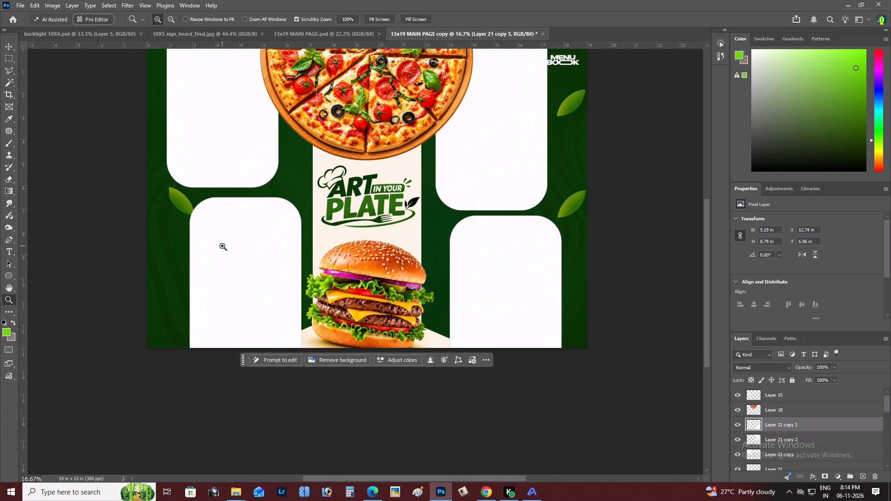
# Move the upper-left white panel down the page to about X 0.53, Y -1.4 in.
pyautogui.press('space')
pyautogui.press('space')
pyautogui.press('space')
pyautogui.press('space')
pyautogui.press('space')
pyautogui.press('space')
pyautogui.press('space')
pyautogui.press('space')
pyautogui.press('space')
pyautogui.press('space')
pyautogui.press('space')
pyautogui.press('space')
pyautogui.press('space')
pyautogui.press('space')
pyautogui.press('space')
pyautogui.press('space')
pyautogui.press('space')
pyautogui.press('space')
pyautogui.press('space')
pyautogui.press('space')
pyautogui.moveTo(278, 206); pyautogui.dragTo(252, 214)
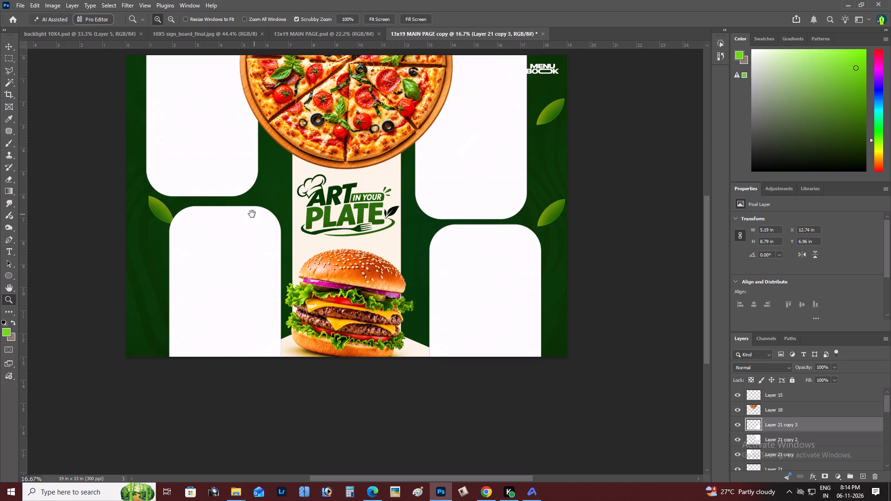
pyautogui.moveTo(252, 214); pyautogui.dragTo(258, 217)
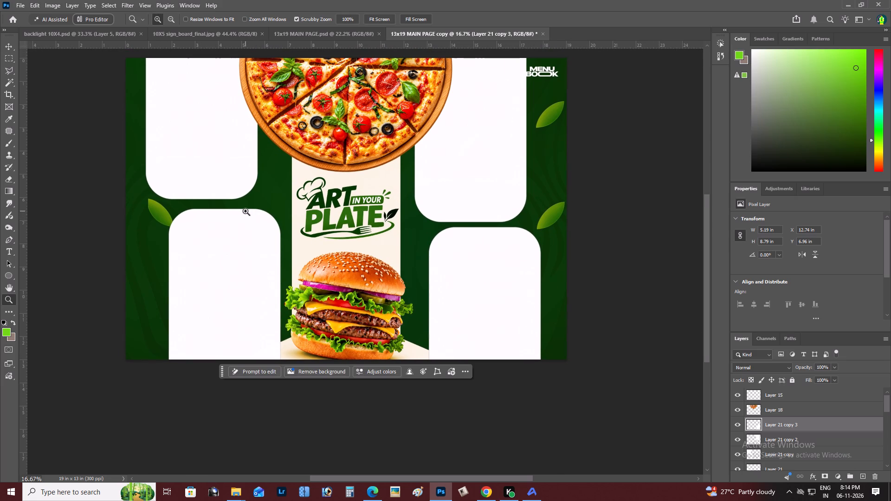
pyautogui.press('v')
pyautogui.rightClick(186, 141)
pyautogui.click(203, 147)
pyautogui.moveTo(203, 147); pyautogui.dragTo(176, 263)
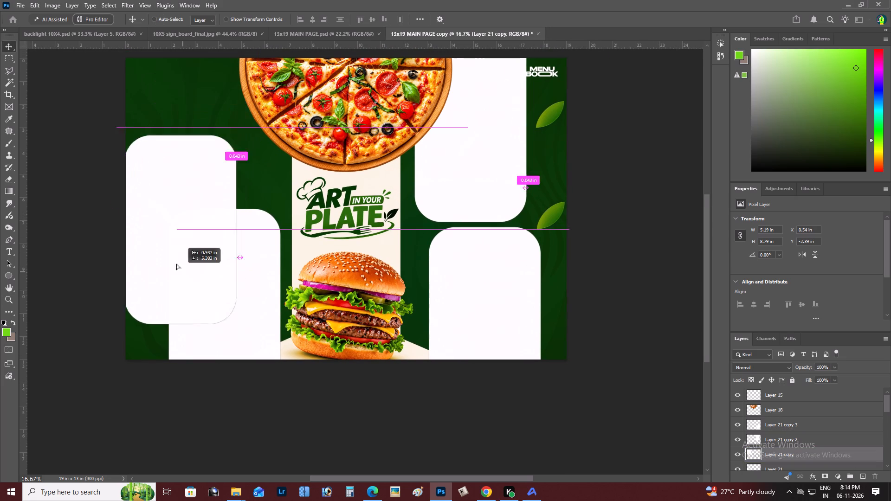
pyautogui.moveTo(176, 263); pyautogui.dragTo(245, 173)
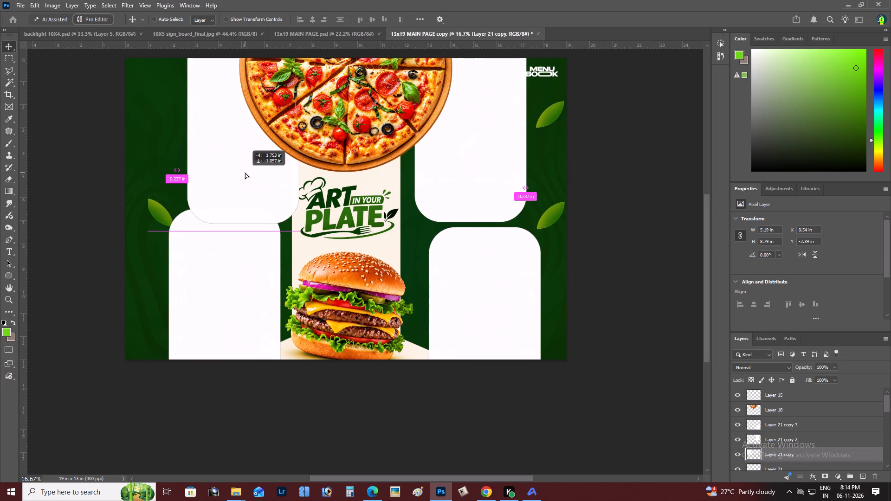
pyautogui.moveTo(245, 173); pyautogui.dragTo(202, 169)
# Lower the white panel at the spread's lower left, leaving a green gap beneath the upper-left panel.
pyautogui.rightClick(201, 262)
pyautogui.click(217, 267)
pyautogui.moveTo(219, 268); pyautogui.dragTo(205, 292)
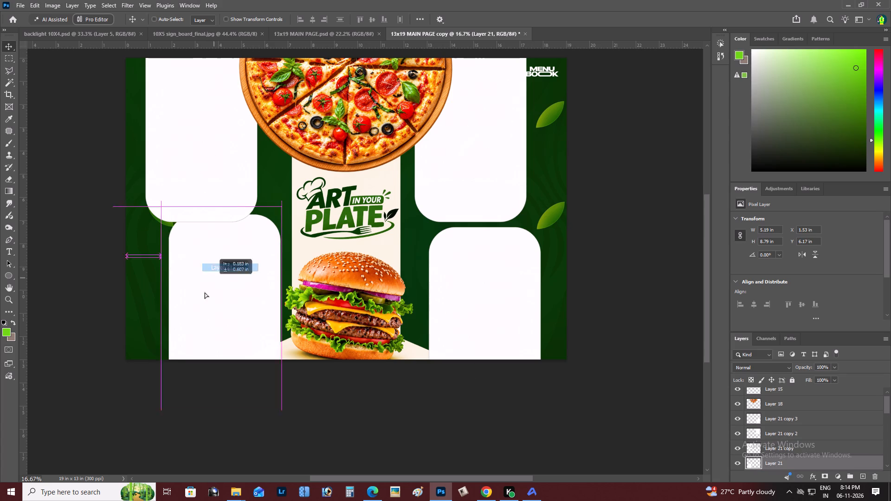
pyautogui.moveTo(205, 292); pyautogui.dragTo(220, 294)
# Move the upper-left white panel close to the page's left edge, at about X 0.04, Y -1.23 in.
pyautogui.rightClick(195, 193)
pyautogui.click(205, 197)
pyautogui.moveTo(205, 197); pyautogui.dragTo(194, 209)
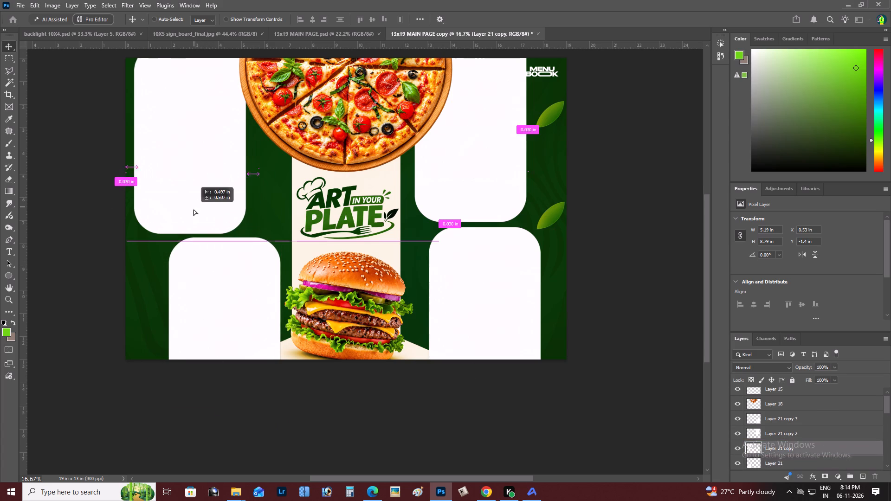
pyautogui.moveTo(194, 209); pyautogui.dragTo(195, 202)
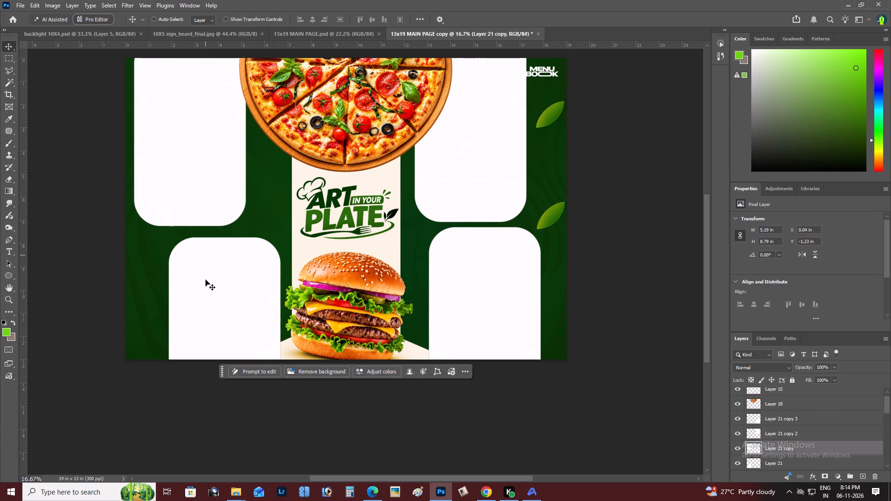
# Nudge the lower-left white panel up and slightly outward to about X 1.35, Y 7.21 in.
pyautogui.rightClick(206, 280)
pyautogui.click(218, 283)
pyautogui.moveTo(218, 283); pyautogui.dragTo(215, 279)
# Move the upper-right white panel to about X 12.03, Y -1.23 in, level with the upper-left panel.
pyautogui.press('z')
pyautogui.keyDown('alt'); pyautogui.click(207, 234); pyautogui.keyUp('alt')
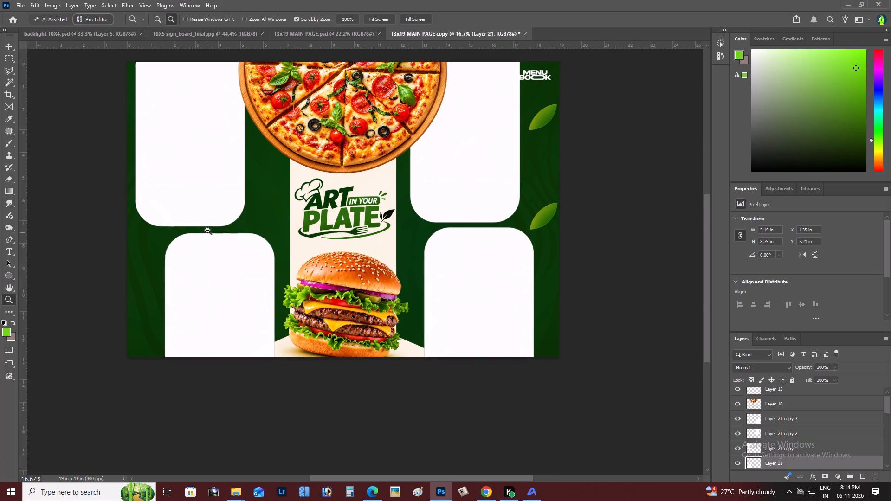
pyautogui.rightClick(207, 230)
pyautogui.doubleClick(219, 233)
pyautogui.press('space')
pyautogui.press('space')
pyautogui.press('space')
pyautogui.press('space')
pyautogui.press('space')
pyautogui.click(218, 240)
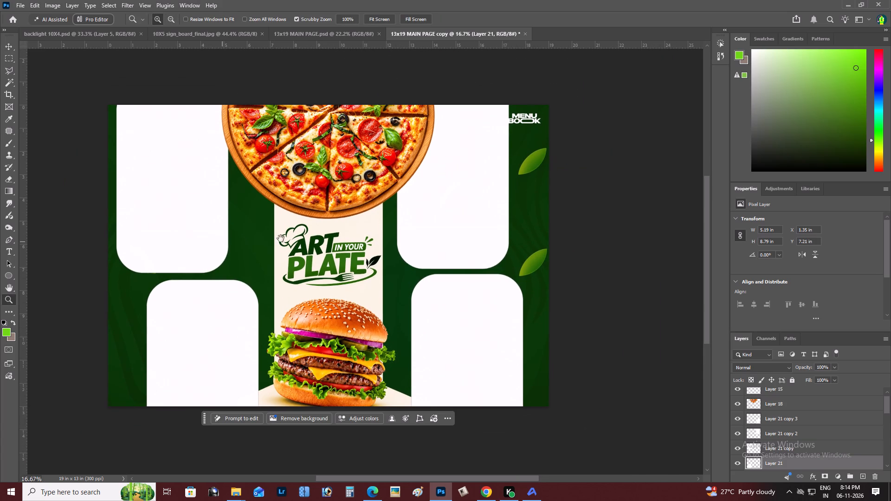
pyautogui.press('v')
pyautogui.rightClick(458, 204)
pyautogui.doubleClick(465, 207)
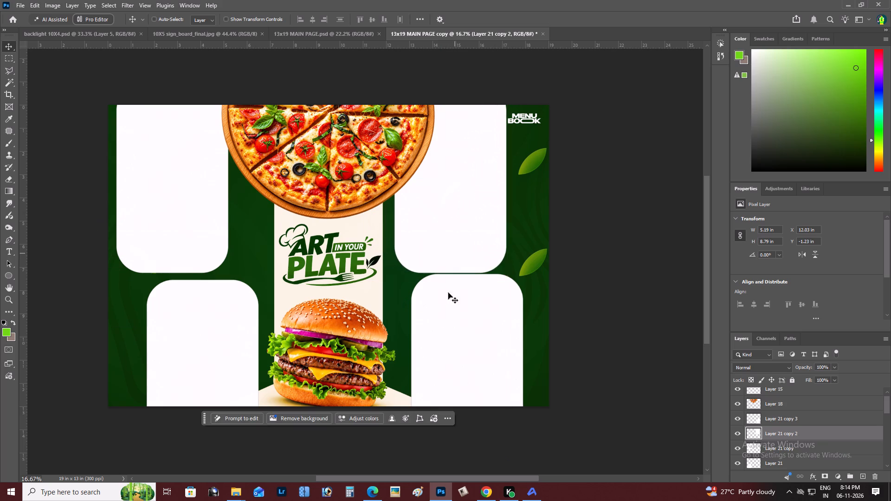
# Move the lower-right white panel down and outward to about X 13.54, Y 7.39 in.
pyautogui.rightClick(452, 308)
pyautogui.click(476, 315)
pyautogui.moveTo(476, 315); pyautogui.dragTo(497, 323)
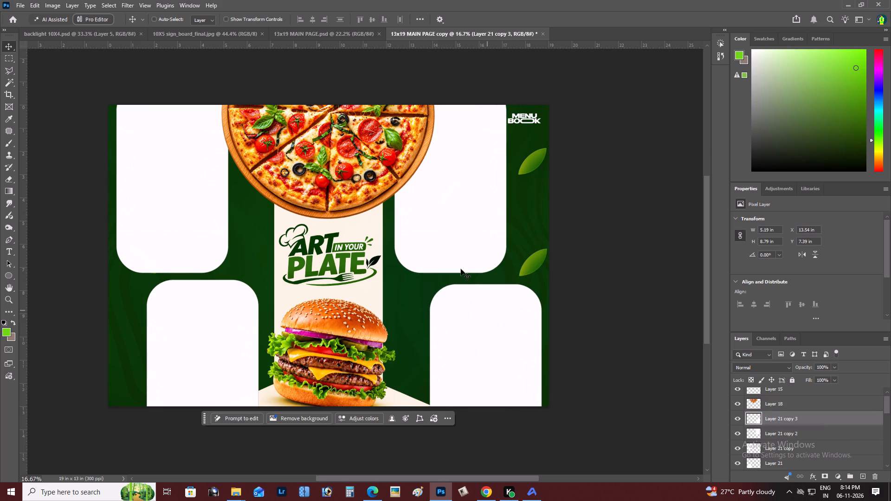
# Delete the upper-right, lower-right and lower-left white panels, keeping only the upper-left one.
pyautogui.rightClick(450, 242)
pyautogui.click(465, 248)
pyautogui.moveTo(469, 251); pyautogui.dragTo(473, 256)
pyautogui.press('BackSpace')
pyautogui.rightClick(475, 330)
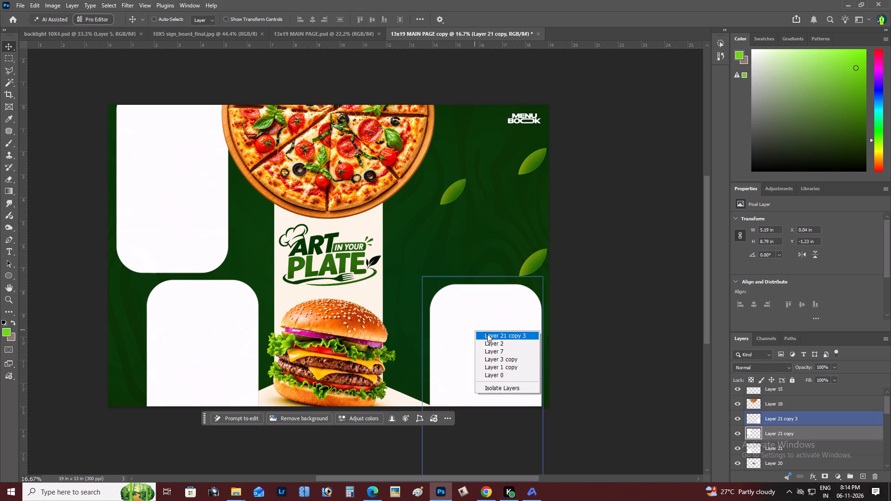
pyautogui.click(487, 334)
pyautogui.press('BackSpace')
pyautogui.rightClick(218, 321)
pyautogui.click(245, 329)
pyautogui.press('BackSpace')
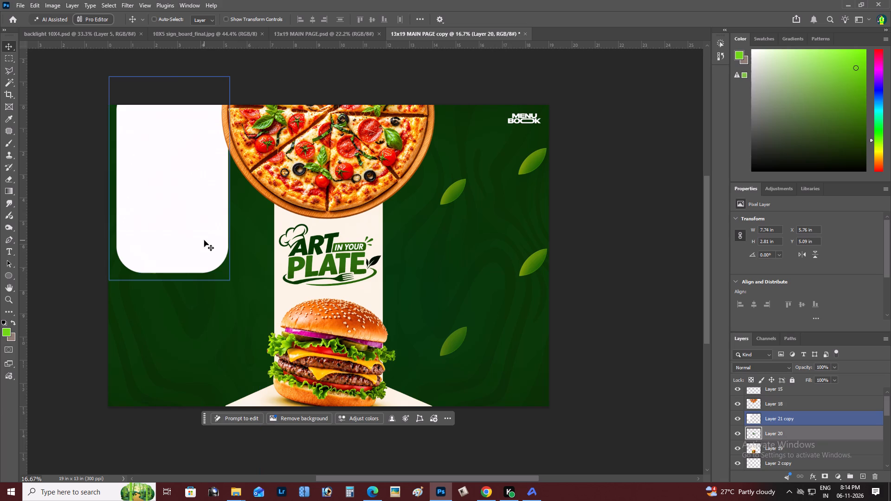
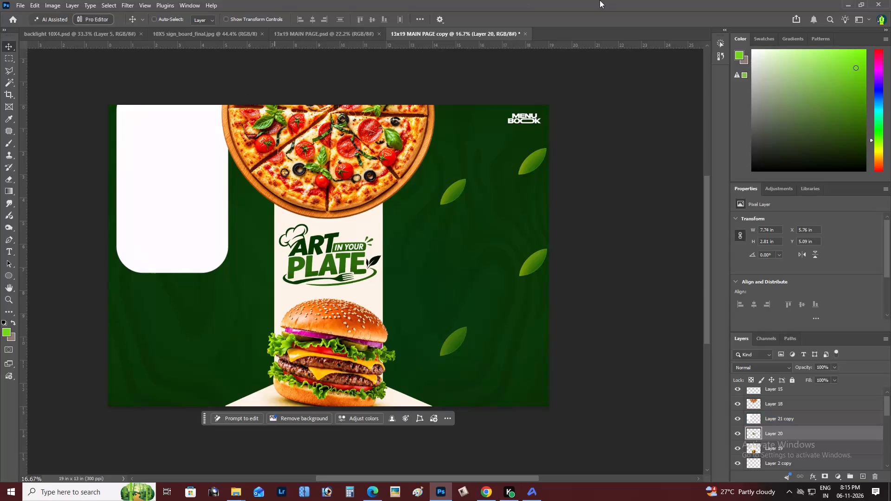
# Move the remaining white rounded panel down to about X 0.53, Y 3.02 in on the left half of the spread.
pyautogui.hotkey('alt', 'Tab')
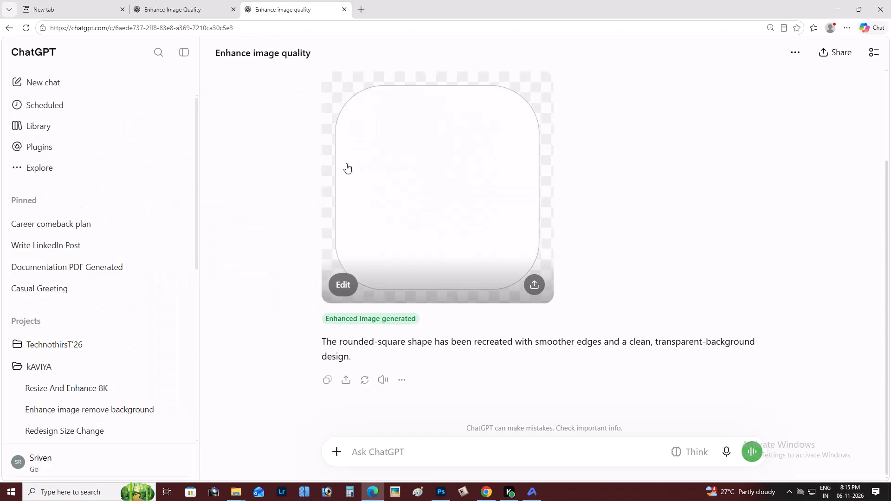
pyautogui.hotkey('alt', 'Tab')
pyautogui.rightClick(162, 163)
pyautogui.click(179, 167)
pyautogui.moveTo(179, 167); pyautogui.dragTo(189, 266)
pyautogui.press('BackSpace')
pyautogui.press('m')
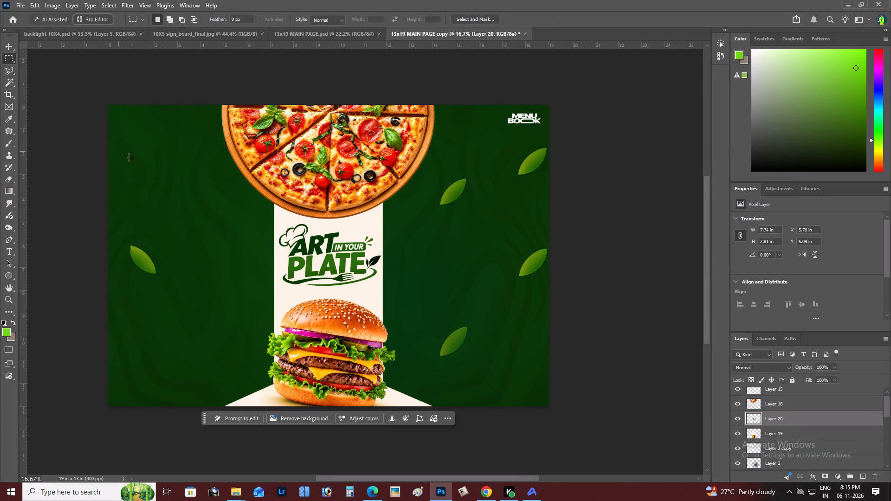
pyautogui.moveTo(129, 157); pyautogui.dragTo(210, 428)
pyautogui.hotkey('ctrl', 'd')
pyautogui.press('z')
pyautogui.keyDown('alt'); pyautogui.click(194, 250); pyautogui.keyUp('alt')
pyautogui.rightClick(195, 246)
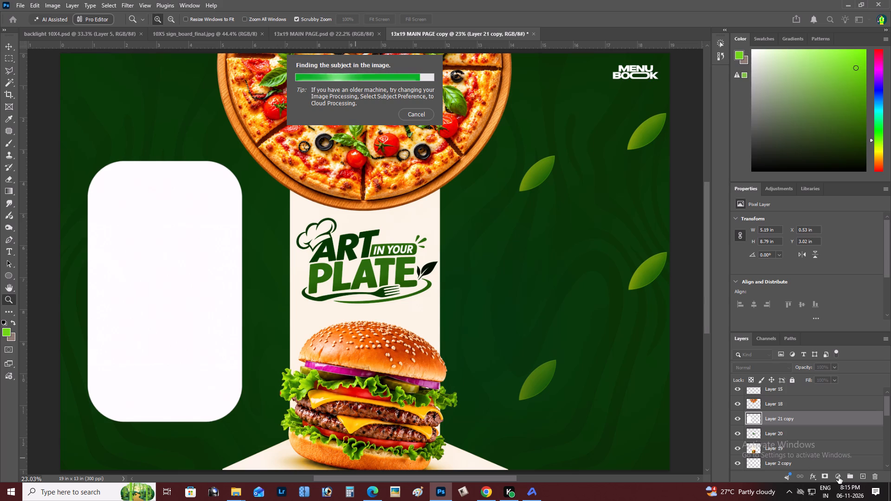
pyautogui.click(864, 477)
pyautogui.click(39, 6)
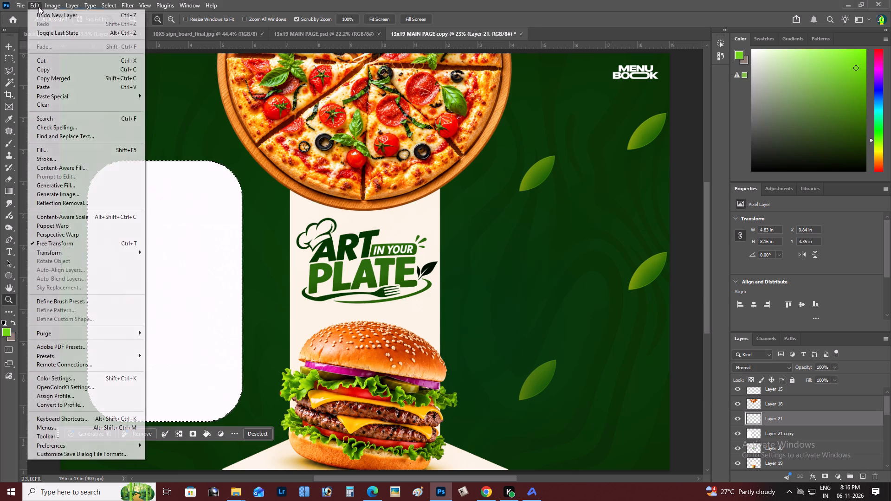
pyautogui.click(87, 158)
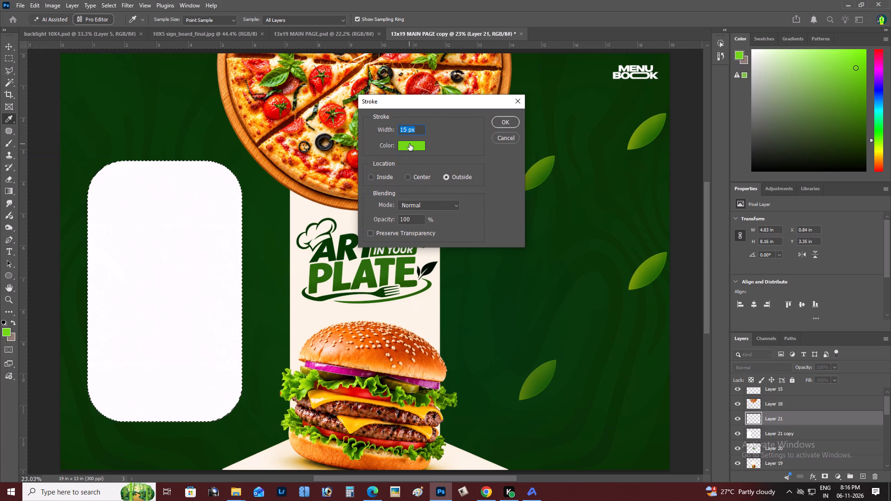
pyautogui.write('10')
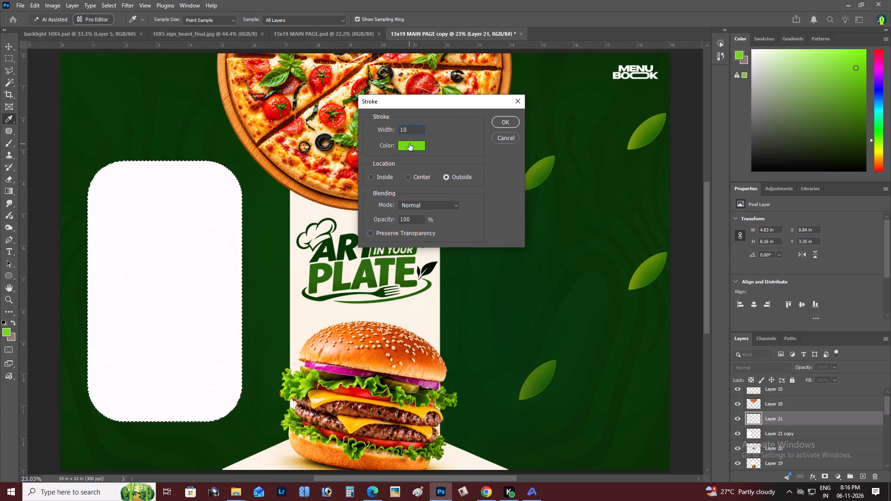
pyautogui.press('Return')
pyautogui.hotkey('ctrl', 'd')
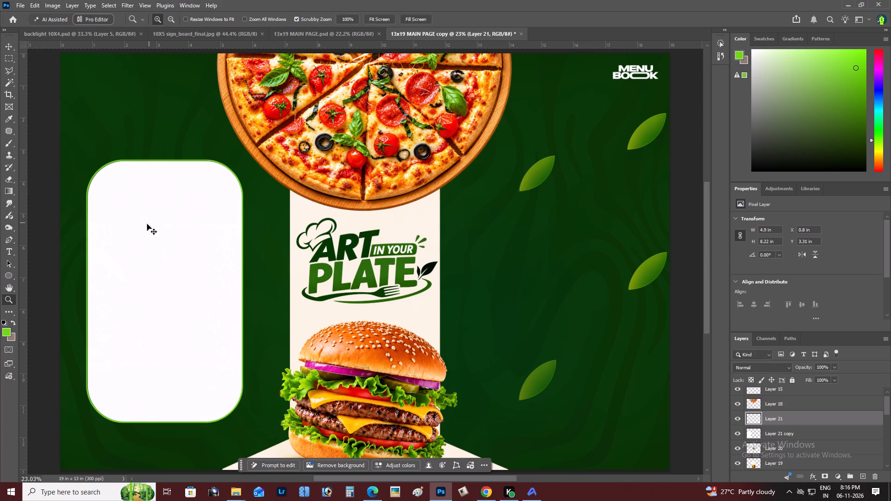
# Delete the white panel layer, keeping the green rounded outline.
pyautogui.press('v')
pyautogui.rightClick(165, 217)
pyautogui.click(181, 222)
pyautogui.moveTo(182, 222); pyautogui.dragTo(519, 230)
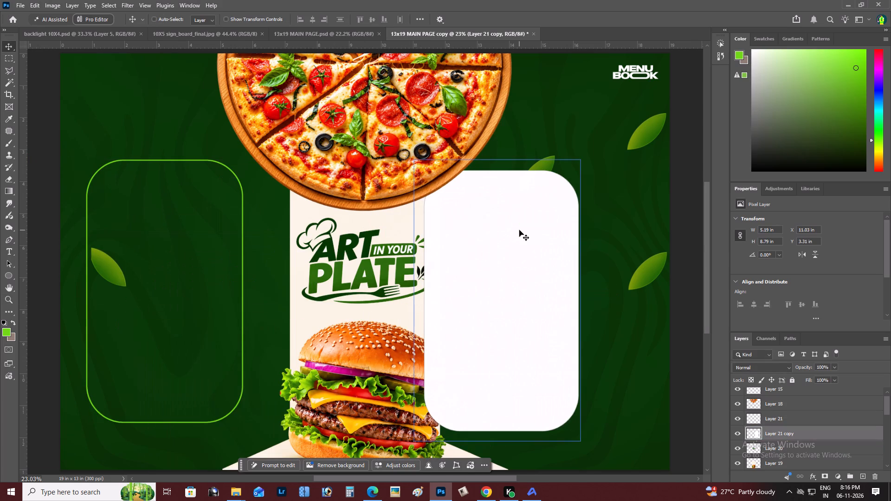
pyautogui.press('BackSpace')
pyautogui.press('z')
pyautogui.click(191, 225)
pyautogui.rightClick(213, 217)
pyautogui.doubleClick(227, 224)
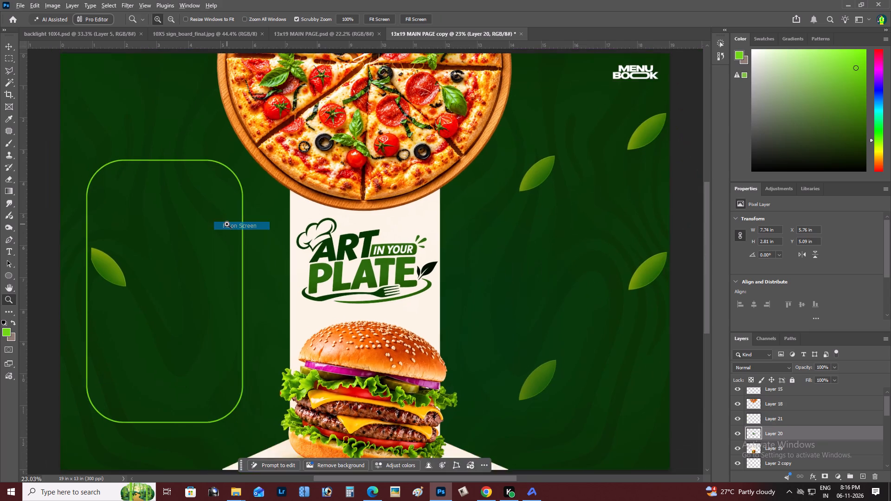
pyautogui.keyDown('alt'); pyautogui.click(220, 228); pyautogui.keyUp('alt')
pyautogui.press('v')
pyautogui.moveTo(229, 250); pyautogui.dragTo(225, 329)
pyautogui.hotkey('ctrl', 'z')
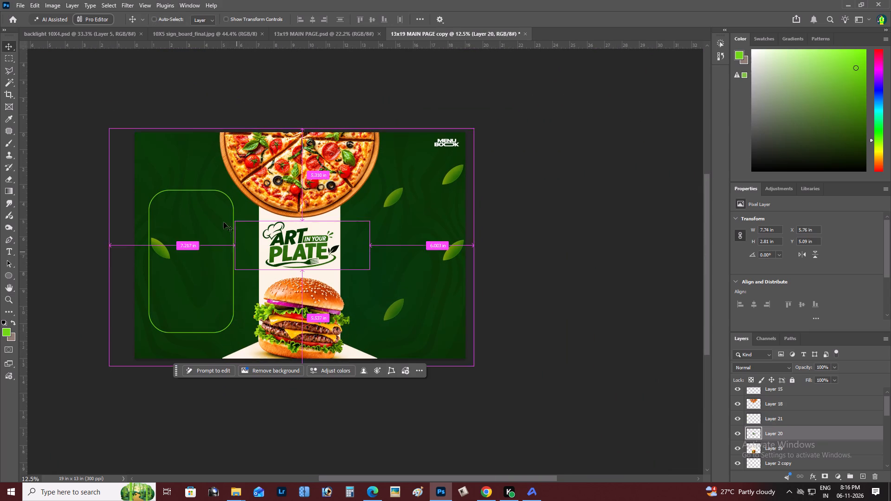
# Move the green rounded outline down to about X 0.25, Y 6.08 in, running past the spread's bottom edge.
pyautogui.press('z')
pyautogui.tripleClick(206, 213)
pyautogui.press('v')
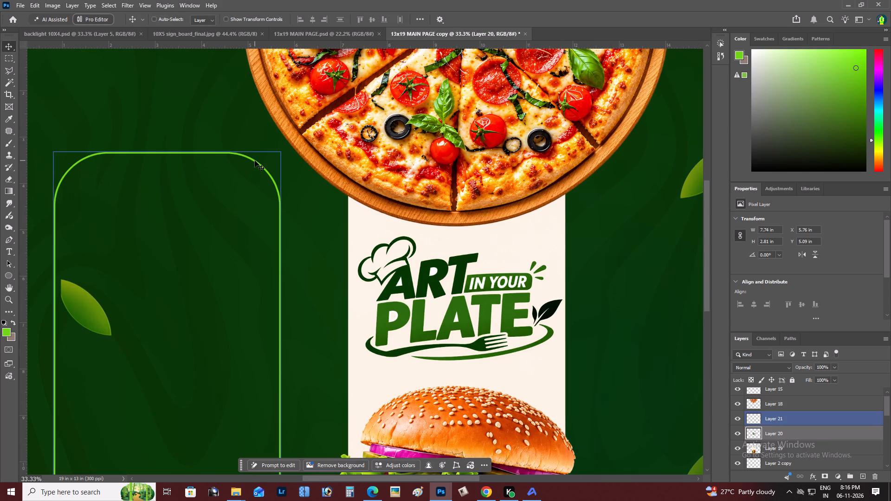
pyautogui.rightClick(255, 161)
pyautogui.click(269, 165)
pyautogui.moveTo(271, 169); pyautogui.dragTo(245, 296)
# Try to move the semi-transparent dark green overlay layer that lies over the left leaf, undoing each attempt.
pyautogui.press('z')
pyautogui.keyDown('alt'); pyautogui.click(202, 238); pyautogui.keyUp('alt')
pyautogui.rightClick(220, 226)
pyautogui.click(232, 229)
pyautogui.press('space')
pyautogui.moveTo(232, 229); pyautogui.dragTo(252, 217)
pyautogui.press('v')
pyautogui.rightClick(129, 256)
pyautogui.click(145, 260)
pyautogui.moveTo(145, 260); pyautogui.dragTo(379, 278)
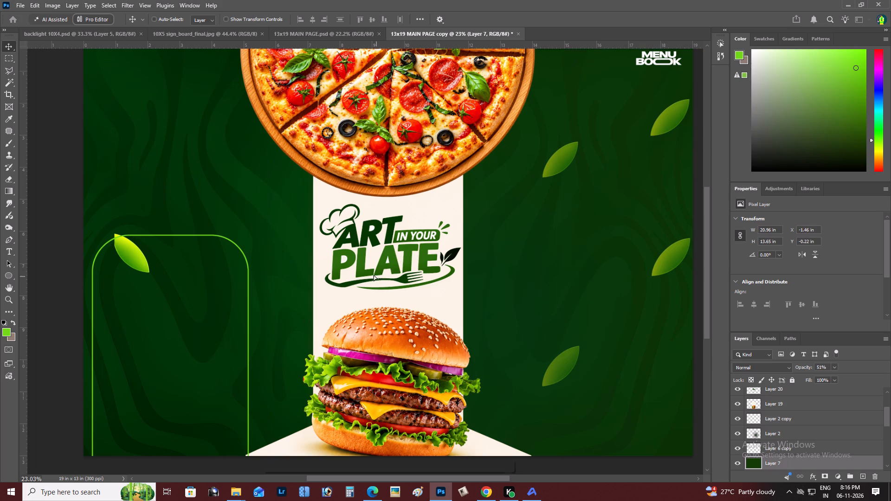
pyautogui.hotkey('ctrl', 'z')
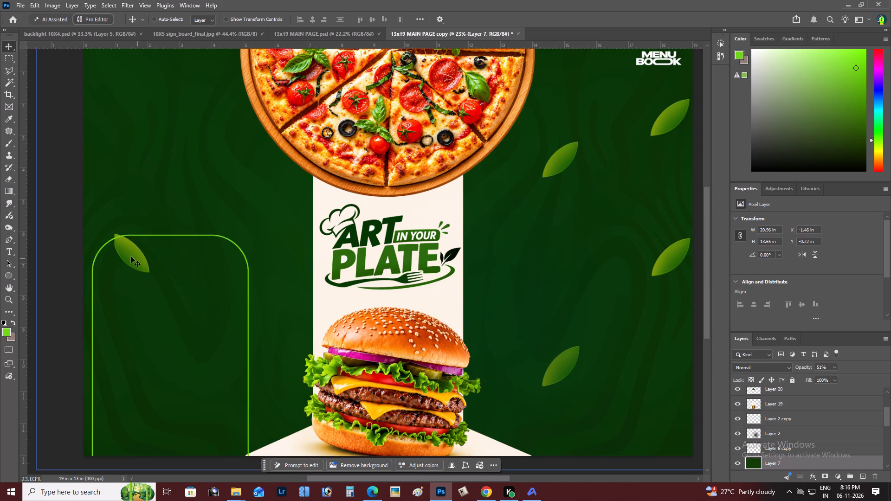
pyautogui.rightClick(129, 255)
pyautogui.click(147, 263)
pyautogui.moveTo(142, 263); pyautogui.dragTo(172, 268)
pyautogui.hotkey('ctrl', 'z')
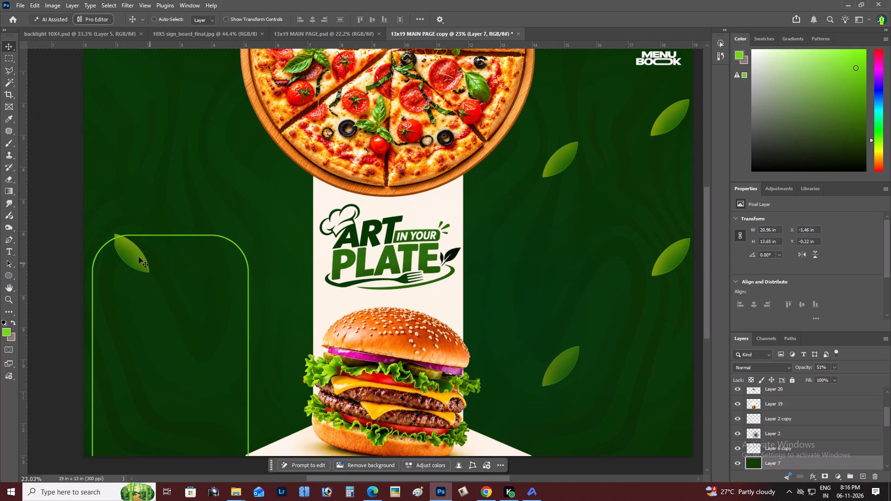
# Pull the semi-transparent dark green overlay (Layer 7) aside and delete it from the spread.
pyautogui.moveTo(139, 257); pyautogui.dragTo(494, 253)
pyautogui.press('z')
pyautogui.keyDown('alt'); pyautogui.doubleClick(253, 246); pyautogui.keyUp('alt')
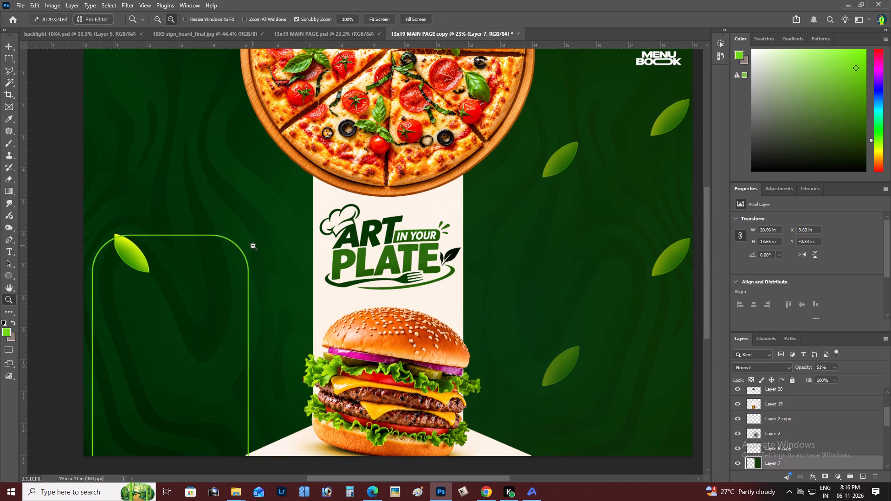
pyautogui.press('space')
pyautogui.press('space')
pyautogui.press('space')
pyautogui.press('space')
pyautogui.press('space')
pyautogui.press('space')
pyautogui.press('space')
pyautogui.press('space')
pyautogui.press('space')
pyautogui.press('space')
pyautogui.press('space')
pyautogui.press('space')
pyautogui.press('space')
pyautogui.press('space')
pyautogui.press('space')
pyautogui.press('space')
pyautogui.moveTo(253, 246); pyautogui.dragTo(245, 251)
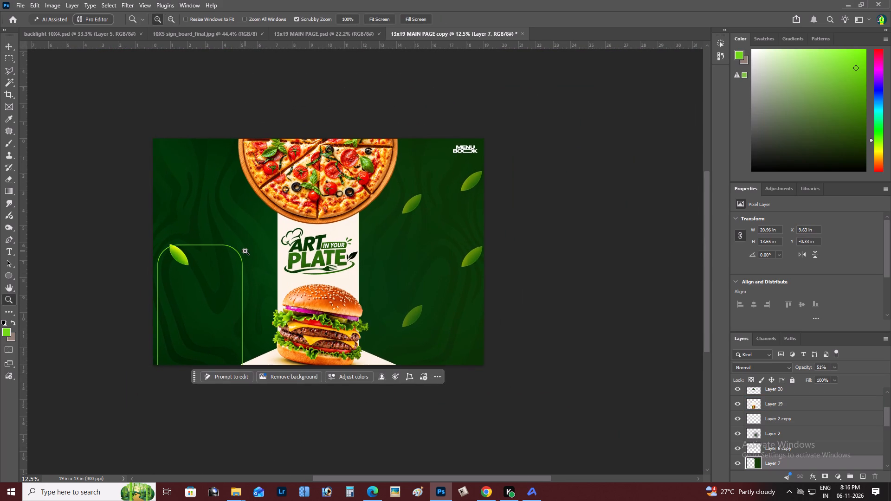
pyautogui.press('BackSpace')
# Add a new layer above Layer 6 and set the foreground colour to a dark green sampled from the background.
pyautogui.press('z')
pyautogui.click(249, 244)
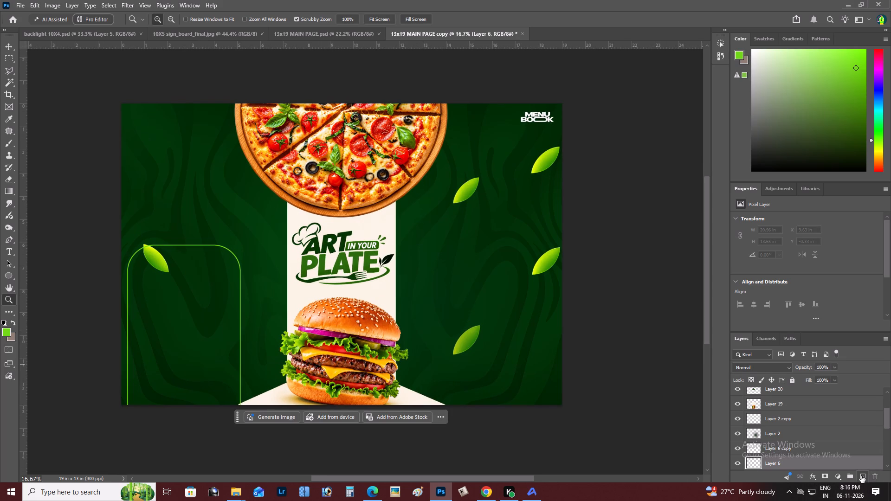
pyautogui.click(861, 476)
pyautogui.click(3, 330)
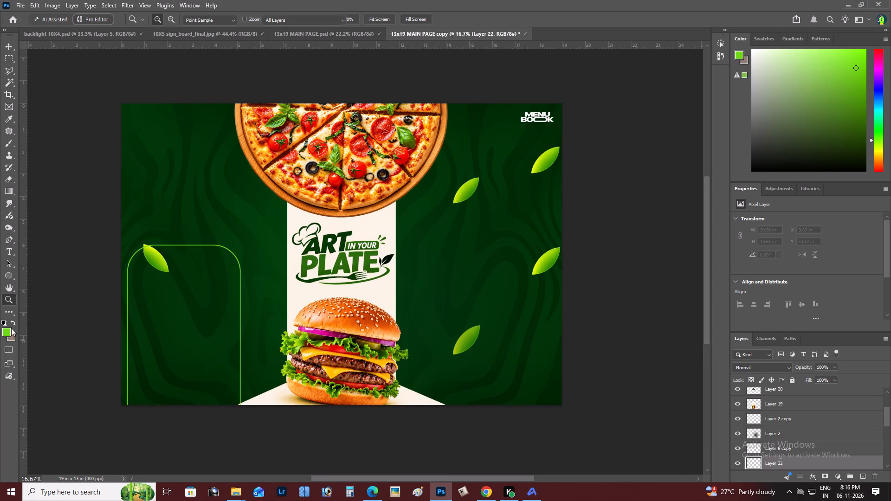
pyautogui.click(156, 209)
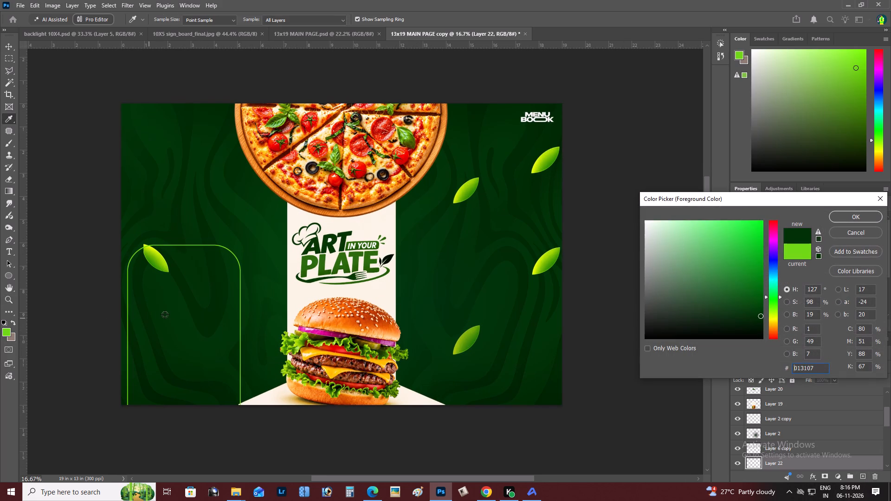
pyautogui.click(179, 310)
pyautogui.click(859, 214)
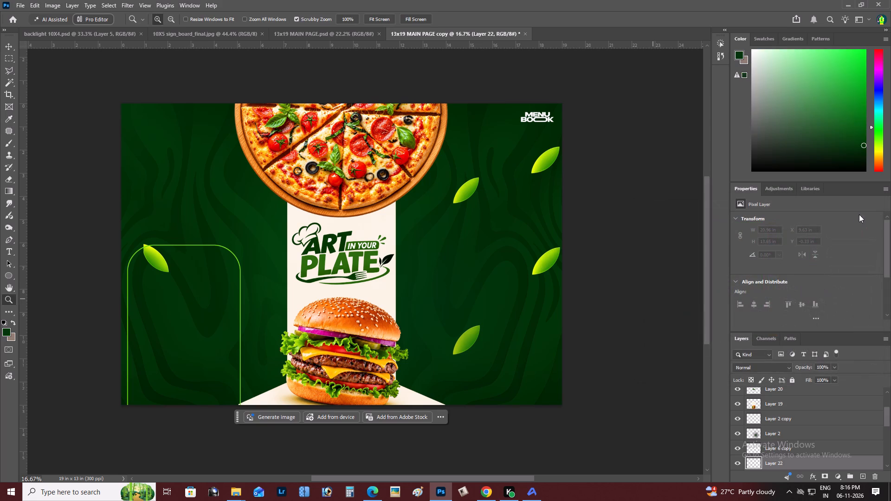
# Paint three dark green dabs over the spread's centre with a 3400 px brush at 70% opacity.
pyautogui.press('b')
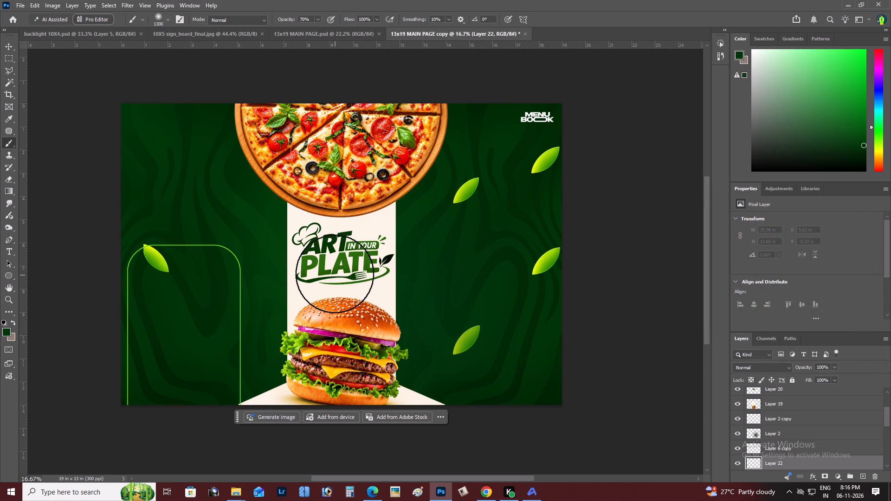
pyautogui.press(']')
pyautogui.press(']')
pyautogui.press(']')
pyautogui.press(']')
pyautogui.press(']')
pyautogui.press(']')
pyautogui.press(']')
pyautogui.press(']')
pyautogui.press(']')
pyautogui.press(']')
pyautogui.press(']')
pyautogui.press(']')
pyautogui.press(']')
pyautogui.press(']')
pyautogui.press(']')
pyautogui.press(']')
pyautogui.press(']')
pyautogui.press(']')
pyautogui.press(']')
pyautogui.press(']')
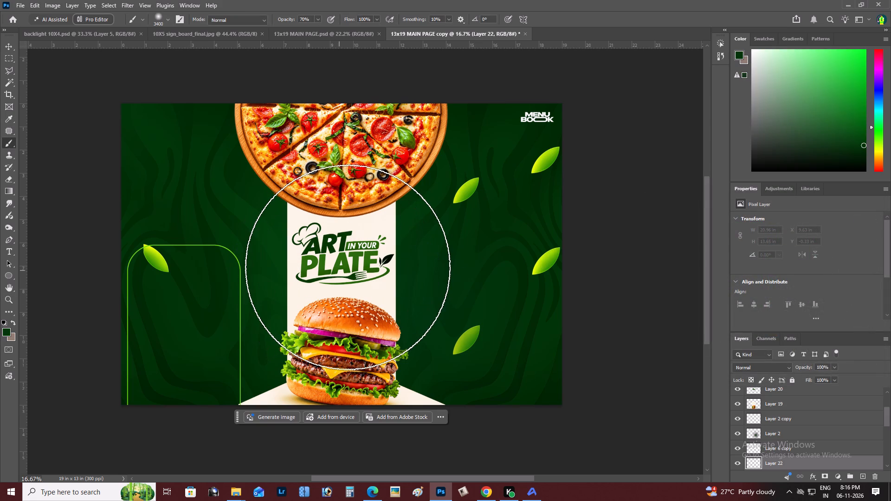
pyautogui.click(348, 267)
pyautogui.click(348, 267)
pyautogui.click(348, 267)
# Examine the painted shading across the background and around the green outline and leaf.
pyautogui.press('z')
pyautogui.keyDown('alt'); pyautogui.click(338, 262); pyautogui.keyUp('alt')
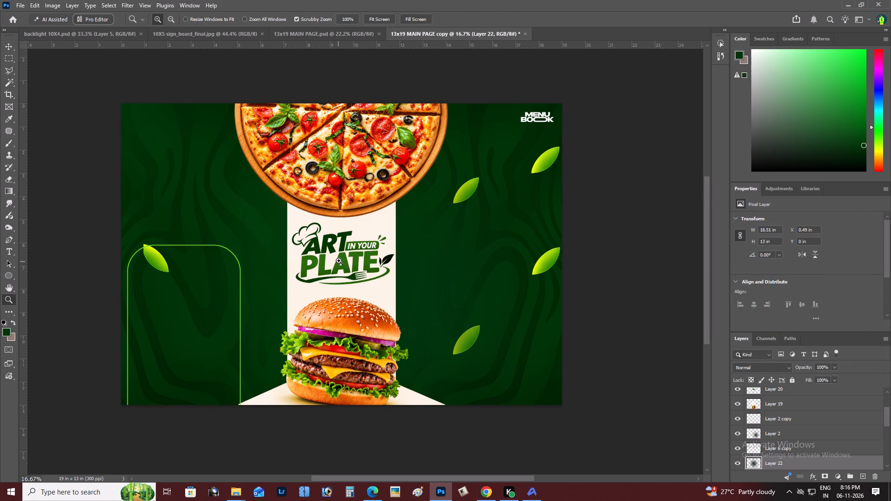
pyautogui.rightClick(342, 259)
pyautogui.doubleClick(353, 262)
pyautogui.press('space')
pyautogui.press('space')
pyautogui.press('space')
pyautogui.press('space')
pyautogui.moveTo(321, 281); pyautogui.dragTo(352, 276)
pyautogui.press('z')
pyautogui.click(271, 284)
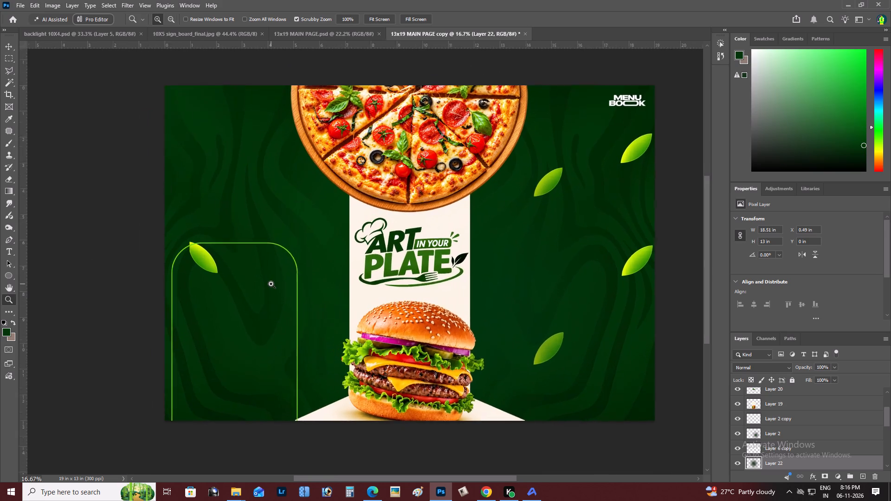
pyautogui.press('space')
pyautogui.moveTo(271, 284); pyautogui.dragTo(248, 286)
pyautogui.press('z')
pyautogui.keyDown('alt'); pyautogui.click(210, 276); pyautogui.keyUp('alt')
pyautogui.rightClick(210, 276)
pyautogui.click(224, 281)
pyautogui.press('space')
pyautogui.moveTo(226, 281); pyautogui.dragTo(278, 257)
pyautogui.press('z')
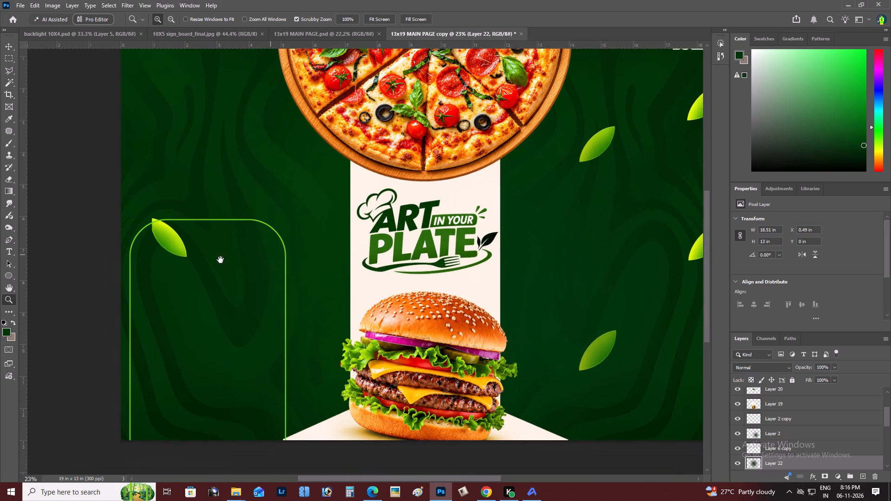
pyautogui.click(220, 260)
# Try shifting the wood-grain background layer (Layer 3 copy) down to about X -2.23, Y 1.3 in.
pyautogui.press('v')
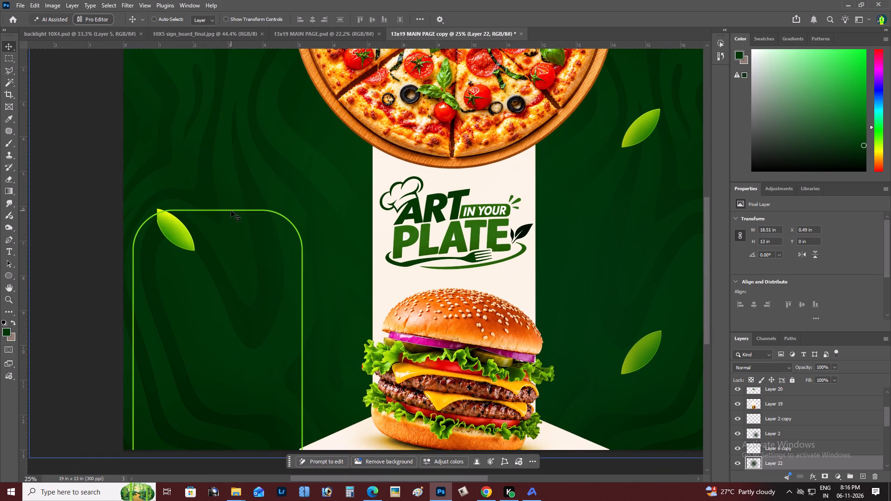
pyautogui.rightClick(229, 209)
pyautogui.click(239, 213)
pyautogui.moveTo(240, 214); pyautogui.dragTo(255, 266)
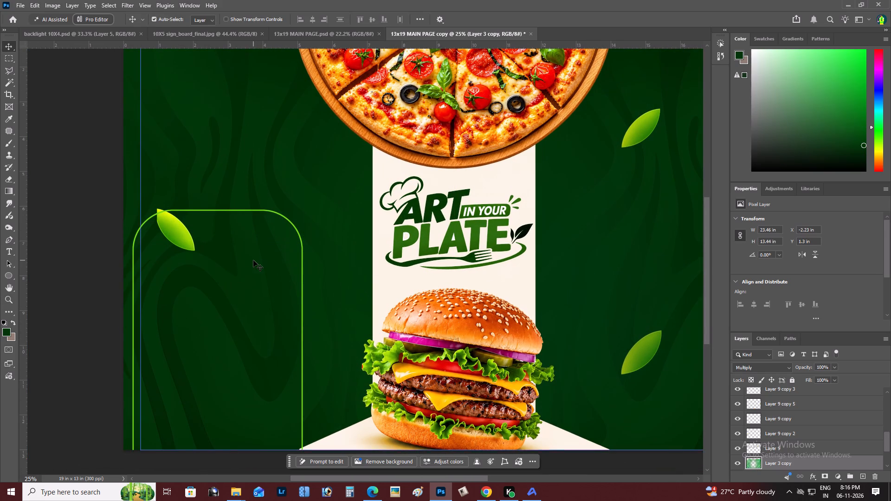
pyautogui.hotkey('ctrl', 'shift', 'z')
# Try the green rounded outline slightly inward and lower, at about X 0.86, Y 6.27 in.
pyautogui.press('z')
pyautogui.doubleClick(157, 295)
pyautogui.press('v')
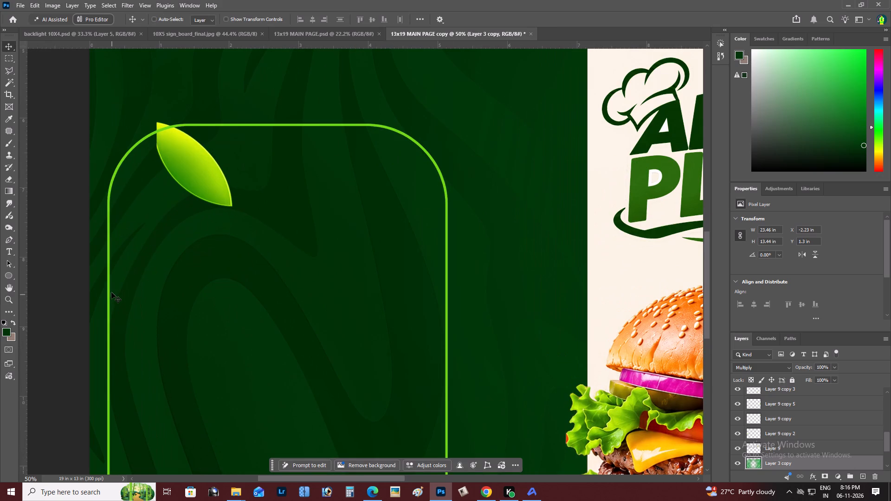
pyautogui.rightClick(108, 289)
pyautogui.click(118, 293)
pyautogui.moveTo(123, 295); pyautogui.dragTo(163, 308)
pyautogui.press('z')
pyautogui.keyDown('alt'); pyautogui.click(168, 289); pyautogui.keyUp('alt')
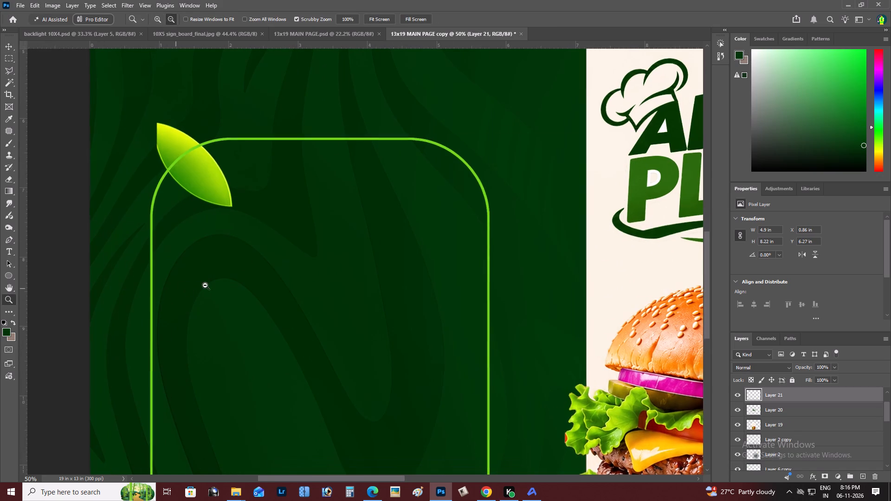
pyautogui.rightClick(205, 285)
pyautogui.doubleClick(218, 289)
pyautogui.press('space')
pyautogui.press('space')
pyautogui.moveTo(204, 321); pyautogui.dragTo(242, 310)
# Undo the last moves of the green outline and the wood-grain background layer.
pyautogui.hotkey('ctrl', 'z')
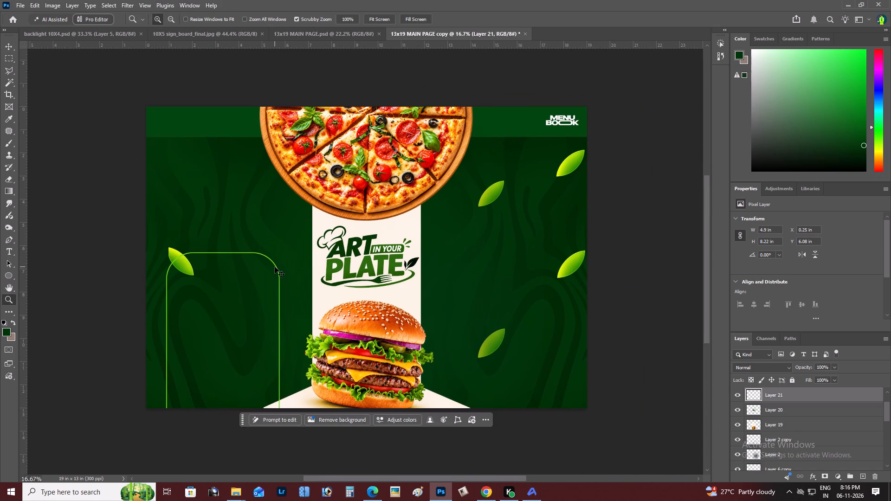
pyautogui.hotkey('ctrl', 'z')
# Shift the green rounded outline (Layer 21) inward to about X 0.76, Y 6.17 in.
pyautogui.press('z')
pyautogui.click(190, 287)
pyautogui.click(186, 288)
pyautogui.press('v')
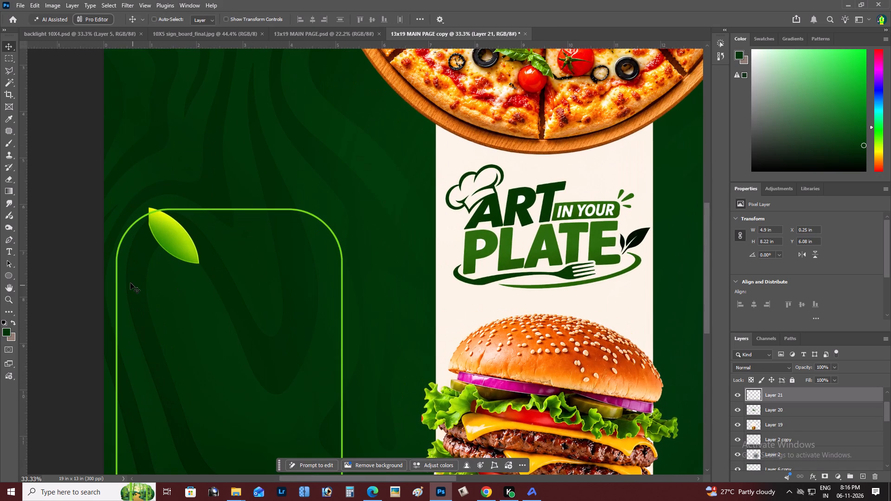
pyautogui.rightClick(117, 278)
pyautogui.click(128, 282)
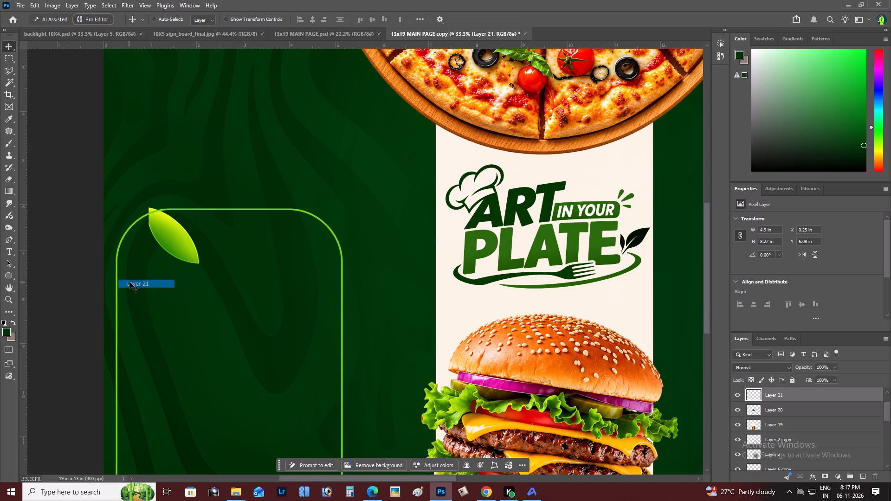
pyautogui.moveTo(132, 283); pyautogui.dragTo(155, 287)
pyautogui.press('z')
pyautogui.keyDown('alt'); pyautogui.click(168, 272); pyautogui.keyUp('alt')
pyautogui.rightClick(207, 275)
pyautogui.click(213, 277)
pyautogui.press('space')
pyautogui.press('space')
pyautogui.moveTo(213, 277); pyautogui.dragTo(274, 263)
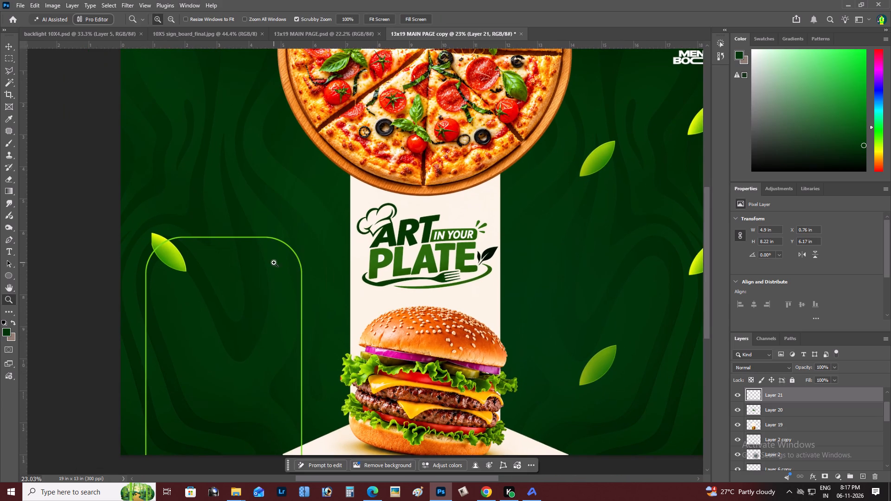
pyautogui.hotkey('ctrl', 't')
pyautogui.hotkey('ctrl', 'Return')
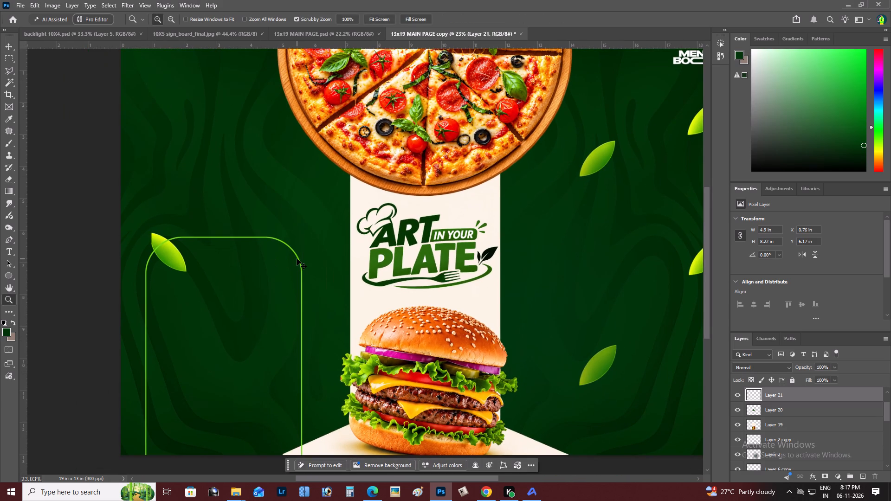
# Send the green outline layer (Layer 21) three levels backward, directly beneath Layer 2 copy.
pyautogui.hotkey('ctrl', '[')
pyautogui.hotkey('ctrl', '[')
pyautogui.hotkey('ctrl', '[')
# Examine the placement of the green outline against the leaf, burger and the whole spread.
pyautogui.press('z')
pyautogui.keyDown('alt'); pyautogui.click(297, 259); pyautogui.keyUp('alt')
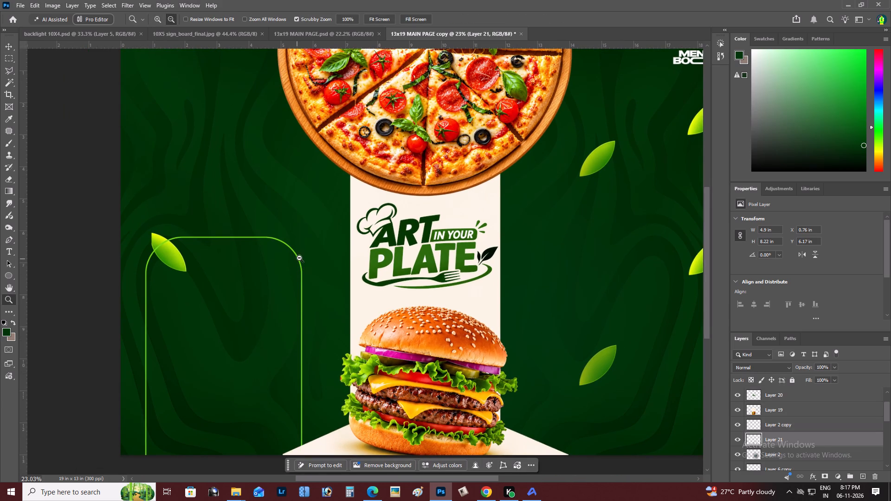
pyautogui.rightClick(299, 258)
pyautogui.doubleClick(312, 262)
pyautogui.press('space')
pyautogui.press('space')
pyautogui.press('space')
pyautogui.press('space')
pyautogui.press('space')
pyautogui.press('space')
pyautogui.press('space')
pyautogui.moveTo(306, 336); pyautogui.dragTo(413, 320)
pyautogui.press('z')
pyautogui.keyDown('alt'); pyautogui.click(353, 312); pyautogui.keyUp('alt')
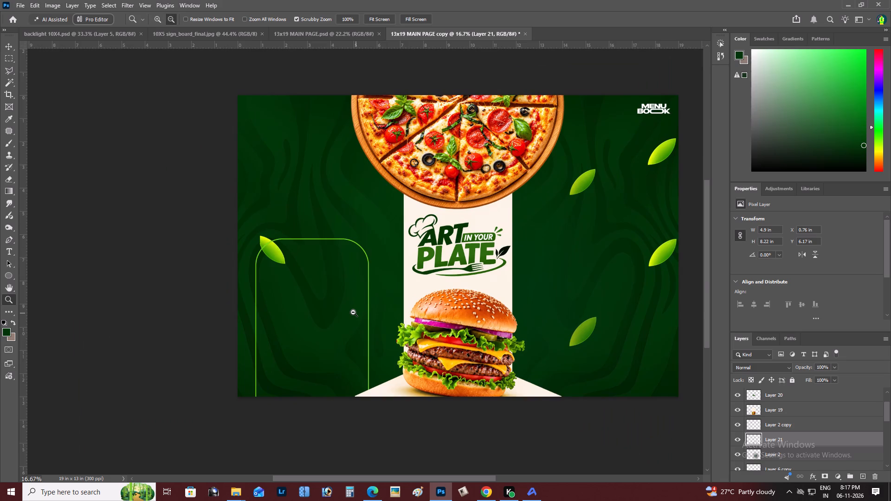
pyautogui.tripleClick(353, 312)
pyautogui.click(355, 289)
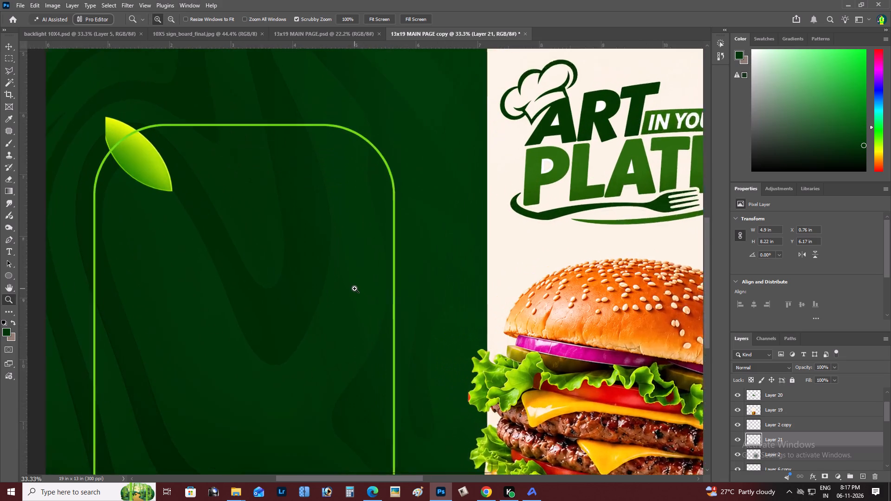
pyautogui.press('space')
pyautogui.moveTo(355, 289); pyautogui.dragTo(378, 298)
pyautogui.press('z')
pyautogui.keyDown('alt'); pyautogui.click(309, 296); pyautogui.keyUp('alt')
pyautogui.rightClick(310, 294)
pyautogui.doubleClick(324, 299)
pyautogui.press('space')
pyautogui.moveTo(265, 328); pyautogui.dragTo(321, 324)
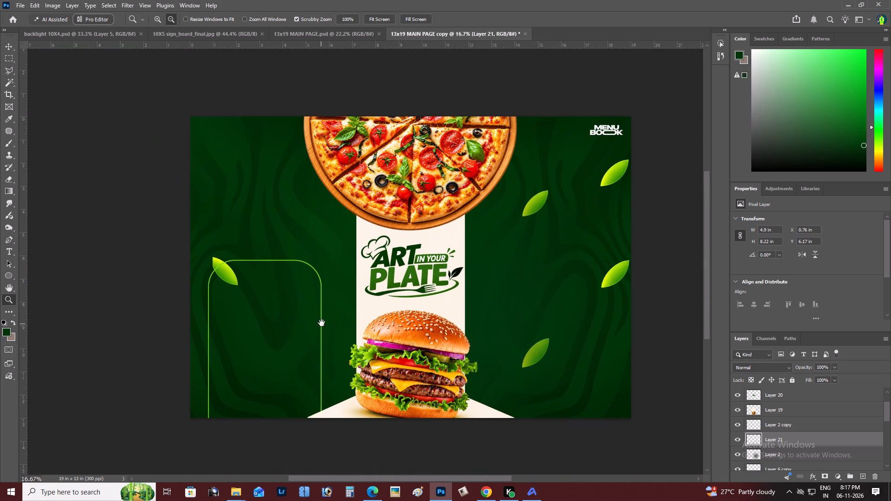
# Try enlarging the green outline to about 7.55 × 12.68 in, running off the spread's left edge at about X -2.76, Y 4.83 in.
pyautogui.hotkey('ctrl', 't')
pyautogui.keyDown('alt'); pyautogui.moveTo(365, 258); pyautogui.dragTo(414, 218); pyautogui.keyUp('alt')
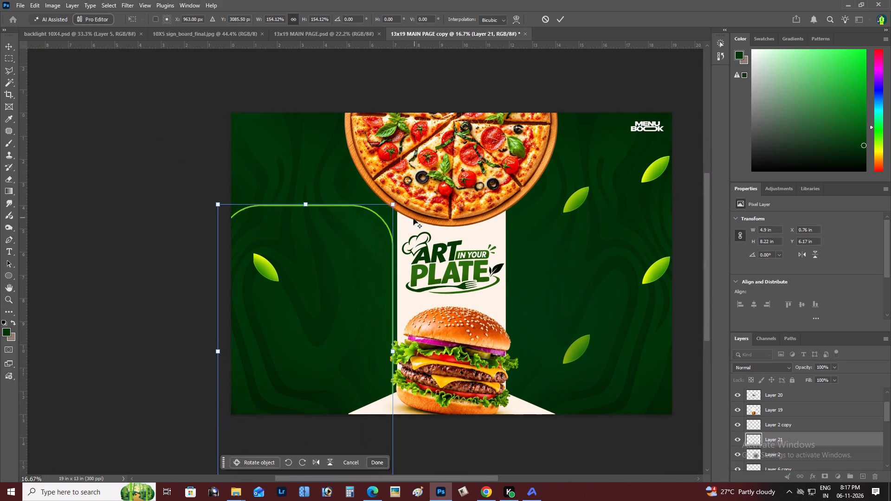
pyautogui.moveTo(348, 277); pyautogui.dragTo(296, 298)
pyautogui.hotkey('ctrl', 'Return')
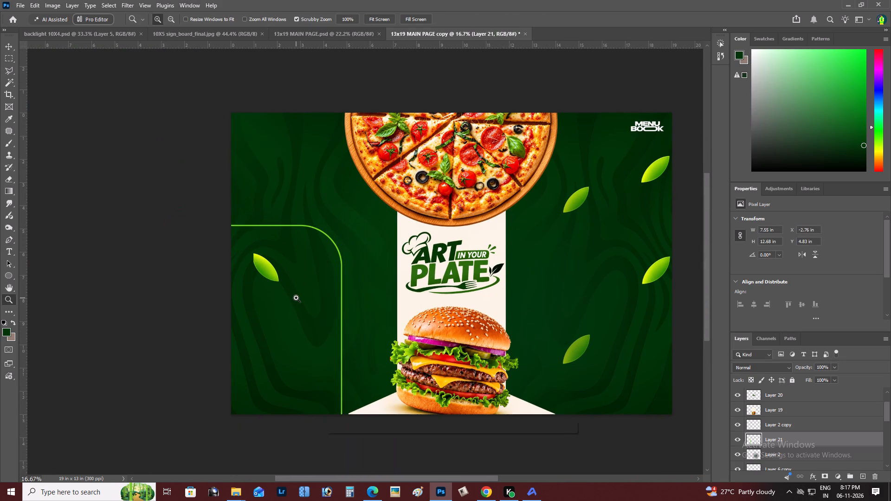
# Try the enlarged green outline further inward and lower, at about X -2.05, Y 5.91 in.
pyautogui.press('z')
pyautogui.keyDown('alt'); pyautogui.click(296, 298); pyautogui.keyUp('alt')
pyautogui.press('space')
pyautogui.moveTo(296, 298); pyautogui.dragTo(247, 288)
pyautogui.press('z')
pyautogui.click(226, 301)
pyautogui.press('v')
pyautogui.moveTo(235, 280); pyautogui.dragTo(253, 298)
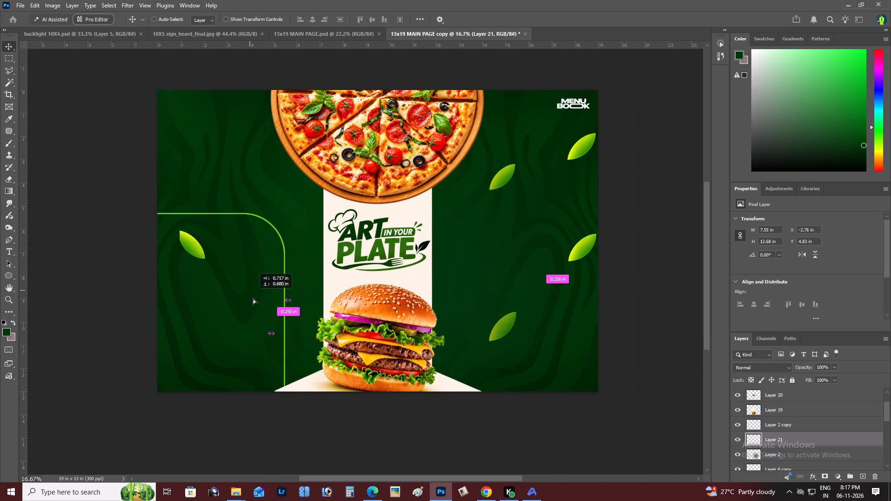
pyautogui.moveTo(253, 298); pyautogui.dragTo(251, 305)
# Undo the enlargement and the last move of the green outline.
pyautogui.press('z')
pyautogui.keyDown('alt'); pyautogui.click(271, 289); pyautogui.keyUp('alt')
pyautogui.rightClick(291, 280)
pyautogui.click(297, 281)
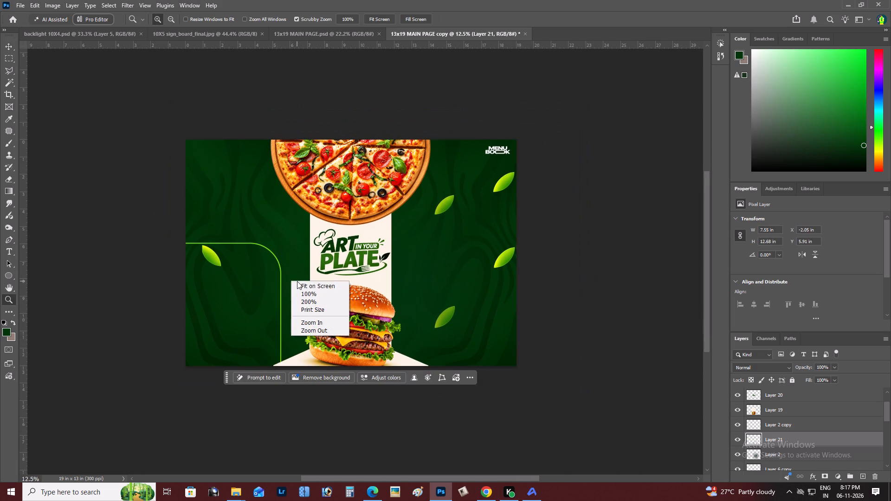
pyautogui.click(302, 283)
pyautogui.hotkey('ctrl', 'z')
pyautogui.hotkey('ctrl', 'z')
# Duplicate the green outline and align the copy directly above the original, at about X 0.76, Y 0.86 in.
pyautogui.press('space')
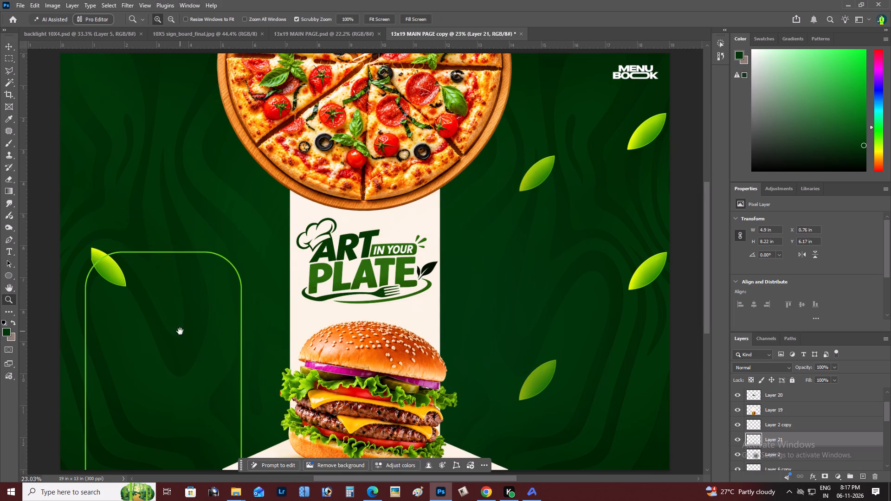
pyautogui.moveTo(180, 331); pyautogui.dragTo(289, 322)
pyautogui.press('v')
pyautogui.keyDown('alt'); pyautogui.moveTo(310, 281); pyautogui.dragTo(262, 92); pyautogui.keyUp('alt')
pyautogui.press('space')
pyautogui.moveTo(269, 243); pyautogui.dragTo(275, 303)
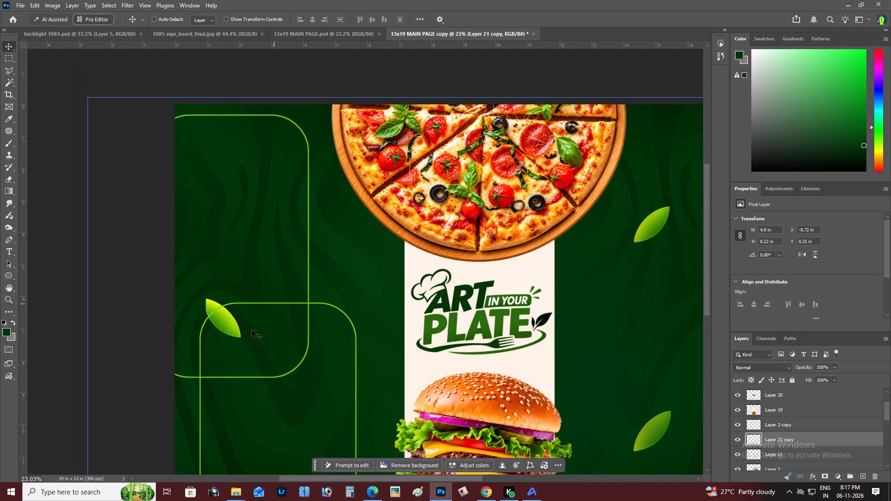
pyautogui.moveTo(238, 367); pyautogui.dragTo(285, 382)
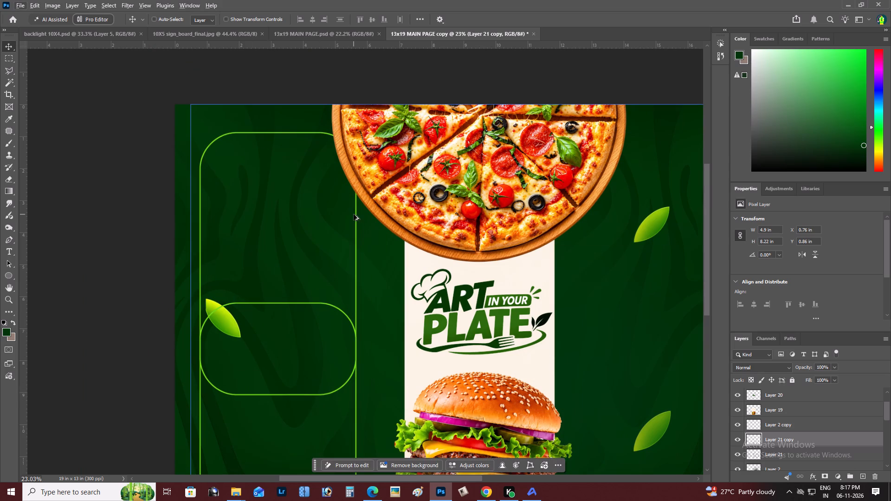
# Scale the outline copy to about 3.88 × 6.51 in and place it above the original, running off the spread's top edge.
pyautogui.hotkey('ctrl', 't')
pyautogui.keyDown('alt'); pyautogui.moveTo(353, 131); pyautogui.dragTo(319, 148); pyautogui.keyUp('alt')
pyautogui.moveTo(292, 270); pyautogui.dragTo(202, 238)
pyautogui.hotkey('ctrl', 'Return')
pyautogui.press('v')
pyautogui.moveTo(245, 248); pyautogui.dragTo(310, 181)
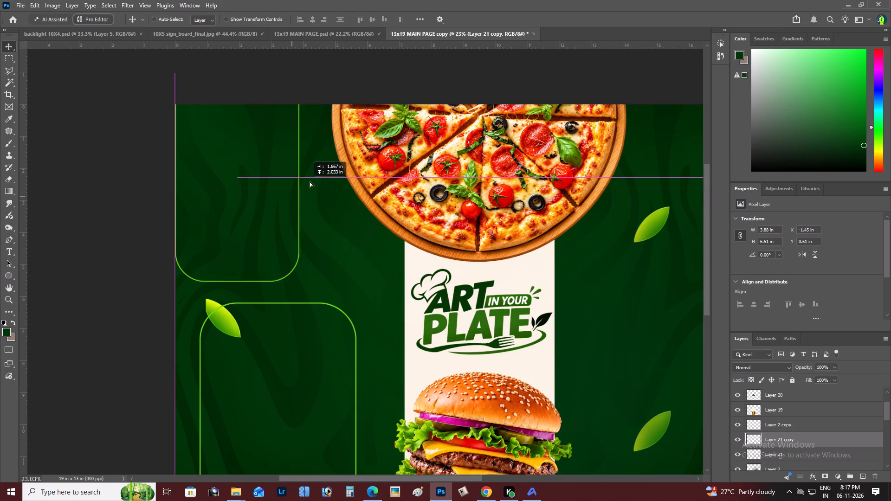
pyautogui.moveTo(310, 181); pyautogui.dragTo(310, 181)
# Enlarge the upper outline to about 4.1 × 6.89 in and place it at about X 0.49, Y -1.02 in.
pyautogui.press('z')
pyautogui.keyDown('alt'); pyautogui.click(244, 215); pyautogui.keyUp('alt')
pyautogui.rightClick(255, 210)
pyautogui.click(266, 213)
pyautogui.press('space')
pyautogui.press('space')
pyautogui.press('space')
pyautogui.press('space')
pyautogui.press('space')
pyautogui.press('space')
pyautogui.moveTo(267, 213); pyautogui.dragTo(346, 244)
pyautogui.hotkey('ctrl', 't')
pyautogui.keyDown('alt'); pyautogui.moveTo(278, 250); pyautogui.dragTo(285, 254); pyautogui.keyUp('alt')
pyautogui.moveTo(259, 234); pyautogui.dragTo(262, 254)
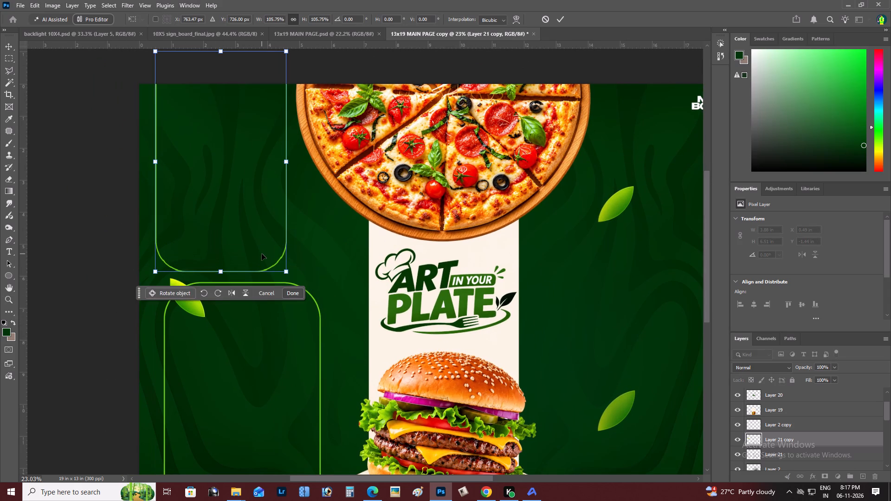
pyautogui.hotkey('ctrl', 'Return')
# Examine how the upper and lower green outlines sit together beside the pizza, logo and burger.
pyautogui.press('z')
pyautogui.keyDown('alt'); pyautogui.click(262, 254); pyautogui.keyUp('alt')
pyautogui.rightClick(262, 254)
pyautogui.click(272, 257)
pyautogui.press('space')
pyautogui.press('space')
pyautogui.press('space')
pyautogui.press('space')
pyautogui.press('space')
pyautogui.press('space')
pyautogui.press('space')
pyautogui.press('space')
pyautogui.press('space')
pyautogui.press('space')
pyautogui.press('space')
pyautogui.press('space')
pyautogui.press('space')
pyautogui.press('space')
pyautogui.press('space')
pyautogui.click(272, 257)
pyautogui.moveTo(272, 257); pyautogui.dragTo(297, 263)
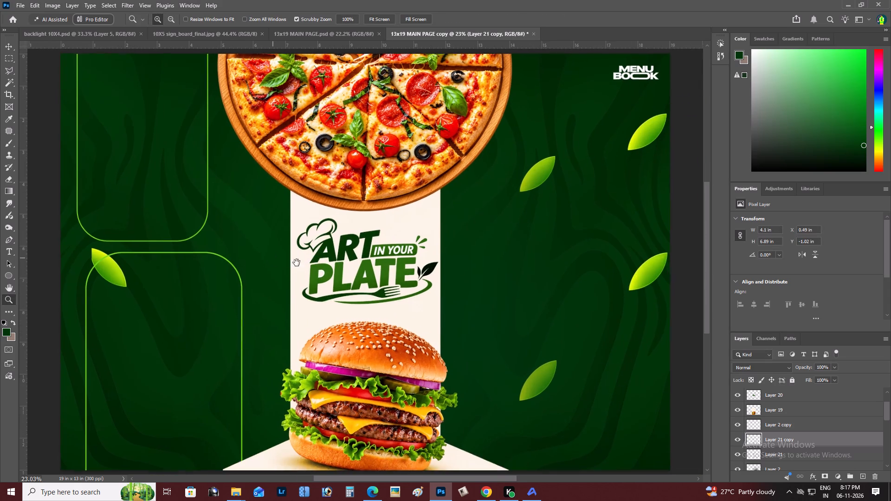
pyautogui.moveTo(297, 263); pyautogui.dragTo(348, 273)
pyautogui.press('z')
pyautogui.keyDown('alt'); pyautogui.click(230, 293); pyautogui.keyUp('alt')
pyautogui.rightClick(232, 293)
pyautogui.click(245, 297)
pyautogui.press('space')
pyautogui.press('space')
pyautogui.press('space')
pyautogui.press('space')
pyautogui.moveTo(245, 297); pyautogui.dragTo(253, 300)
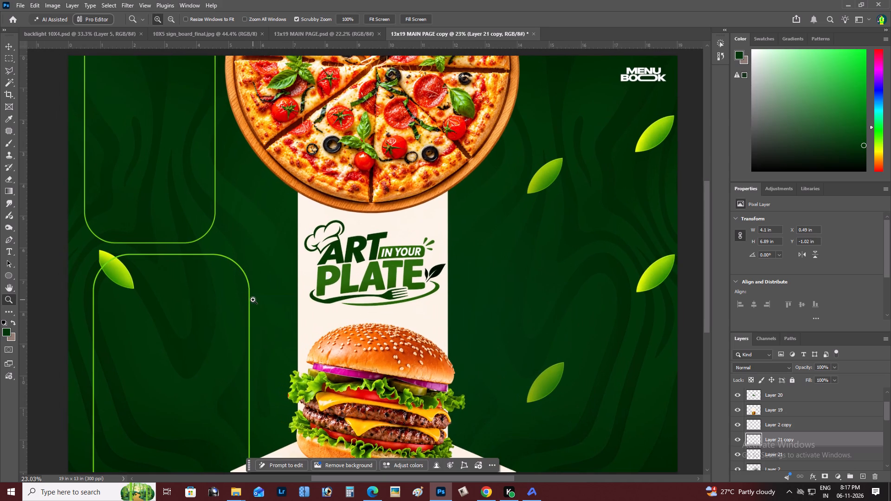
# Shift the lower green outline (Layer 21) toward the centre, to about X 1.34, Y 6.16 in.
pyautogui.press('z')
pyautogui.press('v')
pyautogui.rightClick(244, 272)
pyautogui.click(248, 274)
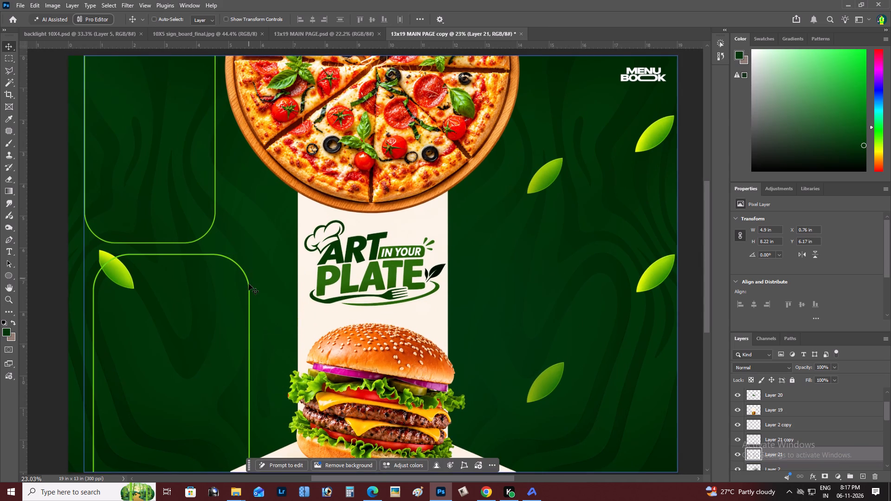
pyautogui.moveTo(247, 284); pyautogui.dragTo(262, 288)
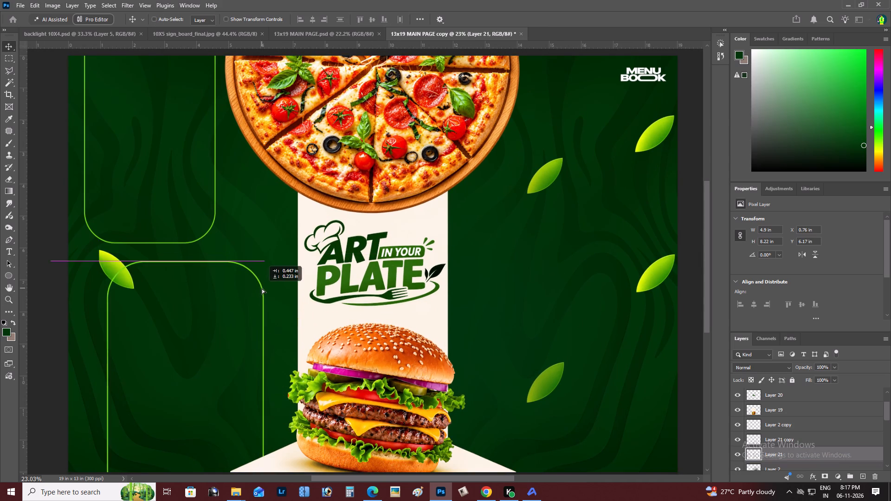
pyautogui.moveTo(262, 288); pyautogui.dragTo(266, 283)
# Delete the leaf (Layer 9 copy 2) at the lower outline's upper-left corner.
pyautogui.press('z')
pyautogui.keyDown('alt'); pyautogui.click(222, 268); pyautogui.keyUp('alt')
pyautogui.rightClick(222, 268)
pyautogui.doubleClick(236, 274)
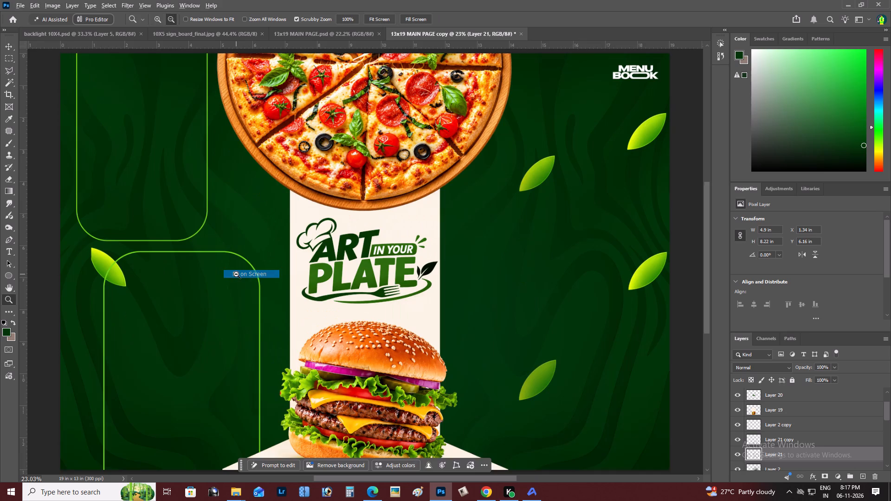
pyautogui.press('space')
pyautogui.press('space')
pyautogui.moveTo(186, 289); pyautogui.dragTo(204, 295)
pyautogui.press('v')
pyautogui.rightClick(148, 268)
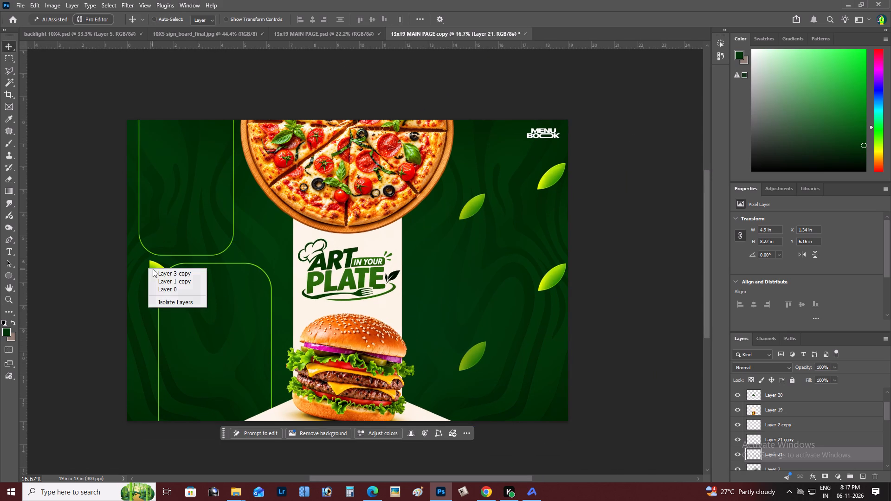
pyautogui.rightClick(156, 269)
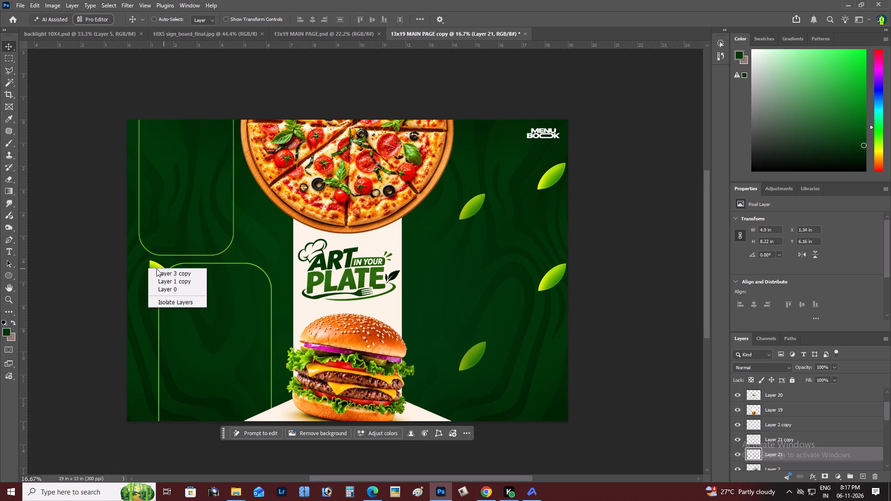
pyautogui.click(167, 274)
pyautogui.rightClick(157, 269)
pyautogui.click(165, 273)
pyautogui.moveTo(166, 275); pyautogui.dragTo(264, 330)
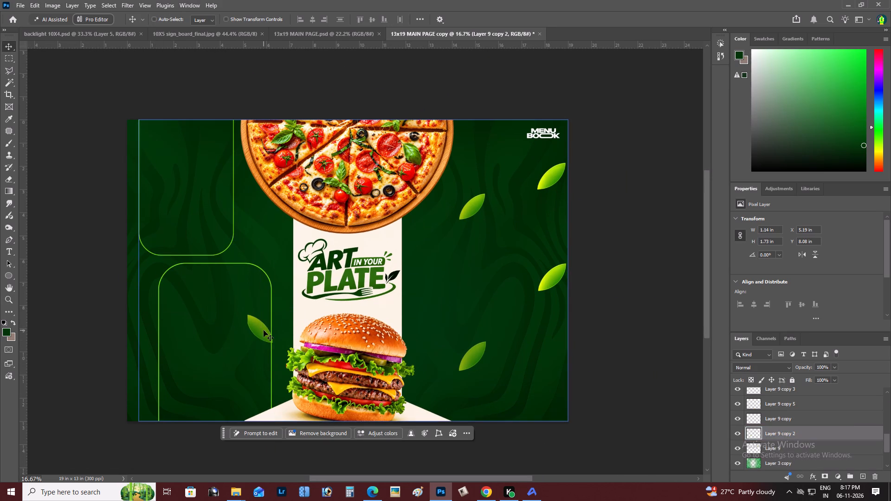
pyautogui.press('BackSpace')
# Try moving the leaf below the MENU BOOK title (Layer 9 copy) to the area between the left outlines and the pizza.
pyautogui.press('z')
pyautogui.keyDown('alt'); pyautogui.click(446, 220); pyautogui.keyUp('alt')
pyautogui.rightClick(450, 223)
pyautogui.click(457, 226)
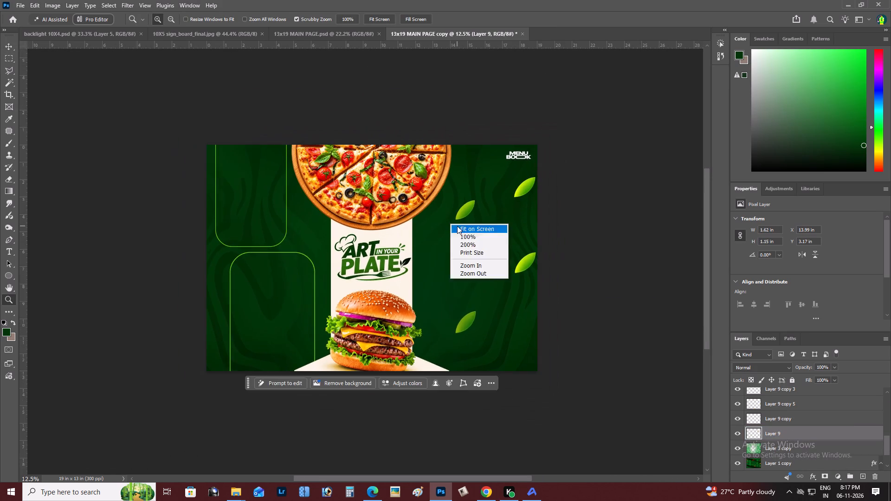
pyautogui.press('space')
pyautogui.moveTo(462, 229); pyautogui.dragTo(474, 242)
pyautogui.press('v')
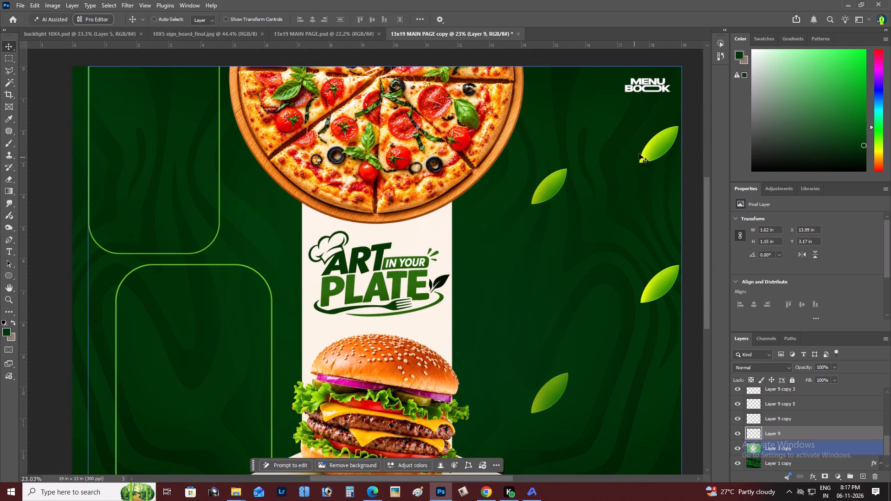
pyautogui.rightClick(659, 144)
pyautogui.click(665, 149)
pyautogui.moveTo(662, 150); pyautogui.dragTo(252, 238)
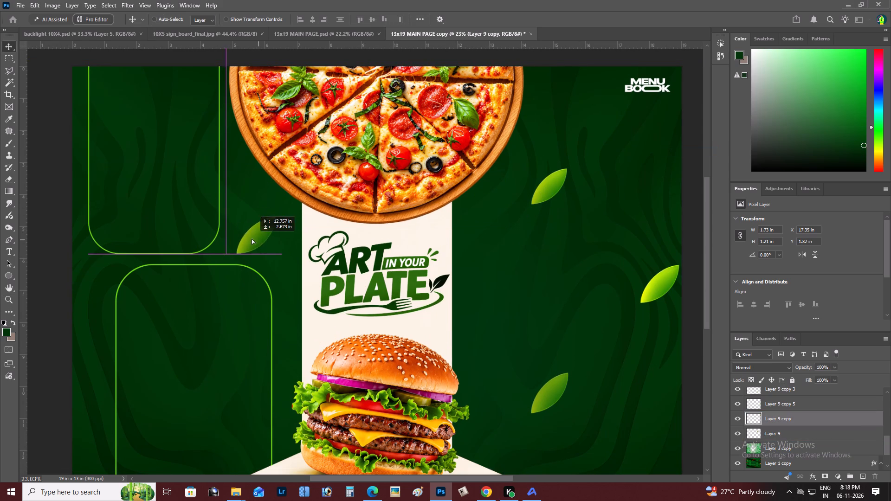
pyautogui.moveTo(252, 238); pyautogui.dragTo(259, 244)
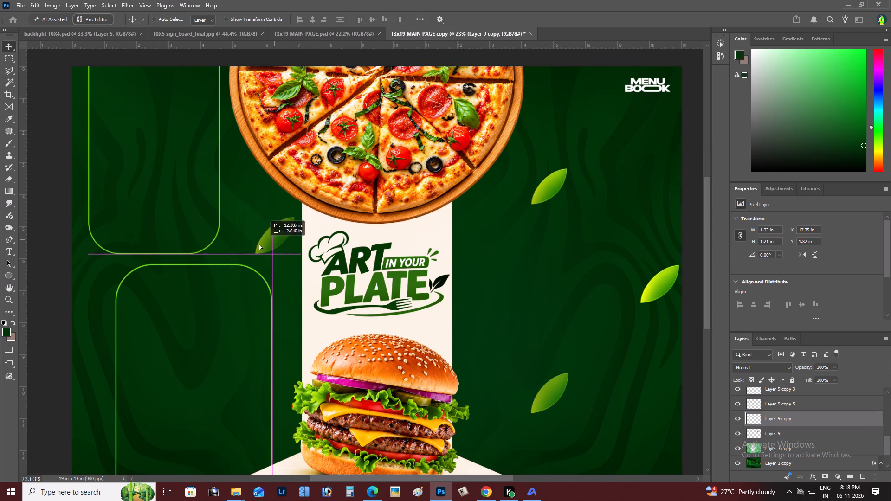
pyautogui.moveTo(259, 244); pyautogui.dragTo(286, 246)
# Delete the relocated leaf (Layer 9 copy) beside the left outlines.
pyautogui.press('z')
pyautogui.keyDown('alt'); pyautogui.click(330, 239); pyautogui.keyUp('alt')
pyautogui.press('BackSpace')
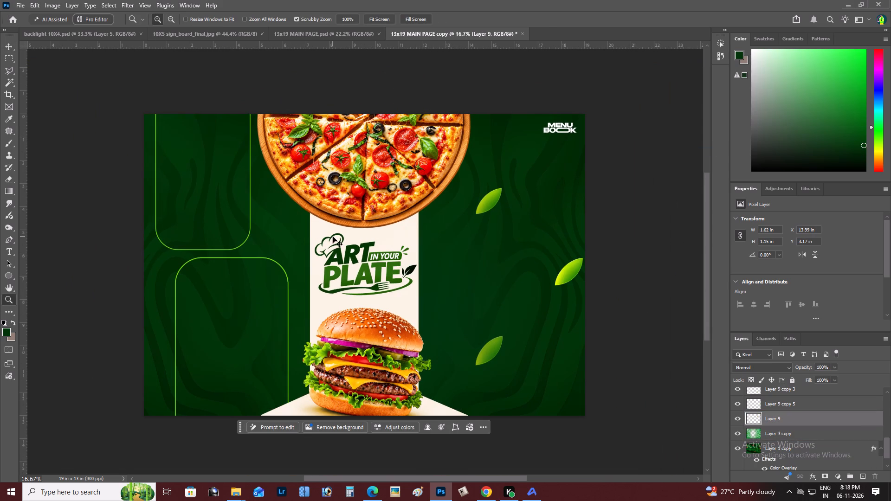
# Duplicate both left green outlines (Layer 21 and Layer 21 copy) together onto the spread's right side, at about X 13.37, Y -1.3 in.
pyautogui.press('z')
pyautogui.keyDown('alt'); pyautogui.click(333, 237); pyautogui.keyUp('alt')
pyautogui.press('space')
pyautogui.moveTo(328, 236); pyautogui.dragTo(372, 226)
pyautogui.press('z')
pyautogui.click(297, 241)
pyautogui.press('space')
pyautogui.moveTo(293, 242); pyautogui.dragTo(272, 246)
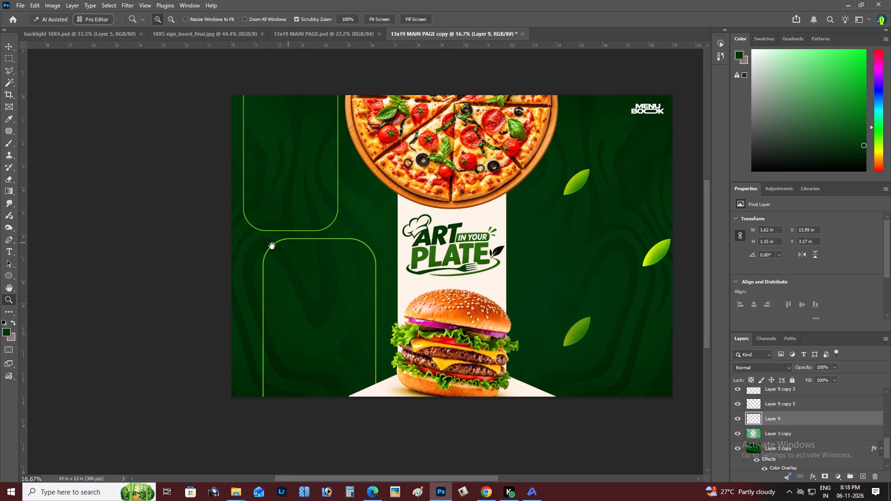
pyautogui.moveTo(272, 246); pyautogui.dragTo(265, 246)
pyautogui.press('z')
pyautogui.doubleClick(235, 231)
pyautogui.press('v')
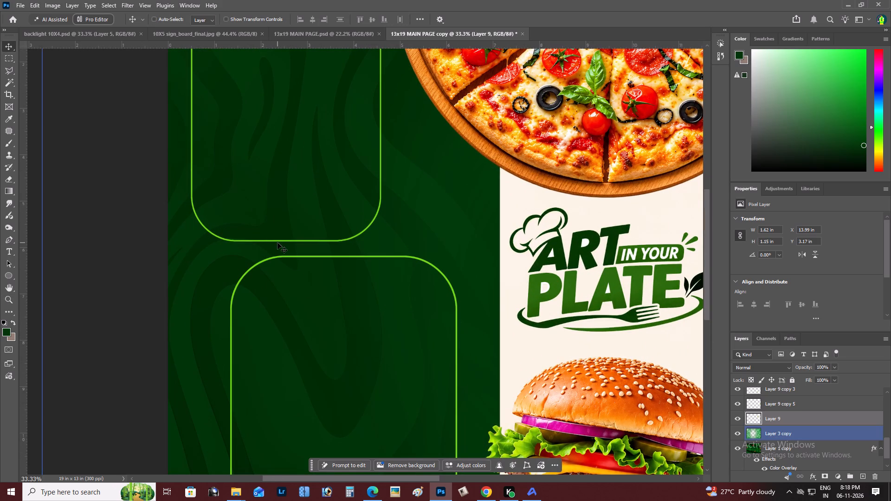
pyautogui.rightClick(274, 240)
pyautogui.click(286, 244)
pyautogui.moveTo(276, 239); pyautogui.dragTo(258, 232)
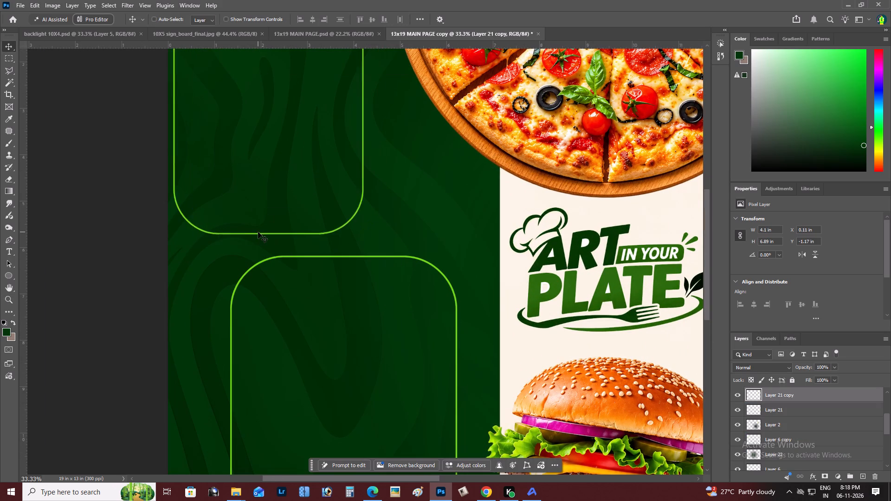
pyautogui.hotkey('ctrl', 'z')
pyautogui.keyDown('shift'); pyautogui.rightClick(293, 257); pyautogui.keyUp('shift')
pyautogui.keyDown('shift'); pyautogui.click(303, 258); pyautogui.keyUp('shift')
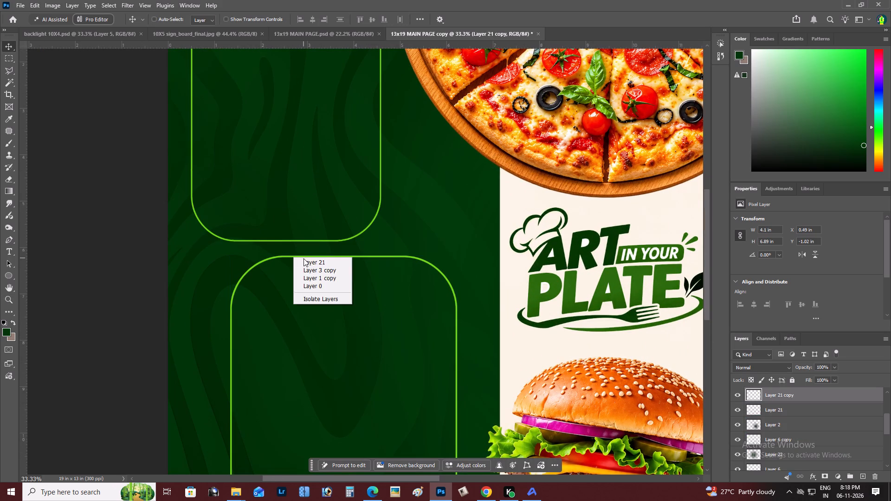
pyautogui.keyDown('shift'); pyautogui.click(305, 259); pyautogui.keyUp('shift')
pyautogui.moveTo(306, 260); pyautogui.dragTo(331, 262)
pyautogui.hotkey('ctrl', 'z')
pyautogui.keyDown('alt'); pyautogui.moveTo(291, 262); pyautogui.dragTo(411, 260); pyautogui.keyUp('alt')
pyautogui.press('space')
pyautogui.moveTo(399, 260); pyautogui.dragTo(53, 260)
pyautogui.moveTo(56, 258); pyautogui.dragTo(536, 245)
pyautogui.press('z')
pyautogui.keyDown('alt'); pyautogui.click(452, 208); pyautogui.keyUp('alt')
pyautogui.rightClick(486, 206)
pyautogui.doubleClick(497, 209)
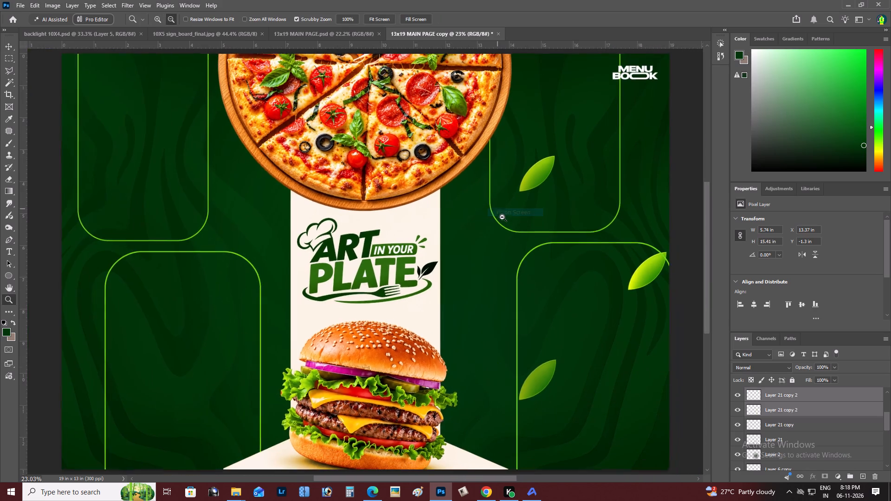
# Shift the duplicated outline pair slightly toward the central artwork and down, to about X 12.9, Y -1.02 in.
pyautogui.press('space')
pyautogui.press('space')
pyautogui.press('space')
pyautogui.press('space')
pyautogui.press('space')
pyautogui.press('space')
pyautogui.press('space')
pyautogui.press('space')
pyautogui.press('space')
pyautogui.press('space')
pyautogui.moveTo(497, 226); pyautogui.dragTo(461, 228)
pyautogui.press('v')
pyautogui.moveTo(518, 236); pyautogui.dragTo(506, 241)
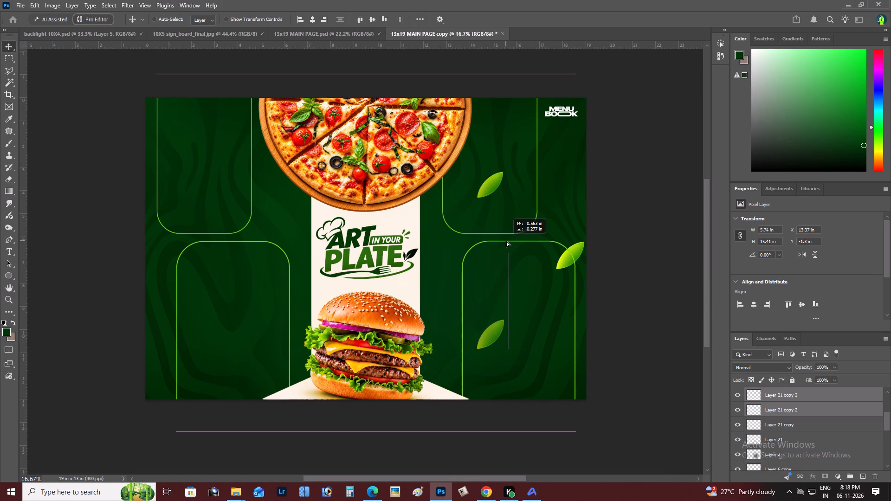
pyautogui.moveTo(506, 241); pyautogui.dragTo(508, 241)
# Rotate the duplicated pair of outlines on the spread's right side by 180°.
pyautogui.press('z')
pyautogui.keyDown('alt'); pyautogui.click(452, 252); pyautogui.keyUp('alt')
pyautogui.rightClick(458, 250)
pyautogui.click(464, 251)
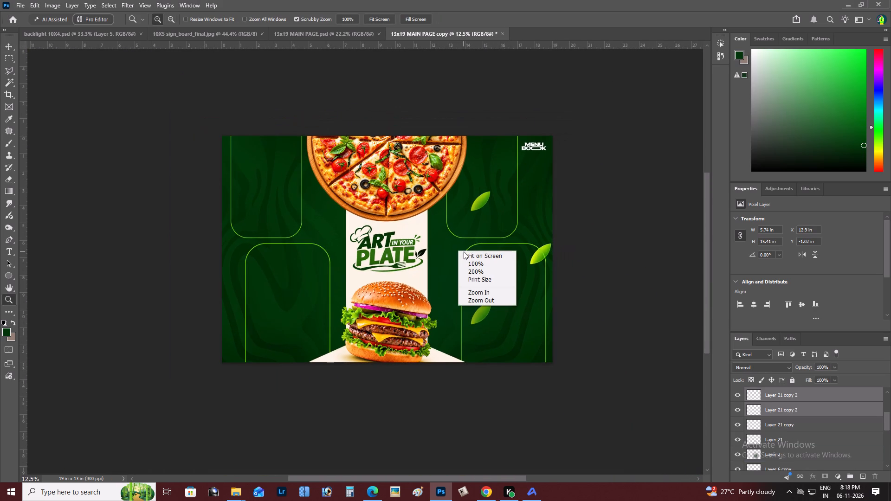
pyautogui.keyDown('alt'); pyautogui.click(467, 252); pyautogui.keyUp('alt')
pyautogui.press('space')
pyautogui.moveTo(463, 256); pyautogui.dragTo(442, 256)
pyautogui.keyDown('alt'); pyautogui.doubleClick(441, 256); pyautogui.keyUp('alt')
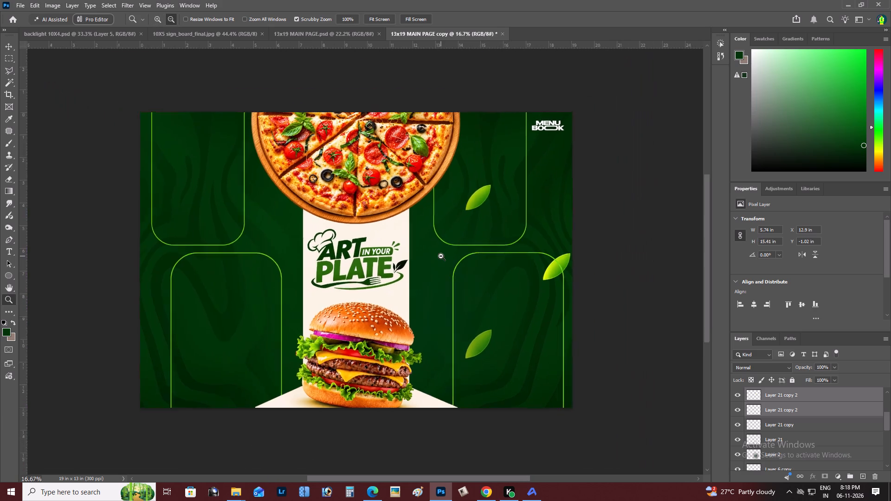
pyautogui.hotkey('ctrl', 't')
pyautogui.keyDown('ctrl'); pyautogui.rightClick(465, 260); pyautogui.keyUp('ctrl')
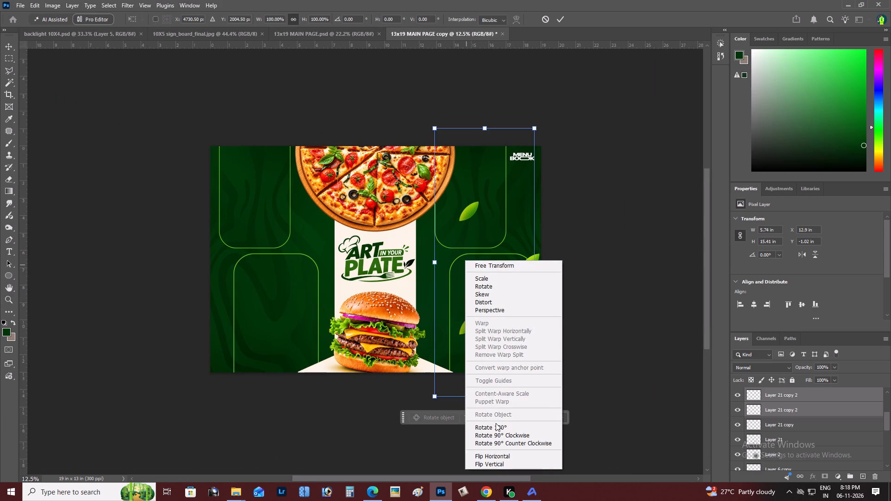
pyautogui.click(500, 425)
pyautogui.hotkey('ctrl', 'Return')
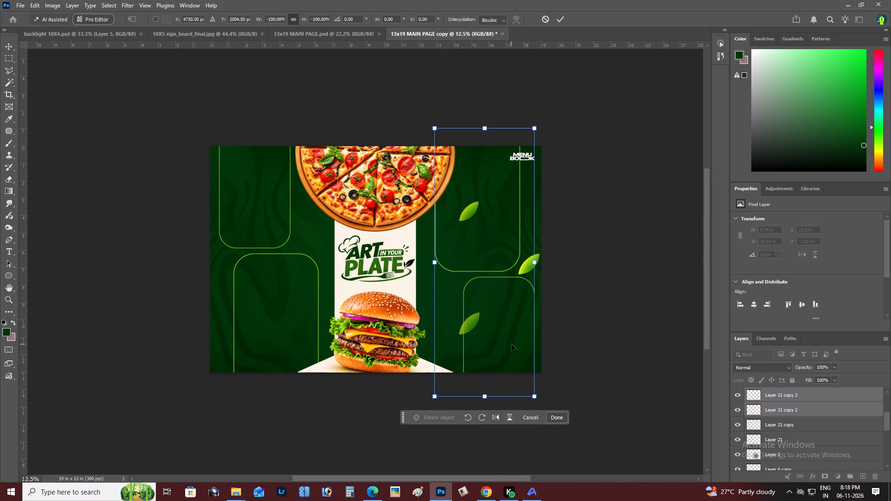
# Delete the leaf (Layer 9 copy 5) at the spread's right edge, between the two right-hand outlines.
pyautogui.press('z')
pyautogui.click(522, 300)
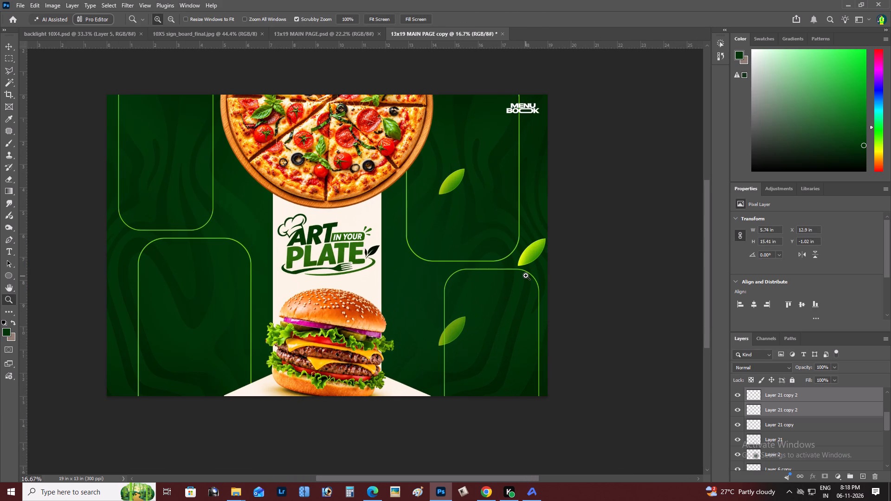
pyautogui.click(526, 276)
pyautogui.press('v')
pyautogui.rightClick(525, 250)
pyautogui.click(534, 252)
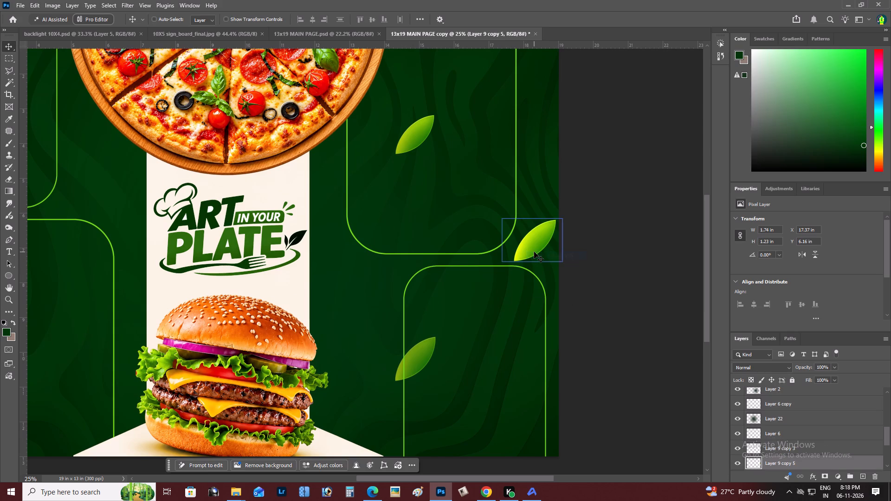
pyautogui.moveTo(534, 252); pyautogui.dragTo(463, 345)
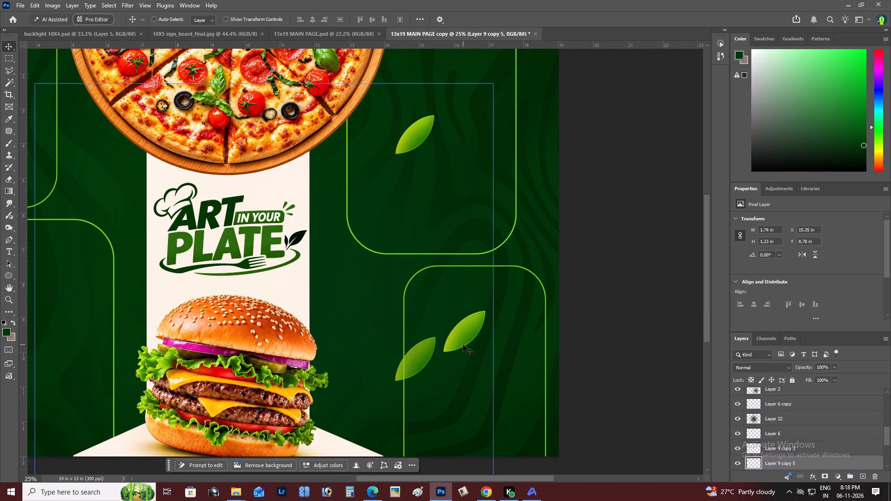
pyautogui.press('BackSpace')
# Delete the leaf (Layer 9) inside the upper right-hand outline, beside the pizza.
pyautogui.rightClick(414, 125)
pyautogui.rightClick(410, 141)
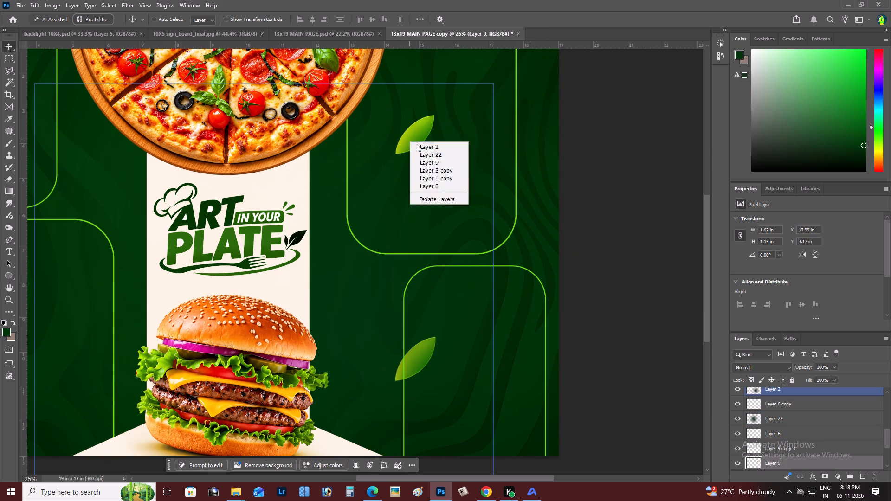
pyautogui.click(415, 143)
pyautogui.rightClick(428, 119)
pyautogui.click(433, 122)
pyautogui.press('BackSpace')
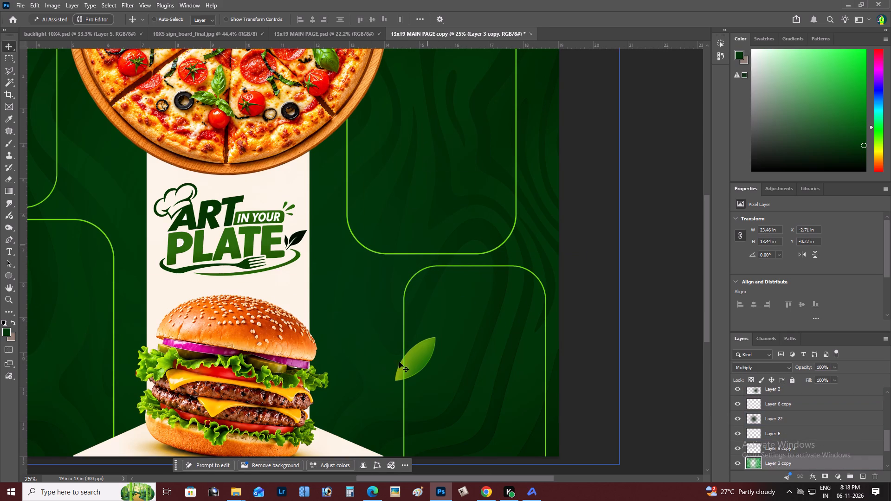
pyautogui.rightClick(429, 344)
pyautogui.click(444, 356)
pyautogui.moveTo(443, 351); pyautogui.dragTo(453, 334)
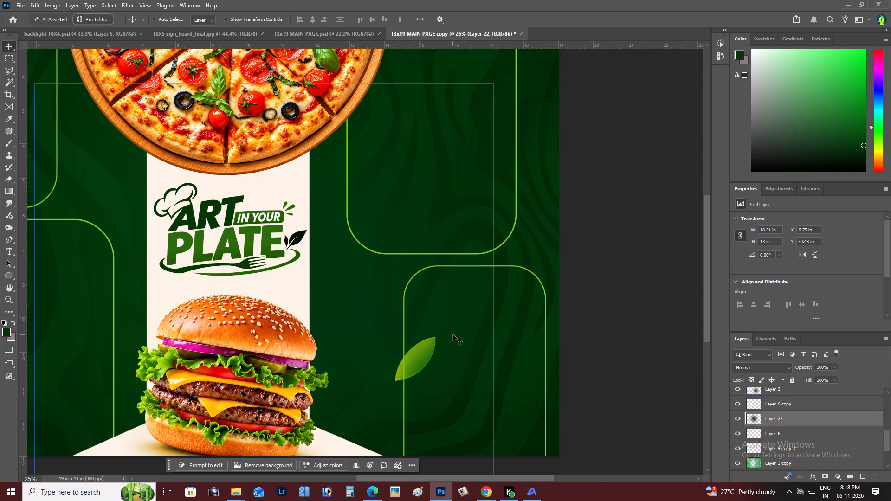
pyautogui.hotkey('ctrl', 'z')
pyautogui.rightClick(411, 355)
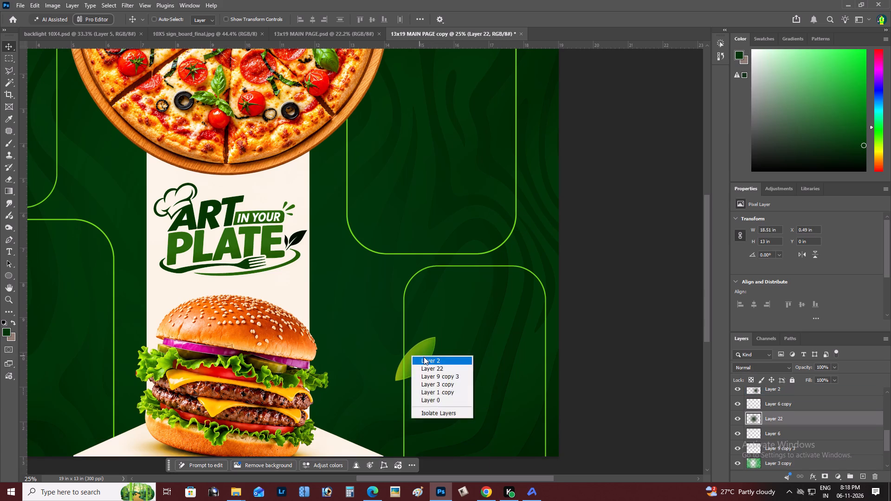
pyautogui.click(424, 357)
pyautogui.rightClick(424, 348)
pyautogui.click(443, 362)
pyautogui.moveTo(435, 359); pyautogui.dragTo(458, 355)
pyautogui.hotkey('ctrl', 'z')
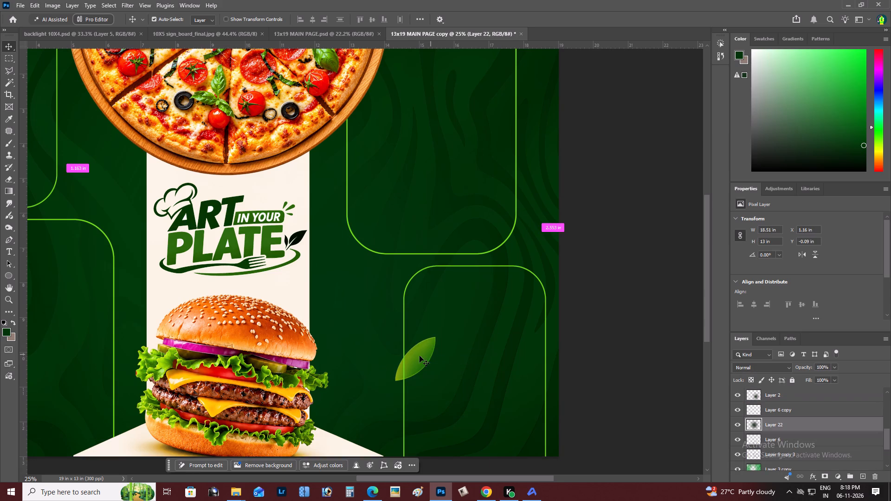
# Delete the last remaining leaf (Layer 9 copy 3), overlapping the lower right-hand outline beside the burger.
pyautogui.rightClick(419, 356)
pyautogui.click(452, 375)
pyautogui.moveTo(433, 361); pyautogui.dragTo(471, 352)
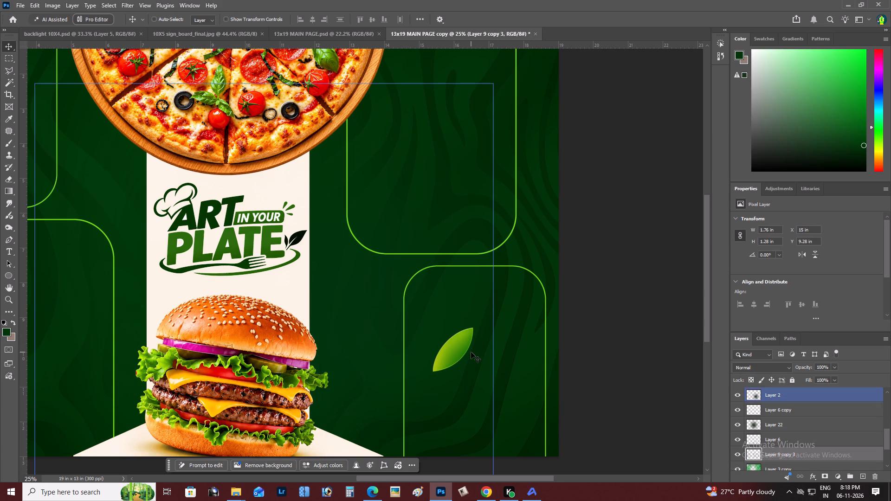
pyautogui.press('BackSpace')
# Examine the whole spread to judge the balance of the four outlines around the central artwork.
pyautogui.press('z')
pyautogui.keyDown('alt'); pyautogui.click(309, 238); pyautogui.keyUp('alt')
pyautogui.rightClick(344, 236)
pyautogui.doubleClick(359, 239)
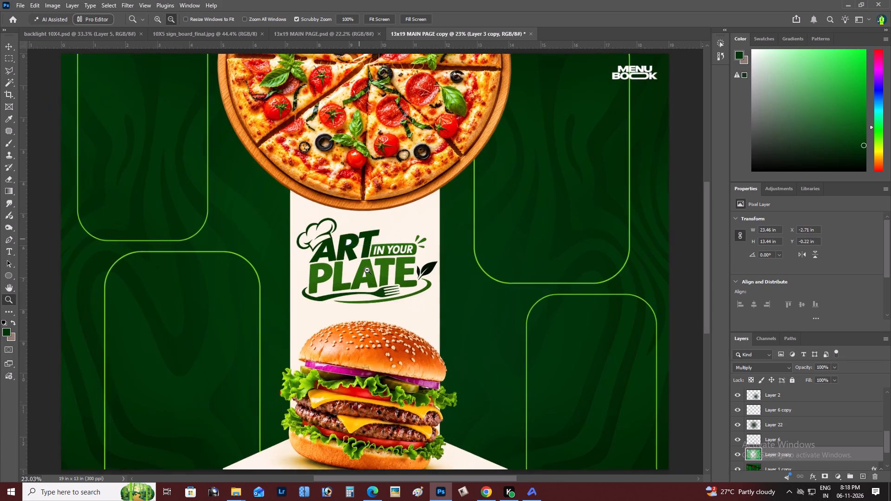
pyautogui.press('space')
pyautogui.press('space')
pyautogui.press('space')
pyautogui.press('space')
pyautogui.press('space')
pyautogui.press('space')
pyautogui.press('space')
pyautogui.press('space')
pyautogui.press('space')
pyautogui.moveTo(370, 283); pyautogui.dragTo(392, 312)
# Apply a pale yellow Color Overlay (#f1ff94) to the lower-left green outline (Layer 21).
pyautogui.press('z')
pyautogui.click(281, 324)
pyautogui.press('v')
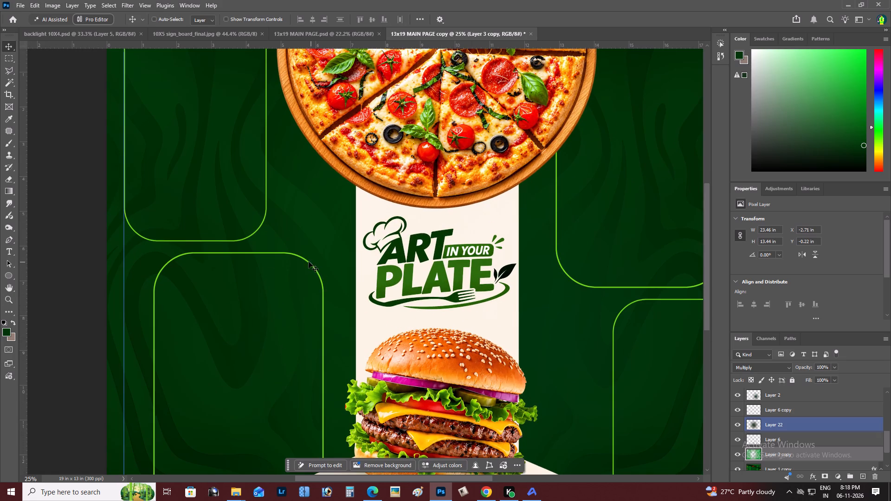
pyautogui.press('z')
pyautogui.doubleClick(300, 270)
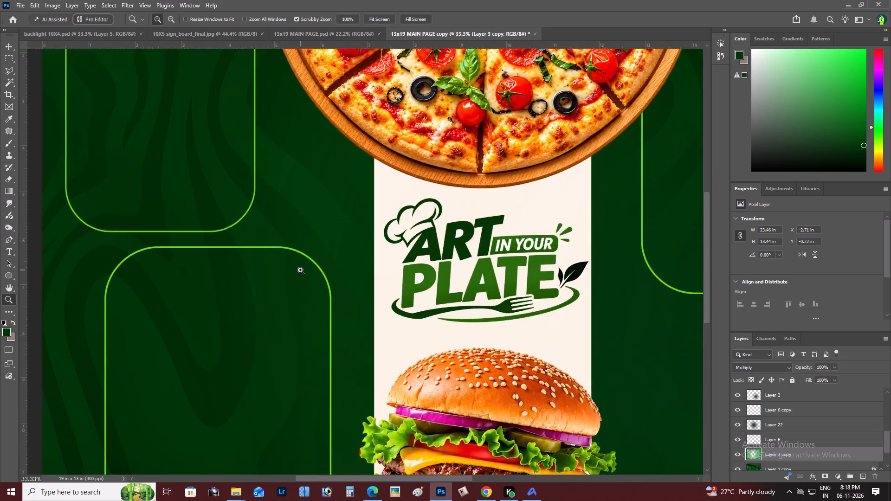
pyautogui.press('v')
pyautogui.rightClick(310, 249)
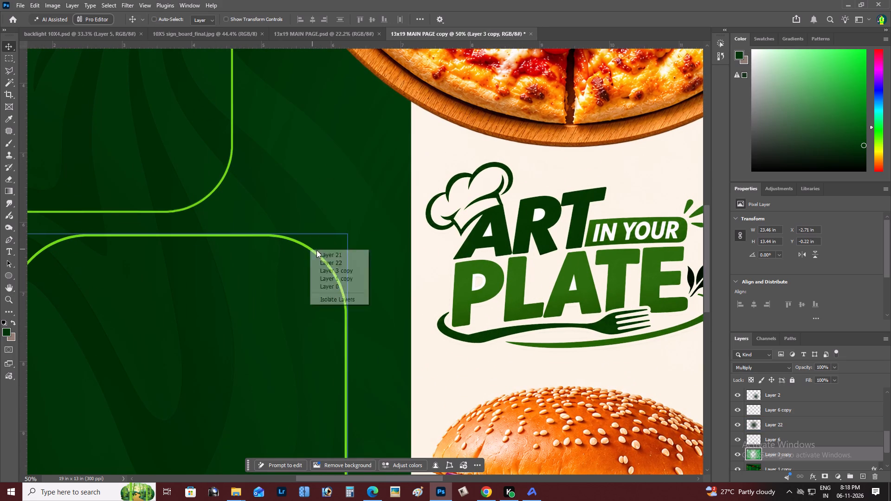
pyautogui.click(323, 254)
pyautogui.moveTo(324, 255); pyautogui.dragTo(320, 226)
pyautogui.hotkey('ctrl', 'z')
pyautogui.press('z')
pyautogui.keyDown('alt'); pyautogui.click(205, 258); pyautogui.keyUp('alt')
pyautogui.rightClick(236, 256)
pyautogui.doubleClick(241, 261)
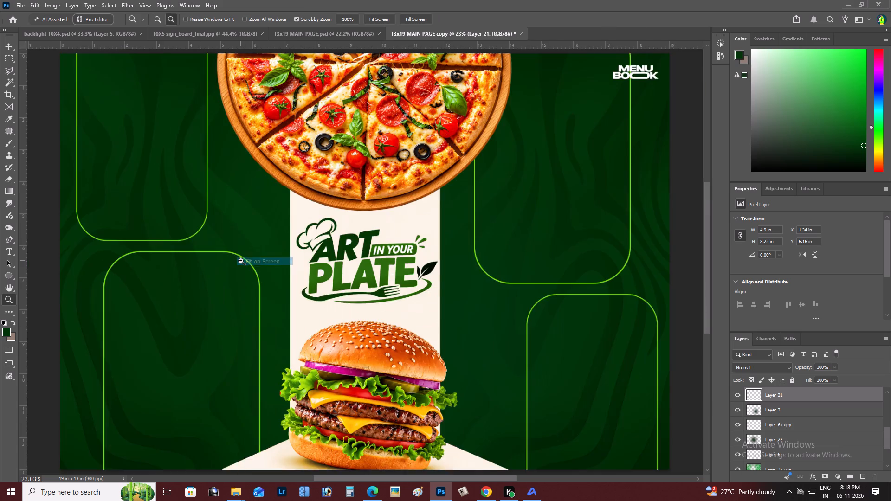
pyautogui.press('space')
pyautogui.press('space')
pyautogui.press('space')
pyautogui.press('space')
pyautogui.press('space')
pyautogui.press('space')
pyautogui.moveTo(233, 286); pyautogui.dragTo(235, 291)
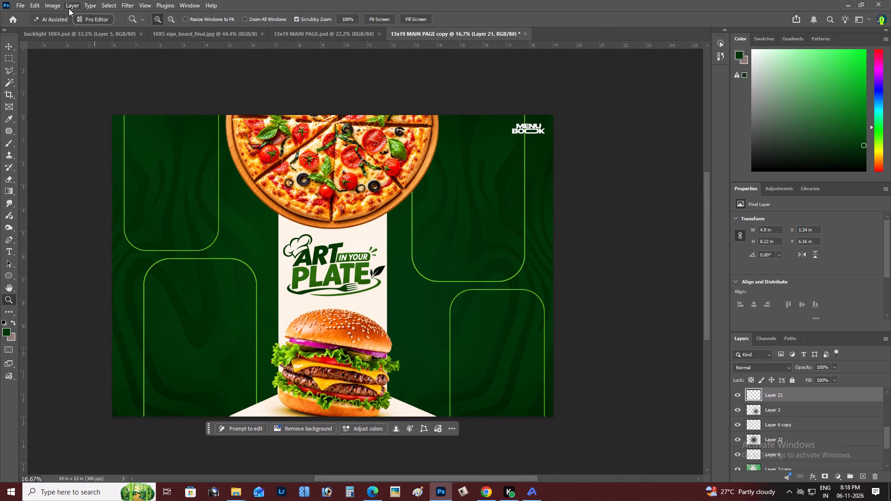
pyautogui.click(69, 8)
pyautogui.click(214, 155)
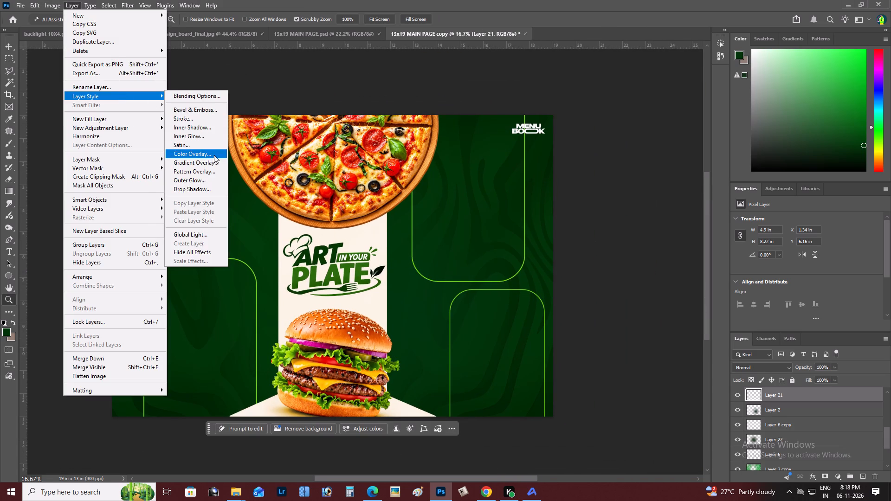
pyautogui.click(687, 110)
pyautogui.click(691, 111)
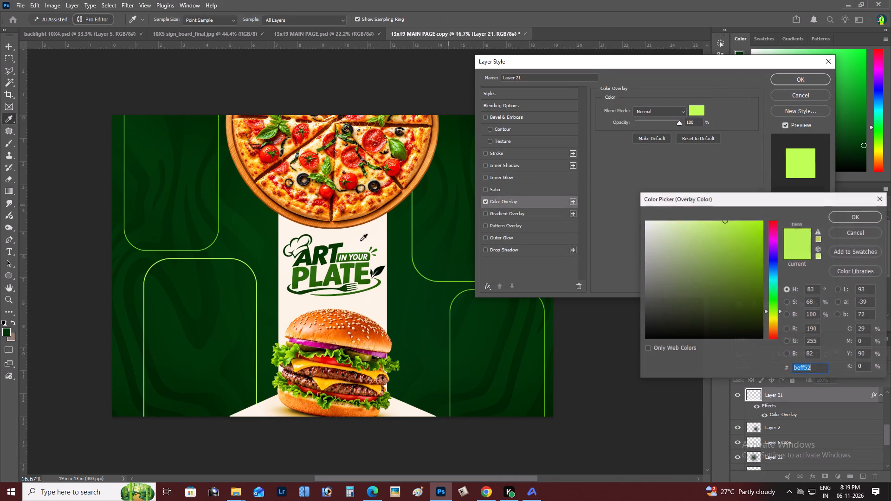
pyautogui.click(775, 316)
pyautogui.moveTo(713, 231); pyautogui.dragTo(694, 208)
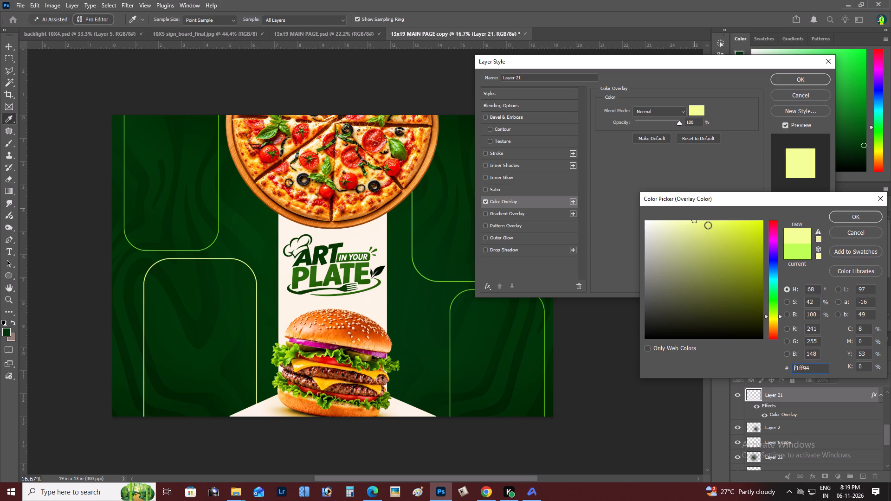
pyautogui.press('Return')
pyautogui.press('Return')
# Apply the same pale yellow Color Overlay to the upper right-hand green outline (Layer 21 copy 2).
pyautogui.press('z')
pyautogui.tripleClick(392, 273)
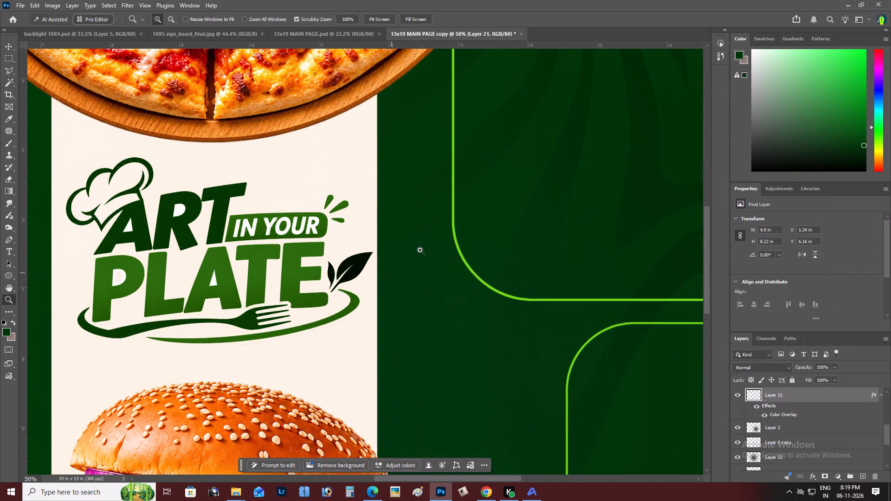
pyautogui.press('v')
pyautogui.rightClick(453, 217)
pyautogui.click(461, 222)
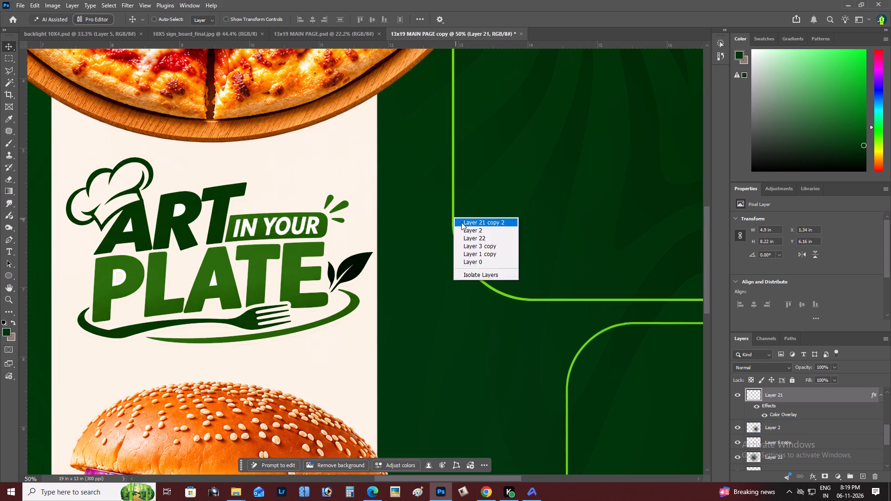
pyautogui.moveTo(464, 225); pyautogui.dragTo(472, 202)
pyautogui.hotkey('ctrl', 'z')
pyautogui.press('z')
pyautogui.keyDown('alt'); pyautogui.click(310, 230); pyautogui.keyUp('alt')
pyautogui.rightClick(310, 230)
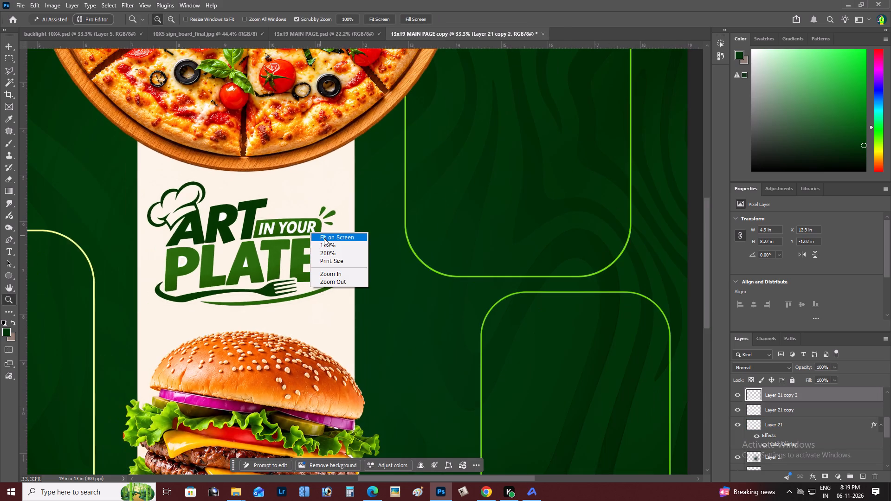
pyautogui.doubleClick(324, 238)
pyautogui.press('space')
pyautogui.moveTo(324, 238); pyautogui.dragTo(319, 239)
pyautogui.click(68, 4)
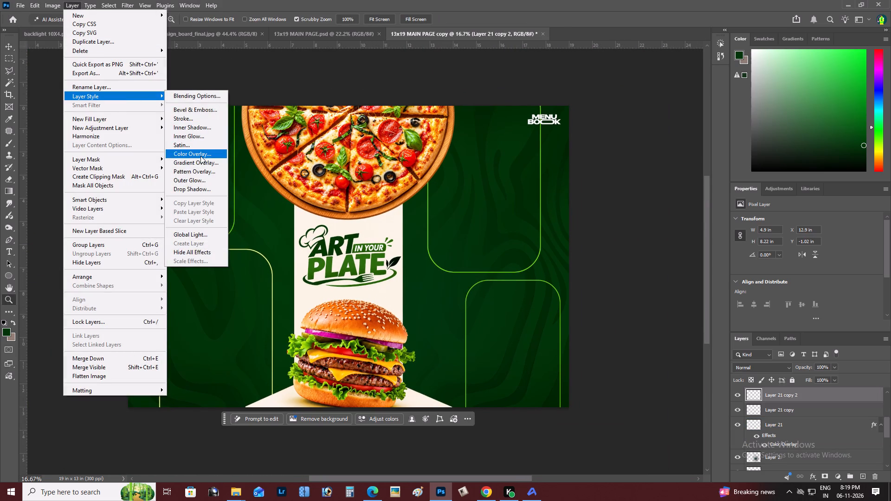
pyautogui.click(200, 156)
pyautogui.click(809, 79)
pyautogui.press('z')
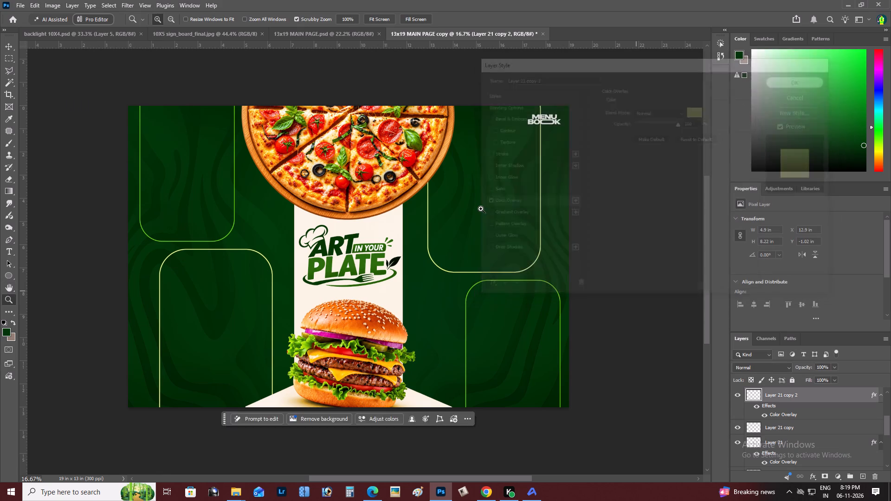
# Examine the whole spread to judge how the two pale yellow frames sit against the two green ones.
pyautogui.keyDown('alt'); pyautogui.click(480, 209); pyautogui.keyUp('alt')
pyautogui.rightClick(480, 209)
pyautogui.doubleClick(493, 214)
pyautogui.press('space')
pyautogui.press('space')
pyautogui.press('space')
pyautogui.press('space')
pyautogui.press('space')
pyautogui.press('space')
pyautogui.press('space')
pyautogui.press('space')
pyautogui.press('space')
pyautogui.press('space')
pyautogui.press('space')
pyautogui.press('space')
pyautogui.press('space')
pyautogui.press('space')
pyautogui.press('space')
pyautogui.moveTo(349, 295); pyautogui.dragTo(374, 322)
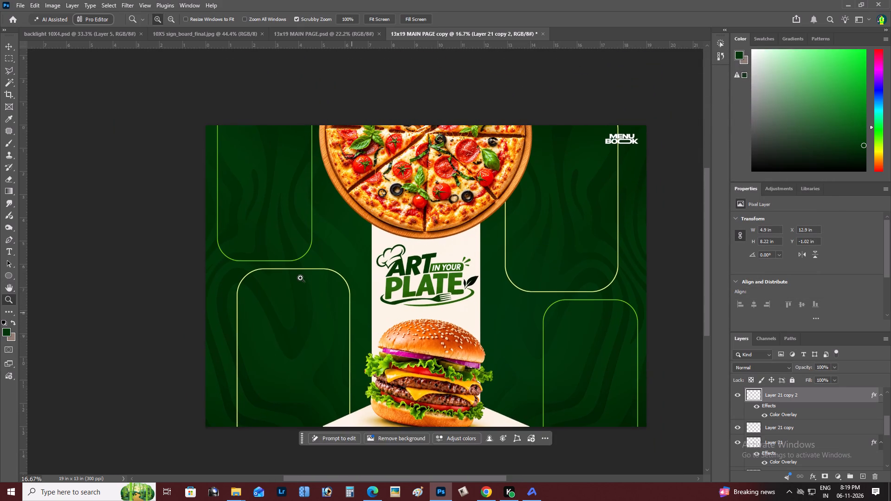
pyautogui.press('z')
pyautogui.keyDown('alt'); pyautogui.click(258, 230); pyautogui.keyUp('alt')
pyautogui.rightClick(260, 228)
pyautogui.doubleClick(271, 232)
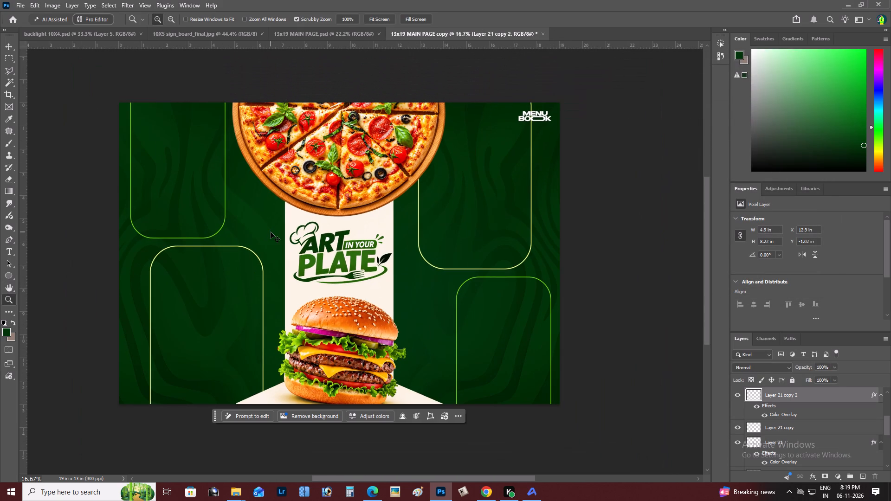
pyautogui.press('space')
pyautogui.press('space')
pyautogui.press('space')
pyautogui.press('space')
pyautogui.press('space')
pyautogui.press('space')
pyautogui.press('space')
pyautogui.press('space')
pyautogui.press('space')
pyautogui.press('space')
pyautogui.press('space')
pyautogui.press('space')
pyautogui.press('space')
pyautogui.press('space')
pyautogui.press('space')
pyautogui.press('space')
pyautogui.press('space')
pyautogui.press('space')
pyautogui.moveTo(271, 191); pyautogui.dragTo(324, 209)
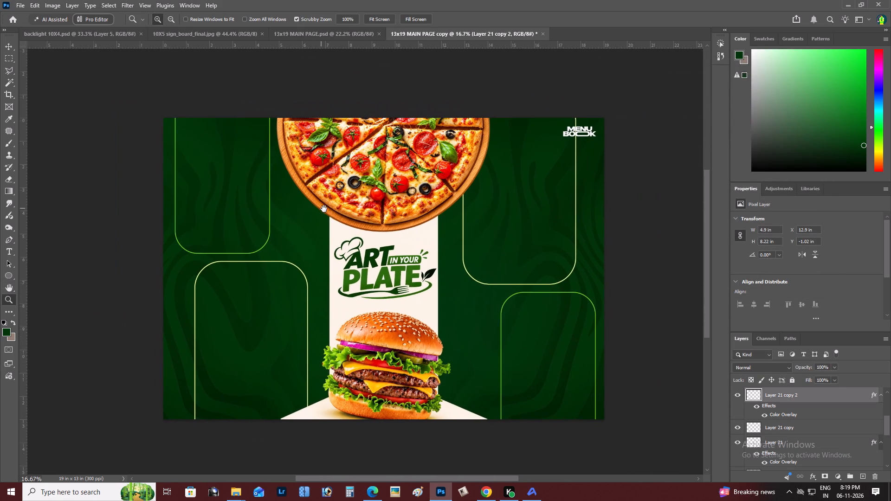
pyautogui.moveTo(324, 209); pyautogui.dragTo(347, 218)
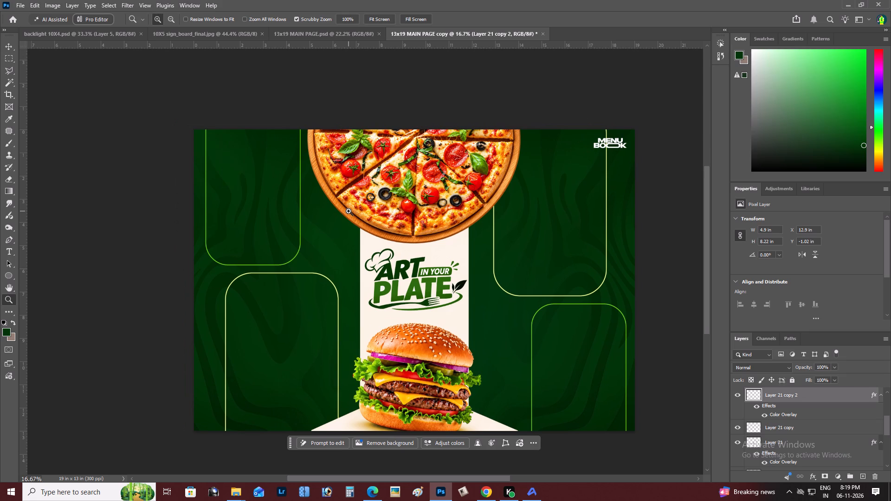
pyautogui.click(285, 193)
pyautogui.press('space')
pyautogui.press('space')
pyautogui.press('space')
pyautogui.moveTo(285, 193); pyautogui.dragTo(316, 203)
pyautogui.press('z')
pyautogui.keyDown('alt'); pyautogui.click(286, 200); pyautogui.keyUp('alt')
pyautogui.rightClick(286, 200)
pyautogui.doubleClick(305, 207)
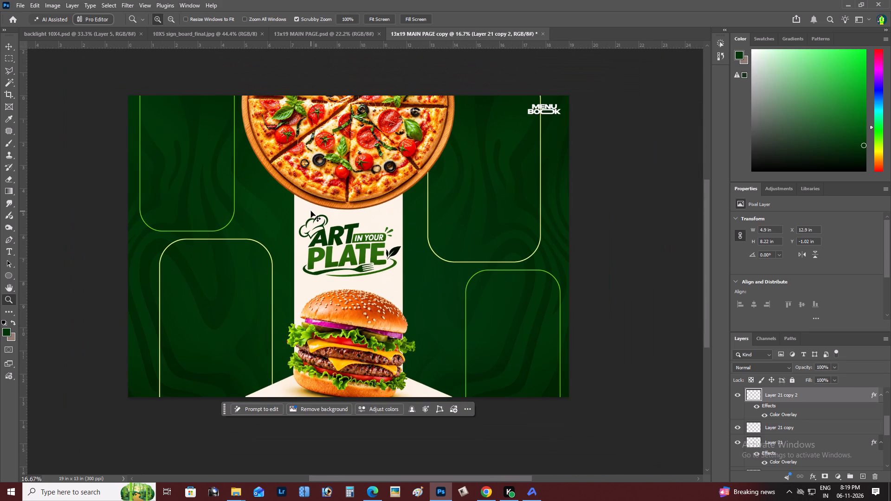
# Save the document as a Photoshop file named "13x19 page 1" in the BYTZO MYD final folder.
pyautogui.hotkey('ctrl', 's')
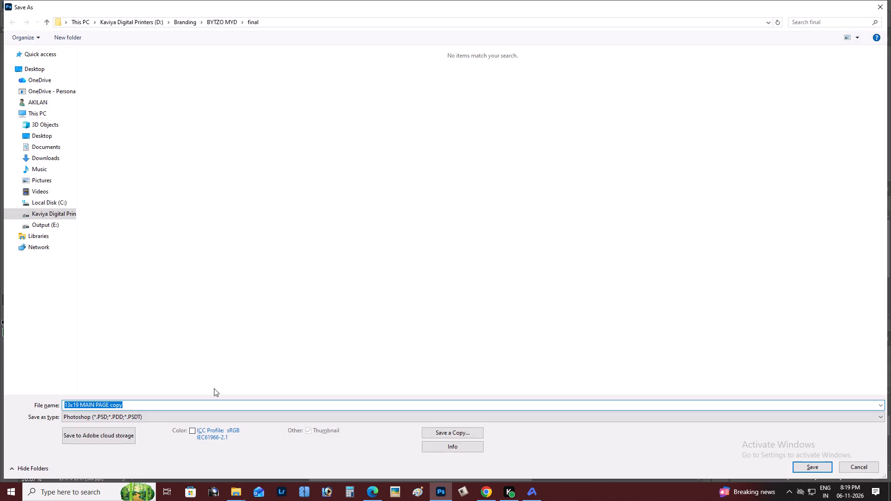
pyautogui.moveTo(128, 405); pyautogui.dragTo(79, 400)
pyautogui.press('BackSpace')
pyautogui.press('space')
pyautogui.write('page')
pyautogui.press('space')
pyautogui.press('1')
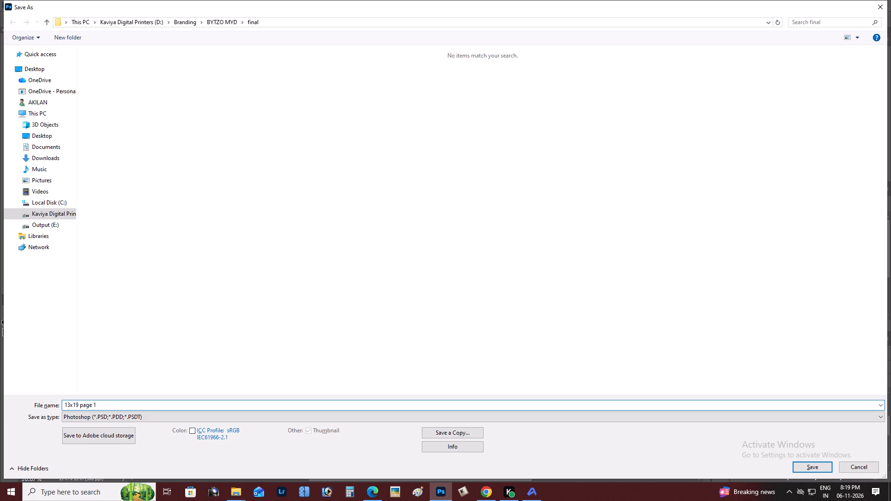
pyautogui.press('Return')
pyautogui.press('Return')
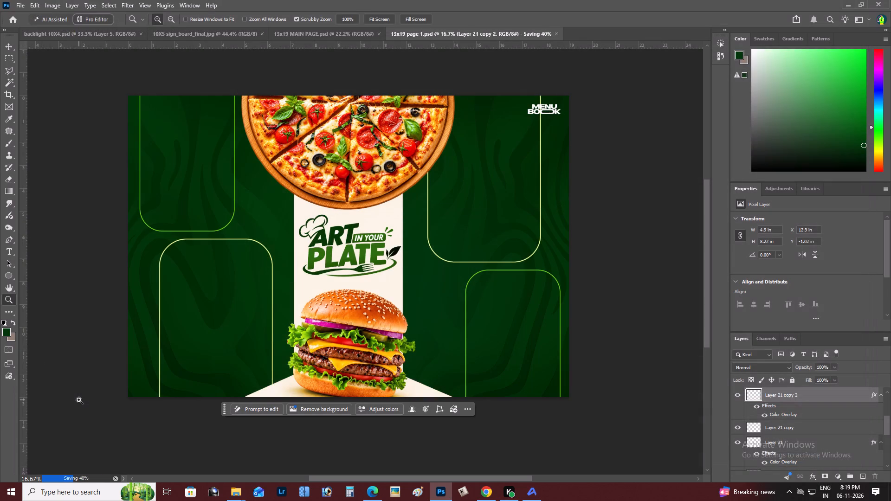
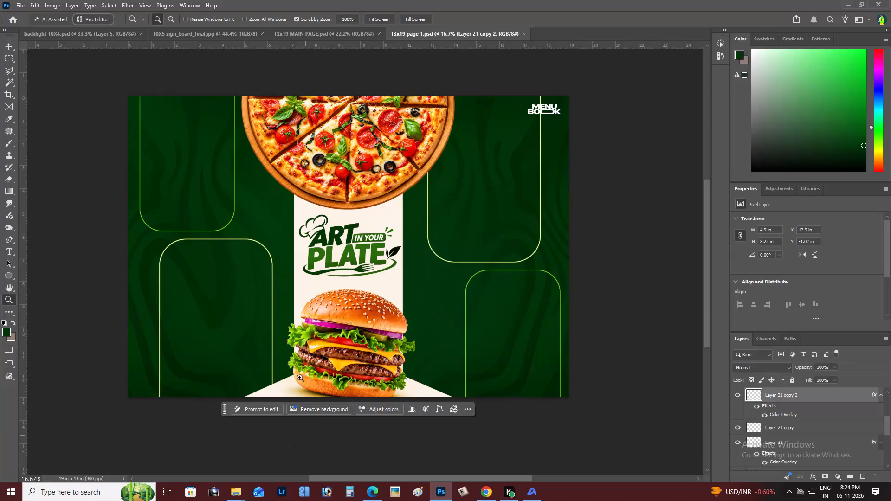
# Delete the white MENU BOOK lettering (Layer 15) from the upper right-hand corner of the green spread.
pyautogui.click(8, 48)
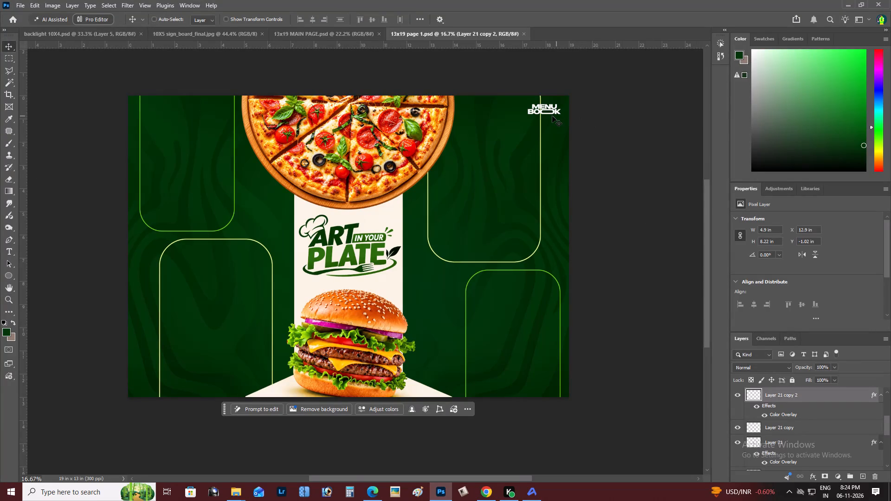
pyautogui.rightClick(550, 105)
pyautogui.click(560, 109)
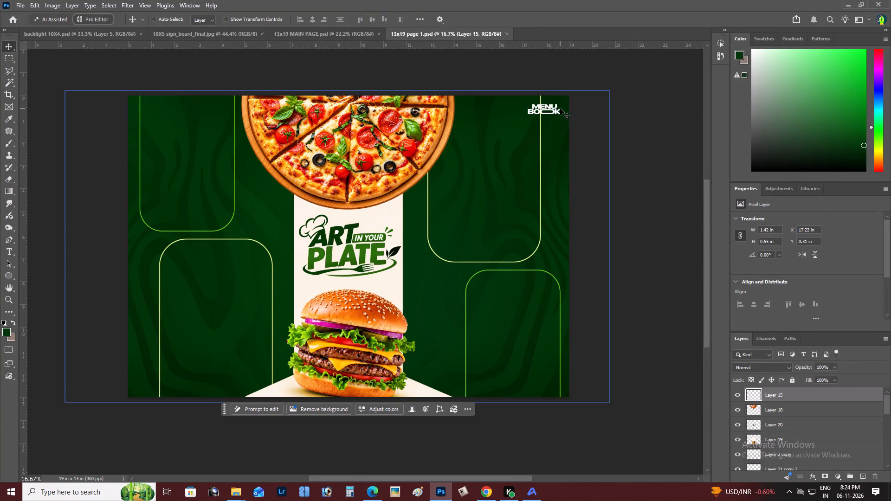
pyautogui.press('BackSpace')
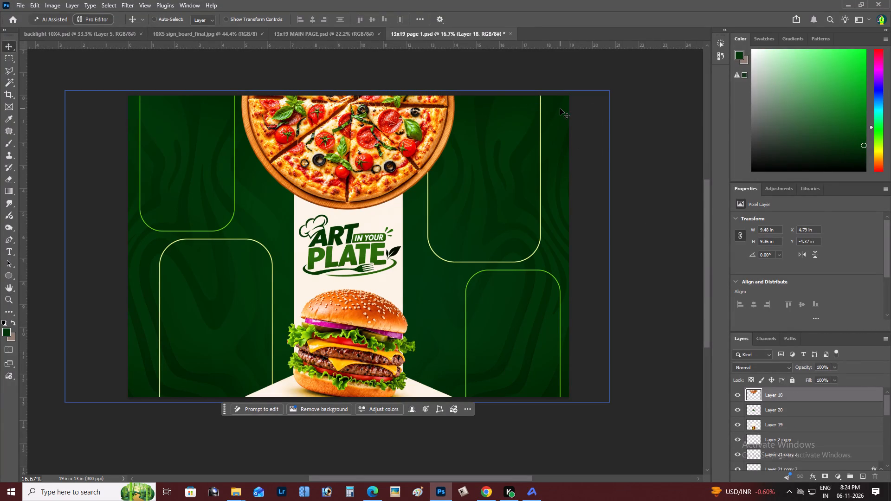
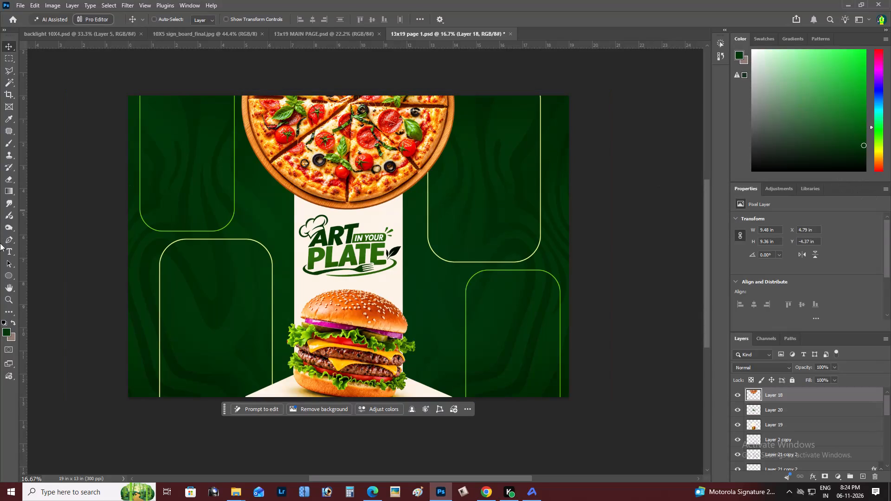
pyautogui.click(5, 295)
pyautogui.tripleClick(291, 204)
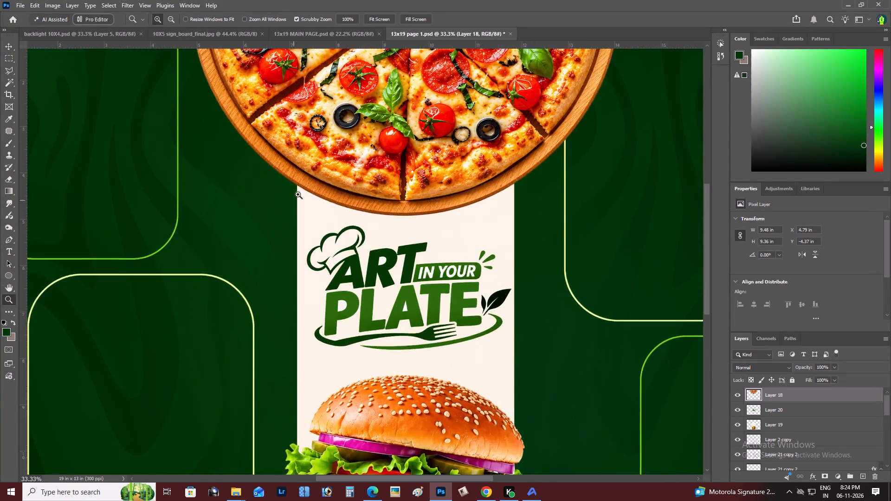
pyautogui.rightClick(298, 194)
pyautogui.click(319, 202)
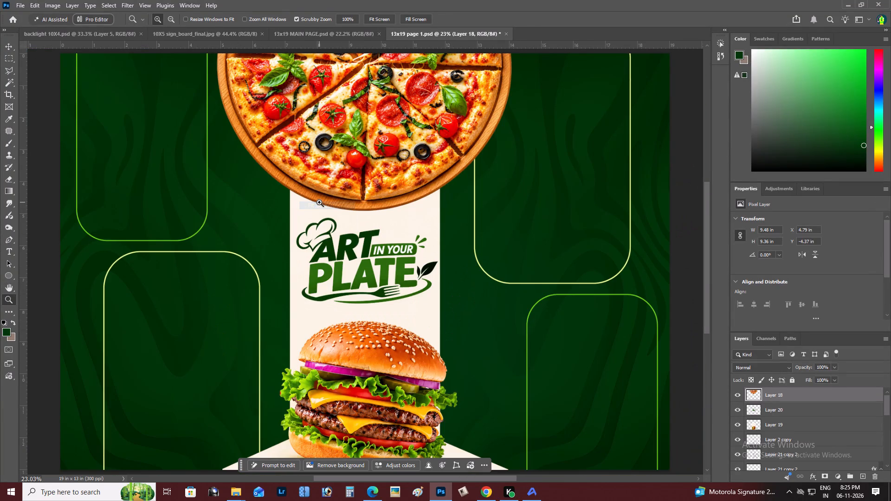
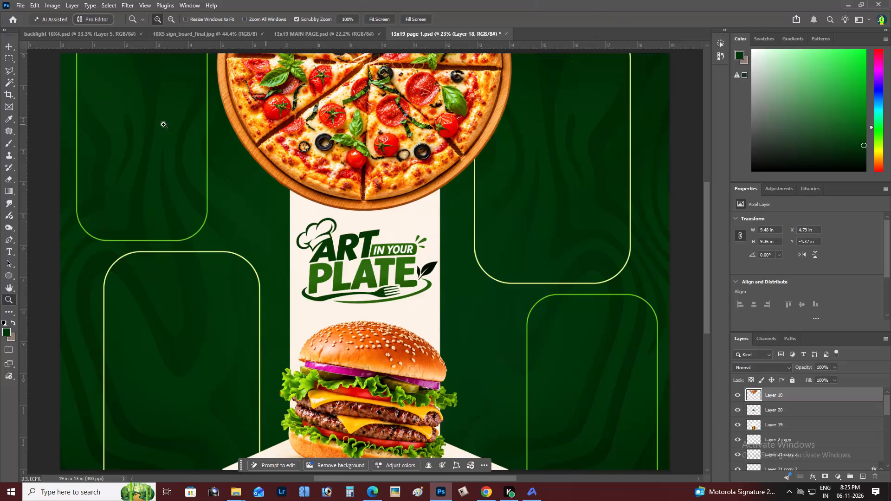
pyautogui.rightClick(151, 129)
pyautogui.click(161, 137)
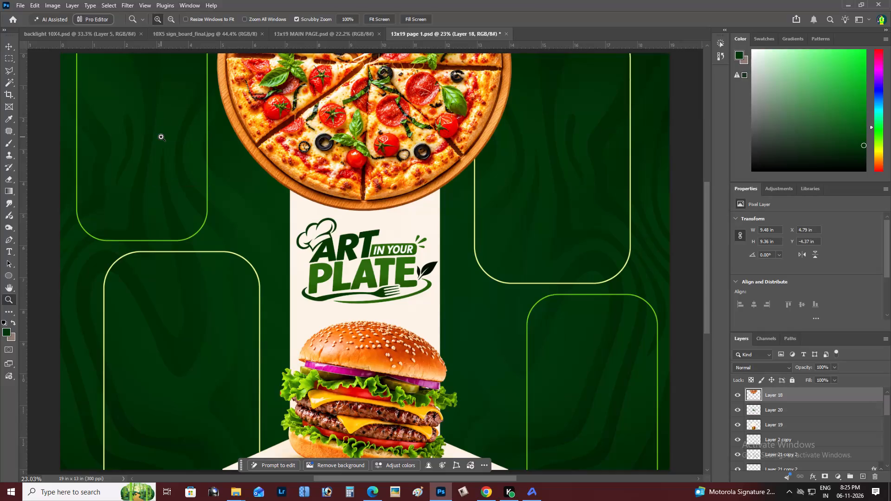
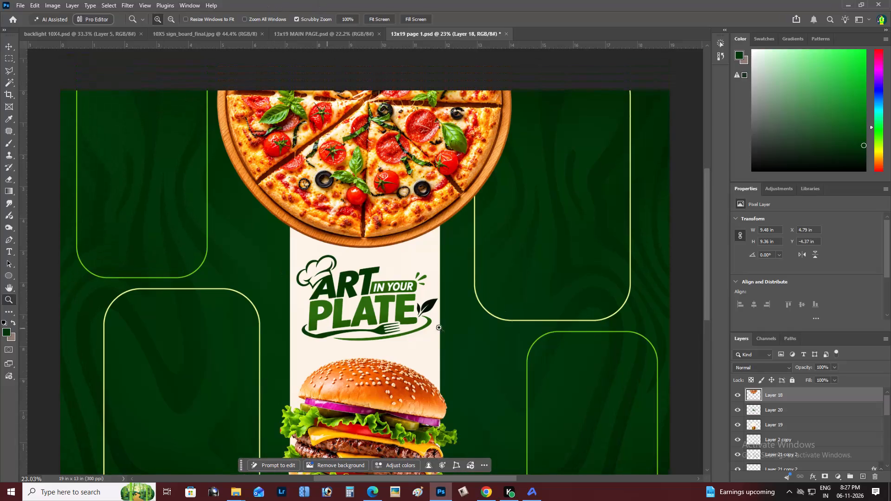
# Move the upper-right rounded frame outward toward the page's right edge, to an X position of about 13.65 in.
pyautogui.click(12, 48)
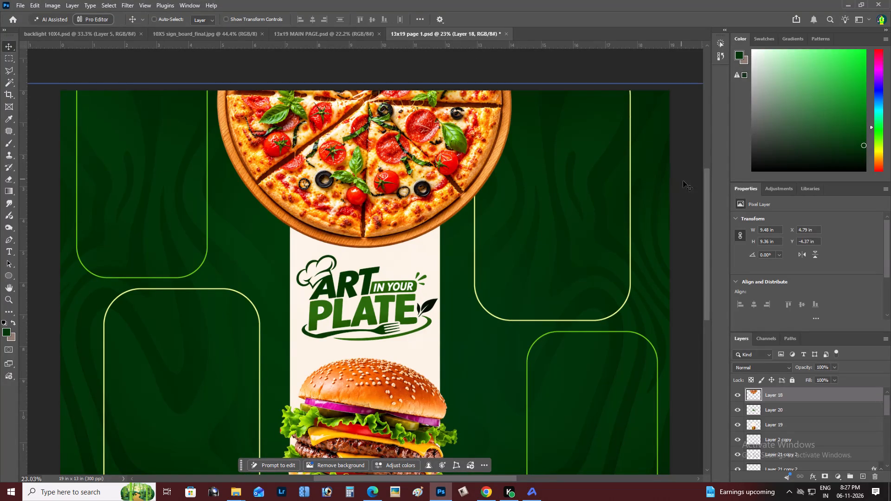
pyautogui.rightClick(630, 149)
pyautogui.click(492, 289)
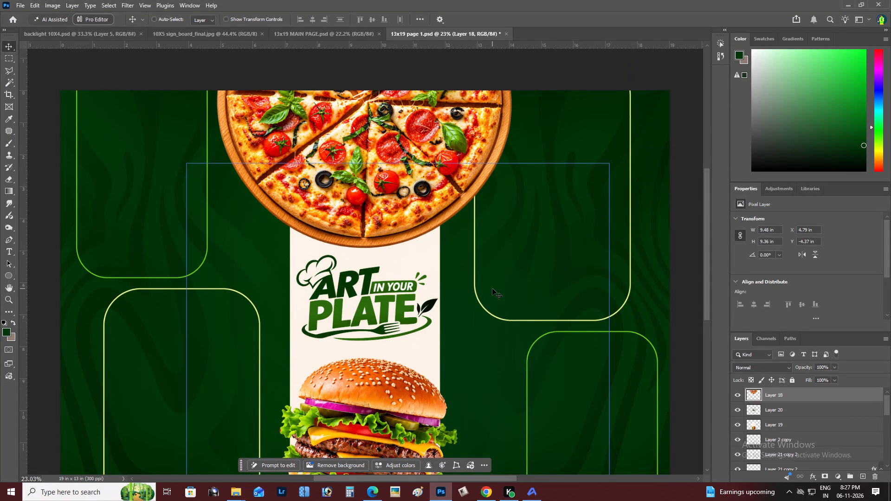
pyautogui.rightClick(630, 101)
pyautogui.click(634, 105)
pyautogui.press('Right')
pyautogui.press('Right')
pyautogui.press('Right')
pyautogui.press('Right')
pyautogui.press('Right')
pyautogui.press('Right')
pyautogui.press('Right')
pyautogui.press('Right')
pyautogui.press('Right')
pyautogui.press('Right')
pyautogui.press('Right')
pyautogui.press('Right')
pyautogui.press('Right')
pyautogui.press('Right')
pyautogui.press('Right')
pyautogui.press('Right')
pyautogui.press('Right')
pyautogui.press('Right')
pyautogui.press('Right')
pyautogui.press('Right')
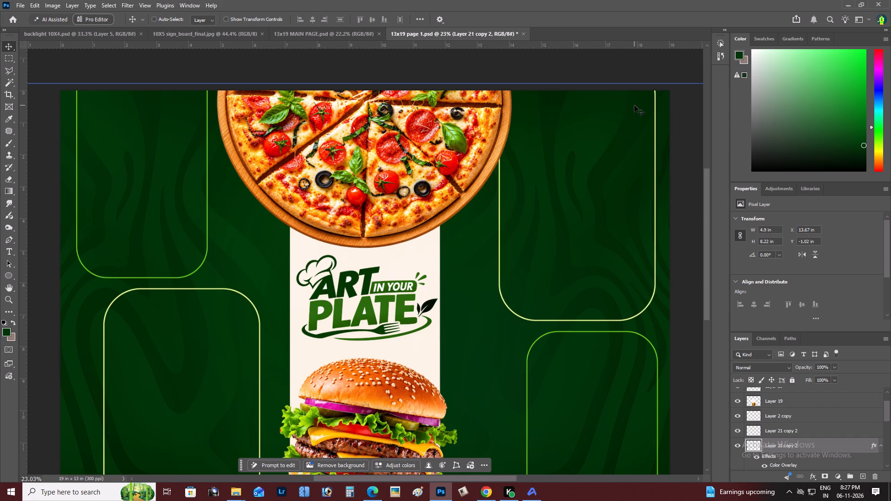
pyautogui.press('Left')
pyautogui.press('Left')
pyautogui.press('Left')
pyautogui.scroll(-4, 727, 206)
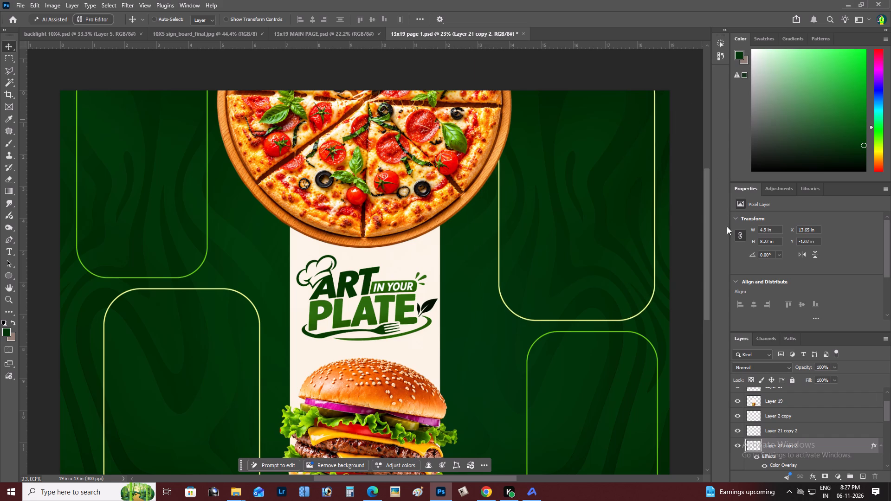
pyautogui.scroll(-5, 727, 226)
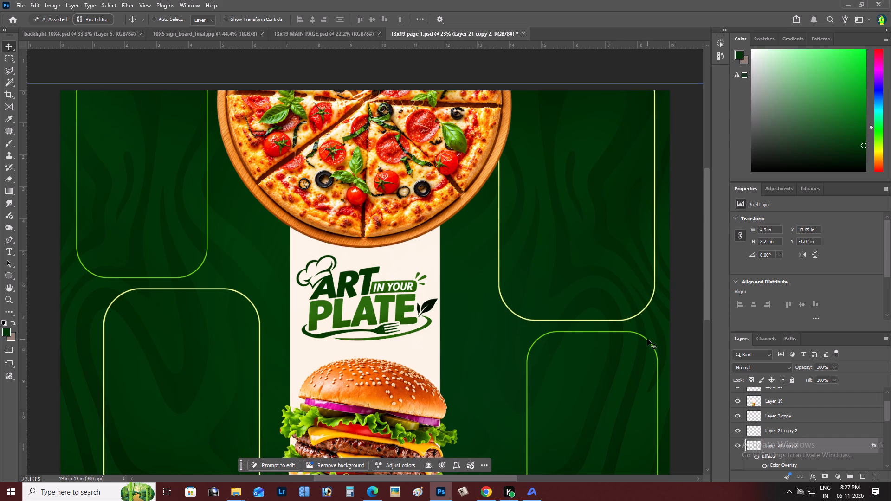
# Shift the lower-right green frame inward toward the burger, to about X 13.38 in and Y 7.51 in.
pyautogui.rightClick(647, 339)
pyautogui.click(658, 342)
pyautogui.scroll(-12, 665, 347)
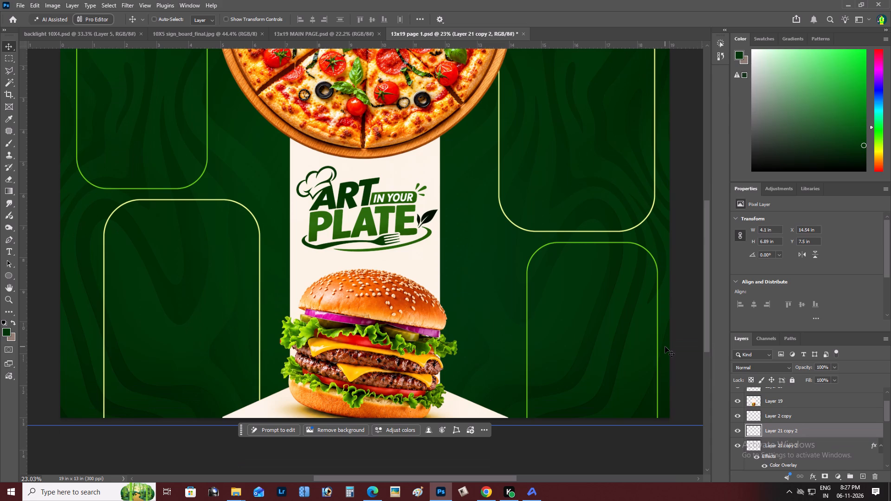
pyautogui.press('Left')
pyautogui.press('Left')
pyautogui.press('Left')
pyautogui.press('Left')
pyautogui.press('Left')
pyautogui.press('Left')
pyautogui.press('Left')
pyautogui.press('Left')
pyautogui.press('Left')
pyautogui.press('Left')
pyautogui.press('Left')
pyautogui.press('Left')
pyautogui.press('Left')
pyautogui.press('Left')
pyautogui.press('Left')
pyautogui.press('Left')
pyautogui.press('Left')
pyautogui.press('Left')
pyautogui.press('Left')
pyautogui.press('Left')
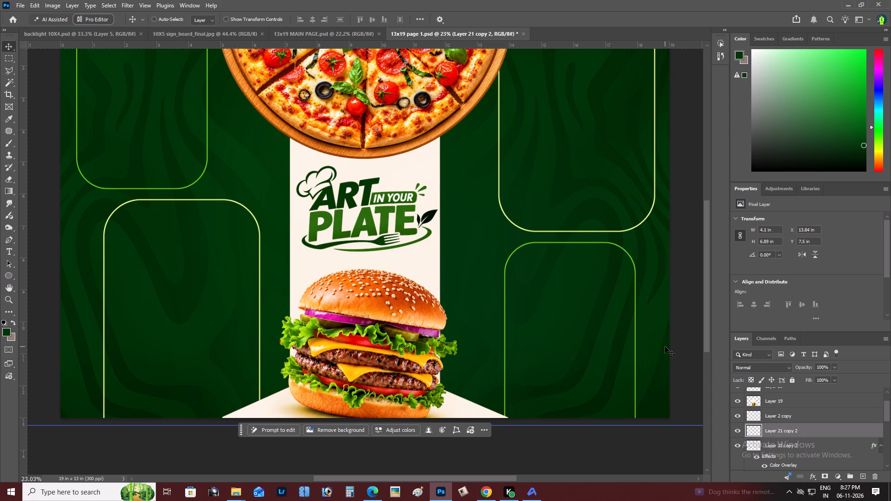
pyautogui.press('Right')
pyautogui.press('Right')
pyautogui.press('Right')
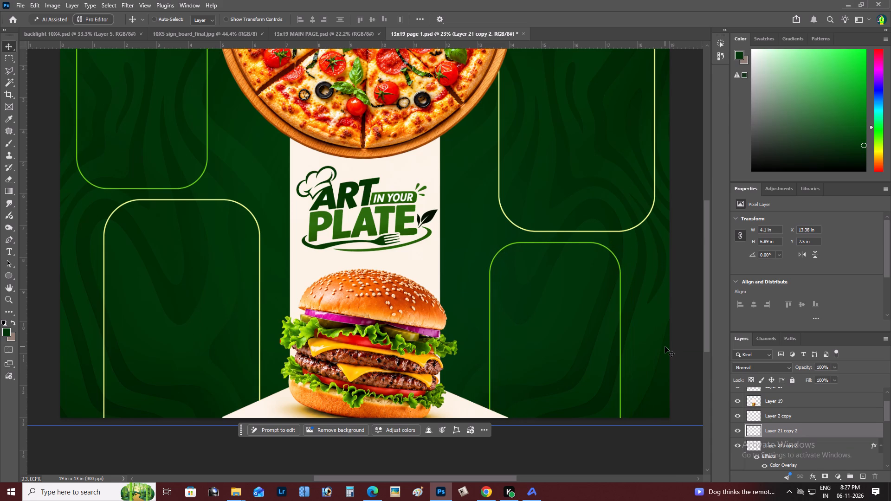
pyautogui.press('Down')
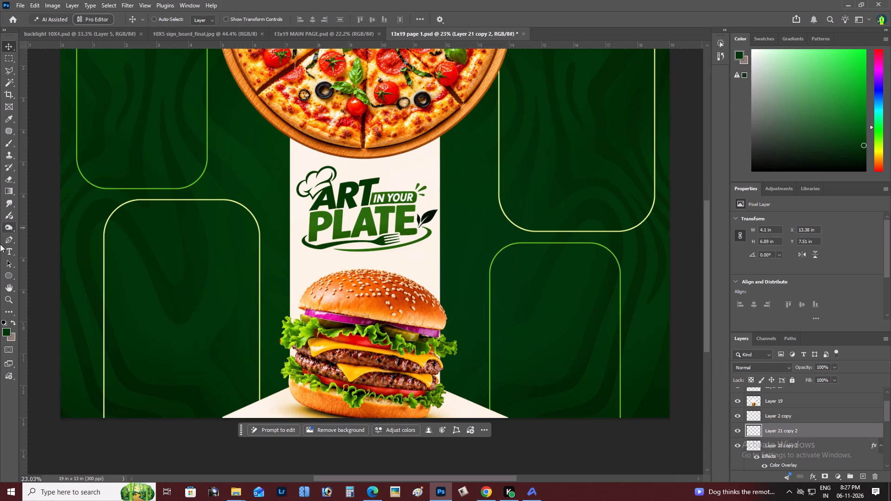
# Fine-tune the lower-right green frame slightly back outward, to about X 13.54 in and Y 7.52 in, and check the whole page.
pyautogui.moveTo(7, 301); pyautogui.dragTo(25, 290)
pyautogui.rightClick(168, 220)
pyautogui.click(177, 228)
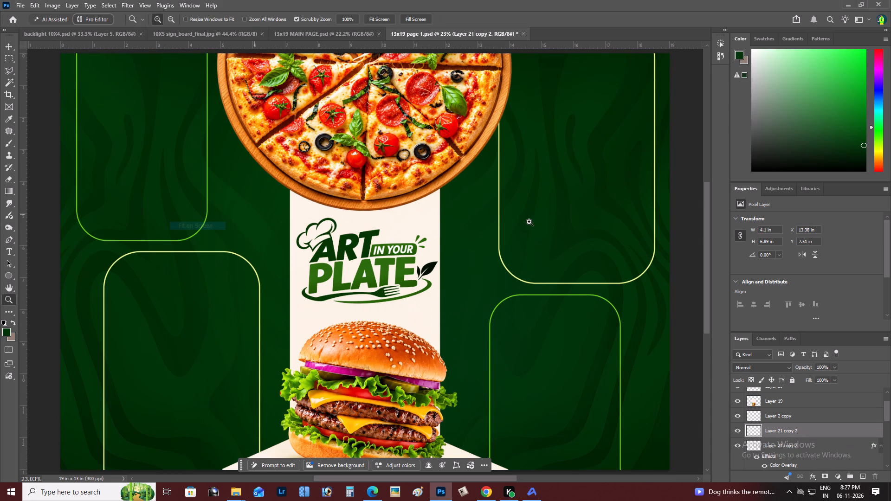
pyautogui.scroll(4, 531, 222)
pyautogui.scroll(-4, 531, 222)
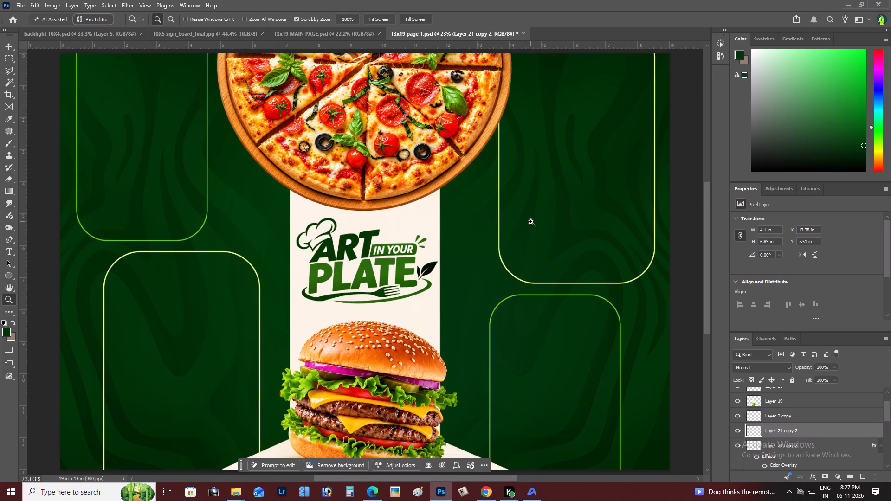
pyautogui.press('v')
pyautogui.press('Right')
pyautogui.press('Right')
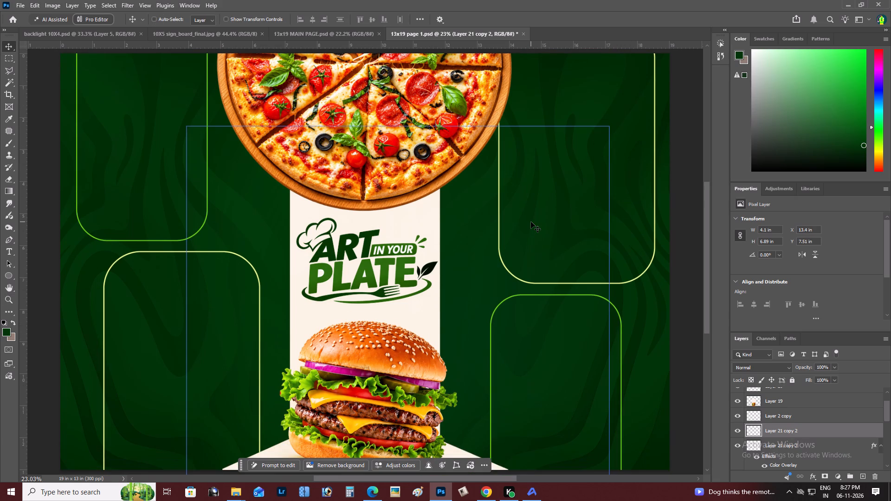
pyautogui.press('Right')
pyautogui.press('Right')
pyautogui.press('Right')
pyautogui.press('Right')
pyautogui.press('Right')
pyautogui.press('Right')
pyautogui.press('Right')
pyautogui.press('Right')
pyautogui.press('Right')
pyautogui.press('Right')
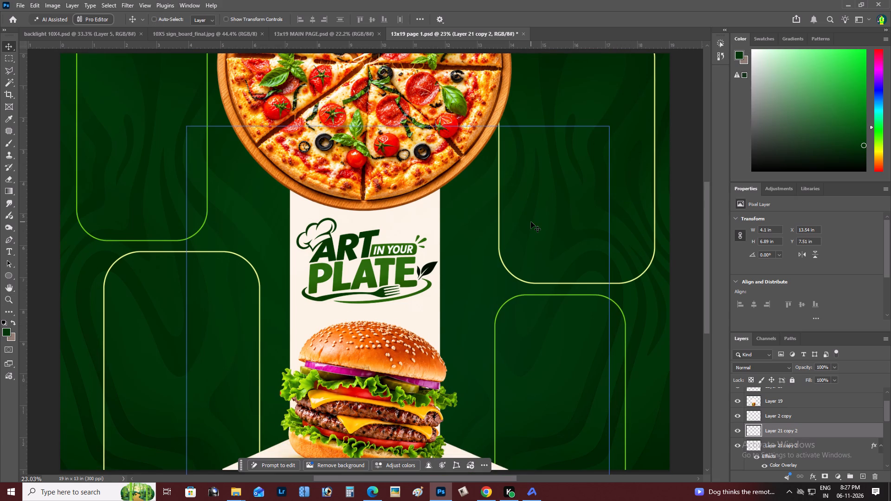
pyautogui.press('Down')
pyautogui.press('Up')
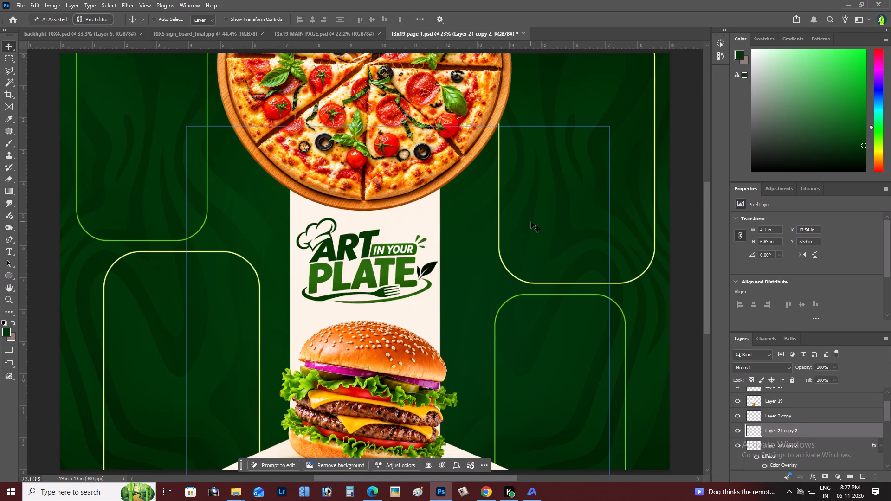
pyautogui.press('Down')
pyautogui.scroll(4, 531, 222)
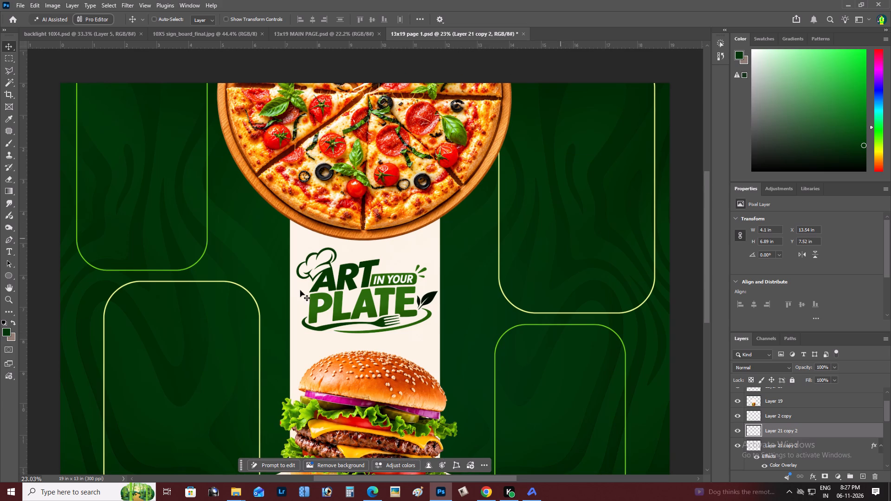
pyautogui.click(5, 303)
pyautogui.rightClick(209, 265)
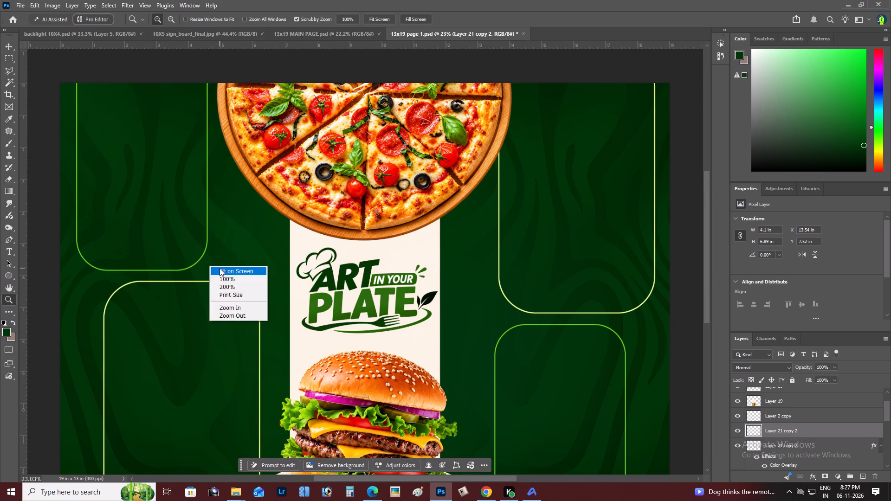
pyautogui.click(220, 268)
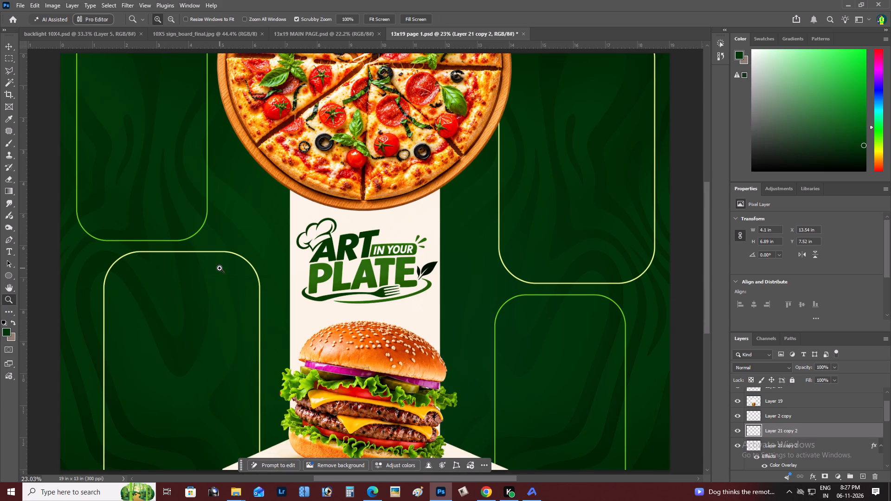
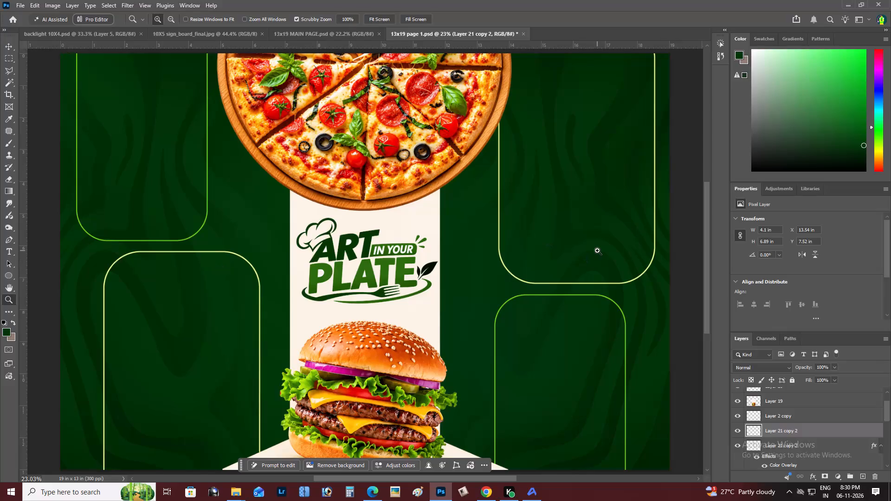
pyautogui.keyDown('alt'); pyautogui.click(215, 174); pyautogui.keyUp('alt')
pyautogui.rightClick(215, 172)
pyautogui.doubleClick(226, 176)
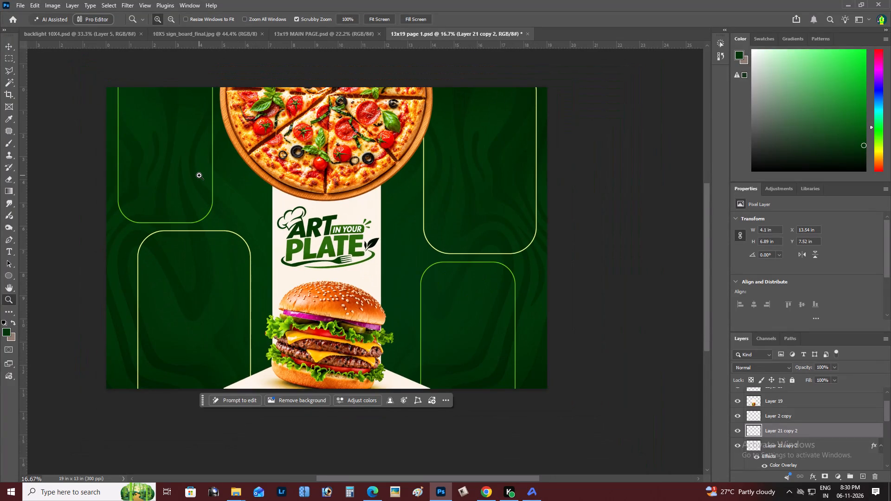
pyautogui.keyDown('alt'); pyautogui.click(368, 241); pyautogui.keyUp('alt')
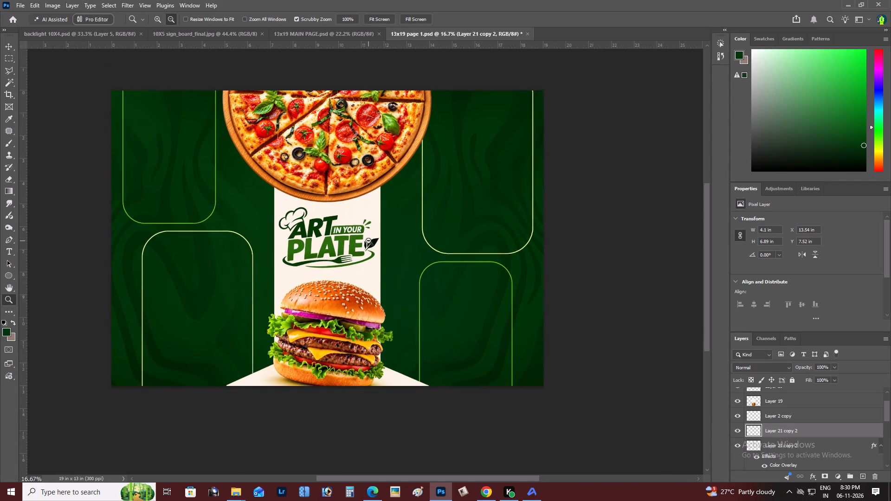
pyautogui.rightClick(368, 241)
pyautogui.click(382, 245)
pyautogui.press('space')
pyautogui.press('space')
pyautogui.moveTo(382, 245); pyautogui.dragTo(399, 252)
pyautogui.press('z')
pyautogui.keyDown('alt'); pyautogui.click(362, 238); pyautogui.keyUp('alt')
pyautogui.keyDown('alt'); pyautogui.click(362, 238); pyautogui.keyUp('alt')
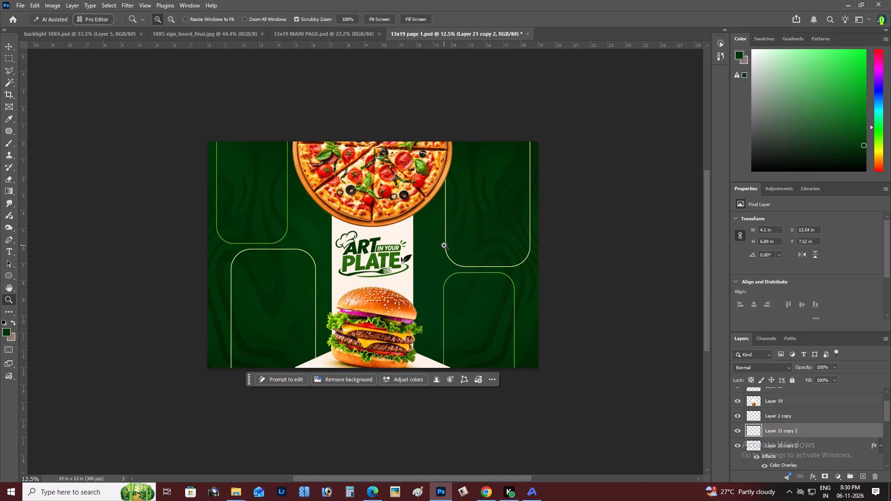
pyautogui.doubleClick(416, 228)
pyautogui.press('space')
pyautogui.press('space')
pyautogui.press('space')
pyautogui.press('space')
pyautogui.press('space')
pyautogui.press('space')
pyautogui.press('space')
pyautogui.press('space')
pyautogui.press('space')
pyautogui.press('space')
pyautogui.press('space')
pyautogui.press('space')
pyautogui.press('space')
pyautogui.press('space')
pyautogui.press('space')
pyautogui.press('space')
pyautogui.press('space')
pyautogui.press('space')
pyautogui.press('space')
pyautogui.press('space')
pyautogui.moveTo(416, 228); pyautogui.dragTo(429, 232)
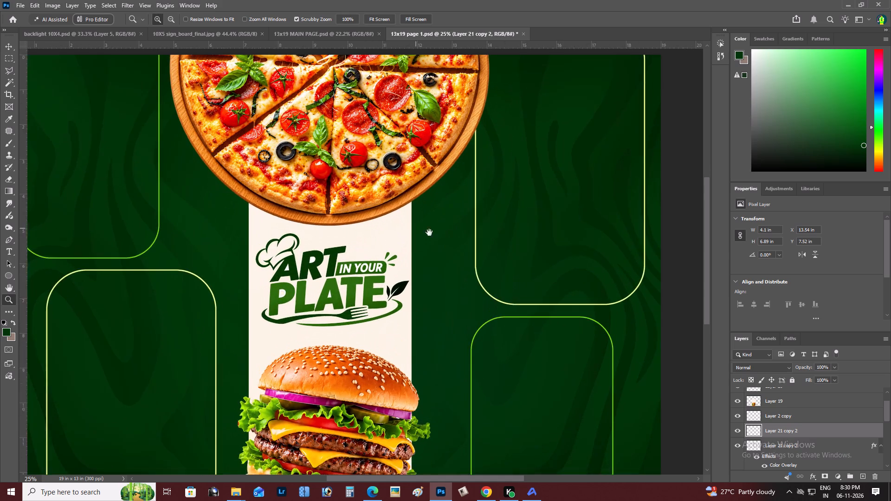
pyautogui.moveTo(429, 232); pyautogui.dragTo(514, 245)
pyautogui.keyDown('alt'); pyautogui.click(265, 244); pyautogui.keyUp('alt')
pyautogui.press('space')
pyautogui.press('space')
pyautogui.press('space')
pyautogui.press('space')
pyautogui.press('space')
pyautogui.press('space')
pyautogui.press('space')
pyautogui.press('space')
pyautogui.press('space')
pyautogui.press('space')
pyautogui.press('space')
pyautogui.press('space')
pyautogui.press('space')
pyautogui.press('space')
pyautogui.press('space')
pyautogui.press('space')
pyautogui.press('space')
pyautogui.press('space')
pyautogui.press('space')
pyautogui.press('space')
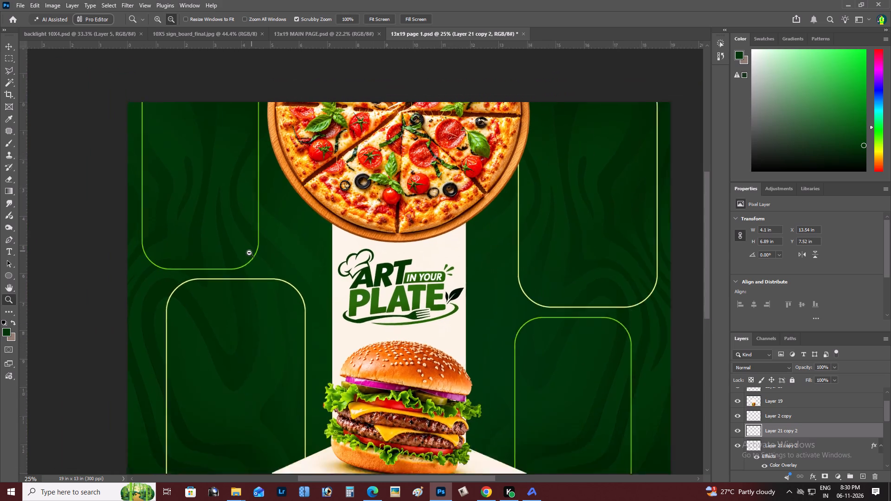
pyautogui.moveTo(249, 253); pyautogui.dragTo(320, 246)
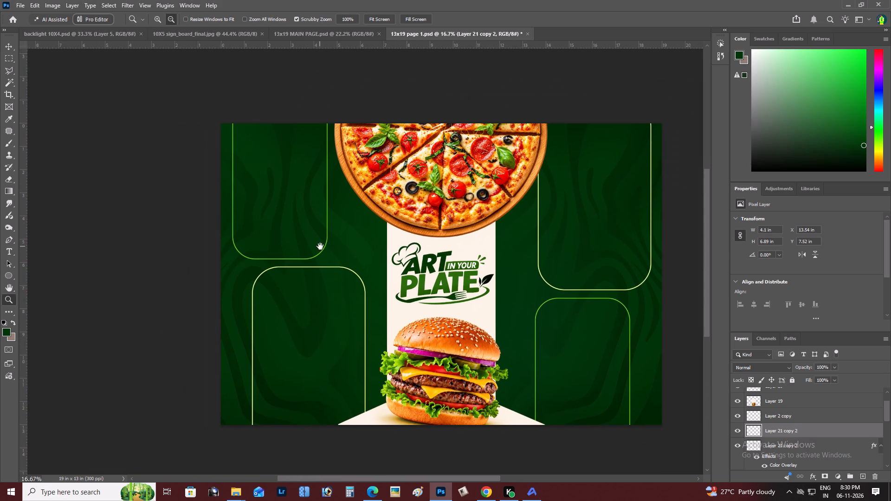
pyautogui.moveTo(320, 246); pyautogui.dragTo(296, 220)
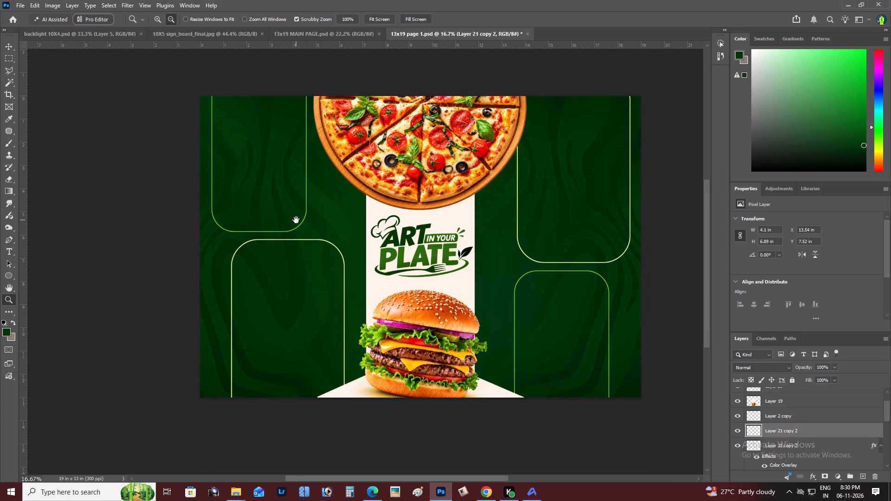
pyautogui.moveTo(296, 220); pyautogui.dragTo(280, 244)
pyautogui.press('z')
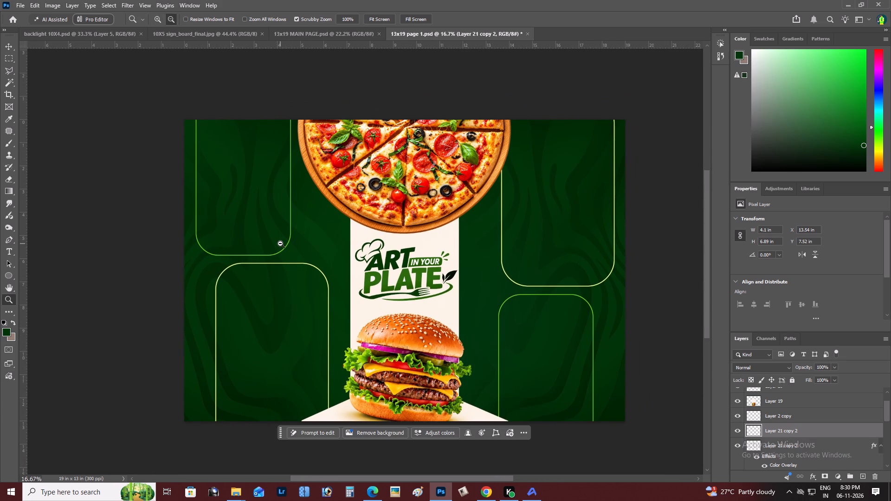
pyautogui.keyDown('alt'); pyautogui.click(280, 244); pyautogui.keyUp('alt')
pyautogui.press('space')
pyautogui.press('space')
pyautogui.press('space')
pyautogui.press('space')
pyautogui.press('space')
pyautogui.press('space')
pyautogui.press('space')
pyautogui.press('space')
pyautogui.press('space')
pyautogui.press('space')
pyautogui.press('space')
pyautogui.press('space')
pyautogui.press('space')
pyautogui.press('space')
pyautogui.press('space')
pyautogui.press('space')
pyautogui.press('space')
pyautogui.press('space')
pyautogui.press('space')
pyautogui.press('space')
pyautogui.moveTo(280, 244); pyautogui.dragTo(292, 247)
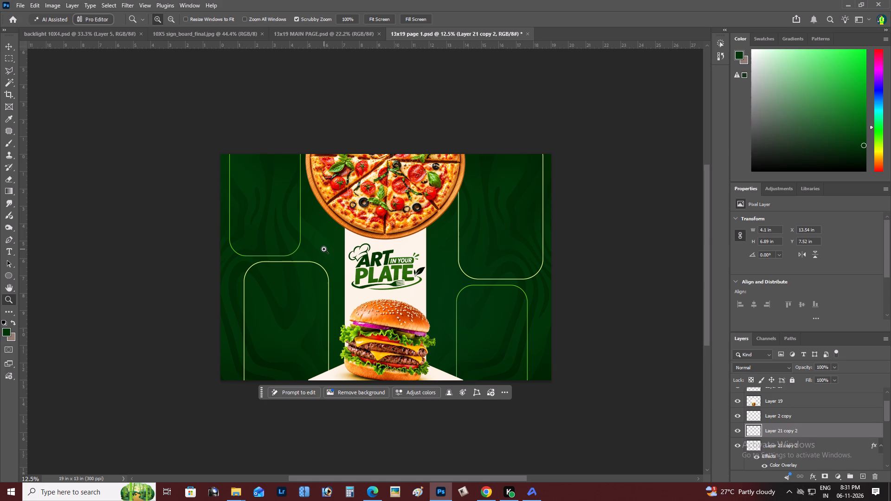
pyautogui.keyDown('alt'); pyautogui.click(397, 244); pyautogui.keyUp('alt')
pyautogui.rightClick(397, 244)
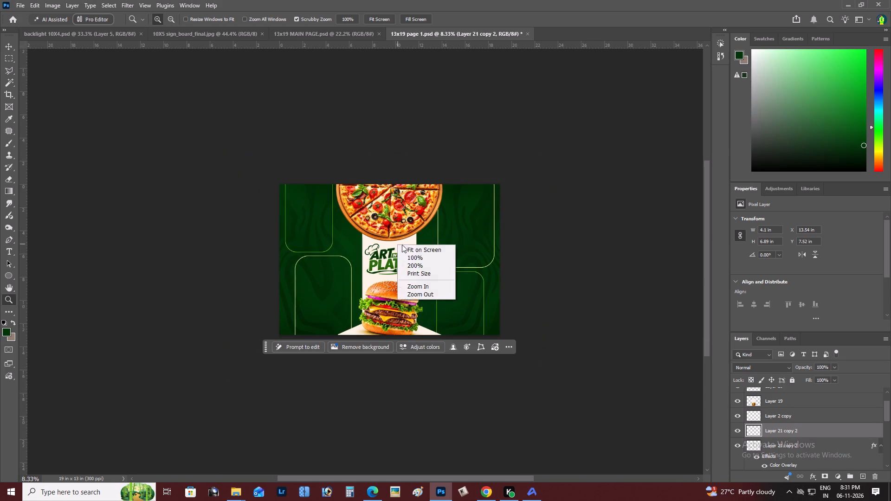
pyautogui.doubleClick(407, 246)
pyautogui.press('space')
pyautogui.press('space')
pyautogui.press('space')
pyautogui.press('space')
pyautogui.press('space')
pyautogui.press('space')
pyautogui.press('space')
pyautogui.press('space')
pyautogui.press('space')
pyautogui.press('space')
pyautogui.press('space')
pyautogui.press('space')
pyautogui.press('space')
pyautogui.press('space')
pyautogui.press('space')
pyautogui.press('space')
pyautogui.press('space')
pyautogui.press('space')
pyautogui.press('space')
pyautogui.press('space')
pyautogui.moveTo(386, 257); pyautogui.dragTo(400, 260)
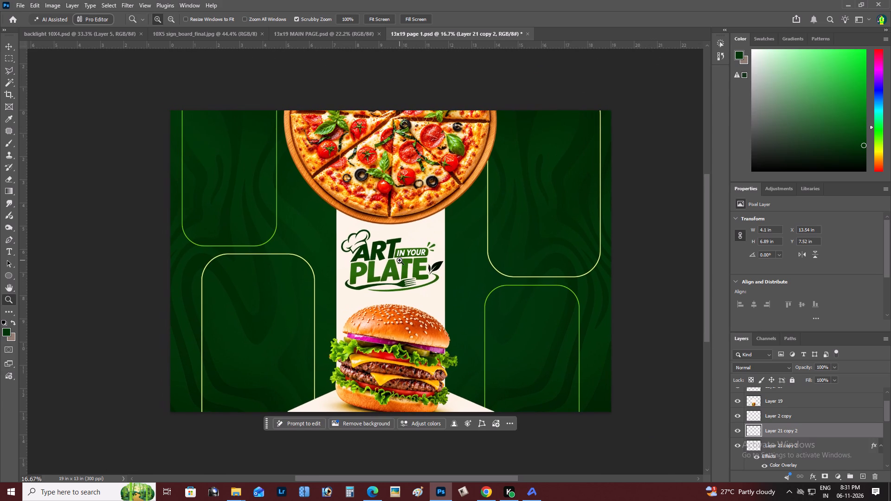
pyautogui.press('space')
pyautogui.press('space')
pyautogui.press('space')
pyautogui.press('space')
pyautogui.press('space')
pyautogui.press('space')
pyautogui.press('space')
pyautogui.press('space')
pyautogui.press('space')
pyautogui.press('space')
pyautogui.press('space')
pyautogui.press('space')
pyautogui.press('space')
pyautogui.press('space')
pyautogui.press('space')
pyautogui.press('space')
pyautogui.press('space')
pyautogui.press('space')
pyautogui.press('space')
pyautogui.press('space')
pyautogui.moveTo(400, 260); pyautogui.dragTo(395, 276)
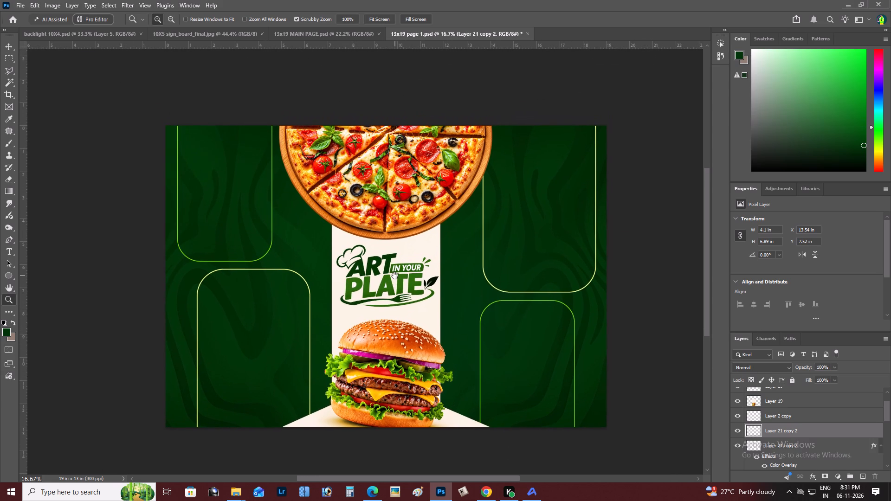
pyautogui.moveTo(395, 276); pyautogui.dragTo(401, 277)
pyautogui.click(241, 189)
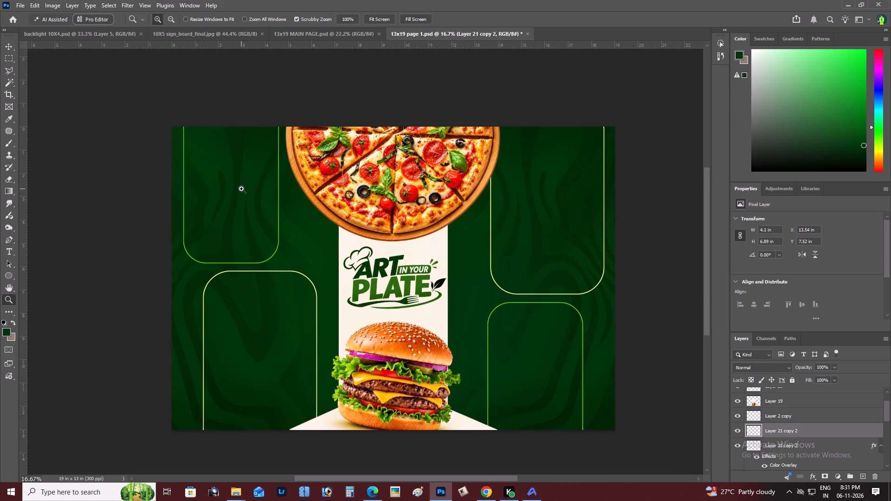
pyautogui.click(241, 189)
pyautogui.keyDown('alt'); pyautogui.click(360, 242); pyautogui.keyUp('alt')
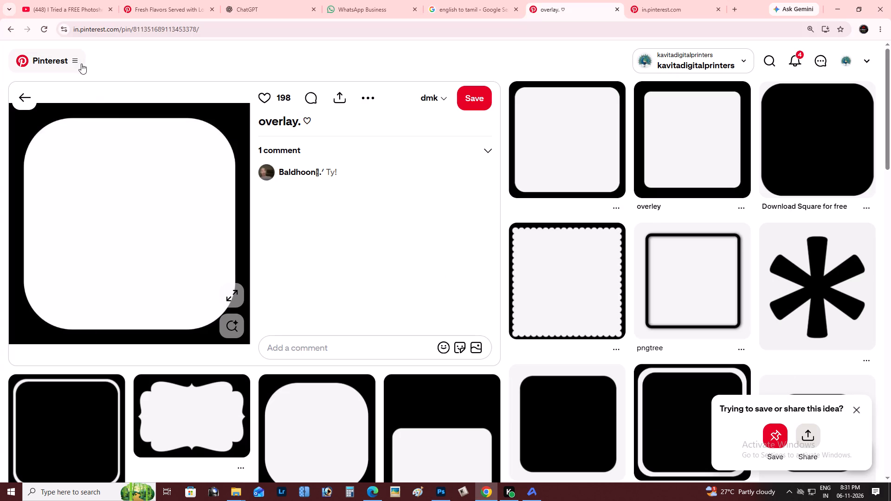
pyautogui.click(72, 69)
pyautogui.click(79, 152)
pyautogui.hotkey('alt', 'Tab')
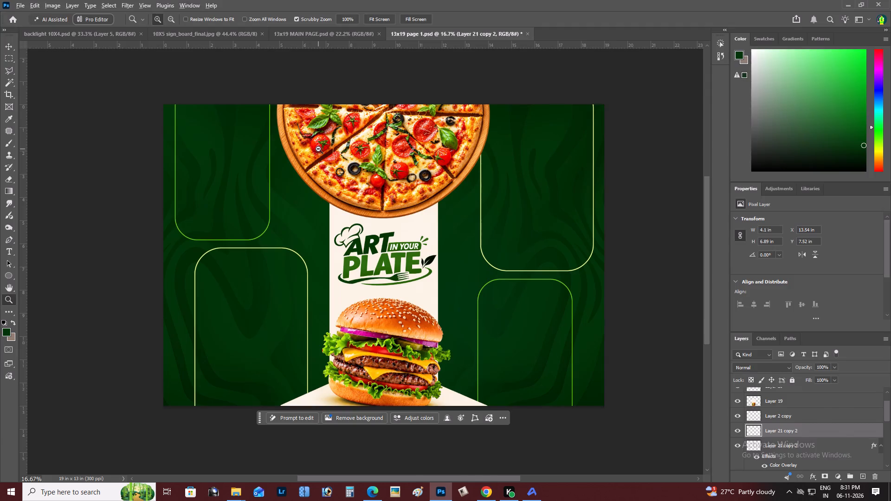
pyautogui.hotkey('alt', 'Tab')
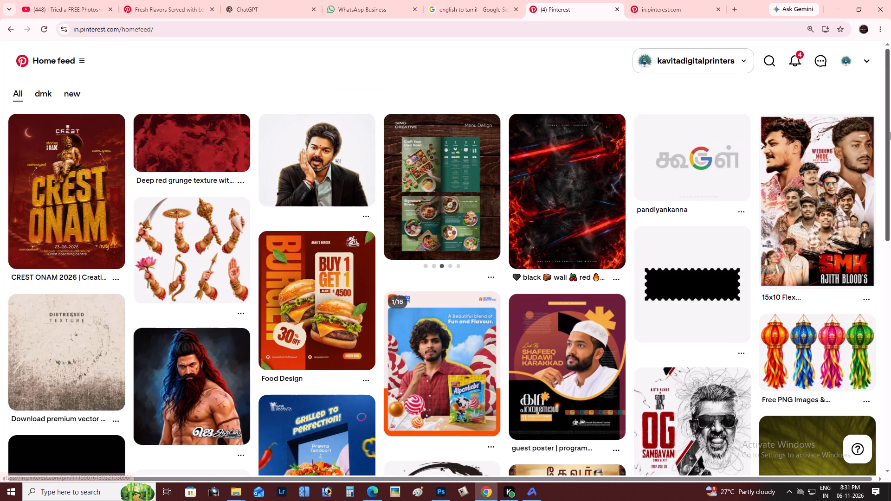
# Open the Sing Creative green menu design pin in the home feed and copy its image.
pyautogui.moveTo(890, 130); pyautogui.dragTo(890, 135)
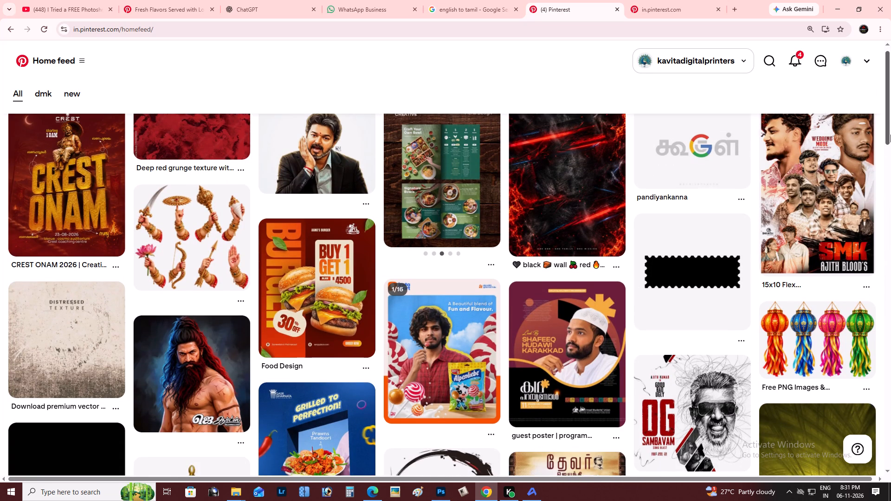
pyautogui.click(452, 193)
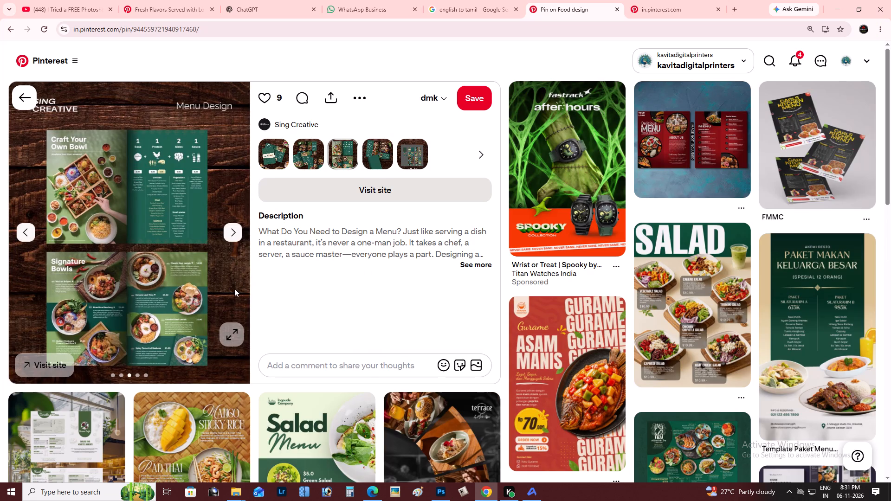
pyautogui.rightClick(158, 281)
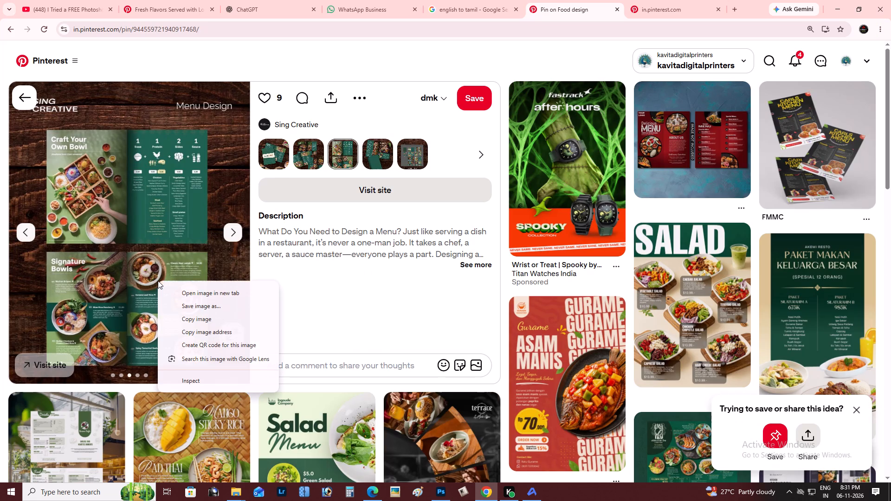
pyautogui.click(218, 315)
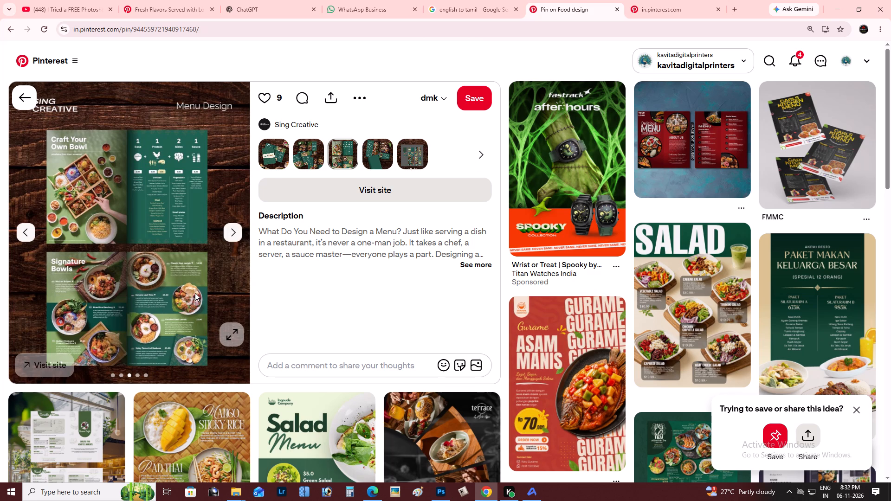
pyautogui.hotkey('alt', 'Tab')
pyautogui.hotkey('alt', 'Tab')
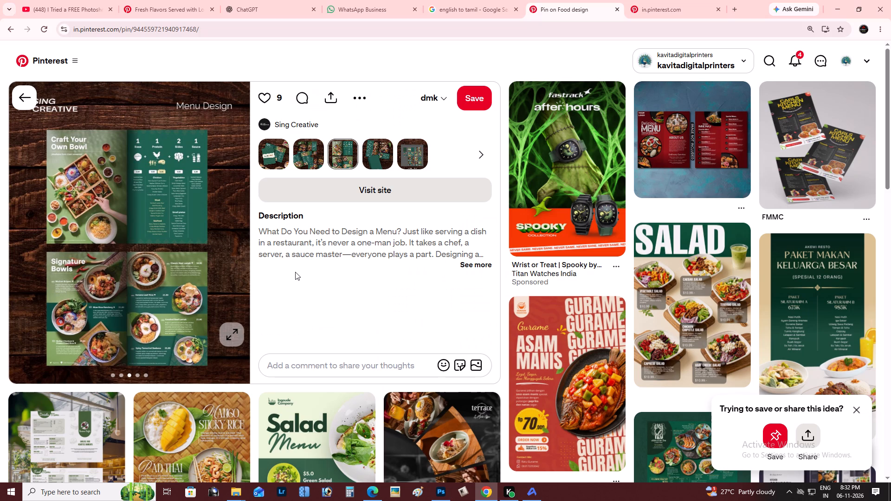
# Switch from the Pinterest menu reference to the 13x19 page 1 document in Photoshop.
pyautogui.hotkey('alt', 'Tab')
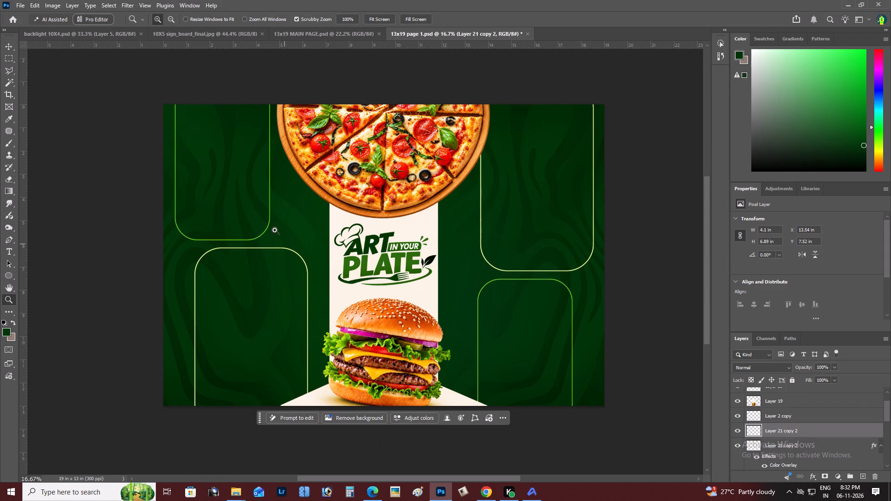
pyautogui.hotkey('alt', 'Tab')
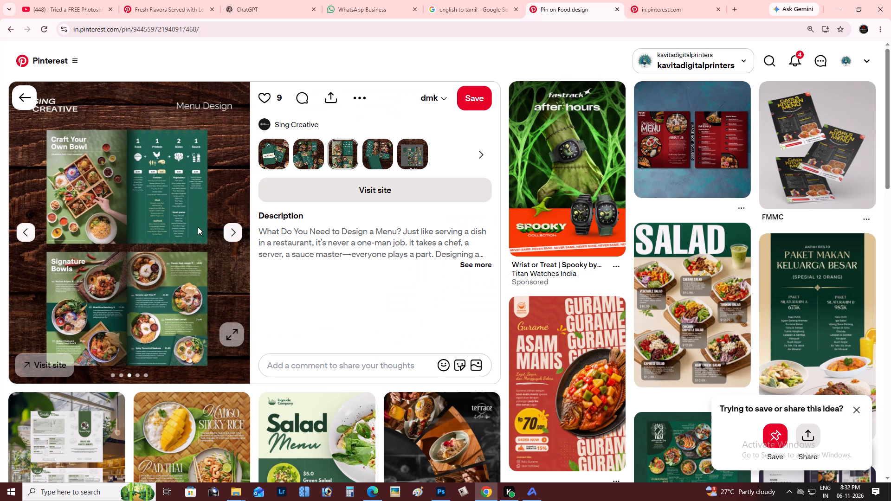
pyautogui.hotkey('alt', 'Tab')
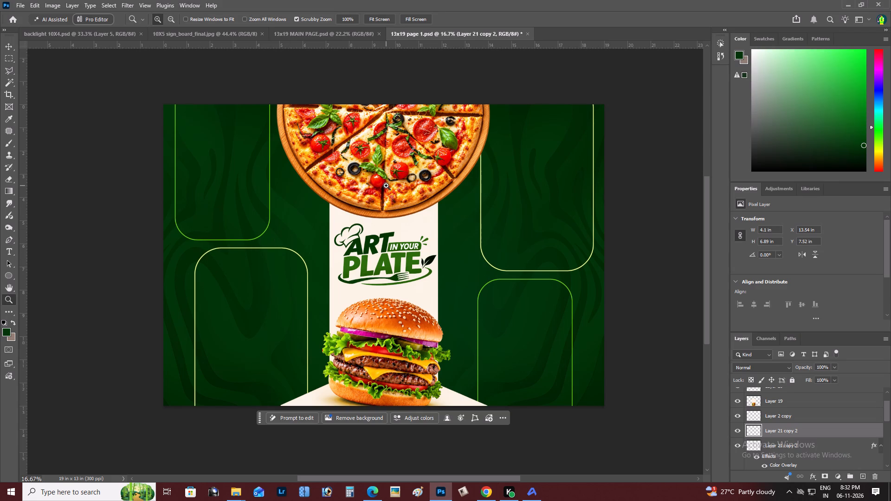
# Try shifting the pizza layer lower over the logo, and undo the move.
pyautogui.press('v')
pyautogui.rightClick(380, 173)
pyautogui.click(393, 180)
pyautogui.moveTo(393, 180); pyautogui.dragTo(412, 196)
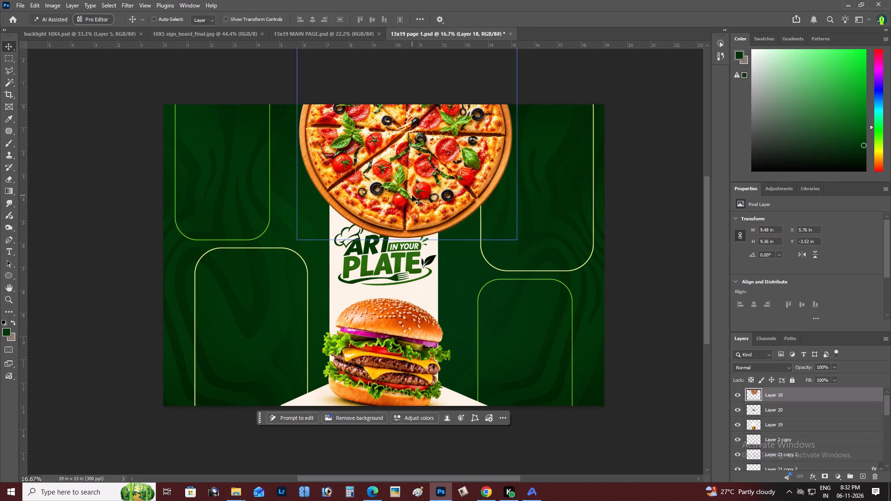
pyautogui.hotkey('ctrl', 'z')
# Save the 13x19 page 1 document under its existing name.
pyautogui.hotkey('ctrl', 'shift', 's')
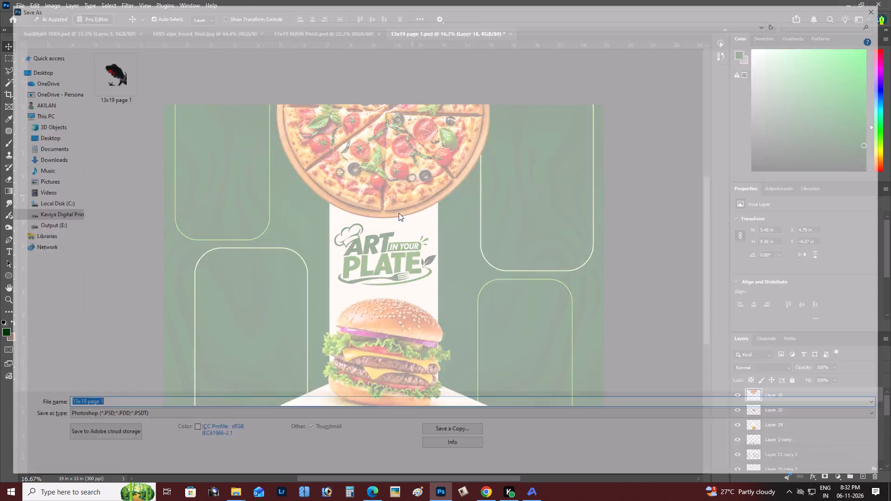
pyautogui.click(877, 471)
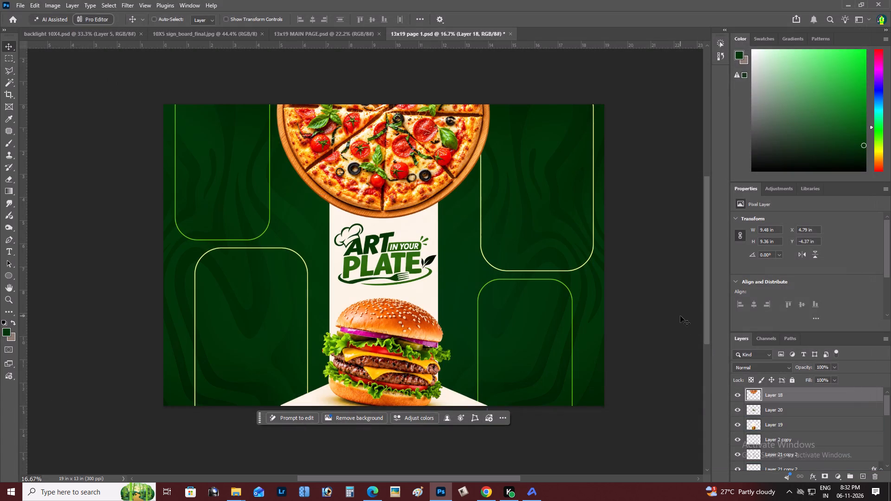
pyautogui.hotkey('ctrl', 's')
# Duplicate the document as 13x19 page 1 copy with its layers kept, and dock its window among the open documents.
pyautogui.press('v')
pyautogui.moveTo(465, 35); pyautogui.dragTo(419, 58)
pyautogui.rightClick(414, 57)
pyautogui.click(427, 62)
pyautogui.press('Return')
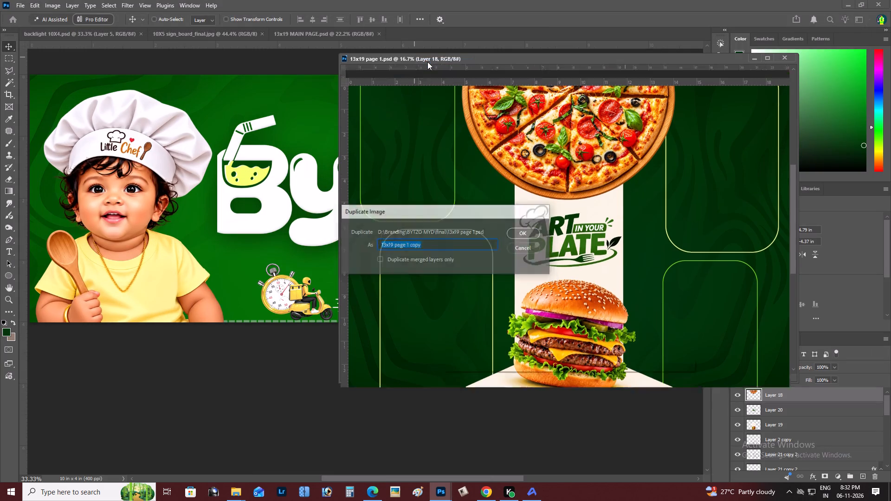
pyautogui.moveTo(424, 60); pyautogui.dragTo(437, 39)
# Delete the pizza layer from the duplicated page.
pyautogui.press('z')
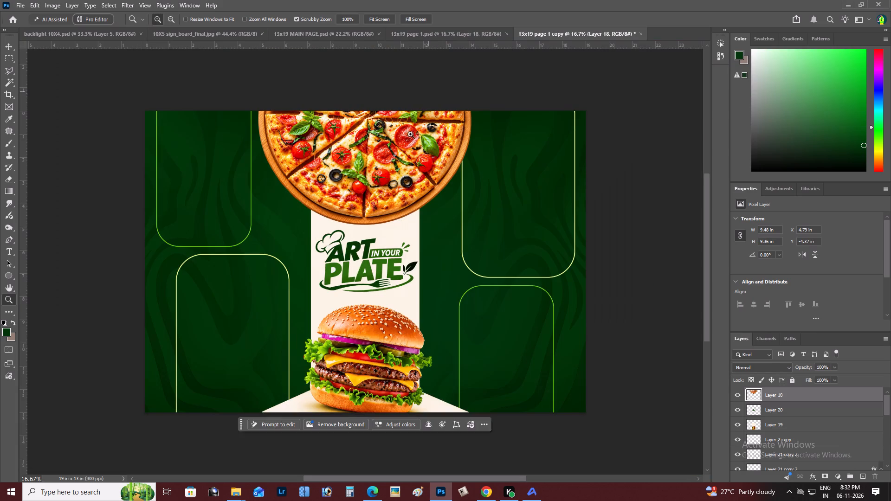
pyautogui.keyDown('alt'); pyautogui.click(394, 145); pyautogui.keyUp('alt')
pyautogui.click(375, 215)
pyautogui.press('v')
pyautogui.rightClick(380, 154)
pyautogui.click(392, 161)
pyautogui.moveTo(392, 161); pyautogui.dragTo(417, 239)
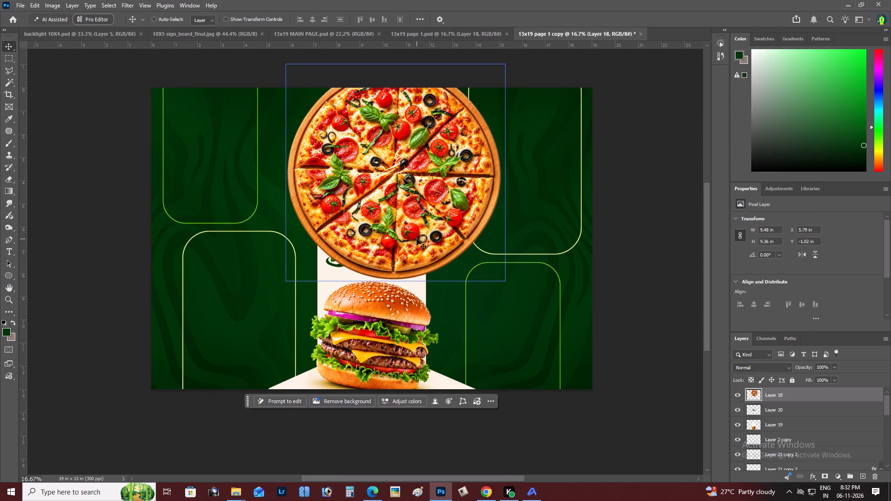
pyautogui.press('BackSpace')
# Delete the burger with its cream column and the Art in Your Plate logo from the page centre.
pyautogui.rightClick(398, 222)
pyautogui.click(412, 229)
pyautogui.press('BackSpace')
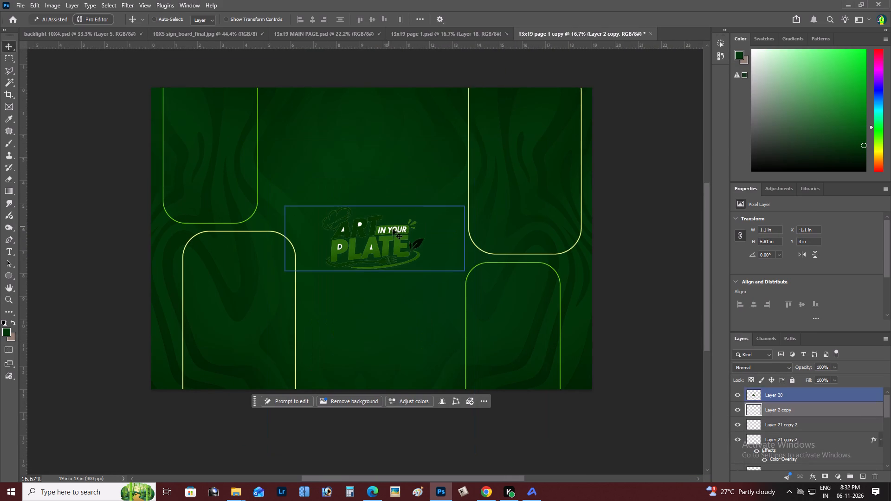
pyautogui.rightClick(394, 229)
pyautogui.click(412, 239)
pyautogui.press('BackSpace')
pyautogui.rightClick(386, 231)
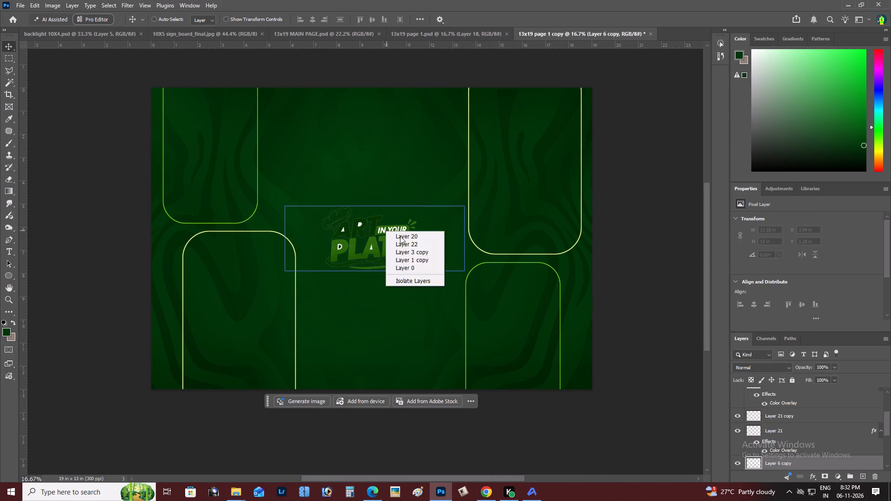
pyautogui.click(400, 236)
pyautogui.press('BackSpace')
pyautogui.click(402, 240)
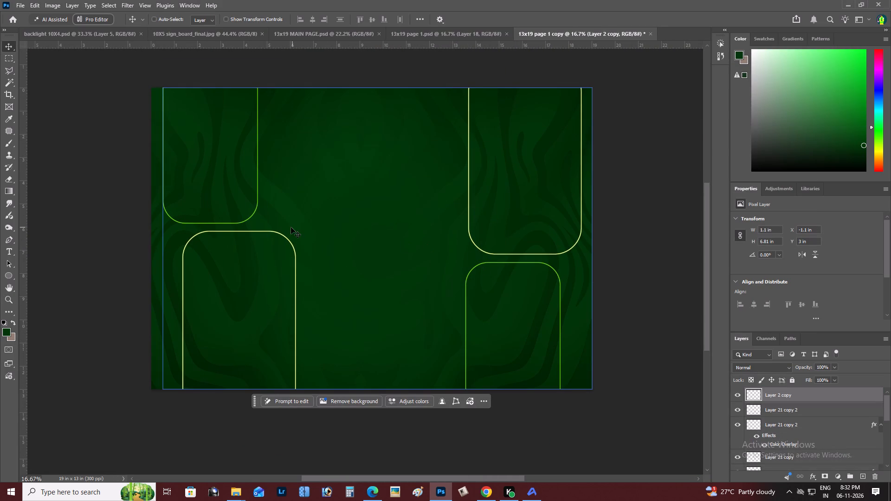
# Delete the cream and green rounded outline frames on the left side of the page.
pyautogui.press('z')
pyautogui.tripleClick(291, 250)
pyautogui.press('b')
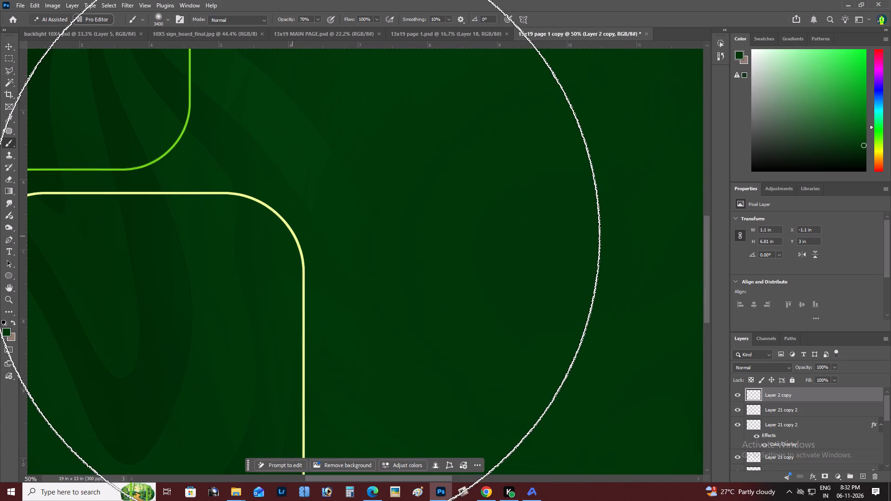
pyautogui.press('v')
pyautogui.rightClick(289, 226)
pyautogui.click(306, 233)
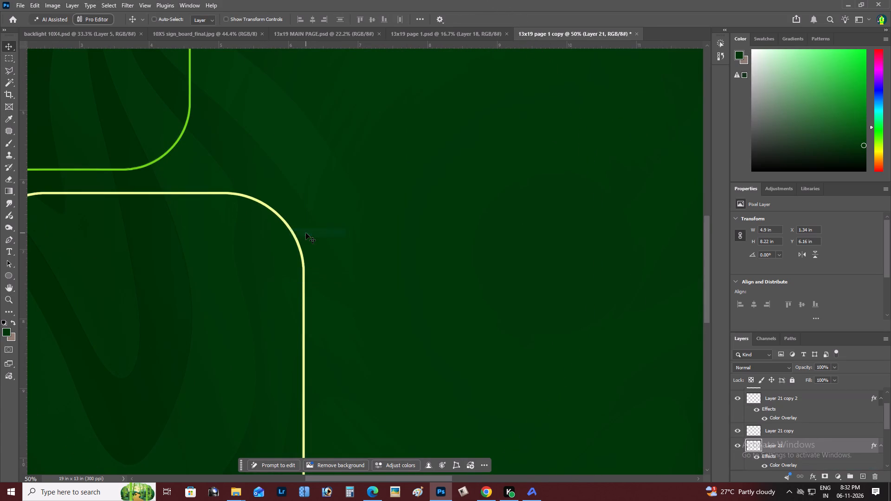
pyautogui.press('BackSpace')
pyautogui.rightClick(183, 131)
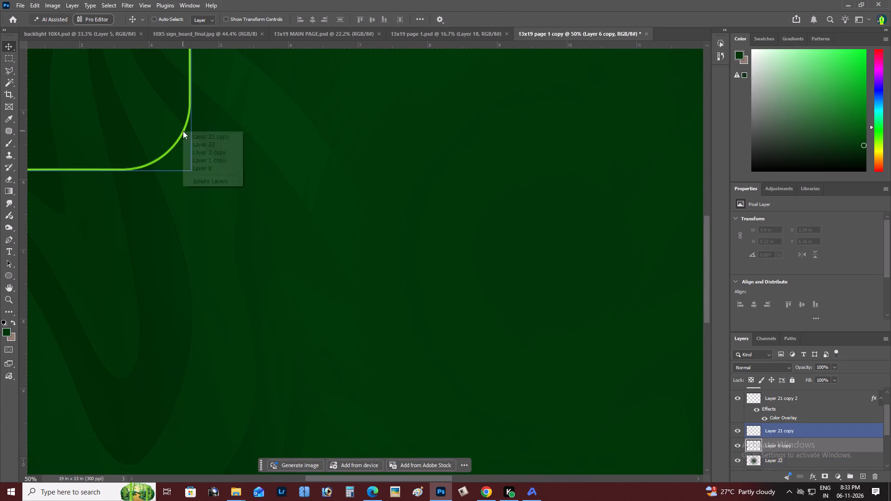
pyautogui.click(193, 136)
pyautogui.moveTo(195, 138); pyautogui.dragTo(266, 185)
pyautogui.press('BackSpace')
# Delete the cream and green rounded outline frames on the right side of the page.
pyautogui.press('z')
pyautogui.keyDown('alt'); pyautogui.click(266, 185); pyautogui.keyUp('alt')
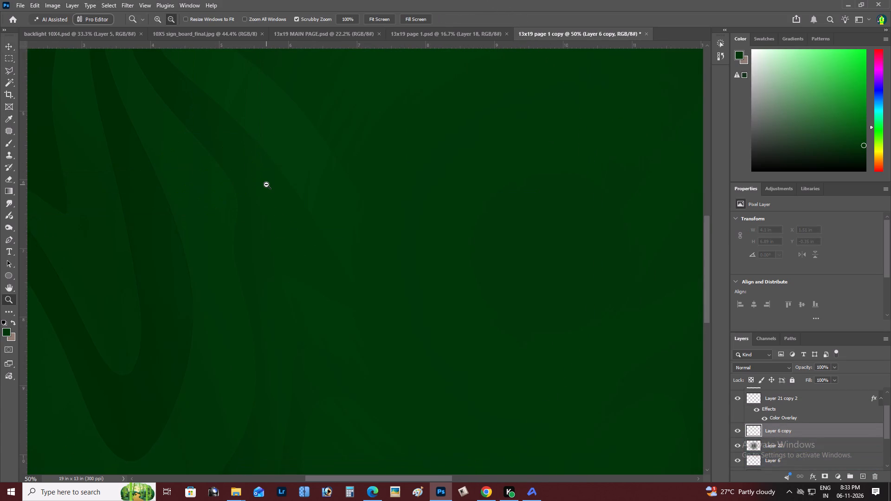
pyautogui.rightClick(266, 185)
pyautogui.click(274, 186)
pyautogui.keyDown('alt'); pyautogui.click(276, 188); pyautogui.keyUp('alt')
pyautogui.press('space')
pyautogui.moveTo(345, 218); pyautogui.dragTo(324, 212)
pyautogui.press('z')
pyautogui.click(458, 209)
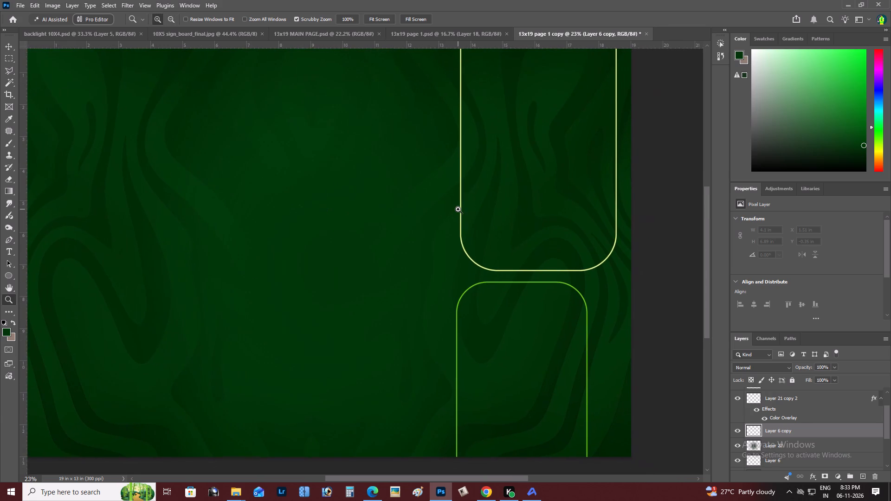
pyautogui.press('v')
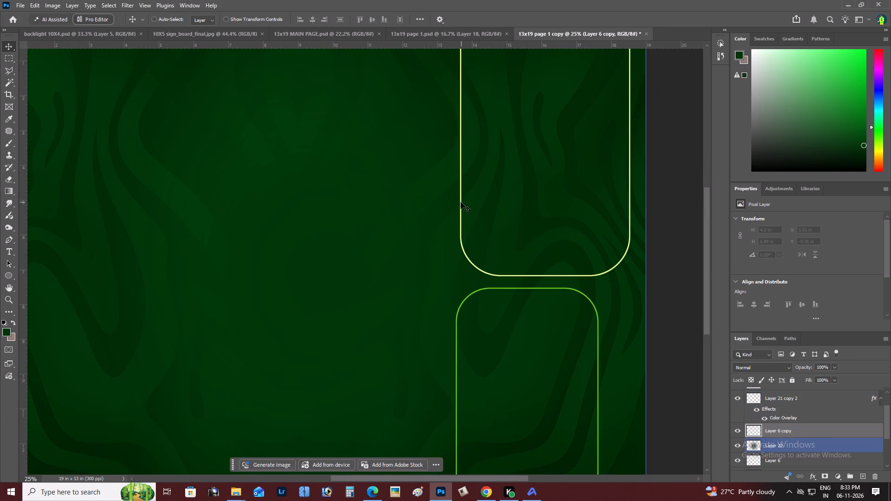
pyautogui.rightClick(460, 202)
pyautogui.click(468, 206)
pyautogui.press('BackSpace')
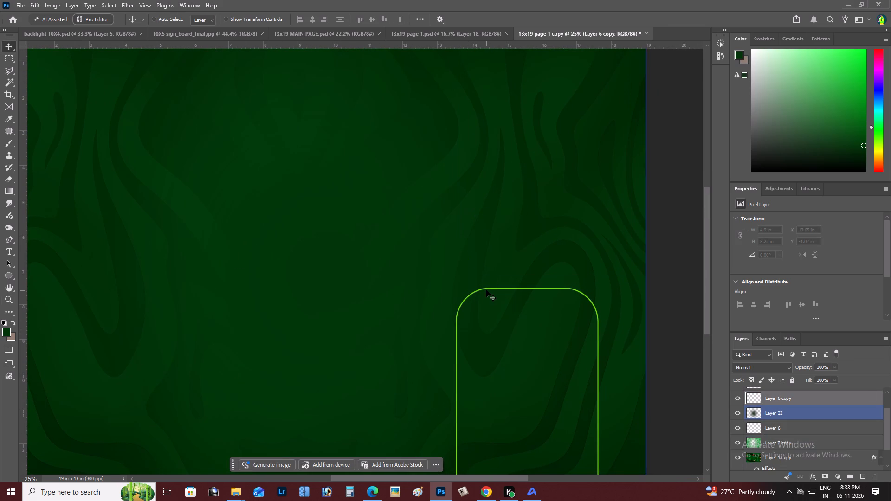
pyautogui.rightClick(496, 288)
pyautogui.click(506, 293)
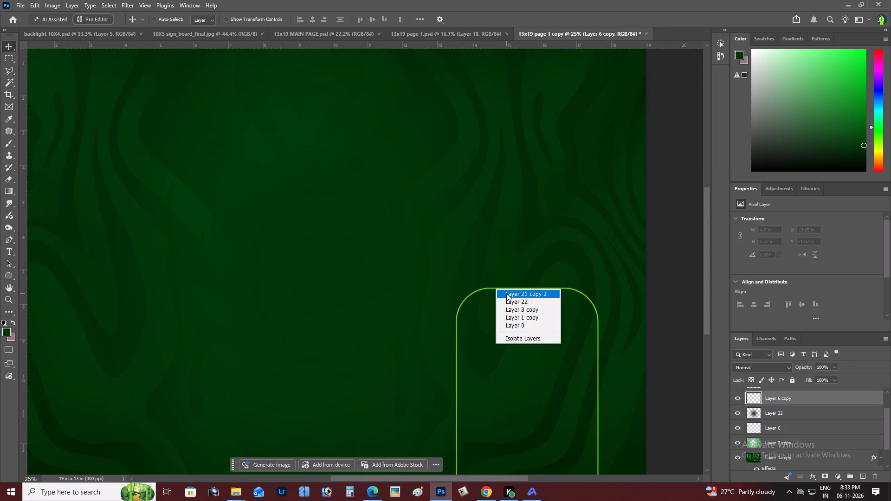
pyautogui.press('BackSpace')
# Create a 10 x 4.52 in medium-green filled rectangle starting at the page's left edge on a new layer.
pyautogui.press('z')
pyautogui.keyDown('alt'); pyautogui.click(228, 244); pyautogui.keyUp('alt')
pyautogui.rightClick(228, 244)
pyautogui.doubleClick(248, 247)
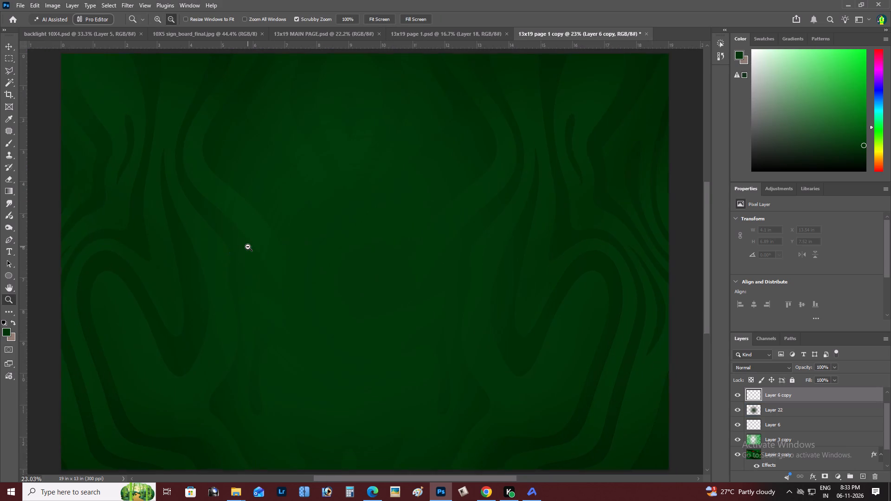
pyautogui.press('m')
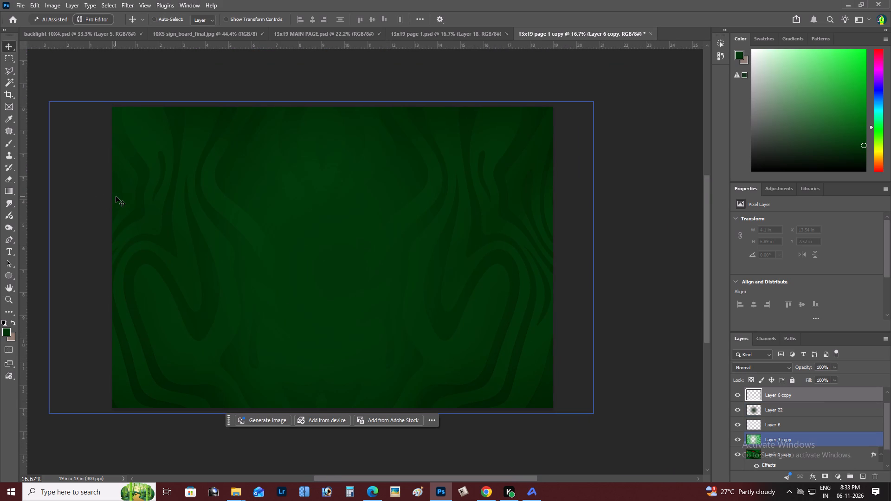
pyautogui.press('m')
pyautogui.moveTo(102, 191); pyautogui.dragTo(369, 293)
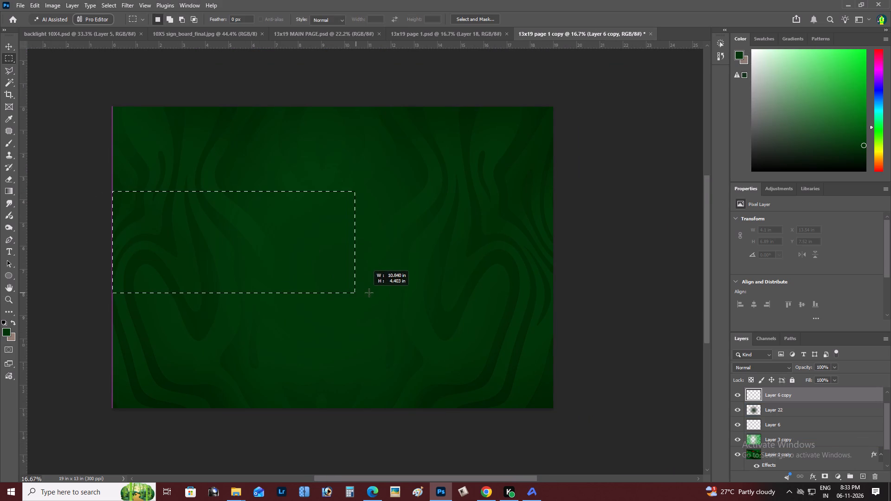
pyautogui.moveTo(369, 293); pyautogui.dragTo(562, 316)
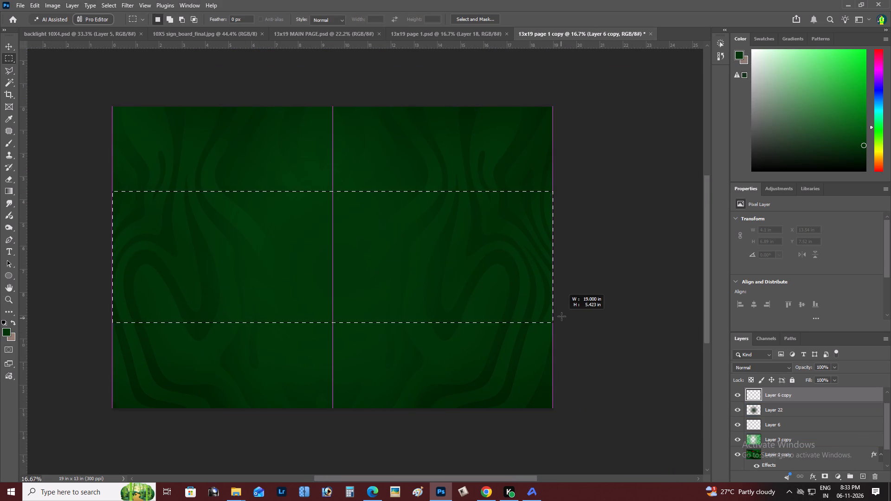
pyautogui.moveTo(562, 316); pyautogui.dragTo(383, 311)
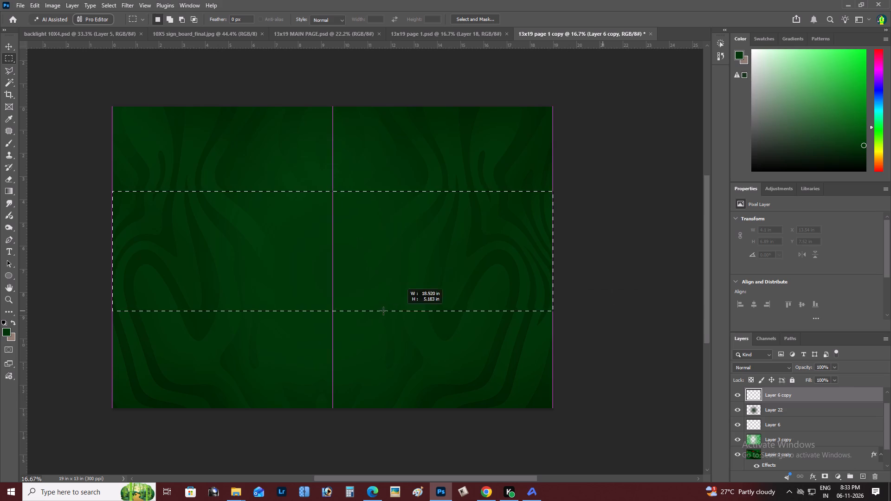
pyautogui.moveTo(383, 311); pyautogui.dragTo(344, 295)
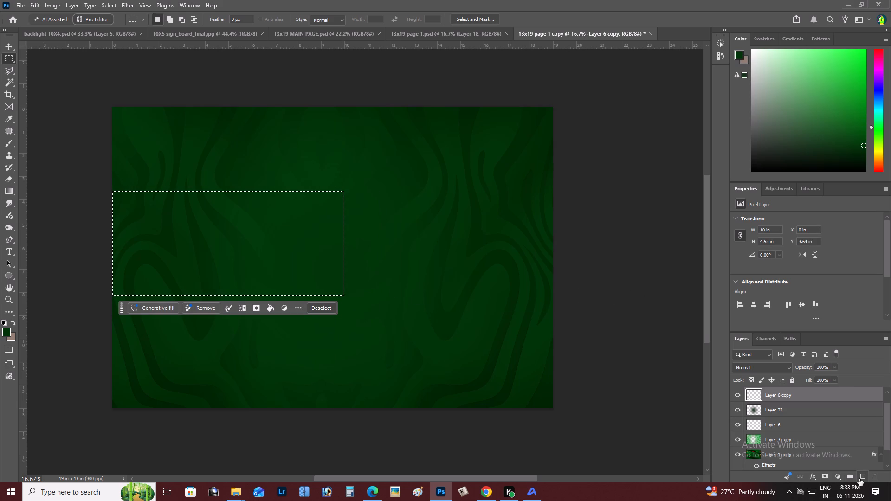
pyautogui.click(859, 479)
pyautogui.click(269, 306)
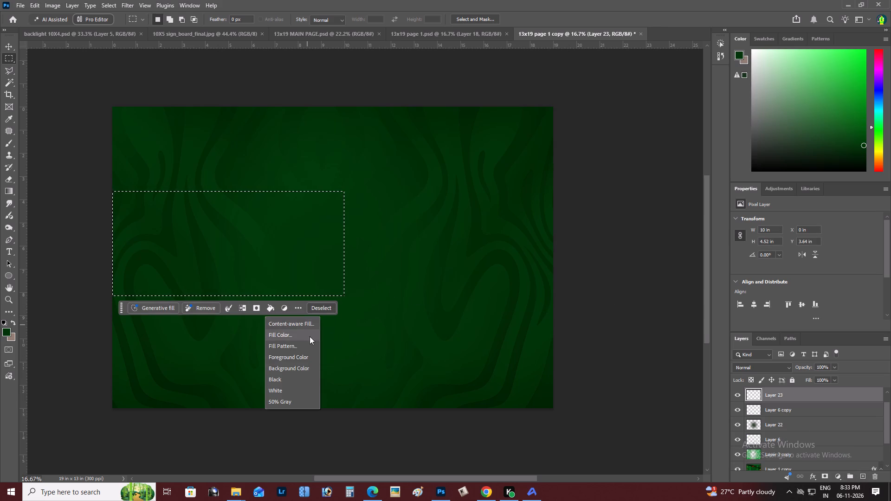
pyautogui.click(310, 336)
pyautogui.click(466, 193)
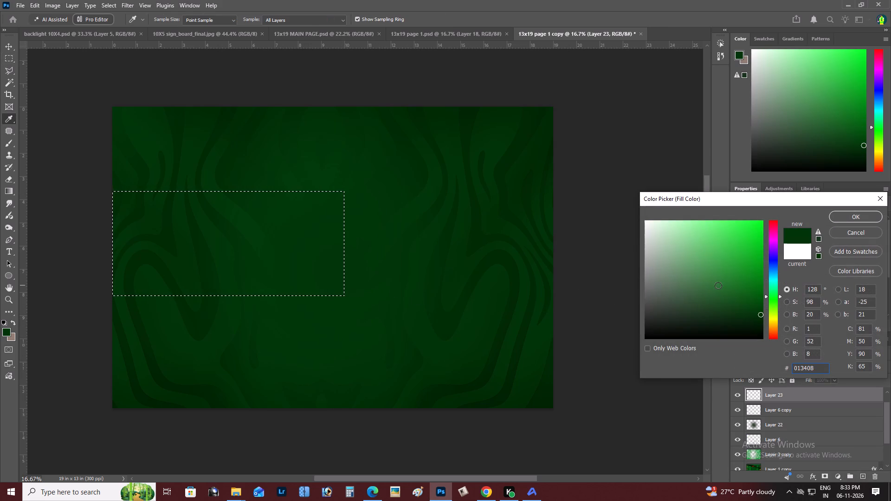
pyautogui.click(718, 285)
pyautogui.press('Return')
pyautogui.press('Return')
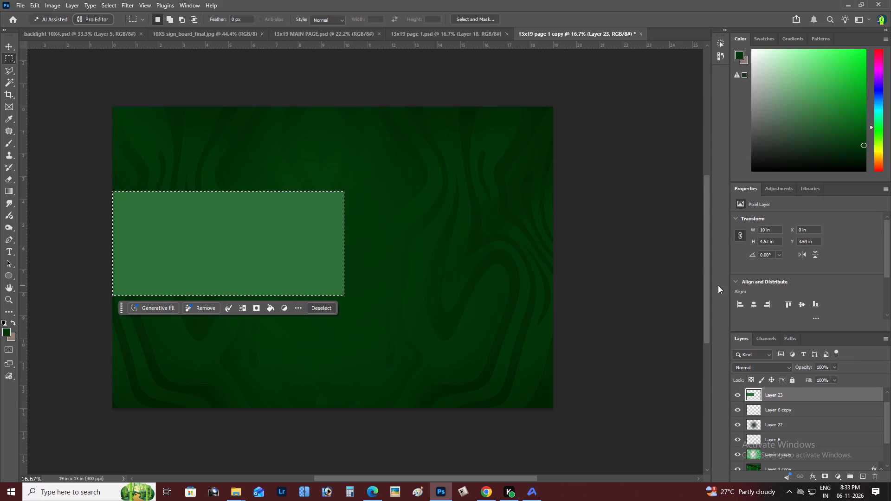
pyautogui.hotkey('ctrl', 'd')
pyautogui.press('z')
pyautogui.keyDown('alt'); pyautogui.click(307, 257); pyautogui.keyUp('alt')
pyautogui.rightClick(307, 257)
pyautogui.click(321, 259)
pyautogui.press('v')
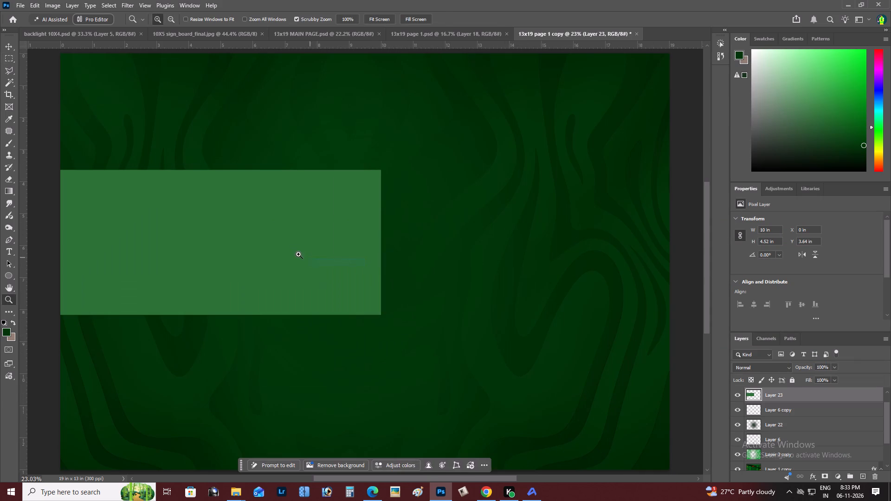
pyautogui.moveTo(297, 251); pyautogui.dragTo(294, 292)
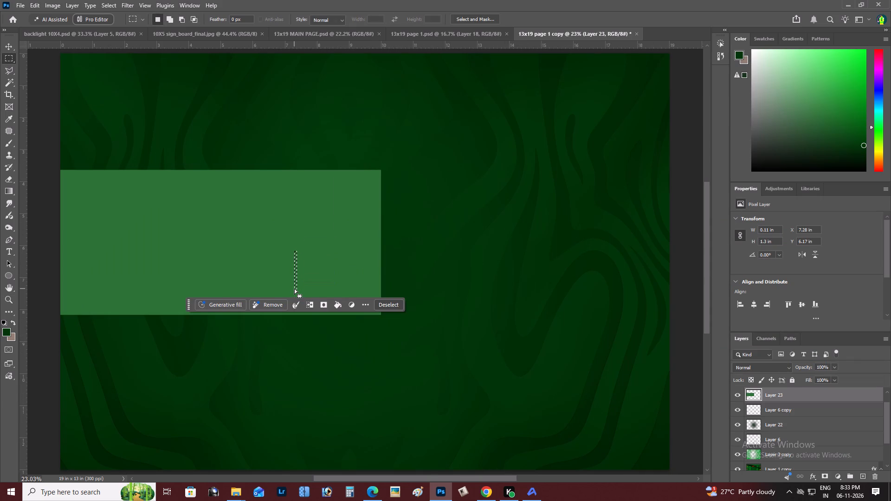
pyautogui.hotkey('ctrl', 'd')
# Move the green rectangle down and slightly past the page's left edge, to about X -0.4 in, Y 4.36 in.
pyautogui.press('z')
pyautogui.keyDown('alt'); pyautogui.click(269, 292); pyautogui.keyUp('alt')
pyautogui.rightClick(271, 291)
pyautogui.doubleClick(282, 292)
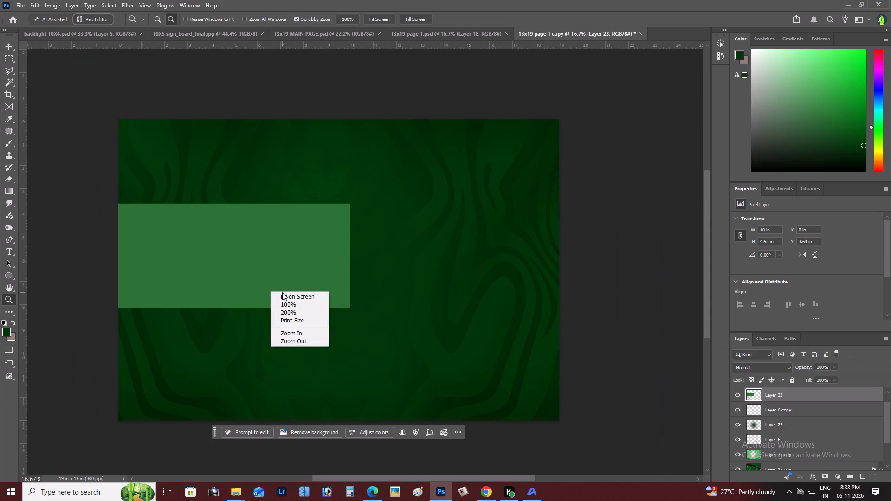
pyautogui.keyDown('alt'); pyautogui.click(288, 296); pyautogui.keyUp('alt')
pyautogui.press('space')
pyautogui.moveTo(283, 300); pyautogui.dragTo(365, 284)
pyautogui.press('v')
pyautogui.rightClick(330, 242)
pyautogui.click(341, 244)
pyautogui.moveTo(341, 244); pyautogui.dragTo(338, 291)
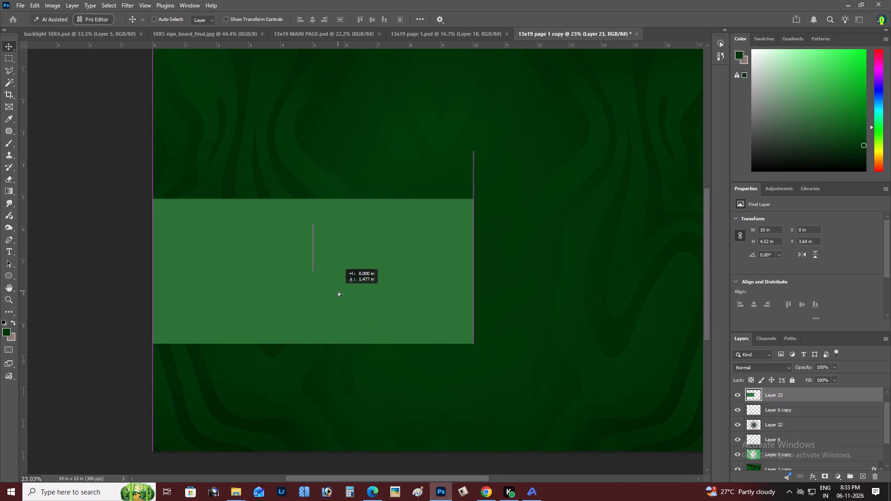
pyautogui.moveTo(338, 291); pyautogui.dragTo(328, 267)
pyautogui.press('z')
pyautogui.keyDown('alt'); pyautogui.click(301, 236); pyautogui.keyUp('alt')
pyautogui.rightClick(301, 236)
pyautogui.doubleClick(314, 238)
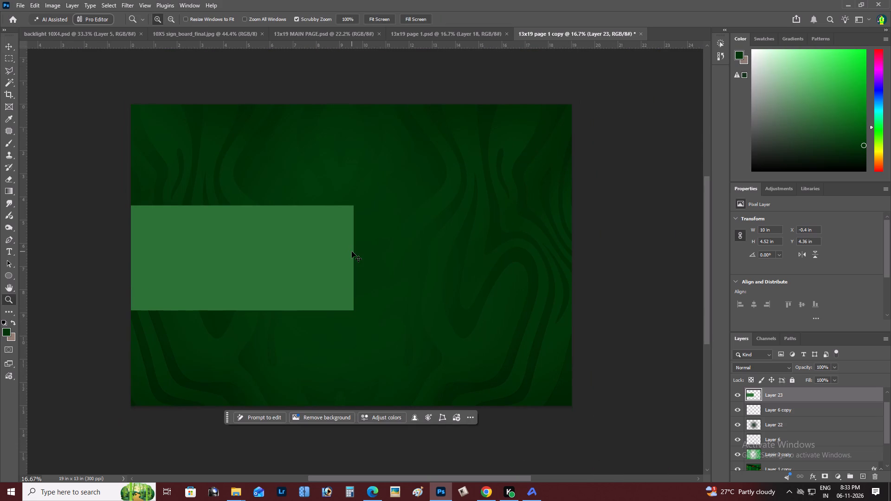
# Narrow the green rectangle to 9.9 in wide so its inner edge meets the page's vertical centre guide.
pyautogui.hotkey('ctrl', 't')
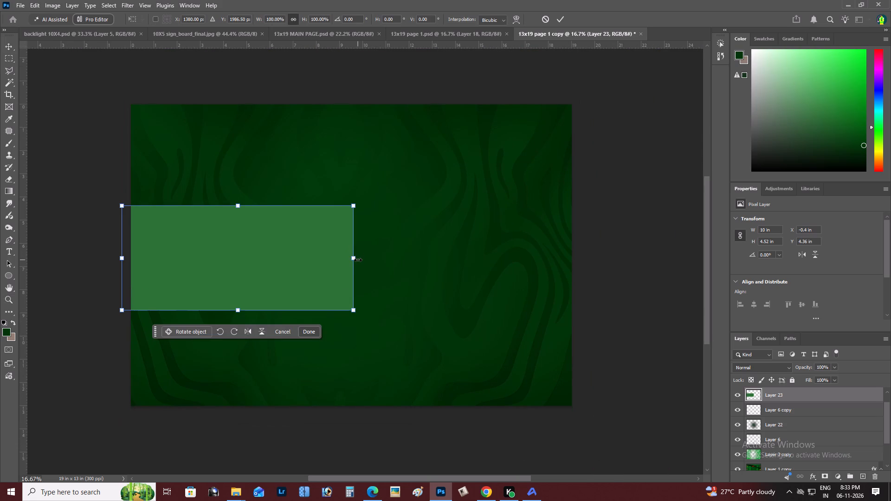
pyautogui.keyDown('shift'); pyautogui.moveTo(358, 260); pyautogui.dragTo(340, 268); pyautogui.keyUp('shift')
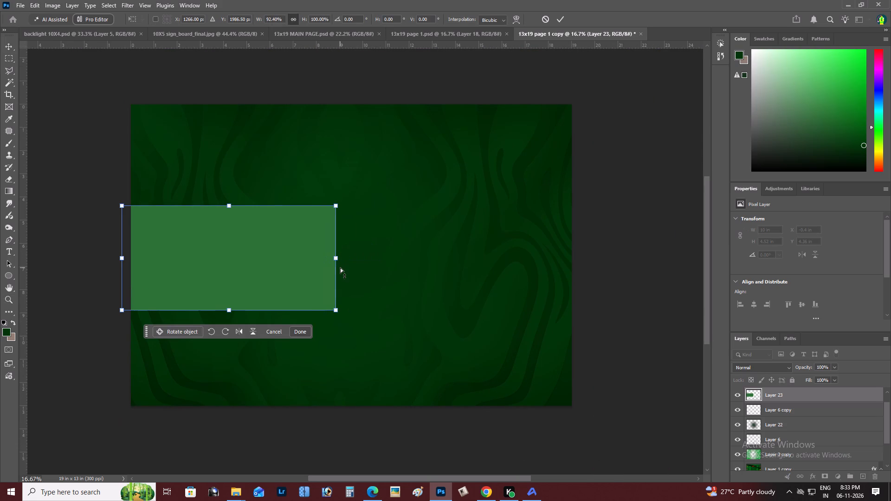
pyautogui.hotkey('ctrl', 'Return')
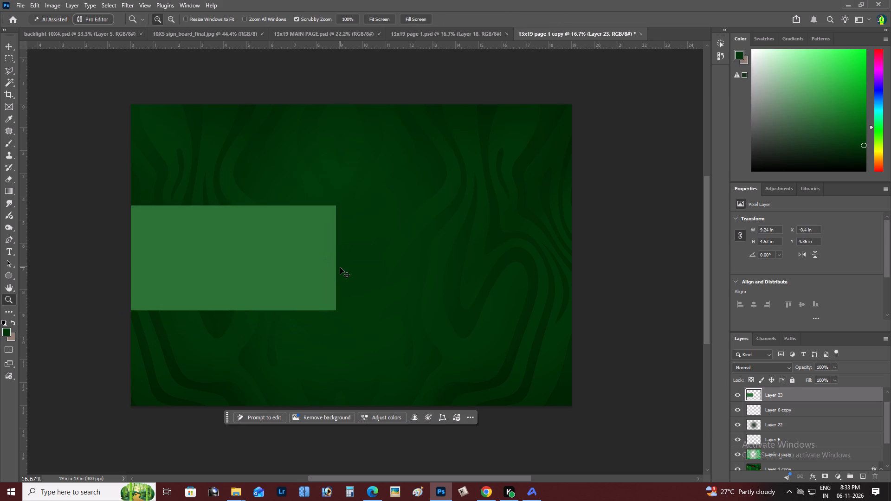
pyautogui.hotkey('ctrl', ';')
pyautogui.hotkey('ctrl', 't')
pyautogui.keyDown('shift'); pyautogui.moveTo(338, 260); pyautogui.dragTo(351, 261); pyautogui.keyUp('shift')
pyautogui.hotkey('ctrl', 'Return')
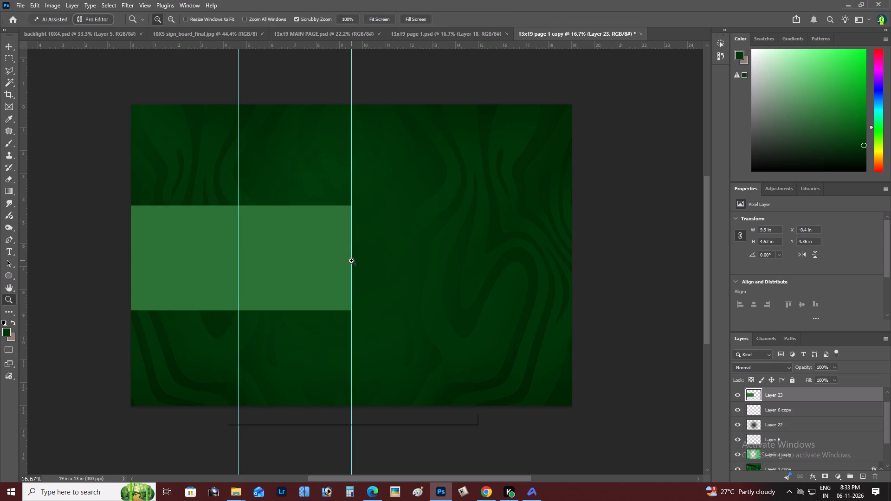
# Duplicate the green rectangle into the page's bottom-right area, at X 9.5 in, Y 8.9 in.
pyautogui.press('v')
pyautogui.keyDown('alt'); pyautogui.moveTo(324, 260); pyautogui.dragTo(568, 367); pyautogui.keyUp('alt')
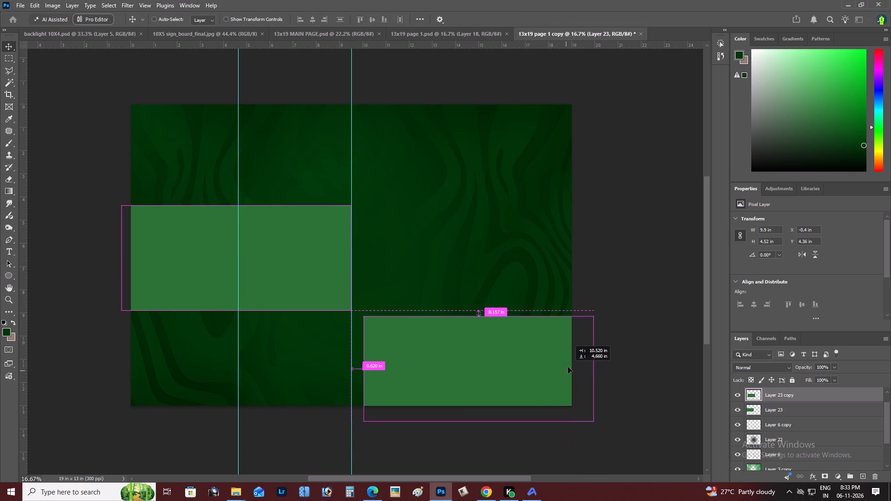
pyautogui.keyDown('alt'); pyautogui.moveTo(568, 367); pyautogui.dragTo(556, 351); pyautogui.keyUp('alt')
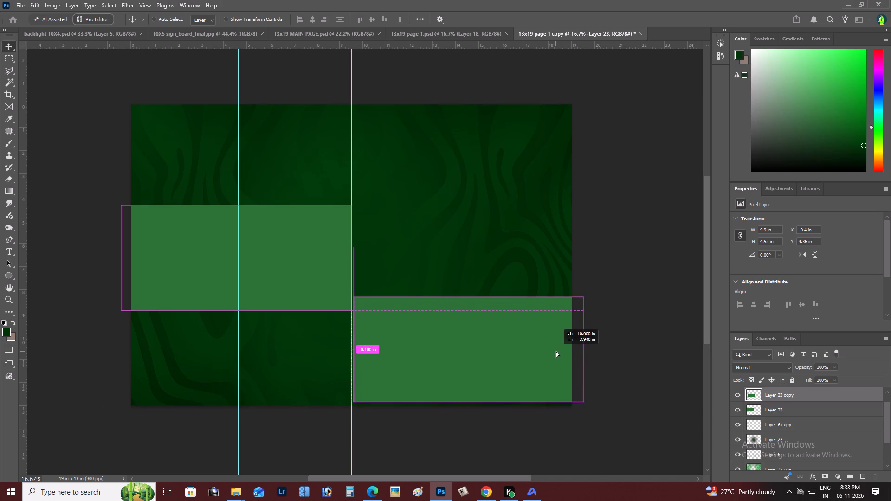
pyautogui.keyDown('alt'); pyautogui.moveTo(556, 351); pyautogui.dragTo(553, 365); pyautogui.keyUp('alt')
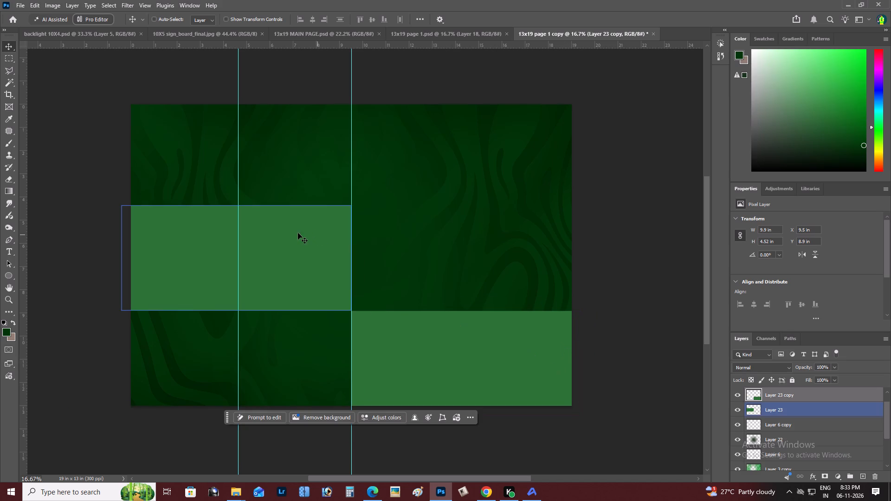
# Move the original green rectangle to the top of the page's left half and place a duplicate directly beneath it.
pyautogui.rightClick(298, 233)
pyautogui.click(306, 235)
pyautogui.moveTo(310, 238); pyautogui.dragTo(317, 139)
pyautogui.keyDown('alt'); pyautogui.moveTo(317, 139); pyautogui.dragTo(321, 243); pyautogui.keyUp('alt')
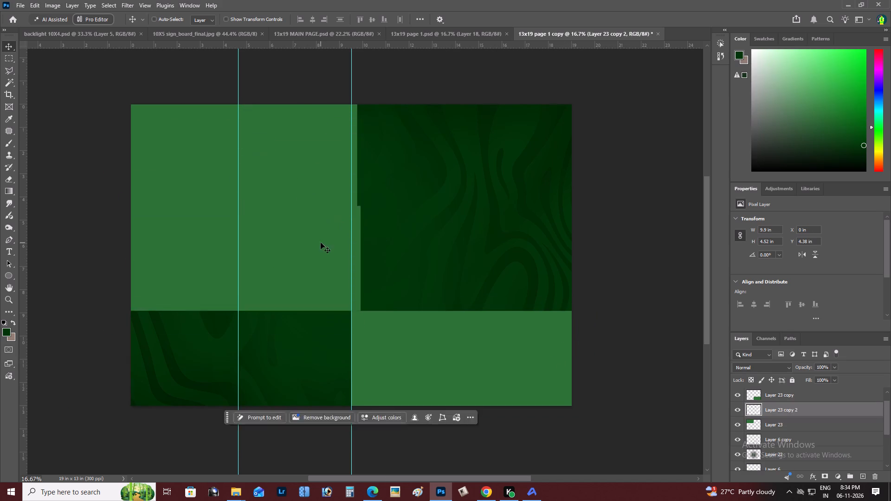
pyautogui.keyDown('shift'); pyautogui.moveTo(321, 243); pyautogui.dragTo(322, 279); pyautogui.keyUp('shift')
pyautogui.hotkey('ctrl', 'z')
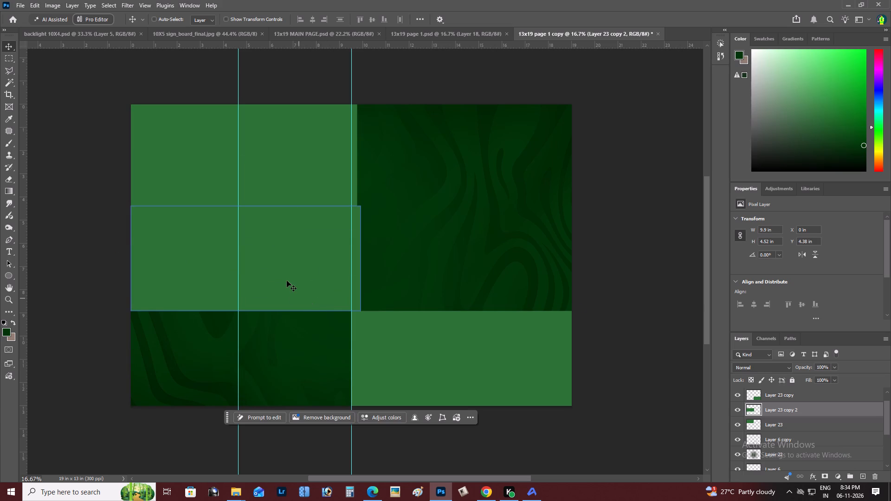
# Align the middle-left duplicate at about X -0.15 in and add another copy beneath it at Y 8.9 in.
pyautogui.rightClick(276, 253)
pyautogui.doubleClick(291, 255)
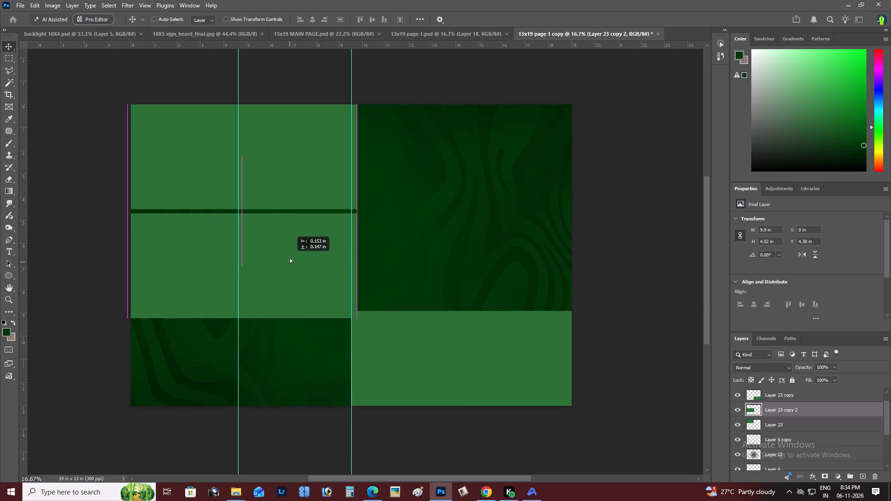
pyautogui.keyDown('alt'); pyautogui.moveTo(290, 257); pyautogui.dragTo(289, 366); pyautogui.keyUp('alt')
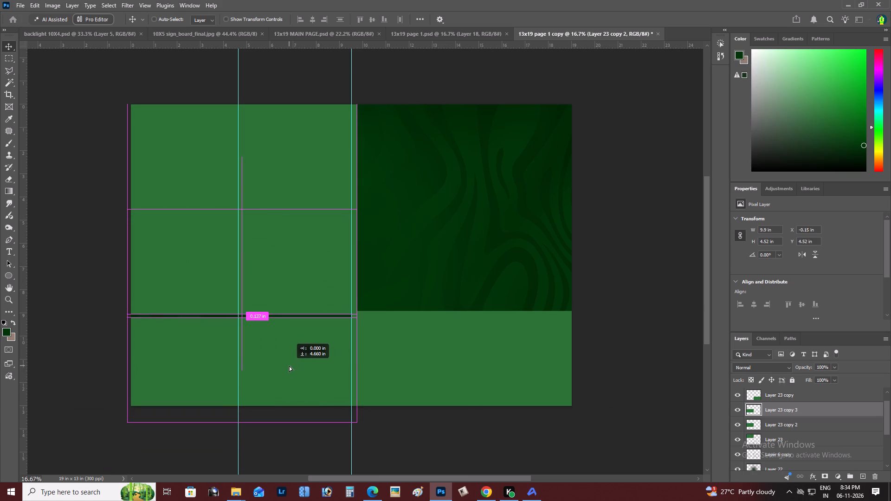
pyautogui.keyDown('alt'); pyautogui.moveTo(289, 366); pyautogui.dragTo(290, 361); pyautogui.keyUp('alt')
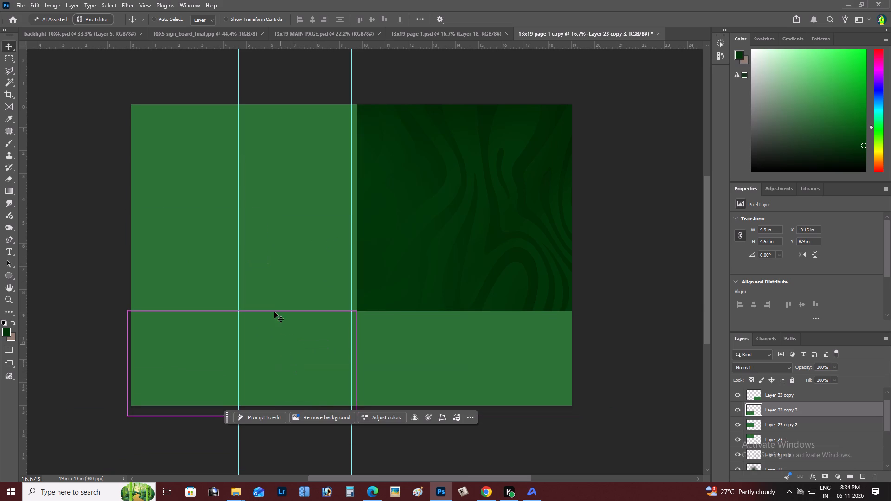
# Scale the three stacked left rectangles together to 9.52 x 12.91 in so they fit the page's left half.
pyautogui.keyDown('shift'); pyautogui.rightClick(270, 265); pyautogui.keyUp('shift')
pyautogui.keyDown('shift'); pyautogui.click(289, 271); pyautogui.keyUp('shift')
pyautogui.keyDown('shift'); pyautogui.rightClick(273, 147); pyautogui.keyUp('shift')
pyautogui.keyDown('shift'); pyautogui.click(283, 150); pyautogui.keyUp('shift')
pyautogui.keyDown('shift'); pyautogui.moveTo(284, 150); pyautogui.dragTo(367, 135); pyautogui.keyUp('shift')
pyautogui.hotkey('ctrl', 'z')
pyautogui.hotkey('ctrl', 't')
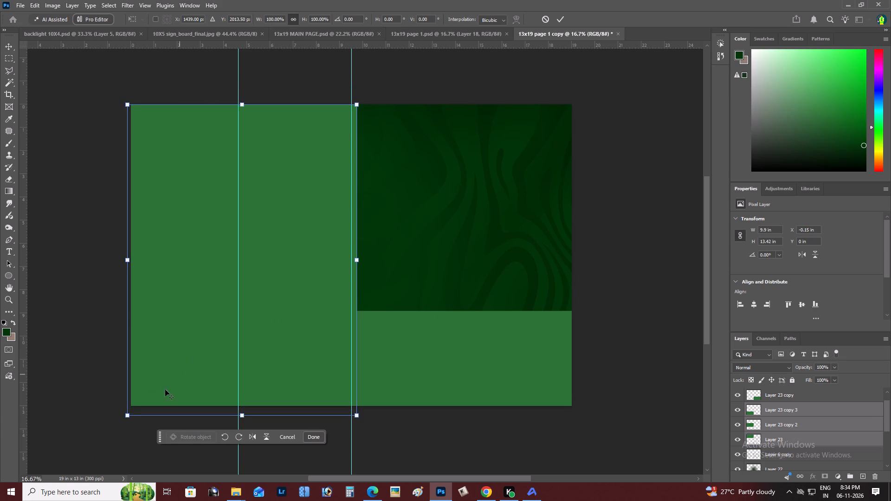
pyautogui.keyDown('alt'); pyautogui.moveTo(125, 418); pyautogui.dragTo(131, 409); pyautogui.keyUp('alt')
pyautogui.moveTo(221, 351); pyautogui.dragTo(221, 342)
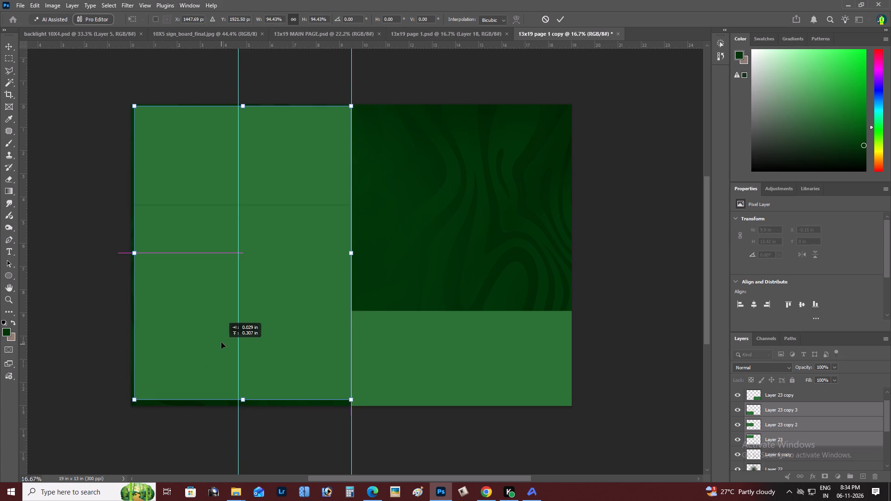
pyautogui.moveTo(221, 342); pyautogui.dragTo(218, 345)
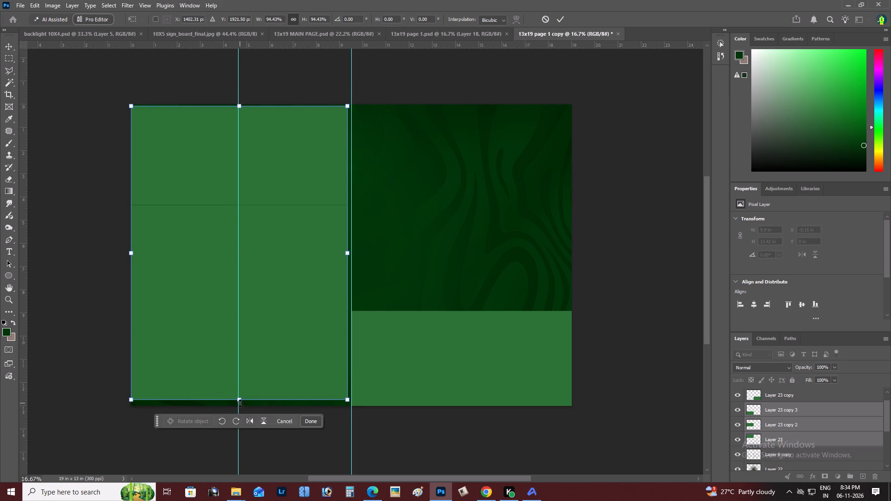
pyautogui.moveTo(347, 401); pyautogui.dragTo(351, 402)
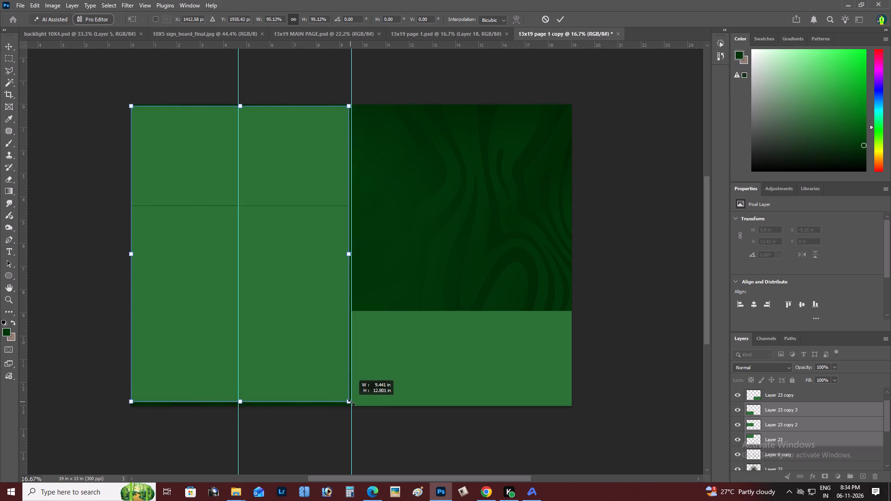
pyautogui.moveTo(351, 402); pyautogui.dragTo(354, 405)
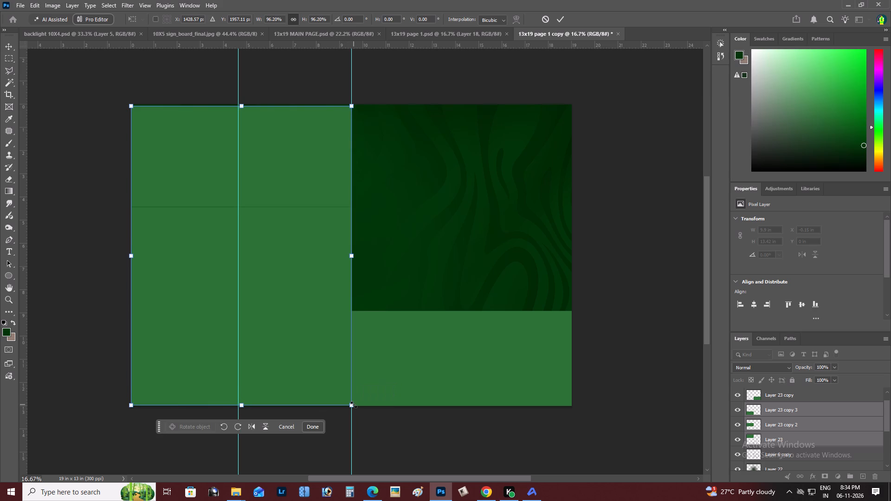
pyautogui.hotkey('ctrl', 'Return')
pyautogui.press('c')
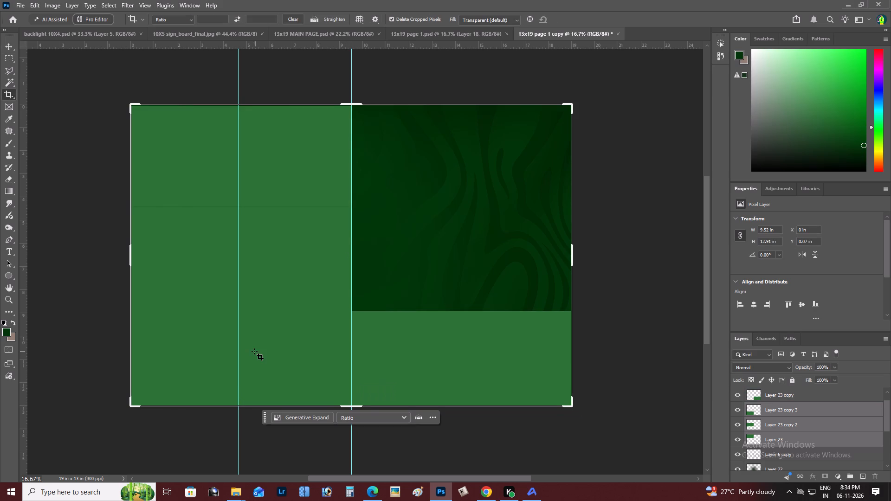
# Delete the bottom-left, top-left and bottom-right green rectangles, keeping only the middle-left one.
pyautogui.press('v')
pyautogui.rightClick(285, 371)
pyautogui.click(302, 376)
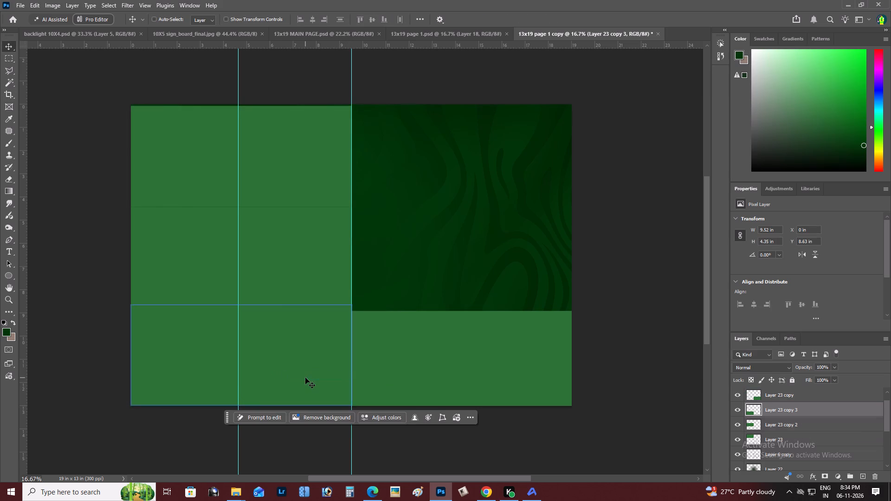
pyautogui.press('BackSpace')
pyautogui.rightClick(290, 132)
pyautogui.click(296, 136)
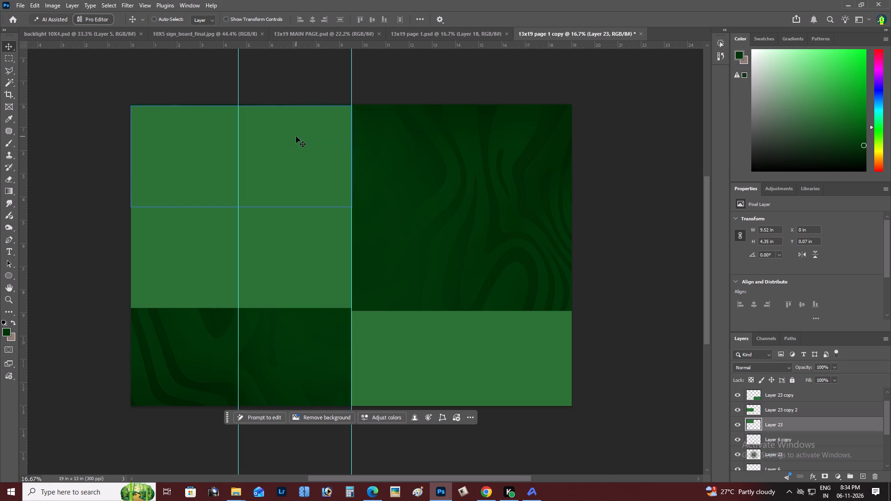
pyautogui.press('Return')
pyautogui.rightClick(302, 161)
pyautogui.click(315, 168)
pyautogui.press('BackSpace')
pyautogui.rightClick(437, 332)
pyautogui.click(443, 337)
pyautogui.press('BackSpace')
# Duplicate the middle-left rectangle into the right half's top and bottom, at X 9.48 in, Y 0 in and Y 8.65 in.
pyautogui.rightClick(245, 249)
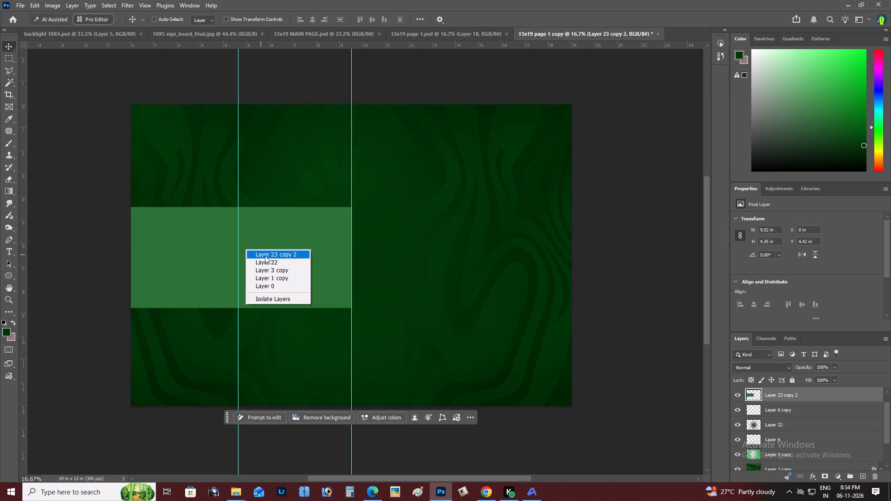
pyautogui.click(265, 256)
pyautogui.keyDown('alt'); pyautogui.moveTo(271, 257); pyautogui.dragTo(493, 154); pyautogui.keyUp('alt')
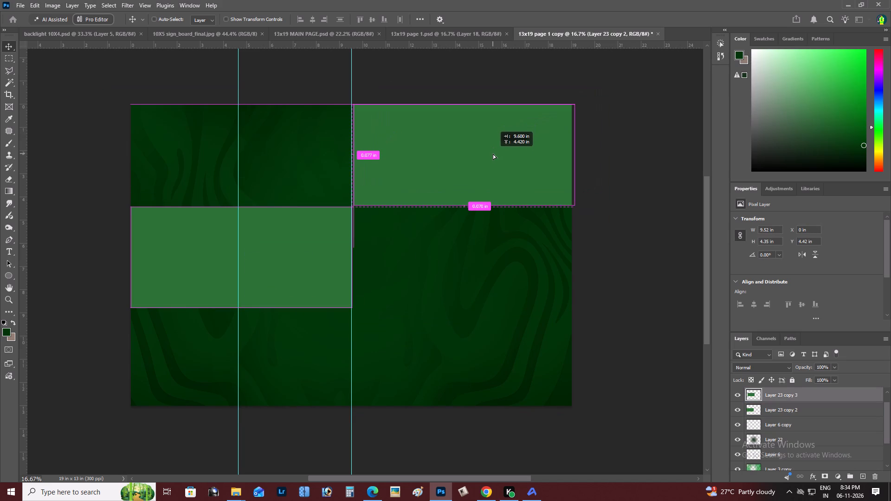
pyautogui.keyDown('alt'); pyautogui.moveTo(493, 154); pyautogui.dragTo(489, 156); pyautogui.keyUp('alt')
pyautogui.keyDown('alt'); pyautogui.moveTo(489, 156); pyautogui.dragTo(490, 358); pyautogui.keyUp('alt')
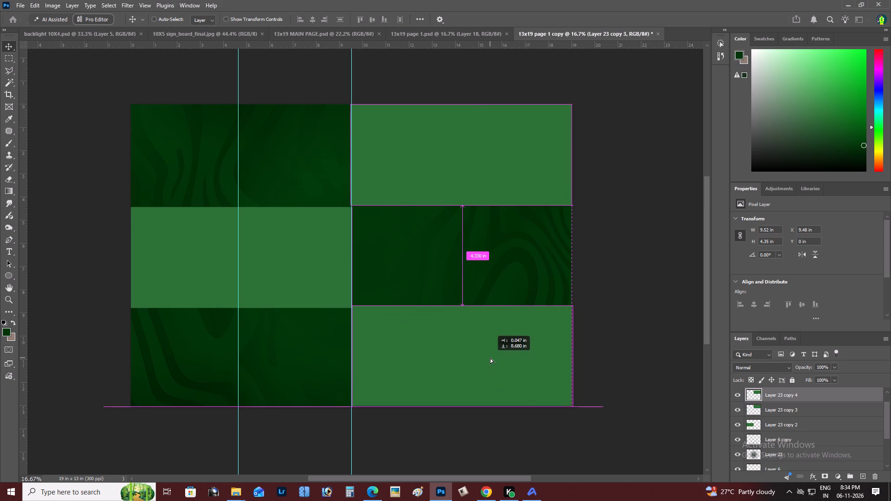
pyautogui.keyDown('alt'); pyautogui.moveTo(490, 358); pyautogui.dragTo(488, 356); pyautogui.keyUp('alt')
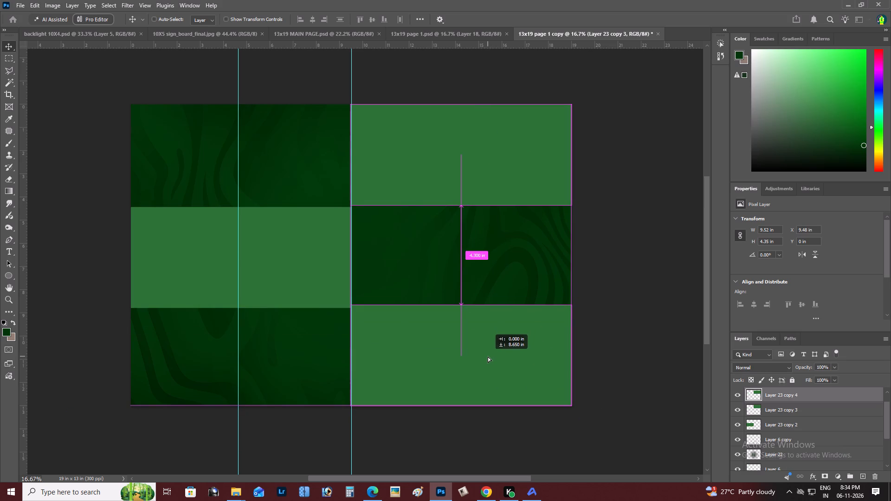
pyautogui.keyDown('alt'); pyautogui.moveTo(488, 356); pyautogui.dragTo(489, 356); pyautogui.keyUp('alt')
# Hide the guides and nudge the bottom-right rectangle to X 9.52 in, Y 8.79 in, towards the middle-left rectangle's lower corner.
pyautogui.press('z')
pyautogui.keyDown('alt'); pyautogui.click(394, 260); pyautogui.keyUp('alt')
pyautogui.rightClick(394, 260)
pyautogui.doubleClick(400, 263)
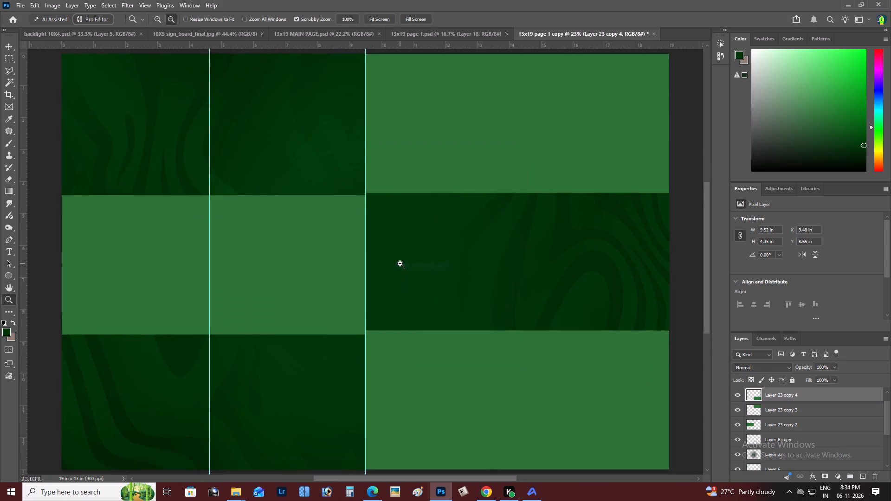
pyautogui.hotkey('ctrl', ';')
pyautogui.press('z')
pyautogui.keyDown('alt'); pyautogui.click(481, 229); pyautogui.keyUp('alt')
pyautogui.rightClick(465, 258)
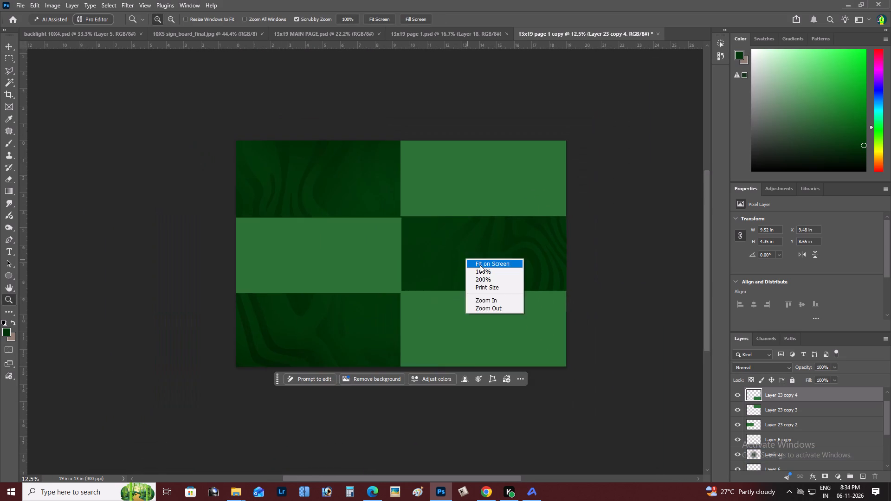
pyautogui.click(480, 265)
pyautogui.press('space')
pyautogui.moveTo(480, 265); pyautogui.dragTo(445, 232)
pyautogui.press('z')
pyautogui.doubleClick(372, 315)
pyautogui.press('v')
pyautogui.rightClick(372, 316)
pyautogui.click(378, 320)
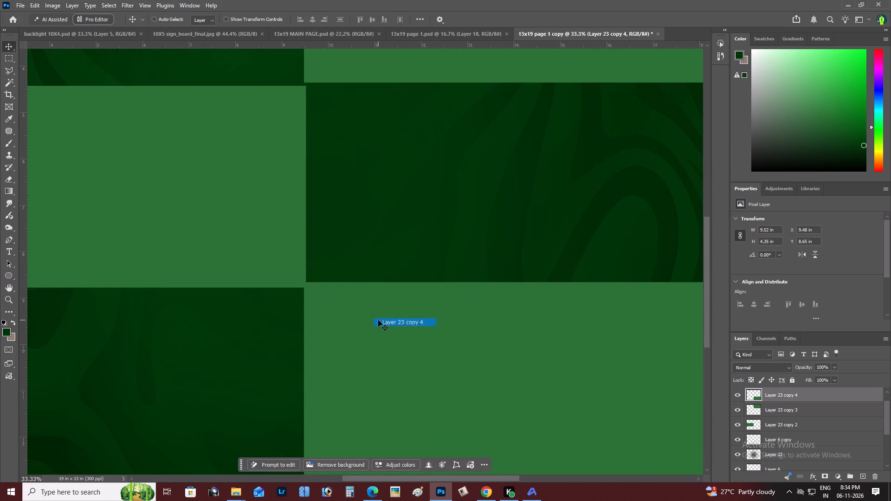
pyautogui.hotkey('shift', 'Down')
pyautogui.press('Down')
pyautogui.press('Down')
pyautogui.press('Down')
pyautogui.hotkey('shift', 'Right')
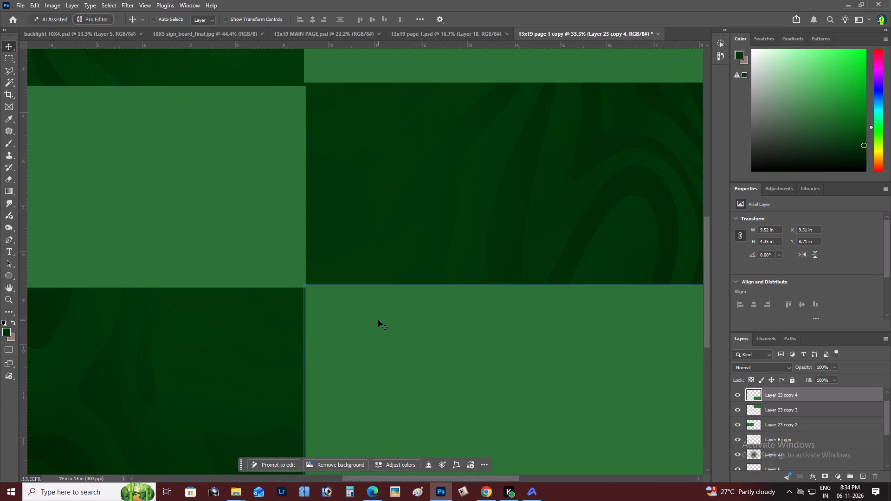
pyautogui.press('Right')
pyautogui.press('Down')
pyautogui.press('Down')
pyautogui.press('Down')
pyautogui.press('Down')
pyautogui.press('Down')
pyautogui.press('Down')
pyautogui.press('Down')
pyautogui.press('Down')
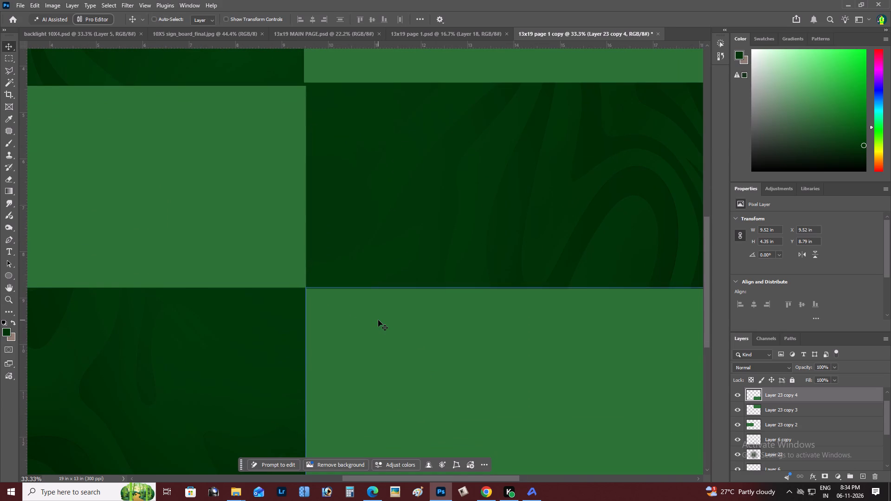
# Fine-tune the bottom-right rectangle's position to X 9.53 in, Y 8.78 in against the middle-left rectangle's corner.
pyautogui.press('z')
pyautogui.click(378, 320)
pyautogui.click(337, 288)
pyautogui.press('v')
pyautogui.press('Up')
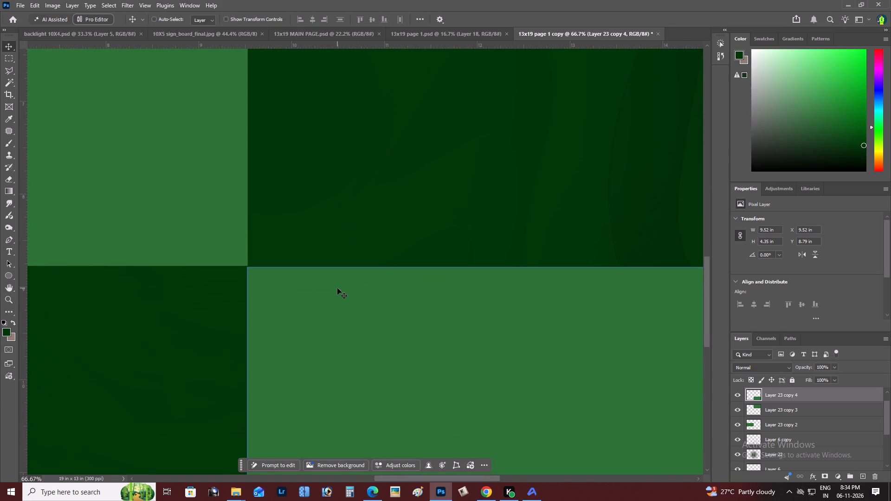
pyautogui.press('Right')
pyautogui.press('Right')
pyautogui.press('z')
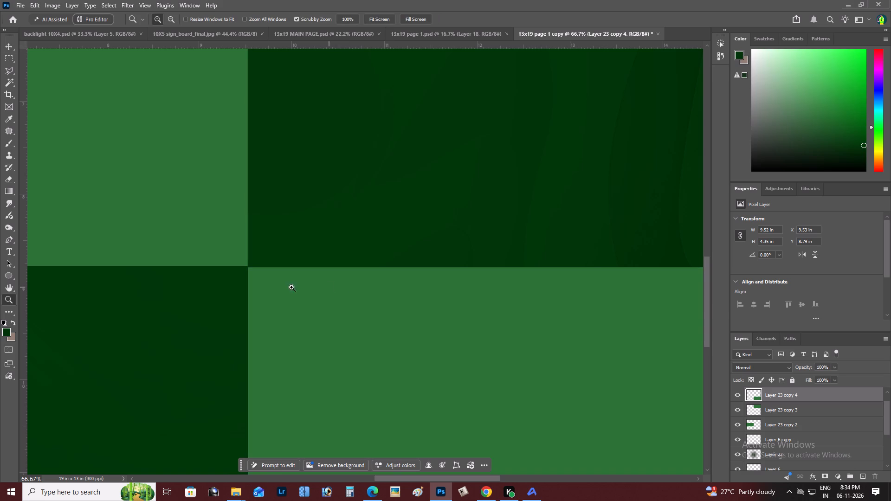
pyautogui.tripleClick(246, 291)
pyautogui.press('v')
pyautogui.rightClick(272, 195)
pyautogui.click(278, 199)
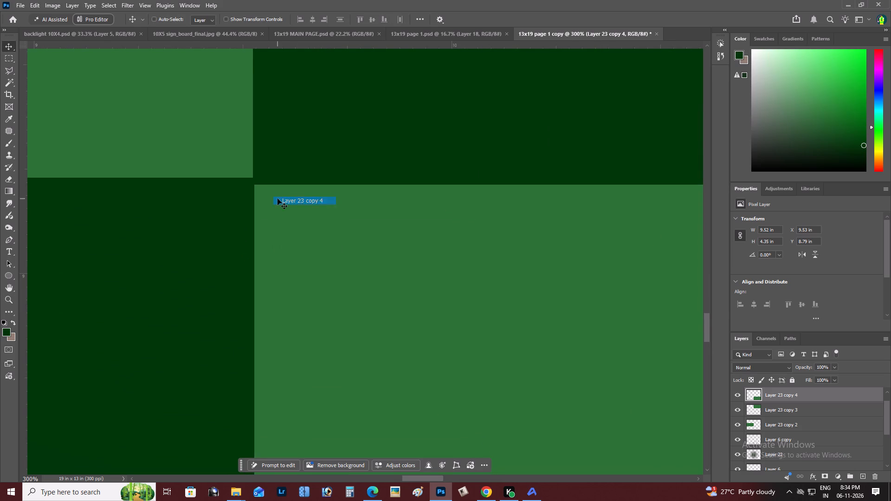
pyautogui.press('Right')
pyautogui.press('Up')
pyautogui.press('Left')
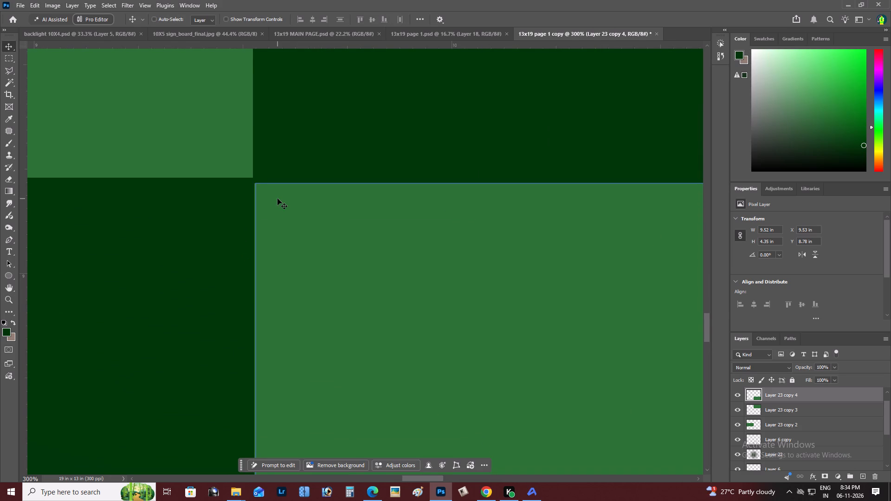
# Examine how the green rectangles line up where they meet along the page's vertical centre.
pyautogui.press('z')
pyautogui.keyDown('alt'); pyautogui.click(278, 198); pyautogui.keyUp('alt')
pyautogui.rightClick(278, 198)
pyautogui.click(295, 206)
pyautogui.press('space')
pyautogui.press('space')
pyautogui.moveTo(294, 205); pyautogui.dragTo(279, 165)
pyautogui.press('z')
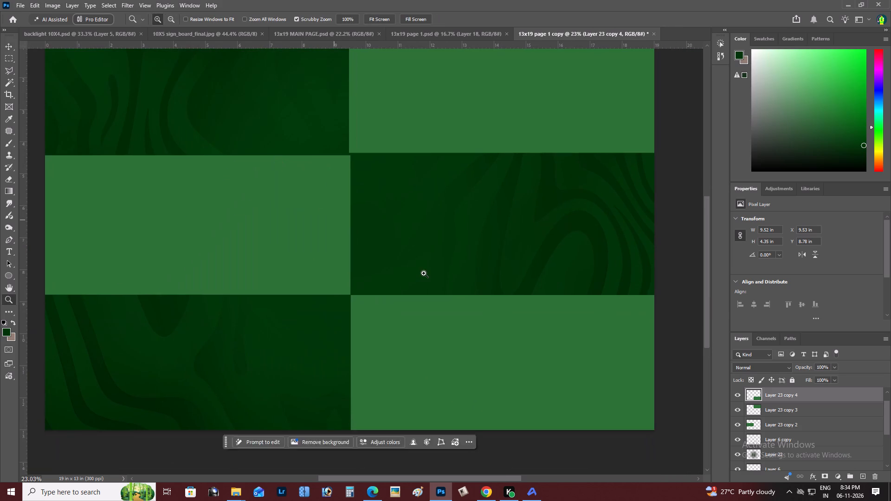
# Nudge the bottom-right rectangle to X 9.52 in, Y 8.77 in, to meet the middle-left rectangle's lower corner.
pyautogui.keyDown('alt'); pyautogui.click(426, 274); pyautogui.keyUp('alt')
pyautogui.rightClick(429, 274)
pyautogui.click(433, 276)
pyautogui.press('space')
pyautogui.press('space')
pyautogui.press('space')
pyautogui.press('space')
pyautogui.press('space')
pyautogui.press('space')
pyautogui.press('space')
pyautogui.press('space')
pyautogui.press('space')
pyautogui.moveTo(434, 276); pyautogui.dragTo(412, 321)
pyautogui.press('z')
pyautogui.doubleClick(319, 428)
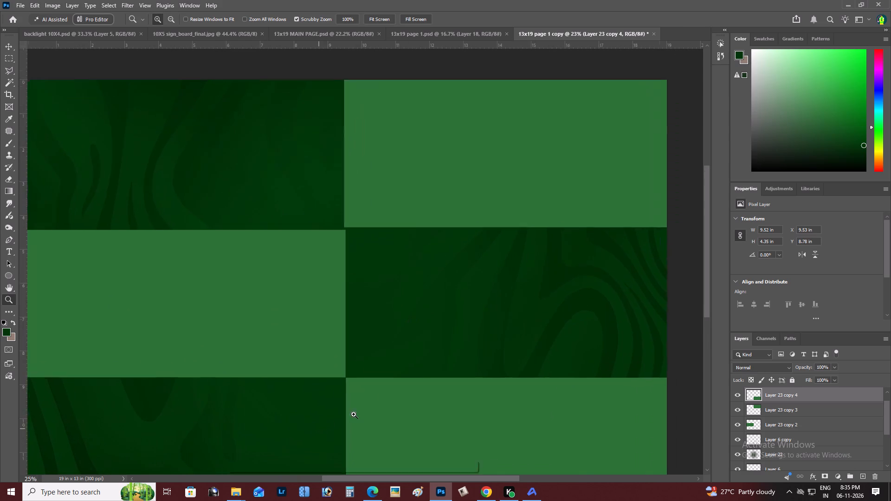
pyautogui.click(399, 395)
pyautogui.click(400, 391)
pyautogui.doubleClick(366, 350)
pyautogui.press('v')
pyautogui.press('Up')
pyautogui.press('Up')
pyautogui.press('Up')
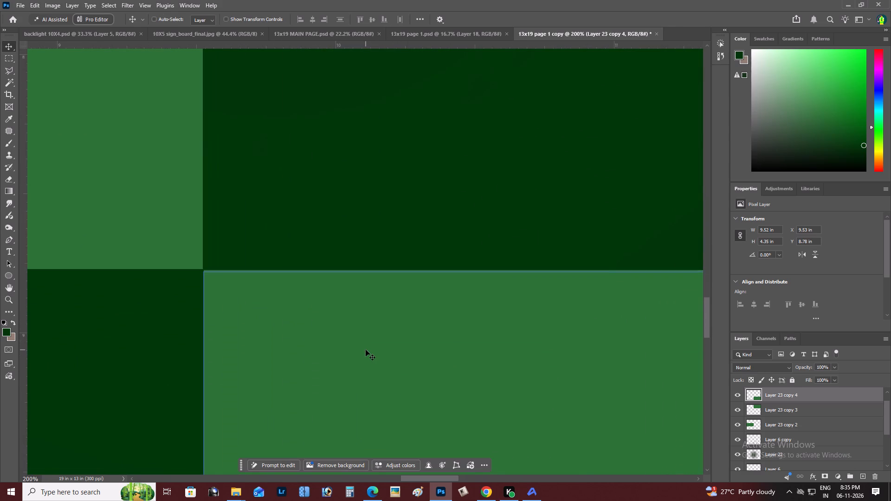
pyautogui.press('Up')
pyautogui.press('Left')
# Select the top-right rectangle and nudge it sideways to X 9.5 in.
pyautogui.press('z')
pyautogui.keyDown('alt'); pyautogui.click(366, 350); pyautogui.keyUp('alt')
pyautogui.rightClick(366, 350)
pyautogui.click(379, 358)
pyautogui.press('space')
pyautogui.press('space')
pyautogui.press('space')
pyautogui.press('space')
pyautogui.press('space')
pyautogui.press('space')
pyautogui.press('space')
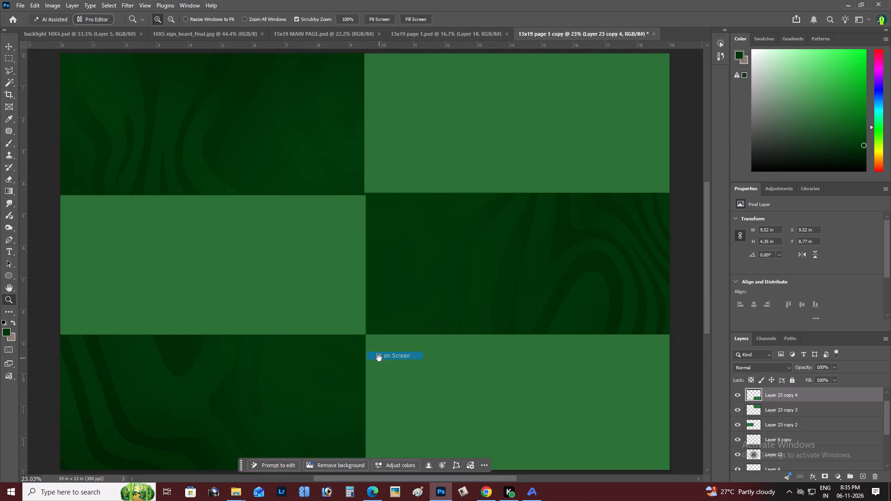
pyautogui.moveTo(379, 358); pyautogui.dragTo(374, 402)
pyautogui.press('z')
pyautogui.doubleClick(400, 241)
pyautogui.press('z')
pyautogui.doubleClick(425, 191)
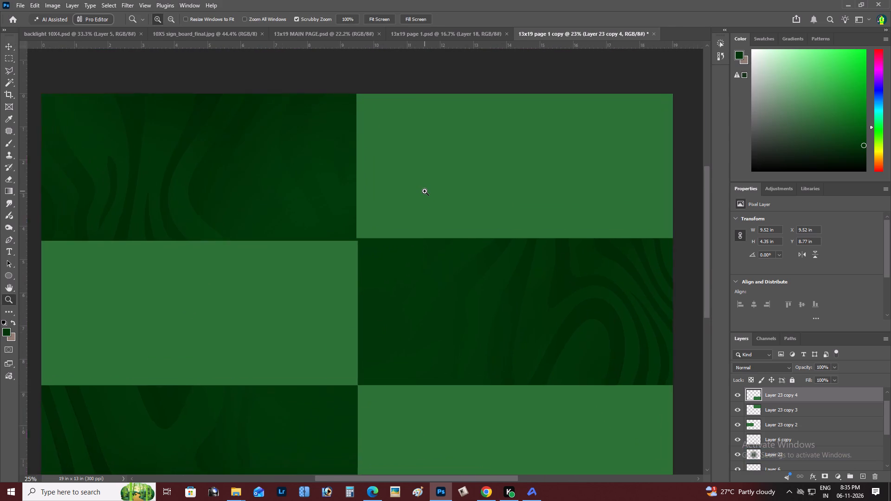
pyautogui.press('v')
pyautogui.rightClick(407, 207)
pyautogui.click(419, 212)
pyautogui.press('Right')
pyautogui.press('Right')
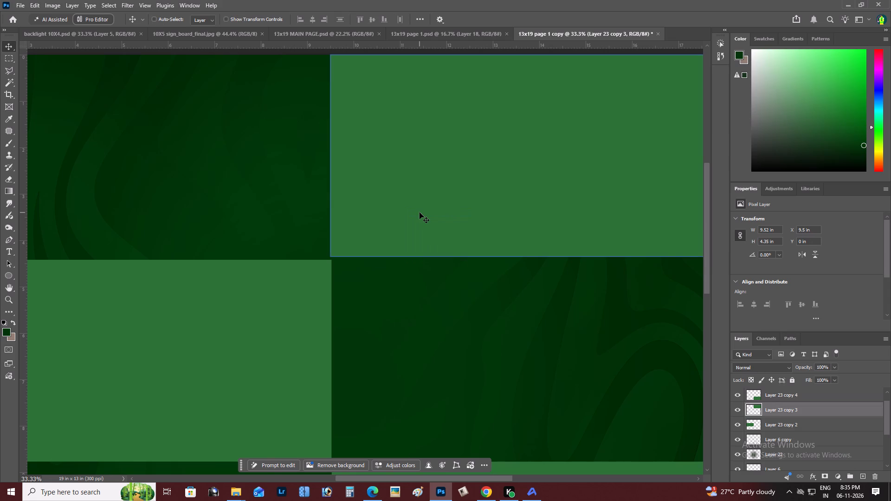
# Examine the whole alternating green block layout and how the rectangles meet.
pyautogui.press('z')
pyautogui.keyDown('alt'); pyautogui.click(420, 212); pyautogui.keyUp('alt')
pyautogui.press('z')
pyautogui.press('z')
pyautogui.press('z')
pyautogui.press('z')
pyautogui.press('z')
pyautogui.press('z')
pyautogui.press('z')
pyautogui.press('z')
pyautogui.press('z')
pyautogui.press('z')
pyautogui.press('z')
pyautogui.press('z')
pyautogui.press('z')
pyautogui.press('z')
pyautogui.press('z')
pyautogui.moveTo(352, 270); pyautogui.dragTo(293, 266)
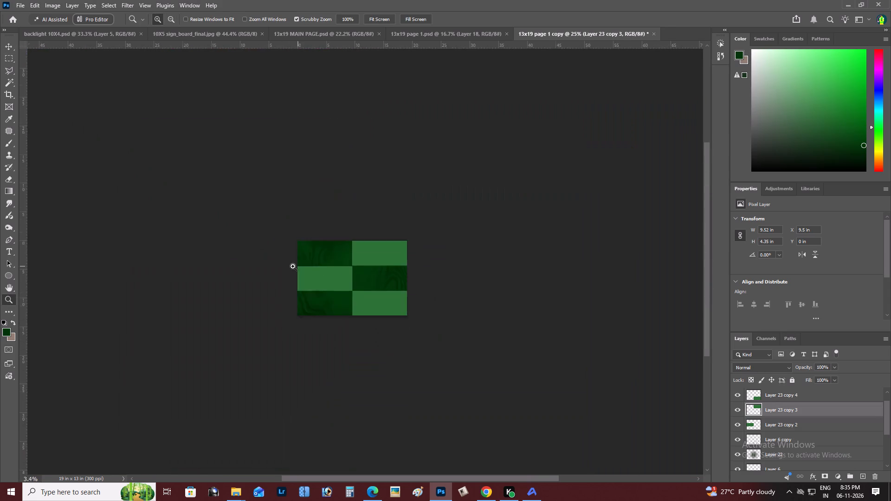
pyautogui.moveTo(293, 266); pyautogui.dragTo(339, 270)
pyautogui.press('space')
pyautogui.press('space')
pyautogui.press('space')
pyautogui.press('space')
pyautogui.press('space')
pyautogui.press('space')
pyautogui.press('space')
pyautogui.press('space')
pyautogui.press('space')
pyautogui.press('space')
pyautogui.press('space')
pyautogui.press('space')
pyautogui.press('space')
pyautogui.press('space')
pyautogui.press('space')
pyautogui.press('space')
pyautogui.press('space')
pyautogui.press('space')
pyautogui.moveTo(324, 283); pyautogui.dragTo(321, 306)
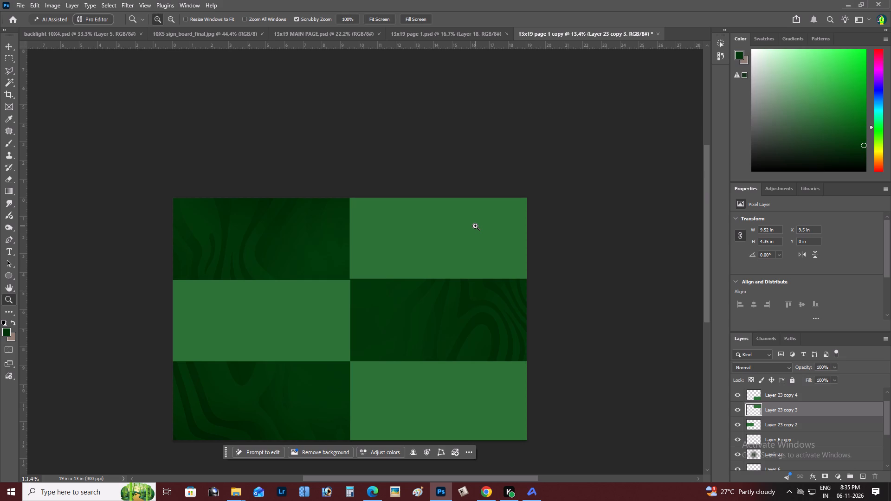
# Close the 13x19 page 1 copy document without saving it.
pyautogui.click(659, 35)
pyautogui.click(436, 183)
# Open the 13x19 page 1 file from the BYTZO MYD final folder.
pyautogui.keyDown('alt'); pyautogui.click(400, 213); pyautogui.keyUp('alt')
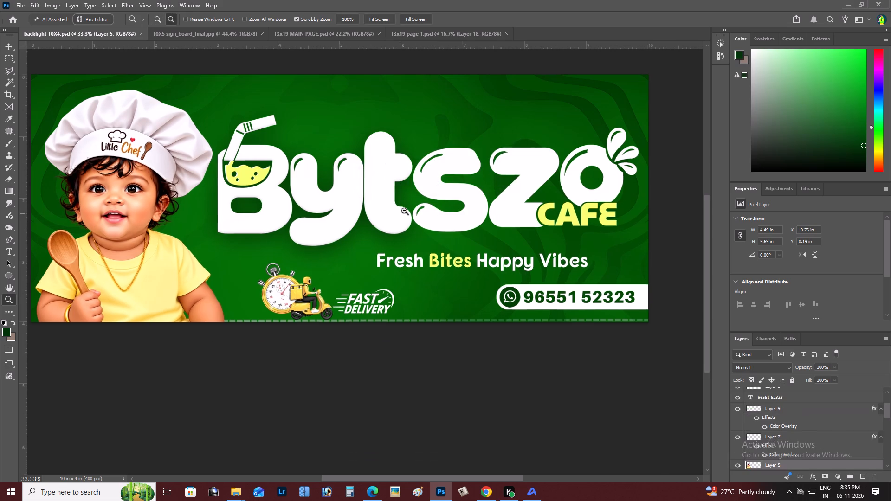
pyautogui.rightClick(404, 211)
pyautogui.click(422, 218)
pyautogui.hotkey('ctrl', 'o')
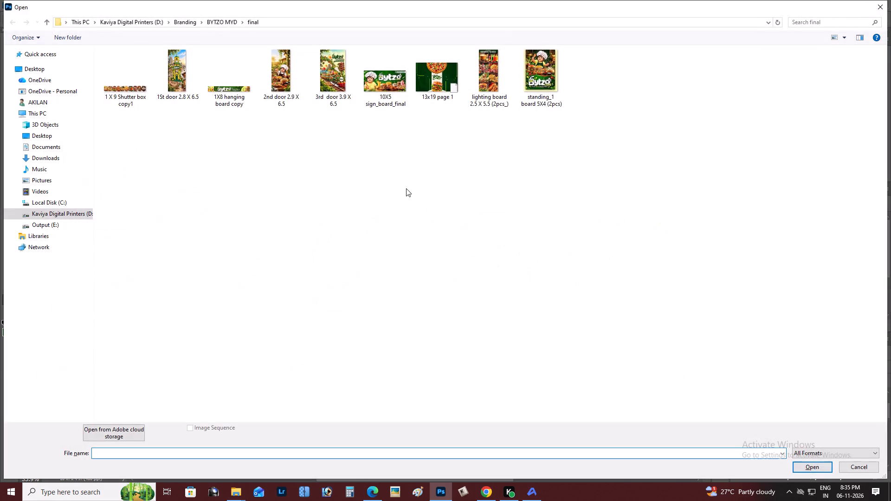
pyautogui.doubleClick(453, 67)
# Place a new text line in the lower-left rounded frame, coloured with the pale yellow sampled from that frame's outline.
pyautogui.press('z')
pyautogui.keyDown('alt'); pyautogui.click(446, 205); pyautogui.keyUp('alt')
pyautogui.rightClick(449, 202)
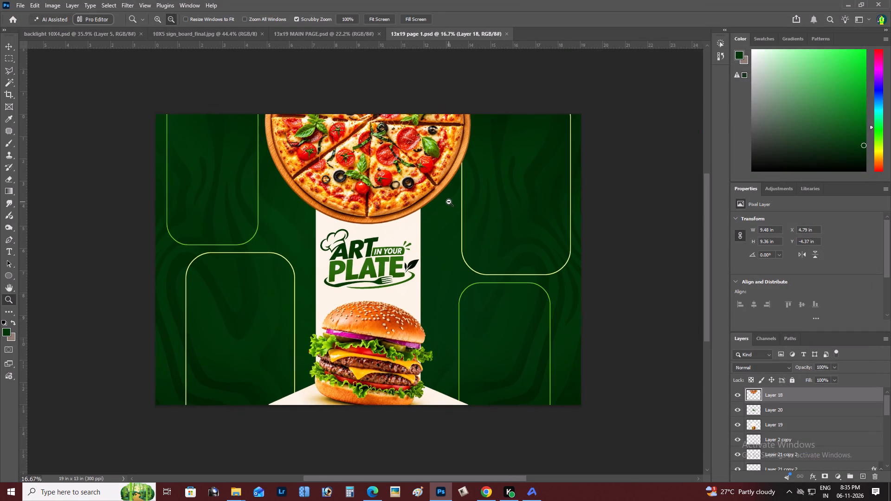
pyautogui.doubleClick(457, 206)
pyautogui.press('space')
pyautogui.press('space')
pyautogui.press('space')
pyautogui.press('space')
pyautogui.press('space')
pyautogui.press('space')
pyautogui.press('space')
pyautogui.press('space')
pyautogui.press('space')
pyautogui.press('space')
pyautogui.press('space')
pyautogui.press('space')
pyautogui.press('space')
pyautogui.press('space')
pyautogui.press('space')
pyautogui.press('space')
pyautogui.press('space')
pyautogui.press('space')
pyautogui.press('space')
pyautogui.press('space')
pyautogui.moveTo(432, 218); pyautogui.dragTo(432, 242)
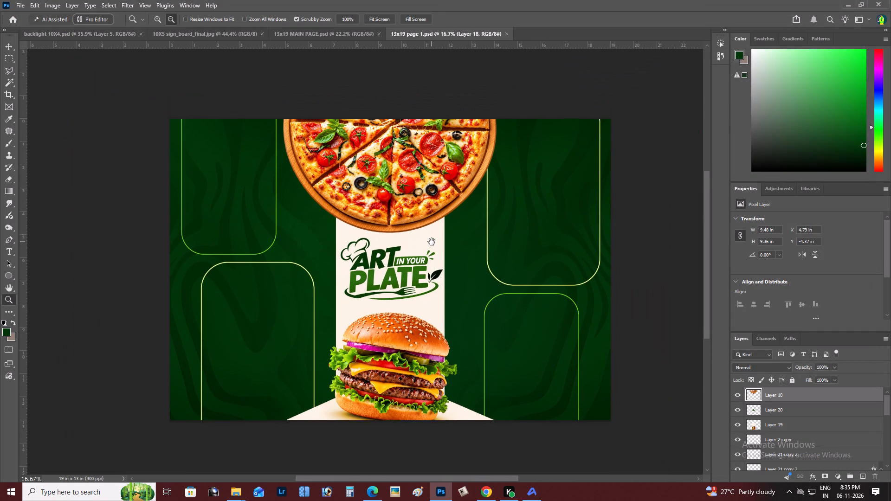
pyautogui.moveTo(432, 242); pyautogui.dragTo(433, 242)
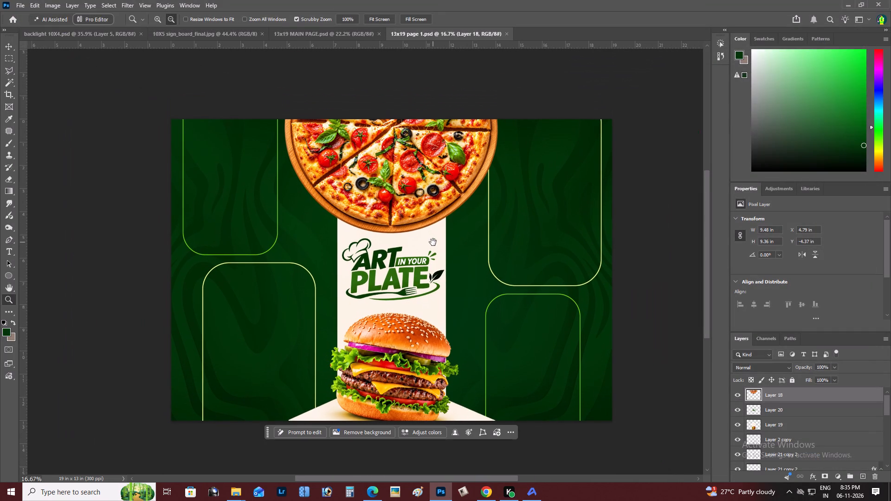
pyautogui.doubleClick(209, 184)
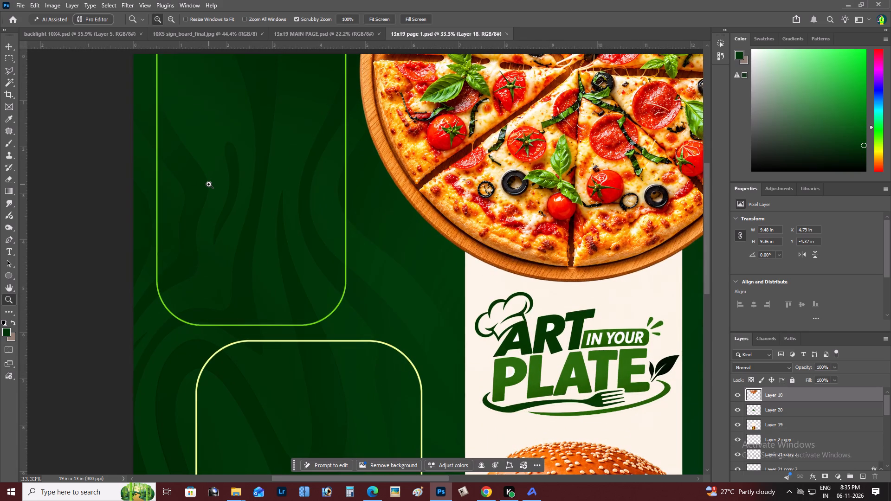
pyautogui.press('space')
pyautogui.press('space')
pyautogui.press('space')
pyautogui.press('space')
pyautogui.press('space')
pyautogui.press('space')
pyautogui.press('space')
pyautogui.press('space')
pyautogui.press('space')
pyautogui.press('space')
pyautogui.press('space')
pyautogui.press('space')
pyautogui.press('space')
pyautogui.press('space')
pyautogui.press('space')
pyautogui.press('space')
pyautogui.press('space')
pyautogui.press('space')
pyautogui.press('space')
pyautogui.press('space')
pyautogui.moveTo(209, 184); pyautogui.dragTo(207, 193)
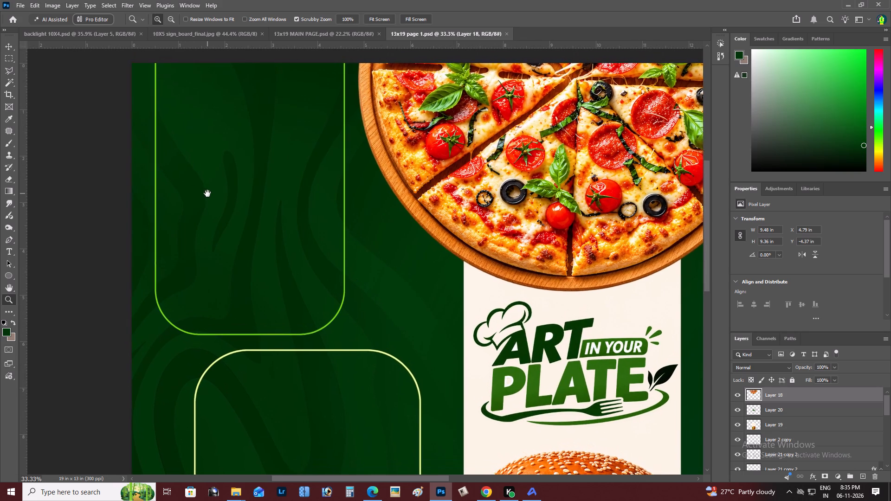
pyautogui.moveTo(207, 193); pyautogui.dragTo(200, 85)
pyautogui.click(7, 248)
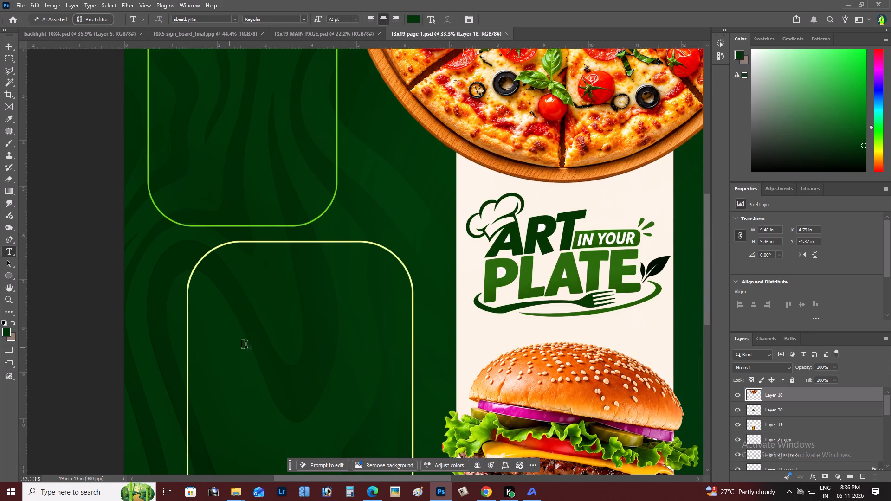
pyautogui.click(258, 342)
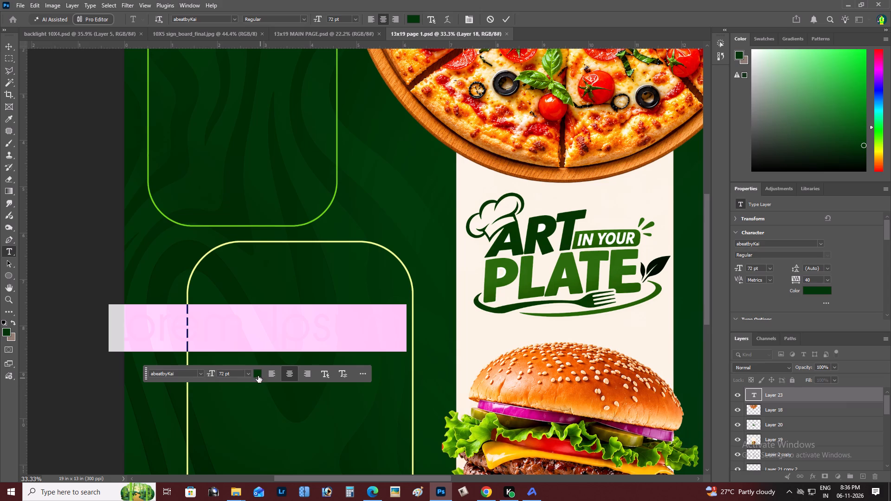
pyautogui.click(257, 375)
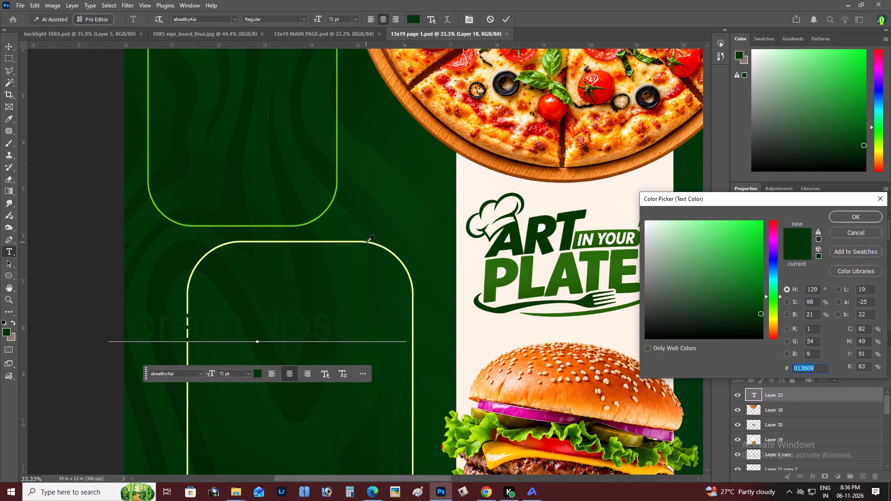
pyautogui.click(367, 242)
pyautogui.click(867, 214)
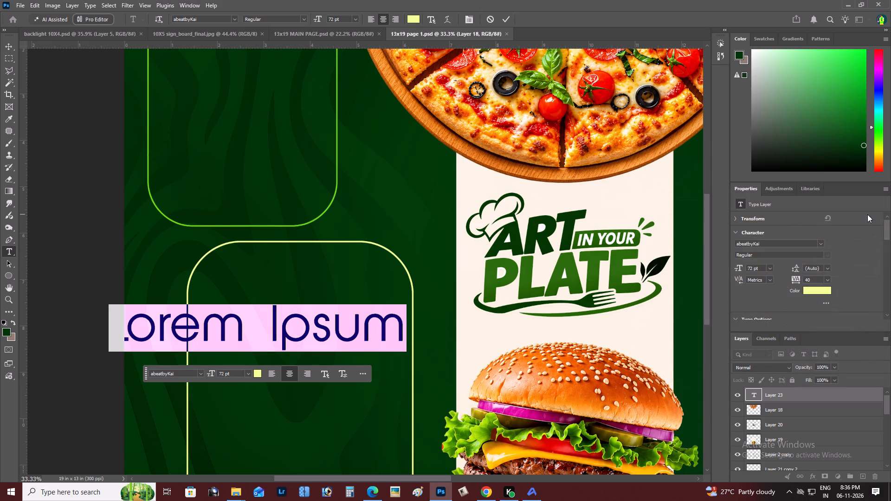
# Enter "Pizza's" as the text in the lower-left frame.
pyautogui.press('p')
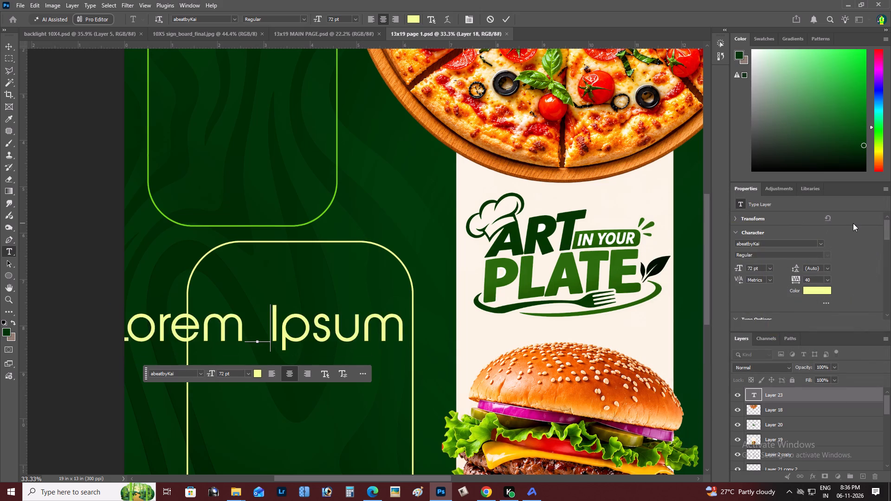
pyautogui.press('i')
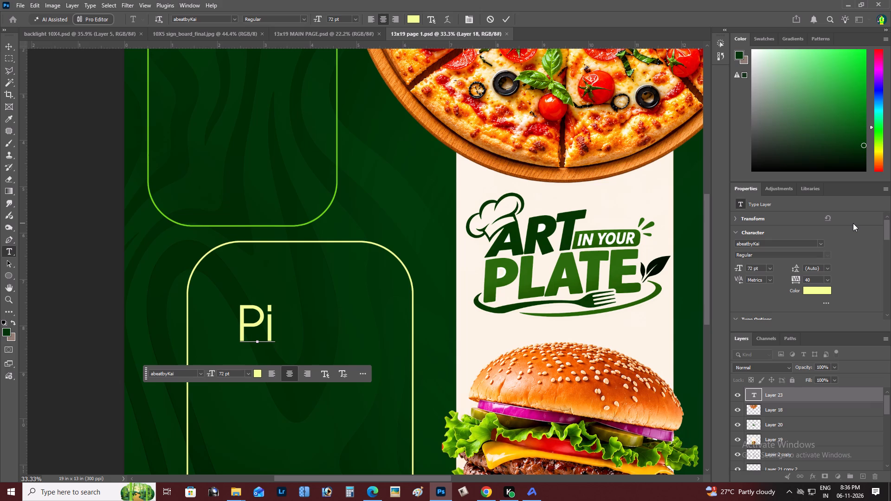
pyautogui.write('zza')
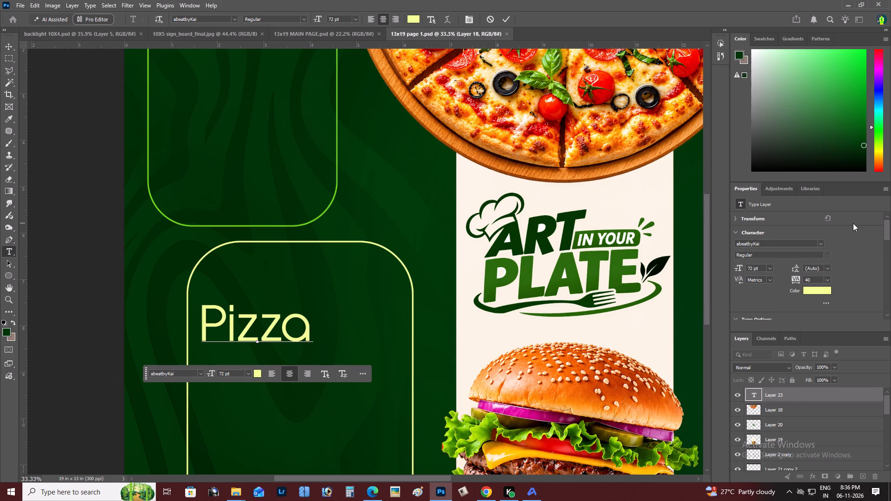
pyautogui.write("'s")
pyautogui.hotkey('ctrl', 'Return')
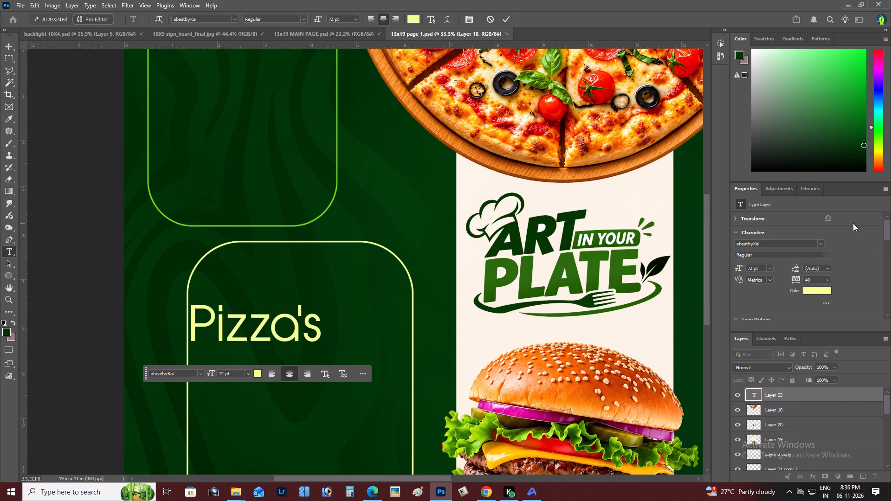
# Move the Pizza's heading about 0.97 in right and 0.91 in up, to the top middle of the lower-left rounded frame.
pyautogui.press('z')
pyautogui.keyDown('alt'); pyautogui.click(344, 325); pyautogui.keyUp('alt')
pyautogui.rightClick(343, 325)
pyautogui.click(358, 328)
pyautogui.press('space')
pyautogui.moveTo(358, 328); pyautogui.dragTo(436, 308)
pyautogui.press('z')
pyautogui.doubleClick(229, 280)
pyautogui.press('v')
pyautogui.moveTo(252, 283); pyautogui.dragTo(296, 239)
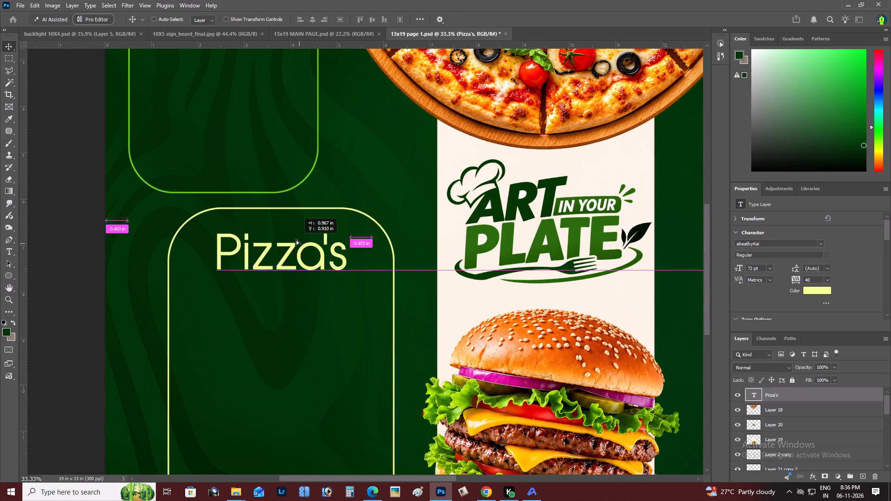
# Move the Pizza's heading out of the lower-left frame to the top centre of the upper-left rounded frame.
pyautogui.moveTo(296, 239); pyautogui.dragTo(296, 232)
pyautogui.press('z')
pyautogui.keyDown('alt'); pyautogui.click(294, 231); pyautogui.keyUp('alt')
pyautogui.rightClick(299, 228)
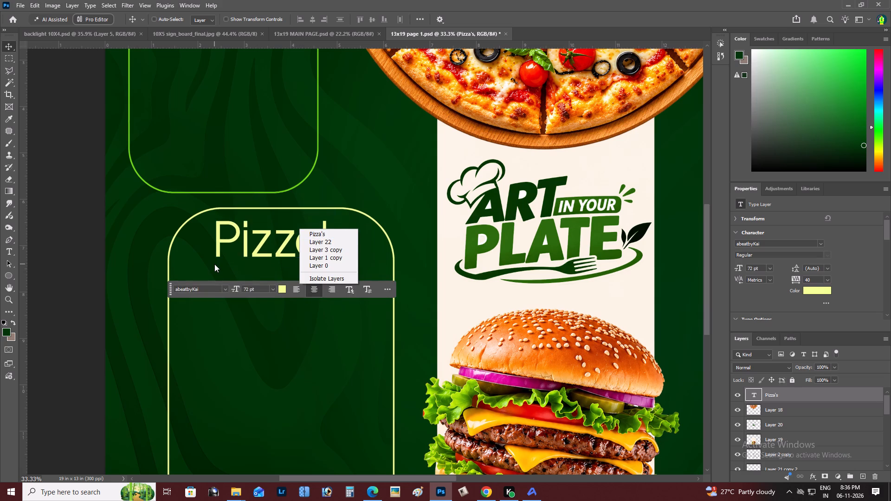
pyautogui.press('z')
pyautogui.click(213, 263)
pyautogui.press('z')
pyautogui.keyDown('alt'); pyautogui.click(213, 263); pyautogui.keyUp('alt')
pyautogui.rightClick(213, 263)
pyautogui.click(238, 272)
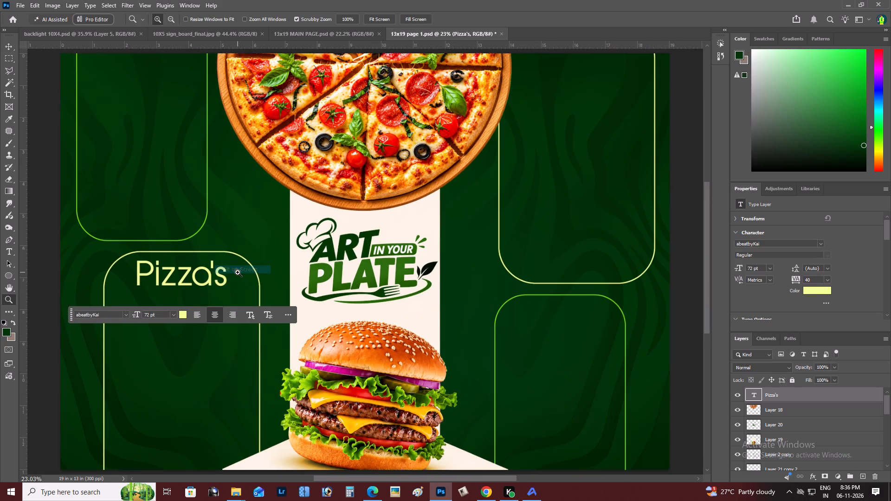
pyautogui.press('space')
pyautogui.press('space')
pyautogui.press('space')
pyautogui.press('space')
pyautogui.press('space')
pyautogui.press('space')
pyautogui.press('space')
pyautogui.press('space')
pyautogui.press('space')
pyautogui.press('space')
pyautogui.press('space')
pyautogui.press('space')
pyautogui.press('space')
pyautogui.press('space')
pyautogui.press('space')
pyautogui.press('space')
pyautogui.press('space')
pyautogui.press('space')
pyautogui.press('space')
pyautogui.press('space')
pyautogui.moveTo(239, 272); pyautogui.dragTo(315, 253)
pyautogui.press('z')
pyautogui.keyDown('alt'); pyautogui.click(279, 242); pyautogui.keyUp('alt')
pyautogui.rightClick(279, 242)
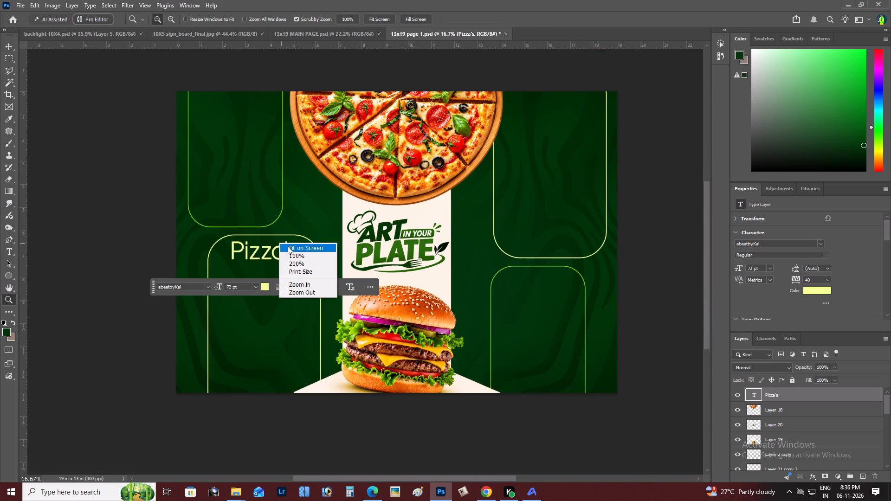
pyautogui.click(288, 246)
pyautogui.press('space')
pyautogui.moveTo(288, 246); pyautogui.dragTo(326, 256)
pyautogui.moveTo(110, 322); pyautogui.dragTo(595, 302)
pyautogui.press('v')
pyautogui.moveTo(245, 284); pyautogui.dragTo(199, 80)
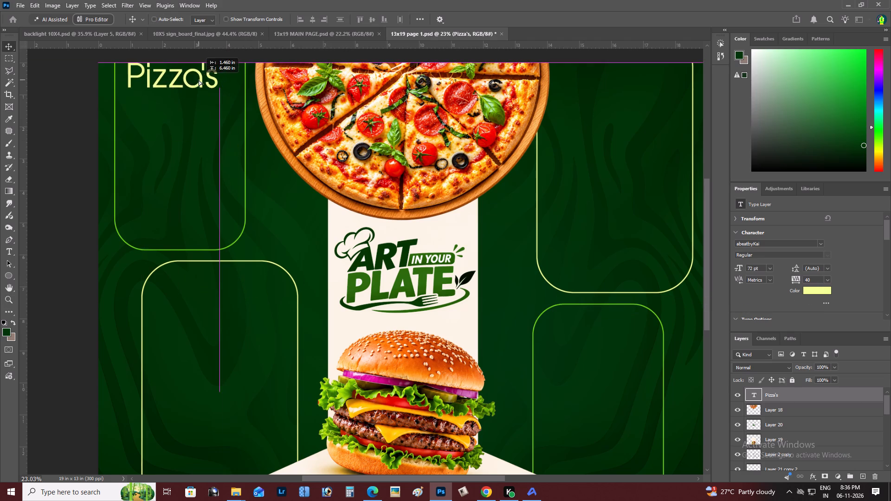
pyautogui.moveTo(199, 80); pyautogui.dragTo(203, 87)
# Scale the Pizza's heading up proportionally to about 118%, giving a text size of about 85 pt.
pyautogui.press('z')
pyautogui.keyDown('alt'); pyautogui.click(188, 88); pyautogui.keyUp('alt')
pyautogui.rightClick(201, 107)
pyautogui.click(210, 113)
pyautogui.press('space')
pyautogui.press('space')
pyautogui.press('space')
pyautogui.press('space')
pyautogui.press('space')
pyautogui.press('space')
pyautogui.press('space')
pyautogui.moveTo(210, 117); pyautogui.dragTo(365, 315)
pyautogui.hotkey('ctrl', 't')
pyautogui.moveTo(347, 296); pyautogui.dragTo(351, 299)
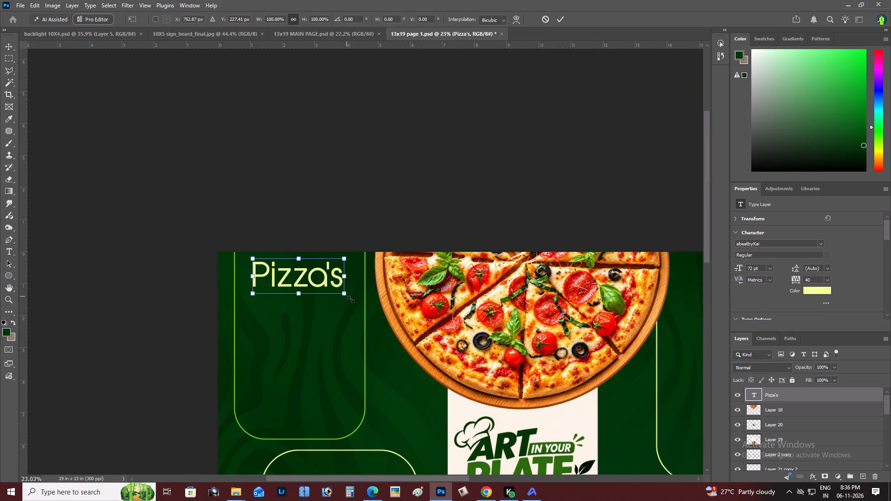
pyautogui.moveTo(351, 299); pyautogui.dragTo(361, 308)
pyautogui.moveTo(343, 293); pyautogui.dragTo(336, 292)
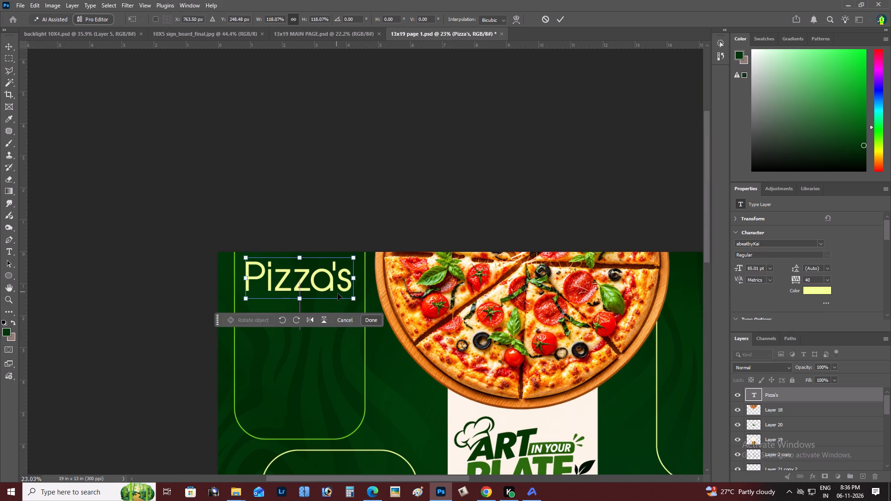
pyautogui.hotkey('ctrl', 'Return')
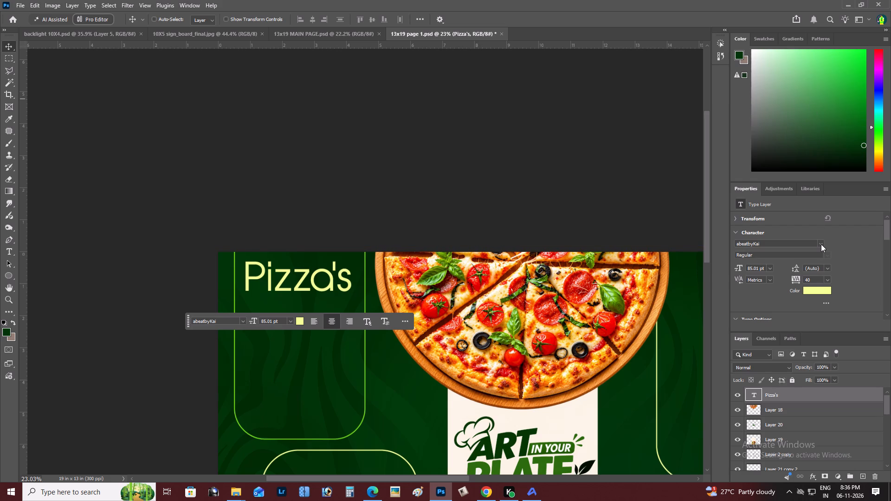
# Preview installed fonts live on the Pizza's heading, going through the alphabetical list from the A names into the B names.
pyautogui.click(821, 244)
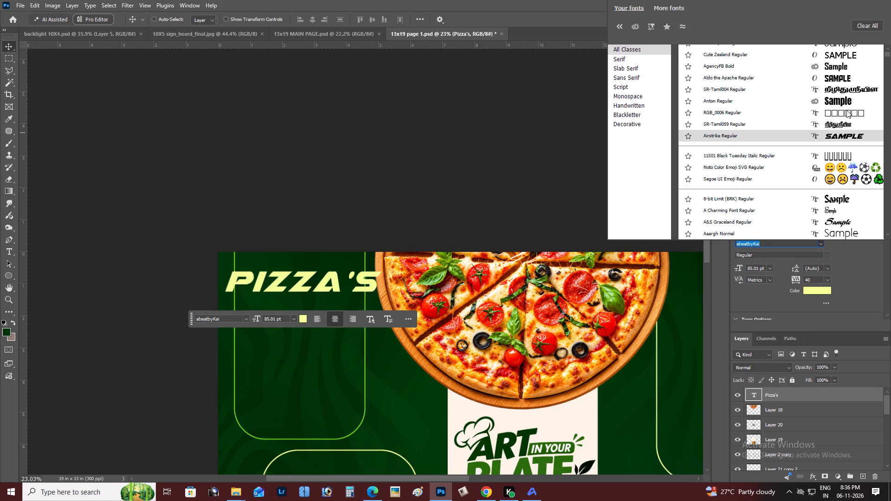
pyautogui.scroll(5, 835, 70)
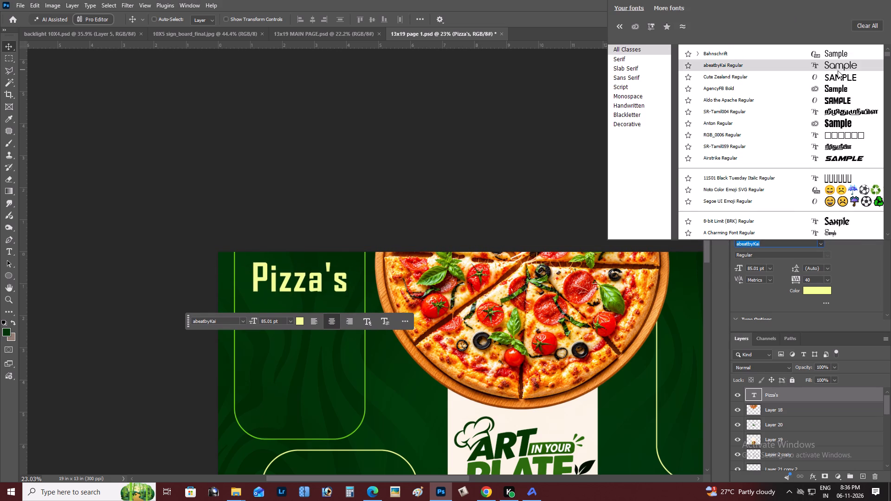
pyautogui.scroll(-2, 868, 259)
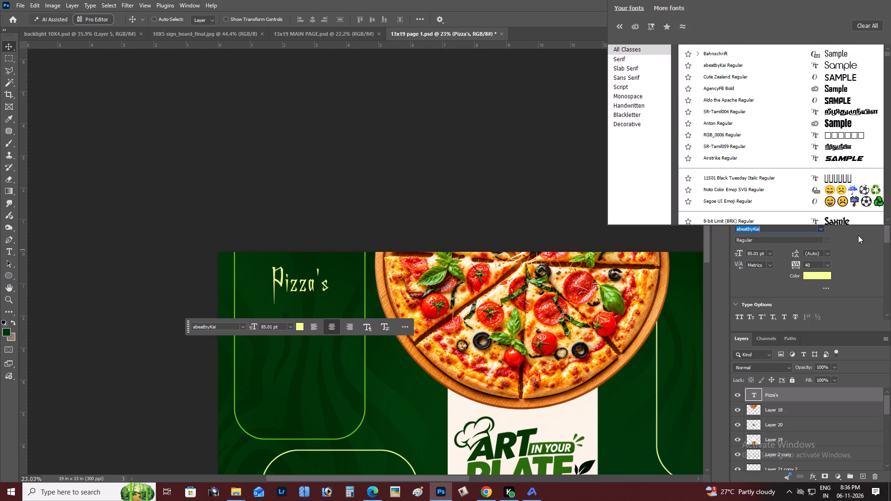
pyautogui.scroll(-3, 843, 219)
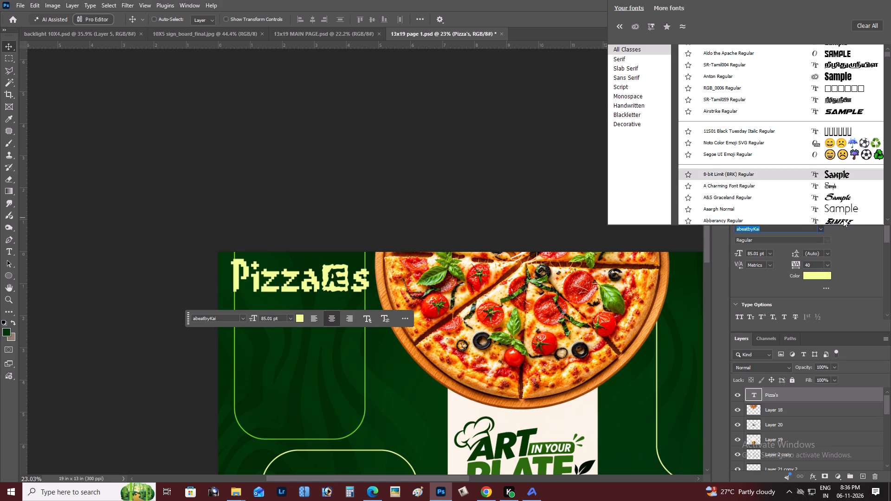
pyautogui.scroll(-1, 843, 219)
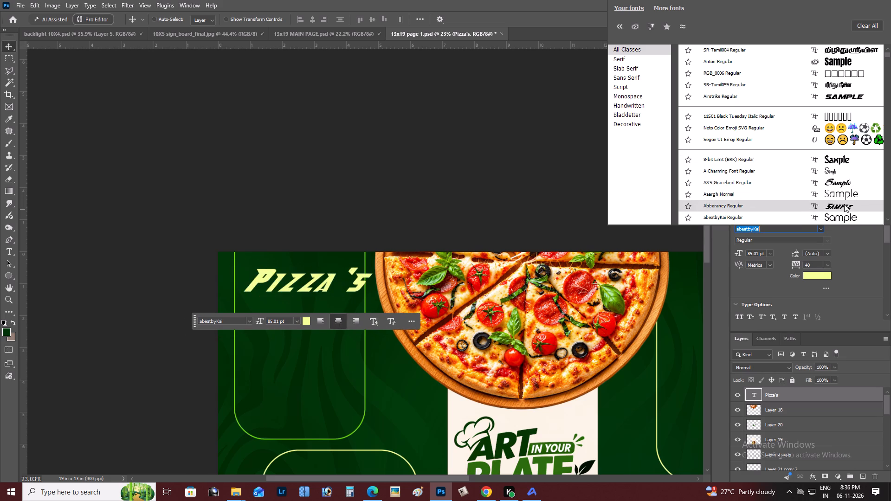
pyautogui.scroll(-5, 844, 204)
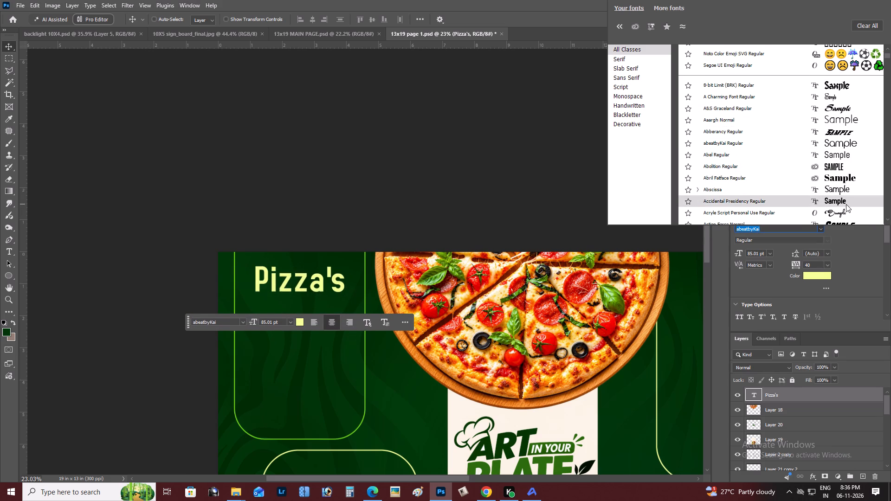
pyautogui.scroll(-5, 849, 190)
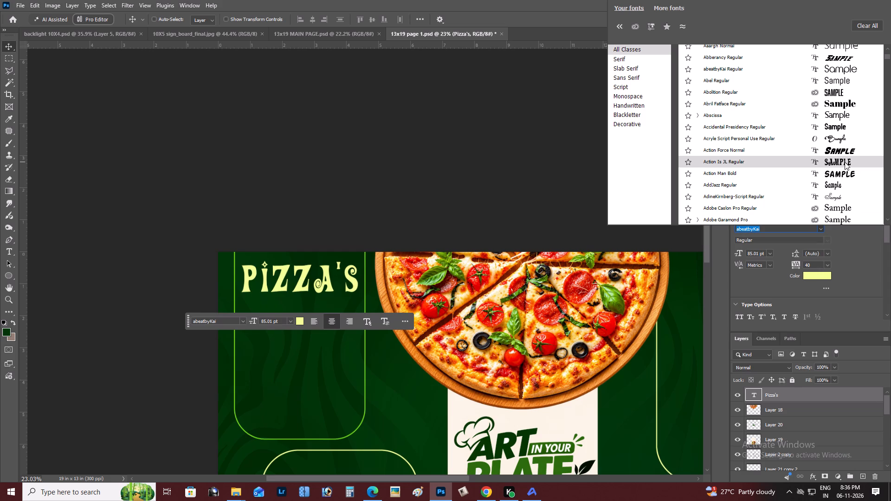
pyautogui.scroll(-4, 845, 162)
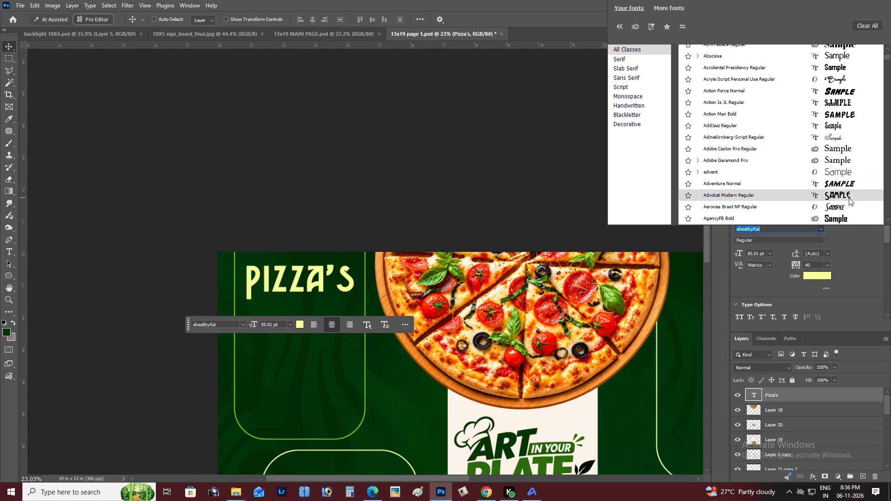
pyautogui.scroll(-3, 849, 198)
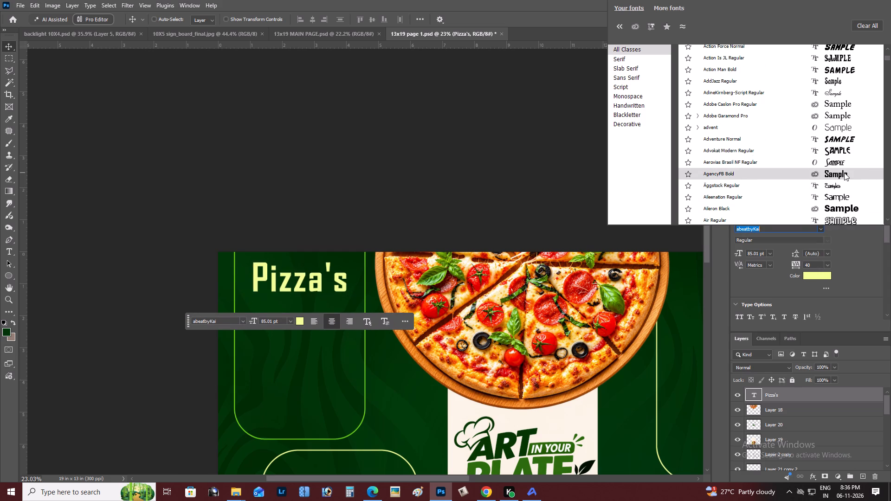
pyautogui.scroll(-1, 844, 173)
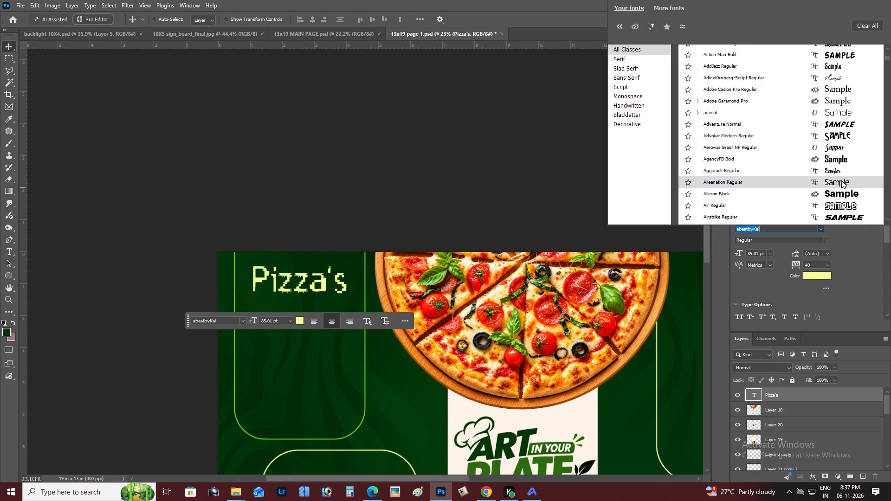
pyautogui.scroll(-3, 846, 194)
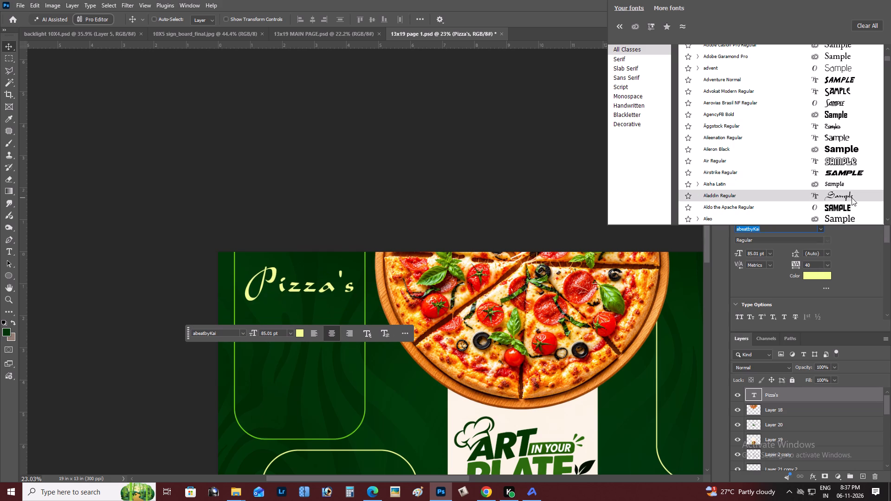
pyautogui.scroll(-3, 852, 198)
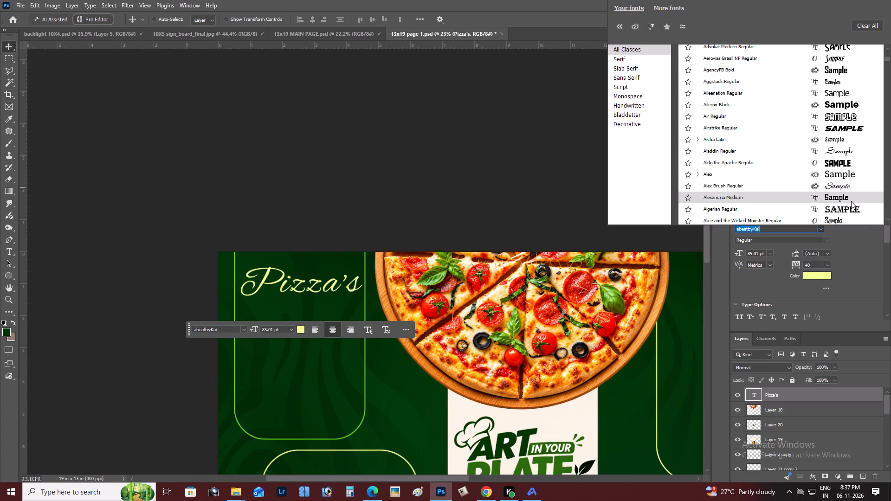
pyautogui.scroll(-4, 851, 209)
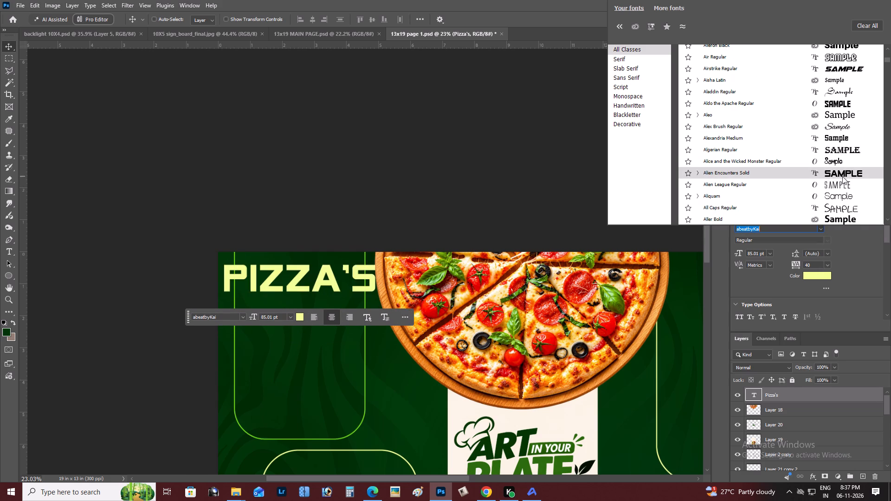
pyautogui.scroll(-3, 842, 187)
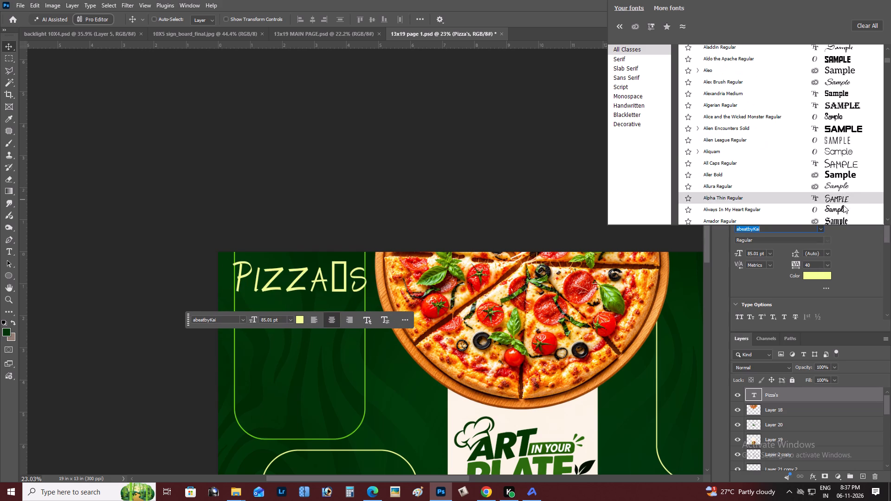
pyautogui.scroll(-5, 845, 203)
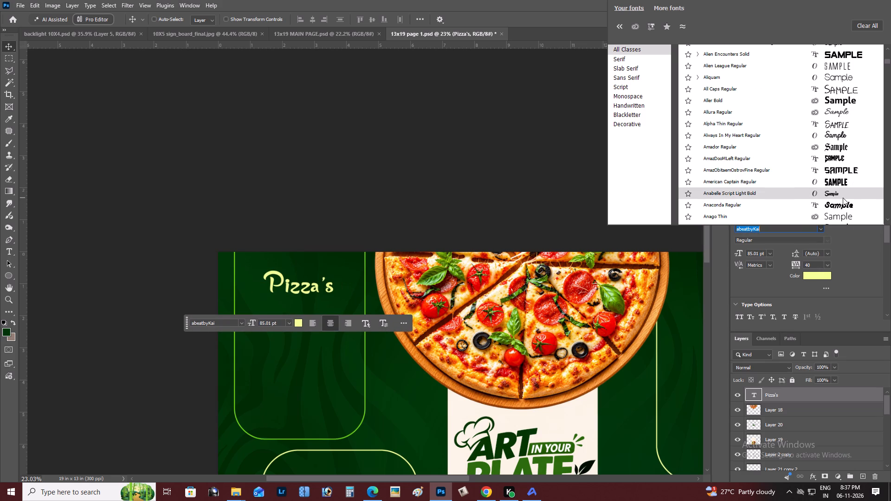
pyautogui.scroll(-3, 844, 214)
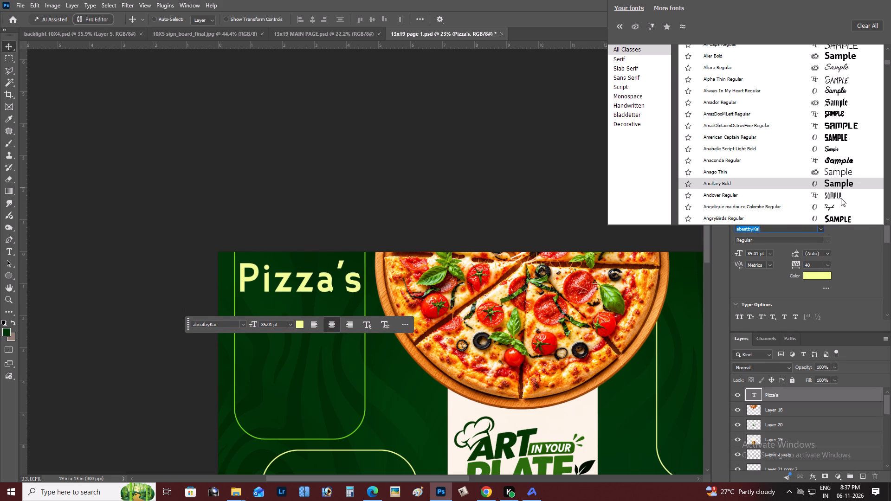
pyautogui.scroll(-5, 841, 198)
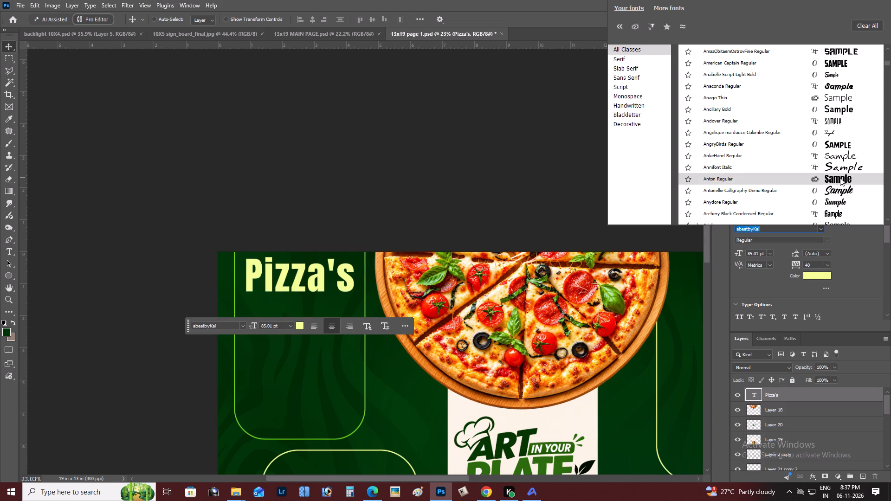
pyautogui.scroll(-5, 840, 195)
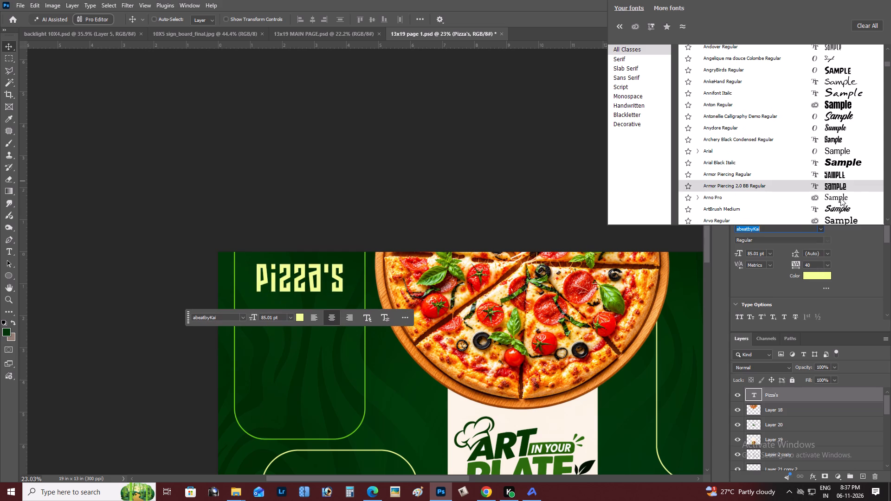
pyautogui.scroll(-3, 844, 220)
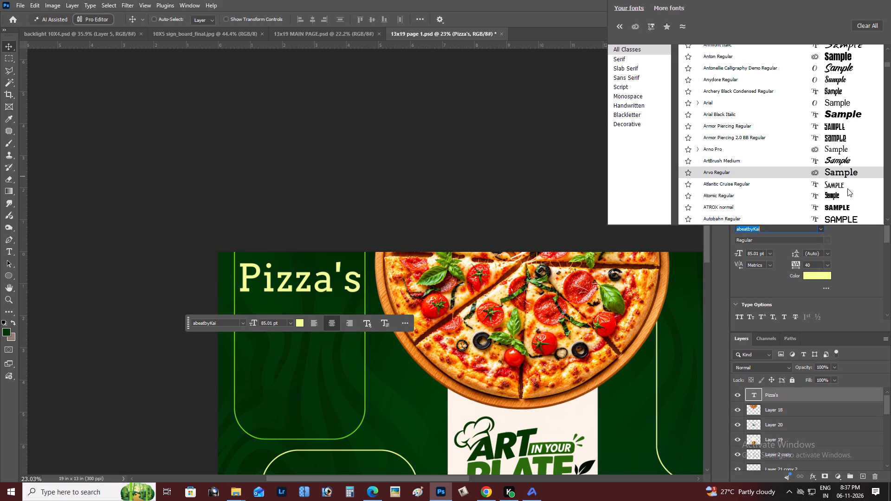
pyautogui.scroll(-6, 847, 188)
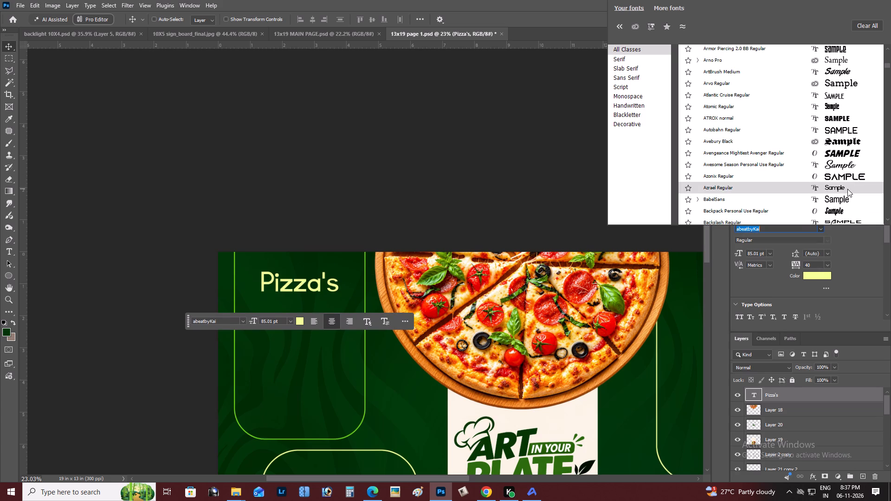
pyautogui.scroll(-1, 848, 195)
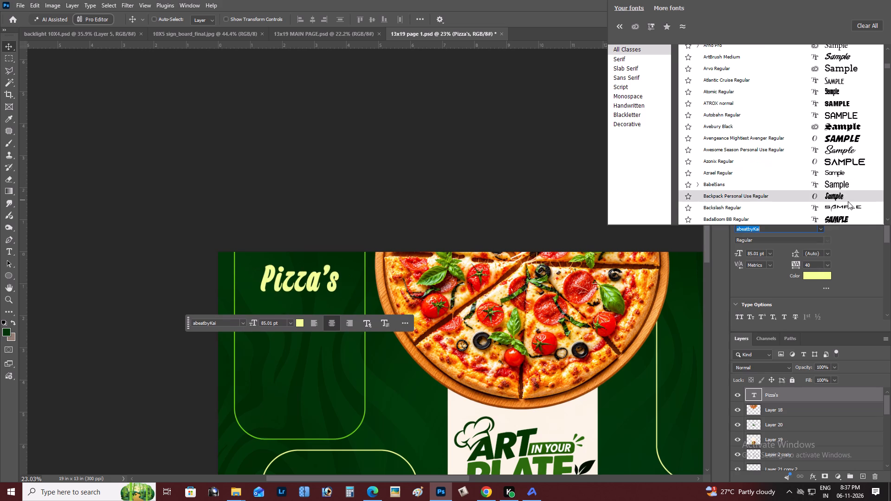
pyautogui.scroll(-4, 851, 210)
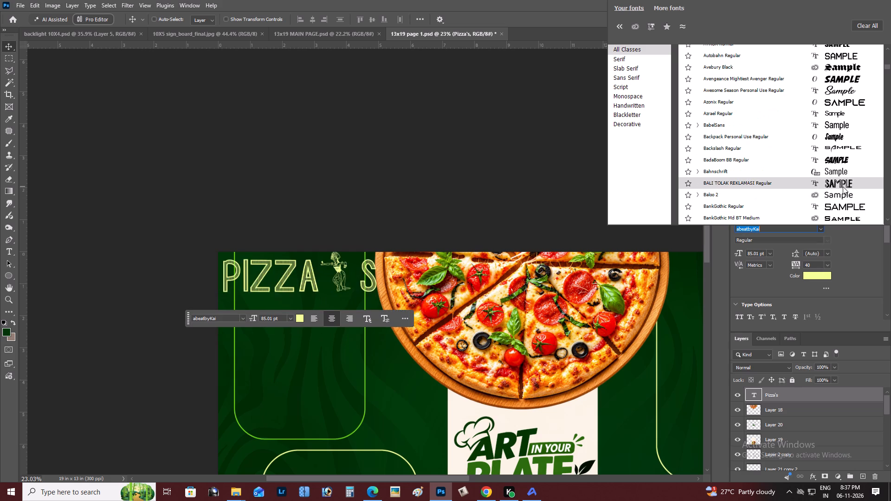
pyautogui.scroll(-4, 844, 203)
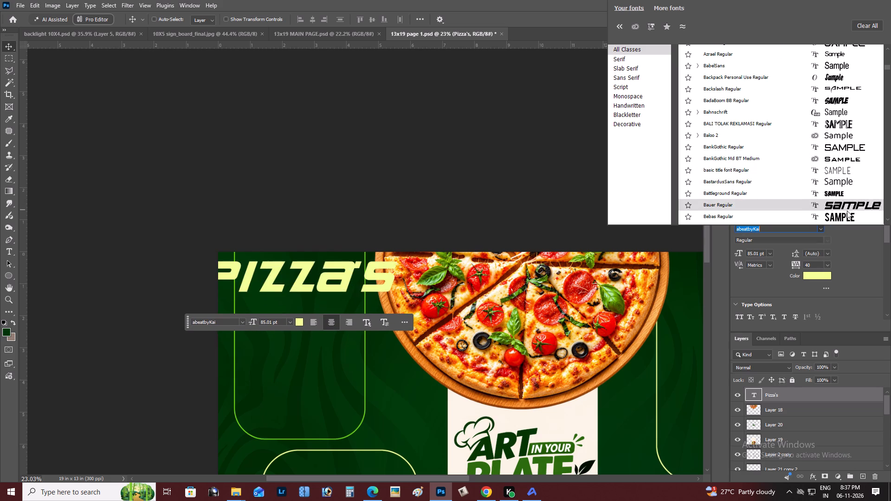
pyautogui.scroll(-5, 847, 211)
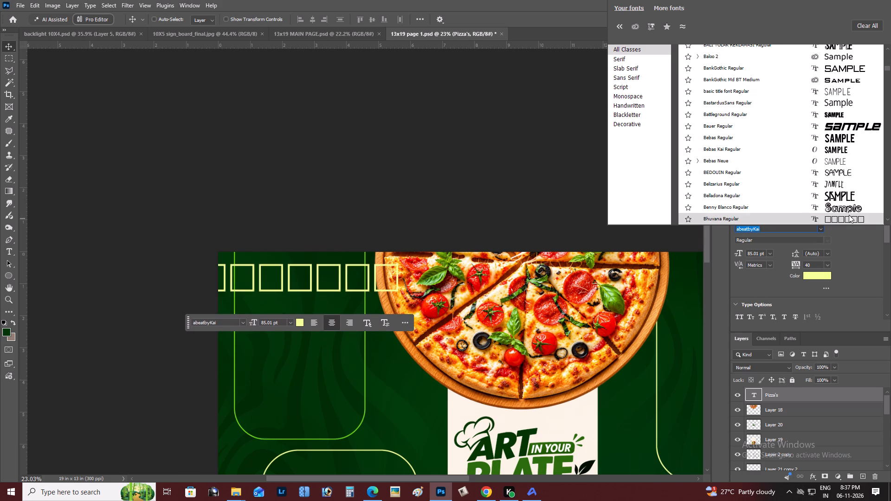
pyautogui.scroll(-6, 847, 210)
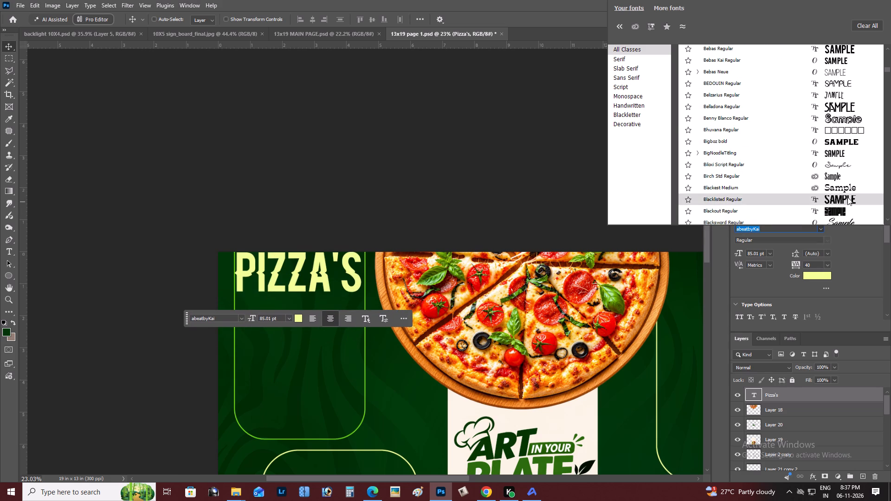
pyautogui.scroll(-4, 849, 209)
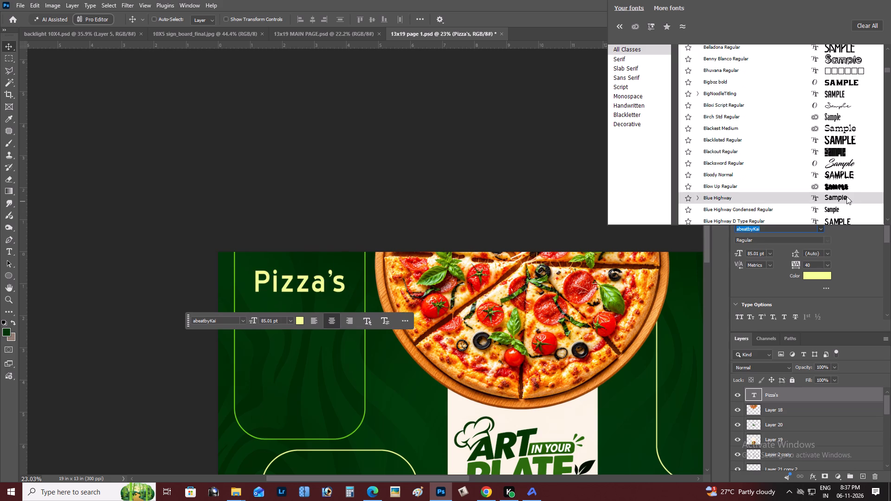
pyautogui.scroll(-2, 849, 206)
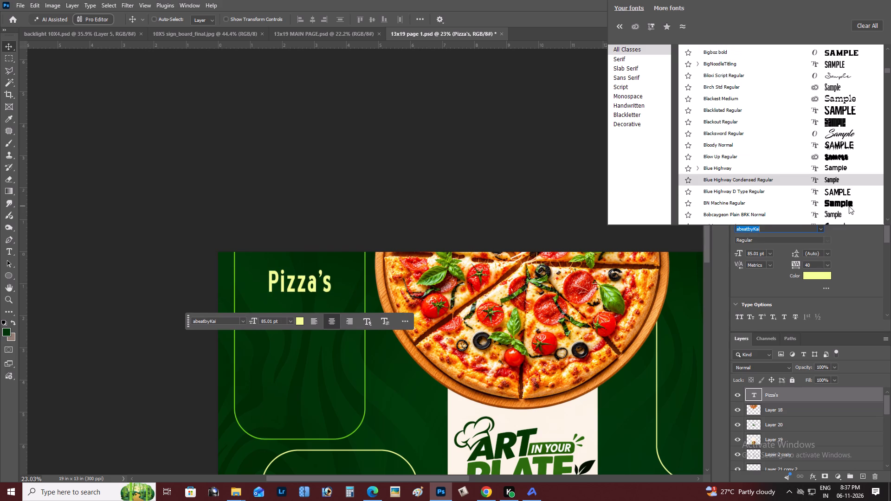
pyautogui.scroll(-3, 852, 200)
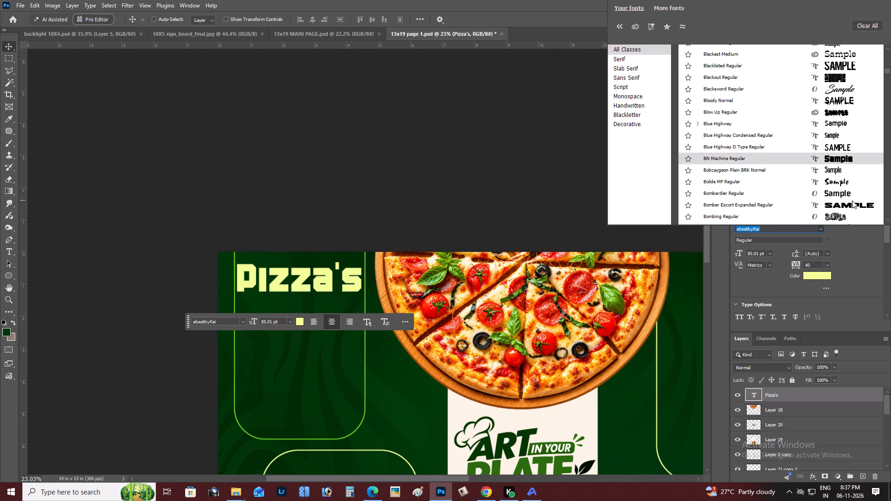
# Go further through the B fonts with live preview and apply Brady Bunch Regular to the Pizza's heading.
pyautogui.scroll(-4, 851, 195)
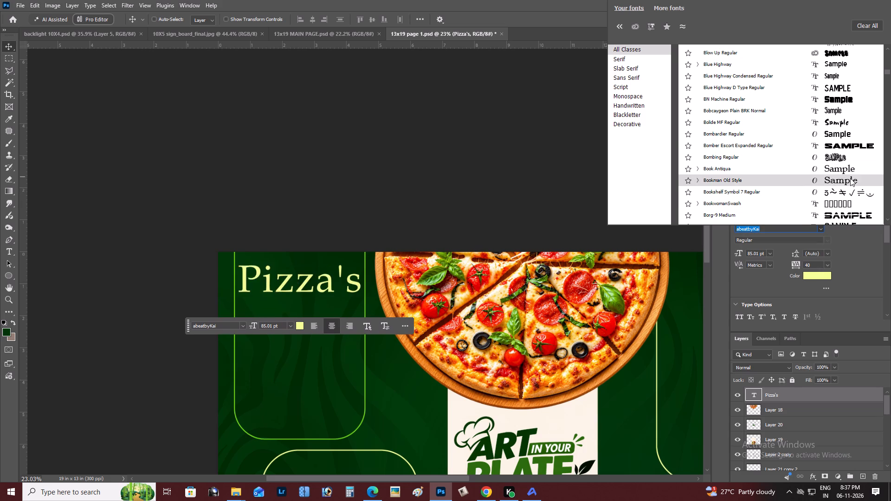
pyautogui.scroll(-4, 850, 178)
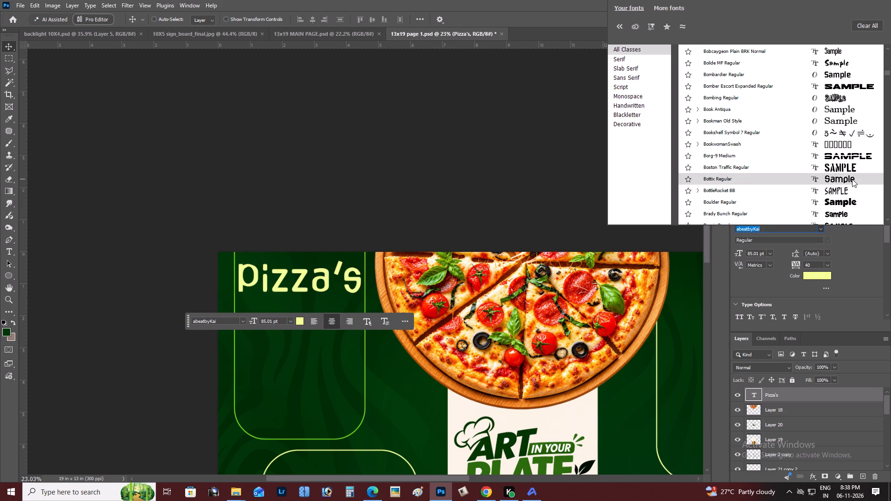
pyautogui.scroll(-2, 852, 179)
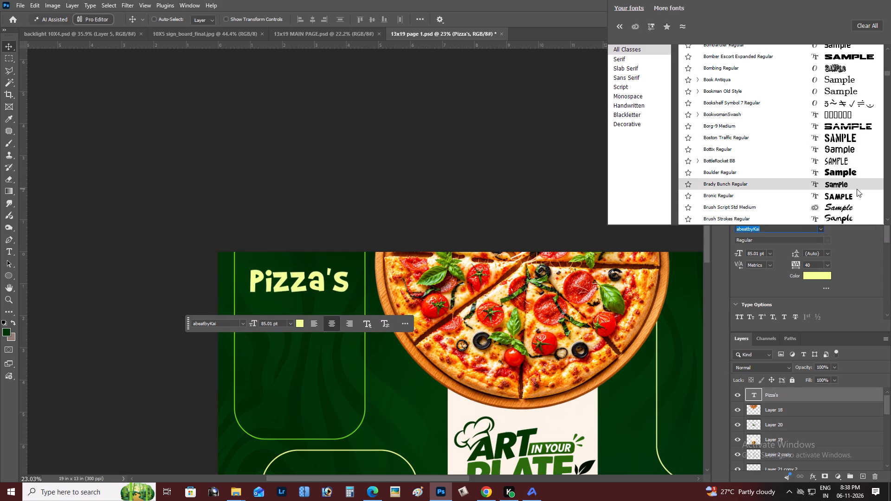
pyautogui.scroll(-1, 857, 189)
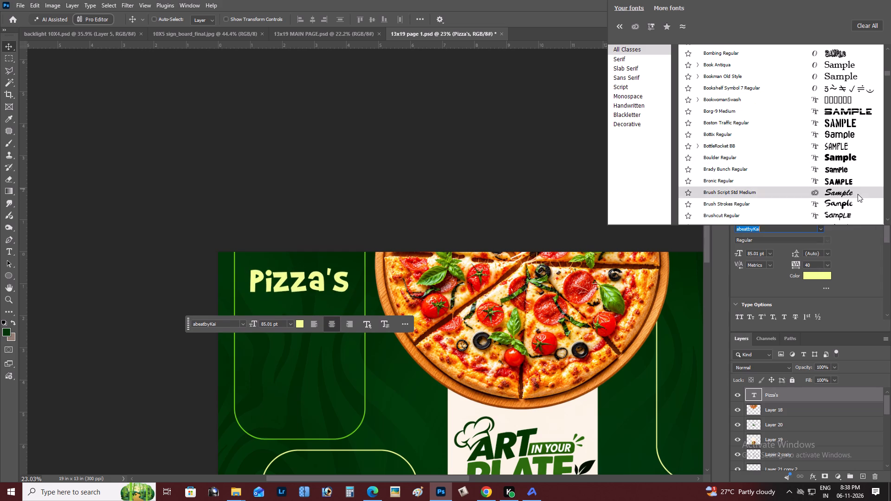
pyautogui.click(845, 167)
# Scale the Pizza's heading up proportionally about its centre to about 116%, giving a text size of 98.4 pt.
pyautogui.press('z')
pyautogui.keyDown('alt'); pyautogui.click(293, 266); pyautogui.keyUp('alt')
pyautogui.rightClick(299, 266)
pyautogui.click(314, 272)
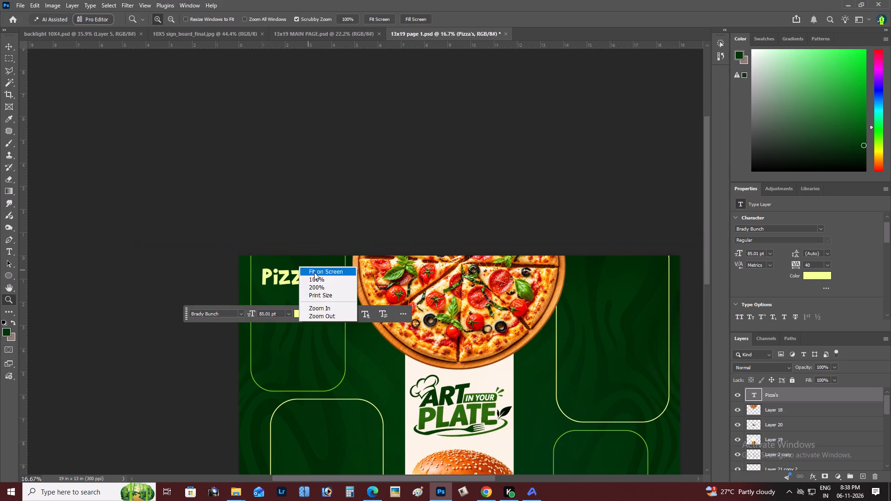
pyautogui.press('space')
pyautogui.press('space')
pyautogui.press('space')
pyautogui.press('space')
pyautogui.press('space')
pyautogui.press('space')
pyautogui.press('space')
pyautogui.press('space')
pyautogui.press('space')
pyautogui.press('space')
pyautogui.press('space')
pyautogui.press('space')
pyautogui.moveTo(400, 267); pyautogui.dragTo(487, 299)
pyautogui.hotkey('ctrl', 't')
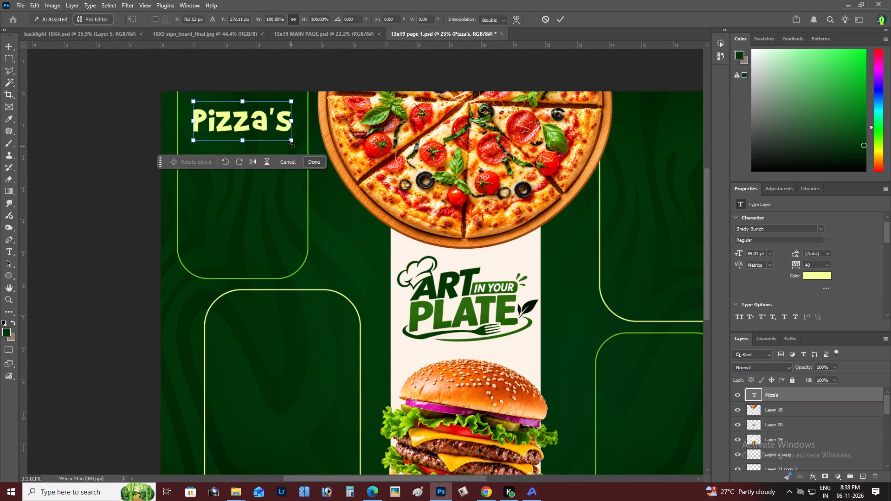
pyautogui.keyDown('alt'); pyautogui.moveTo(291, 144); pyautogui.dragTo(299, 147); pyautogui.keyUp('alt')
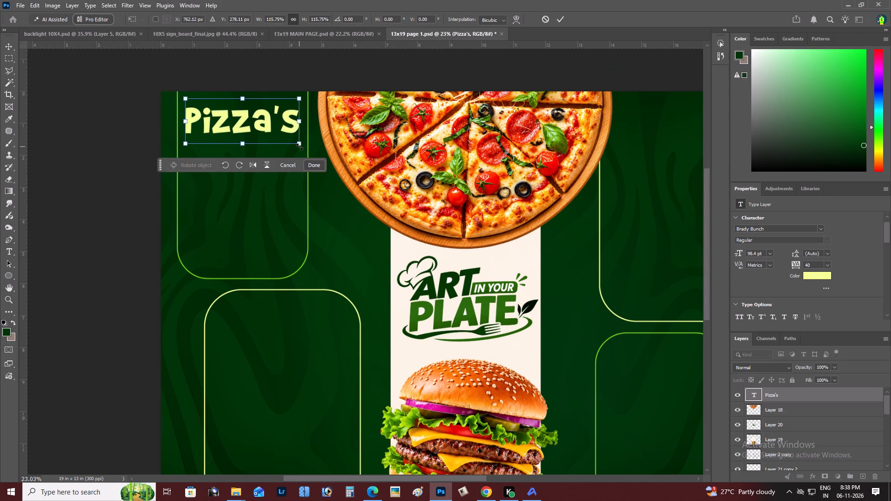
pyautogui.hotkey('ctrl', 'Return')
pyautogui.hotkey('ctrl', '\\')
# Duplicate the Pizza's heading across to the top of the upper-right rounded frame, level with the original.
pyautogui.press('z')
pyautogui.keyDown('alt'); pyautogui.click(299, 147); pyautogui.keyUp('alt')
pyautogui.rightClick(292, 130)
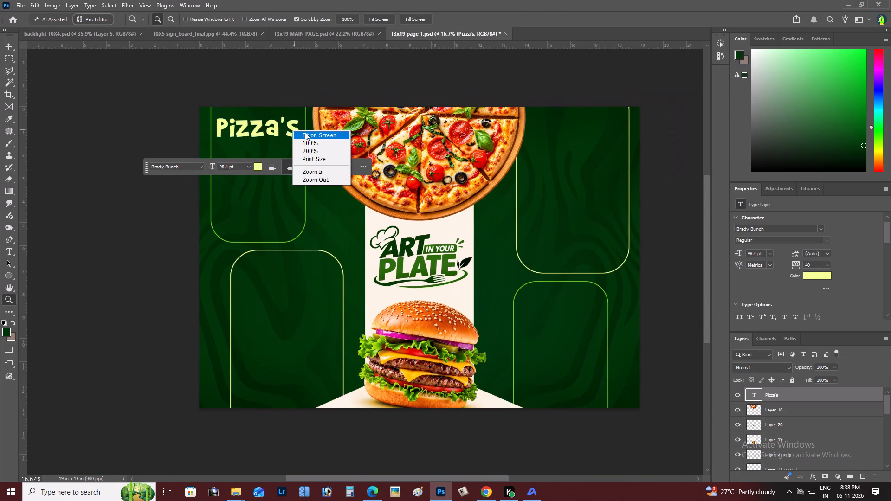
pyautogui.click(305, 132)
pyautogui.press('space')
pyautogui.press('space')
pyautogui.press('space')
pyautogui.press('space')
pyautogui.press('space')
pyautogui.press('space')
pyautogui.press('space')
pyautogui.moveTo(307, 130); pyautogui.dragTo(323, 174)
pyautogui.press('z')
pyautogui.keyDown('alt'); pyautogui.click(203, 149); pyautogui.keyUp('alt')
pyautogui.press('v')
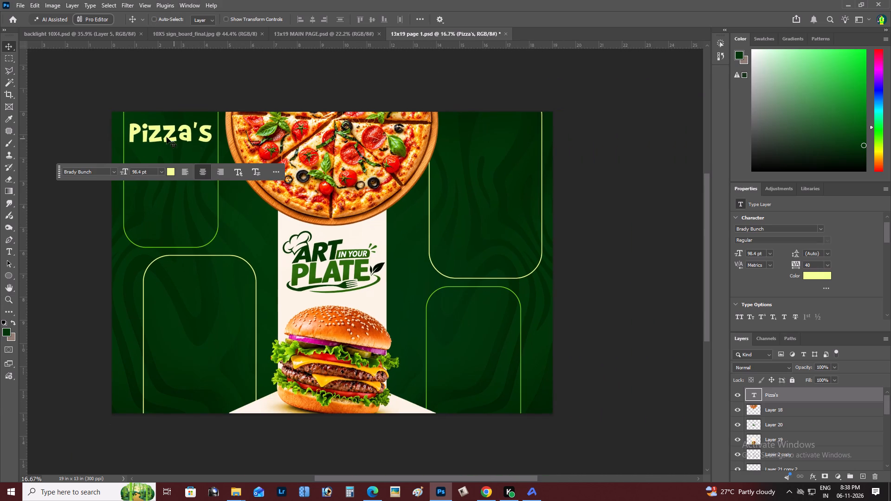
pyautogui.keyDown('alt'); pyautogui.moveTo(165, 136); pyautogui.dragTo(482, 138); pyautogui.keyUp('alt')
# Replace the text of the copied heading in the upper-right frame with BURGERS in capitals.
pyautogui.press('z')
pyautogui.keyDown('alt'); pyautogui.click(495, 127); pyautogui.keyUp('alt')
pyautogui.rightClick(495, 127)
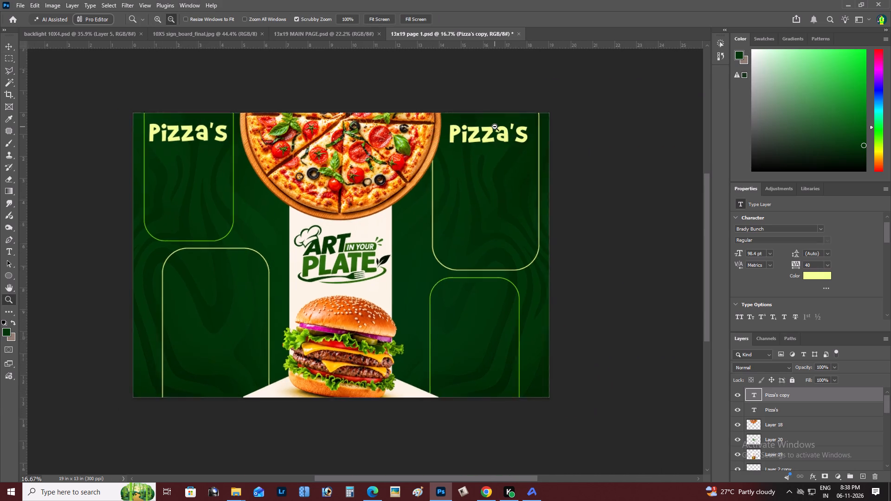
pyautogui.click(504, 131)
pyautogui.press('space')
pyautogui.press('space')
pyautogui.press('space')
pyautogui.press('space')
pyautogui.press('space')
pyautogui.press('space')
pyautogui.press('space')
pyautogui.press('space')
pyautogui.moveTo(505, 133); pyautogui.dragTo(492, 237)
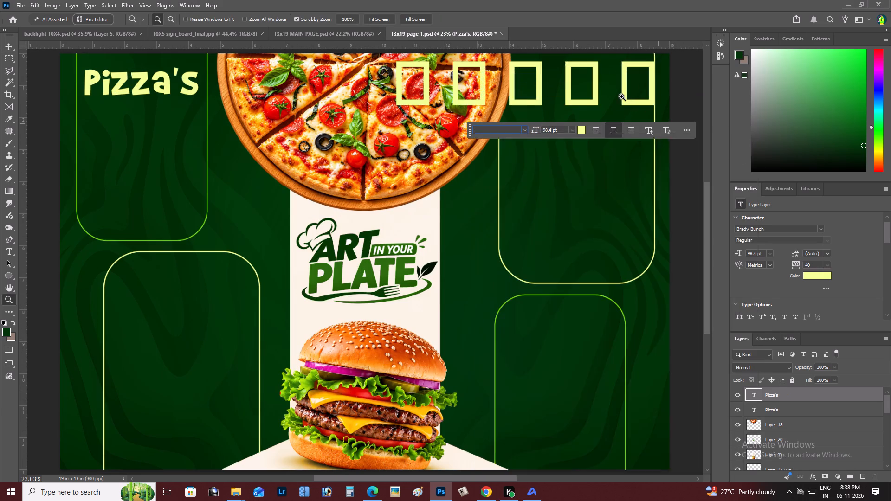
pyautogui.click(621, 96)
pyautogui.keyDown('alt'); pyautogui.click(481, 95); pyautogui.keyUp('alt')
pyautogui.rightClick(479, 93)
pyautogui.click(490, 100)
pyautogui.press('space')
pyautogui.press('space')
pyautogui.press('space')
pyautogui.press('space')
pyautogui.moveTo(490, 100); pyautogui.dragTo(417, 158)
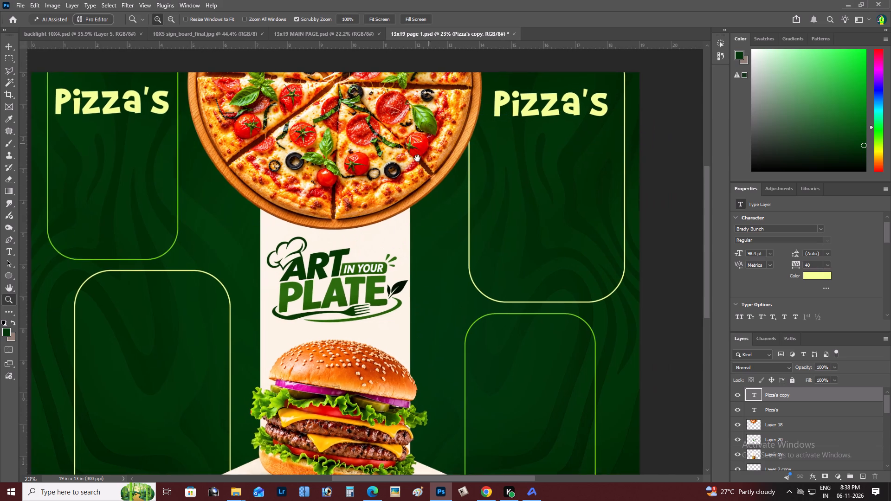
pyautogui.moveTo(417, 158); pyautogui.dragTo(412, 164)
pyautogui.press('t')
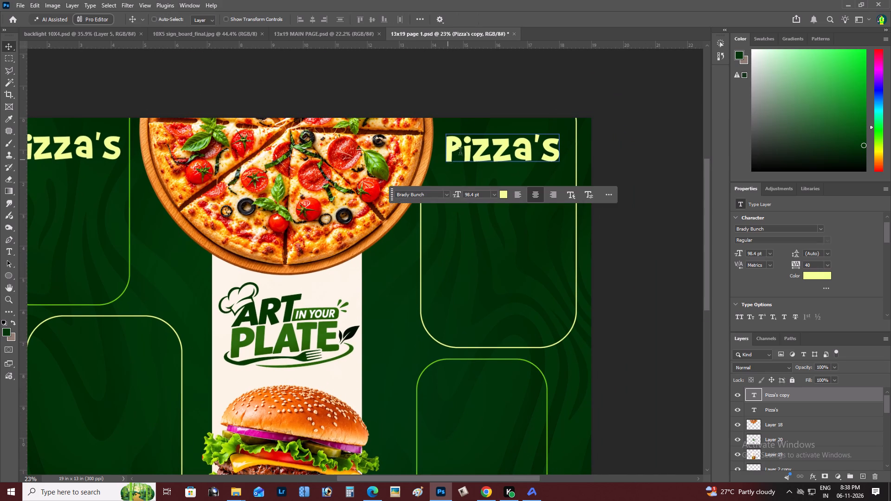
pyautogui.click(462, 151)
pyautogui.hotkey('ctrl', 'a')
pyautogui.press('b')
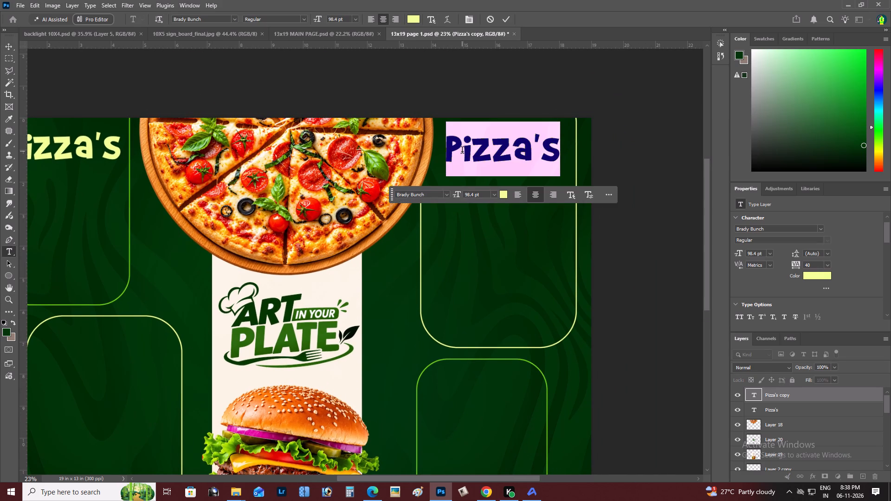
pyautogui.write('urh')
pyautogui.press('BackSpace')
pyautogui.write('ger')
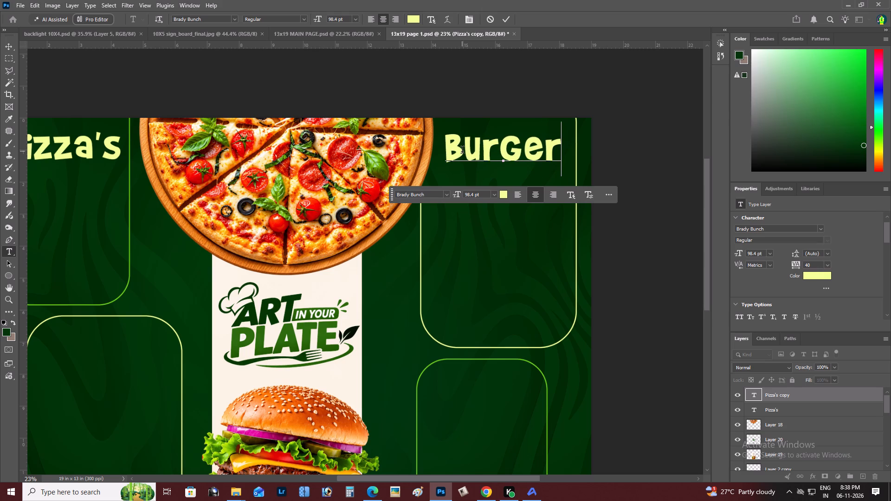
pyautogui.press('BackSpace')
pyautogui.press('BackSpace')
pyautogui.press('BackSpace')
pyautogui.press('BackSpace')
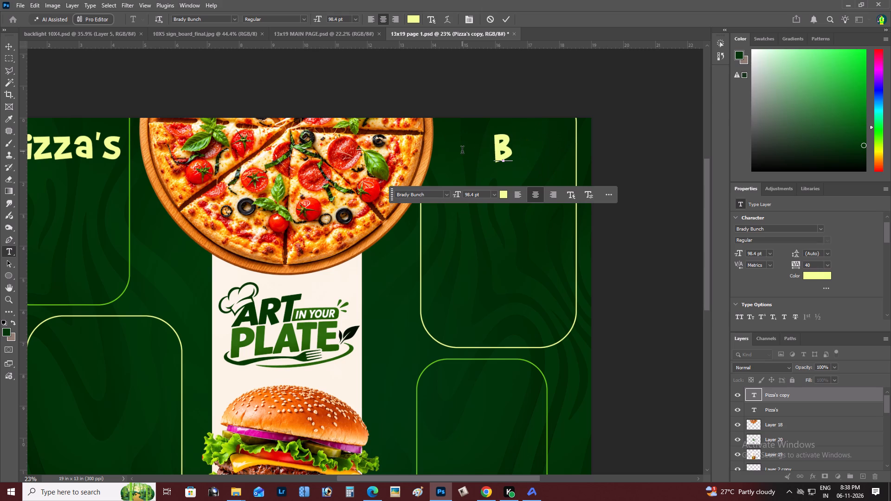
pyautogui.write('UR')
pyautogui.write('GER')
pyautogui.press('s')
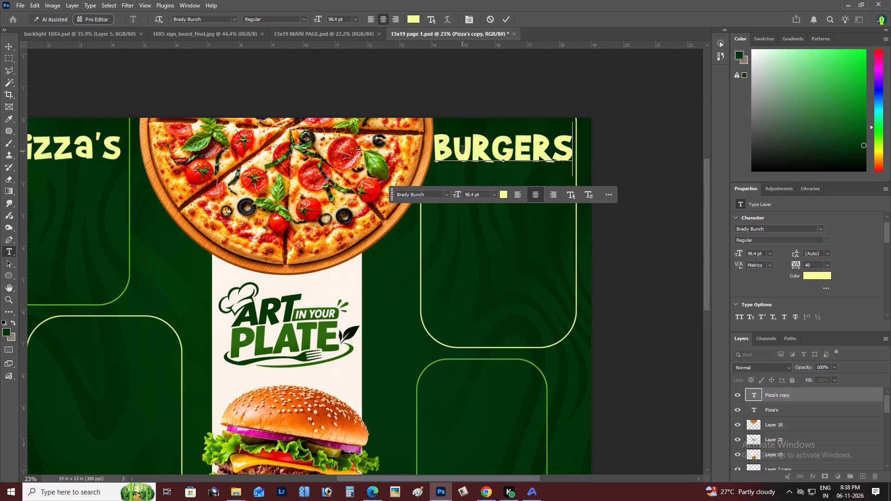
pyautogui.hotkey('ctrl', 'Return')
# Scale the BURGERS heading down proportionally about its centre to a text size of about 84.35 pt, inside the upper-right frame.
pyautogui.press('z')
pyautogui.rightClick(462, 151)
pyautogui.click(463, 151)
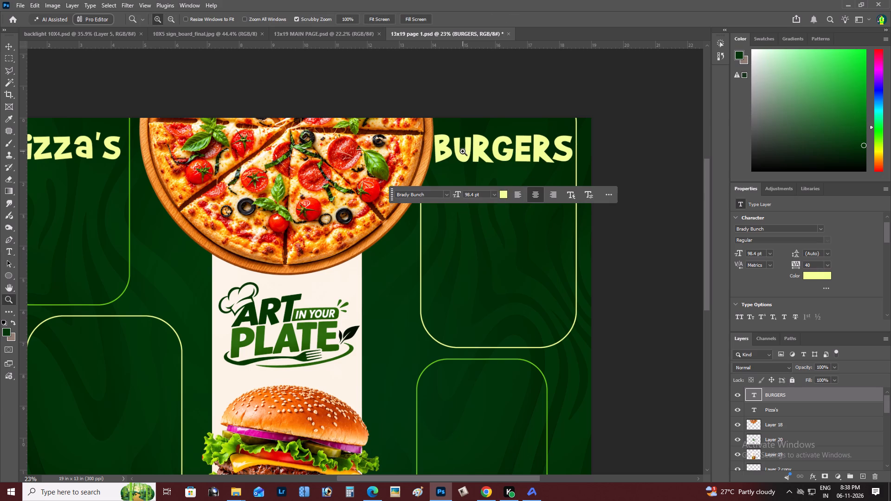
pyautogui.press('z')
pyautogui.keyDown('alt'); pyautogui.click(463, 151); pyautogui.keyUp('alt')
pyautogui.rightClick(471, 149)
pyautogui.click(483, 155)
pyautogui.press('space')
pyautogui.press('space')
pyautogui.press('space')
pyautogui.press('space')
pyautogui.press('space')
pyautogui.press('space')
pyautogui.moveTo(479, 184); pyautogui.dragTo(421, 227)
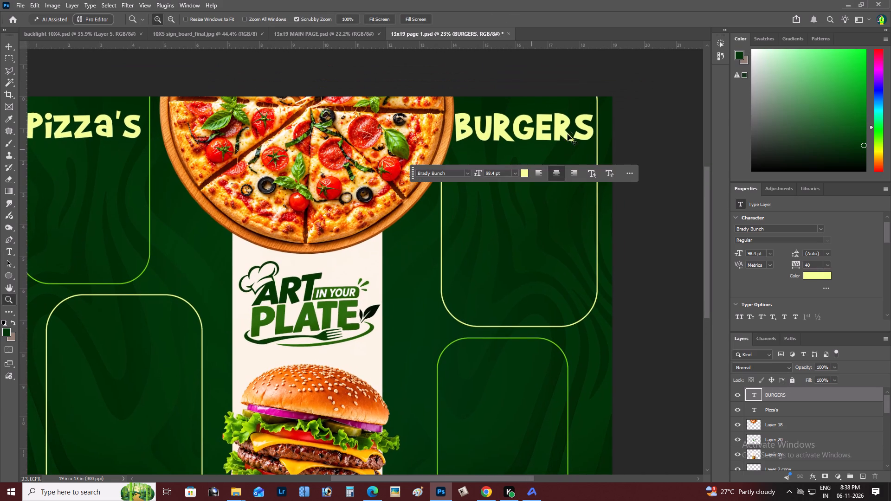
pyautogui.hotkey('ctrl', 't')
pyautogui.keyDown('alt'); pyautogui.moveTo(591, 108); pyautogui.dragTo(578, 109); pyautogui.keyUp('alt')
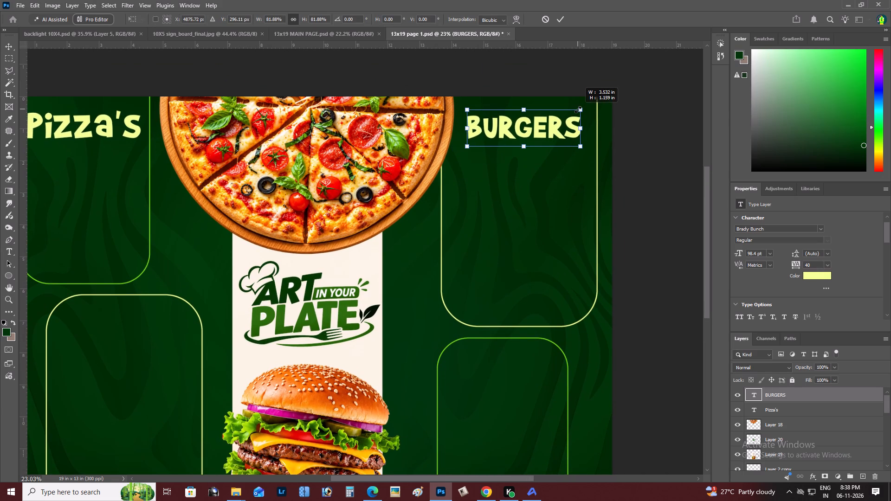
pyautogui.keyDown('alt'); pyautogui.moveTo(578, 109); pyautogui.dragTo(581, 111); pyautogui.keyUp('alt')
pyautogui.hotkey('ctrl', 'Return')
# Move the floating contextual task bar off the artwork so it no longer covers the upper-right frame.
pyautogui.press('z')
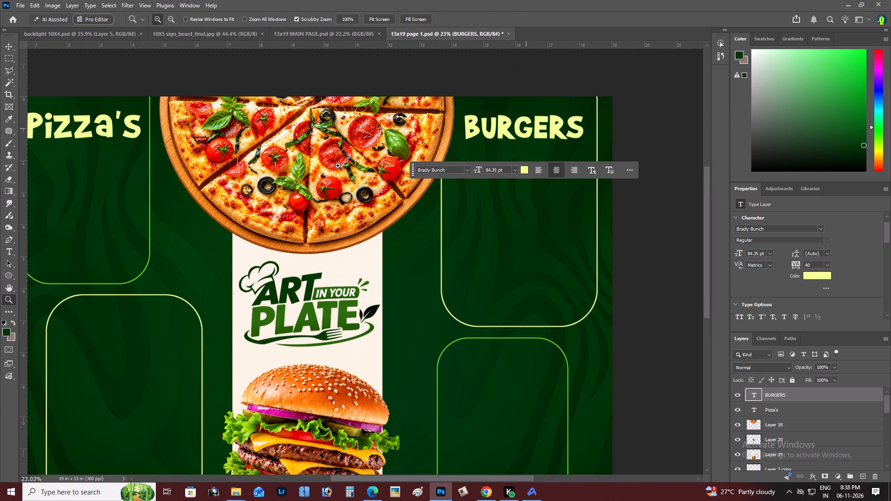
pyautogui.keyDown('alt'); pyautogui.click(254, 171); pyautogui.keyUp('alt')
pyautogui.rightClick(255, 171)
pyautogui.click(278, 176)
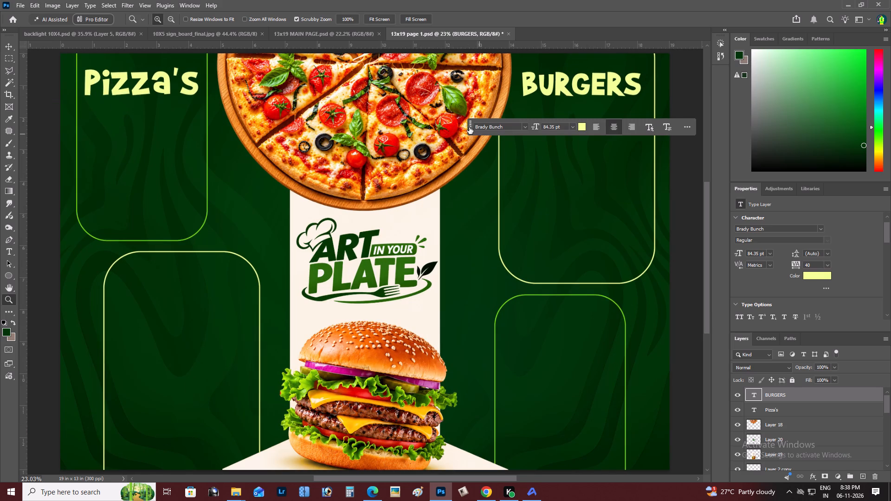
pyautogui.moveTo(469, 127); pyautogui.dragTo(759, 131)
# Examine the page layout at different magnifications, comparing the Pizza's and BURGERS headings in their upper frames.
pyautogui.keyDown('alt'); pyautogui.click(627, 164); pyautogui.keyUp('alt')
pyautogui.rightClick(625, 164)
pyautogui.doubleClick(634, 167)
pyautogui.press('space')
pyautogui.press('space')
pyautogui.press('space')
pyautogui.press('space')
pyautogui.press('space')
pyautogui.press('space')
pyautogui.press('space')
pyautogui.press('space')
pyautogui.press('space')
pyautogui.press('space')
pyautogui.press('space')
pyautogui.press('space')
pyautogui.press('space')
pyautogui.press('space')
pyautogui.moveTo(536, 192); pyautogui.dragTo(502, 239)
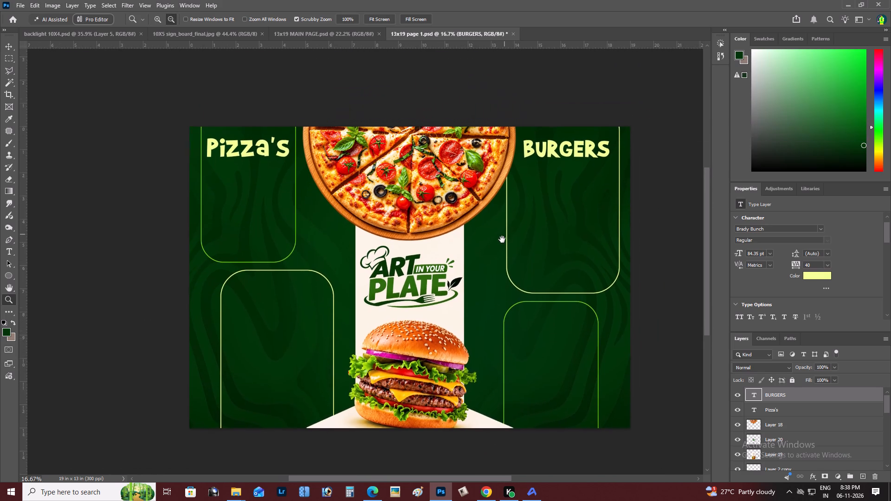
pyautogui.moveTo(502, 239); pyautogui.dragTo(502, 241)
pyautogui.press('z')
pyautogui.click(577, 206)
pyautogui.rightClick(575, 204)
pyautogui.tripleClick(581, 206)
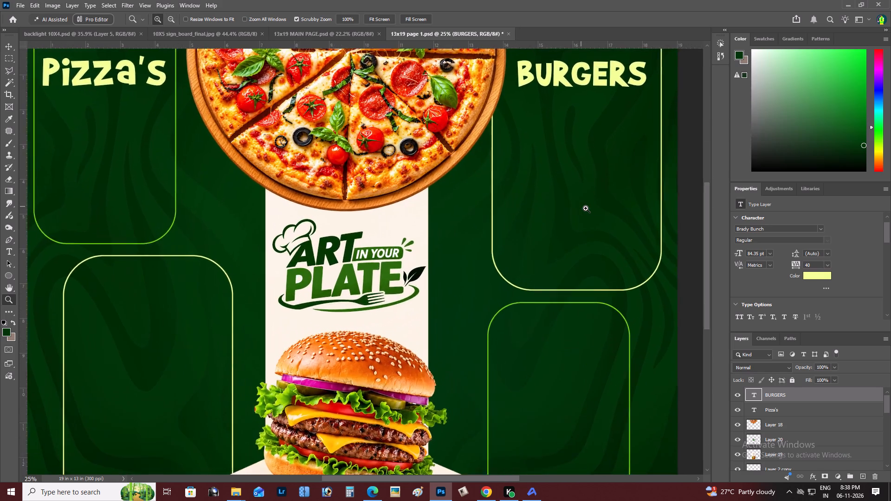
pyautogui.press('space')
pyautogui.press('space')
pyautogui.press('space')
pyautogui.moveTo(572, 209); pyautogui.dragTo(562, 262)
pyautogui.press('z')
pyautogui.keyDown('alt'); pyautogui.click(527, 210); pyautogui.keyUp('alt')
pyautogui.rightClick(532, 198)
pyautogui.doubleClick(544, 203)
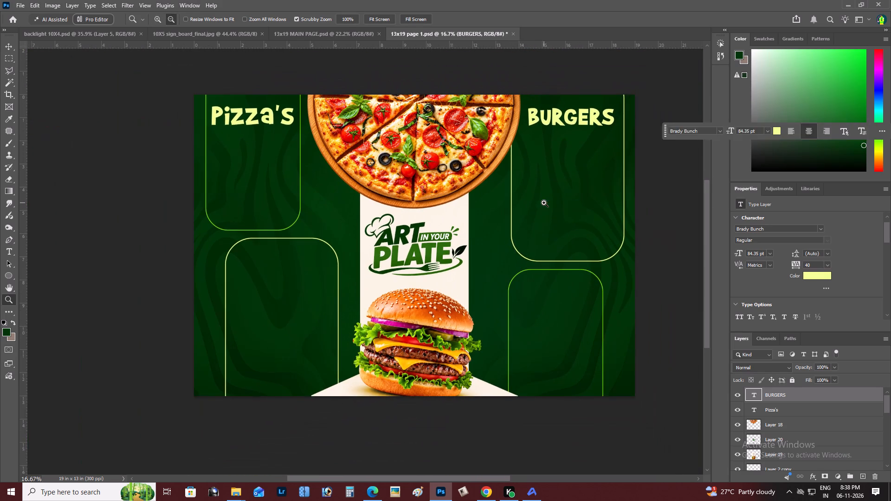
pyautogui.press('space')
pyautogui.press('space')
pyautogui.press('space')
pyautogui.press('space')
pyautogui.press('space')
pyautogui.press('space')
pyautogui.press('space')
pyautogui.press('space')
pyautogui.press('space')
pyautogui.press('space')
pyautogui.press('space')
pyautogui.press('space')
pyautogui.press('space')
pyautogui.press('space')
pyautogui.press('space')
pyautogui.press('space')
pyautogui.press('space')
pyautogui.press('space')
pyautogui.press('space')
pyautogui.press('space')
pyautogui.moveTo(517, 209); pyautogui.dragTo(588, 234)
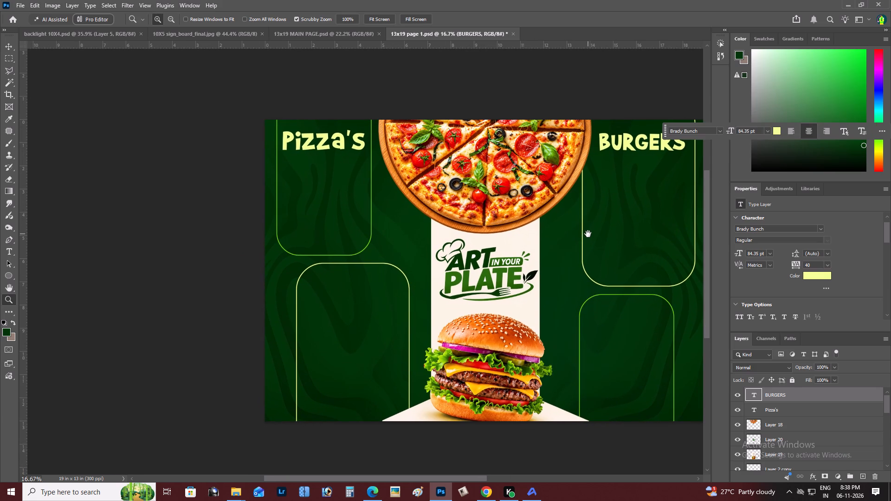
# Add a new text line reading VEG PIZZA in the Cute Zealand font beneath the Pizza's heading in the upper-left frame.
pyautogui.press('z')
pyautogui.doubleClick(333, 172)
pyautogui.click(321, 184)
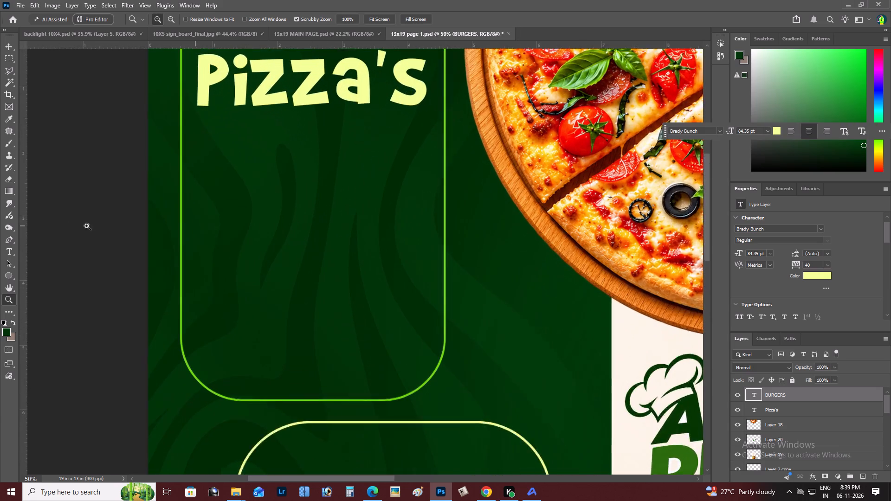
pyautogui.click(9, 250)
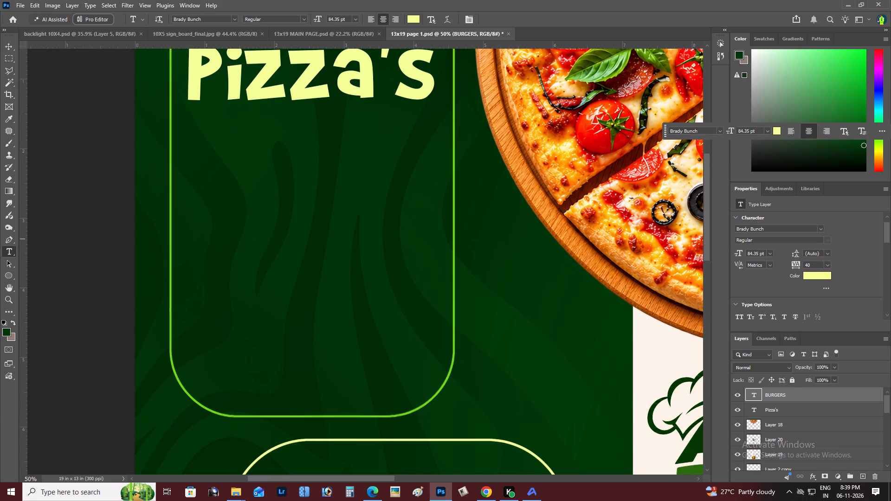
pyautogui.click(720, 131)
pyautogui.click(800, 228)
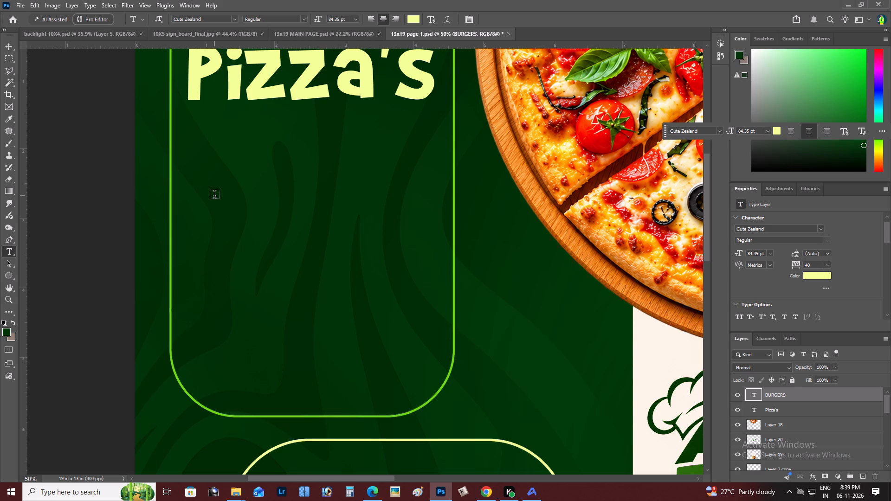
pyautogui.click(216, 202)
pyautogui.write('VEG PIZZ')
pyautogui.press('a')
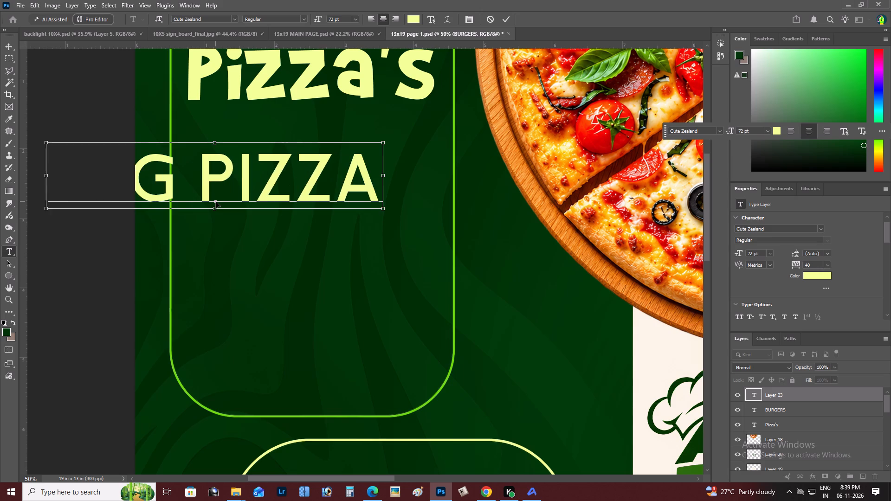
pyautogui.hotkey('ctrl', 'Return')
# Scale the VEG PIZZA text down to about 30.52 pt and line up its start with the Pizza's heading above.
pyautogui.hotkey('ctrl', 't')
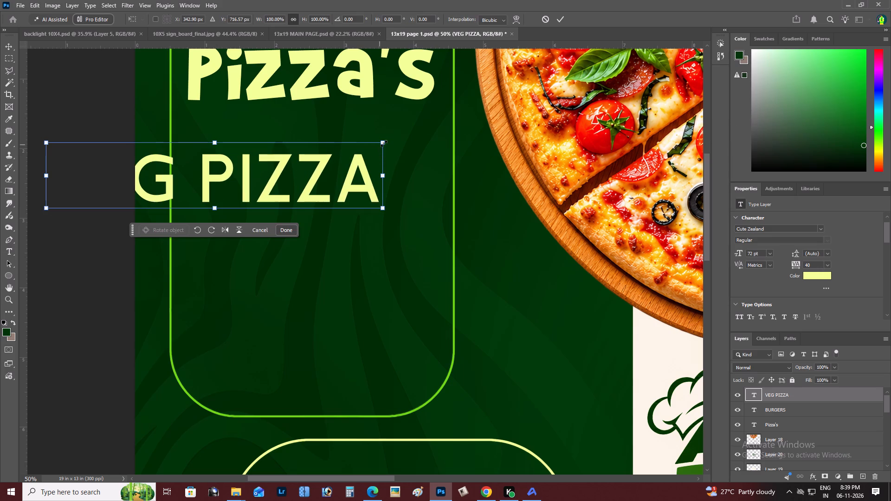
pyautogui.keyDown('alt'); pyautogui.moveTo(384, 143); pyautogui.dragTo(262, 153); pyautogui.keyUp('alt')
pyautogui.moveTo(240, 167); pyautogui.dragTo(266, 169)
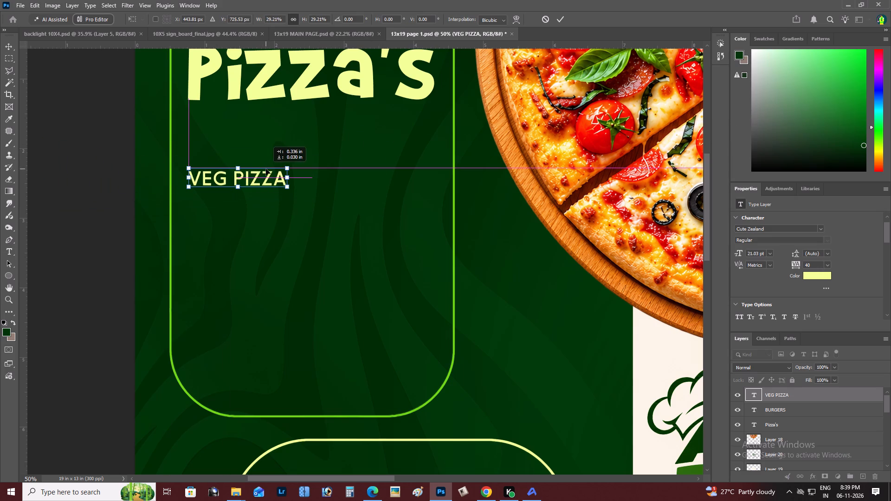
pyautogui.moveTo(266, 169); pyautogui.dragTo(266, 161)
pyautogui.keyDown('alt'); pyautogui.moveTo(290, 180); pyautogui.dragTo(309, 187); pyautogui.keyUp('alt')
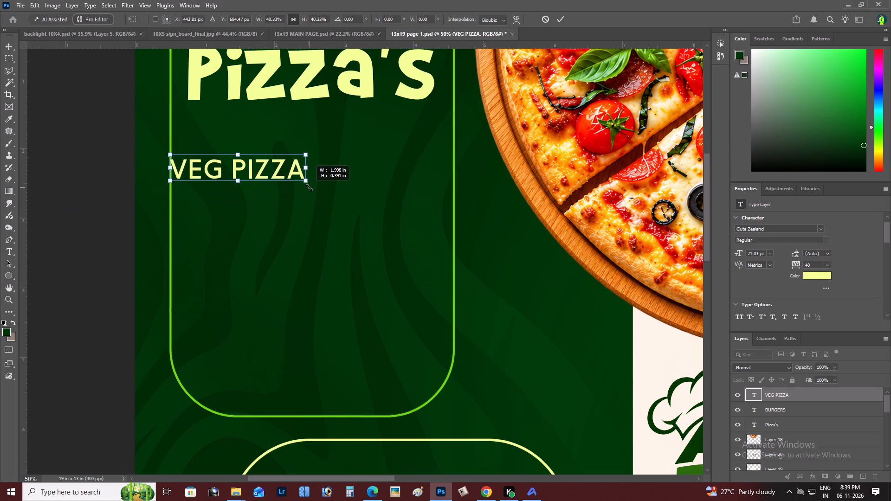
pyautogui.keyDown('alt'); pyautogui.moveTo(309, 187); pyautogui.dragTo(311, 188); pyautogui.keyUp('alt')
pyautogui.moveTo(292, 177); pyautogui.dragTo(314, 177)
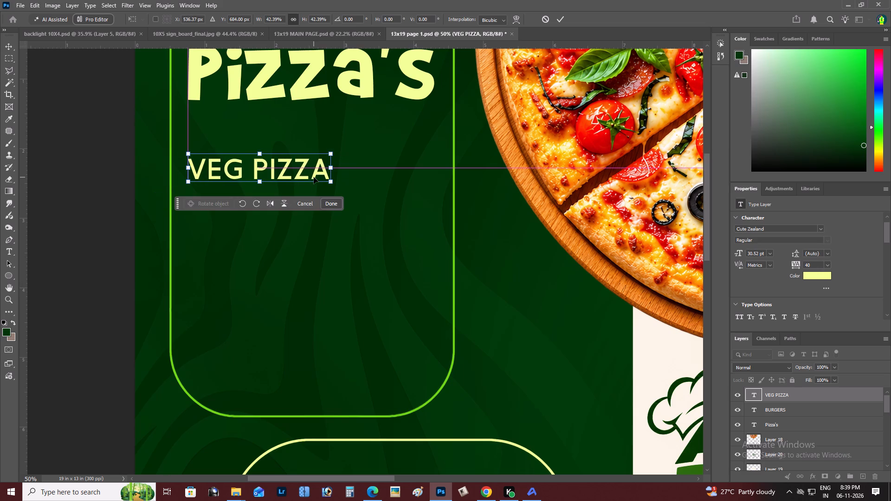
pyautogui.hotkey('ctrl', 'Return')
# Change the colour of the VEG PIZZA text to white.
pyautogui.click(255, 204)
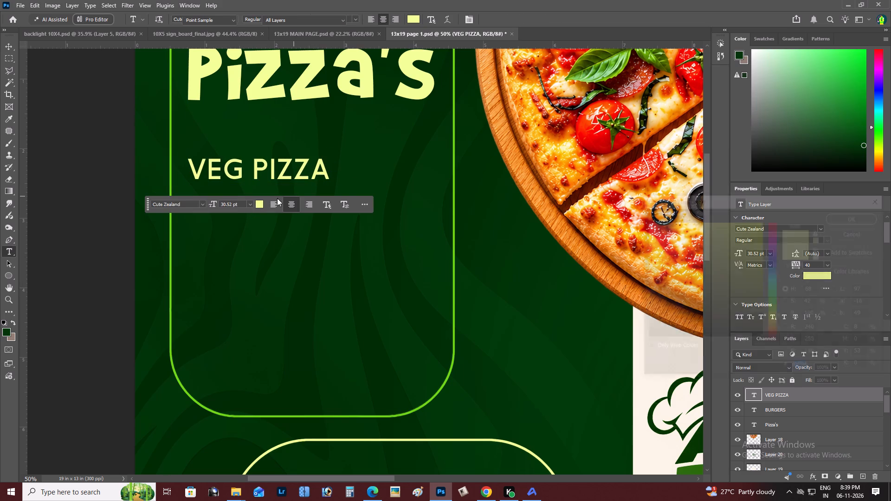
pyautogui.moveTo(721, 258); pyautogui.dragTo(602, 219)
pyautogui.press('Return')
pyautogui.press('Return')
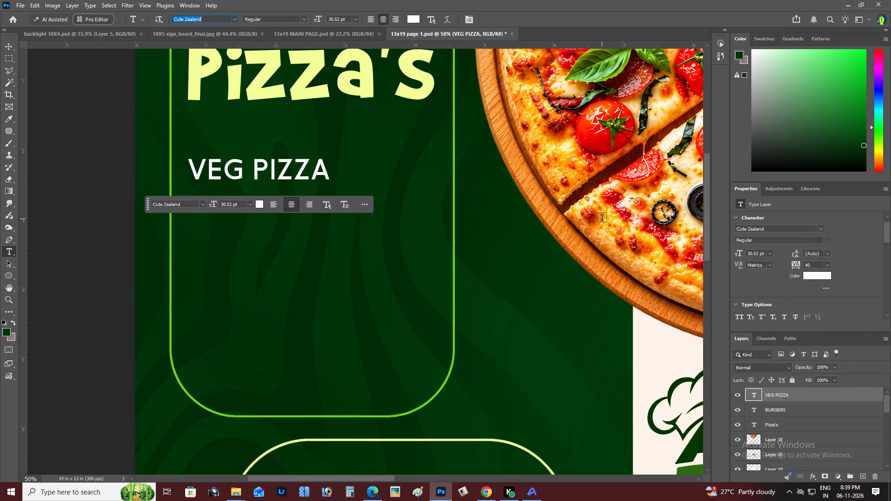
pyautogui.press('v')
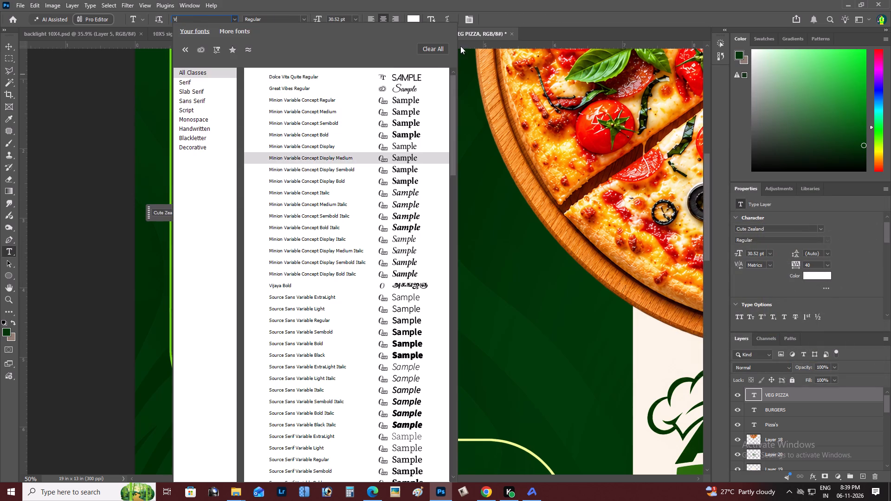
pyautogui.click(533, 14)
pyautogui.press('v')
pyautogui.rightClick(290, 167)
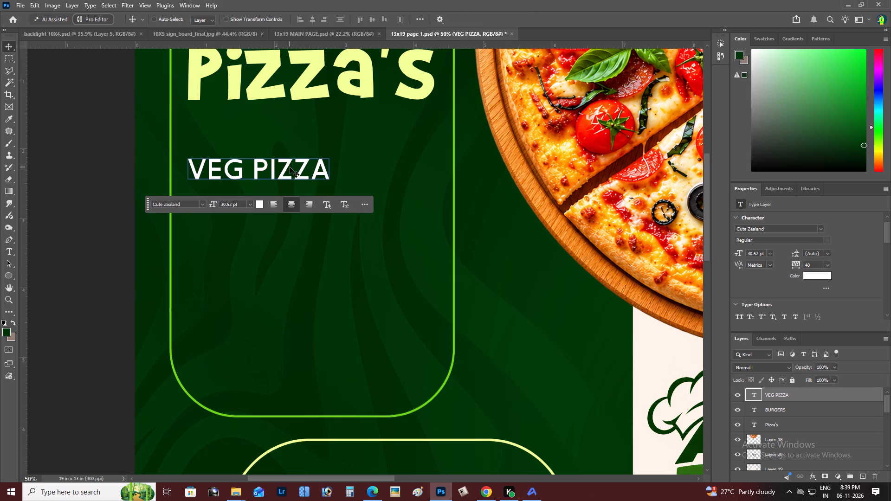
pyautogui.click(297, 169)
pyautogui.moveTo(302, 172); pyautogui.dragTo(297, 170)
# Examine the page at different magnifications, checking the VEG PIZZA line against the headings and frames.
pyautogui.press('z')
pyautogui.keyDown('alt'); pyautogui.click(265, 152); pyautogui.keyUp('alt')
pyautogui.rightClick(274, 152)
pyautogui.click(285, 155)
pyautogui.press('space')
pyautogui.press('space')
pyautogui.press('space')
pyautogui.press('space')
pyautogui.press('space')
pyautogui.press('space')
pyautogui.press('space')
pyautogui.press('space')
pyautogui.press('space')
pyautogui.press('space')
pyautogui.press('space')
pyautogui.press('space')
pyautogui.press('space')
pyautogui.press('space')
pyautogui.press('space')
pyautogui.press('space')
pyautogui.press('space')
pyautogui.press('space')
pyautogui.press('space')
pyautogui.press('space')
pyautogui.click(285, 155)
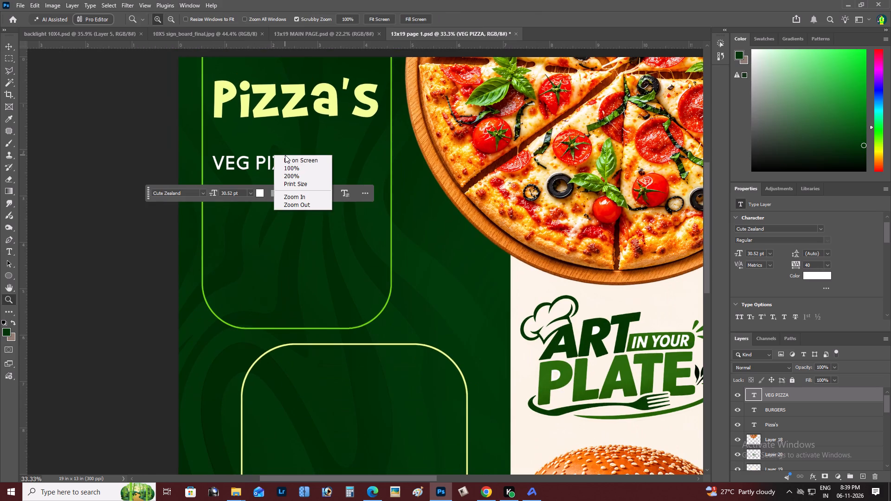
pyautogui.click(295, 159)
pyautogui.moveTo(300, 152); pyautogui.dragTo(435, 157)
pyautogui.press('z')
pyautogui.keyDown('alt'); pyautogui.click(316, 102); pyautogui.keyUp('alt')
pyautogui.rightClick(335, 113)
pyautogui.click(340, 116)
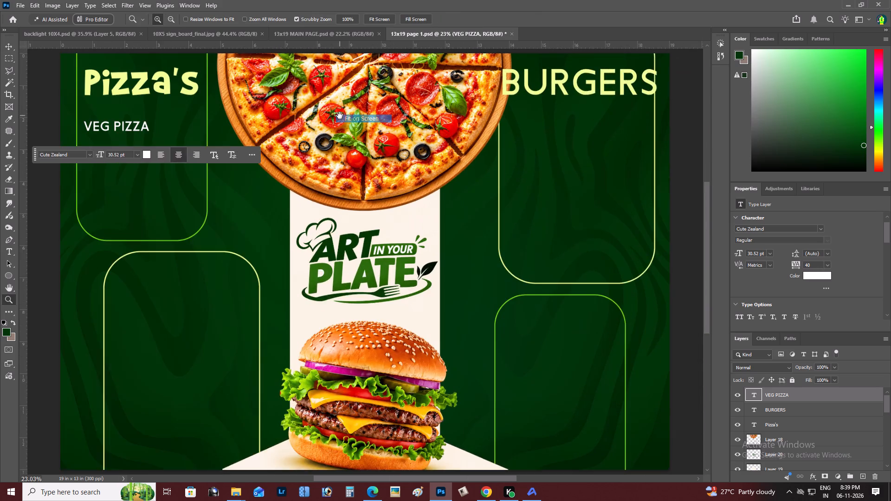
pyautogui.press('space')
pyautogui.press('space')
pyautogui.press('space')
pyautogui.moveTo(340, 116); pyautogui.dragTo(443, 153)
pyautogui.moveTo(104, 193); pyautogui.dragTo(139, 204)
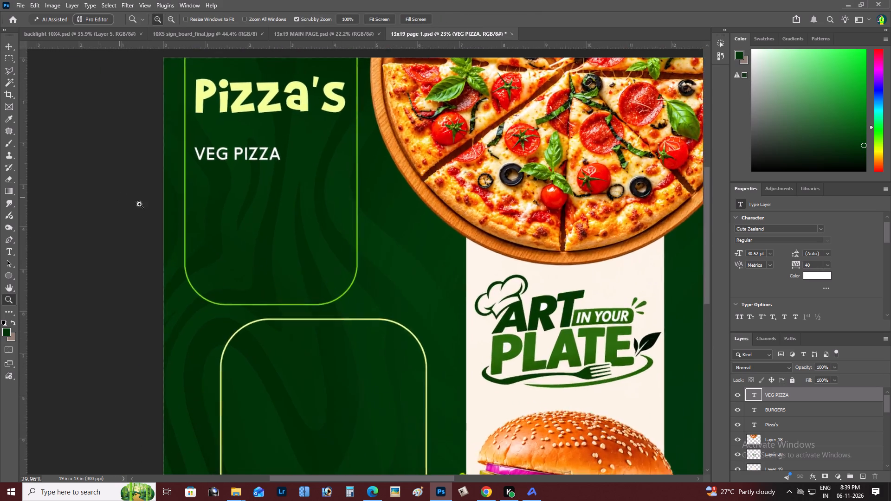
pyautogui.moveTo(139, 204); pyautogui.dragTo(99, 200)
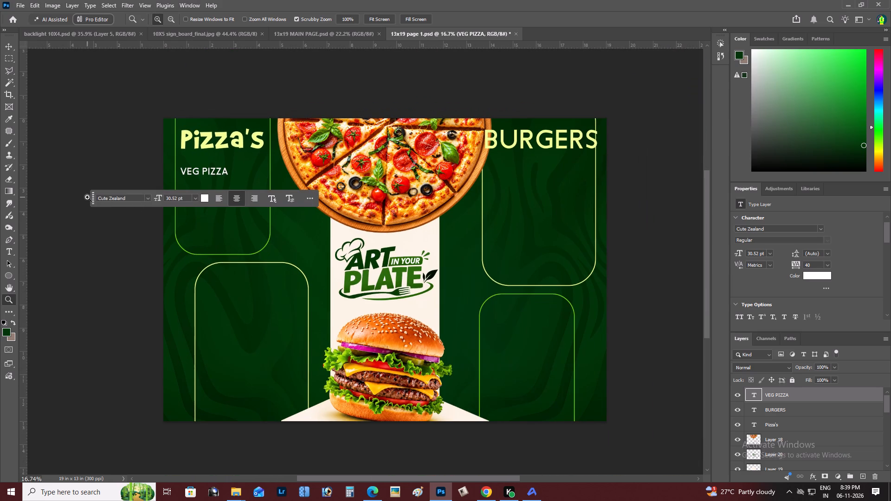
# Move the floating contextual task bar off the upper-left frame so it no longer covers the text area.
pyautogui.moveTo(93, 199); pyautogui.dragTo(491, 200)
# Move the VEG PIZZA text up closer beneath the Pizza's heading, undoing the last extra shift.
pyautogui.press('z')
pyautogui.doubleClick(219, 174)
pyautogui.press('v')
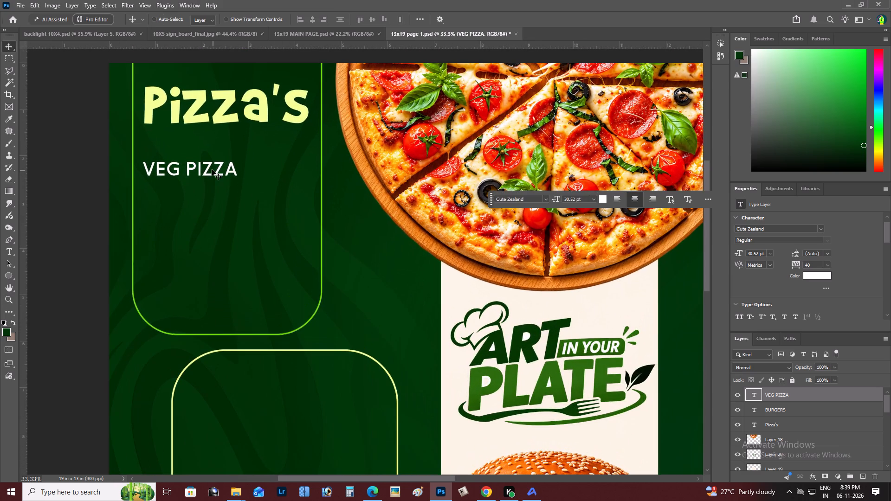
pyautogui.rightClick(211, 169)
pyautogui.click(226, 174)
pyautogui.moveTo(226, 174); pyautogui.dragTo(241, 162)
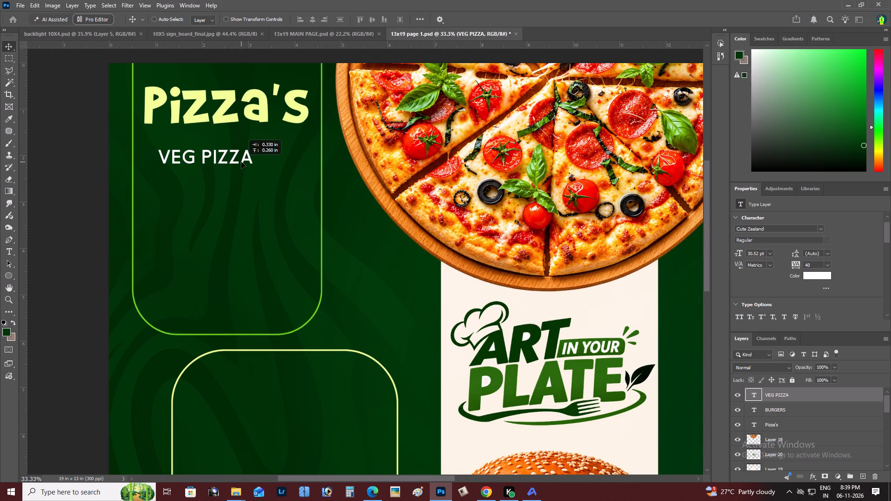
pyautogui.moveTo(241, 162); pyautogui.dragTo(232, 158)
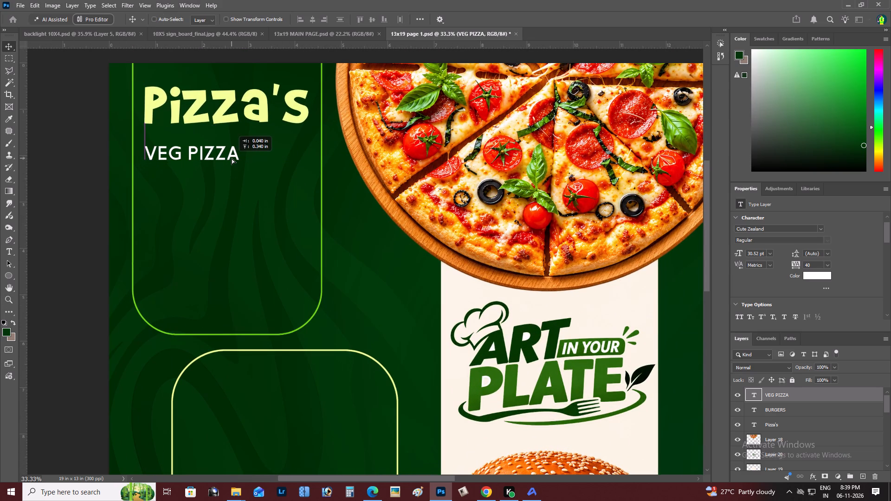
pyautogui.moveTo(232, 158); pyautogui.dragTo(232, 162)
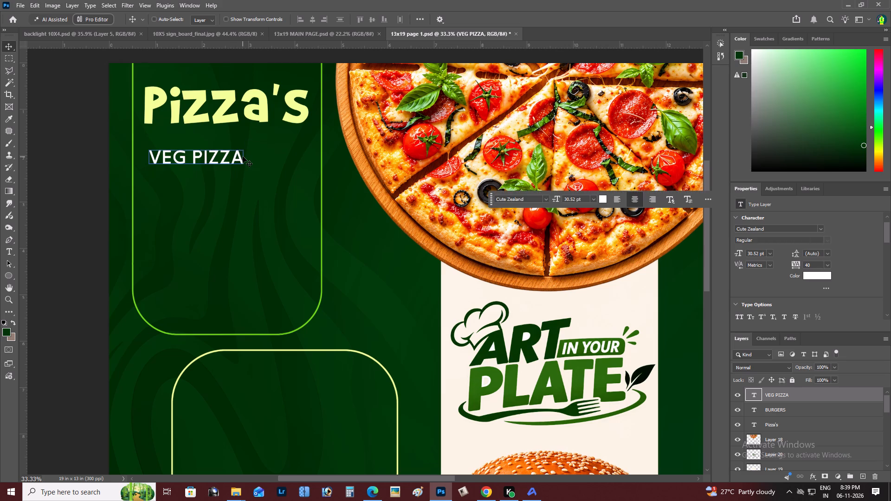
pyautogui.keyDown('alt'); pyautogui.moveTo(233, 158); pyautogui.dragTo(238, 173); pyautogui.keyUp('alt')
pyautogui.hotkey('ctrl', 'z')
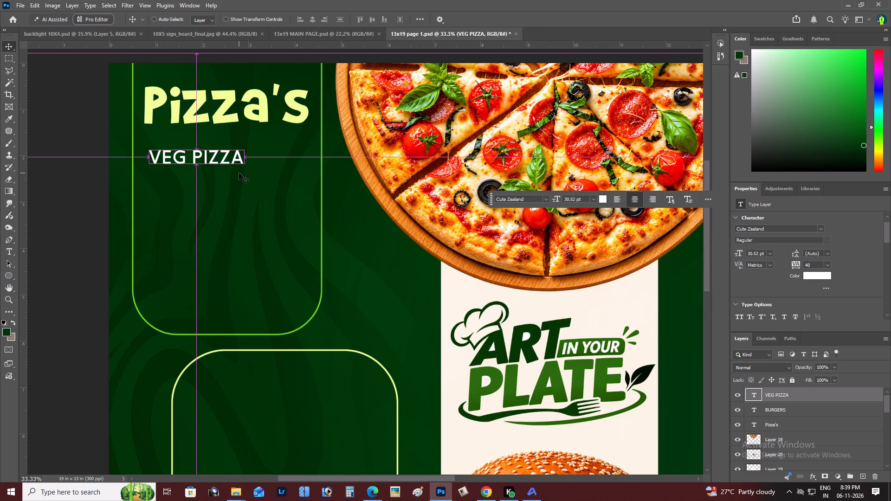
# Open the VEG PIZZA text for editing, left-align it and move it back beneath the start of the Pizza's heading.
pyautogui.press('t')
pyautogui.click(244, 159)
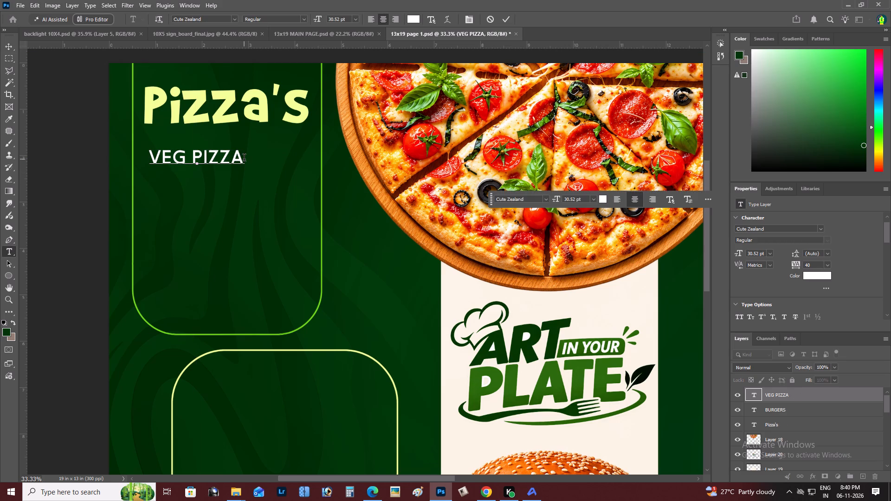
pyautogui.write('____')
pyautogui.press('BackSpace')
pyautogui.press('BackSpace')
pyautogui.press('BackSpace')
pyautogui.press('BackSpace')
pyautogui.press('space')
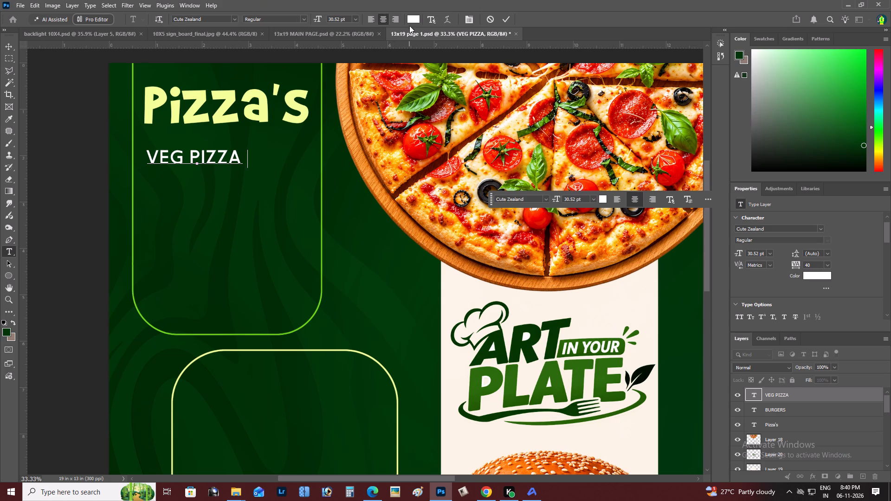
pyautogui.click(373, 16)
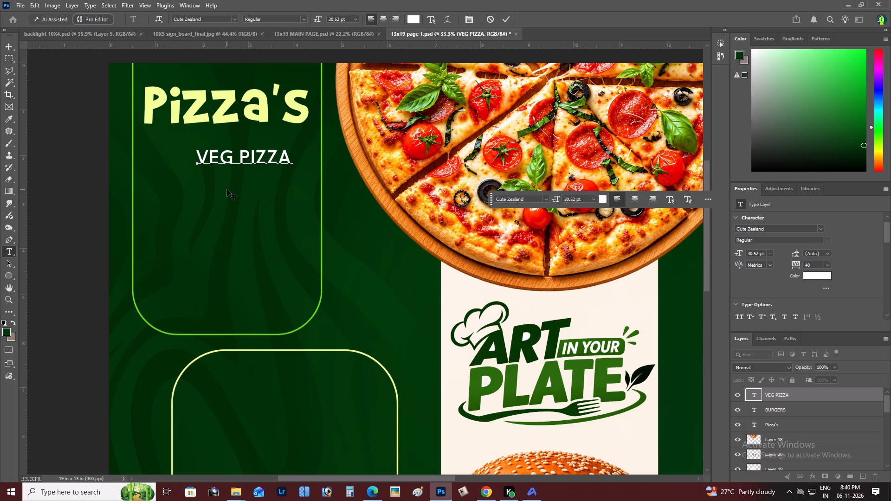
pyautogui.moveTo(226, 190); pyautogui.dragTo(180, 192)
# Append the price RS.110 to the VEG PIZZA line, separated from the name by several spaces.
pyautogui.press('space')
pyautogui.press('space')
pyautogui.press('space')
pyautogui.press('space')
pyautogui.press('space')
pyautogui.press('space')
pyautogui.press('space')
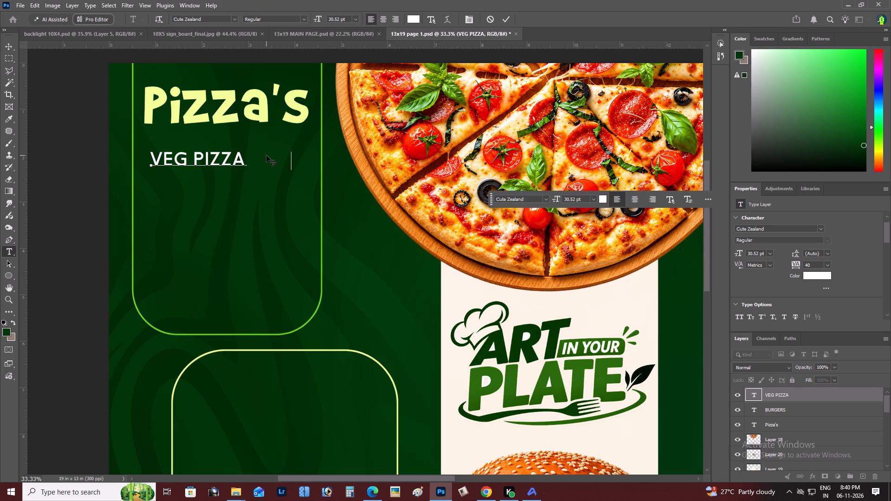
pyautogui.press('BackSpace')
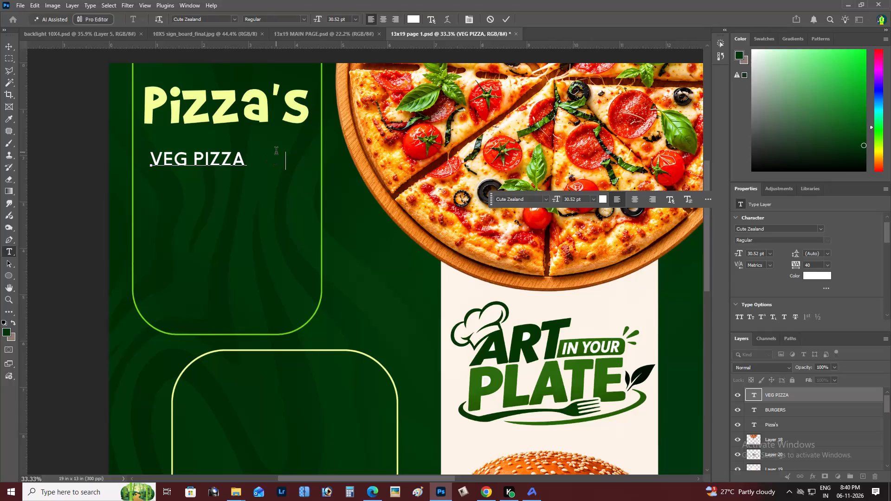
pyautogui.write('110')
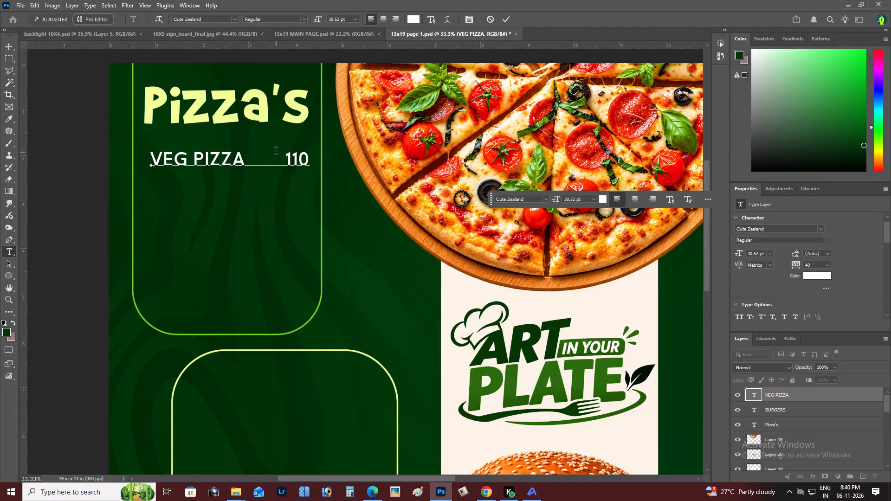
pyautogui.press('Left')
pyautogui.press('Left')
pyautogui.press('Left')
pyautogui.hotkey('shift', 'r')
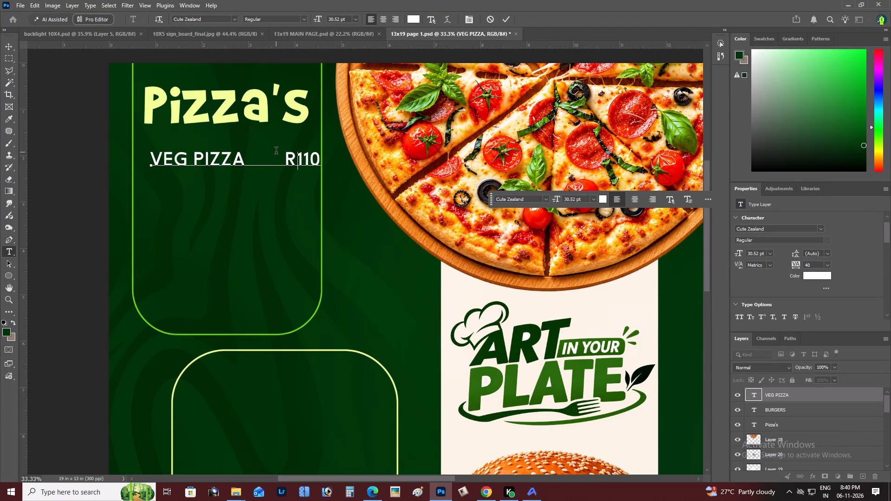
pyautogui.press('s')
pyautogui.press('.')
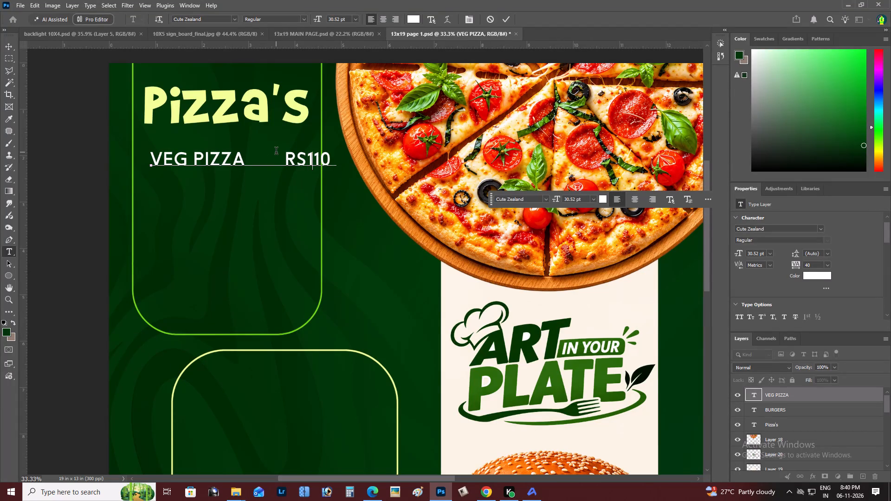
# Shorten the gap before the price and insert a dash so the line reads VEG PIZZA - RS.110.
pyautogui.press('Left')
pyautogui.press('Left')
pyautogui.press('Left')
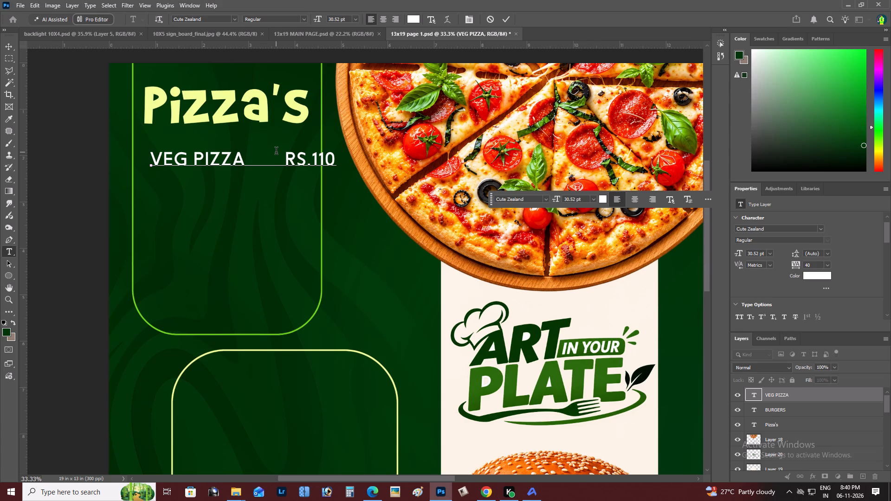
pyautogui.press('BackSpace')
pyautogui.press('BackSpace')
pyautogui.press('BackSpace')
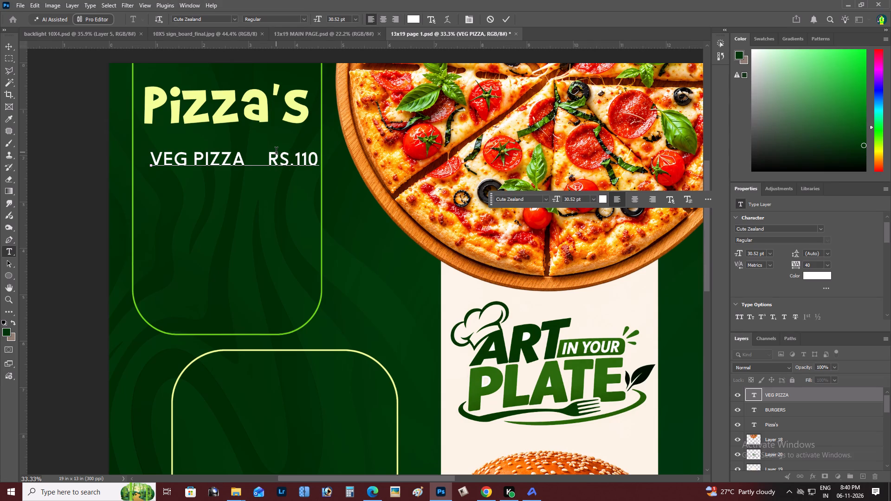
pyautogui.press('BackSpace')
pyautogui.press('Left')
pyautogui.press('Left')
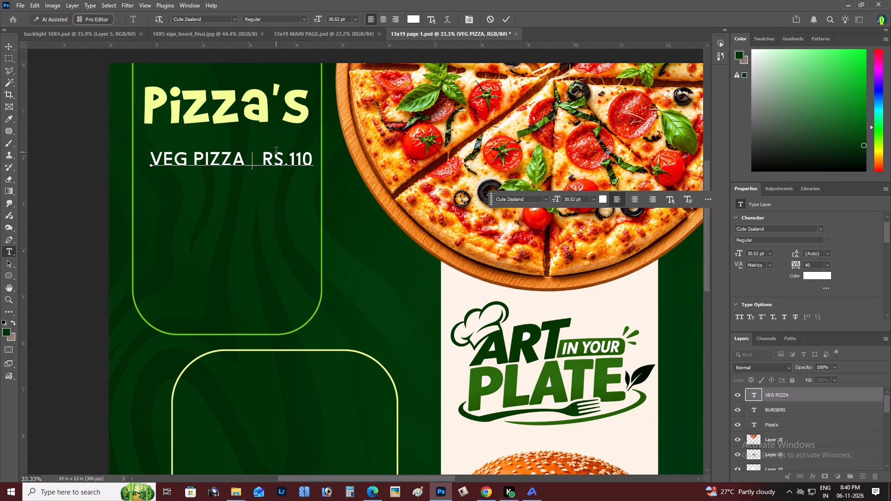
pyautogui.press('Right')
pyautogui.press('-')
pyautogui.press('Left')
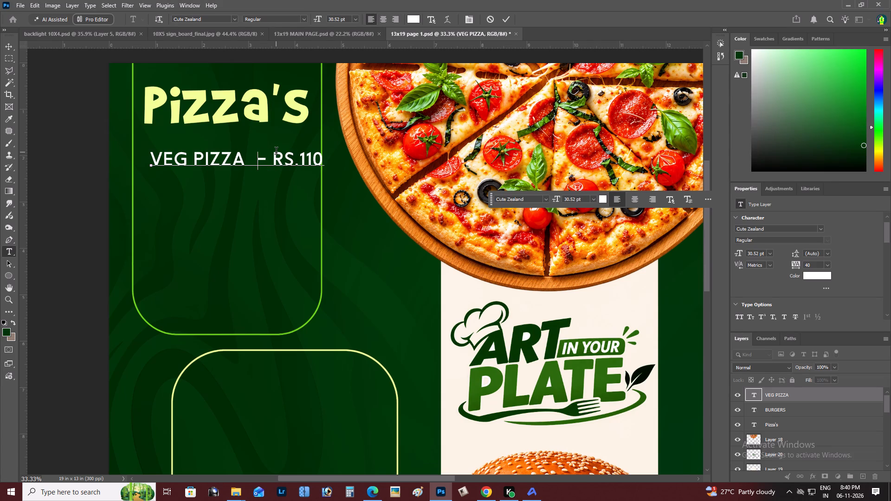
pyautogui.press('BackSpace')
pyautogui.hotkey('ctrl', 'Return')
pyautogui.press('z')
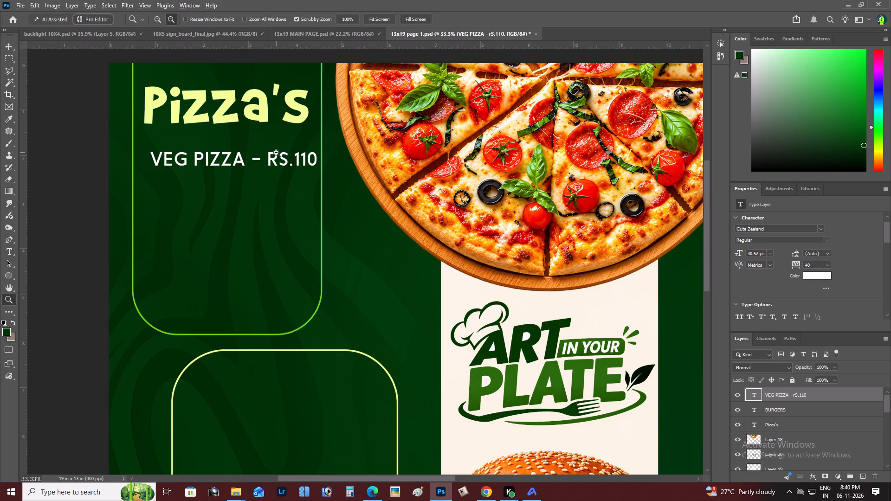
# Scale the VEG PIZZA - RS.110 line down to 29.02 pt and nudge it slightly left beneath the Pizza's heading.
pyautogui.keyDown('alt'); pyautogui.click(276, 153); pyautogui.keyUp('alt')
pyautogui.rightClick(276, 153)
pyautogui.click(290, 158)
pyautogui.press('space')
pyautogui.press('space')
pyautogui.press('space')
pyautogui.press('space')
pyautogui.press('space')
pyautogui.press('space')
pyautogui.press('space')
pyautogui.press('space')
pyautogui.press('space')
pyautogui.press('space')
pyautogui.press('space')
pyautogui.press('space')
pyautogui.press('space')
pyautogui.press('space')
pyautogui.press('space')
pyautogui.press('space')
pyautogui.moveTo(289, 158); pyautogui.dragTo(422, 206)
pyautogui.press('z')
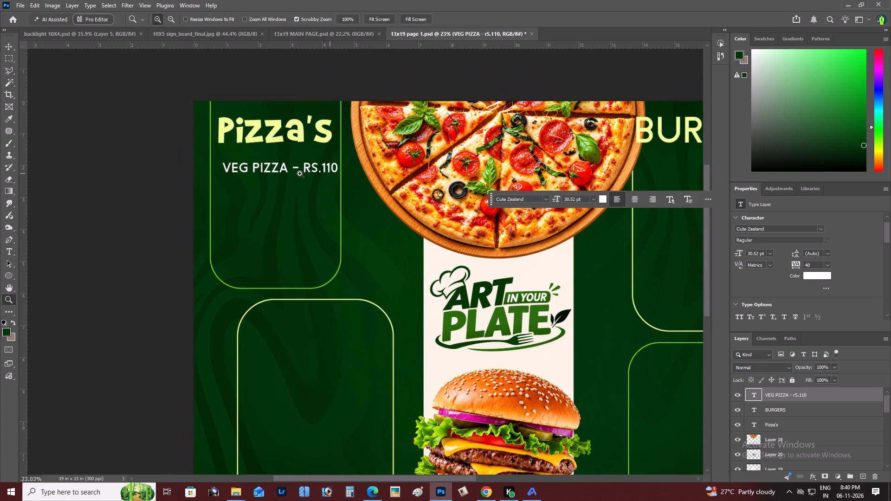
pyautogui.doubleClick(296, 173)
pyautogui.hotkey('ctrl', 't')
pyautogui.keyDown('alt'); pyautogui.moveTo(357, 154); pyautogui.dragTo(353, 154); pyautogui.keyUp('alt')
pyautogui.hotkey('ctrl', 'Return')
pyautogui.press('v')
pyautogui.hotkey('shift', 'Left')
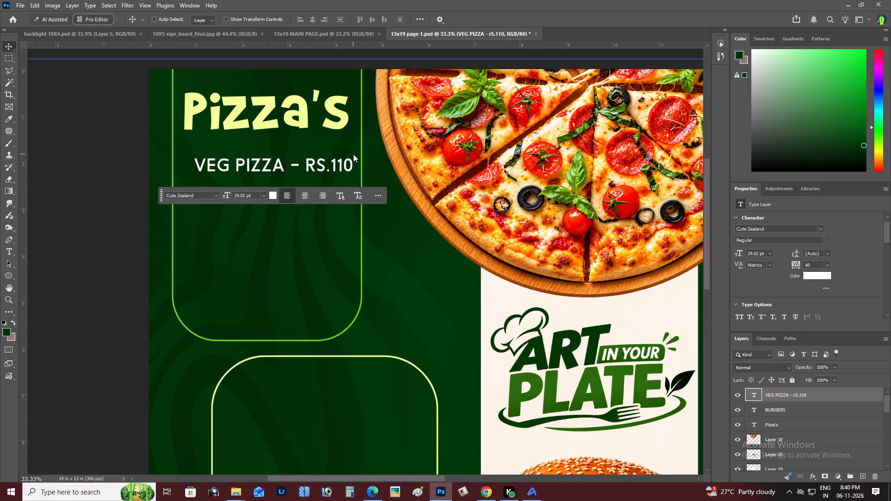
pyautogui.press('Right')
# Nudge the VEG PIZZA - RS.110 line a little further left so its end lines up with the Pizza's heading.
pyautogui.press('z')
pyautogui.keyDown('alt'); pyautogui.click(353, 154); pyautogui.keyUp('alt')
pyautogui.rightClick(353, 154)
pyautogui.click(378, 165)
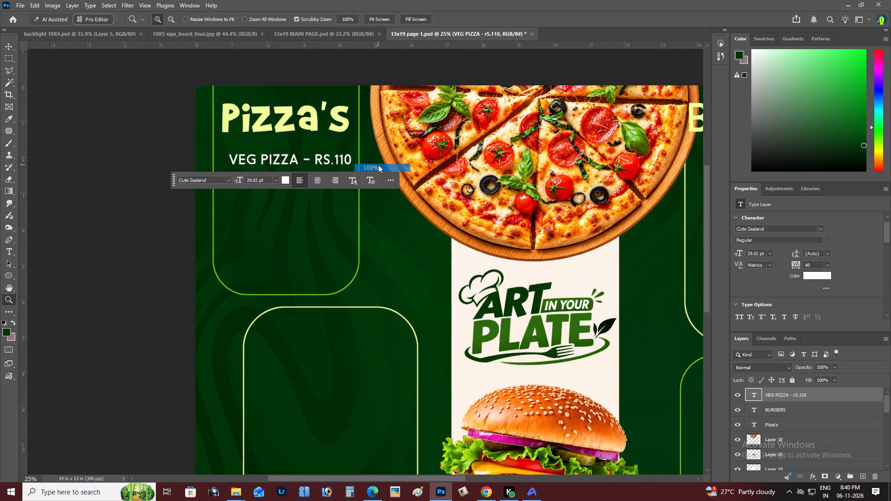
pyautogui.keyDown('alt'); pyautogui.click(290, 170); pyautogui.keyUp('alt')
pyautogui.rightClick(290, 170)
pyautogui.click(303, 173)
pyautogui.press('space')
pyautogui.press('space')
pyautogui.press('space')
pyautogui.press('space')
pyautogui.press('space')
pyautogui.press('space')
pyautogui.press('space')
pyautogui.press('space')
pyautogui.press('space')
pyautogui.press('space')
pyautogui.press('space')
pyautogui.press('space')
pyautogui.press('space')
pyautogui.press('space')
pyautogui.press('space')
pyautogui.press('space')
pyautogui.press('space')
pyautogui.press('space')
pyautogui.moveTo(303, 173); pyautogui.dragTo(538, 231)
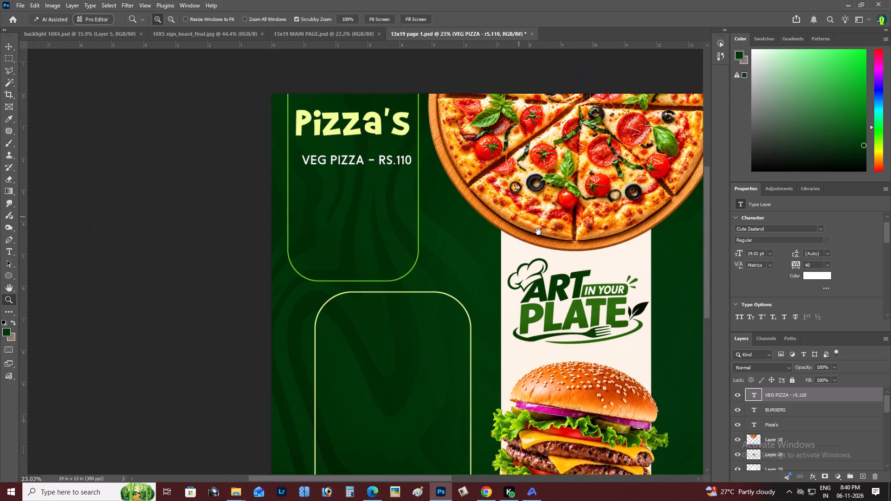
pyautogui.moveTo(538, 231); pyautogui.dragTo(539, 232)
pyautogui.press('v')
pyautogui.press('Left')
pyautogui.press('Left')
pyautogui.press('Left')
pyautogui.press('Left')
pyautogui.press('Right')
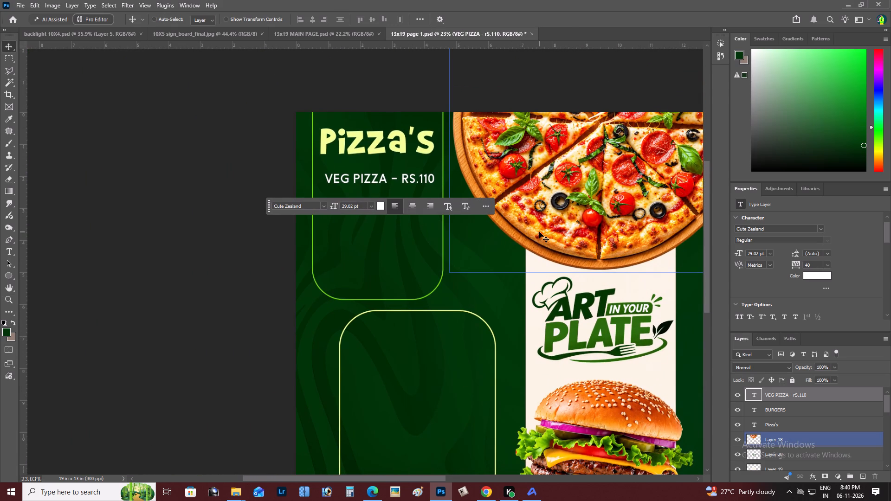
# Duplicate the VEG PIZZA - RS.110 line and move the copy straight down as a second, evenly spaced menu line.
pyautogui.hotkey('ctrl', 'j')
pyautogui.hotkey('shift', 'Down')
pyautogui.hotkey('shift', 'Down')
pyautogui.hotkey('shift', 'Down')
pyautogui.hotkey('shift', 'Down')
pyautogui.hotkey('shift', 'Down')
pyautogui.hotkey('shift', 'Down')
pyautogui.hotkey('shift', 'Down')
pyautogui.hotkey('shift', 'Down')
pyautogui.hotkey('shift', 'Down')
pyautogui.hotkey('shift', 'Down')
pyautogui.hotkey('shift', 'Down')
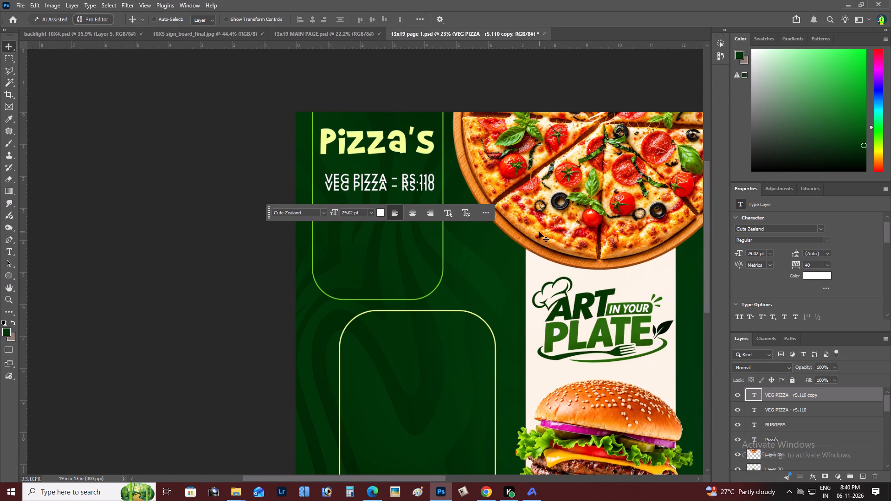
pyautogui.hotkey('shift', 'Down')
pyautogui.hotkey('shift', 'Down')
pyautogui.hotkey('shift', 'Down')
pyautogui.hotkey('shift', 'Down')
pyautogui.hotkey('shift', 'Down')
pyautogui.hotkey('shift', 'Down')
pyautogui.hotkey('shift', 'Down')
pyautogui.hotkey('shift', 'Down')
pyautogui.hotkey('shift', 'Down')
pyautogui.hotkey('shift', 'Down')
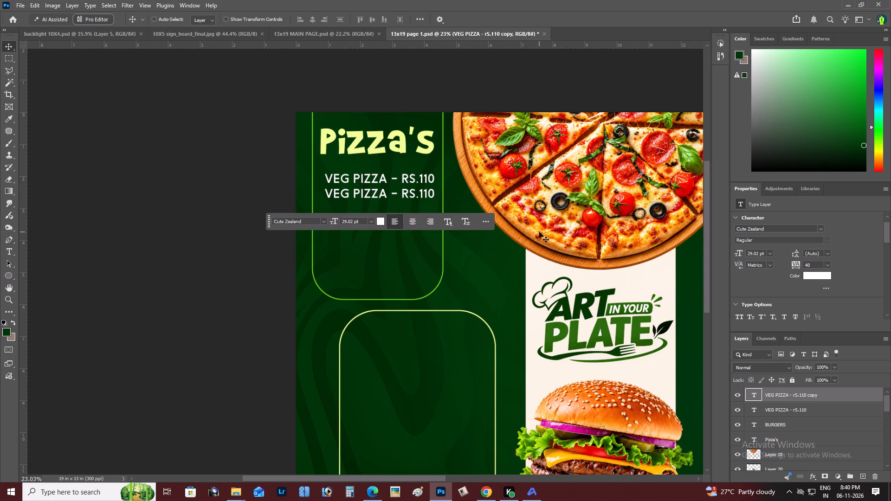
pyautogui.hotkey('shift', 'Down')
pyautogui.hotkey('shift', 'Down')
pyautogui.hotkey('shift', 'Down')
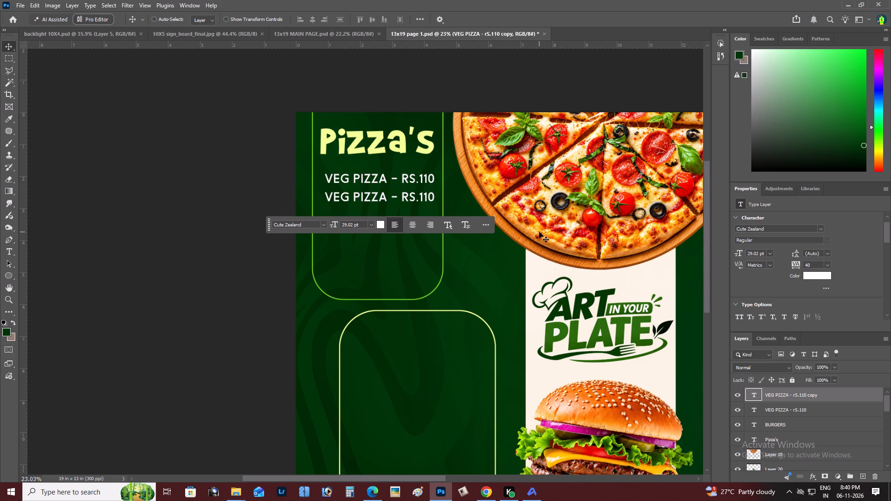
pyautogui.press('Up')
pyautogui.press('Up')
pyautogui.press('Down')
pyautogui.press('Down')
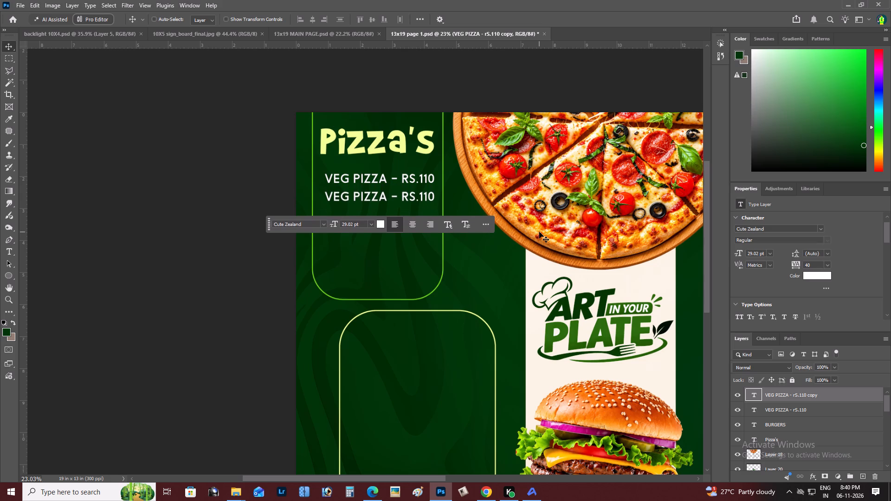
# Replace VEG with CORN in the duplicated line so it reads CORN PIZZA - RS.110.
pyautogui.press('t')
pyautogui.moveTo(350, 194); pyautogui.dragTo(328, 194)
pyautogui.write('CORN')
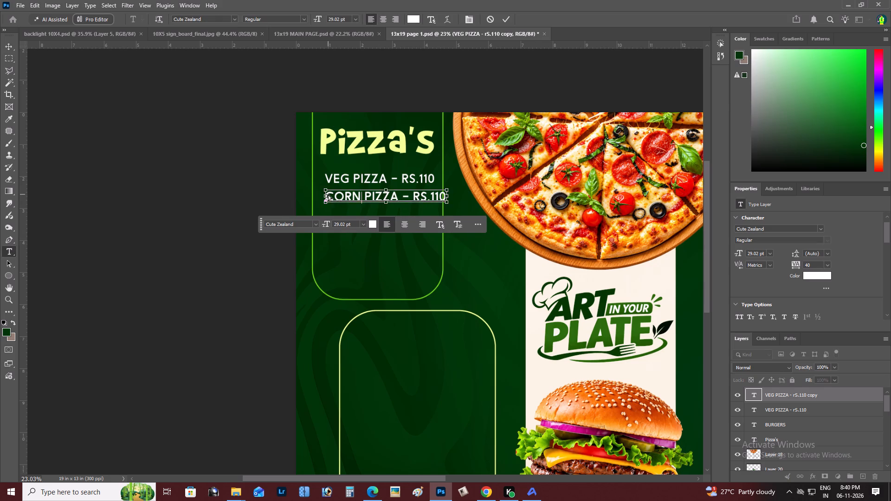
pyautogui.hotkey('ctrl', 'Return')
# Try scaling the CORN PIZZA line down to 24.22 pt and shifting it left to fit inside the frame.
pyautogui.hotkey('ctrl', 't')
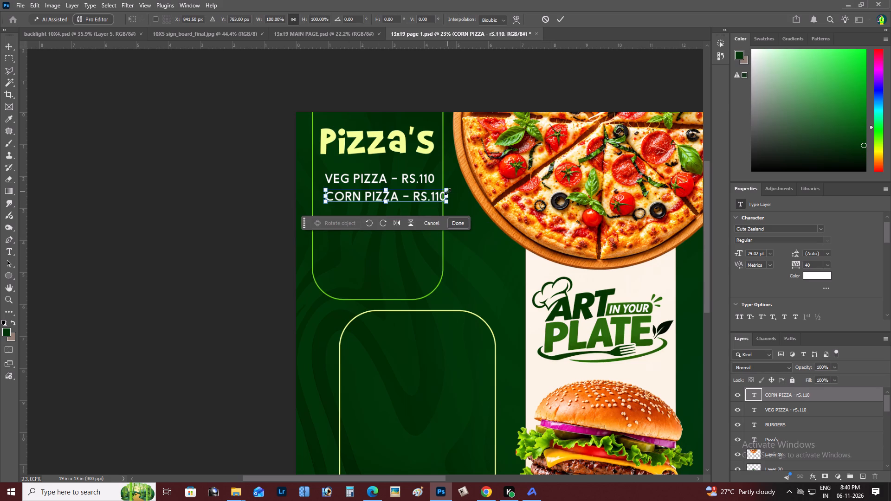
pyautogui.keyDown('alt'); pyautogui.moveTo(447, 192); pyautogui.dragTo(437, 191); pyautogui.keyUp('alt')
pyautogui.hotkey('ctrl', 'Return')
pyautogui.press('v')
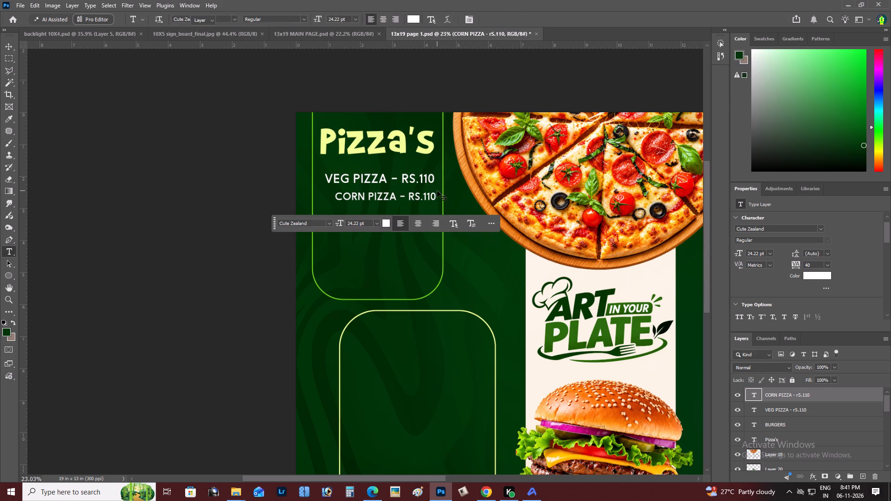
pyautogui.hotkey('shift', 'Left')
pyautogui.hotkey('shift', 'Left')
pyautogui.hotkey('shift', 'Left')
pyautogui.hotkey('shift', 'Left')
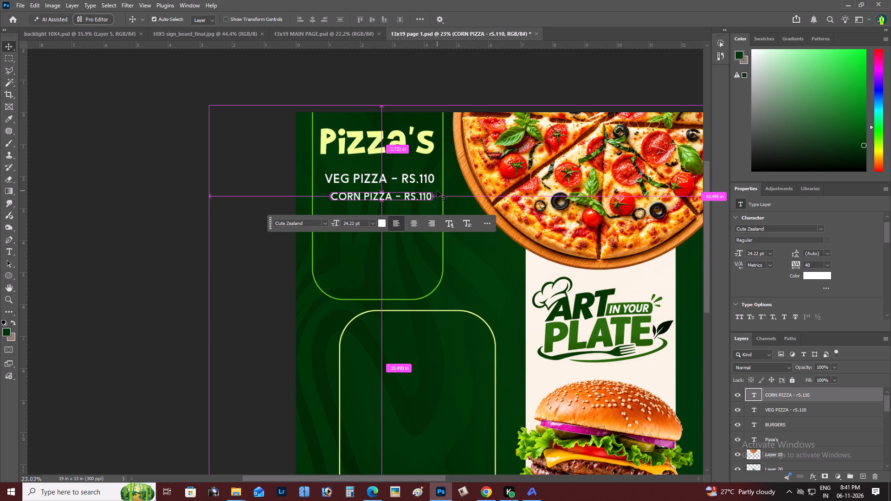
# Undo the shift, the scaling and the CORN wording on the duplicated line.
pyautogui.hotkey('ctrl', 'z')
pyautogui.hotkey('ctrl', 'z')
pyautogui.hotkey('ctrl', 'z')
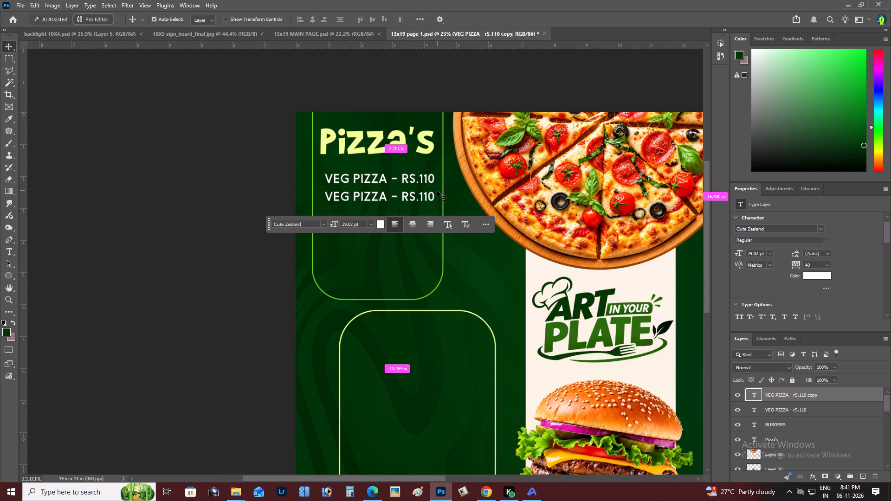
# Cut the price RS.110 out of the second VEG PIZZA line, leaving only VEG PIZZA - in it.
pyautogui.press('z')
pyautogui.doubleClick(402, 177)
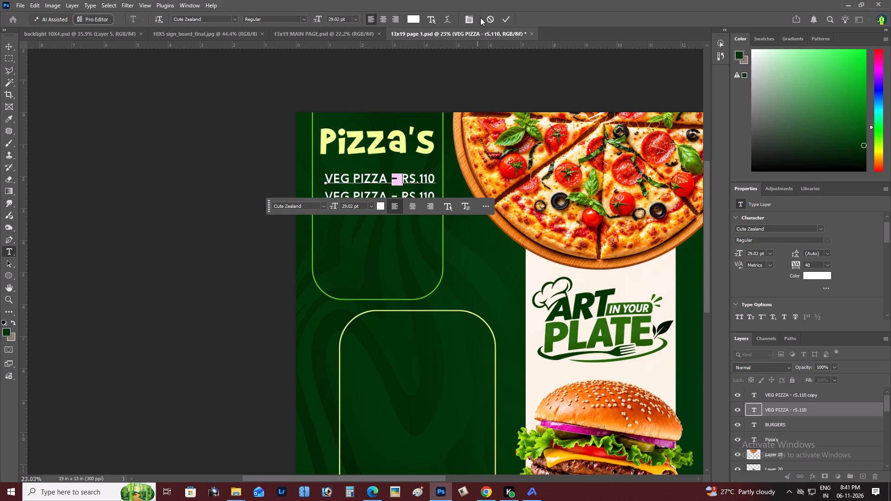
pyautogui.click(510, 18)
pyautogui.press('z')
pyautogui.tripleClick(408, 175)
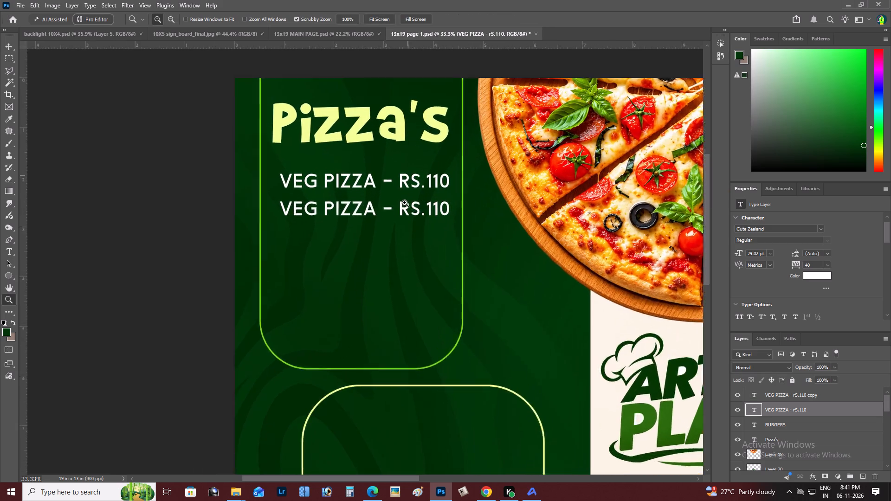
pyautogui.press('t')
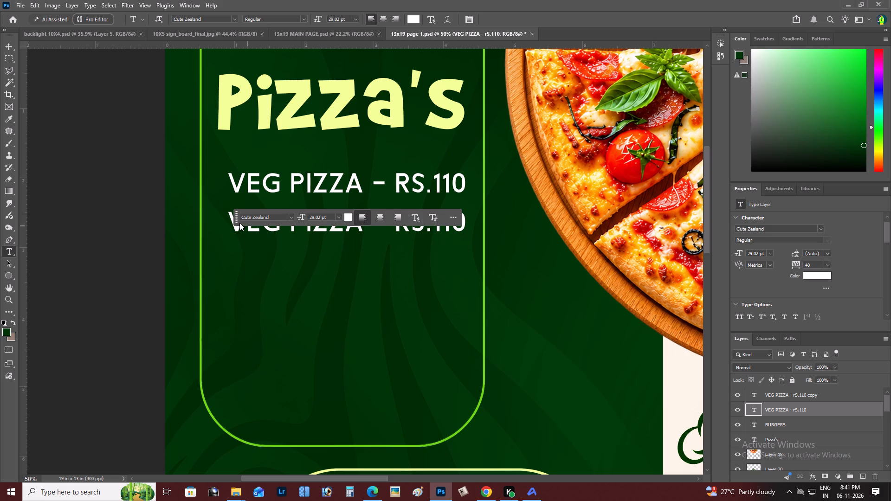
pyautogui.moveTo(237, 222); pyautogui.dragTo(646, 220)
pyautogui.moveTo(395, 225); pyautogui.dragTo(511, 244)
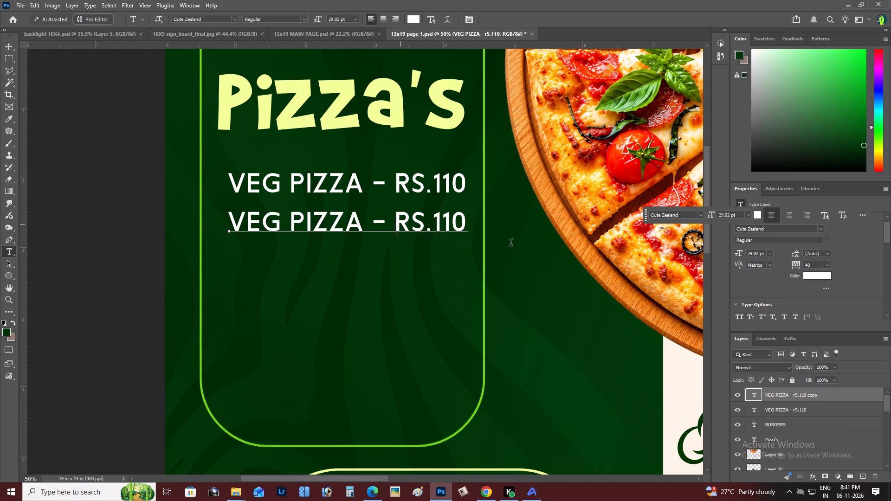
pyautogui.moveTo(511, 244); pyautogui.dragTo(538, 244)
pyautogui.hotkey('ctrl', 'x')
pyautogui.hotkey('ctrl', 'BackSpace')
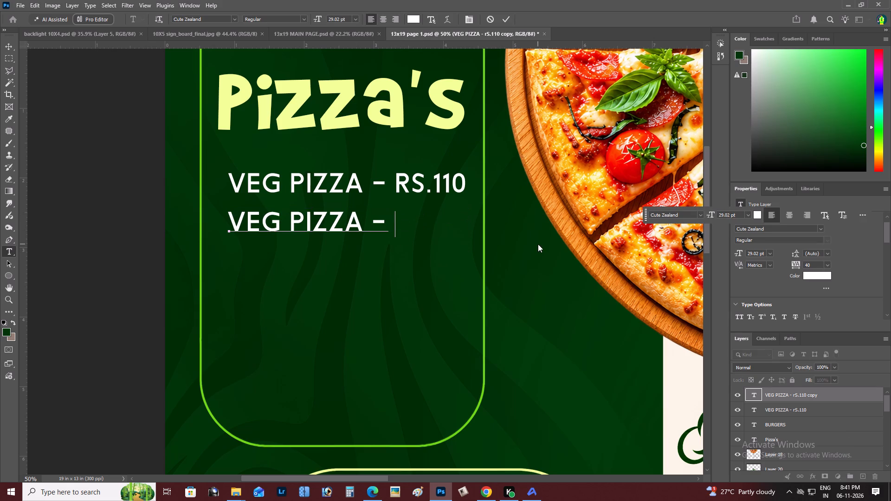
pyautogui.press('BackSpace')
pyautogui.hotkey('ctrl', 'Return')
# Paste RS.110 as a separate text object, scale it to about 22.41 pt and place it after the second line's dash.
pyautogui.click(443, 274)
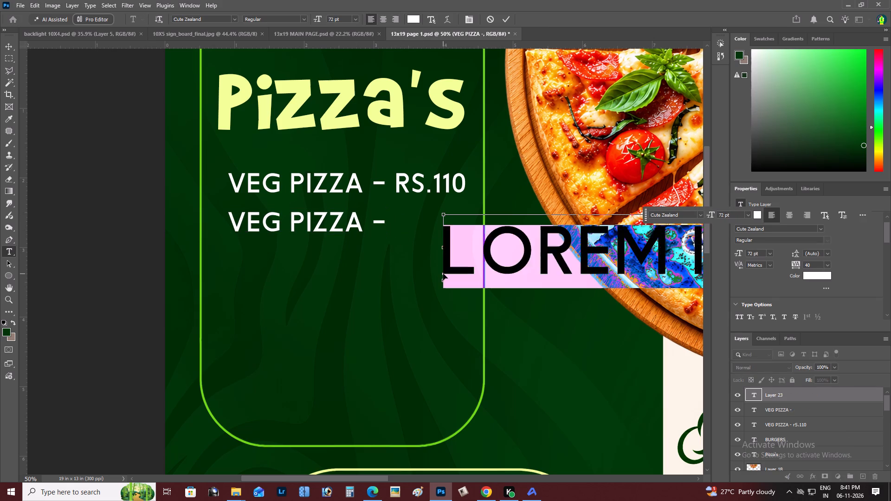
pyautogui.hotkey('ctrl', 'v')
pyautogui.hotkey('ctrl', 'Return')
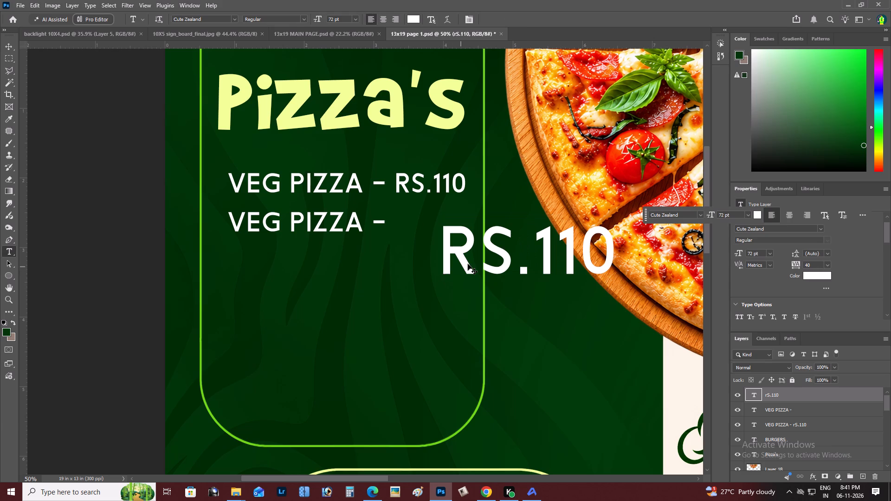
pyautogui.hotkey('ctrl', 't')
pyautogui.keyDown('alt'); pyautogui.moveTo(442, 214); pyautogui.dragTo(503, 237); pyautogui.keyUp('alt')
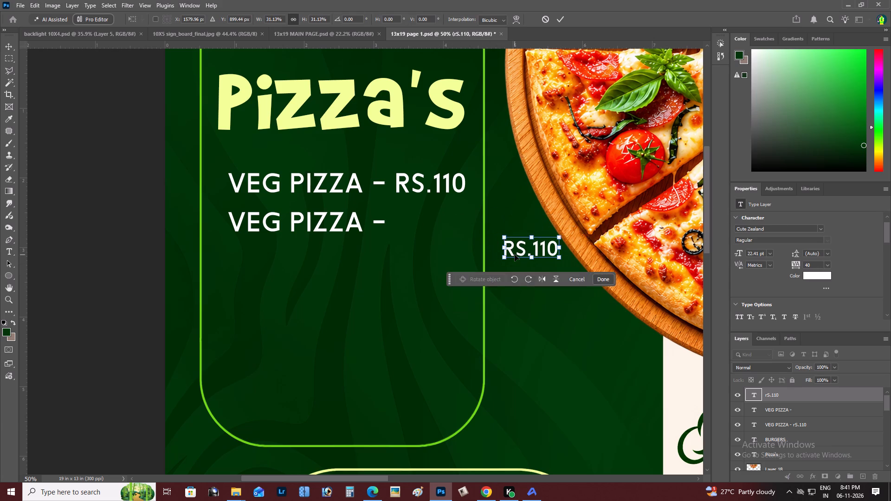
pyautogui.moveTo(521, 254); pyautogui.dragTo(420, 224)
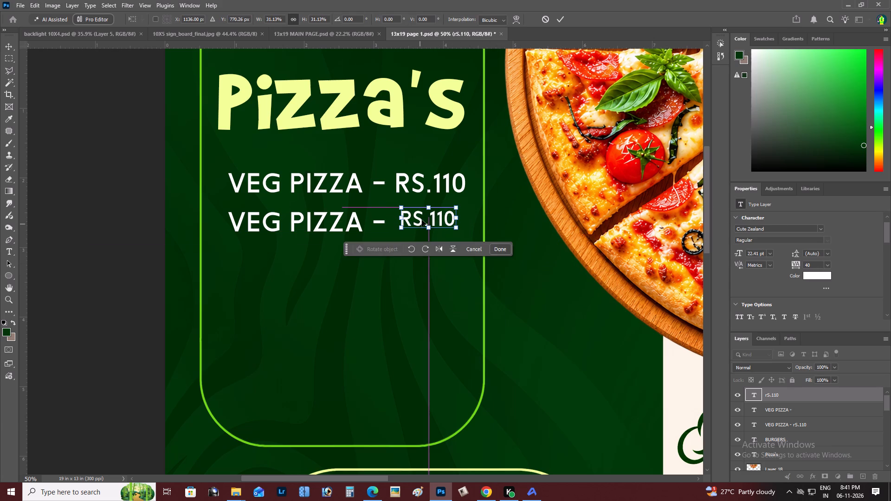
pyautogui.hotkey('ctrl', 'Return')
# Check the first line's font size and set the separate RS.110 price to the same 29.02 pt.
pyautogui.press('v')
pyautogui.rightClick(413, 184)
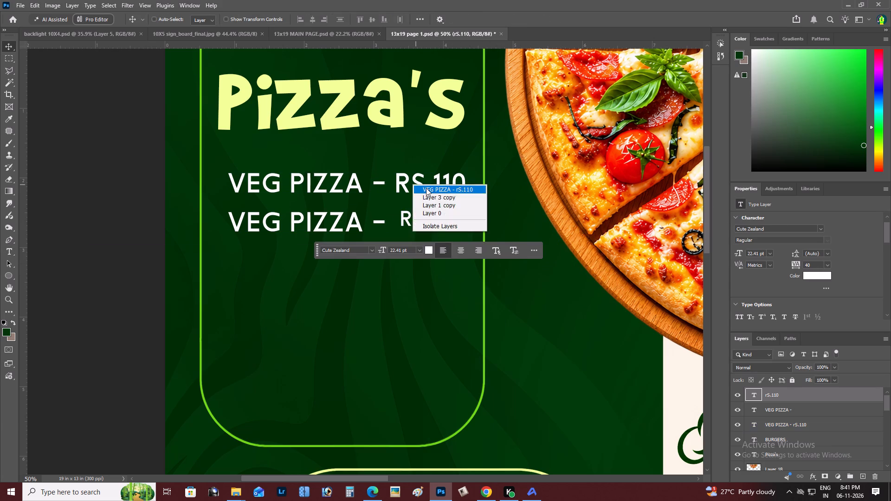
pyautogui.click(426, 188)
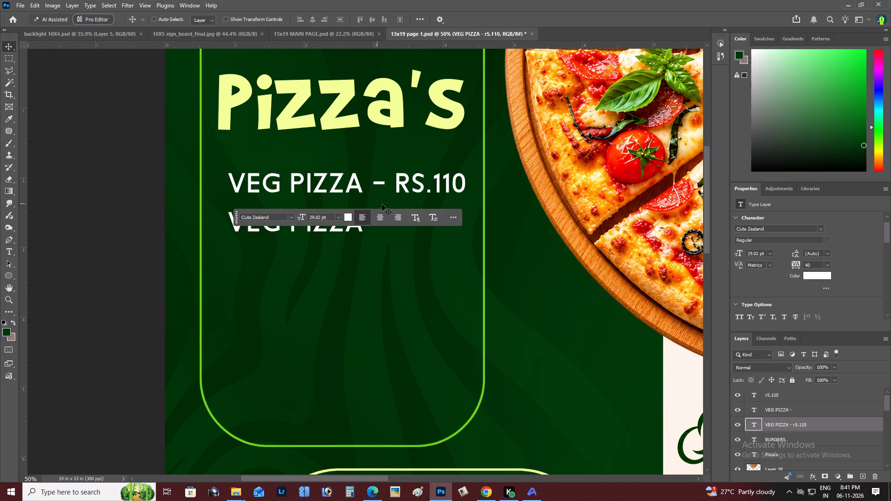
pyautogui.moveTo(236, 220); pyautogui.dragTo(317, 166)
pyautogui.rightClick(418, 217)
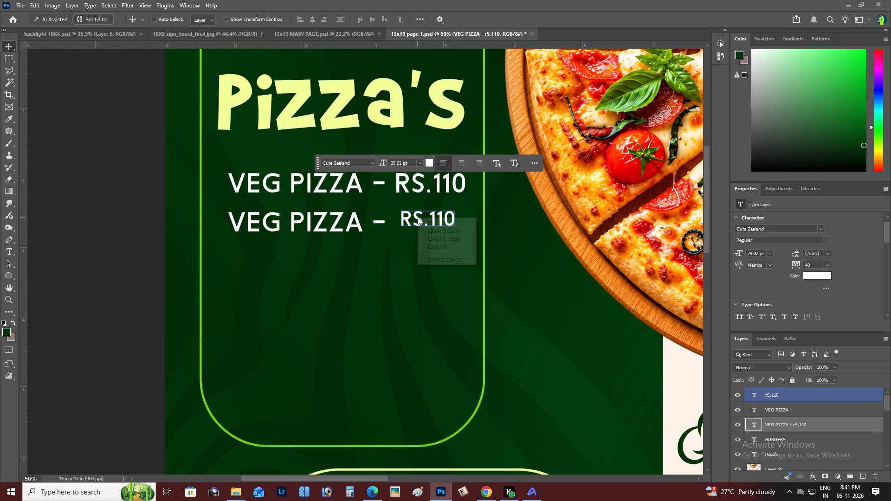
pyautogui.click(425, 219)
pyautogui.tripleClick(398, 159)
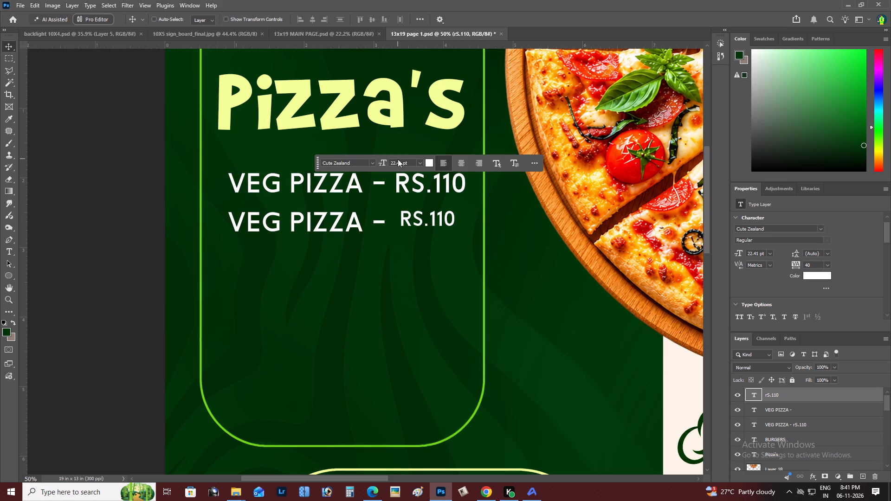
pyautogui.doubleClick(401, 161)
pyautogui.write('29.02')
pyautogui.click(406, 264)
# Move the separate RS.110 price next to the second line's dash, directly beneath the first price.
pyautogui.rightClick(420, 215)
pyautogui.click(429, 218)
pyautogui.moveTo(429, 218); pyautogui.dragTo(424, 225)
# Fine-tune the second RS.110 price's position beneath the first price, nudging it slightly down.
pyautogui.press('z')
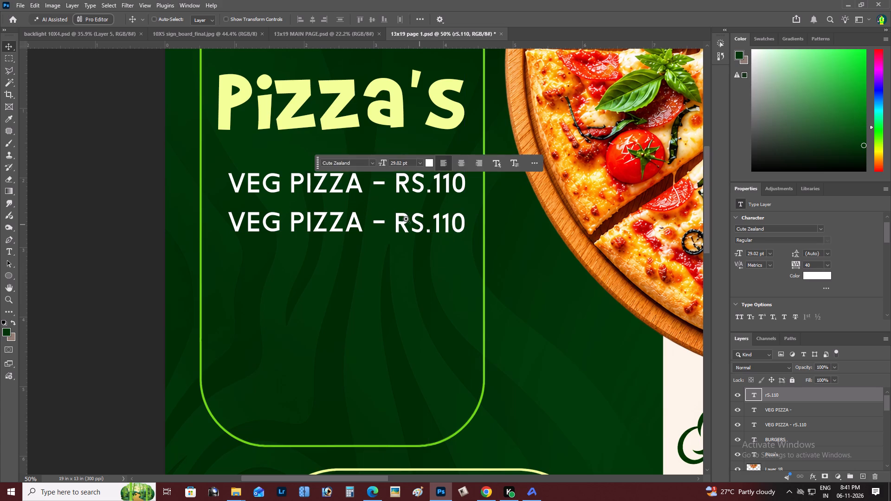
pyautogui.keyDown('alt'); pyautogui.click(387, 210); pyautogui.keyUp('alt')
pyautogui.rightClick(387, 210)
pyautogui.click(396, 214)
pyautogui.press('space')
pyautogui.moveTo(396, 214); pyautogui.dragTo(423, 230)
pyautogui.press('z')
pyautogui.click(175, 165)
pyautogui.tripleClick(192, 161)
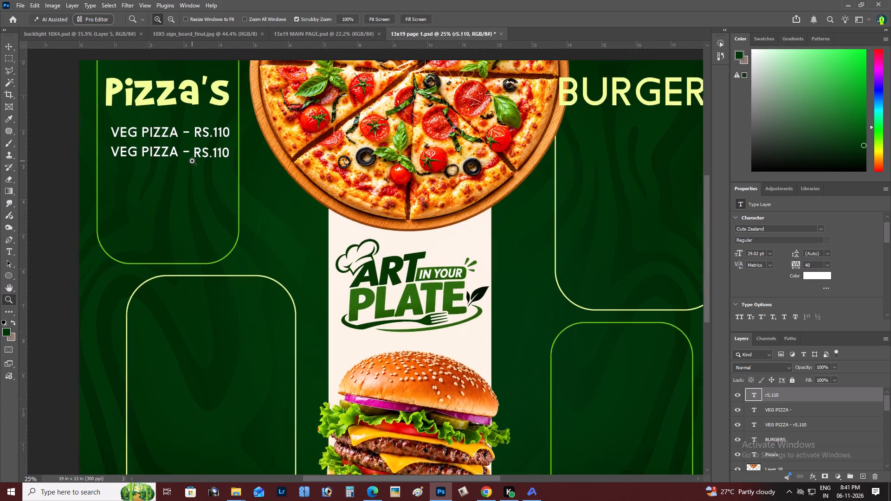
pyautogui.press('v')
pyautogui.click(222, 144)
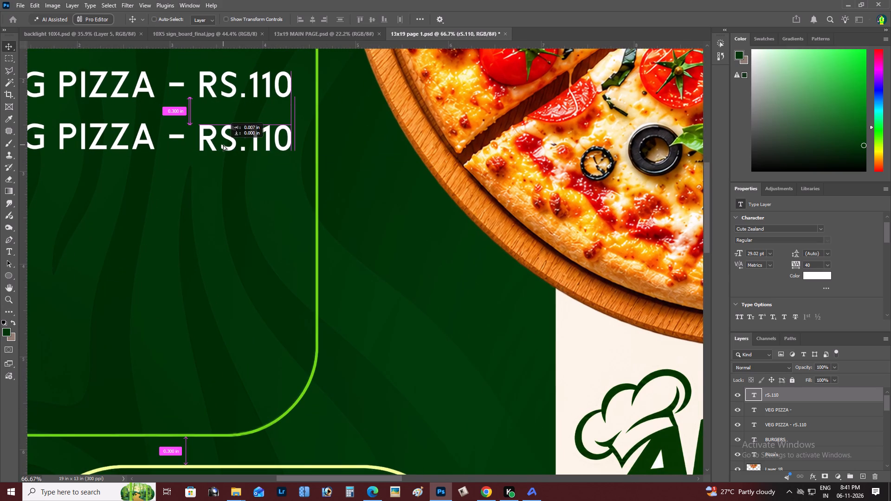
pyautogui.press('Down')
pyautogui.press('Down')
pyautogui.press('Down')
pyautogui.press('z')
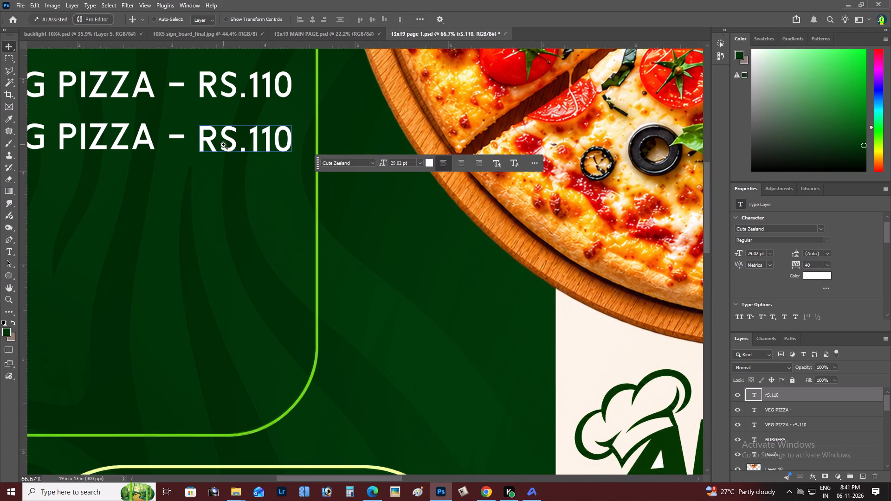
# Replace VEG with CORN in the second item name so the line reads CORN PIZZA –.
pyautogui.keyDown('alt'); pyautogui.click(199, 164); pyautogui.keyUp('alt')
pyautogui.rightClick(199, 164)
pyautogui.click(221, 174)
pyautogui.press('space')
pyautogui.press('space')
pyautogui.press('space')
pyautogui.press('space')
pyautogui.press('space')
pyautogui.press('space')
pyautogui.moveTo(228, 177); pyautogui.dragTo(321, 219)
pyautogui.press('z')
pyautogui.click(258, 196)
pyautogui.doubleClick(226, 210)
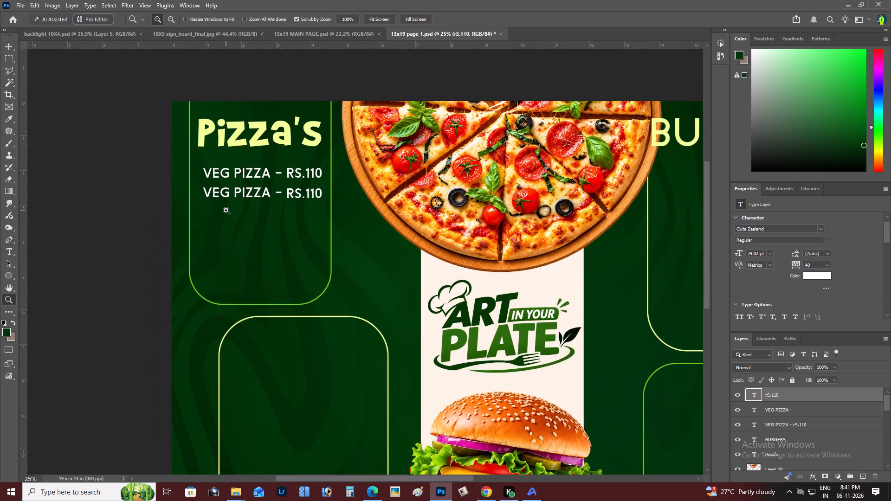
pyautogui.press('t')
pyautogui.moveTo(232, 174); pyautogui.dragTo(182, 173)
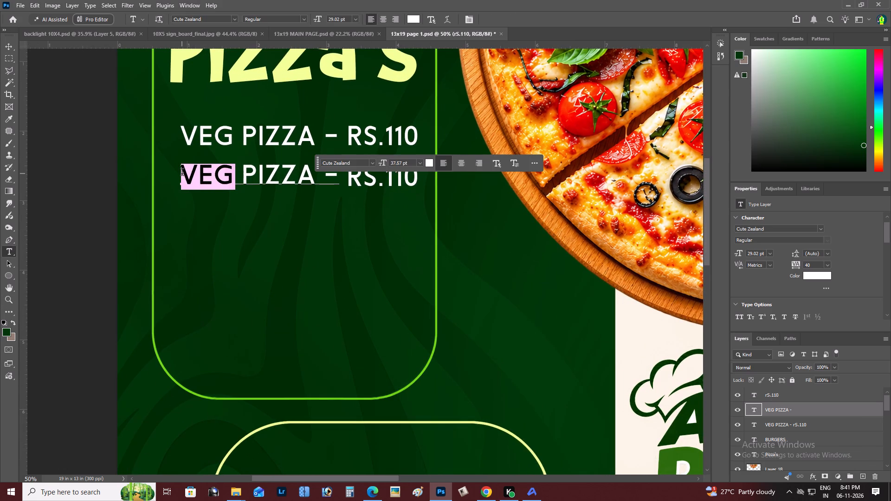
pyautogui.write('CORN')
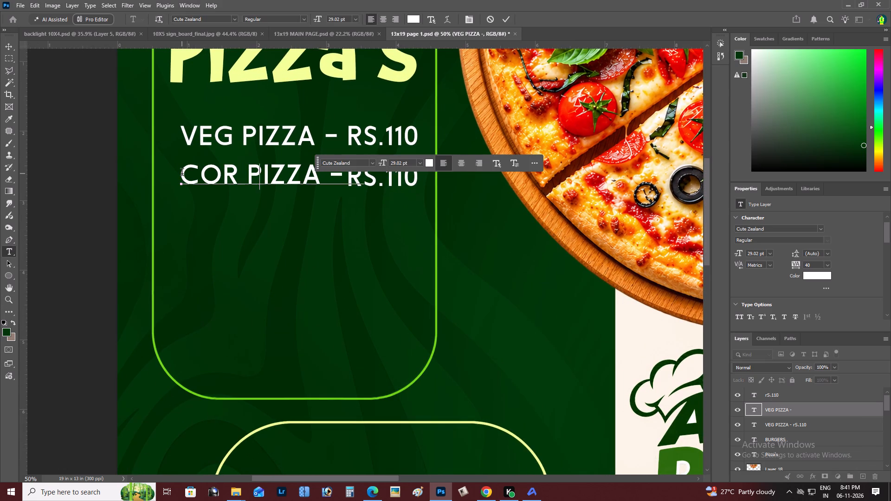
pyautogui.hotkey('ctrl', 'Return')
# Scale the CORN PIZZA – text down to fit before its RS.110 price, starting roughly in line with VEG PIZZA above.
pyautogui.press('Tab')
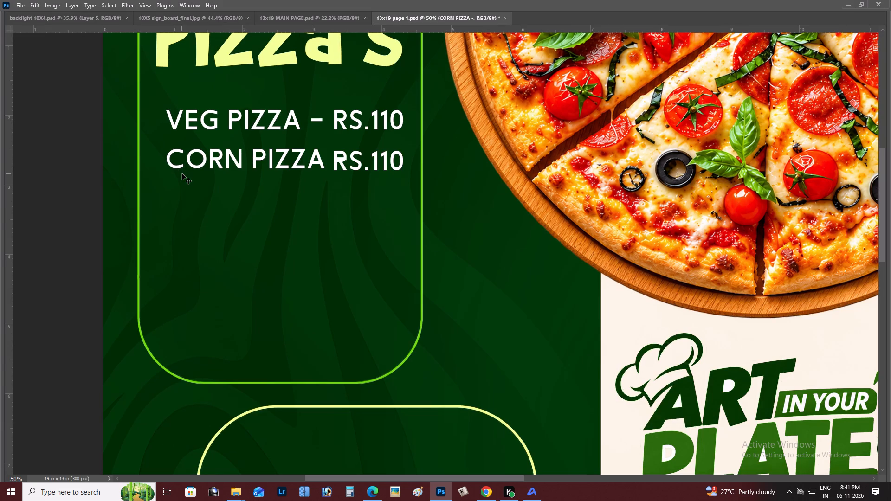
pyautogui.hotkey('ctrl', 't')
pyautogui.keyDown('alt'); pyautogui.moveTo(349, 147); pyautogui.dragTo(330, 149); pyautogui.keyUp('alt')
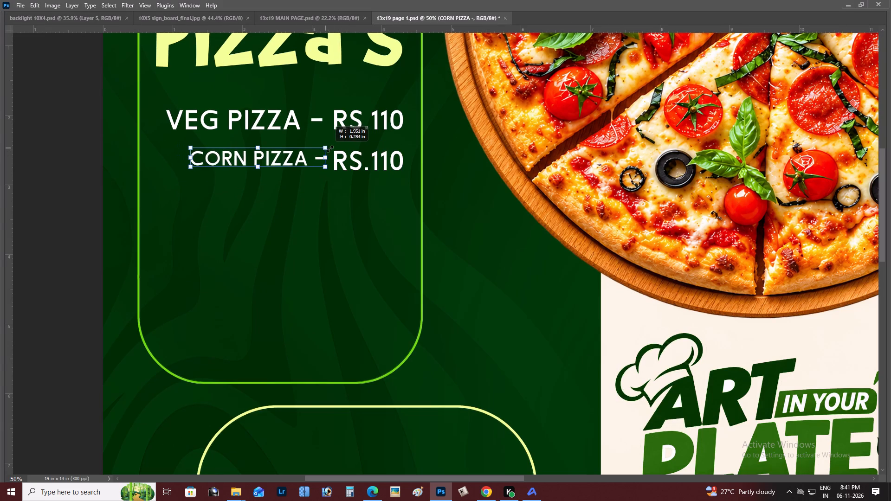
pyautogui.keyDown('alt'); pyautogui.moveTo(330, 149); pyautogui.dragTo(330, 149); pyautogui.keyUp('alt')
pyautogui.moveTo(314, 157); pyautogui.dragTo(302, 159)
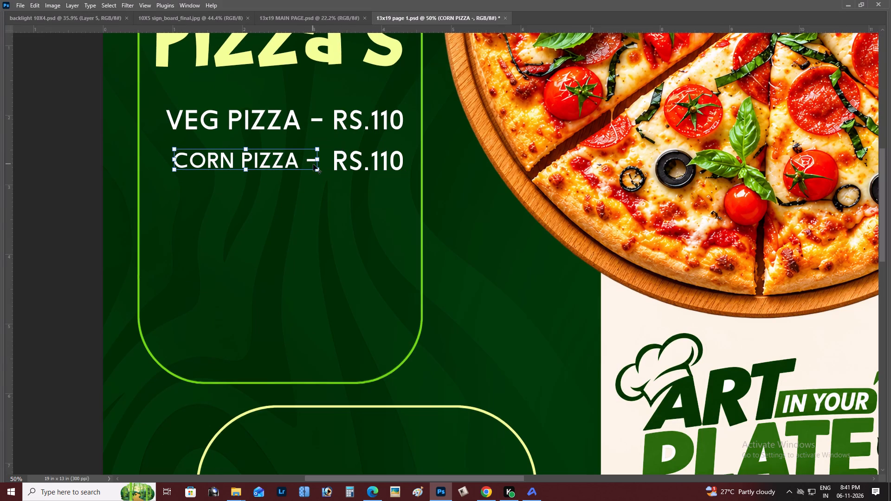
pyautogui.keyDown('alt'); pyautogui.click(316, 168); pyautogui.keyUp('alt')
pyautogui.hotkey('ctrl', 'Return')
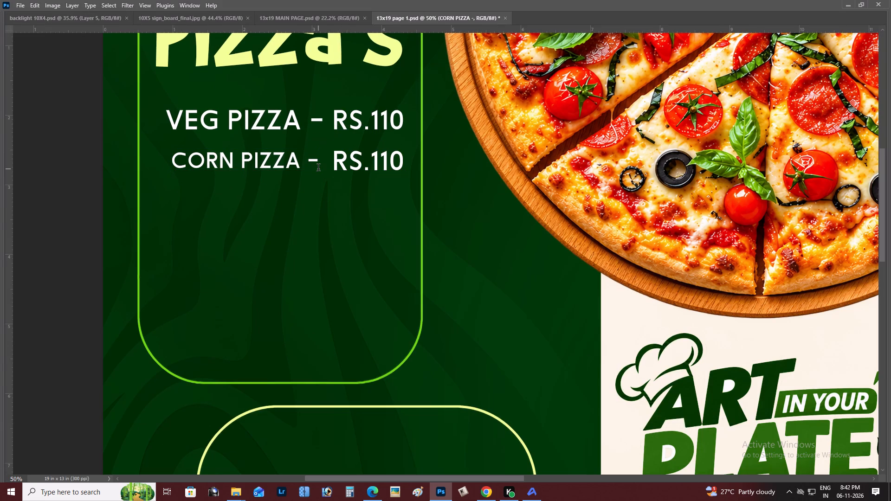
pyautogui.press('v')
pyautogui.press('Up')
pyautogui.press('Up')
pyautogui.press('Left')
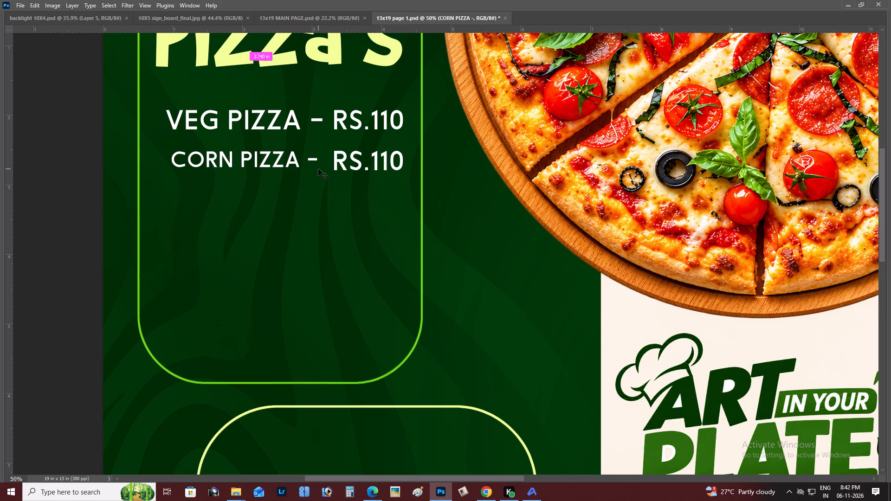
pyautogui.hotkey('ctrl', 't')
pyautogui.keyDown('alt'); pyautogui.click(318, 169); pyautogui.keyUp('alt')
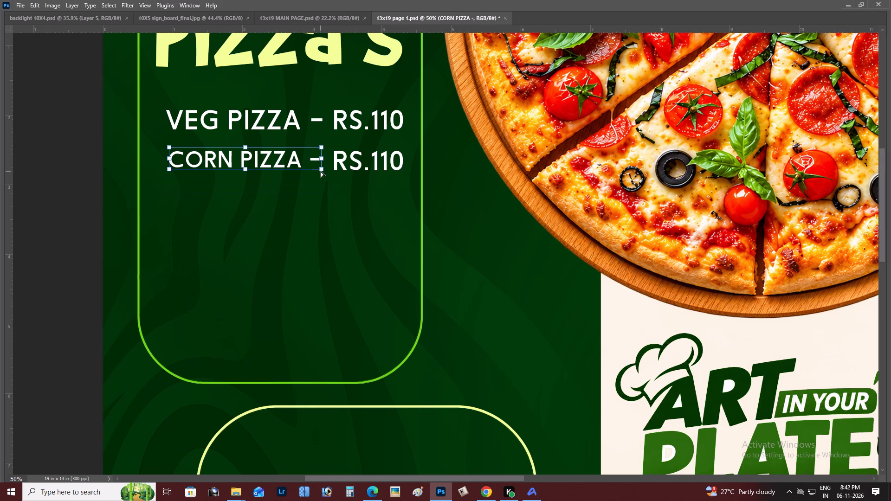
pyautogui.hotkey('ctrl', 'Return')
# Examine the Pizza's list at full-page scale to judge the CORN PIZZA line's size and alignment.
pyautogui.press('z')
pyautogui.keyDown('alt'); pyautogui.click(321, 171); pyautogui.keyUp('alt')
pyautogui.rightClick(321, 171)
pyautogui.doubleClick(341, 178)
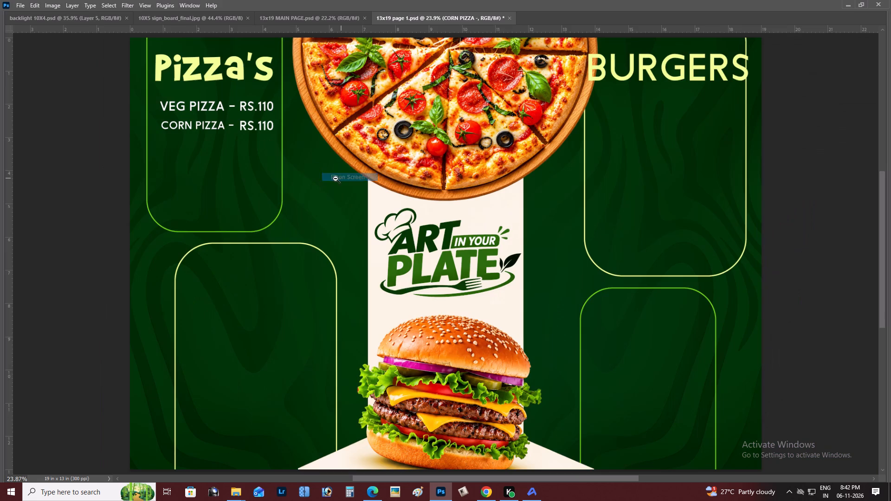
pyautogui.press('space')
pyautogui.press('space')
pyautogui.press('space')
pyautogui.press('space')
pyautogui.press('space')
pyautogui.press('space')
pyautogui.press('space')
pyautogui.press('space')
pyautogui.press('space')
pyautogui.press('space')
pyautogui.press('space')
pyautogui.press('space')
pyautogui.press('space')
pyautogui.press('space')
pyautogui.press('space')
pyautogui.press('space')
pyautogui.press('space')
pyautogui.press('space')
pyautogui.press('space')
pyautogui.press('space')
pyautogui.moveTo(269, 225); pyautogui.dragTo(328, 291)
pyautogui.press('space')
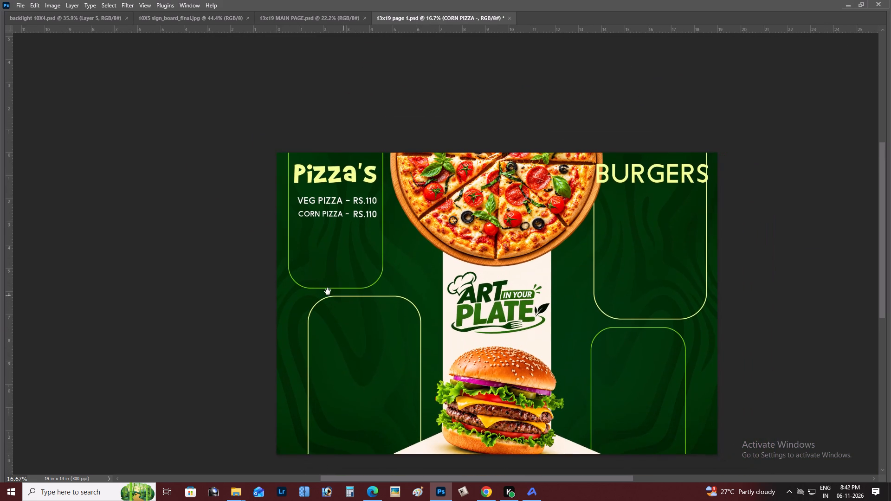
pyautogui.moveTo(328, 291); pyautogui.dragTo(323, 289)
pyautogui.press('z')
pyautogui.keyDown('alt'); pyautogui.click(323, 240); pyautogui.keyUp('alt')
pyautogui.rightClick(323, 239)
pyautogui.click(329, 240)
pyautogui.click(334, 241)
pyautogui.press('space')
pyautogui.press('space')
pyautogui.press('space')
pyautogui.press('space')
pyautogui.press('space')
pyautogui.moveTo(334, 241); pyautogui.dragTo(423, 321)
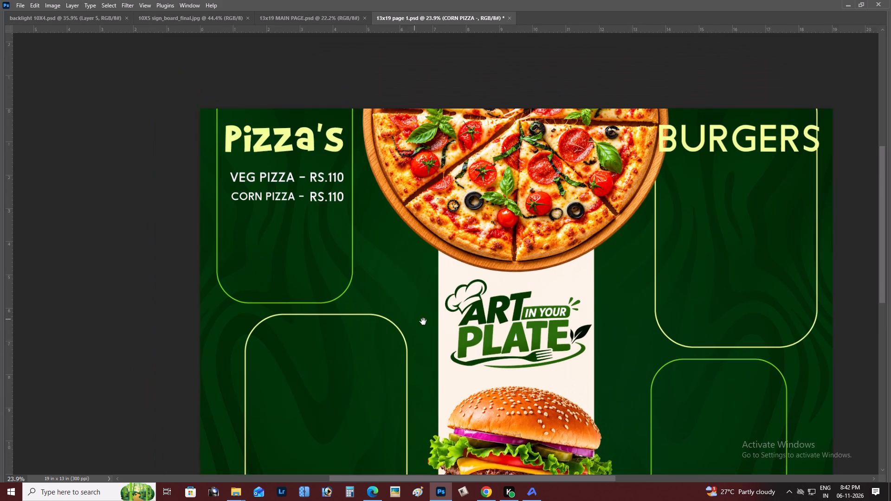
pyautogui.moveTo(423, 321); pyautogui.dragTo(424, 321)
# Fine-tune the CORN PIZZA – text's vertical position, nudging it slightly down to level with its RS.110 price.
pyautogui.press('z')
pyautogui.click(317, 235)
pyautogui.doubleClick(316, 227)
pyautogui.press('v')
pyautogui.press('Up')
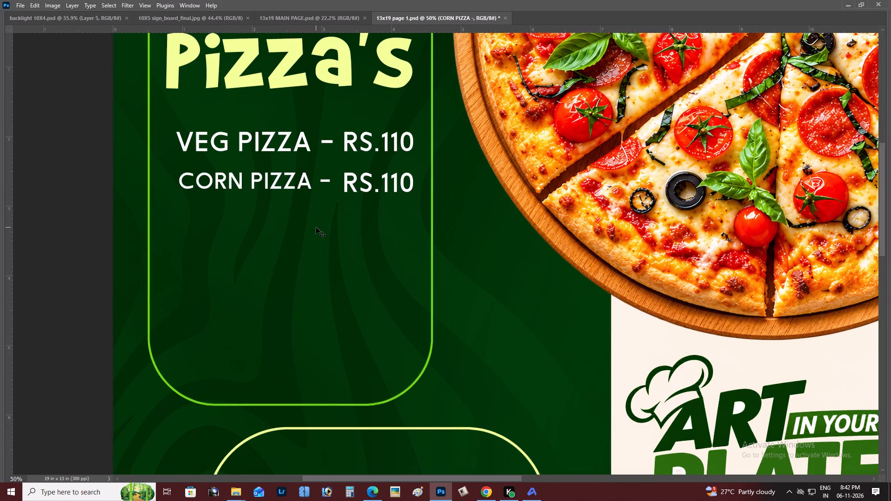
pyautogui.press('Down')
pyautogui.press('Down')
pyautogui.press('Down')
pyautogui.press('Up')
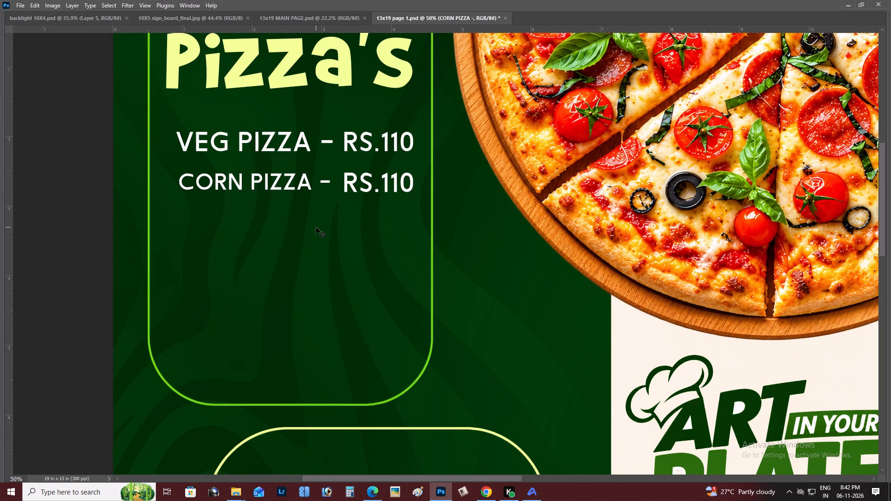
pyautogui.press('Down')
# Duplicate the CORN PIZZA – text together with its RS.110 price and place the copies directly below as a third line.
pyautogui.keyDown('shift'); pyautogui.rightClick(362, 175); pyautogui.keyUp('shift')
pyautogui.keyDown('shift'); pyautogui.click(371, 179); pyautogui.keyUp('shift')
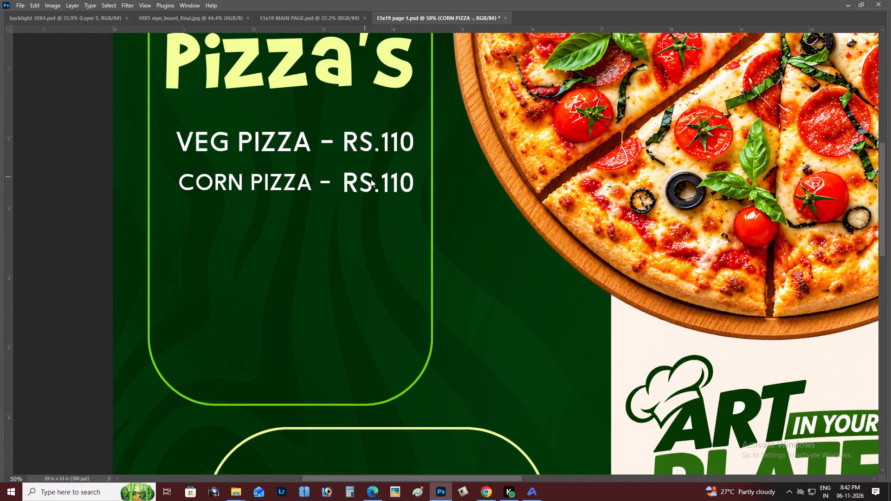
pyautogui.keyDown('alt'); pyautogui.moveTo(371, 179); pyautogui.dragTo(372, 207); pyautogui.keyUp('alt')
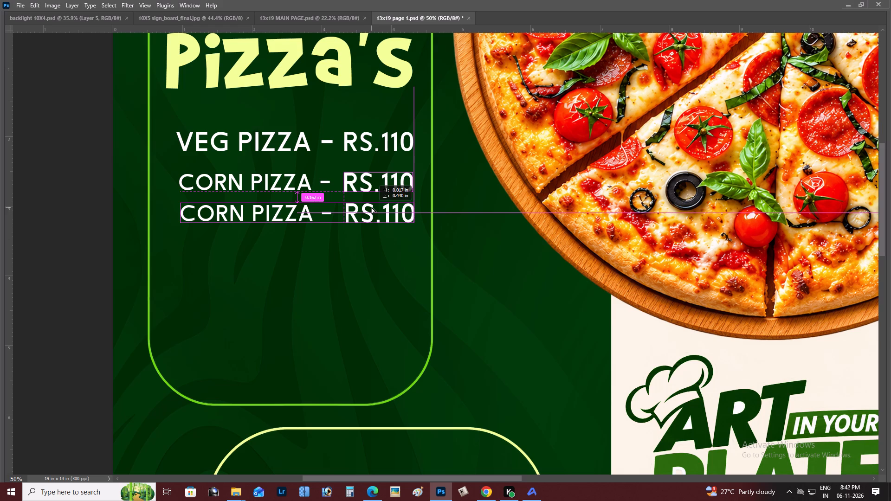
pyautogui.keyDown('alt'); pyautogui.moveTo(372, 207); pyautogui.dragTo(371, 209); pyautogui.keyUp('alt')
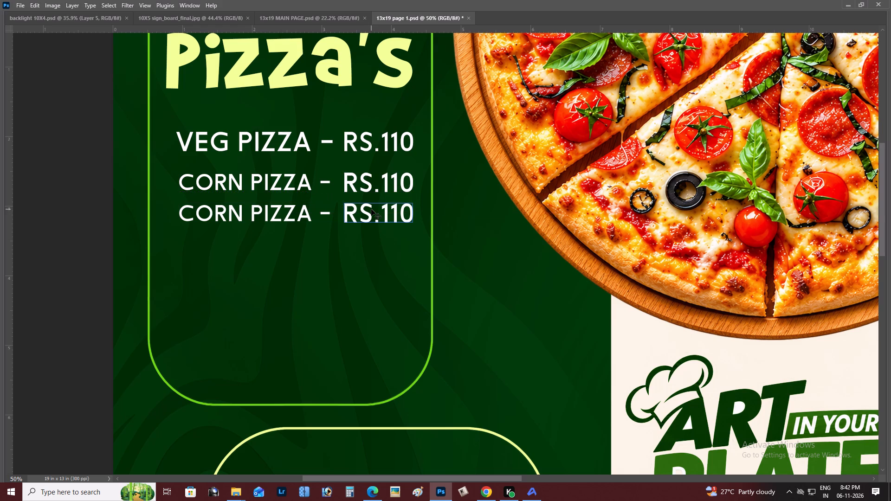
pyautogui.press('Down')
pyautogui.press('Down')
pyautogui.press('Down')
pyautogui.hotkey('shift', 'Down')
pyautogui.hotkey('shift', 'Down')
pyautogui.hotkey('shift', 'Down')
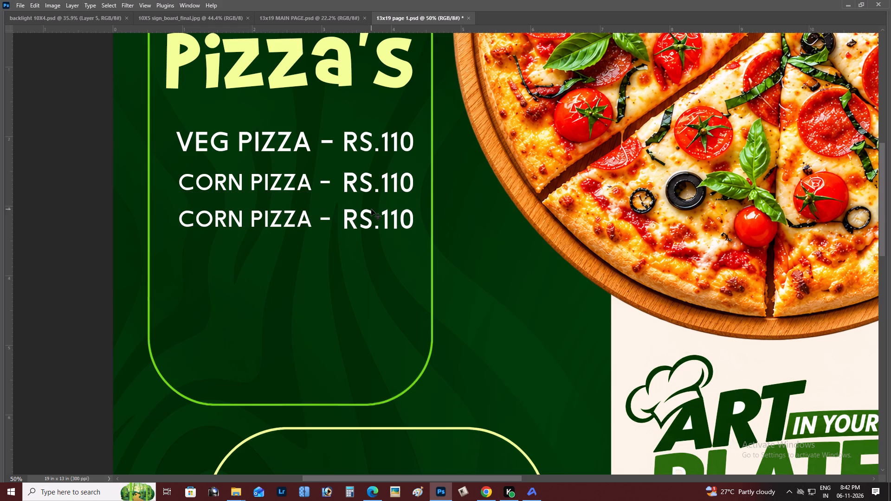
pyautogui.hotkey('shift', 'Up')
pyautogui.press('Down')
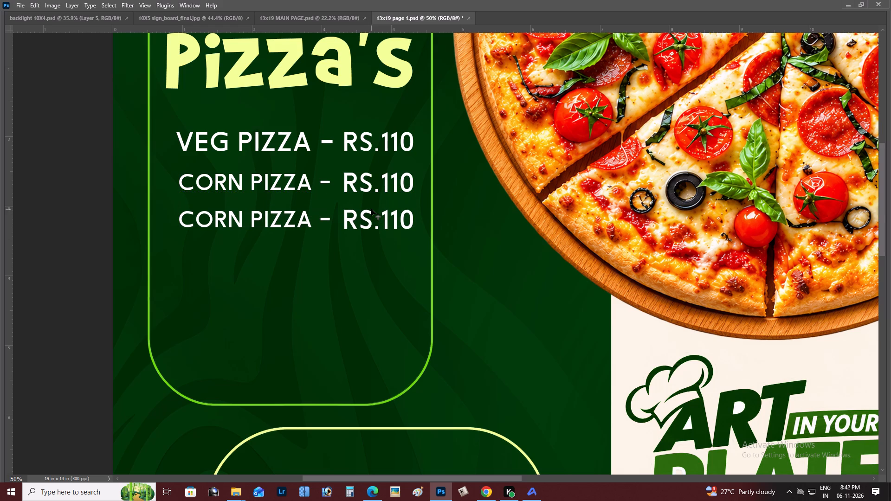
# Replace CORN with PANEER in the third item name so the line reads PANEER PIZZA –.
pyautogui.press('t')
pyautogui.moveTo(240, 214); pyautogui.dragTo(187, 214)
pyautogui.write('PA')
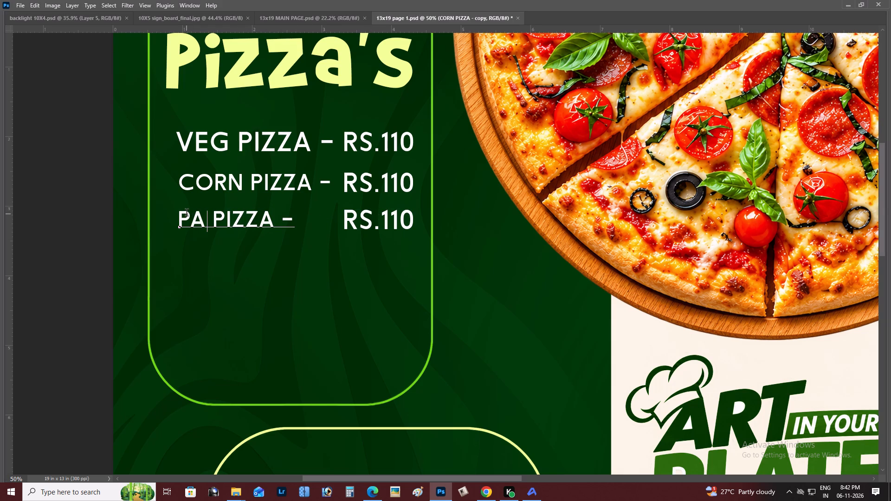
pyautogui.write('NEER')
pyautogui.hotkey('ctrl', 'Return')
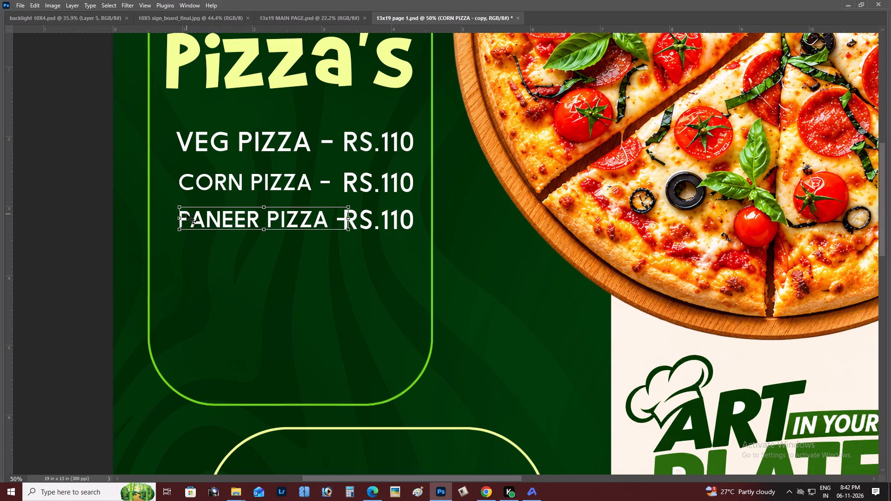
# Scale the PANEER PIZZA – text down and shift it to fit before its price, starting in line with CORN PIZZA.
pyautogui.hotkey('ctrl', 't')
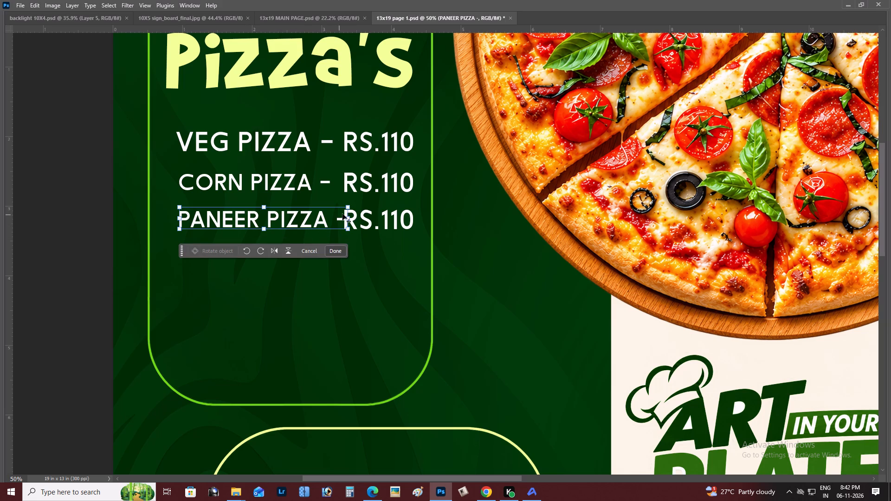
pyautogui.keyDown('alt'); pyautogui.moveTo(347, 208); pyautogui.dragTo(339, 208); pyautogui.keyUp('alt')
pyautogui.moveTo(329, 215); pyautogui.dragTo(325, 215)
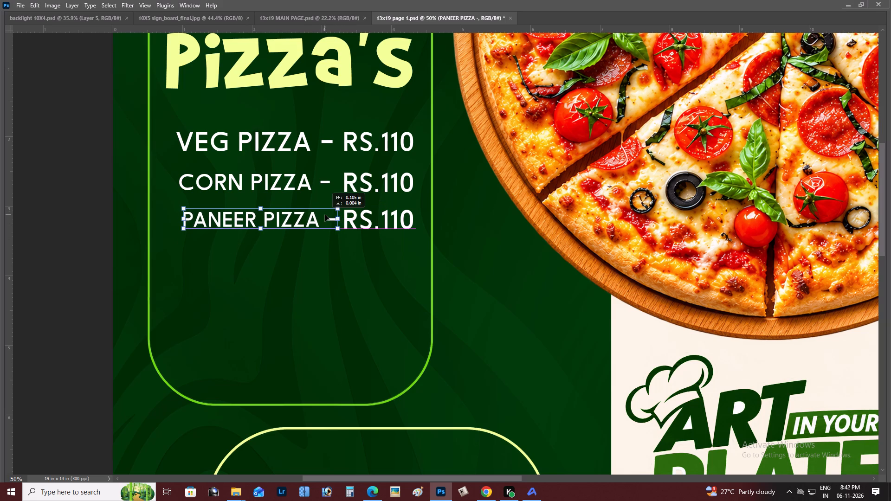
pyautogui.moveTo(325, 215); pyautogui.dragTo(323, 214)
pyautogui.hotkey('ctrl', 'Return')
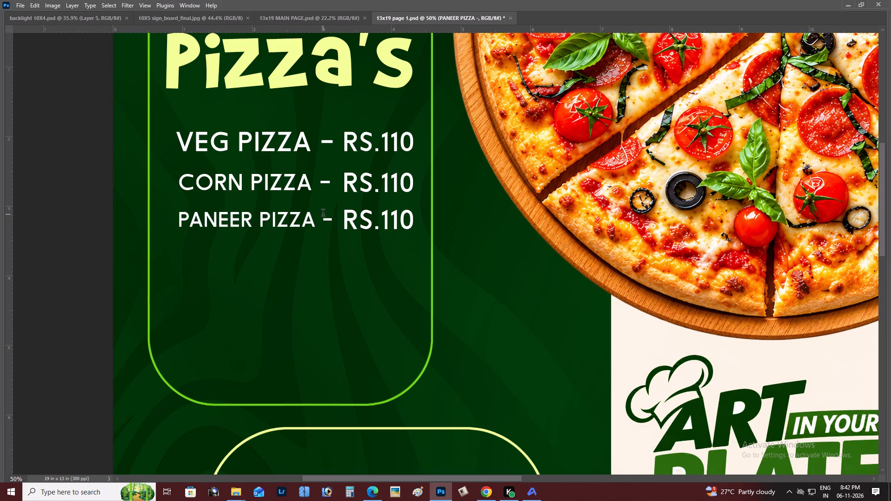
# Examine the three-line Pizza's list within the whole page layout.
pyautogui.press('z')
pyautogui.keyDown('alt'); pyautogui.click(323, 214); pyautogui.keyUp('alt')
pyautogui.keyDown('alt'); pyautogui.click(323, 214); pyautogui.keyUp('alt')
pyautogui.rightClick(331, 213)
pyautogui.doubleClick(347, 220)
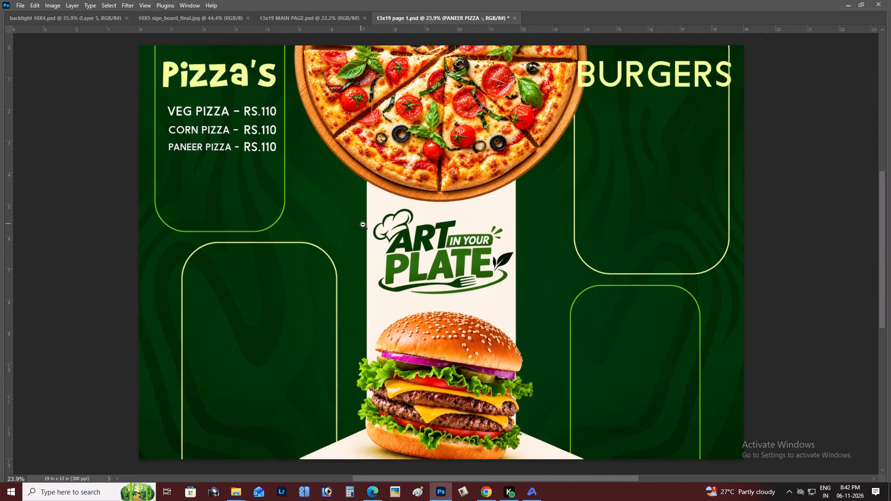
pyautogui.rightClick(363, 225)
pyautogui.doubleClick(374, 229)
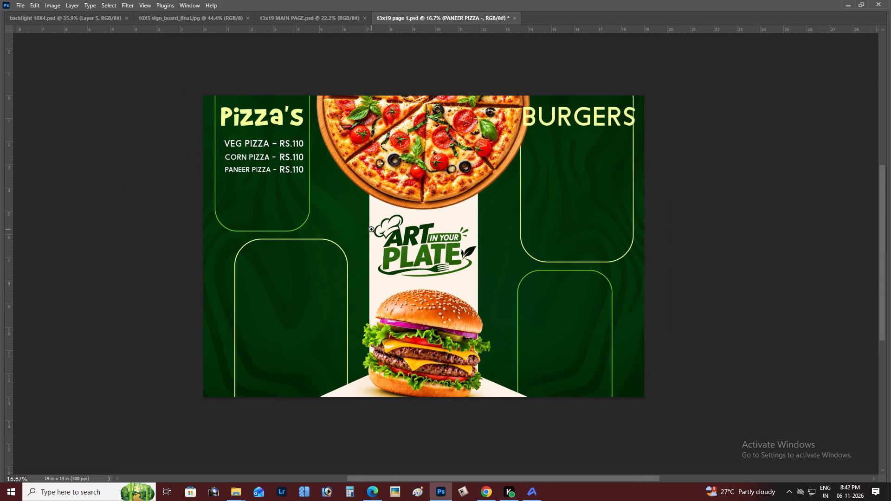
pyautogui.hotkey('alt', 'Tab')
pyautogui.hotkey('alt', 'Tab')
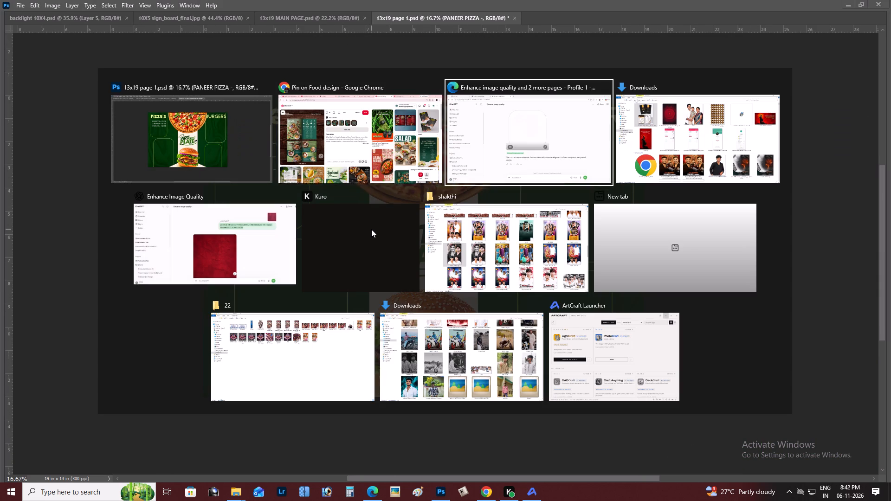
pyautogui.hotkey('alt', 'Tab')
pyautogui.keyDown('alt'); pyautogui.click(336, 215); pyautogui.keyUp('alt')
pyautogui.rightClick(345, 214)
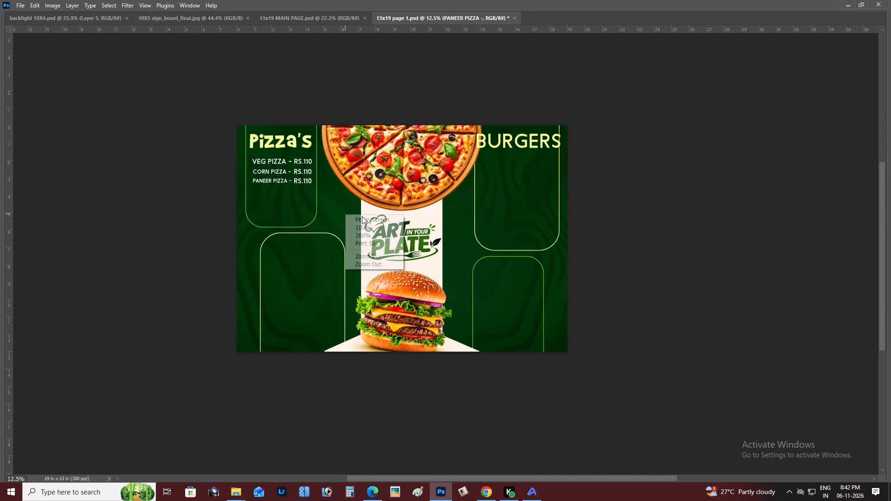
pyautogui.doubleClick(364, 216)
pyautogui.press('space')
pyautogui.moveTo(364, 216); pyautogui.dragTo(367, 234)
# Delete the BURGERS heading from the page.
pyautogui.press('v')
pyautogui.rightClick(565, 133)
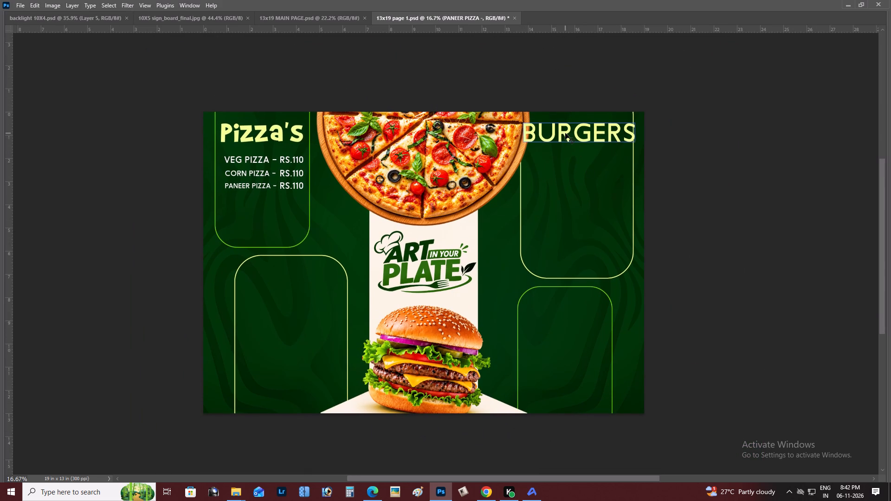
pyautogui.click(580, 138)
pyautogui.moveTo(581, 139); pyautogui.dragTo(569, 236)
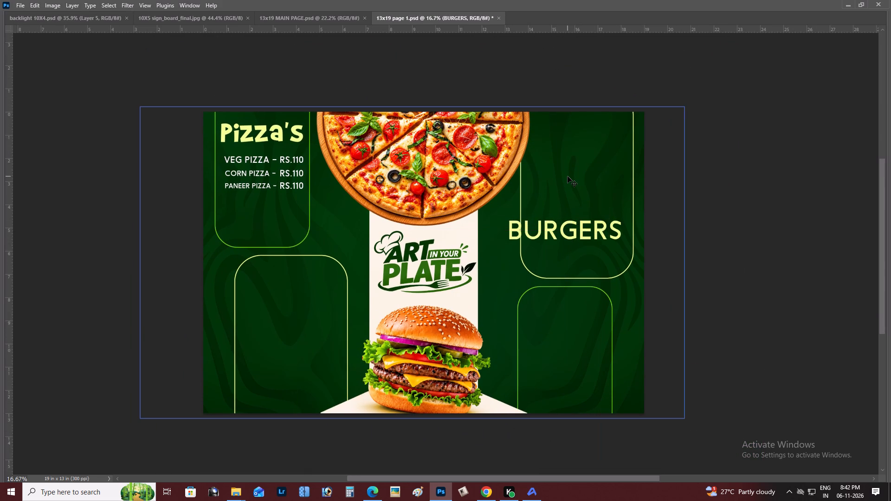
pyautogui.hotkey('ctrl', 'z')
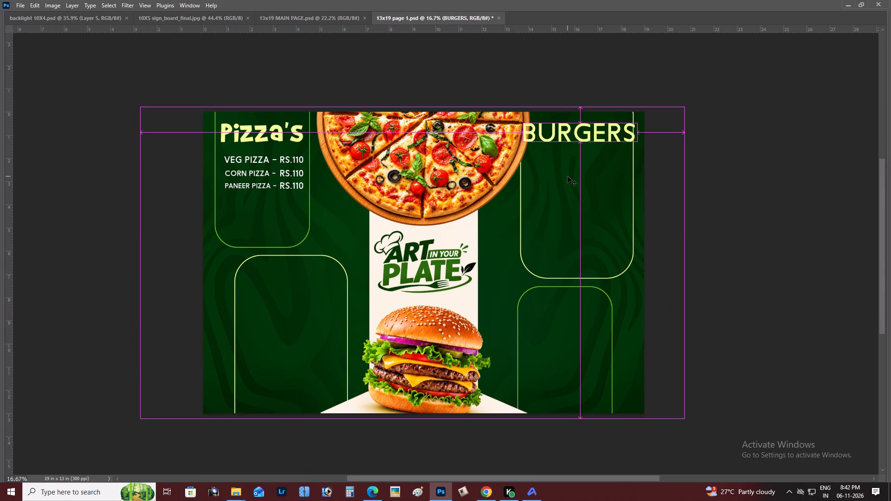
pyautogui.press('BackSpace')
# Examine the Pizza's list, the empty frames and the overall page layout with the BURGERS heading removed.
pyautogui.press('z')
pyautogui.keyDown('alt'); pyautogui.click(323, 262); pyautogui.keyUp('alt')
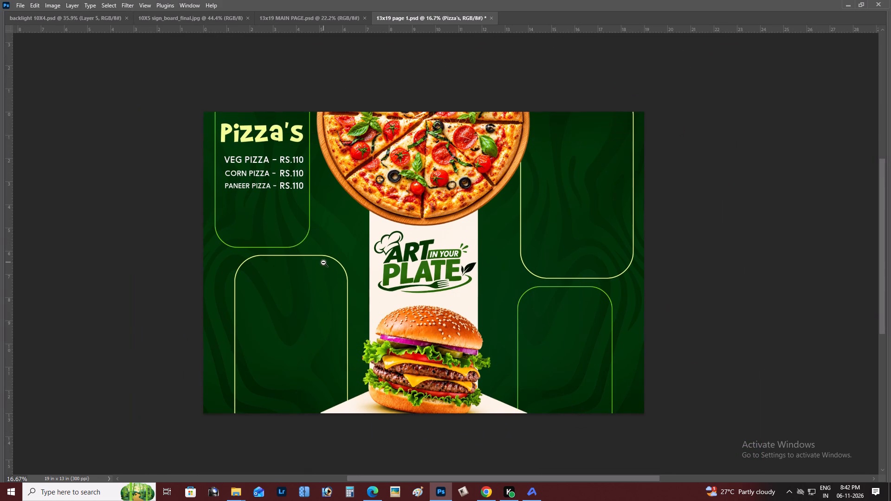
pyautogui.rightClick(375, 258)
pyautogui.click(390, 260)
pyautogui.press('space')
pyautogui.moveTo(391, 261); pyautogui.dragTo(422, 309)
pyautogui.press('z')
pyautogui.keyDown('alt'); pyautogui.click(312, 195); pyautogui.keyUp('alt')
pyautogui.rightClick(312, 195)
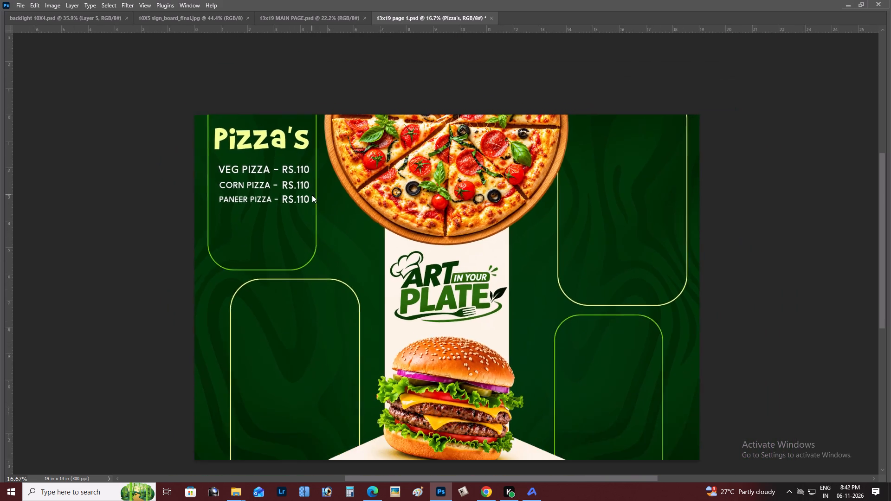
pyautogui.click(325, 200)
pyautogui.press('space')
pyautogui.press('space')
pyautogui.press('space')
pyautogui.press('space')
pyautogui.press('space')
pyautogui.press('space')
pyautogui.press('space')
pyautogui.press('space')
pyautogui.press('space')
pyautogui.press('space')
pyautogui.press('space')
pyautogui.press('space')
pyautogui.press('space')
pyautogui.press('space')
pyautogui.press('space')
pyautogui.press('space')
pyautogui.press('space')
pyautogui.press('space')
pyautogui.press('space')
pyautogui.press('space')
pyautogui.moveTo(327, 201); pyautogui.dragTo(404, 261)
pyautogui.press('z')
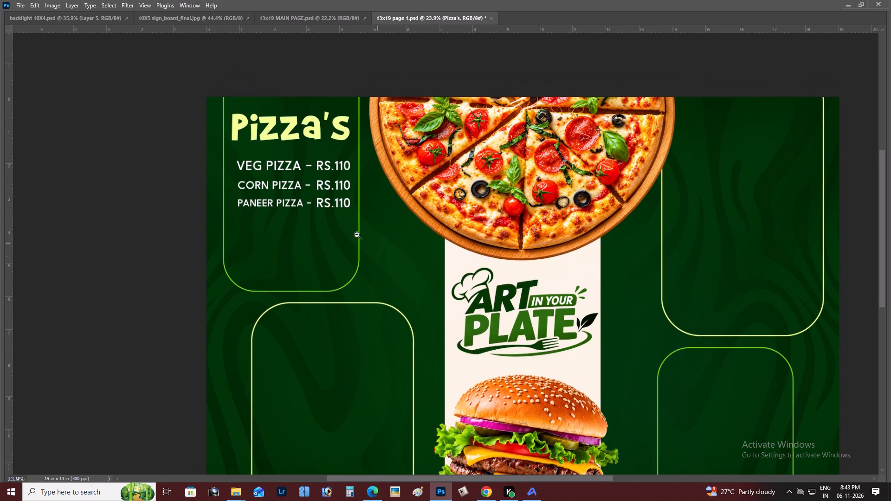
pyautogui.keyDown('alt'); pyautogui.click(357, 235); pyautogui.keyUp('alt')
pyautogui.rightClick(355, 233)
pyautogui.click(364, 236)
pyautogui.press('space')
pyautogui.press('space')
pyautogui.press('space')
pyautogui.press('space')
pyautogui.press('space')
pyautogui.press('space')
pyautogui.press('space')
pyautogui.press('space')
pyautogui.press('space')
pyautogui.press('space')
pyautogui.press('space')
pyautogui.press('space')
pyautogui.press('space')
pyautogui.press('space')
pyautogui.press('space')
pyautogui.press('space')
pyautogui.press('space')
pyautogui.press('space')
pyautogui.press('space')
pyautogui.press('space')
pyautogui.moveTo(364, 236); pyautogui.dragTo(444, 343)
pyautogui.press('z')
pyautogui.keyDown('alt'); pyautogui.click(338, 281); pyautogui.keyUp('alt')
pyautogui.rightClick(342, 275)
pyautogui.doubleClick(360, 278)
pyautogui.press('space')
pyautogui.press('space')
pyautogui.press('space')
pyautogui.press('space')
pyautogui.press('space')
pyautogui.press('space')
pyautogui.press('space')
pyautogui.press('space')
pyautogui.moveTo(335, 272); pyautogui.dragTo(396, 298)
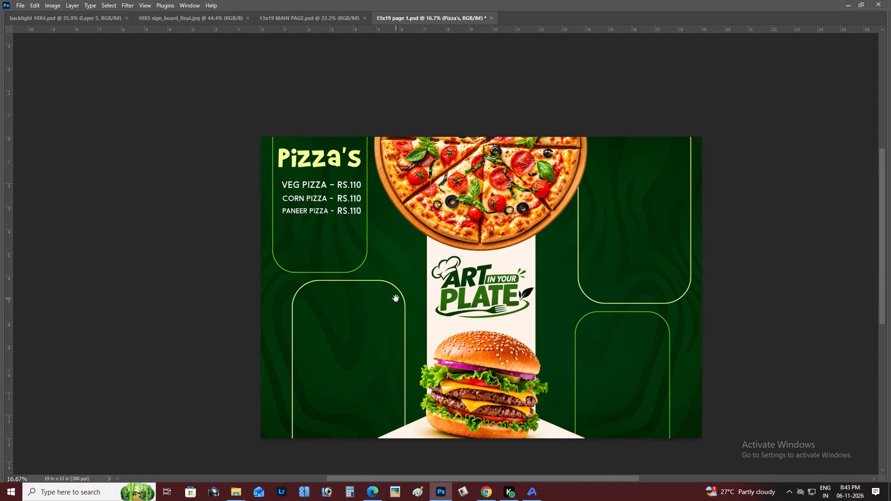
pyautogui.moveTo(396, 298); pyautogui.dragTo(393, 298)
# Undo the deletion of the BURGERS heading and show the hidden workspace panels again.
pyautogui.click(327, 153)
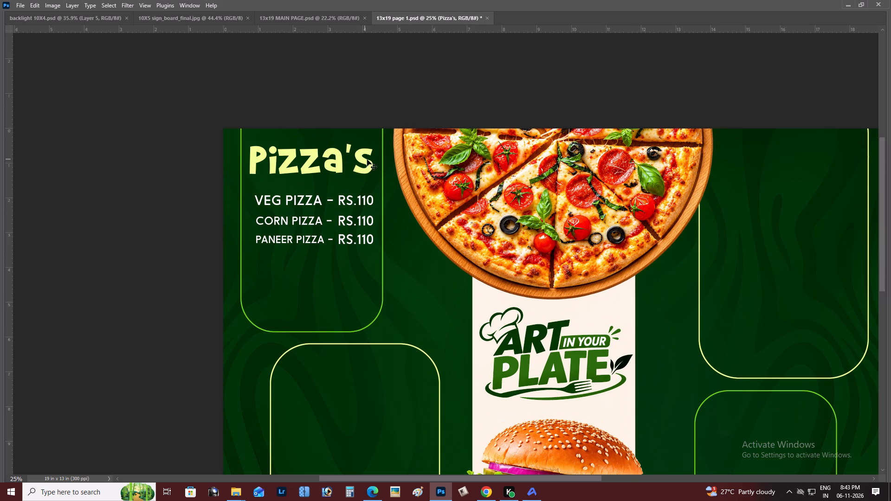
pyautogui.hotkey('ctrl', 'z')
pyautogui.press('space')
pyautogui.moveTo(443, 174); pyautogui.dragTo(385, 174)
pyautogui.press('Tab')
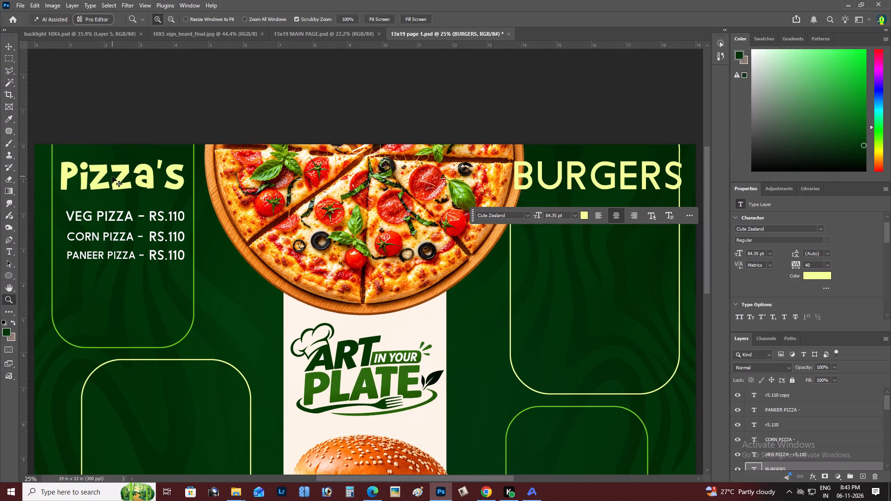
# Check the font of the Pizza's heading and set the BURGERS heading to the same font, Brady Bunch.
pyautogui.press('v')
pyautogui.rightClick(117, 167)
pyautogui.click(123, 169)
pyautogui.click(133, 173)
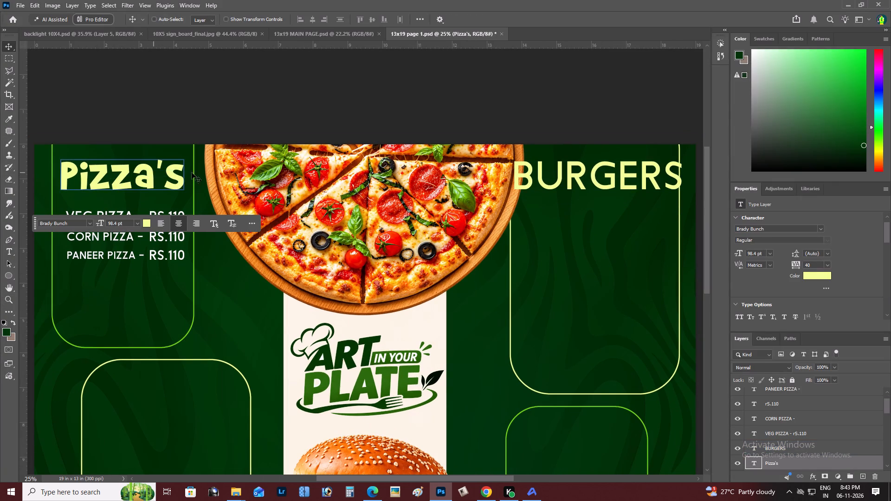
pyautogui.rightClick(573, 175)
pyautogui.click(582, 179)
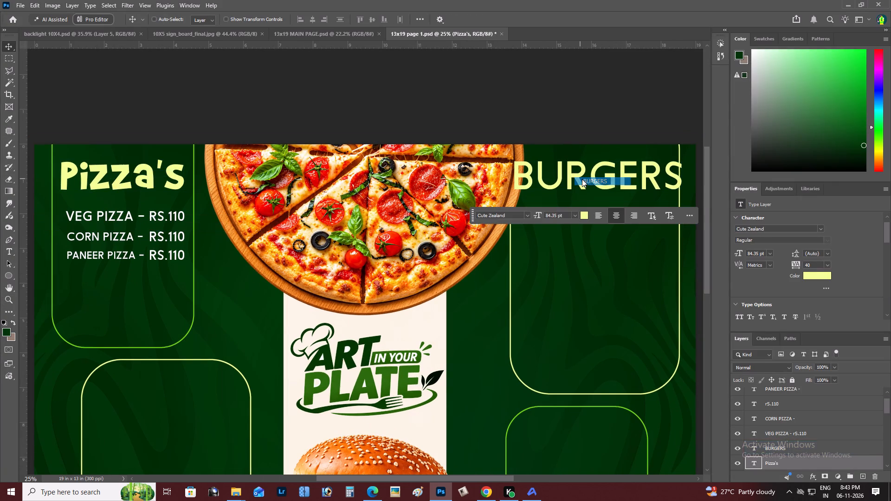
pyautogui.click(528, 215)
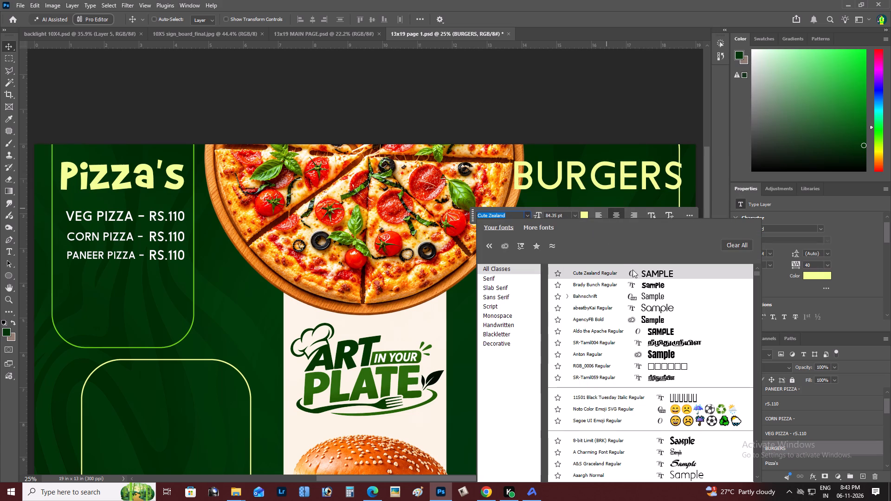
pyautogui.click(662, 285)
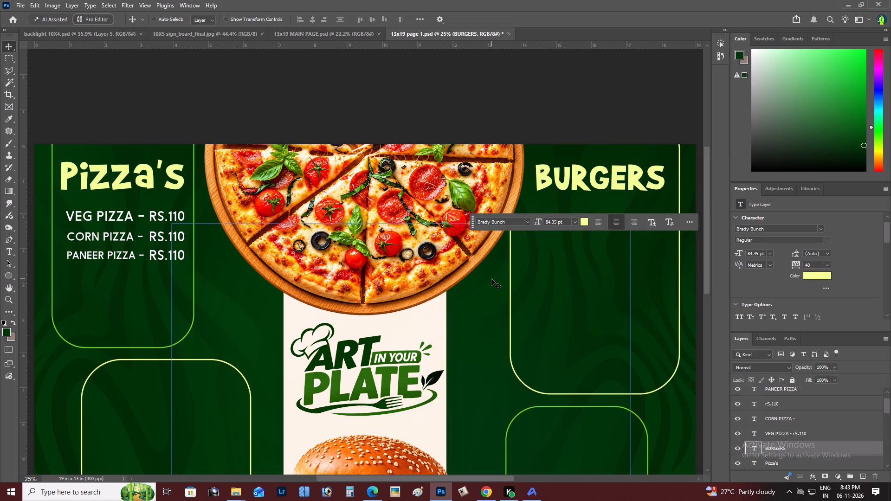
pyautogui.click(336, 102)
# Examine the BURGERS heading against the Pizza's heading, the item list and the whole page layout.
pyautogui.press('z')
pyautogui.keyDown('alt'); pyautogui.click(276, 218); pyautogui.keyUp('alt')
pyautogui.rightClick(278, 217)
pyautogui.doubleClick(292, 222)
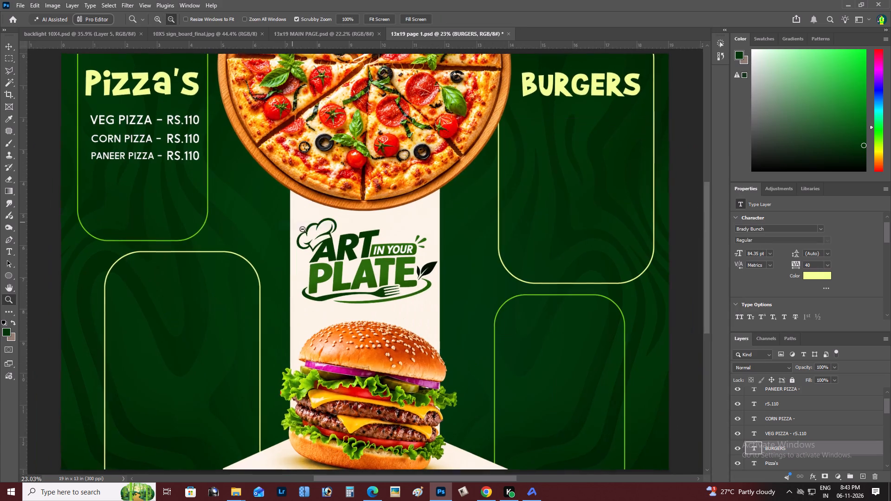
pyautogui.press('space')
pyautogui.press('space')
pyautogui.press('space')
pyautogui.moveTo(318, 239); pyautogui.dragTo(352, 252)
pyautogui.moveTo(423, 177); pyautogui.dragTo(623, 205)
pyautogui.press('z')
pyautogui.keyDown('alt'); pyautogui.click(410, 268); pyautogui.keyUp('alt')
pyautogui.rightClick(410, 268)
pyautogui.click(426, 271)
pyautogui.press('space')
pyautogui.press('space')
pyautogui.press('space')
pyautogui.press('space')
pyautogui.press('space')
pyautogui.press('space')
pyautogui.press('space')
pyautogui.press('space')
pyautogui.moveTo(426, 271); pyautogui.dragTo(443, 275)
pyautogui.press('z')
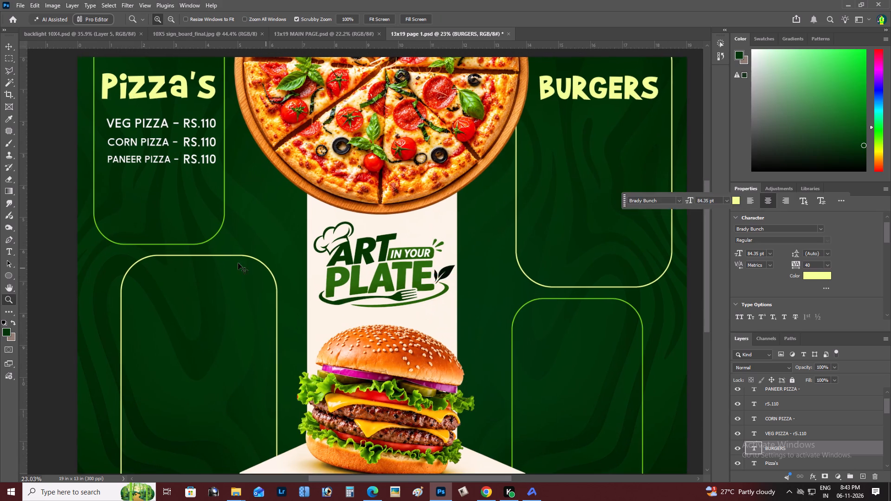
pyautogui.keyDown('alt'); pyautogui.click(238, 263); pyautogui.keyUp('alt')
pyautogui.rightClick(239, 262)
pyautogui.click(258, 268)
pyautogui.press('space')
pyautogui.press('space')
pyautogui.press('space')
pyautogui.press('space')
pyautogui.press('space')
pyautogui.press('space')
pyautogui.press('space')
pyautogui.press('space')
pyautogui.press('space')
pyautogui.press('space')
pyautogui.press('space')
pyautogui.press('space')
pyautogui.press('space')
pyautogui.press('space')
pyautogui.press('space')
pyautogui.press('space')
pyautogui.press('space')
pyautogui.press('space')
pyautogui.press('space')
pyautogui.press('space')
pyautogui.moveTo(258, 268); pyautogui.dragTo(304, 273)
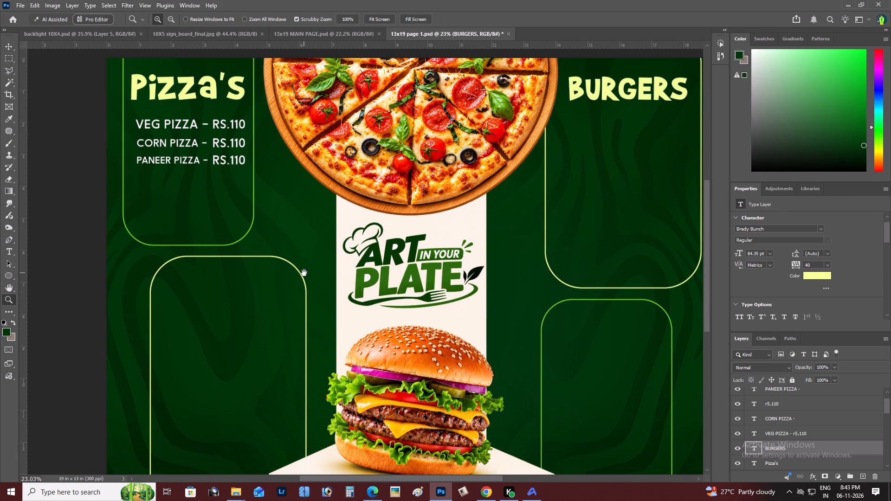
pyautogui.moveTo(304, 273); pyautogui.dragTo(264, 269)
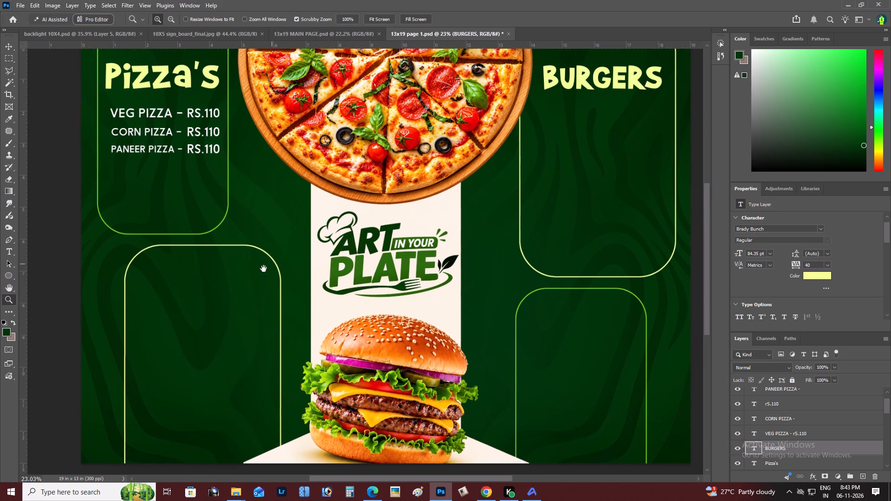
pyautogui.moveTo(264, 269); pyautogui.dragTo(221, 276)
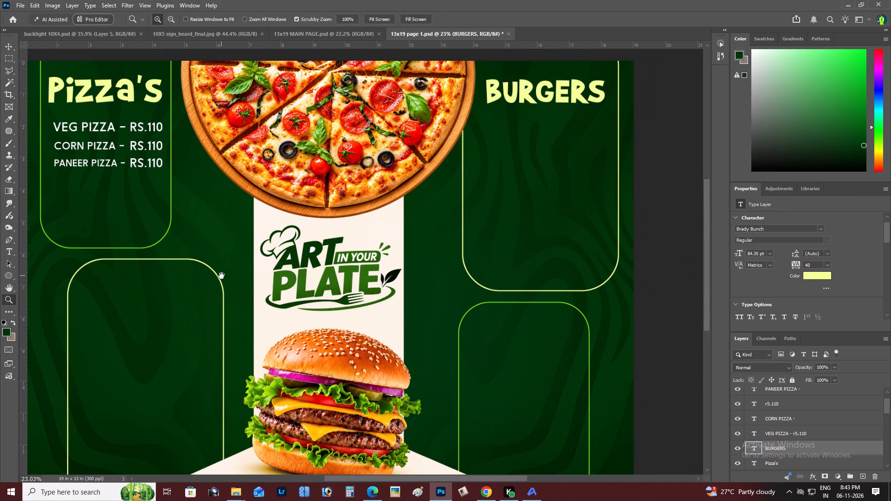
pyautogui.moveTo(221, 276); pyautogui.dragTo(232, 274)
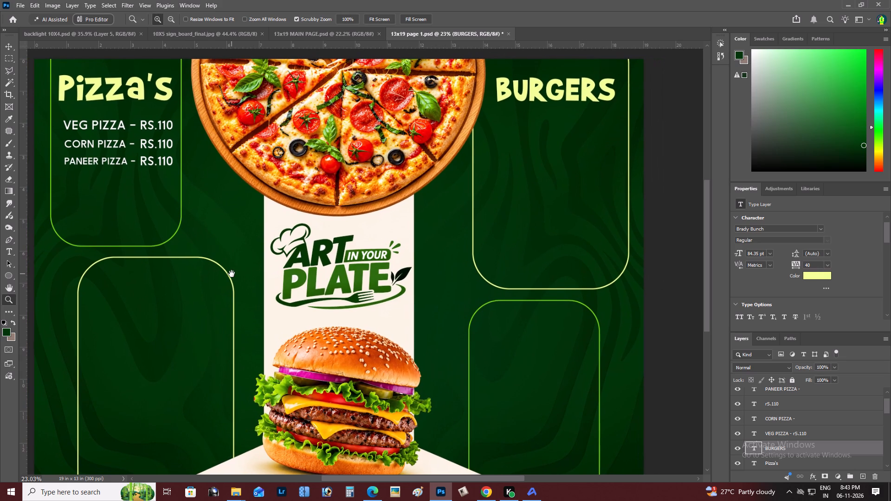
pyautogui.moveTo(232, 274); pyautogui.dragTo(234, 274)
pyautogui.moveTo(234, 274); pyautogui.dragTo(256, 271)
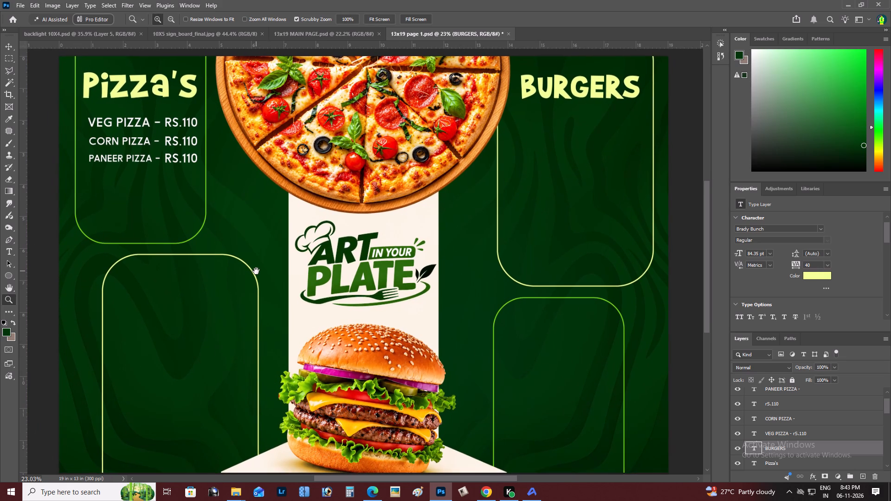
pyautogui.moveTo(256, 271); pyautogui.dragTo(257, 263)
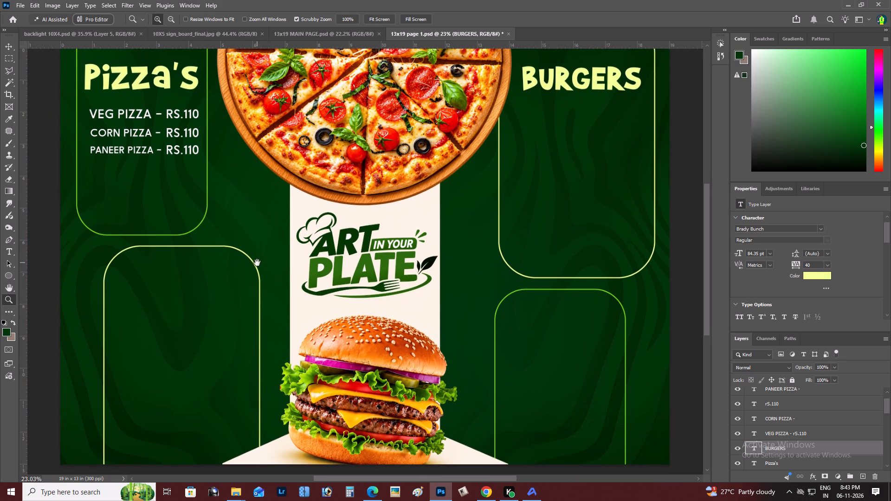
pyautogui.moveTo(257, 263); pyautogui.dragTo(256, 262)
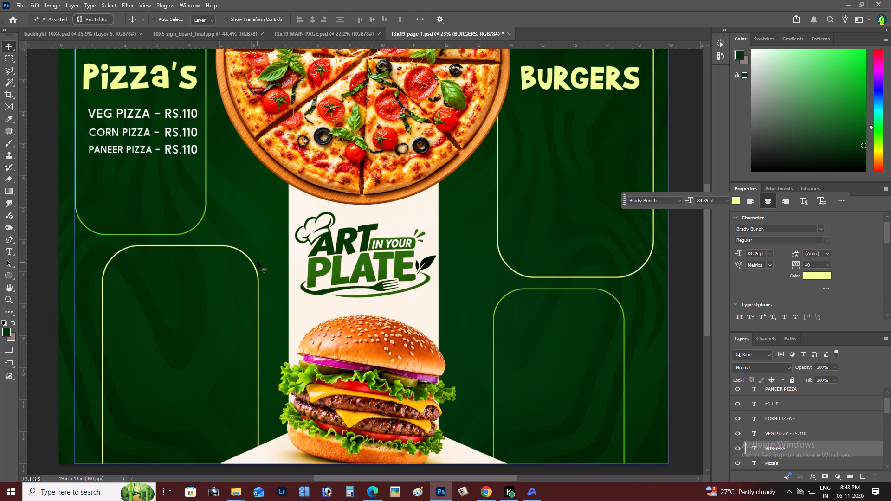
pyautogui.press('space')
pyautogui.press('space')
pyautogui.press('space')
pyautogui.press('space')
pyautogui.press('space')
pyautogui.press('space')
pyautogui.press('space')
pyautogui.press('space')
pyautogui.press('space')
pyautogui.press('space')
pyautogui.press('space')
pyautogui.press('space')
pyautogui.press('space')
pyautogui.moveTo(257, 262); pyautogui.dragTo(253, 287)
pyautogui.press('z')
pyautogui.keyDown('alt'); pyautogui.click(205, 287); pyautogui.keyUp('alt')
pyautogui.rightClick(205, 287)
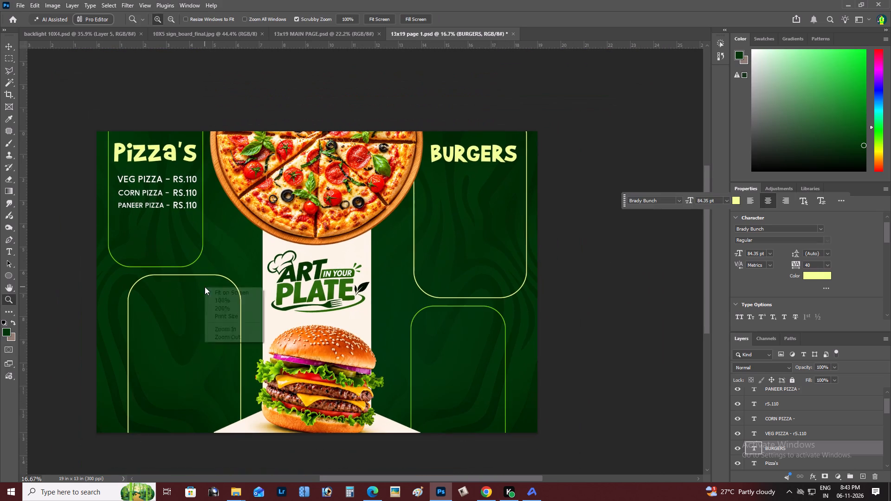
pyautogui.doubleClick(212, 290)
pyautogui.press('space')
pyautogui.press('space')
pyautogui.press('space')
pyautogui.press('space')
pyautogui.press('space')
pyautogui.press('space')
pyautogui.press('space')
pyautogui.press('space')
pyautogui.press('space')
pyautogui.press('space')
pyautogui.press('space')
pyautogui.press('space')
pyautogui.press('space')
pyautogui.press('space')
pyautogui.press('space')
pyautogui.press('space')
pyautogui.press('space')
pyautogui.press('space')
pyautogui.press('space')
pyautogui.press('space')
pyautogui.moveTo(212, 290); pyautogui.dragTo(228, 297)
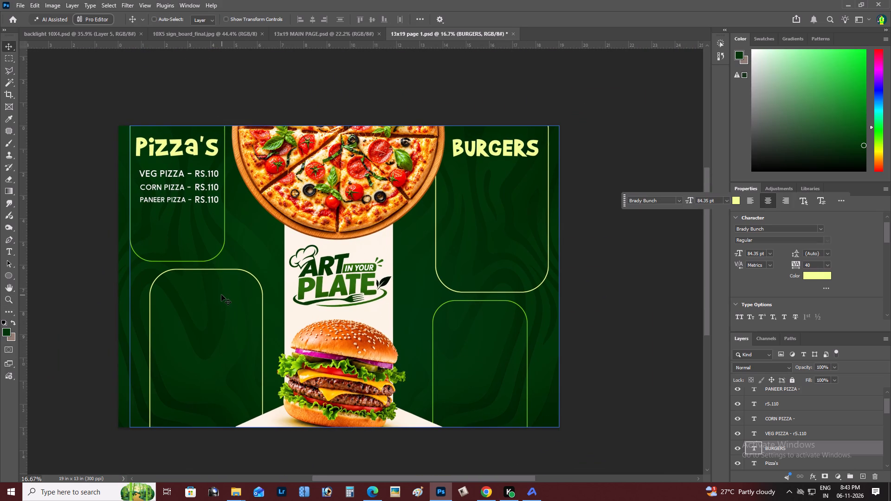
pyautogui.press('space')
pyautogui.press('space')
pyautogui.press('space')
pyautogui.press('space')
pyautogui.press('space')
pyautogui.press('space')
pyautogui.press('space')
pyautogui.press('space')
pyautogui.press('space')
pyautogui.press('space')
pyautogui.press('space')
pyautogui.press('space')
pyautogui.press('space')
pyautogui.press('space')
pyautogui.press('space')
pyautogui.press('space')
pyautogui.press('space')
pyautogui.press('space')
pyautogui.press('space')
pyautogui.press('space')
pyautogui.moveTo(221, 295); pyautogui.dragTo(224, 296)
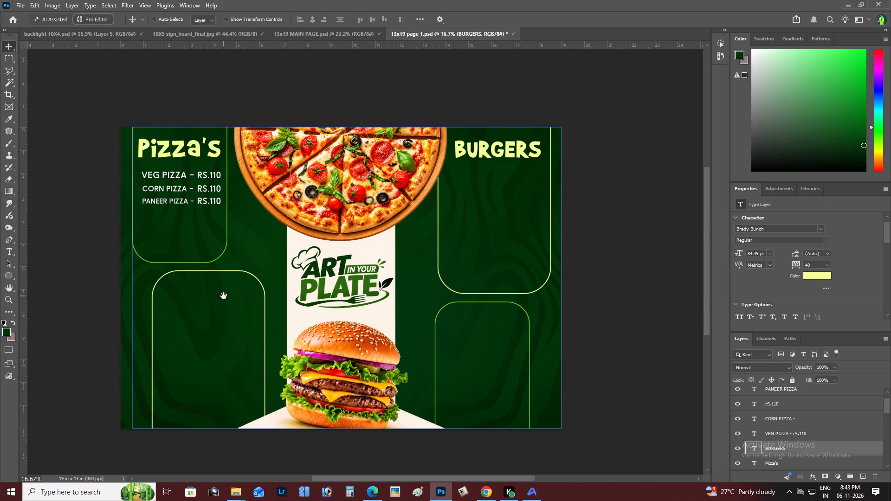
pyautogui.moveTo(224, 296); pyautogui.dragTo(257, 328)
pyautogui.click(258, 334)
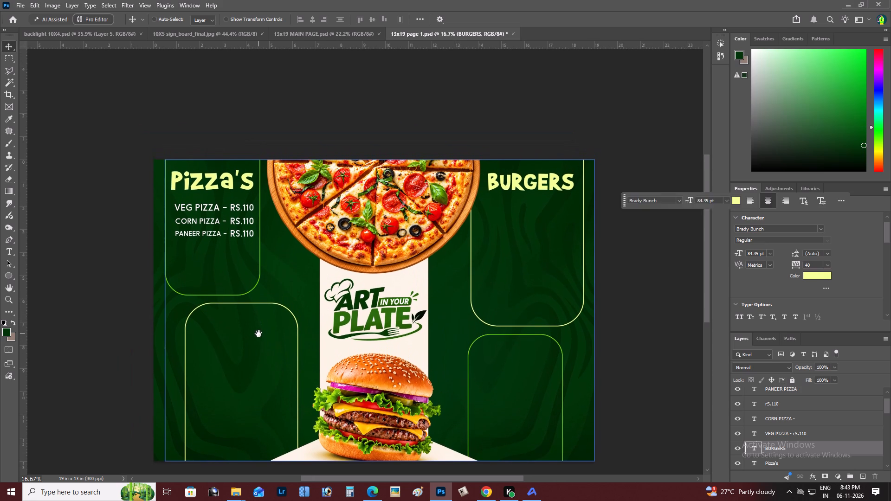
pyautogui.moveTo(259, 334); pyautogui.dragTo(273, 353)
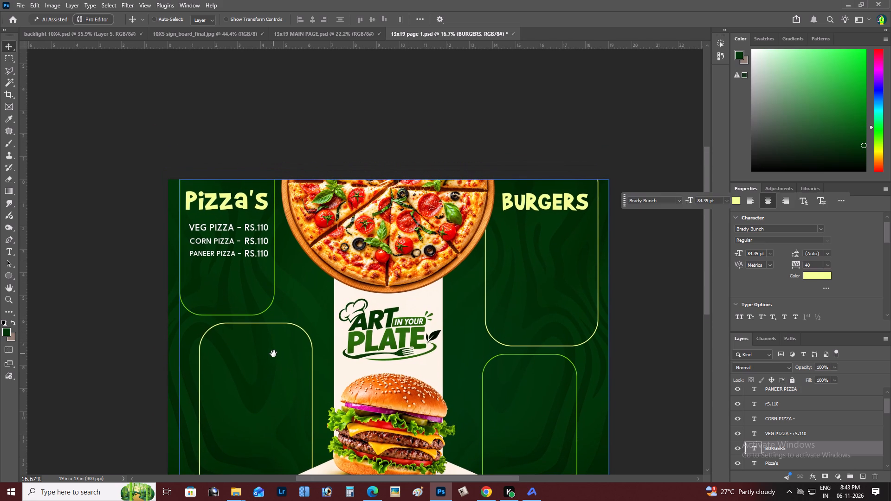
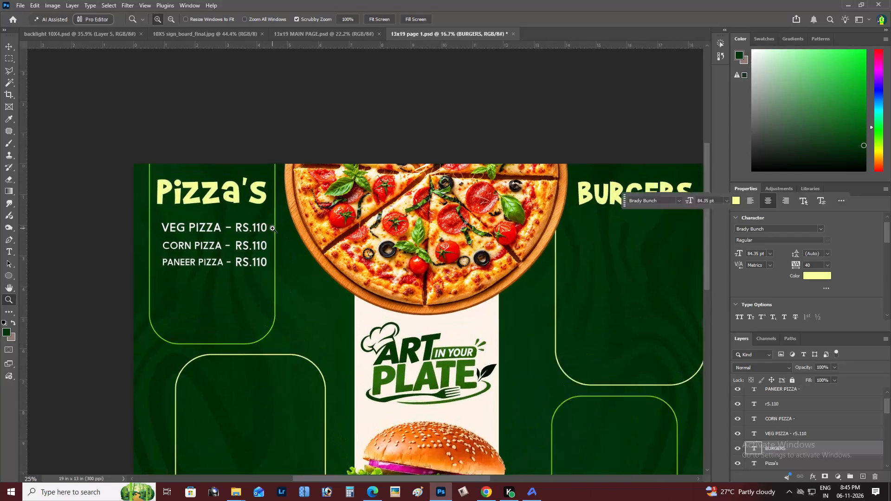
# Hide the workspace panels and examine the page layout with the matching Pizza's and BURGERS headings and the empty frames.
pyautogui.keyDown('alt'); pyautogui.click(225, 248); pyautogui.keyUp('alt')
pyautogui.rightClick(222, 247)
pyautogui.click(228, 250)
pyautogui.press('space')
pyautogui.moveTo(228, 250); pyautogui.dragTo(227, 257)
pyautogui.press('Tab')
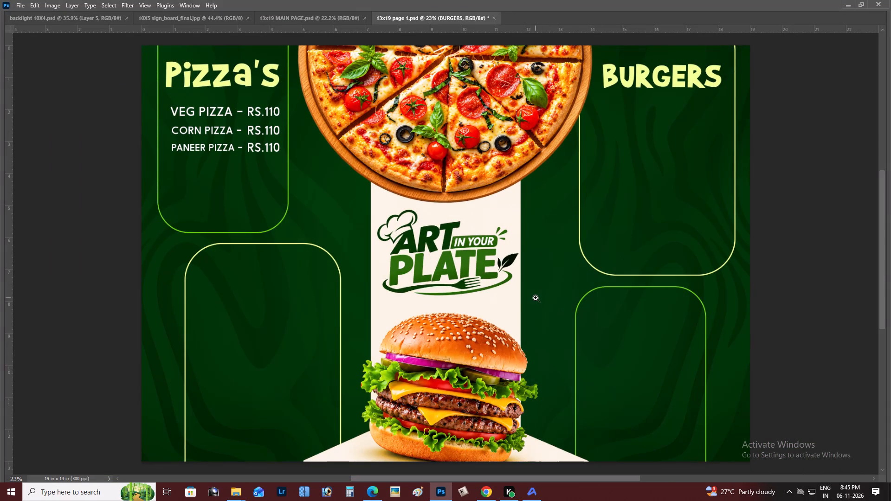
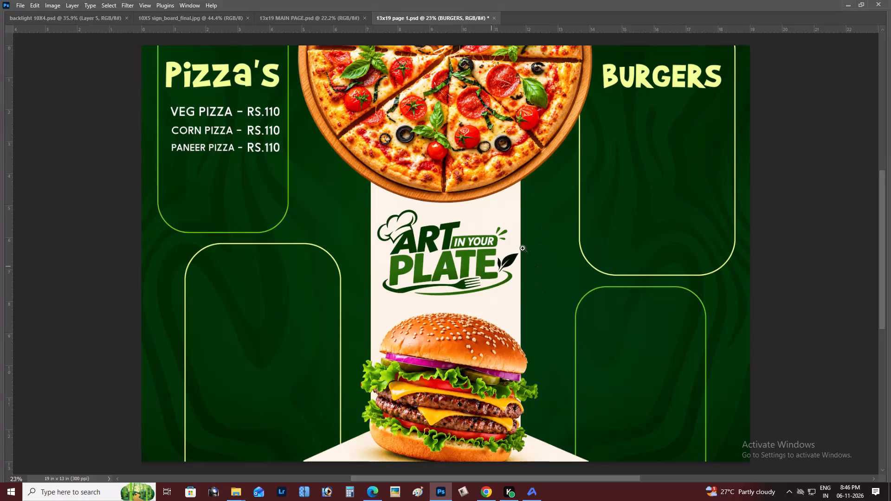
pyautogui.press('z')
pyautogui.keyDown('alt'); pyautogui.click(363, 247); pyautogui.keyUp('alt')
pyautogui.rightClick(367, 240)
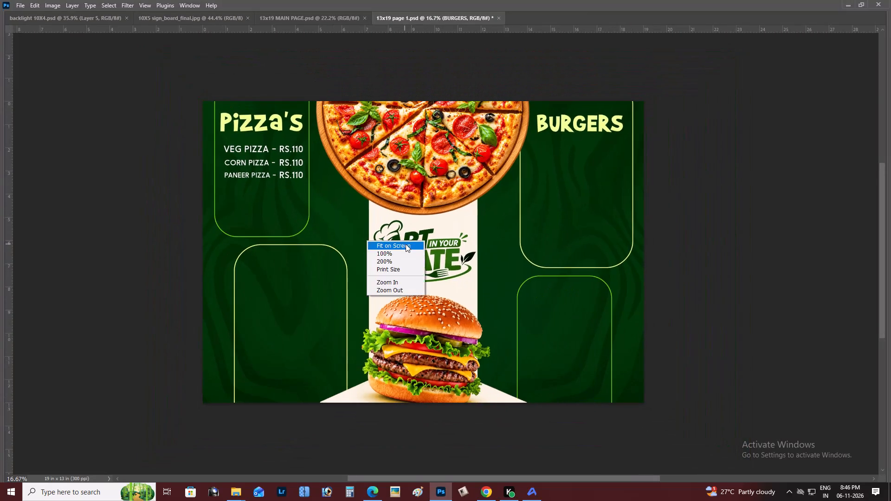
pyautogui.doubleClick(406, 244)
pyautogui.press('space')
pyautogui.press('space')
pyautogui.press('space')
pyautogui.press('space')
pyautogui.moveTo(406, 244); pyautogui.dragTo(414, 247)
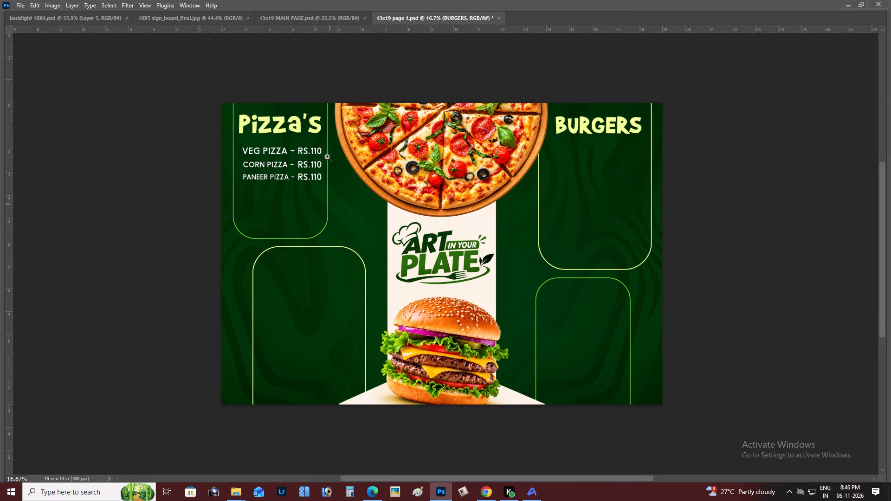
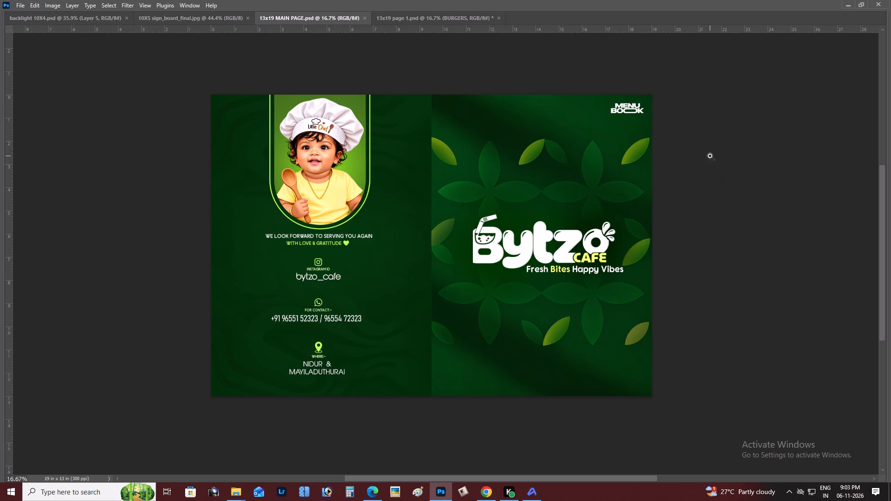
pyautogui.press('z')
pyautogui.keyDown('alt'); pyautogui.moveTo(343, 119); pyautogui.dragTo(337, 121); pyautogui.keyUp('alt')
pyautogui.rightClick(461, 148)
pyautogui.click(471, 152)
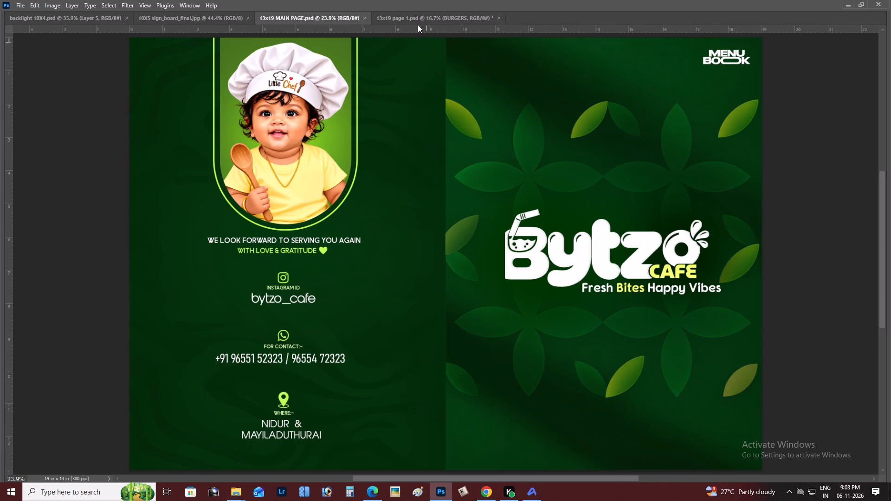
# Bring up 13x19 page 1.psd and examine the whole pizza and burger menu spread.
pyautogui.click(408, 18)
pyautogui.keyDown('alt'); pyautogui.click(442, 213); pyautogui.keyUp('alt')
pyautogui.rightClick(470, 223)
pyautogui.keyDown('alt'); pyautogui.doubleClick(478, 229); pyautogui.keyUp('alt')
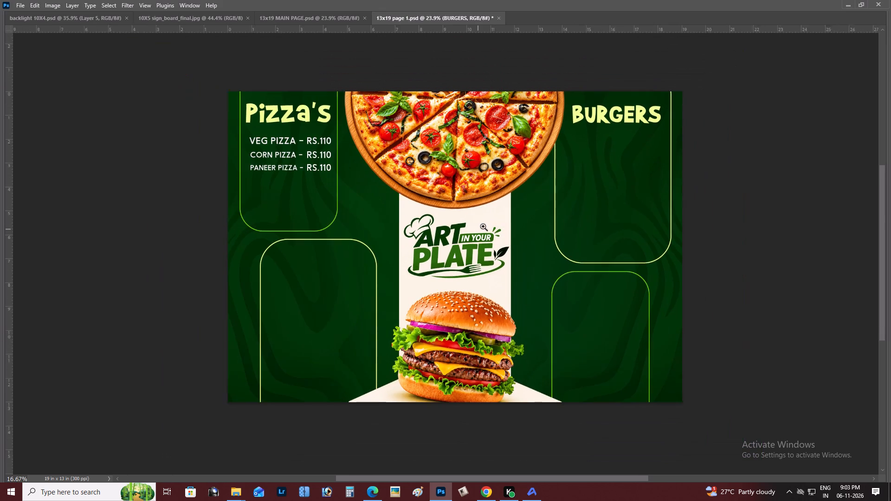
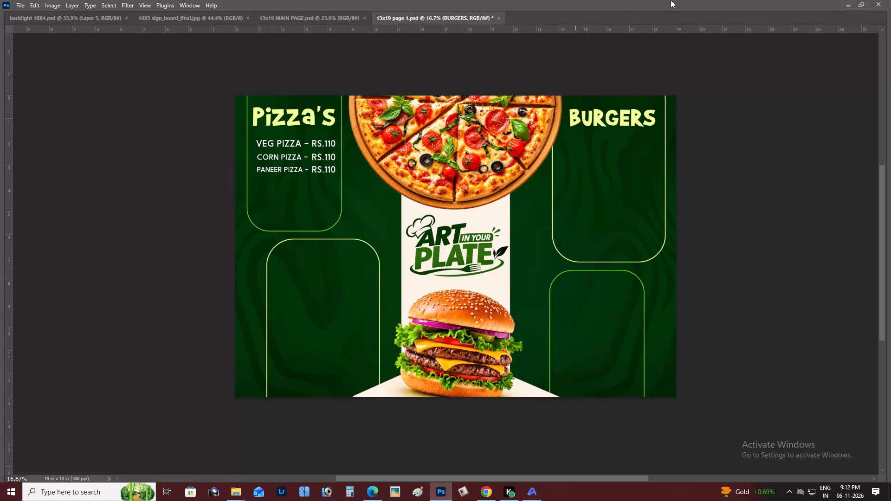
# Switch to Chrome, examine the related food menu designs below the open Pinterest pin for layout ideas, and return to Photoshop.
pyautogui.click(487, 495)
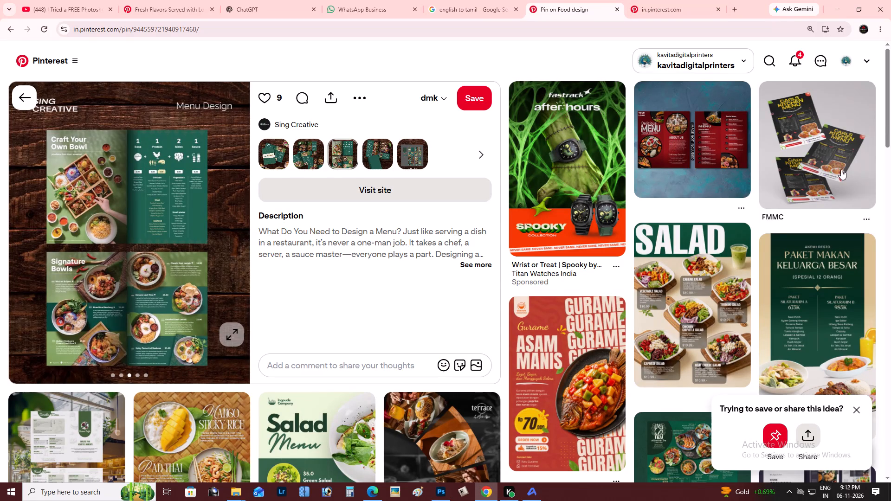
pyautogui.moveTo(890, 103); pyautogui.dragTo(890, 131)
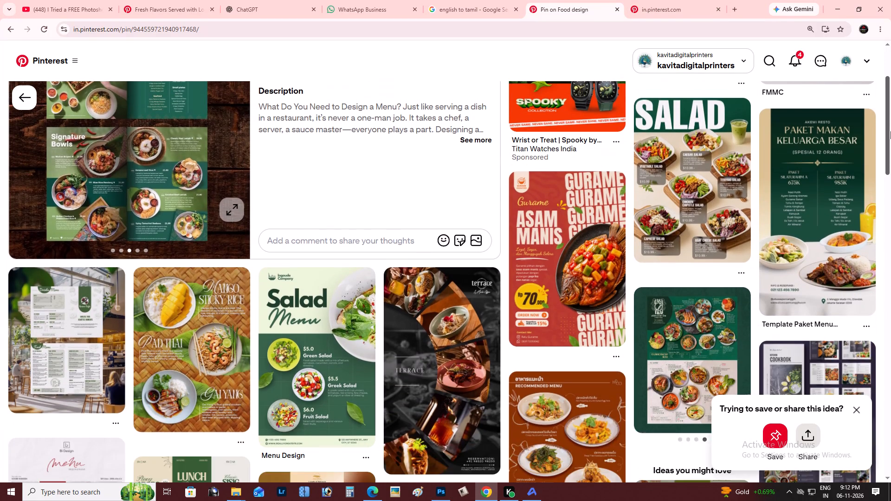
pyautogui.moveTo(890, 131); pyautogui.dragTo(890, 158)
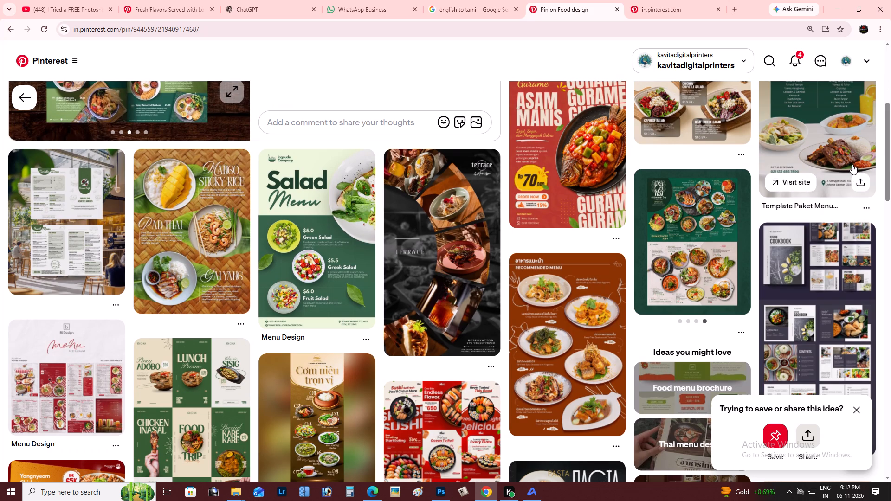
pyautogui.moveTo(890, 155); pyautogui.dragTo(890, 190)
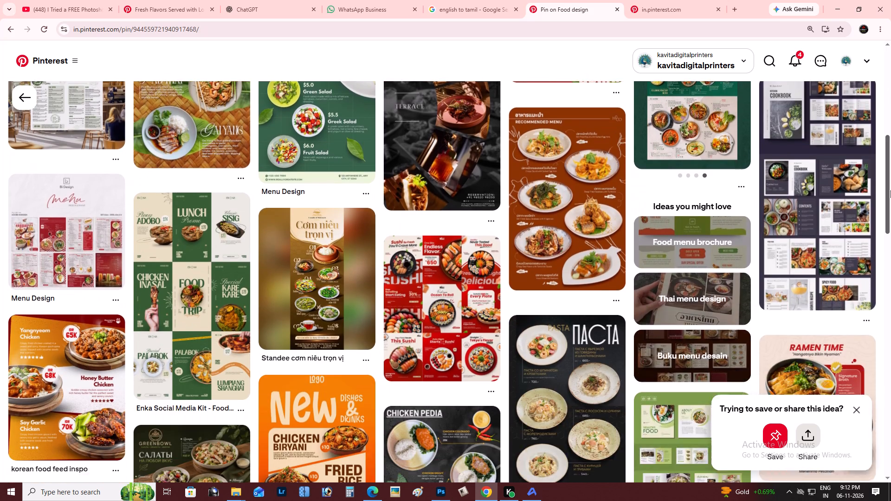
pyautogui.moveTo(890, 190); pyautogui.dragTo(890, 235)
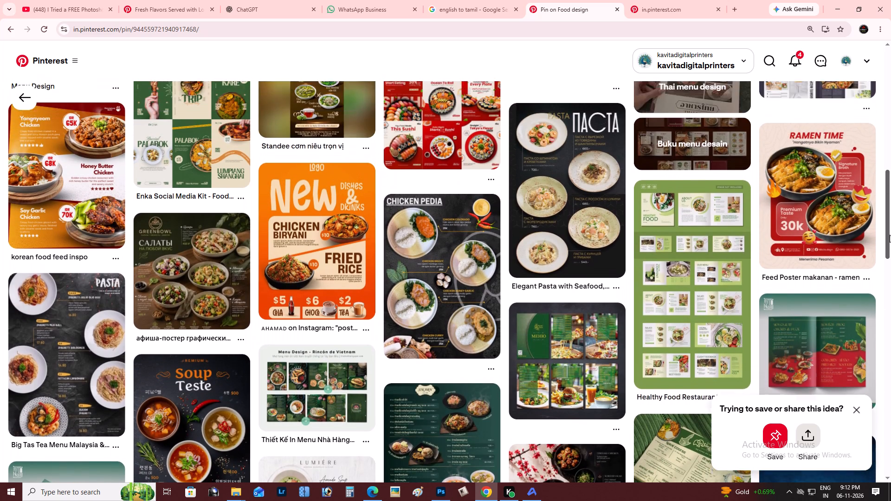
pyautogui.moveTo(890, 235); pyautogui.dragTo(890, 248)
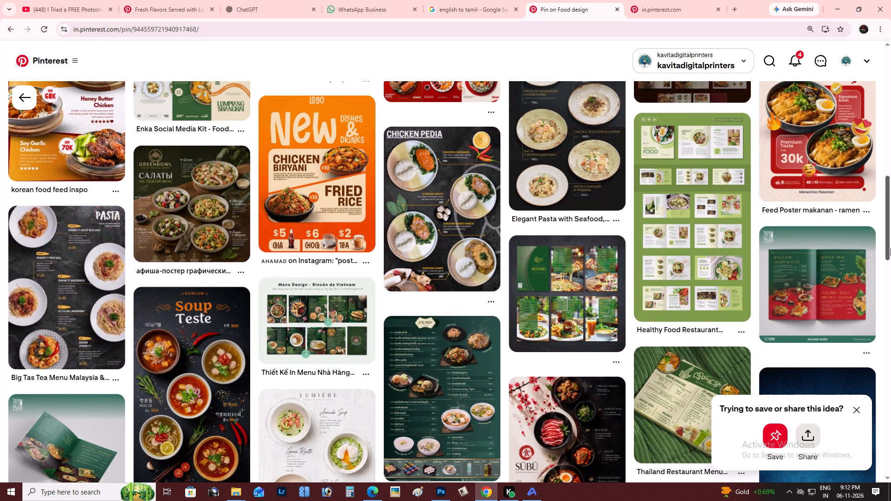
pyautogui.moveTo(890, 248); pyautogui.dragTo(890, 261)
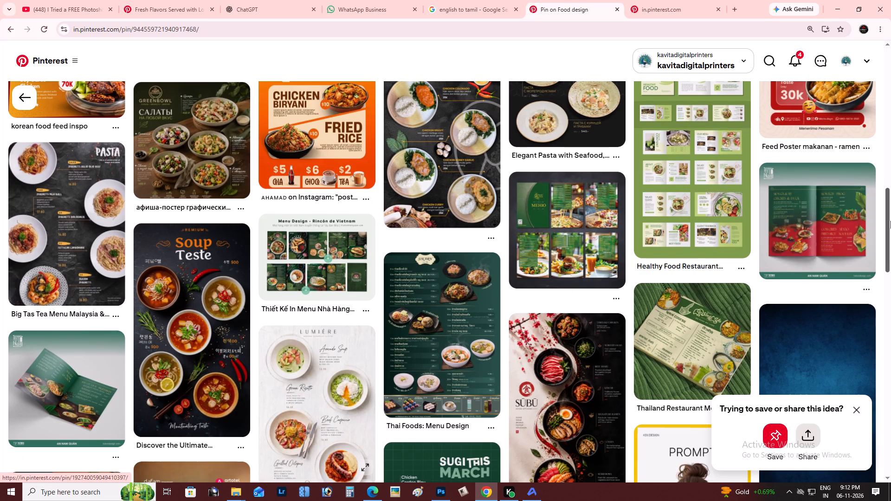
pyautogui.moveTo(890, 220); pyautogui.dragTo(890, 227)
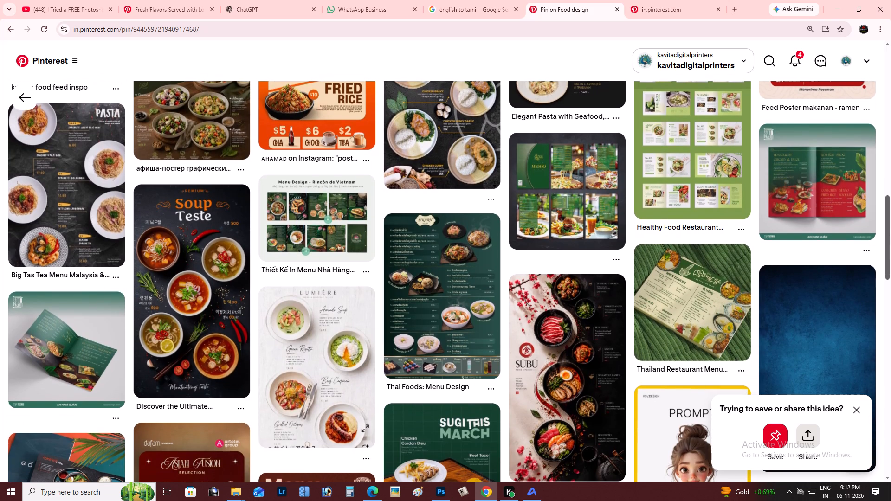
pyautogui.moveTo(890, 224); pyautogui.dragTo(890, 276)
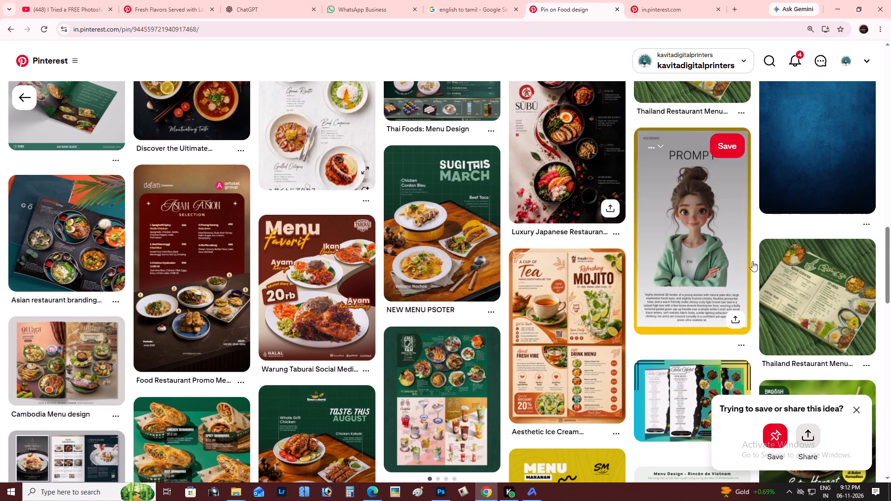
pyautogui.moveTo(890, 206); pyautogui.dragTo(890, 225)
pyautogui.moveTo(890, 202); pyautogui.dragTo(890, 252)
pyautogui.click(436, 498)
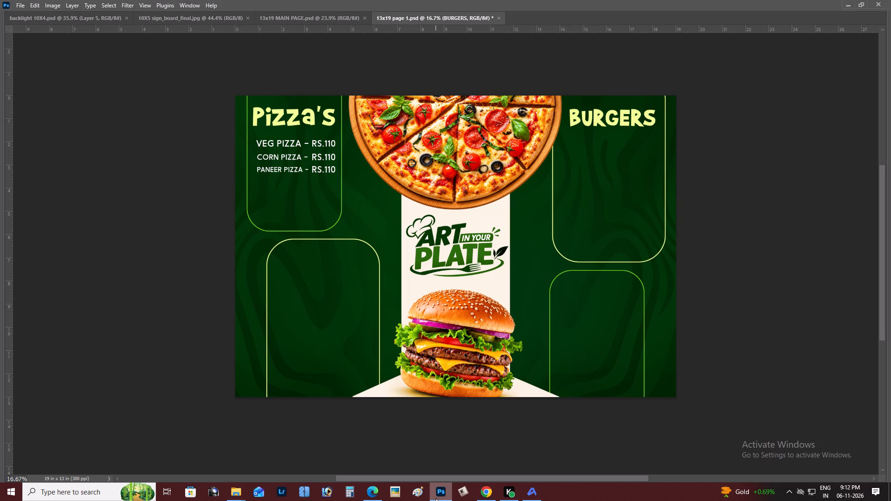
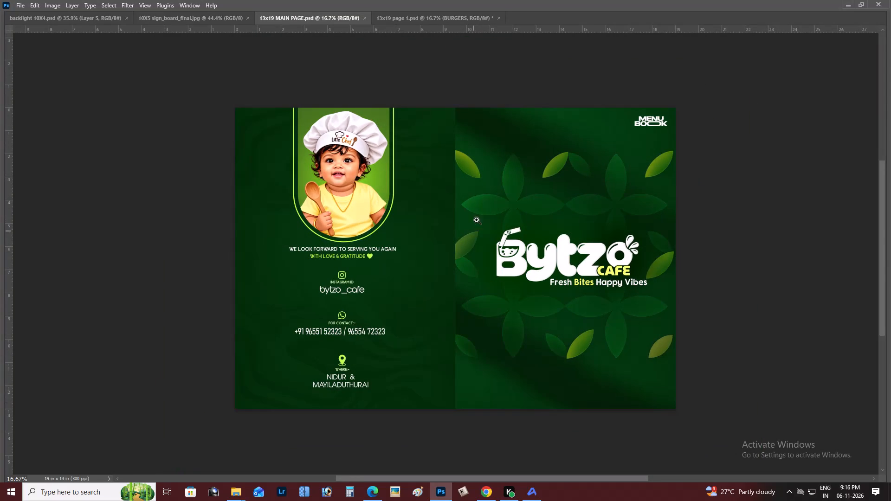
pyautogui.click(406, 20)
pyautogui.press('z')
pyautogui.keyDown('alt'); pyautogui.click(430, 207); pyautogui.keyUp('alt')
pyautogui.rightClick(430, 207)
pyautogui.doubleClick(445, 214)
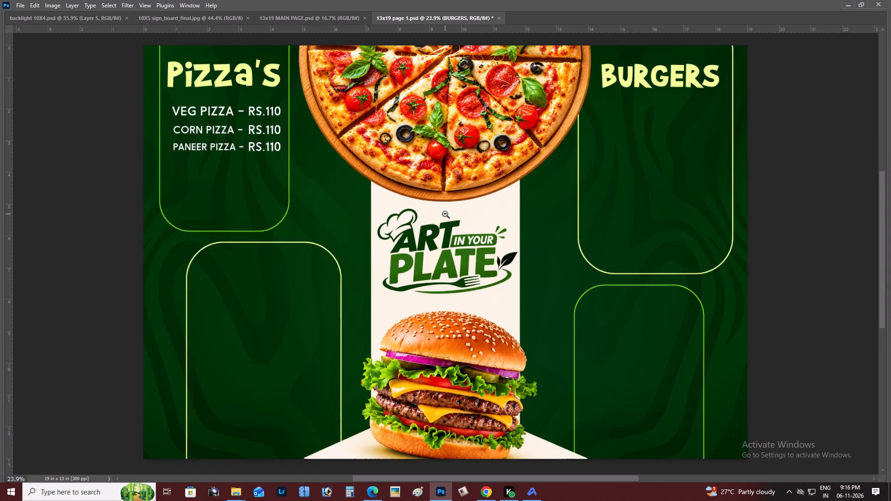
# Close the backlight 10X4 and 10X5 sign board documents, leaving only the two 13x19 menu files open.
pyautogui.click(327, 24)
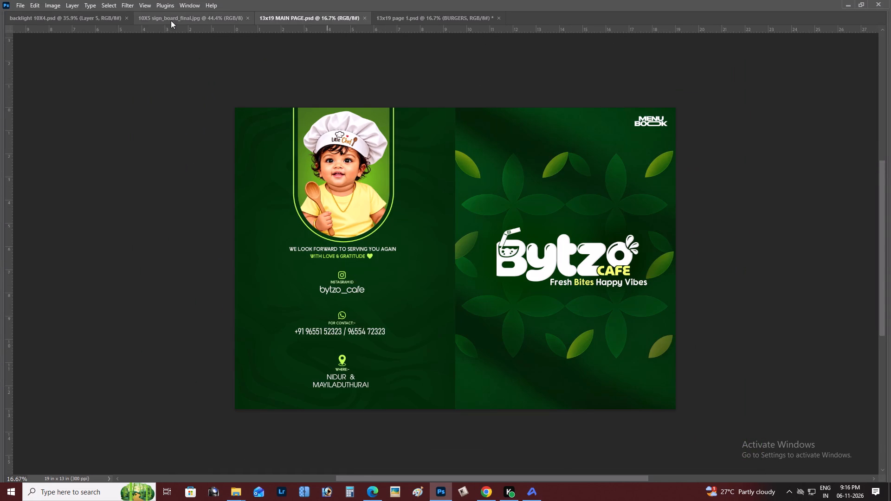
pyautogui.click(171, 20)
pyautogui.click(72, 13)
pyautogui.keyDown('alt'); pyautogui.click(231, 123); pyautogui.keyUp('alt')
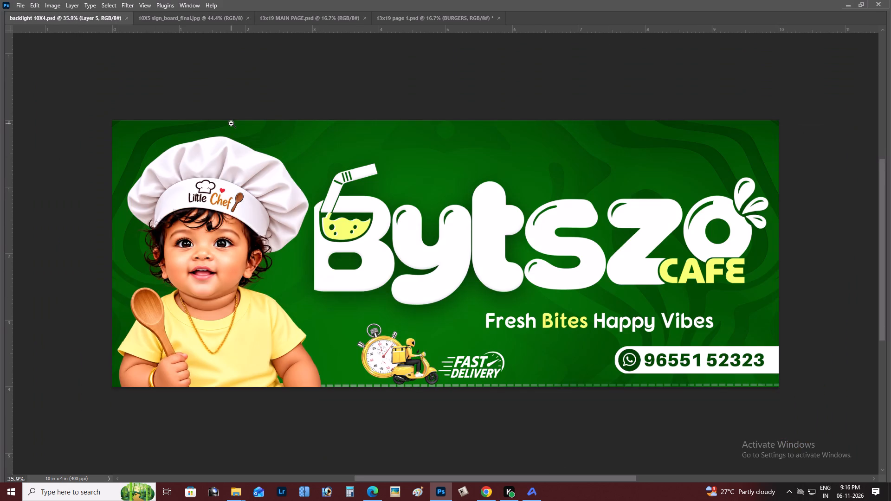
pyautogui.rightClick(231, 123)
pyautogui.click(240, 131)
pyautogui.doubleClick(124, 19)
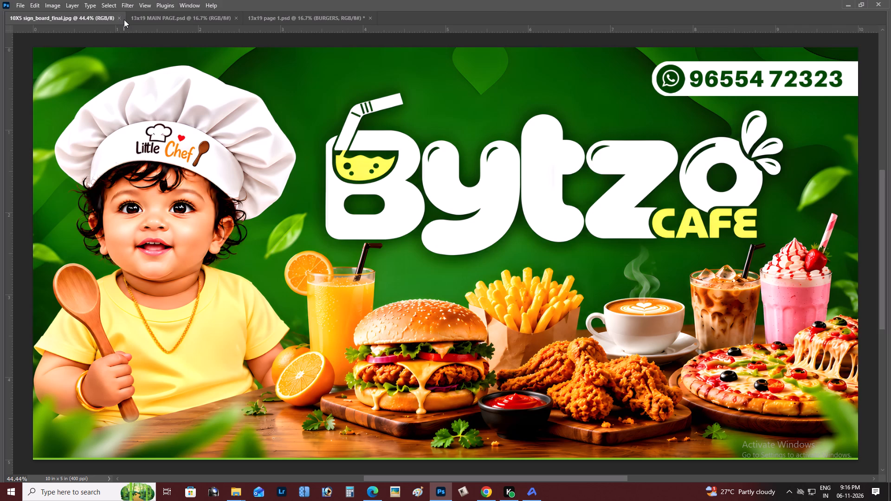
pyautogui.click(117, 17)
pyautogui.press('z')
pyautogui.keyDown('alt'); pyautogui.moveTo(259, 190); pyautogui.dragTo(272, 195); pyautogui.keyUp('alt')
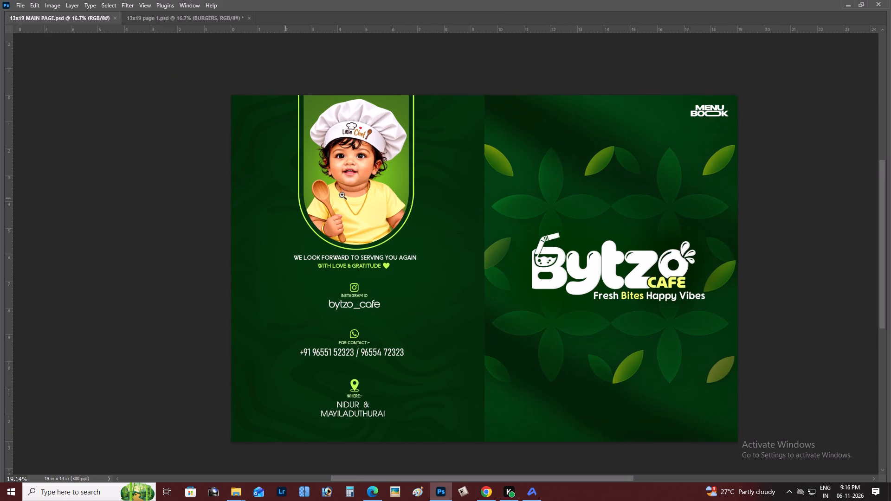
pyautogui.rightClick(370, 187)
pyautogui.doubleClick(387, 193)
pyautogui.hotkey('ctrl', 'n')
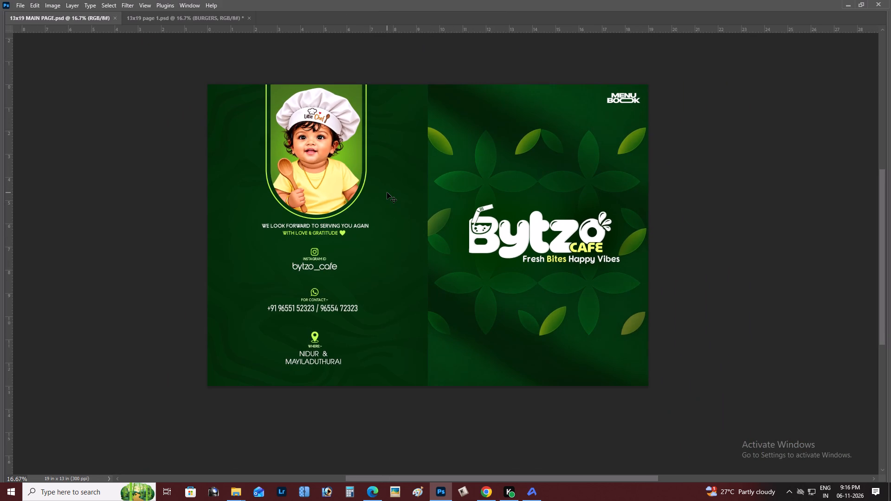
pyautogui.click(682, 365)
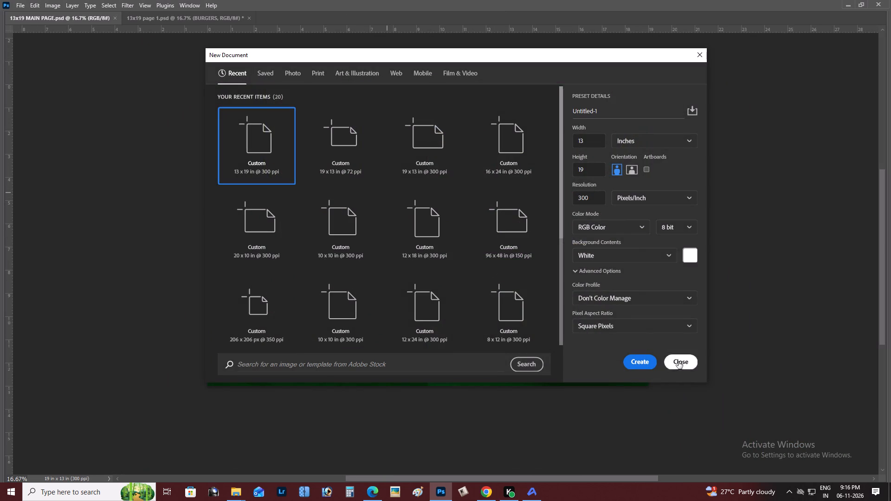
# Duplicate the 13x19 page 1 document and dock its window back among the other open documents.
pyautogui.click(230, 17)
pyautogui.moveTo(229, 19); pyautogui.dragTo(232, 42)
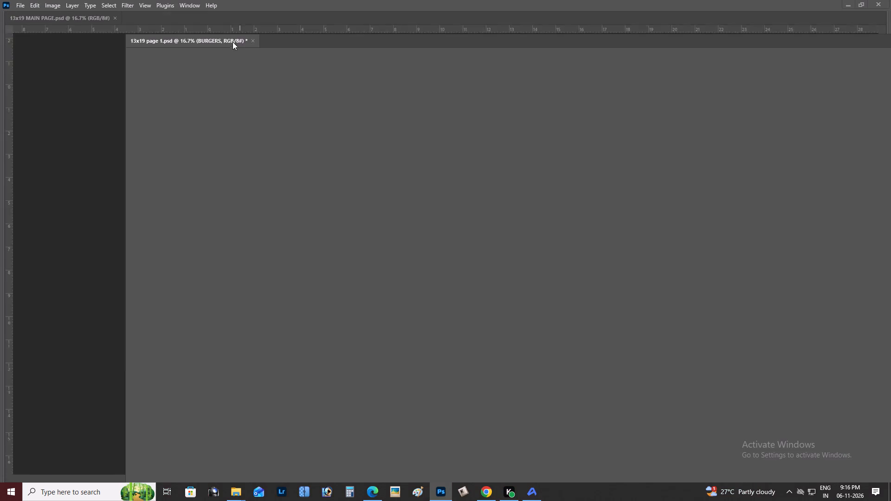
pyautogui.rightClick(229, 40)
pyautogui.click(237, 45)
pyautogui.press('Return')
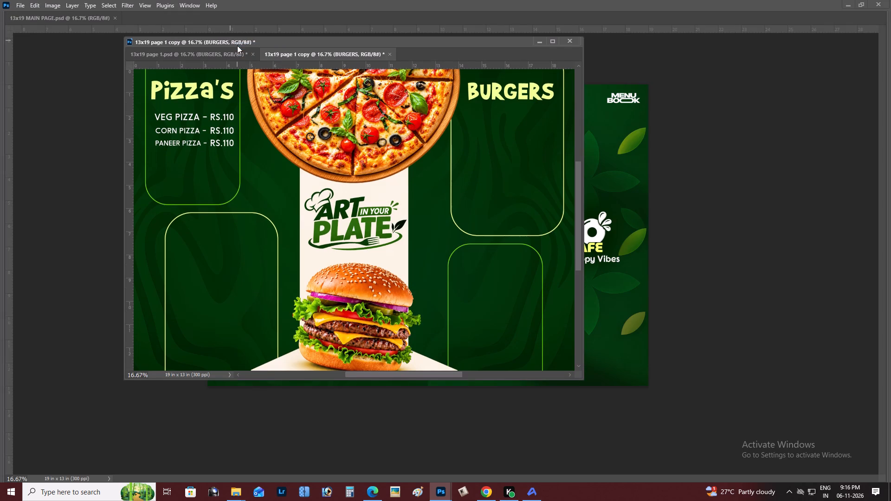
pyautogui.moveTo(256, 40); pyautogui.dragTo(264, 23)
# Show the hidden workspace tools and panels around the duplicated page.
pyautogui.press('z')
pyautogui.keyDown('alt'); pyautogui.moveTo(312, 154); pyautogui.dragTo(316, 159); pyautogui.keyUp('alt')
pyautogui.rightClick(383, 149)
pyautogui.click(396, 154)
pyautogui.press('Tab')
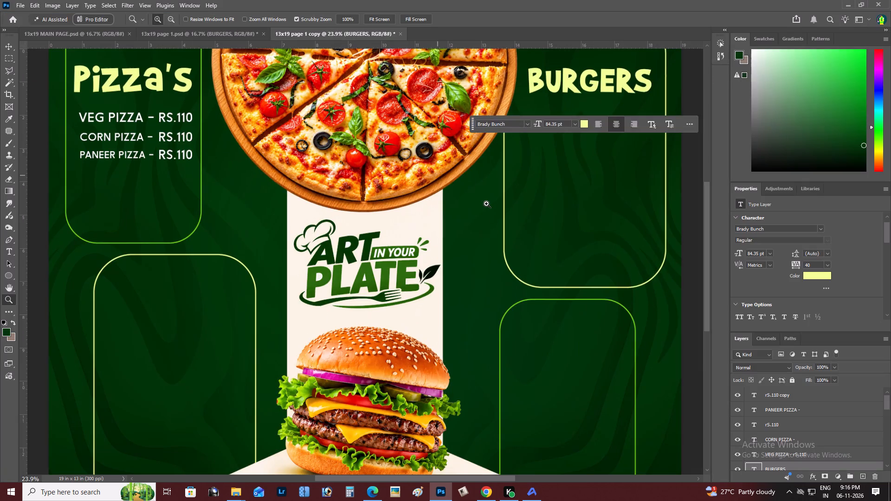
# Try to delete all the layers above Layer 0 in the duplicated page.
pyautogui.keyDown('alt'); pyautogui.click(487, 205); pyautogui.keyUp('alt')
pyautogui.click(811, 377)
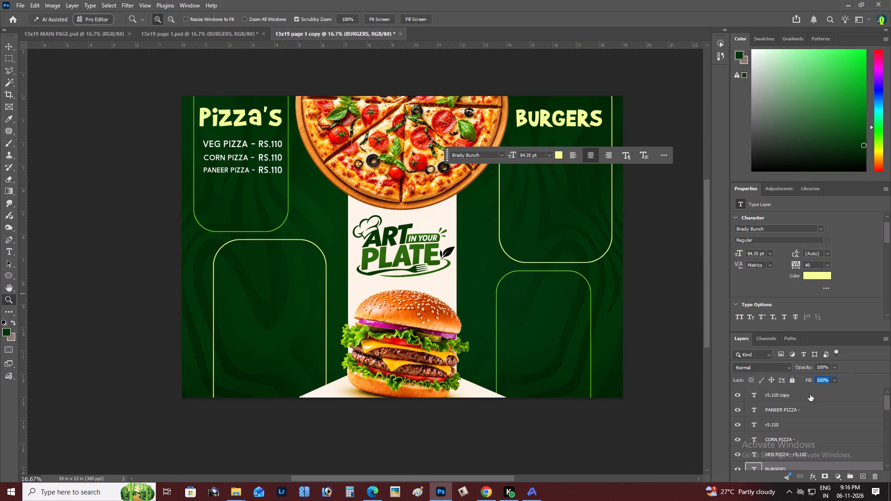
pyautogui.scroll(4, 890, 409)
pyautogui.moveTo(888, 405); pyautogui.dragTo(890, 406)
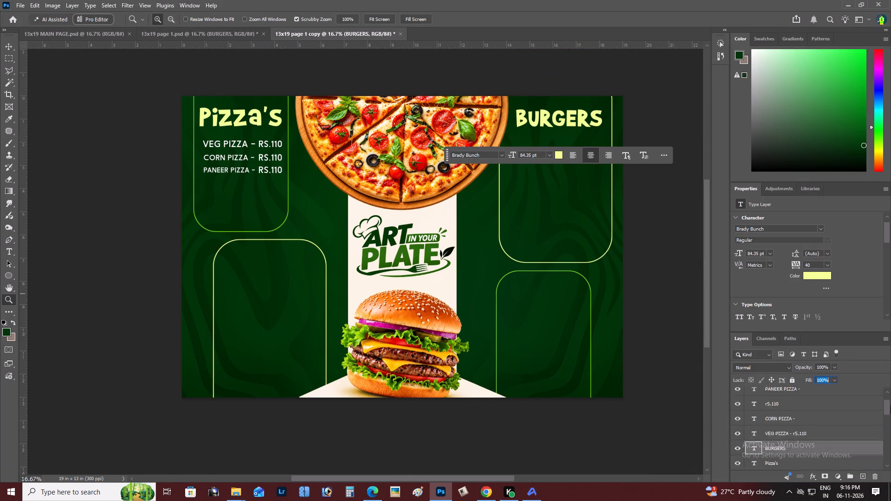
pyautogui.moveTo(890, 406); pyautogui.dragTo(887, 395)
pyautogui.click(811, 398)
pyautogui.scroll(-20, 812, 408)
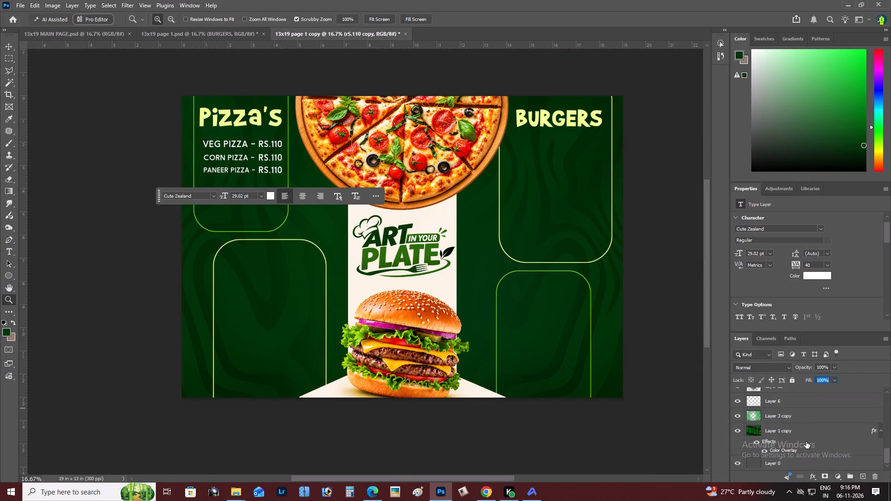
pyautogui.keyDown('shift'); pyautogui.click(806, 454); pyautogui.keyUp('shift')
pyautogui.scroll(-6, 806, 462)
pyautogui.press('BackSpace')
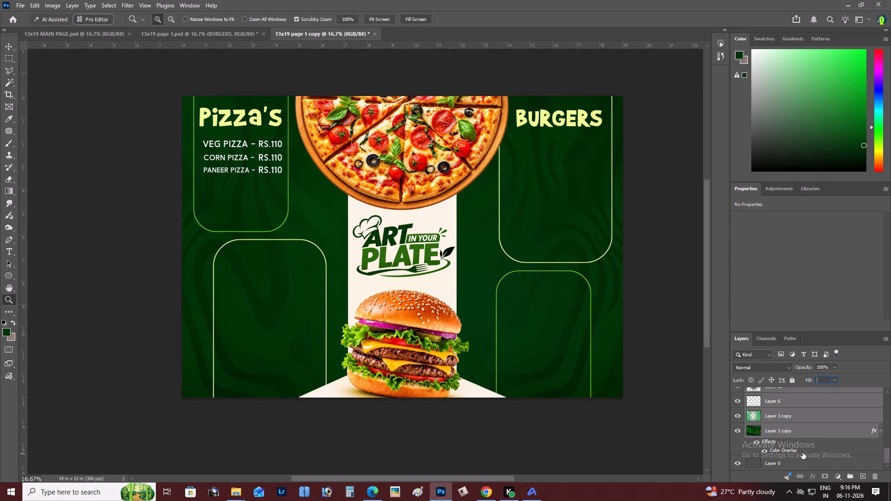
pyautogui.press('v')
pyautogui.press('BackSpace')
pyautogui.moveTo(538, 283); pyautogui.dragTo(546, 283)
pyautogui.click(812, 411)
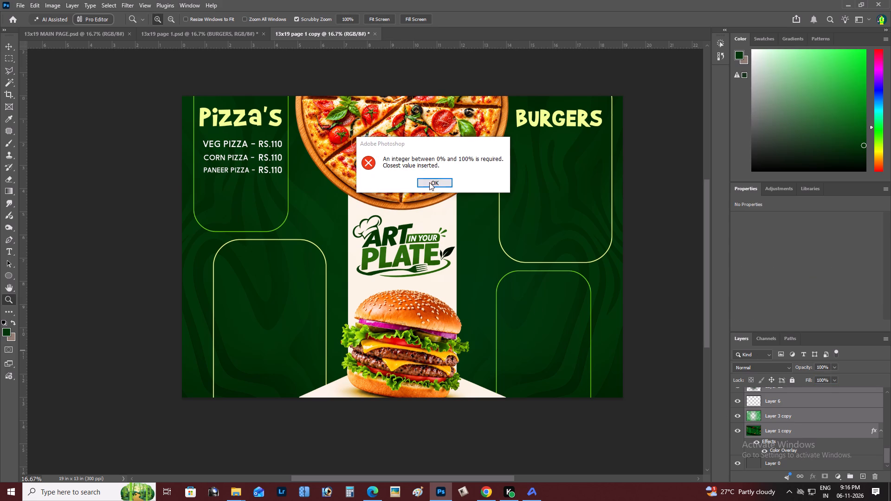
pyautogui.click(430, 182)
# Delete every layer from Layer 1 copy up to the topmost rS.110 copy text, keeping only Layer 0.
pyautogui.scroll(15, 861, 450)
pyautogui.click(785, 391)
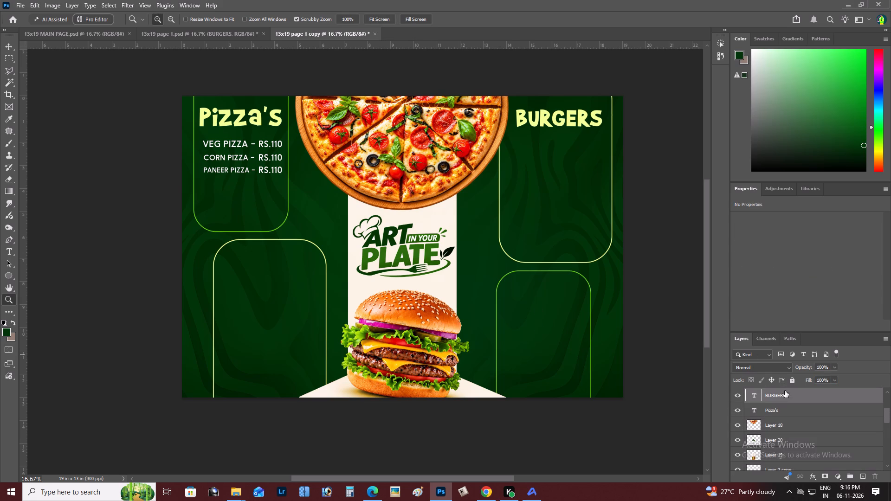
pyautogui.press('v')
pyautogui.scroll(3, 796, 403)
pyautogui.scroll(-18, 802, 451)
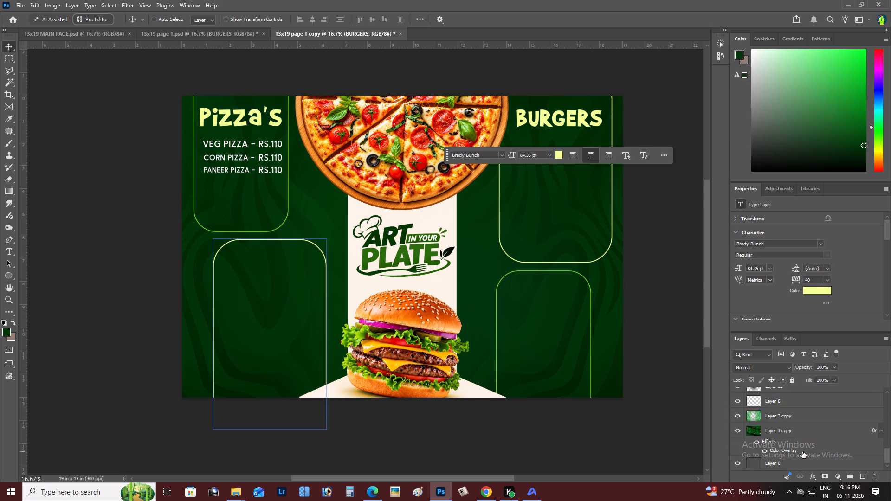
pyautogui.scroll(-7, 802, 451)
pyautogui.click(773, 434)
pyautogui.keyDown('shift'); pyautogui.scroll(17, 788, 429); pyautogui.keyUp('shift')
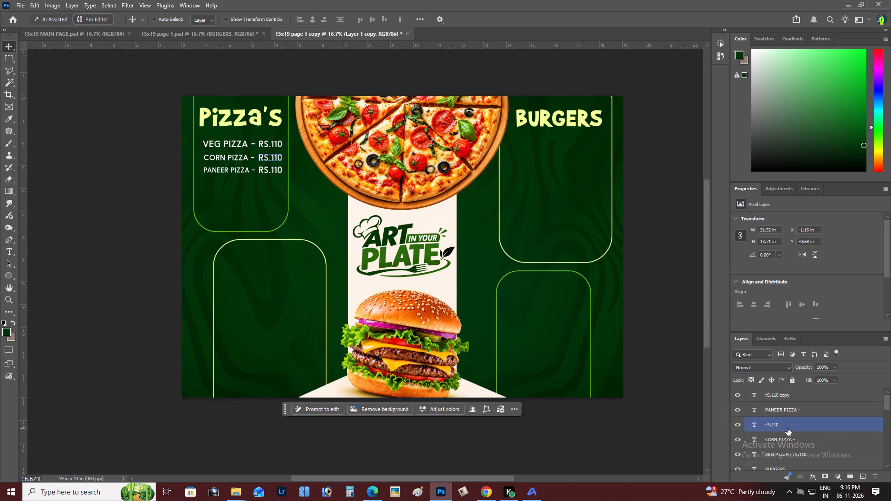
pyautogui.keyDown('shift'); pyautogui.click(794, 396); pyautogui.keyUp('shift')
pyautogui.press('BackSpace')
pyautogui.press('F12')
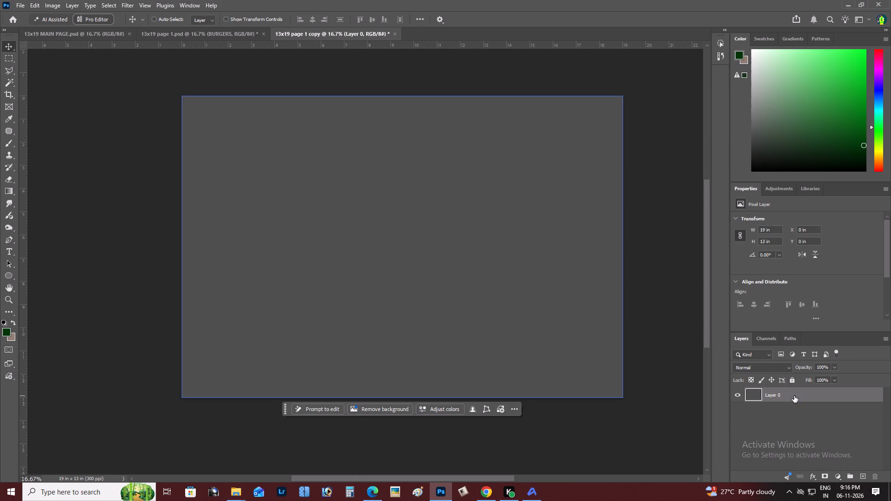
# Fill a full-height strip about 4.73 in wide at the page's left edge with white (ffffff) on a new layer.
pyautogui.press('z')
pyautogui.keyDown('alt'); pyautogui.click(373, 211); pyautogui.keyUp('alt')
pyautogui.rightClick(373, 211)
pyautogui.doubleClick(382, 216)
pyautogui.keyDown('alt'); pyautogui.click(373, 217); pyautogui.keyUp('alt')
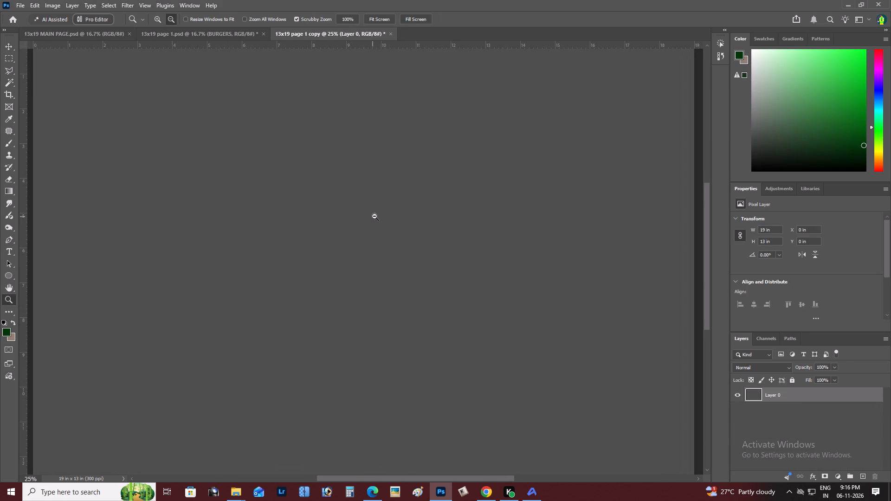
pyautogui.keyDown('alt'); pyautogui.click(377, 216); pyautogui.keyUp('alt')
pyautogui.press('m')
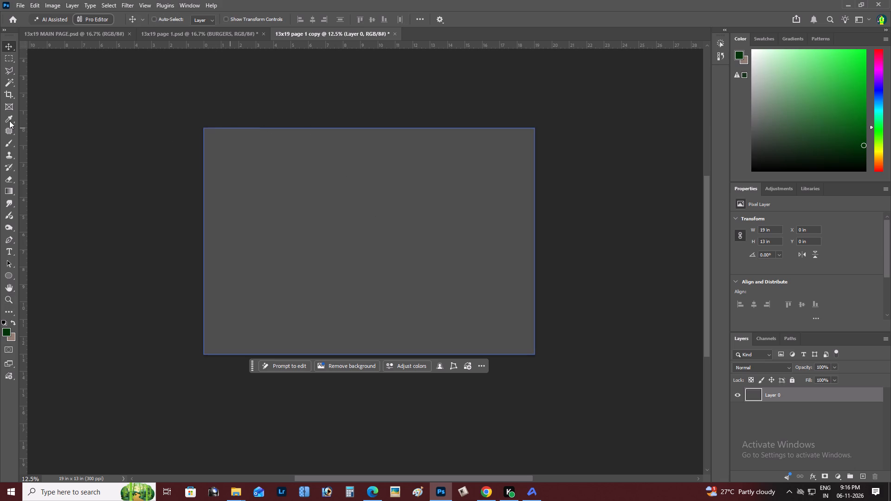
pyautogui.click(6, 58)
pyautogui.moveTo(181, 116); pyautogui.dragTo(292, 263)
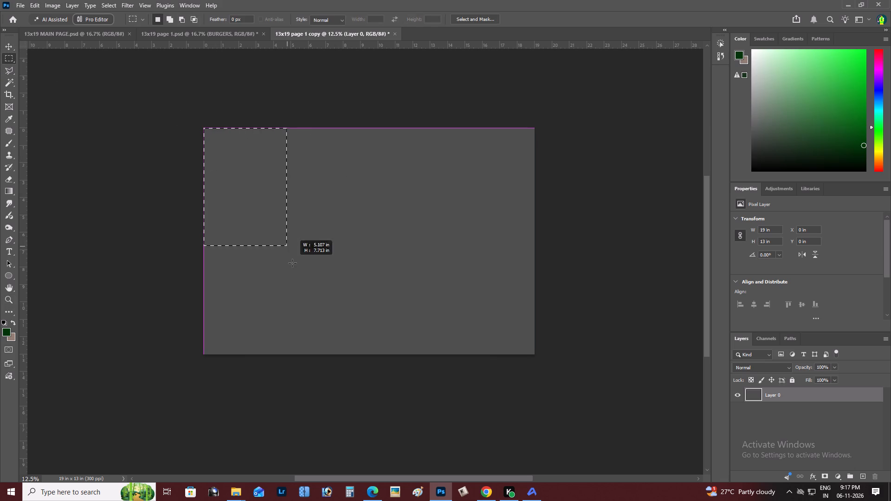
pyautogui.moveTo(292, 263); pyautogui.dragTo(286, 393)
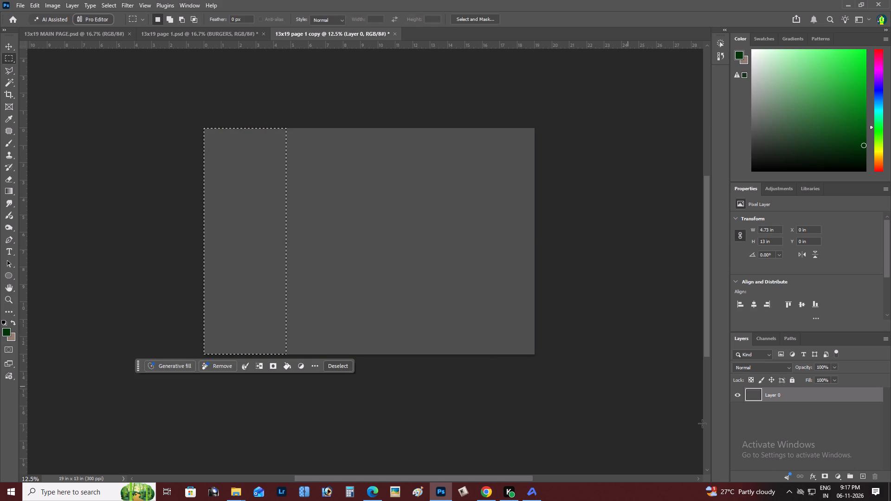
pyautogui.click(859, 480)
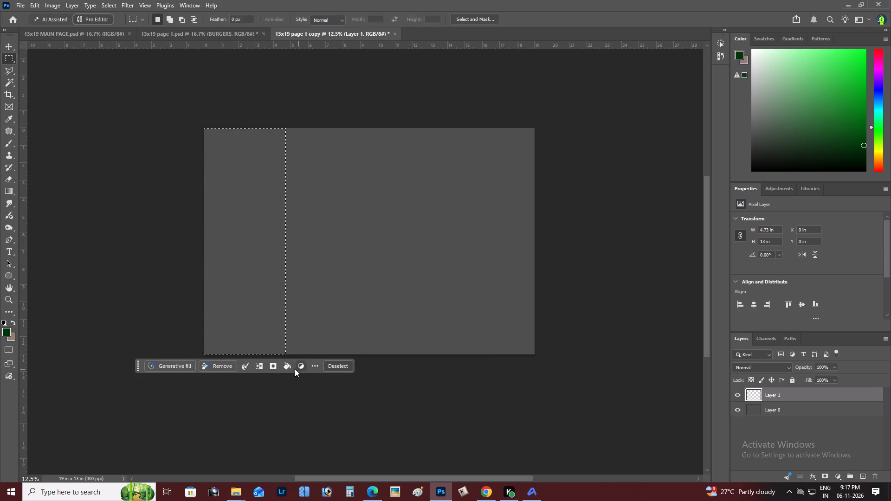
pyautogui.click(291, 368)
pyautogui.click(310, 392)
pyautogui.moveTo(687, 254); pyautogui.dragTo(592, 175)
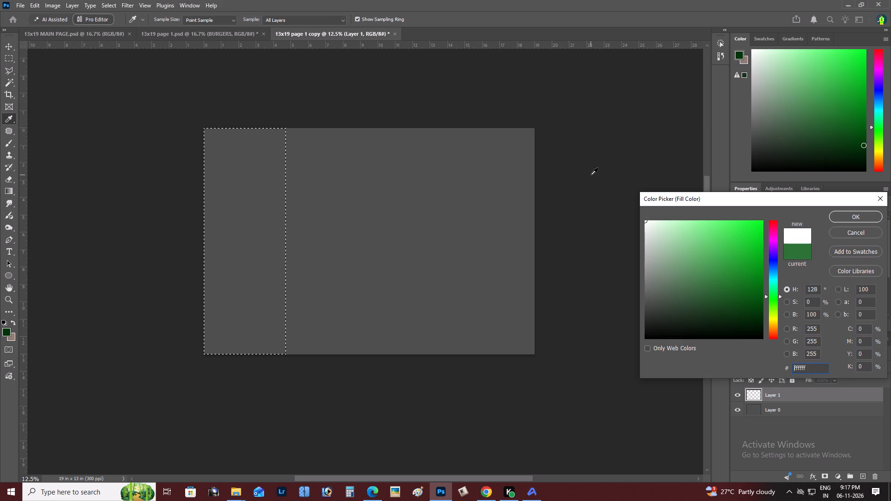
pyautogui.press('Return')
pyautogui.press('Return')
pyautogui.hotkey('ctrl', 'd')
pyautogui.hotkey('ctrl', 's')
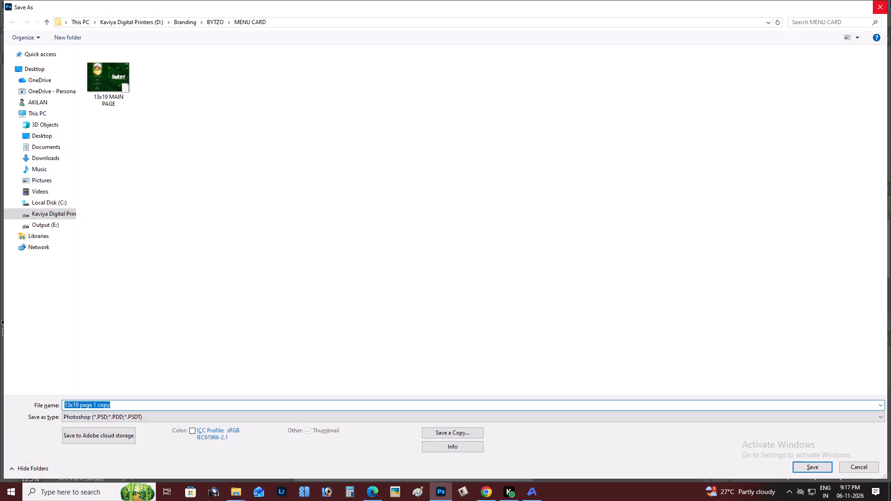
pyautogui.click(890, 0)
# Enlarge the white strip to about 253%, rotate it about 47° and place it as a diagonal wedge across the page's upper-left corner.
pyautogui.hotkey('ctrl', 't')
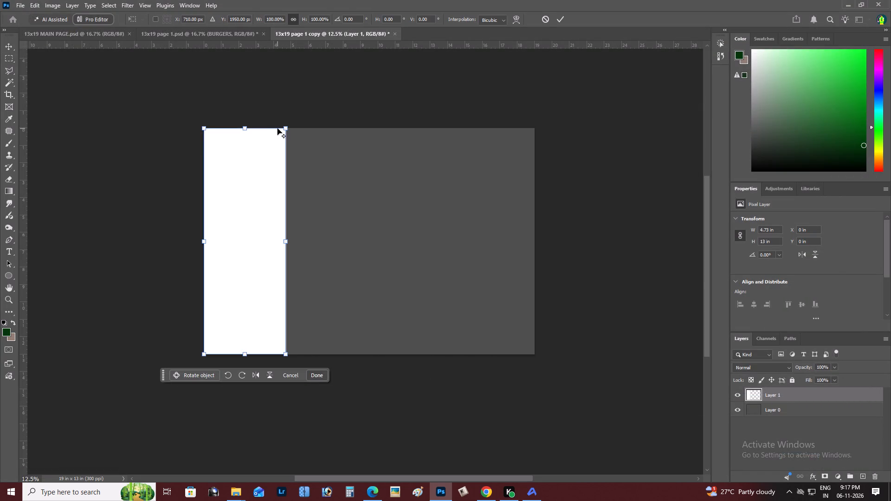
pyautogui.keyDown('alt'); pyautogui.moveTo(282, 128); pyautogui.dragTo(370, 98); pyautogui.keyUp('alt')
pyautogui.moveTo(396, 80); pyautogui.dragTo(424, 125)
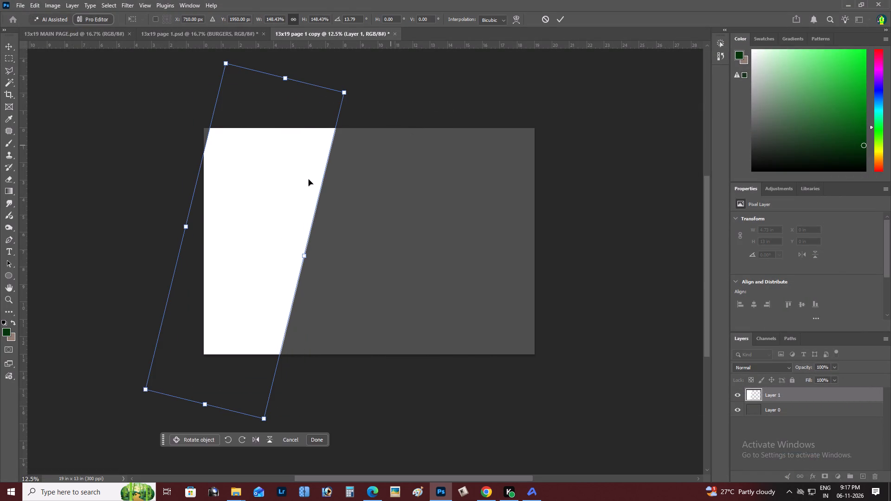
pyautogui.moveTo(302, 181); pyautogui.dragTo(316, 192)
pyautogui.moveTo(402, 134); pyautogui.dragTo(444, 187)
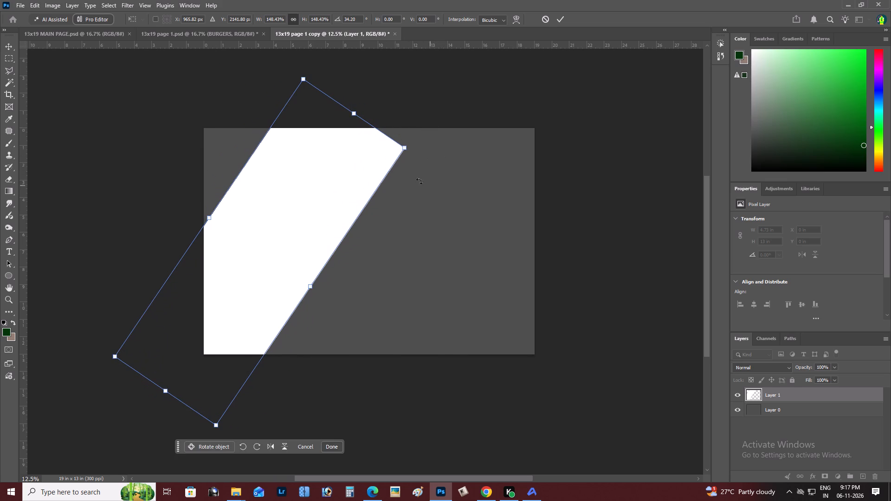
pyautogui.keyDown('alt'); pyautogui.moveTo(404, 148); pyautogui.dragTo(540, 92); pyautogui.keyUp('alt')
pyautogui.moveTo(387, 196); pyautogui.dragTo(355, 181)
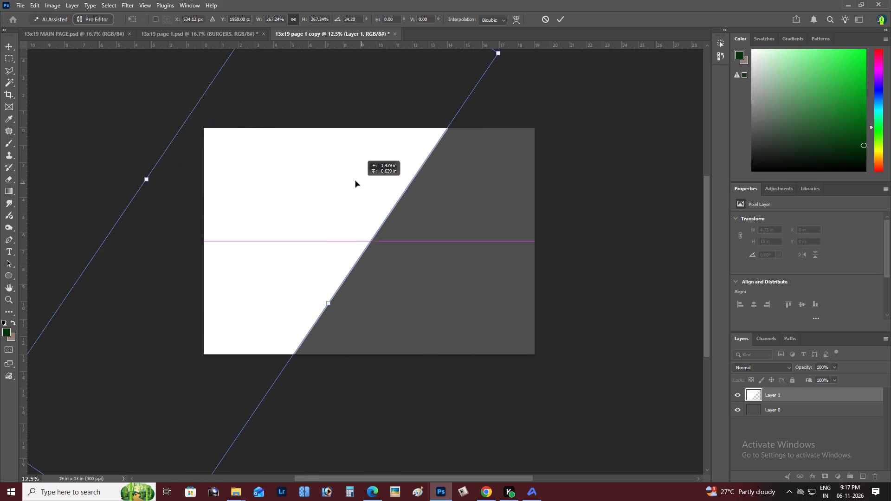
pyautogui.moveTo(355, 181); pyautogui.dragTo(324, 187)
pyautogui.moveTo(548, 90); pyautogui.dragTo(583, 130)
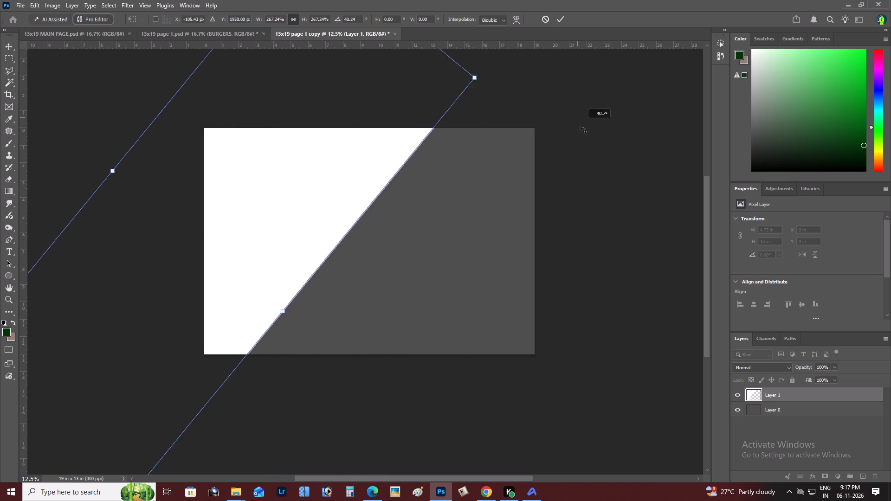
pyautogui.moveTo(583, 130); pyautogui.dragTo(603, 165)
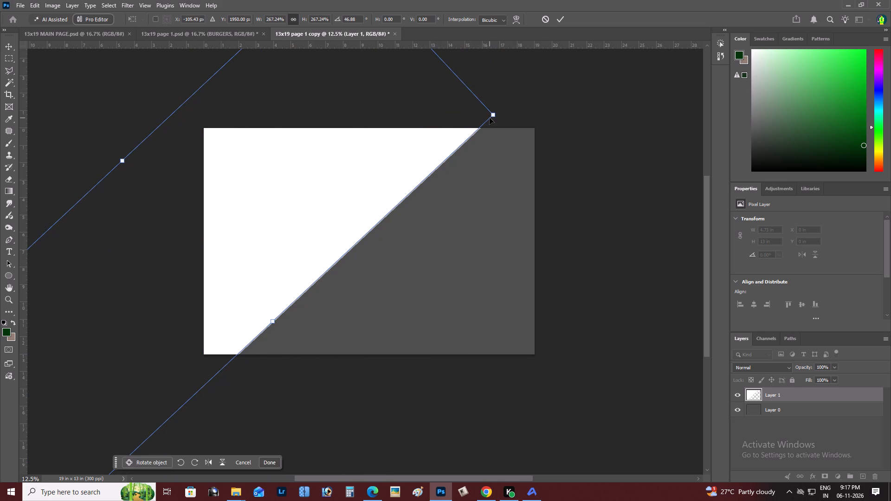
pyautogui.moveTo(497, 114); pyautogui.dragTo(415, 178)
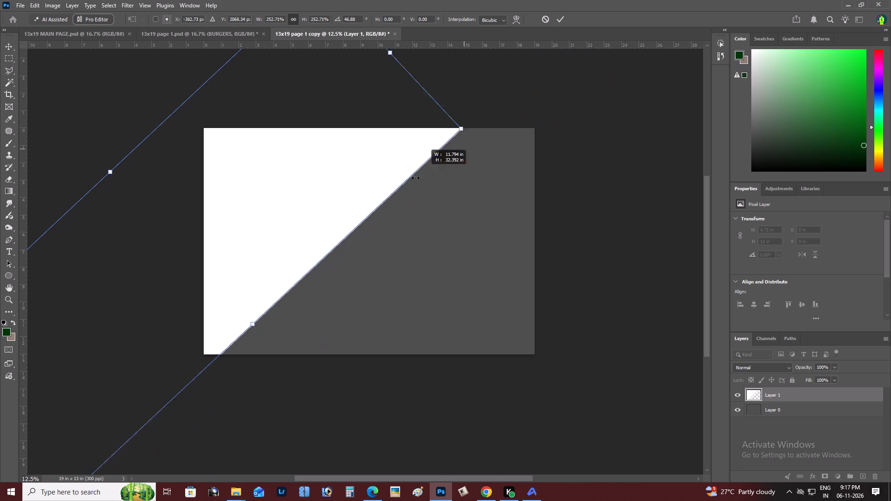
pyautogui.moveTo(415, 178); pyautogui.dragTo(464, 123)
pyautogui.moveTo(331, 192); pyautogui.dragTo(278, 168)
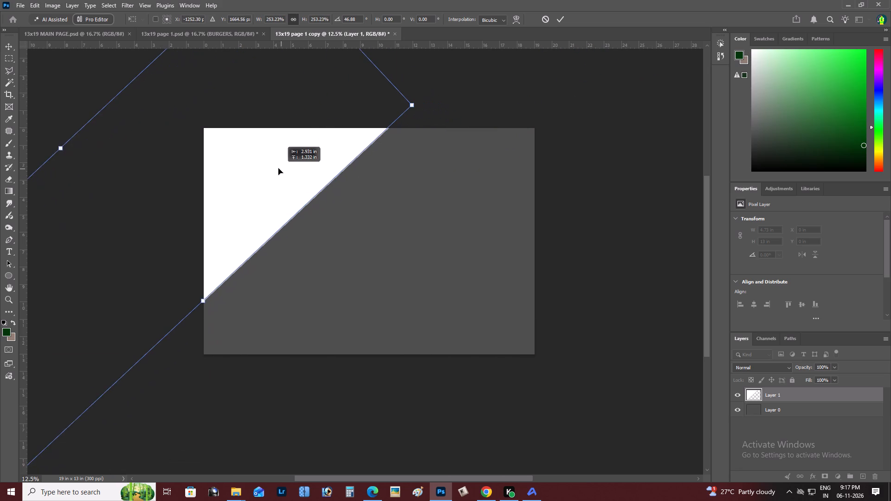
pyautogui.moveTo(278, 168); pyautogui.dragTo(259, 164)
pyautogui.moveTo(484, 79); pyautogui.dragTo(504, 140)
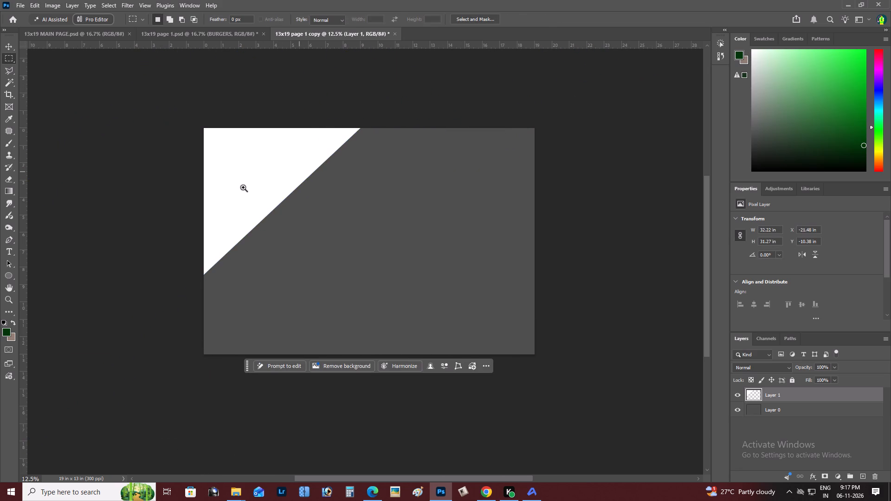
# Rotate the white shape about a further 18.8° and reposition it so its corner points toward the page's center.
pyautogui.press('z')
pyautogui.click(243, 187)
pyautogui.rightClick(248, 184)
pyautogui.doubleClick(265, 192)
pyautogui.keyDown('alt'); pyautogui.click(265, 192); pyautogui.keyUp('alt')
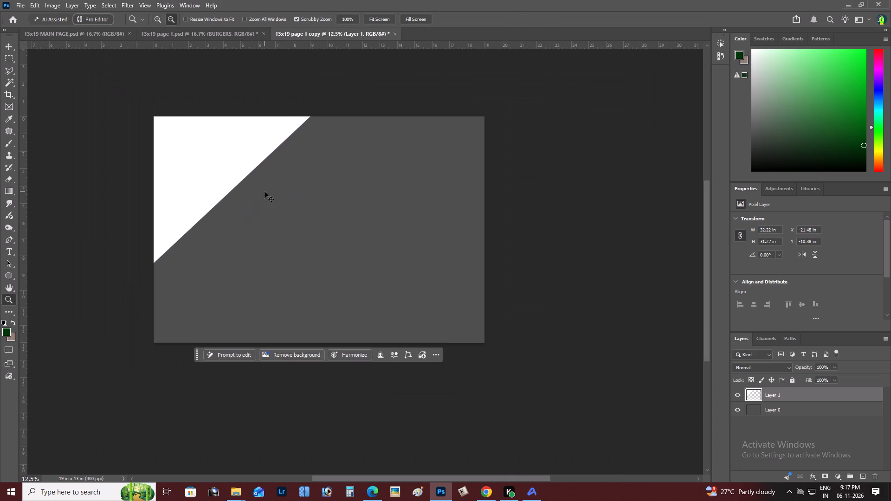
pyautogui.hotkey('ctrl', 't')
pyautogui.moveTo(432, 86); pyautogui.dragTo(476, 212)
pyautogui.moveTo(268, 232); pyautogui.dragTo(274, 199)
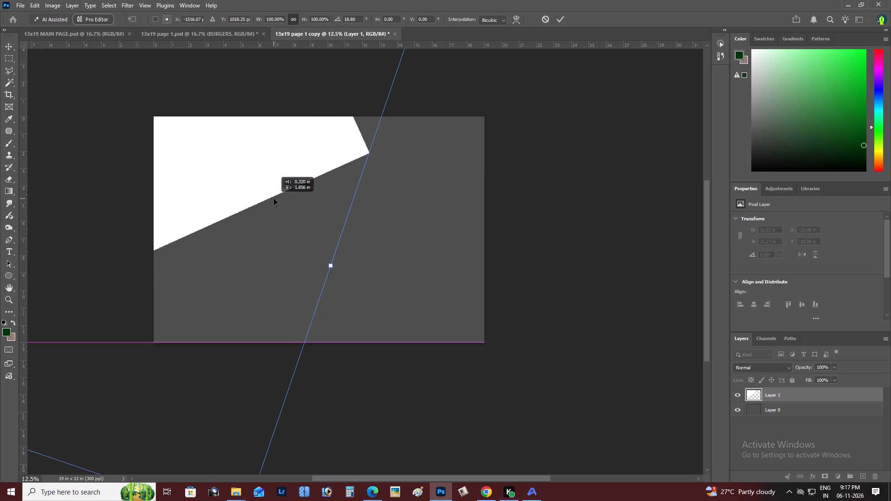
pyautogui.moveTo(274, 199); pyautogui.dragTo(220, 264)
pyautogui.hotkey('ctrl', 'Return')
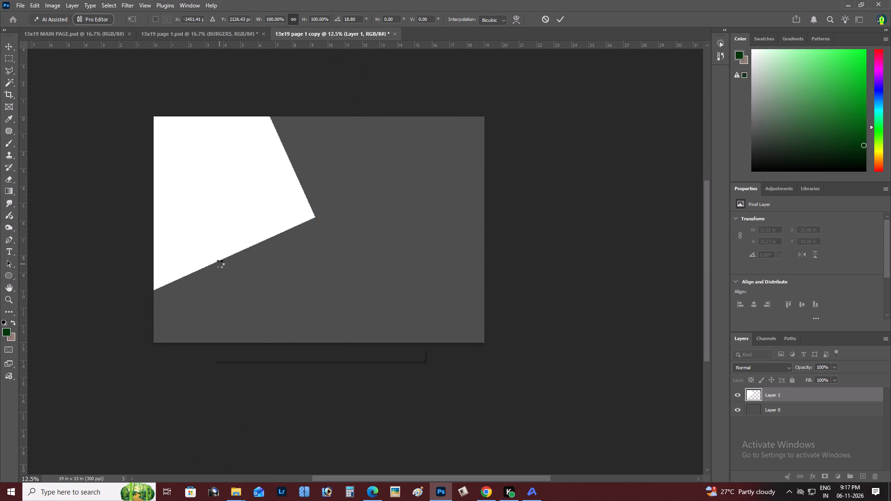
# Duplicate the white shape and place the copy in the page's lower-right corner at about X 9.5 in, Y -4.29 in.
pyautogui.press('v')
pyautogui.rightClick(233, 213)
pyautogui.doubleClick(247, 215)
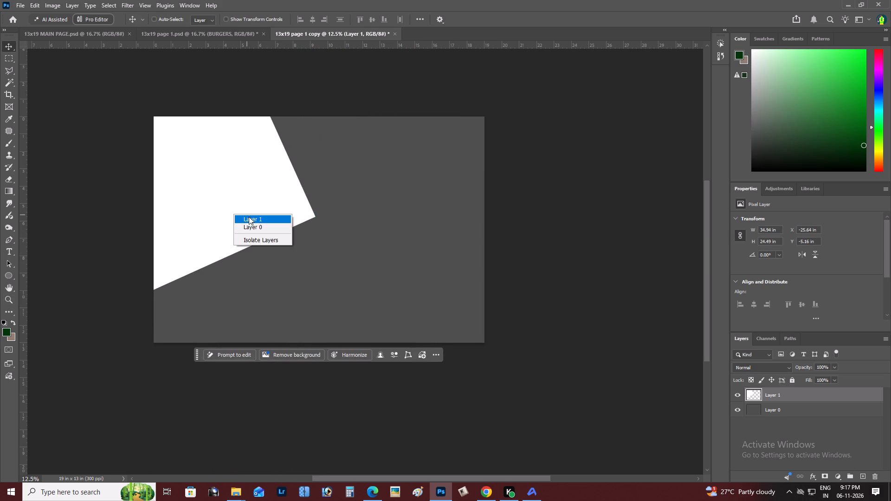
pyautogui.keyDown('alt'); pyautogui.moveTo(250, 219); pyautogui.dragTo(600, 366); pyautogui.keyUp('alt')
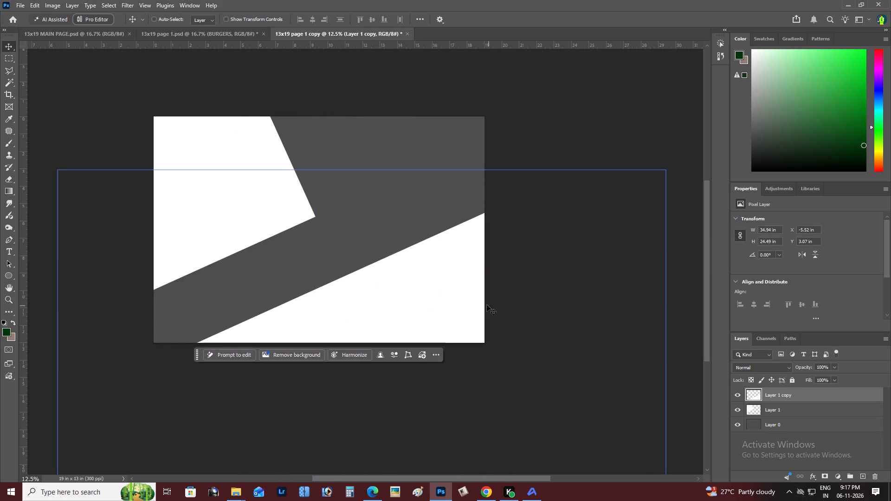
pyautogui.moveTo(487, 305); pyautogui.dragTo(588, 253)
pyautogui.moveTo(327, 297); pyautogui.dragTo(487, 193)
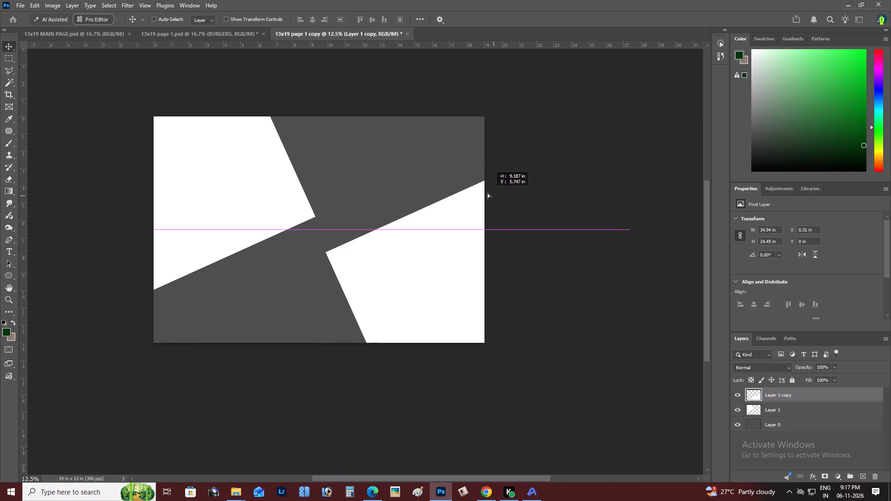
pyautogui.moveTo(487, 193); pyautogui.dragTo(458, 208)
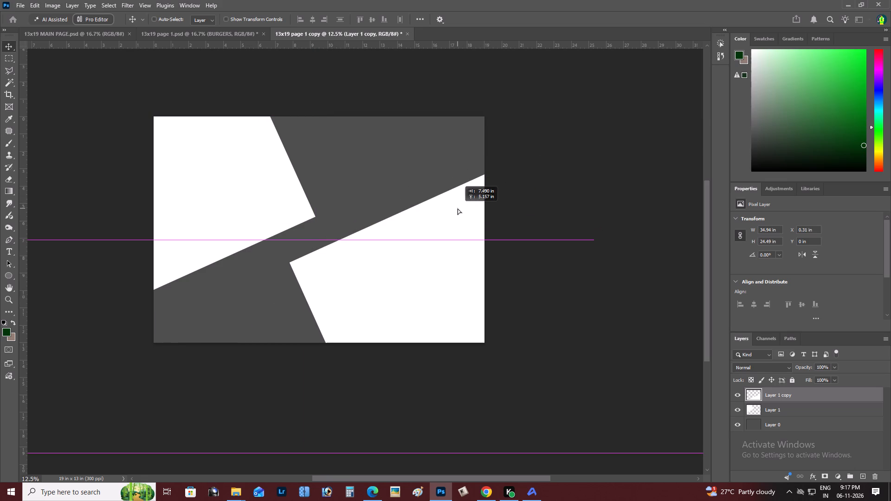
pyautogui.moveTo(458, 208); pyautogui.dragTo(486, 222)
# Shift the lower-right white copy outward to about X 11.16 in, Y -4.57 in, and select Layer 0.
pyautogui.press('z')
pyautogui.keyDown('alt'); pyautogui.click(407, 217); pyautogui.keyUp('alt')
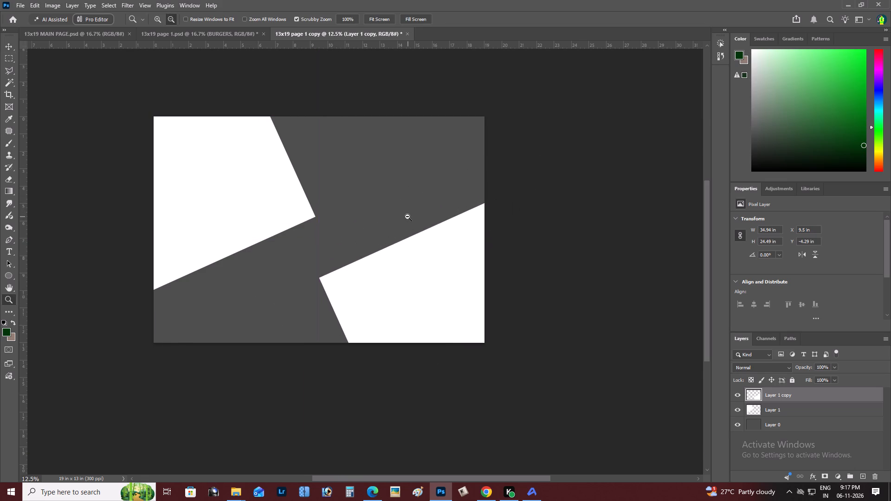
pyautogui.rightClick(406, 217)
pyautogui.doubleClick(409, 218)
pyautogui.click(412, 220)
pyautogui.press('space')
pyautogui.press('space')
pyautogui.press('space')
pyautogui.moveTo(412, 220); pyautogui.dragTo(424, 230)
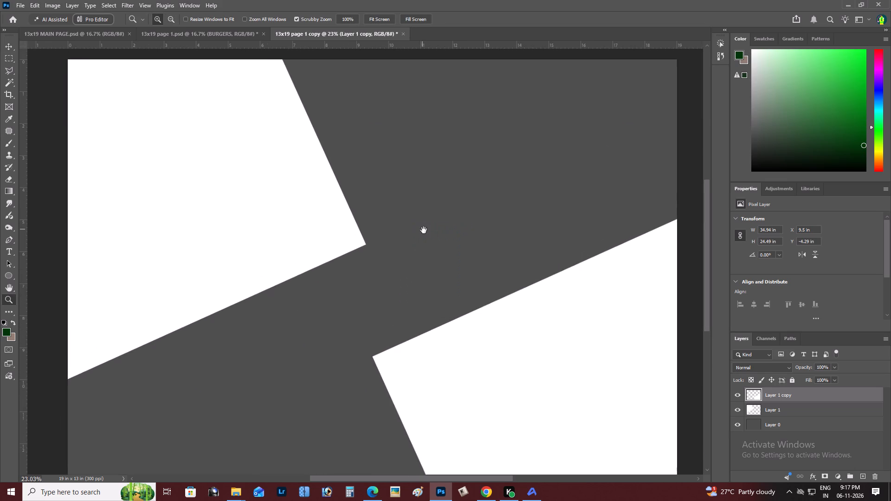
pyautogui.moveTo(424, 230); pyautogui.dragTo(423, 231)
pyautogui.press('z')
pyautogui.keyDown('alt'); pyautogui.click(406, 238); pyautogui.keyUp('alt')
pyautogui.press('space')
pyautogui.press('space')
pyautogui.press('space')
pyautogui.moveTo(405, 254); pyautogui.dragTo(328, 241)
pyautogui.press('v')
pyautogui.rightClick(418, 305)
pyautogui.click(430, 311)
pyautogui.moveTo(430, 311); pyautogui.dragTo(469, 304)
pyautogui.press('z')
pyautogui.keyDown('alt'); pyautogui.click(327, 228); pyautogui.keyUp('alt')
pyautogui.rightClick(327, 224)
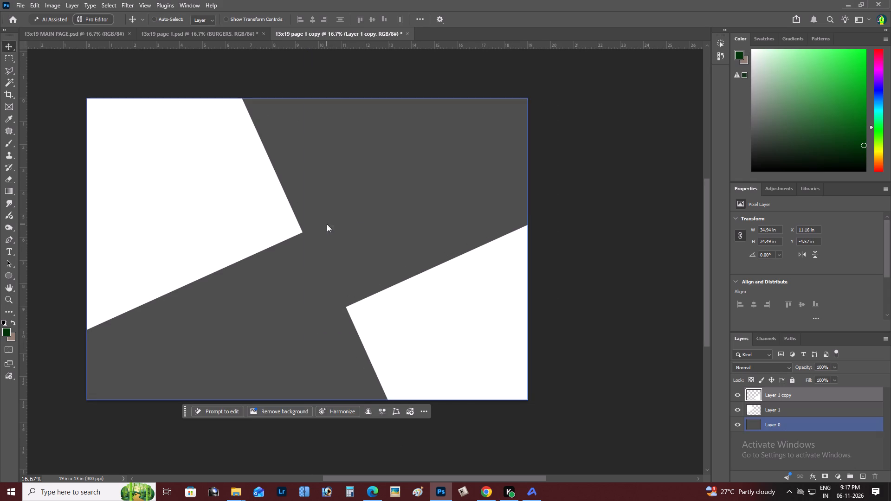
pyautogui.click(346, 232)
# Switch to the 13x19 main page and examine its cover layout and green styling with the panels hidden.
pyautogui.click(67, 28)
pyautogui.press('z')
pyautogui.keyDown('alt'); pyautogui.click(324, 224); pyautogui.keyUp('alt')
pyautogui.rightClick(386, 236)
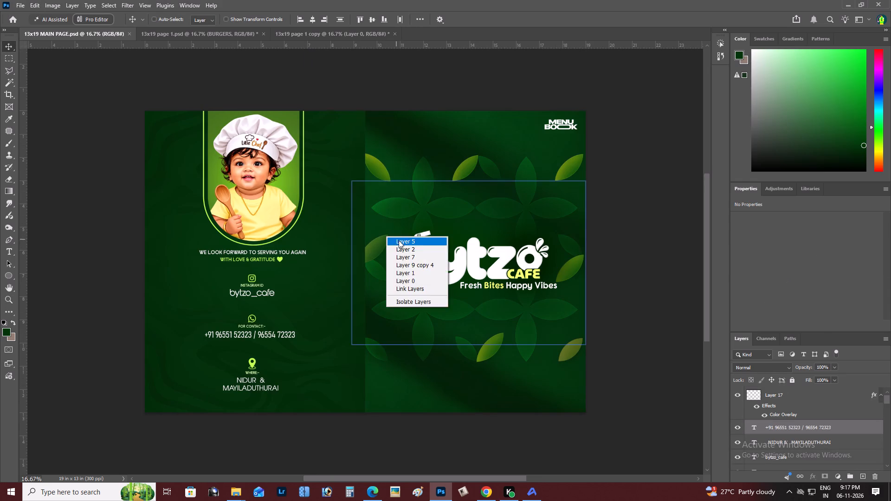
pyautogui.click(350, 204)
pyautogui.press('Tab')
pyautogui.press('z')
pyautogui.click(420, 222)
pyautogui.press('space')
pyautogui.click(420, 222)
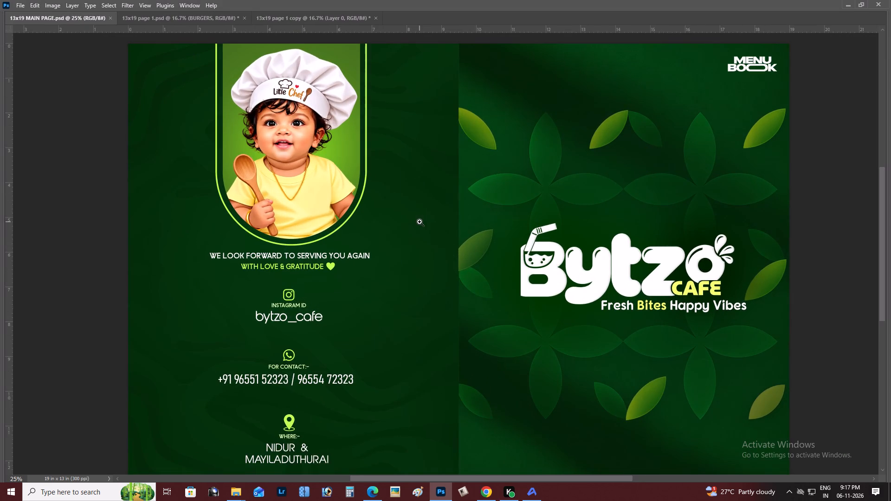
pyautogui.keyDown('alt'); pyautogui.click(420, 222); pyautogui.keyUp('alt')
pyautogui.rightClick(424, 218)
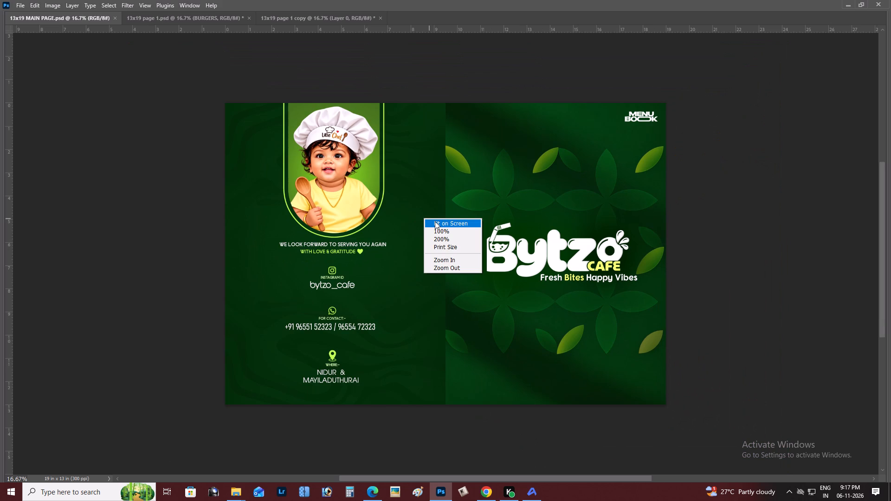
pyautogui.click(385, 206)
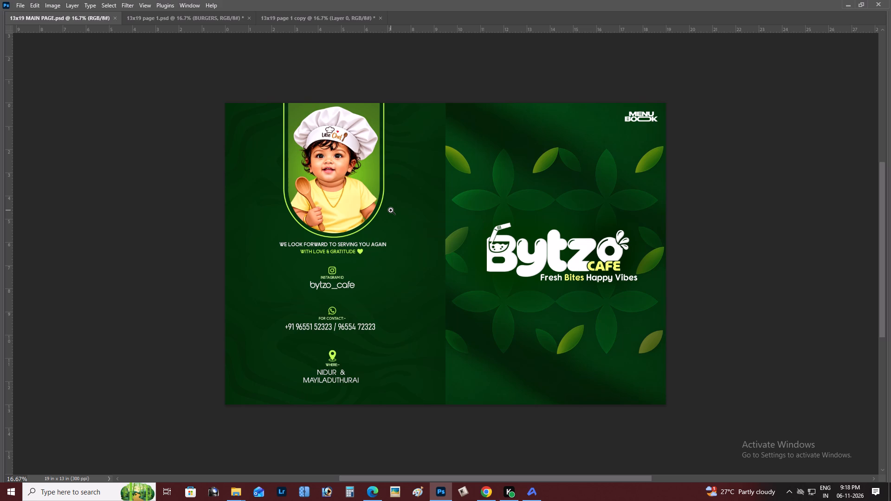
pyautogui.press('space')
pyautogui.moveTo(435, 243); pyautogui.dragTo(430, 222)
pyautogui.doubleClick(360, 236)
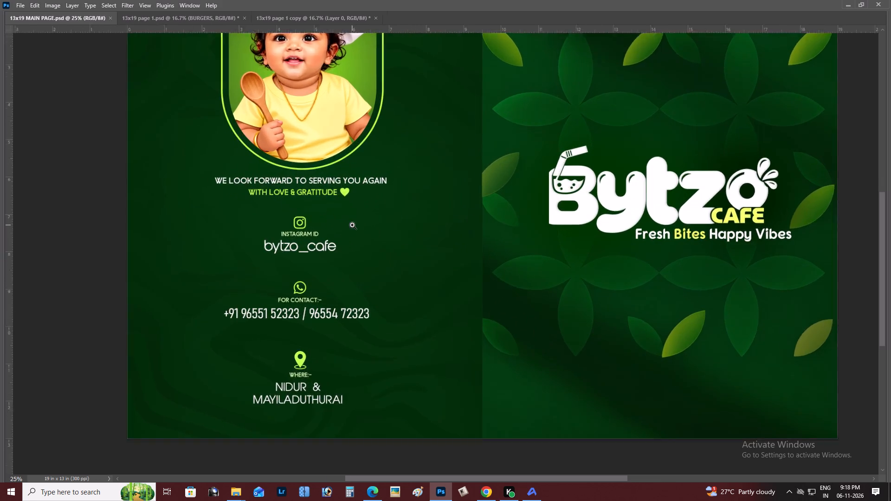
pyautogui.press('space')
pyautogui.press('space')
pyautogui.press('space')
pyautogui.press('space')
pyautogui.press('space')
pyautogui.press('space')
pyautogui.press('space')
pyautogui.press('space')
pyautogui.press('space')
pyautogui.press('space')
pyautogui.press('space')
pyautogui.press('space')
pyautogui.press('space')
pyautogui.press('space')
pyautogui.press('space')
pyautogui.press('space')
pyautogui.press('space')
pyautogui.press('space')
pyautogui.press('space')
pyautogui.press('space')
pyautogui.moveTo(352, 225); pyautogui.dragTo(414, 299)
pyautogui.keyDown('alt'); pyautogui.click(439, 271); pyautogui.keyUp('alt')
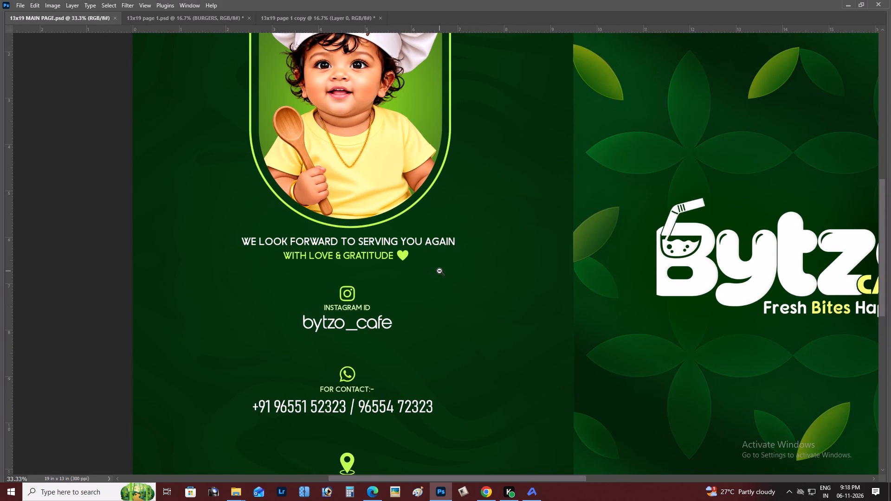
pyautogui.press('space')
pyautogui.moveTo(439, 271); pyautogui.dragTo(416, 270)
pyautogui.keyDown('alt'); pyautogui.click(410, 267); pyautogui.keyUp('alt')
pyautogui.rightClick(410, 266)
pyautogui.click(421, 271)
pyautogui.press('space')
pyautogui.press('space')
pyautogui.press('space')
pyautogui.press('space')
pyautogui.press('space')
pyautogui.press('space')
pyautogui.press('space')
pyautogui.press('space')
pyautogui.press('space')
pyautogui.press('space')
pyautogui.press('space')
pyautogui.press('space')
pyautogui.press('space')
pyautogui.press('space')
pyautogui.moveTo(421, 271); pyautogui.dragTo(443, 277)
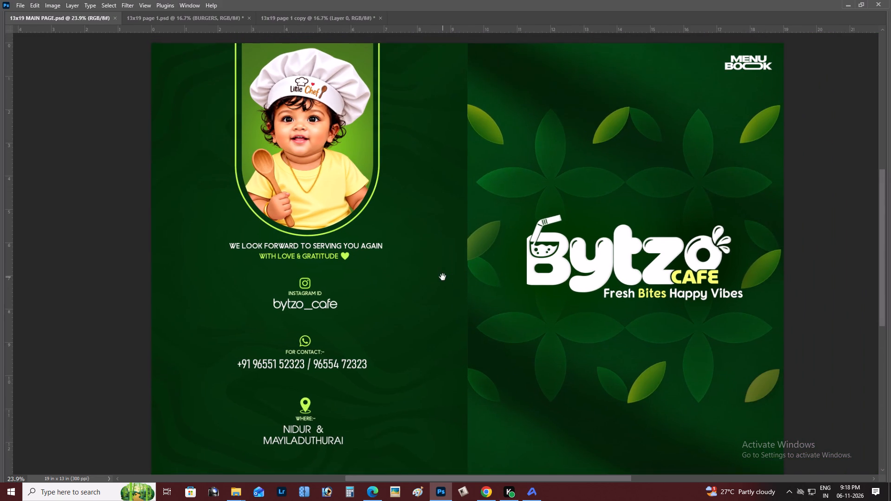
pyautogui.moveTo(443, 277); pyautogui.dragTo(431, 270)
pyautogui.keyDown('alt'); pyautogui.click(445, 257); pyautogui.keyUp('alt')
pyautogui.press('space')
pyautogui.moveTo(478, 255); pyautogui.dragTo(471, 258)
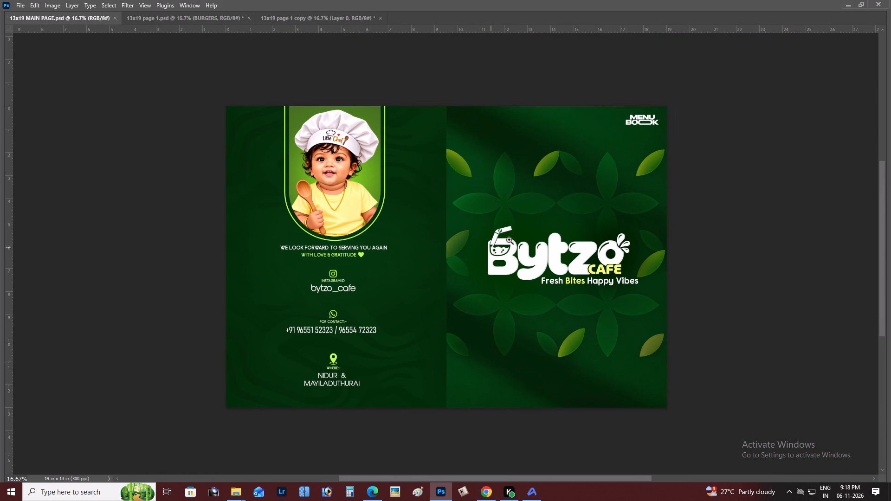
# Switch to 13x19 page 1 and examine its pizza and burger layout as a reference for the new page.
pyautogui.click(205, 18)
pyautogui.keyDown('alt'); pyautogui.click(482, 211); pyautogui.keyUp('alt')
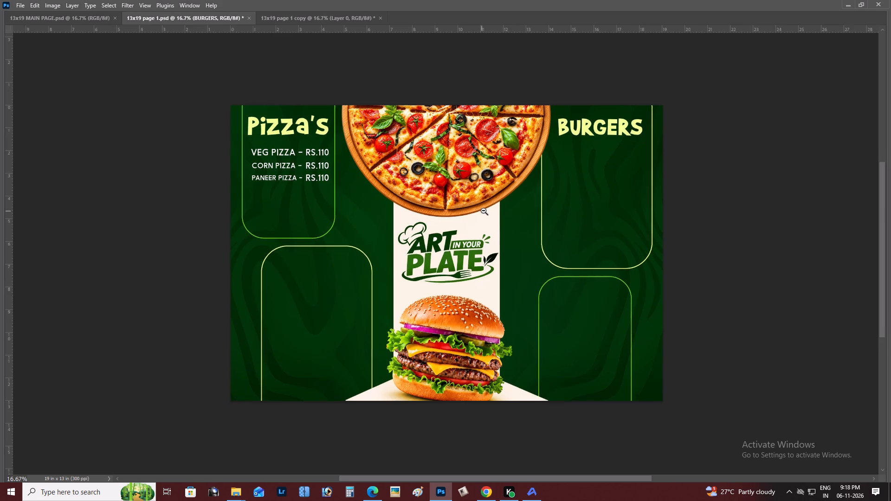
pyautogui.rightClick(484, 211)
pyautogui.click(488, 212)
pyautogui.doubleClick(499, 216)
pyautogui.press('space')
pyautogui.press('space')
pyautogui.press('space')
pyautogui.press('space')
pyautogui.press('space')
pyautogui.press('space')
pyautogui.press('space')
pyautogui.press('space')
pyautogui.press('space')
pyautogui.press('space')
pyautogui.press('space')
pyautogui.press('space')
pyautogui.press('space')
pyautogui.press('space')
pyautogui.press('space')
pyautogui.press('space')
pyautogui.press('space')
pyautogui.press('space')
pyautogui.press('space')
pyautogui.press('space')
pyautogui.moveTo(499, 216); pyautogui.dragTo(495, 231)
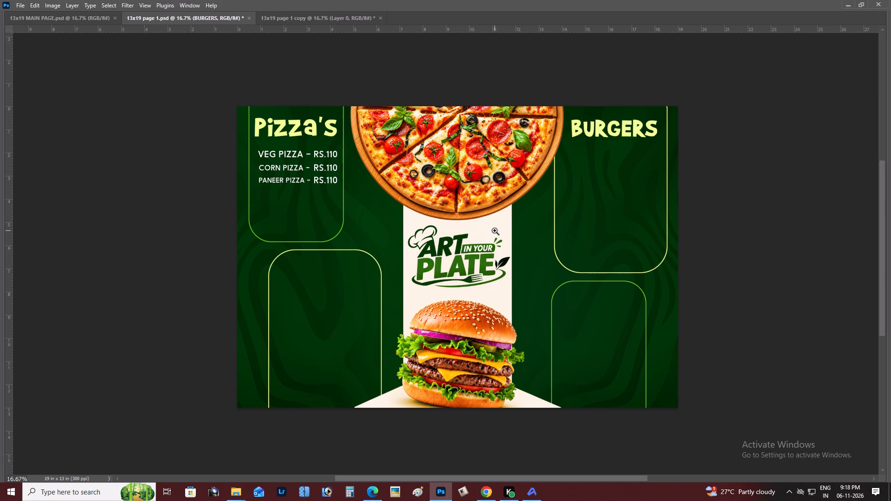
# Show the guides on page 1 and examine how its central artwork and menu frames line up with them.
pyautogui.hotkey('ctrl', ';')
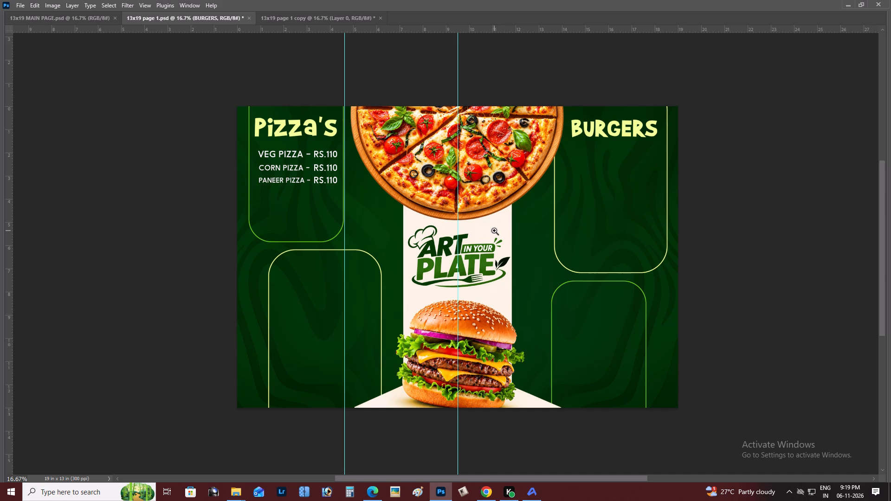
pyautogui.keyDown('alt'); pyautogui.click(474, 227); pyautogui.keyUp('alt')
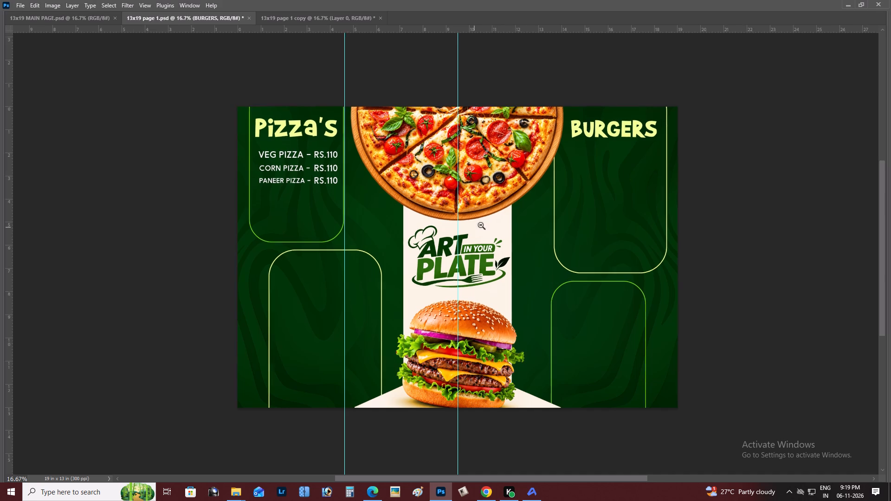
pyautogui.moveTo(481, 225); pyautogui.dragTo(488, 221, button='right')
pyautogui.doubleClick(517, 230)
pyautogui.rightClick(522, 219)
pyautogui.doubleClick(536, 224)
pyautogui.press('space')
pyautogui.press('space')
pyautogui.press('space')
pyautogui.moveTo(511, 233); pyautogui.dragTo(520, 248)
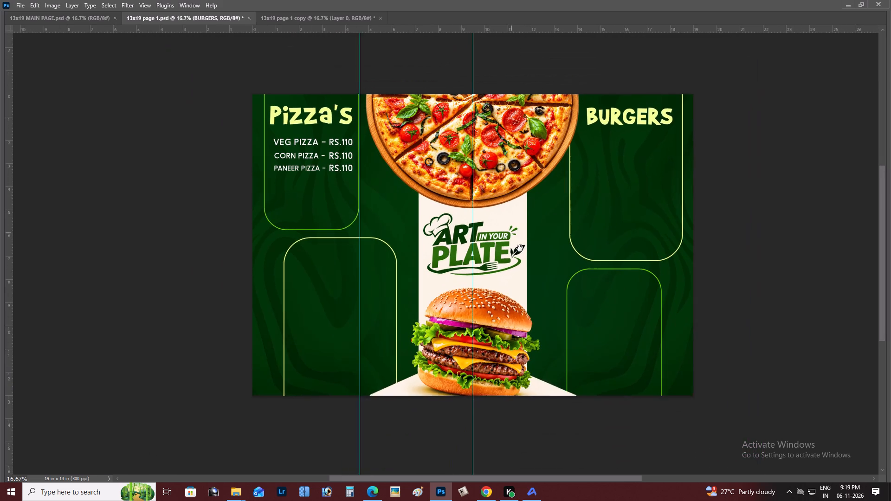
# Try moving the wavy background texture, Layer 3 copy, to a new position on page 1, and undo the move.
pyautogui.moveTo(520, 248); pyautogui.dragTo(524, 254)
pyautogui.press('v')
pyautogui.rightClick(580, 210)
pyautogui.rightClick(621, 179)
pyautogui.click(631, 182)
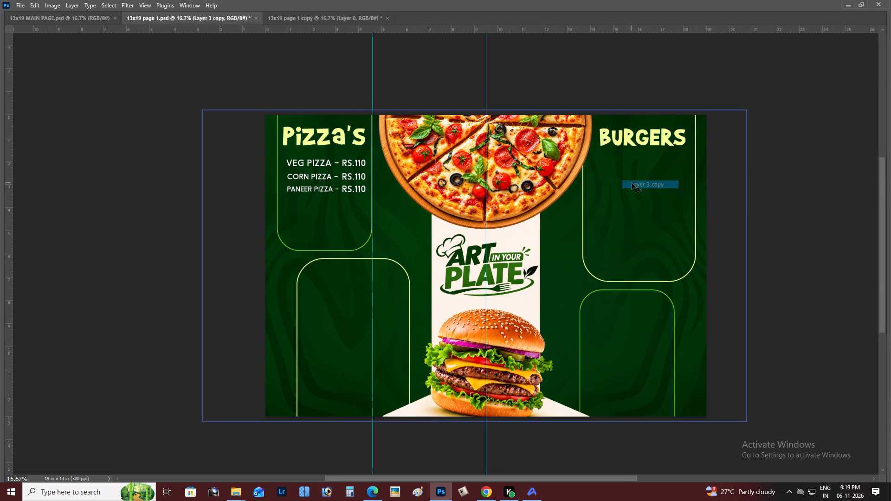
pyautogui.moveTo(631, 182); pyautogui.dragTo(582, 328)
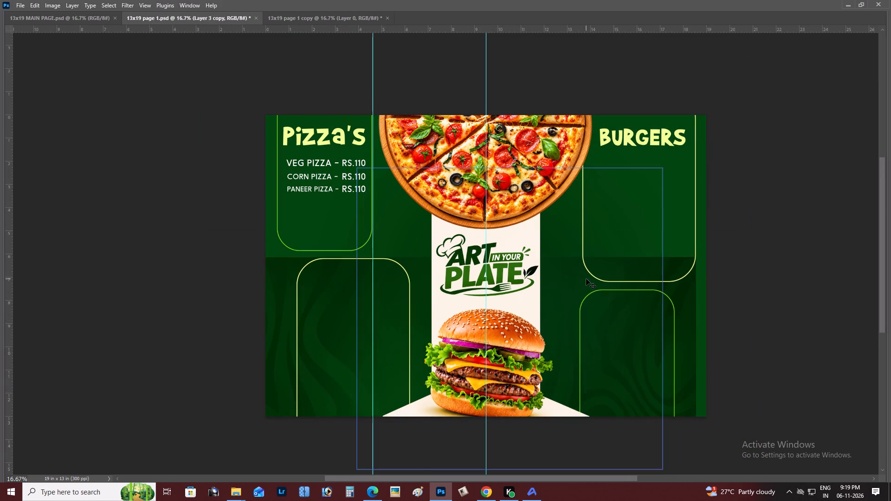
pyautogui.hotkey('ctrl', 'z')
# Examine the overall page 1 layout and the Pizza's frame with its item list up close.
pyautogui.press('z')
pyautogui.keyDown('alt'); pyautogui.click(529, 245); pyautogui.keyUp('alt')
pyautogui.rightClick(542, 243)
pyautogui.doubleClick(553, 245)
pyautogui.keyDown('alt'); pyautogui.click(549, 245); pyautogui.keyUp('alt')
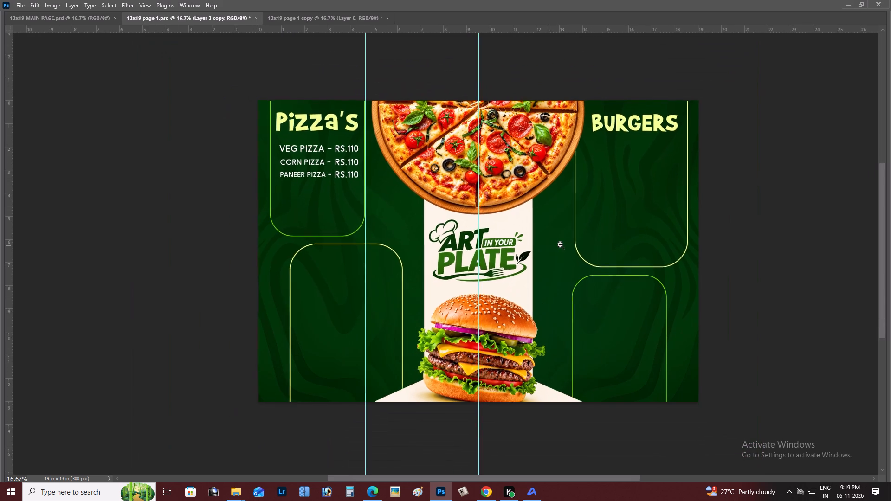
pyautogui.rightClick(560, 244)
pyautogui.doubleClick(578, 248)
pyautogui.press('space')
pyautogui.press('space')
pyautogui.press('space')
pyautogui.press('space')
pyautogui.press('space')
pyautogui.press('space')
pyautogui.press('space')
pyautogui.press('space')
pyautogui.press('space')
pyautogui.press('space')
pyautogui.press('space')
pyautogui.press('space')
pyautogui.press('space')
pyautogui.press('space')
pyautogui.press('space')
pyautogui.press('space')
pyautogui.press('space')
pyautogui.press('space')
pyautogui.press('space')
pyautogui.press('space')
pyautogui.moveTo(578, 248); pyautogui.dragTo(620, 312)
pyautogui.tripleClick(358, 259)
pyautogui.press('space')
pyautogui.press('space')
pyautogui.press('space')
pyautogui.press('space')
pyautogui.press('space')
pyautogui.moveTo(358, 259); pyautogui.dragTo(338, 295)
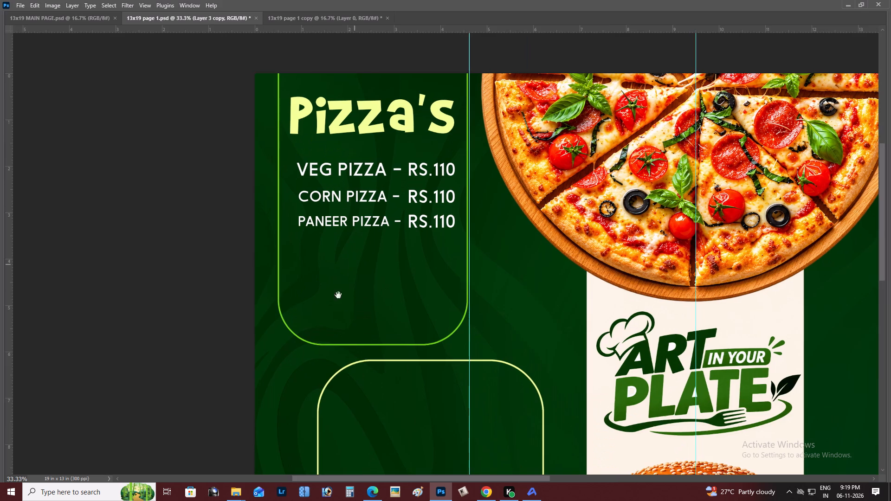
pyautogui.moveTo(338, 295); pyautogui.dragTo(327, 311)
pyautogui.keyDown('alt'); pyautogui.click(327, 308); pyautogui.keyUp('alt')
pyautogui.rightClick(327, 308)
pyautogui.doubleClick(335, 311)
pyautogui.press('space')
pyautogui.press('space')
pyautogui.press('space')
pyautogui.press('space')
pyautogui.press('space')
pyautogui.press('space')
pyautogui.press('space')
pyautogui.press('space')
pyautogui.press('space')
pyautogui.press('space')
pyautogui.press('space')
pyautogui.press('space')
pyautogui.press('space')
pyautogui.press('space')
pyautogui.press('space')
pyautogui.press('space')
pyautogui.press('space')
pyautogui.press('space')
pyautogui.press('space')
pyautogui.press('space')
pyautogui.moveTo(335, 311); pyautogui.dragTo(362, 339)
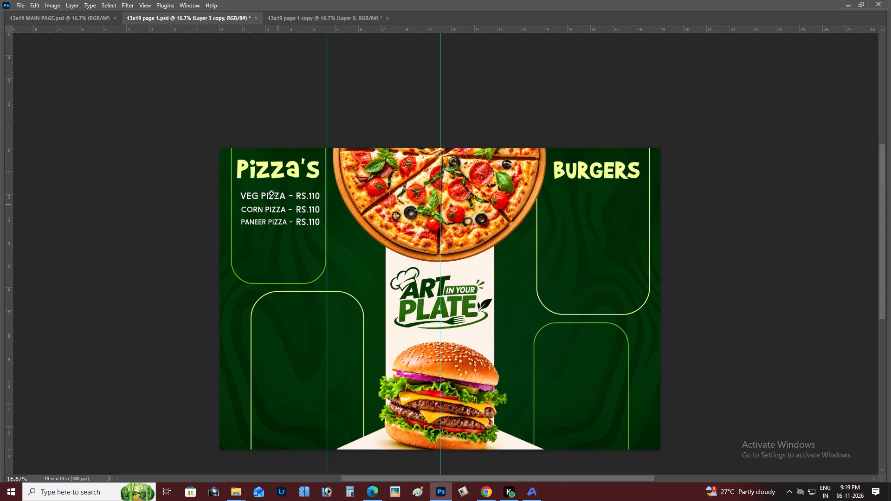
# Make a rectangular selection about 4.04 in wide and 0.6 in high around the VEG PIZZA row, spanning the frame's width.
pyautogui.tripleClick(263, 184)
pyautogui.press('m')
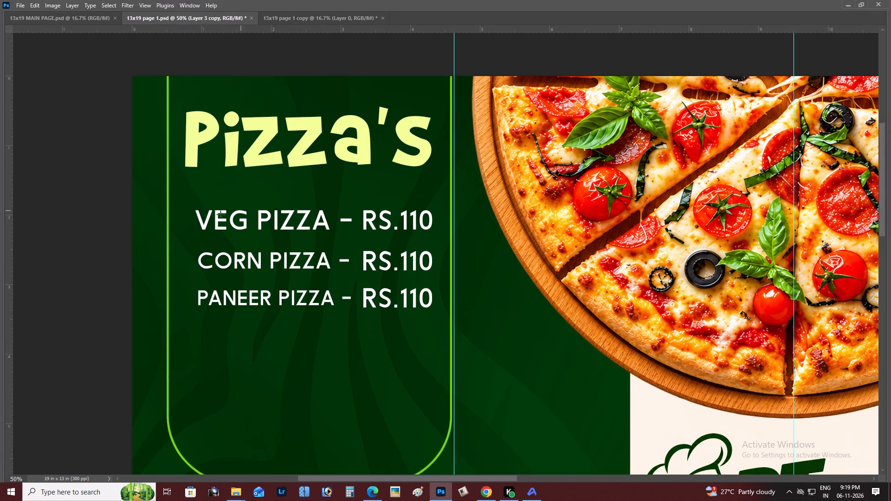
pyautogui.moveTo(168, 200); pyautogui.dragTo(432, 250)
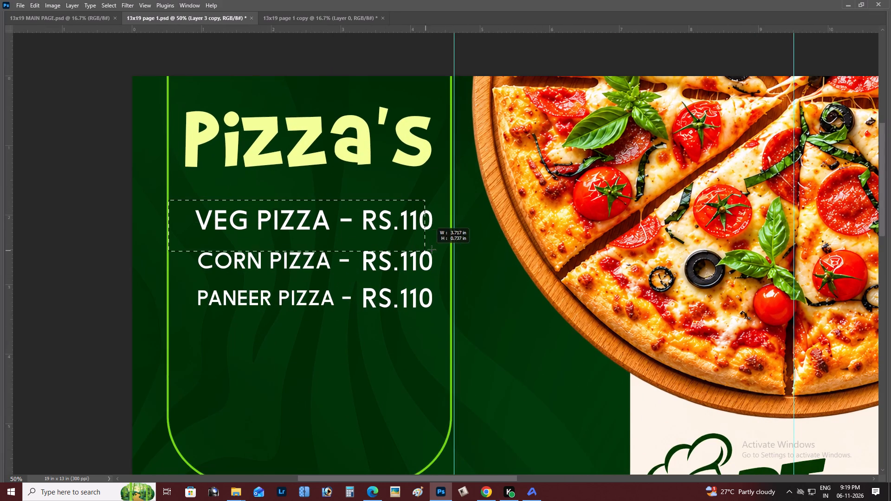
pyautogui.moveTo(432, 250); pyautogui.dragTo(449, 241)
# Show the panels and fill the selection on a new layer with the pale yellow sampled from the Pizza's heading, clearing the selection.
pyautogui.press('z')
pyautogui.keyDown('alt'); pyautogui.click(300, 246); pyautogui.keyUp('alt')
pyautogui.rightClick(300, 246)
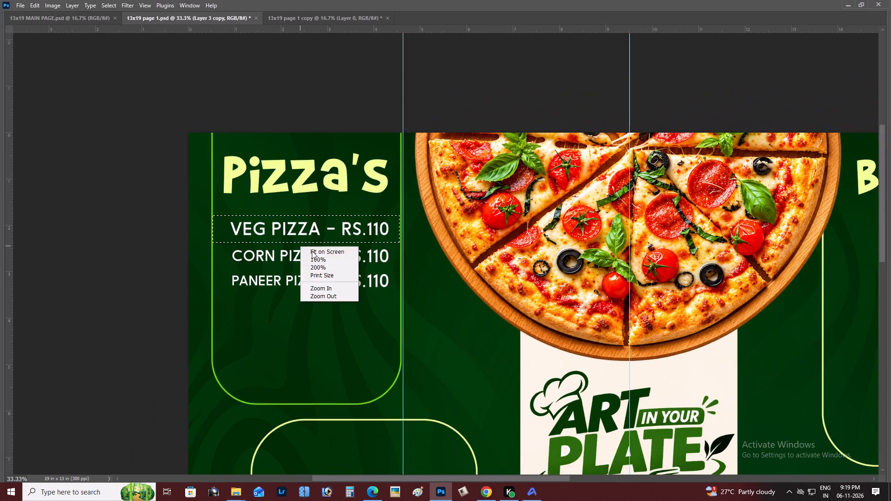
pyautogui.click(312, 251)
pyautogui.press('space')
pyautogui.moveTo(312, 251); pyautogui.dragTo(295, 252)
pyautogui.press('Tab')
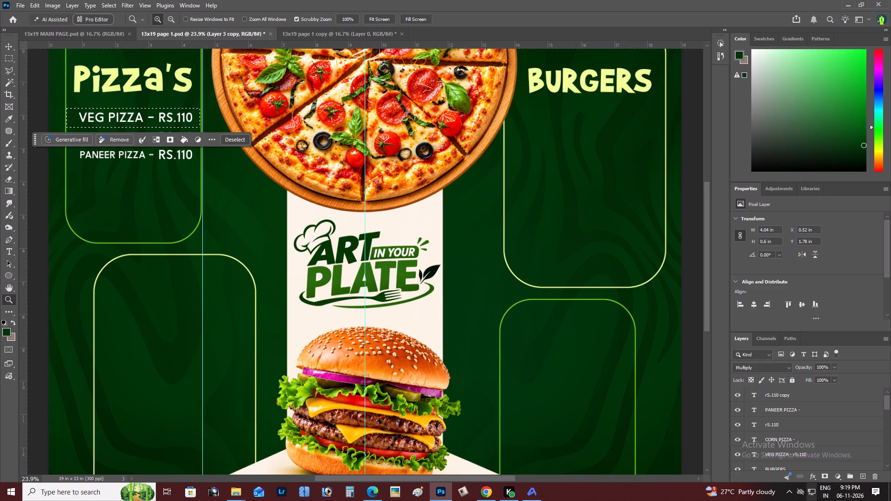
pyautogui.click(859, 479)
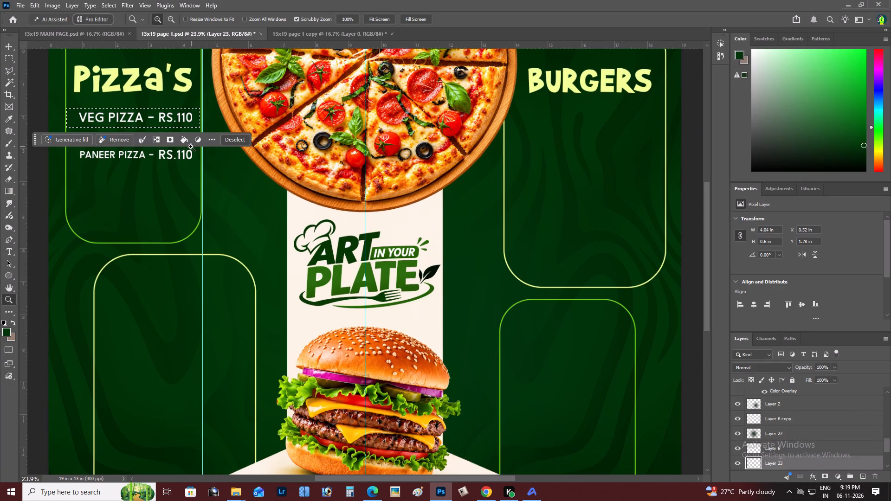
pyautogui.click(187, 145)
pyautogui.click(204, 168)
pyautogui.click(229, 178)
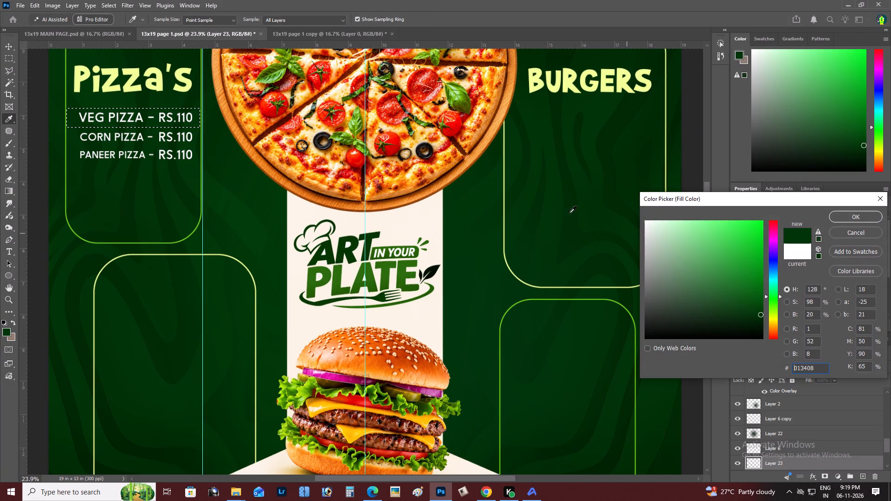
pyautogui.click(159, 89)
pyautogui.press('Return')
pyautogui.press('Return')
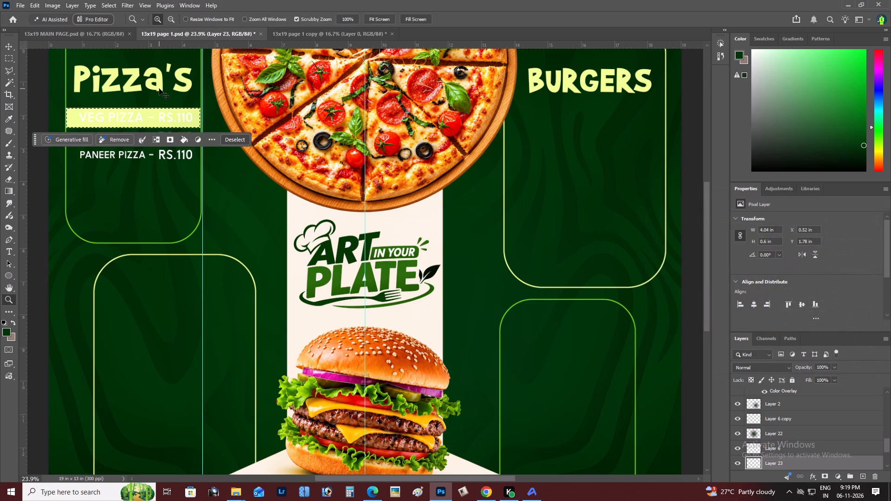
pyautogui.hotkey('ctrl', 'd')
# Recolour the VEG PIZZA – RS.110 text to dark green #002d05 sampled from the page background.
pyautogui.press('z')
pyautogui.keyDown('alt'); pyautogui.click(131, 116); pyautogui.keyUp('alt')
pyautogui.rightClick(131, 116)
pyautogui.click(142, 119)
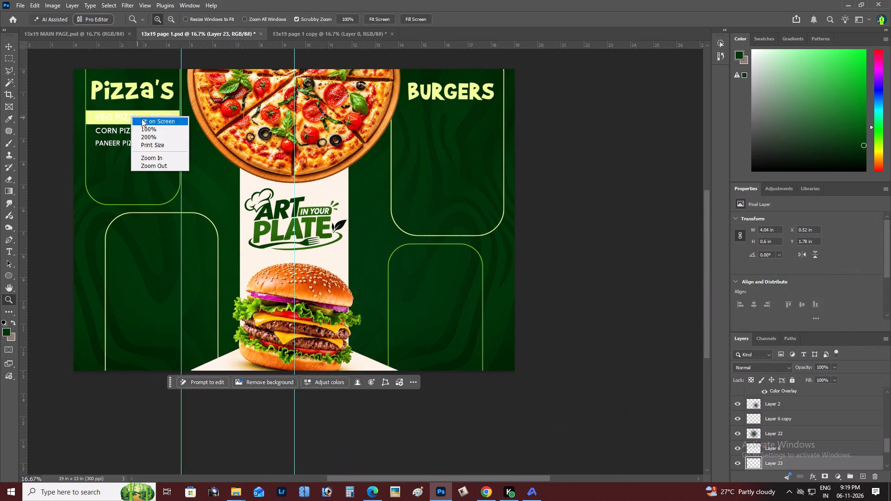
pyautogui.press('space')
pyautogui.press('space')
pyautogui.press('space')
pyautogui.press('space')
pyautogui.press('space')
pyautogui.press('space')
pyautogui.press('space')
pyautogui.press('space')
pyautogui.moveTo(142, 126); pyautogui.dragTo(168, 196)
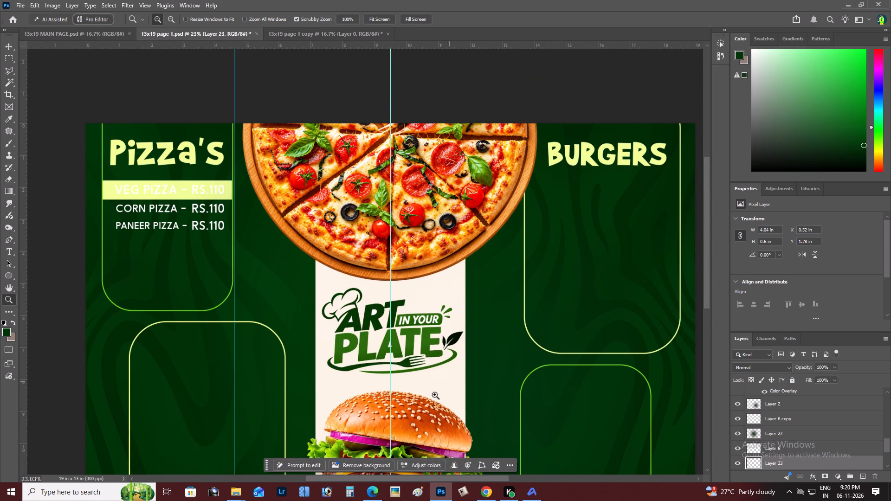
pyautogui.press('v')
pyautogui.rightClick(171, 187)
pyautogui.click(181, 189)
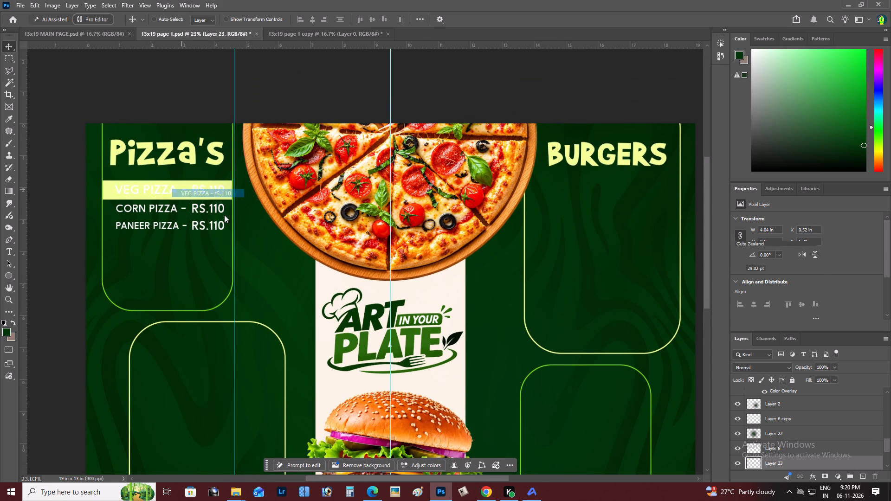
pyautogui.click(171, 218)
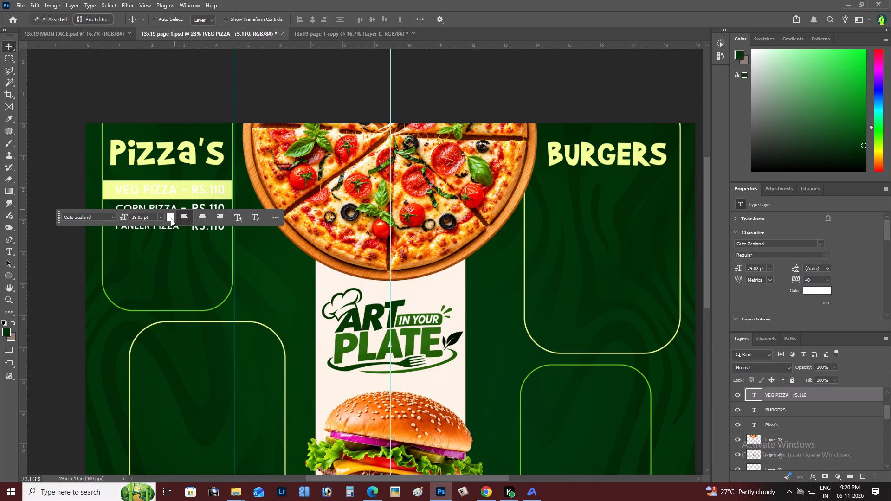
pyautogui.click(177, 167)
pyautogui.press('Return')
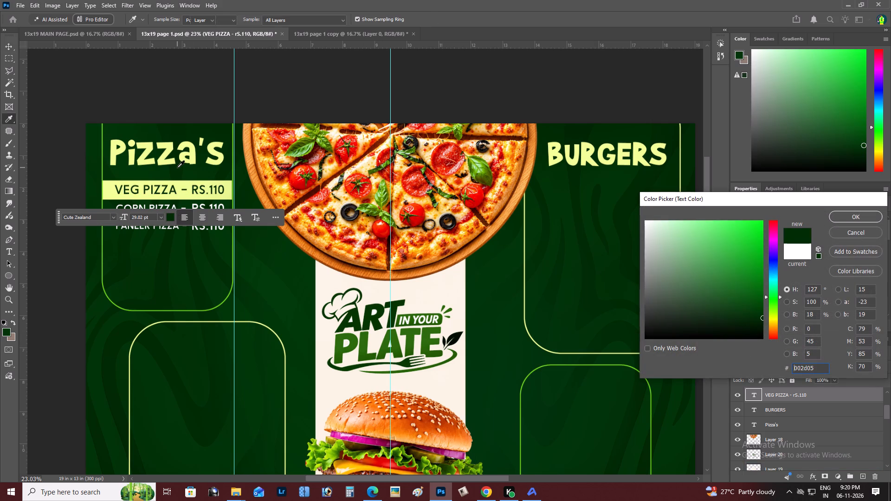
pyautogui.press('Return')
# Duplicate the pale yellow bar behind the PANEER PIZZA row, at about X 0.49 in, Y 2.94 in.
pyautogui.press('z')
pyautogui.keyDown('alt'); pyautogui.click(177, 167); pyautogui.keyUp('alt')
pyautogui.rightClick(184, 167)
pyautogui.click(200, 172)
pyautogui.press('space')
pyautogui.press('space')
pyautogui.moveTo(205, 174); pyautogui.dragTo(311, 211)
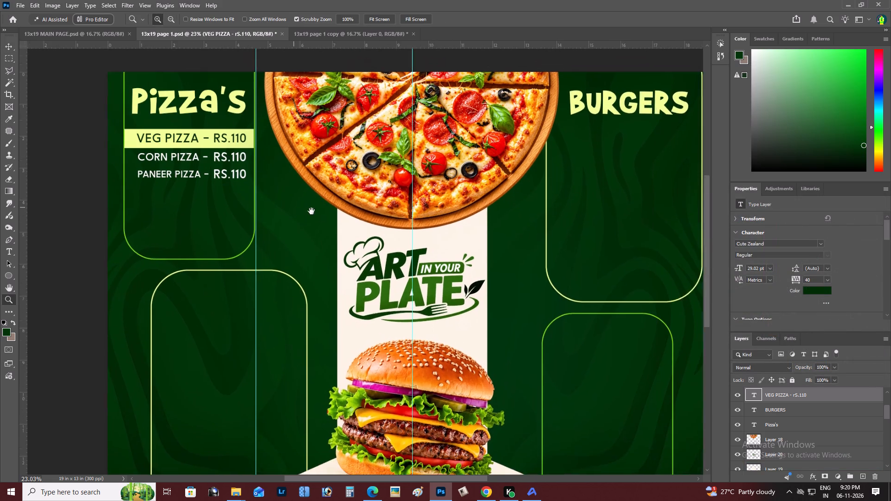
pyautogui.moveTo(311, 211); pyautogui.dragTo(312, 211)
pyautogui.press('z')
pyautogui.tripleClick(238, 155)
pyautogui.press('v')
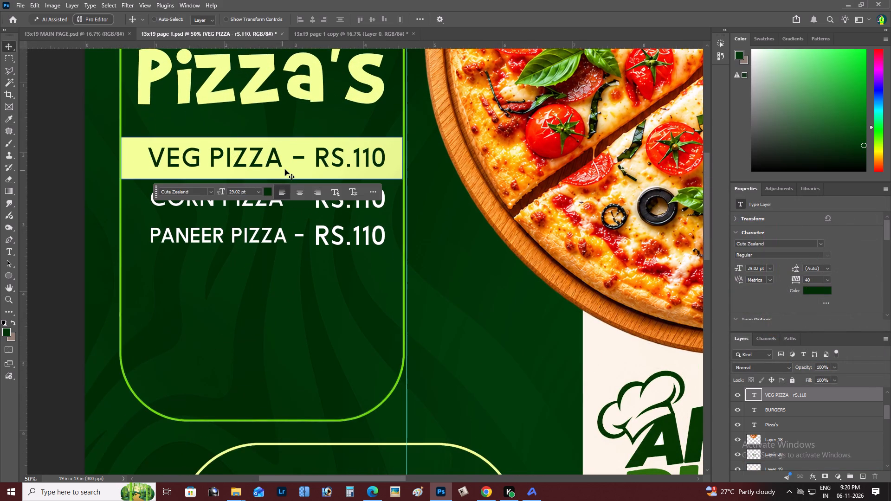
pyautogui.rightClick(285, 169)
pyautogui.click(296, 174)
pyautogui.keyDown('alt'); pyautogui.moveTo(296, 174); pyautogui.dragTo(292, 255); pyautogui.keyUp('alt')
# Recolour the PANEER PIZZA – text to the dark green sampled from the VEG PIZZA lettering.
pyautogui.press('z')
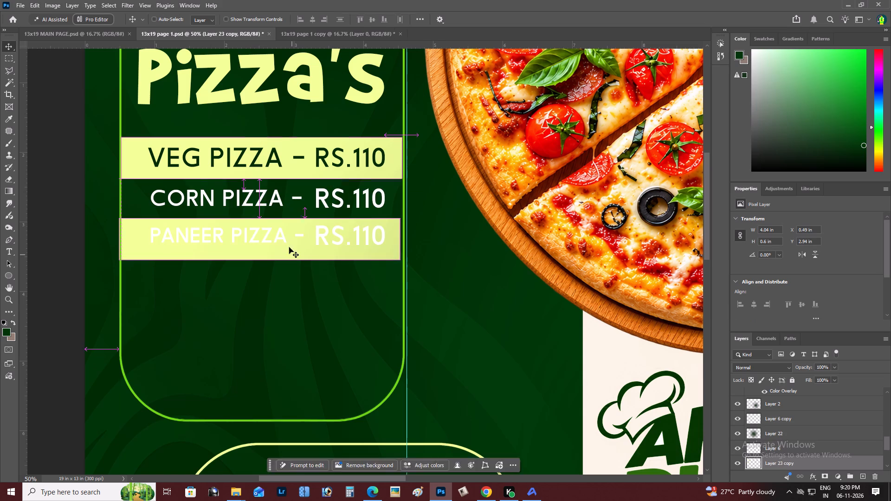
pyautogui.keyDown('alt'); pyautogui.click(277, 238); pyautogui.keyUp('alt')
pyautogui.rightClick(282, 226)
pyautogui.click(295, 230)
pyautogui.press('space')
pyautogui.press('space')
pyautogui.press('space')
pyautogui.press('space')
pyautogui.press('space')
pyautogui.press('space')
pyautogui.press('space')
pyautogui.press('space')
pyautogui.press('space')
pyautogui.press('space')
pyautogui.press('space')
pyautogui.press('space')
pyautogui.moveTo(295, 236); pyautogui.dragTo(410, 279)
pyautogui.press('z')
pyautogui.doubleClick(195, 187)
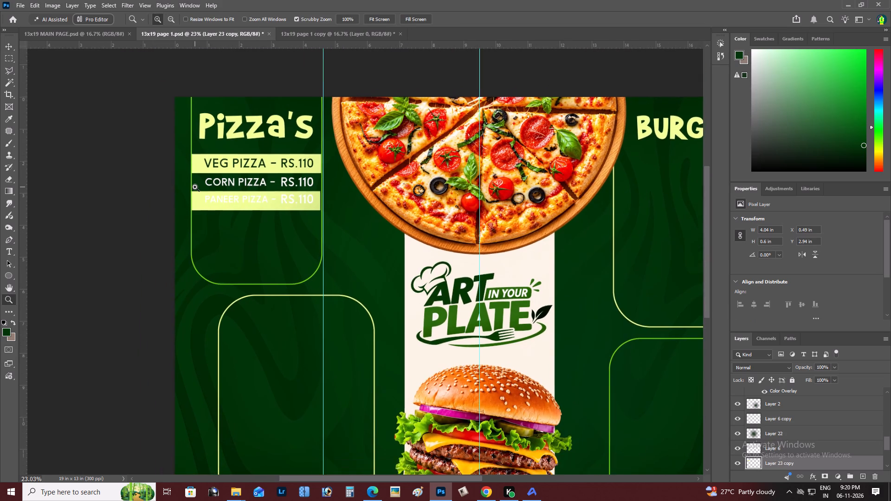
pyautogui.press('v')
pyautogui.rightClick(264, 204)
pyautogui.click(277, 208)
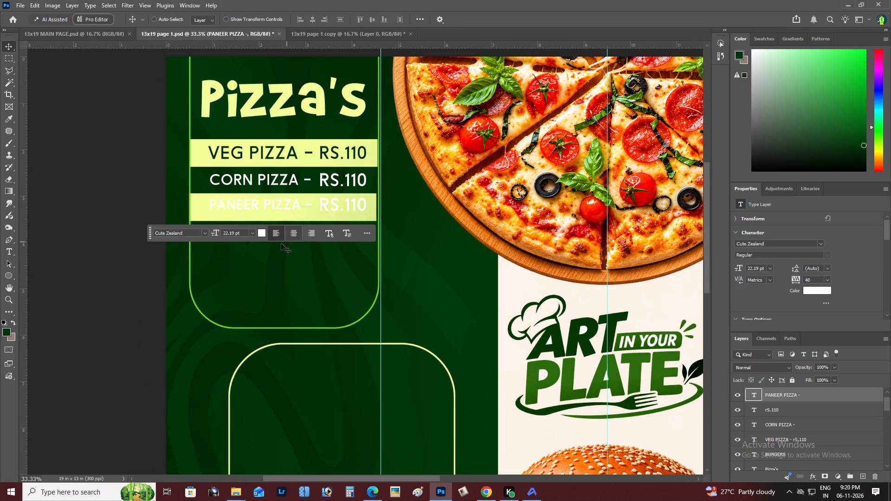
pyautogui.click(260, 231)
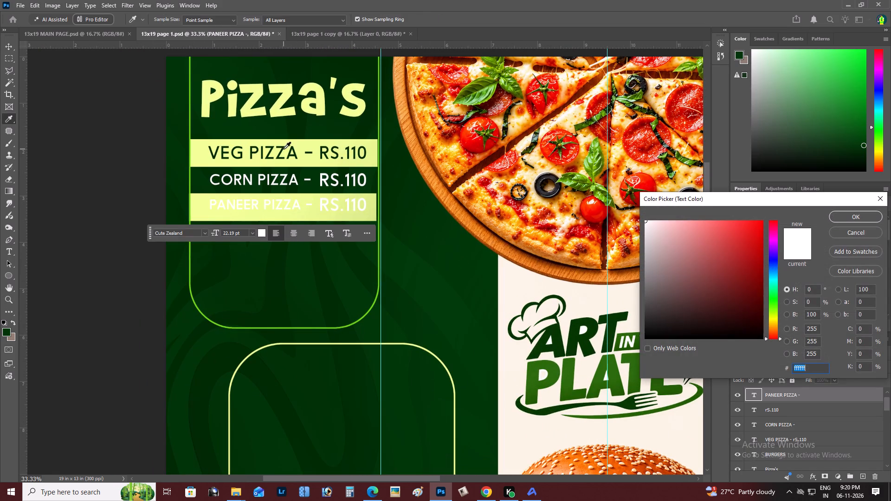
pyautogui.click(283, 148)
pyautogui.press('Return')
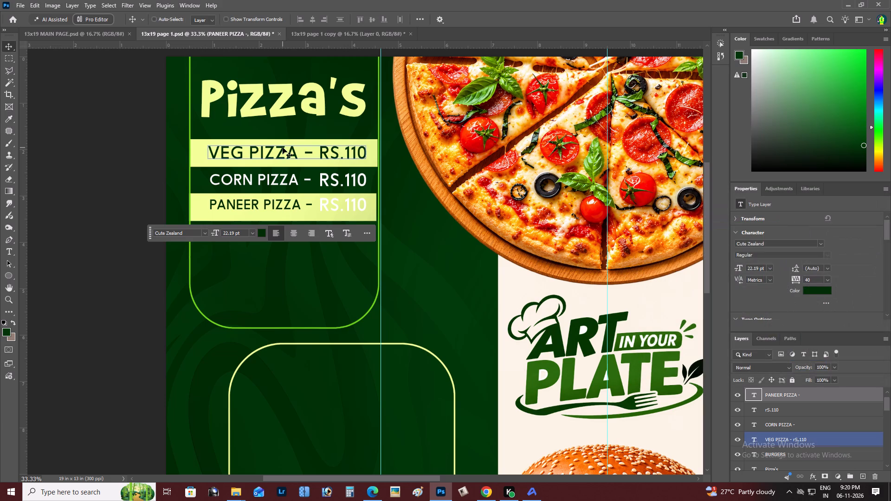
# Recolour the RS.110 price in the PANEER PIZZA row to dark green #002d05 sampled from the VEG PIZZA lettering.
pyautogui.press('z')
pyautogui.doubleClick(334, 204)
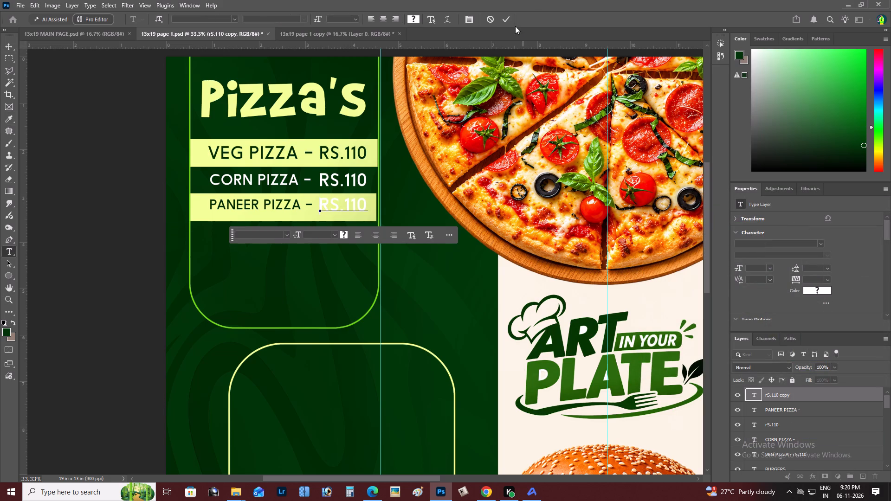
pyautogui.click(504, 20)
pyautogui.click(343, 236)
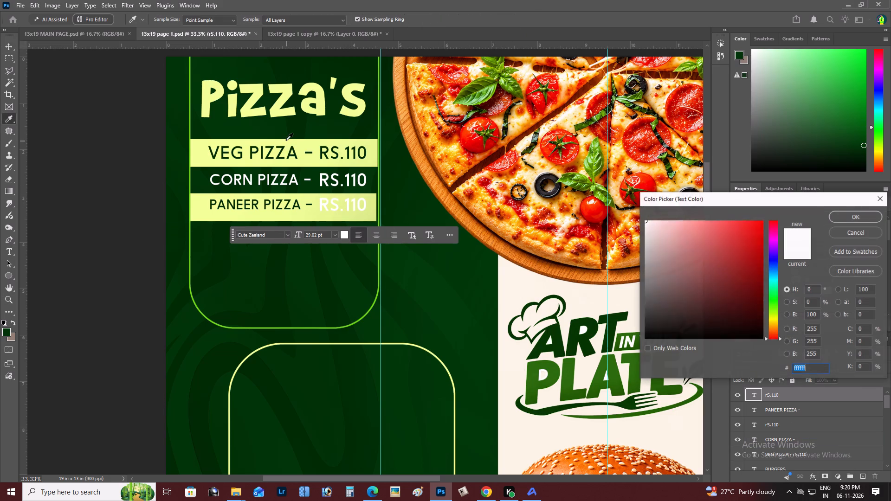
pyautogui.click(291, 148)
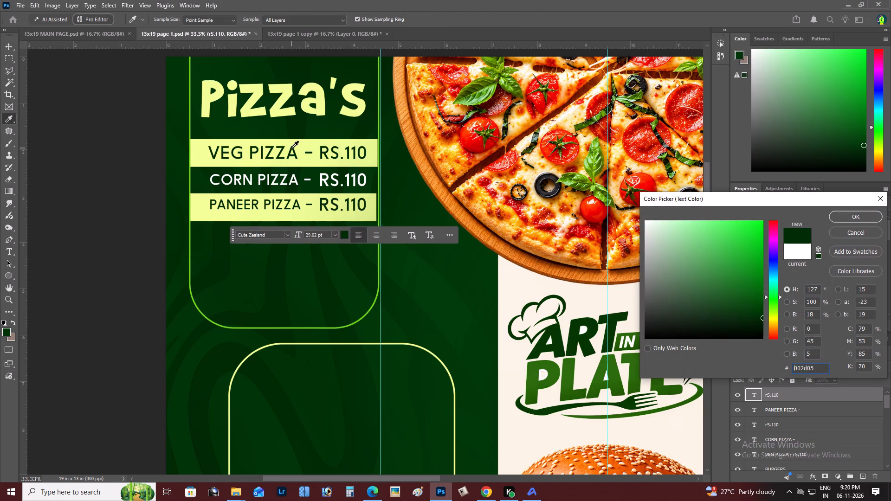
pyautogui.press('Return')
# Nudge the PANEER PIZZA – text down about 16 px to centre it vertically on its pale yellow bar.
pyautogui.press('z')
pyautogui.click(290, 193)
pyautogui.click(287, 197)
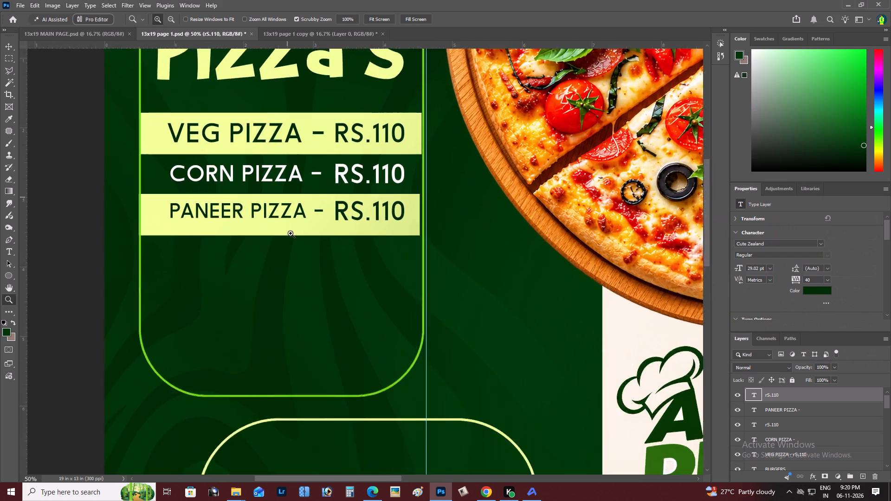
pyautogui.press('v')
pyautogui.rightClick(275, 213)
pyautogui.click(284, 218)
pyautogui.press('Down')
pyautogui.press('Down')
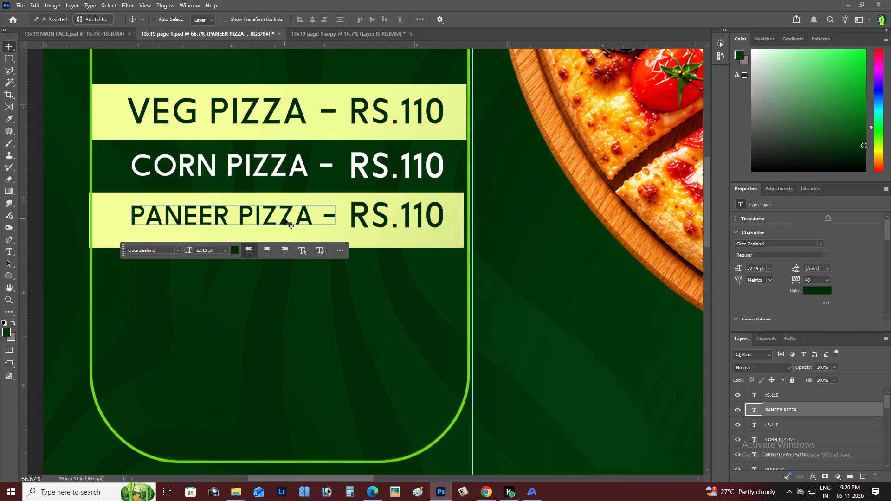
pyautogui.press('Down')
pyautogui.press('Down')
pyautogui.press('Down')
pyautogui.press('Down')
pyautogui.hotkey('shift', 'Down')
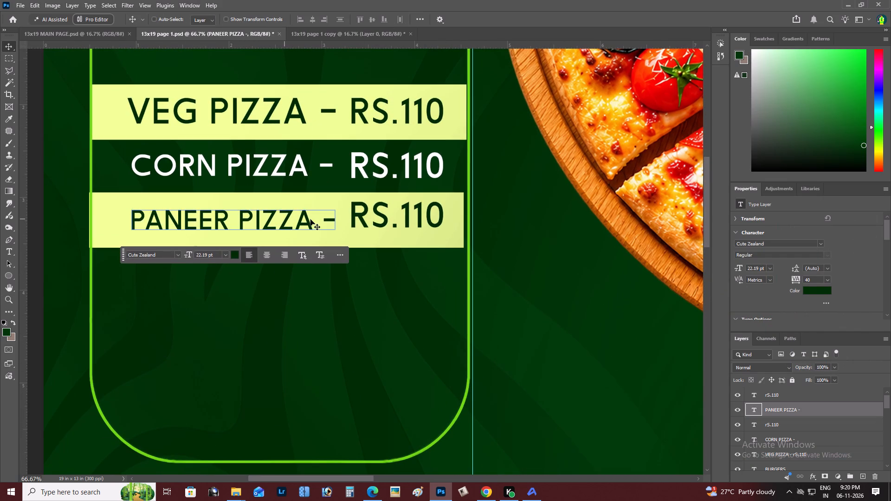
# Nudge the RS.110 price in the PANEER PIZZA row down about 18 px to line up with the item name.
pyautogui.rightClick(356, 213)
pyautogui.click(361, 215)
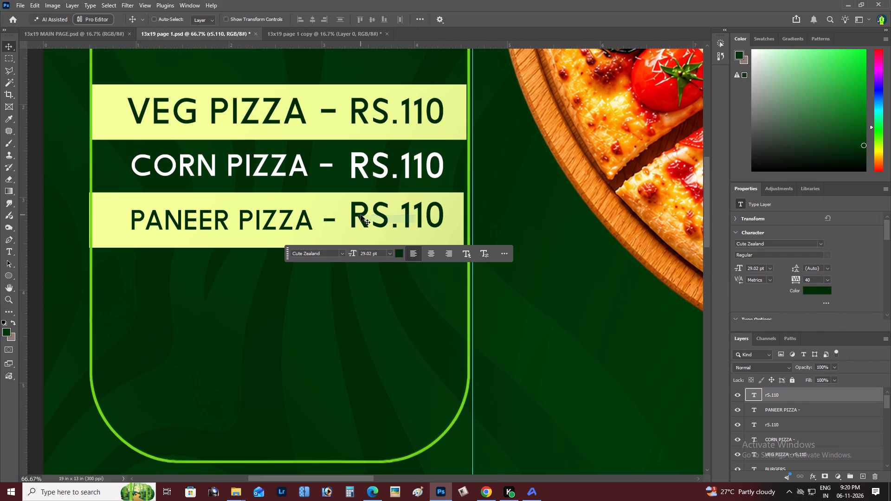
pyautogui.hotkey('shift', 'Down')
pyautogui.hotkey('shift', 'Down')
pyautogui.press('Up')
pyautogui.press('Up')
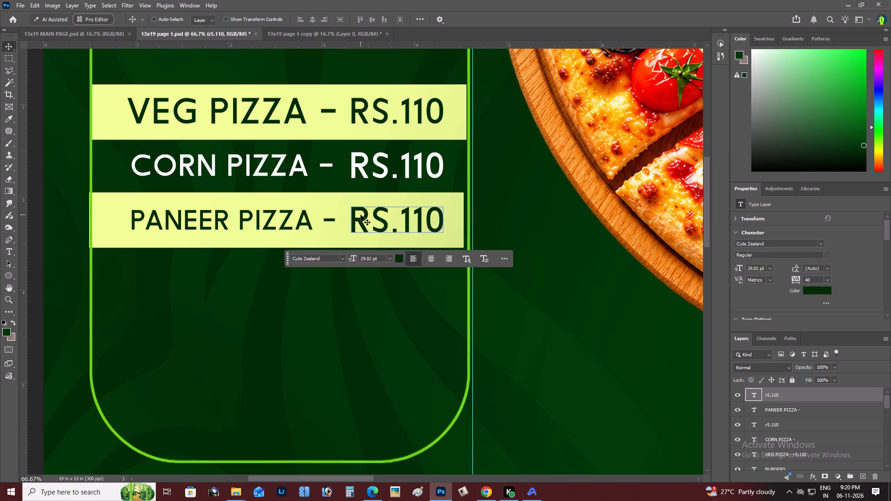
# Nudge the pale yellow bar behind the PANEER PIZZA row right to X 0.53 in, aligning it with the bar above.
pyautogui.press('z')
pyautogui.keyDown('alt'); pyautogui.click(361, 215); pyautogui.keyUp('alt')
pyautogui.rightClick(361, 215)
pyautogui.doubleClick(373, 218)
pyautogui.press('space')
pyautogui.press('space')
pyautogui.press('space')
pyautogui.press('space')
pyautogui.press('space')
pyautogui.press('space')
pyautogui.press('space')
pyautogui.press('space')
pyautogui.press('space')
pyautogui.press('space')
pyautogui.press('space')
pyautogui.press('space')
pyautogui.press('space')
pyautogui.press('space')
pyautogui.press('space')
pyautogui.press('space')
pyautogui.press('space')
pyautogui.press('space')
pyautogui.press('space')
pyautogui.press('space')
pyautogui.moveTo(373, 218); pyautogui.dragTo(532, 224)
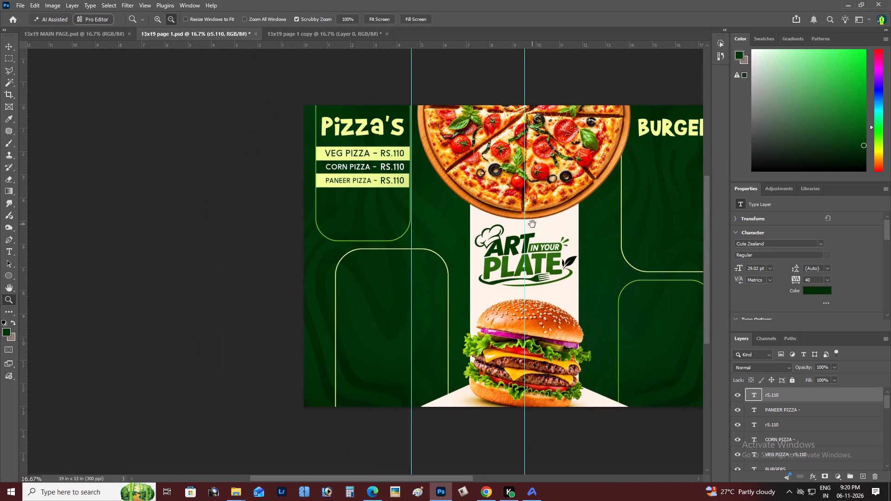
pyautogui.moveTo(532, 224); pyautogui.dragTo(532, 238)
pyautogui.press('z')
pyautogui.tripleClick(334, 173)
pyautogui.click(334, 173)
pyautogui.press('space')
pyautogui.press('space')
pyautogui.press('space')
pyautogui.press('space')
pyautogui.moveTo(334, 173); pyautogui.dragTo(229, 171)
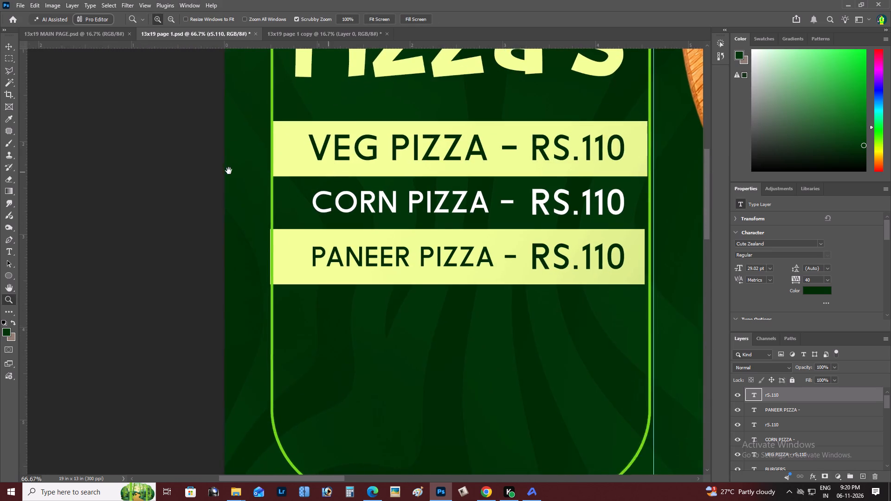
pyautogui.moveTo(229, 171); pyautogui.dragTo(228, 171)
pyautogui.press('v')
pyautogui.rightClick(178, 234)
pyautogui.click(187, 239)
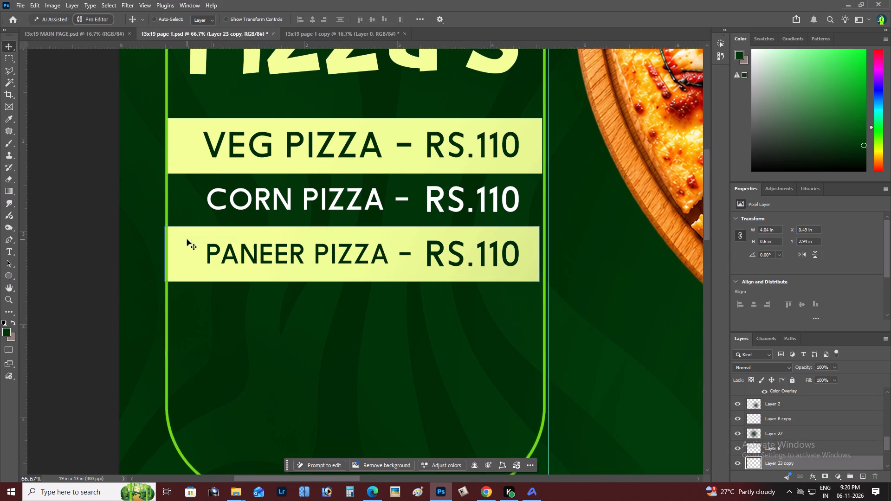
pyautogui.hotkey('shift', 'Right')
pyautogui.press('Right')
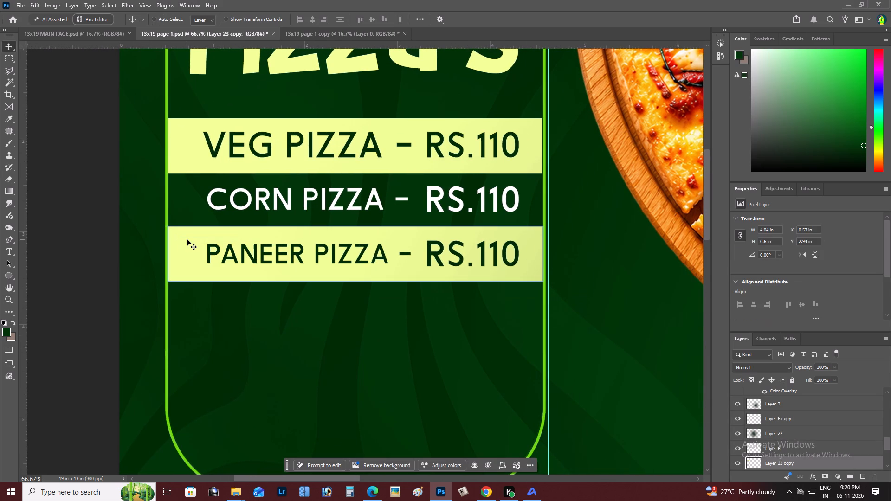
# Send the PANEER PIZZA bar backward in the layer stack so it sits between Layer 23 and Layer 3 copy.
pyautogui.hotkey('ctrl', '[')
pyautogui.hotkey('ctrl', '[')
pyautogui.hotkey('ctrl', '[')
pyautogui.hotkey('ctrl', ']')
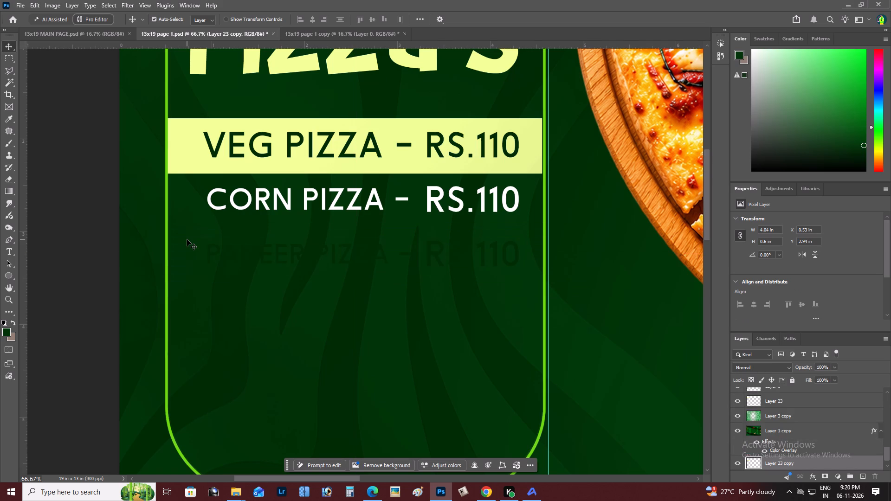
pyautogui.hotkey('ctrl', ']')
# Scale the PANEER PIZZA – text up slightly to 22.98 pt with Free Transform, extending it toward the left.
pyautogui.press('z')
pyautogui.keyDown('alt'); pyautogui.click(187, 239); pyautogui.keyUp('alt')
pyautogui.rightClick(187, 239)
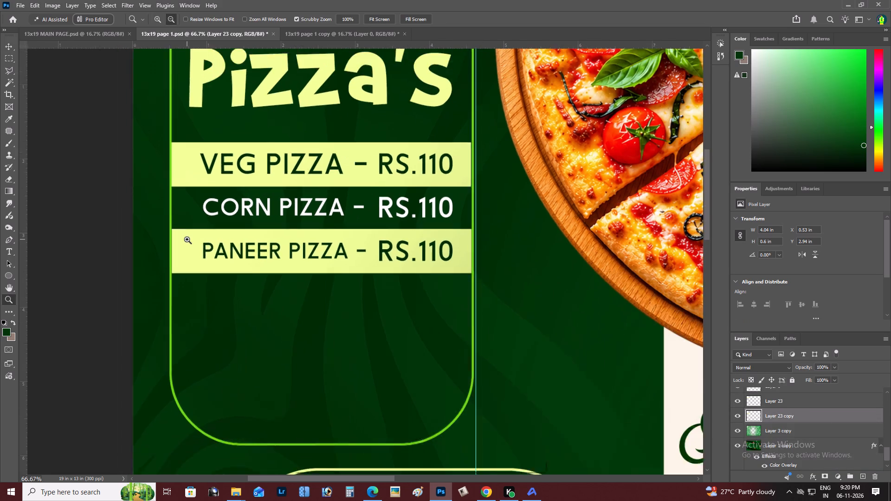
pyautogui.click(197, 246)
pyautogui.press('space')
pyautogui.press('space')
pyautogui.press('space')
pyautogui.press('space')
pyautogui.press('space')
pyautogui.press('space')
pyautogui.press('space')
pyautogui.press('space')
pyautogui.press('space')
pyautogui.press('space')
pyautogui.press('space')
pyautogui.press('space')
pyautogui.press('space')
pyautogui.press('space')
pyautogui.press('space')
pyautogui.press('space')
pyautogui.press('space')
pyautogui.press('space')
pyautogui.press('space')
pyautogui.press('space')
pyautogui.moveTo(197, 246); pyautogui.dragTo(338, 320)
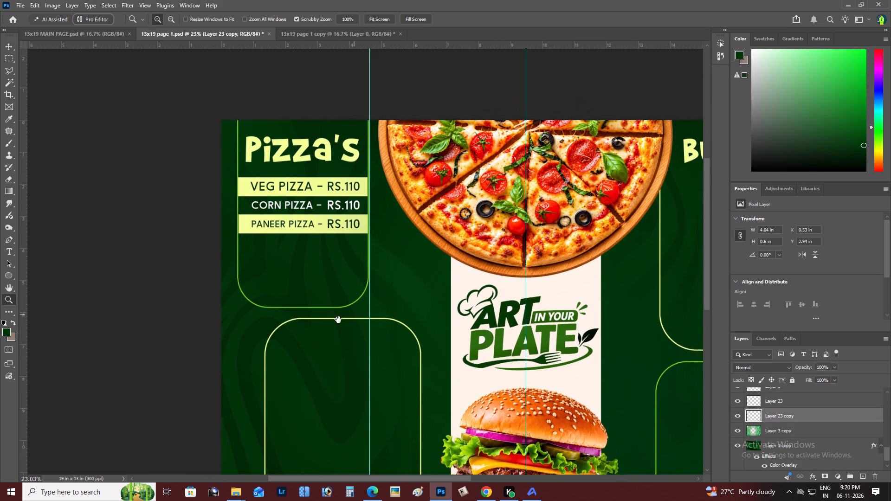
pyautogui.moveTo(338, 320); pyautogui.dragTo(312, 317)
pyautogui.press('z')
pyautogui.click(271, 246)
pyautogui.rightClick(275, 244)
pyautogui.doubleClick(287, 251)
pyautogui.press('space')
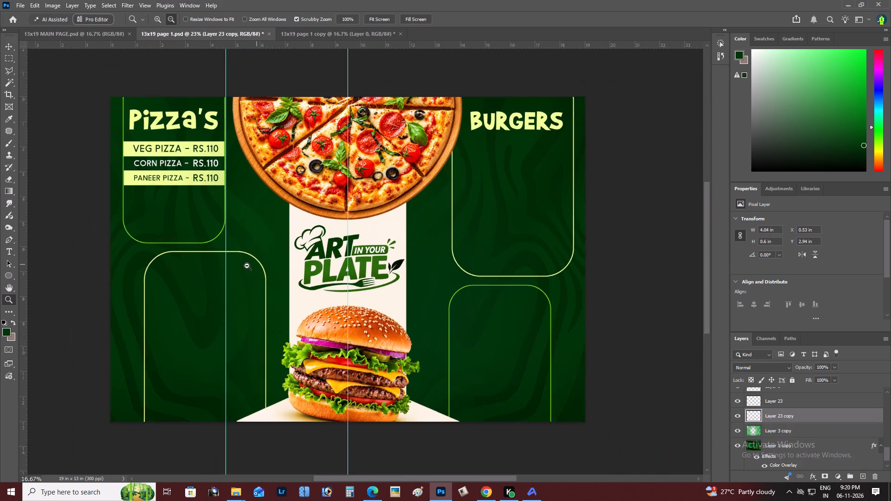
pyautogui.moveTo(247, 266); pyautogui.dragTo(445, 329)
pyautogui.press('z')
pyautogui.click(419, 279)
pyautogui.doubleClick(438, 295)
pyautogui.press('space')
pyautogui.moveTo(443, 296); pyautogui.dragTo(297, 298)
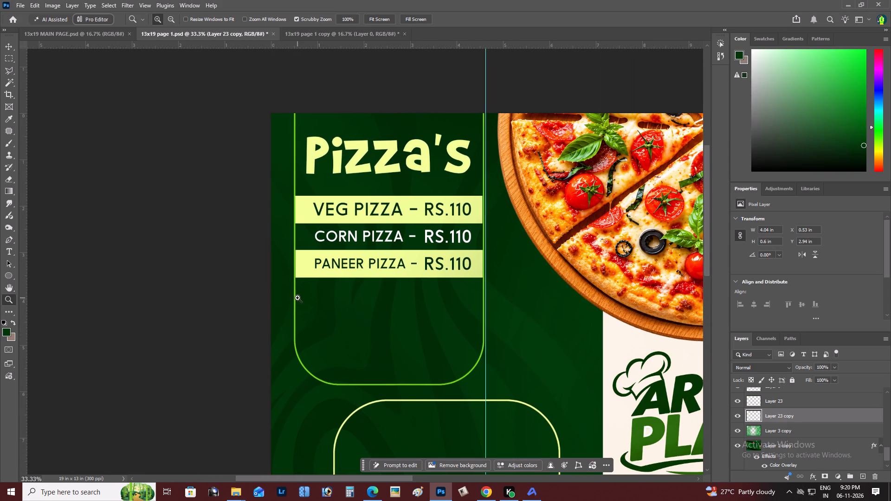
pyautogui.press('v')
pyautogui.rightClick(365, 261)
pyautogui.click(377, 265)
pyautogui.hotkey('ctrl', 't')
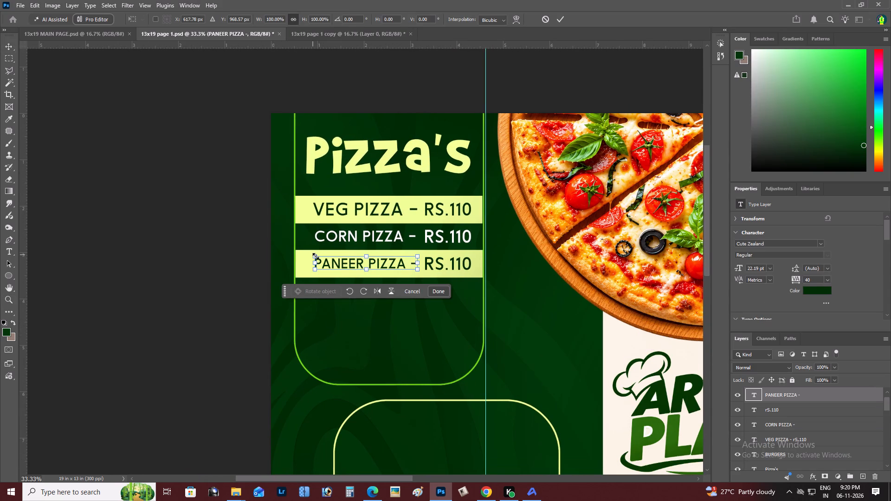
pyautogui.keyDown('alt'); pyautogui.click(316, 256); pyautogui.keyUp('alt')
pyautogui.hotkey('ctrl', 'Return')
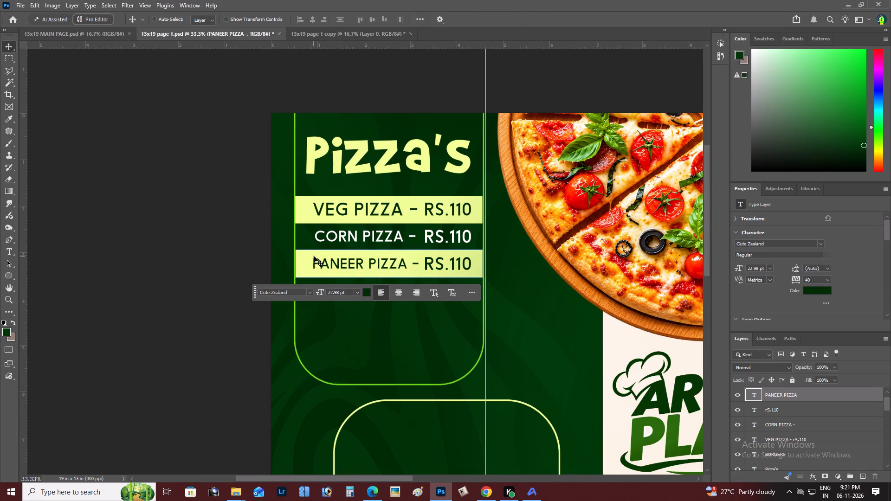
# Move the floating contextual task bar away from the pizza list, over toward the Burgers side of the page.
pyautogui.press('z')
pyautogui.keyDown('alt'); pyautogui.click(375, 250); pyautogui.keyUp('alt')
pyautogui.rightClick(377, 248)
pyautogui.click(391, 252)
pyautogui.press('space')
pyautogui.press('space')
pyautogui.press('space')
pyautogui.press('space')
pyautogui.press('space')
pyautogui.press('space')
pyautogui.press('space')
pyautogui.press('space')
pyautogui.press('space')
pyautogui.press('space')
pyautogui.press('space')
pyautogui.press('space')
pyautogui.press('space')
pyautogui.press('space')
pyautogui.press('space')
pyautogui.press('space')
pyautogui.press('space')
pyautogui.press('space')
pyautogui.press('space')
pyautogui.moveTo(392, 252); pyautogui.dragTo(542, 332)
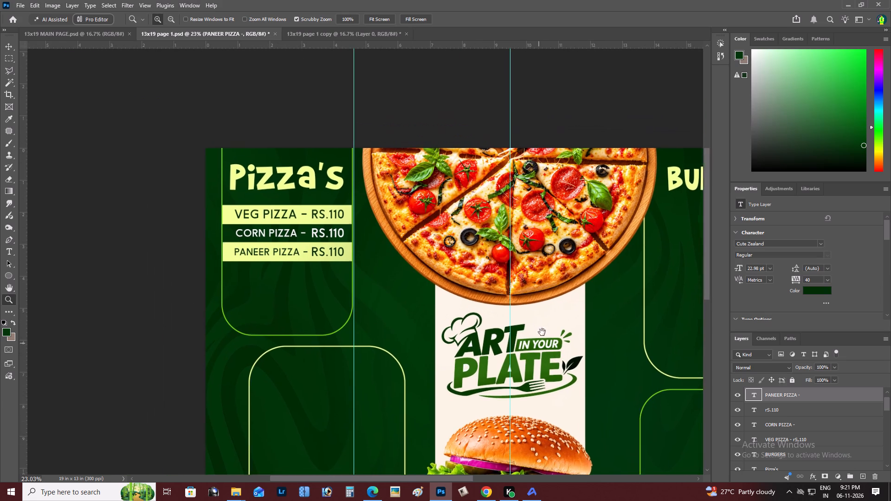
pyautogui.moveTo(542, 332); pyautogui.dragTo(525, 302)
pyautogui.moveTo(144, 229); pyautogui.dragTo(526, 201)
# Examine the styled pizza list against the whole page 1 layout.
pyautogui.press('z')
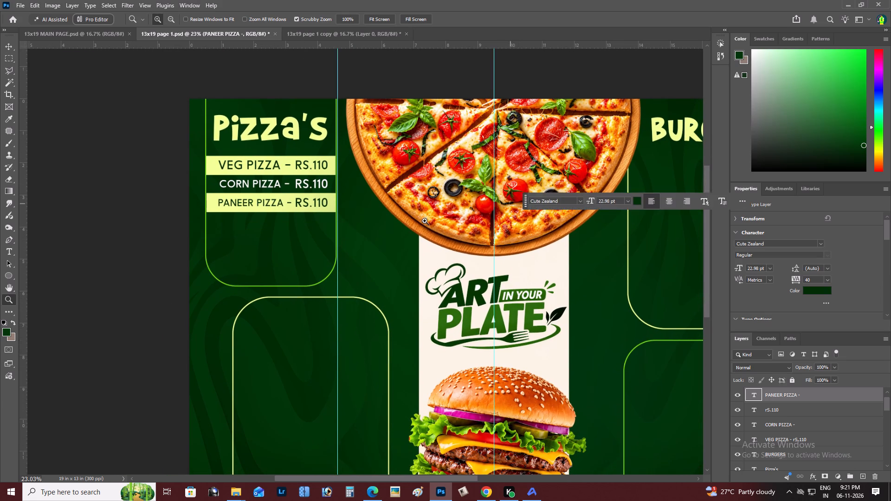
pyautogui.keyDown('alt'); pyautogui.click(270, 250); pyautogui.keyUp('alt')
pyautogui.rightClick(270, 250)
pyautogui.doubleClick(283, 253)
pyautogui.press('space')
pyautogui.press('space')
pyautogui.press('space')
pyautogui.press('space')
pyautogui.press('space')
pyautogui.press('space')
pyautogui.press('space')
pyautogui.press('space')
pyautogui.press('space')
pyautogui.press('space')
pyautogui.press('space')
pyautogui.press('space')
pyautogui.press('space')
pyautogui.press('space')
pyautogui.press('space')
pyautogui.press('space')
pyautogui.press('space')
pyautogui.press('space')
pyautogui.press('space')
pyautogui.press('space')
pyautogui.moveTo(278, 255); pyautogui.dragTo(389, 313)
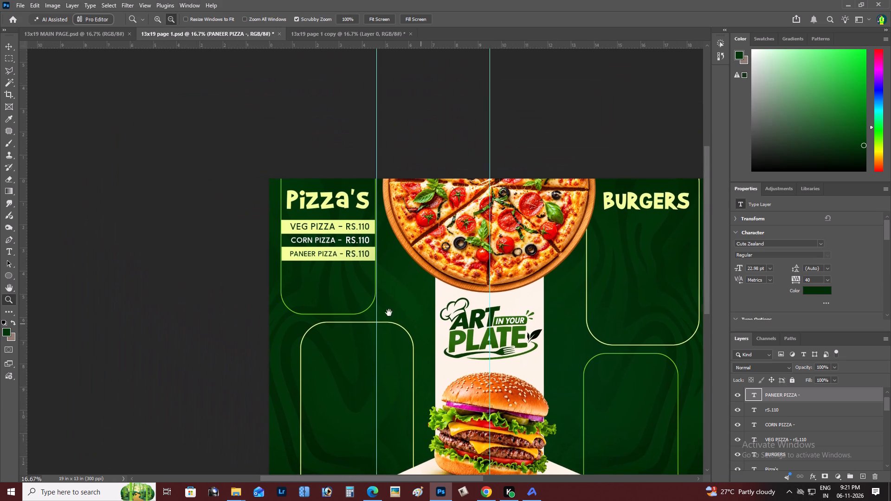
pyautogui.moveTo(389, 313); pyautogui.dragTo(381, 308)
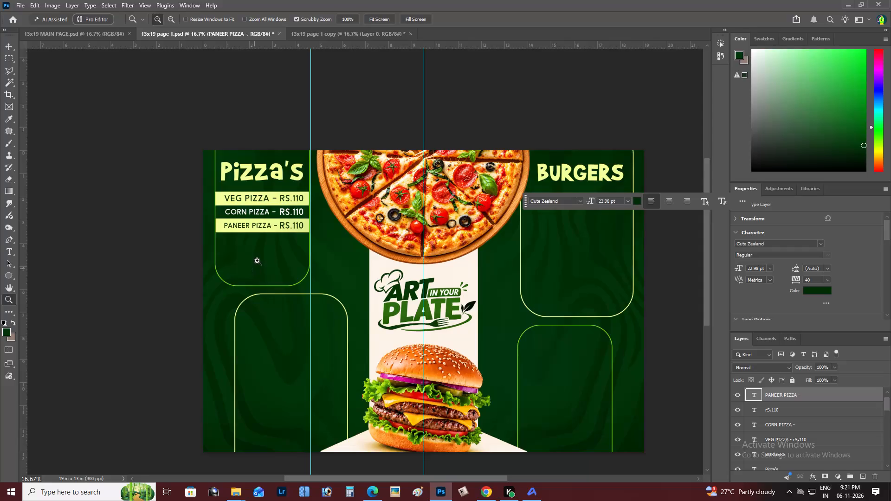
# Duplicate the pale yellow PANEER PIZZA bar straight down, placing the copy at about Y 4.1 in inside the pizza frame.
pyautogui.tripleClick(258, 259)
pyautogui.press('v')
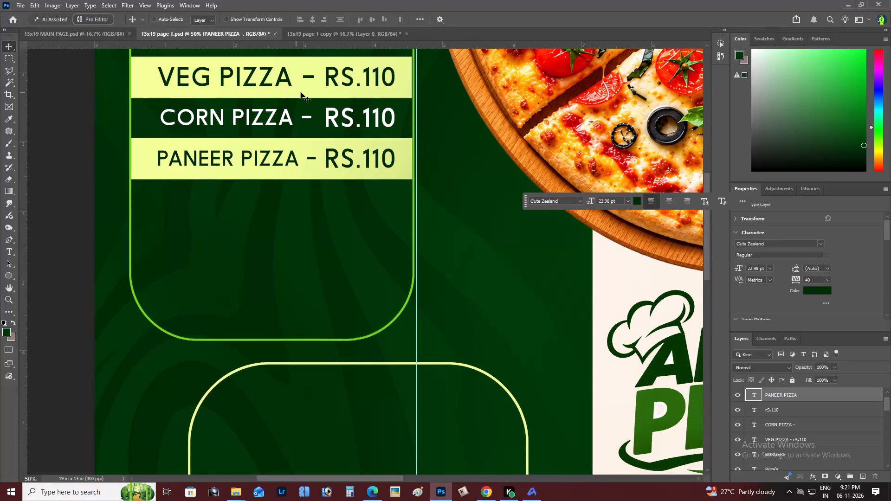
pyautogui.rightClick(302, 92)
pyautogui.rightClick(306, 174)
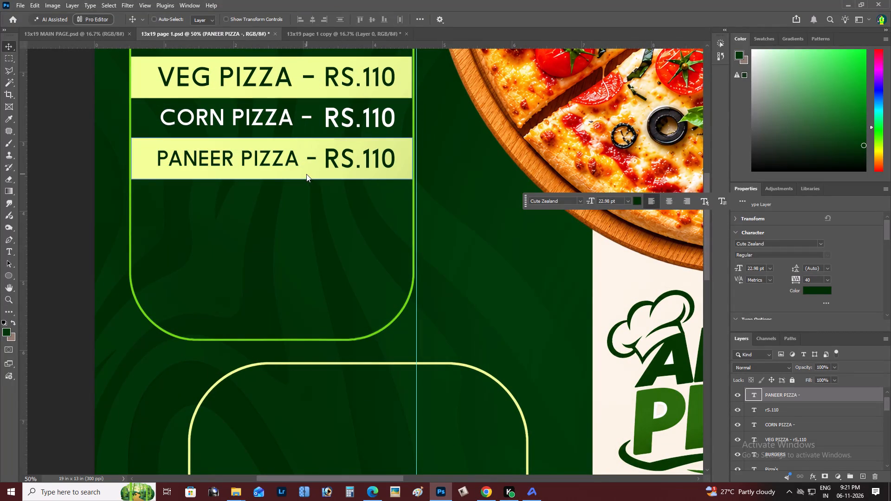
pyautogui.click(319, 179)
pyautogui.keyDown('alt'); pyautogui.moveTo(321, 176); pyautogui.dragTo(320, 229); pyautogui.keyUp('alt')
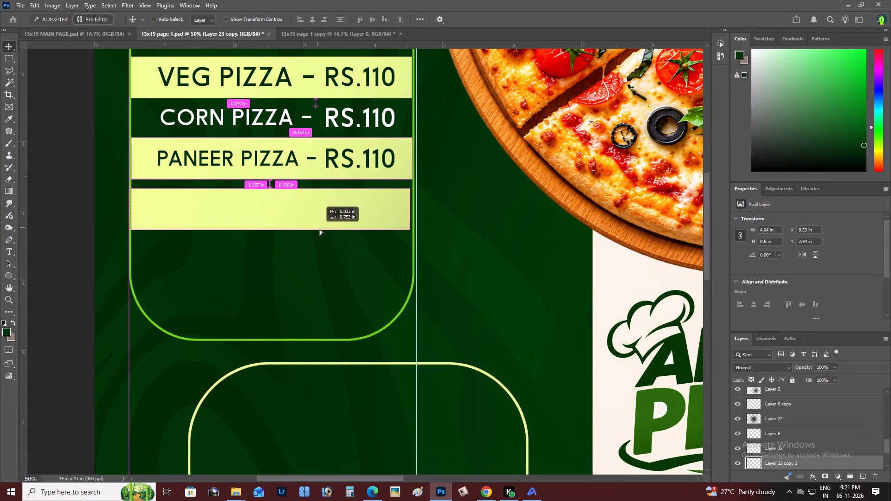
pyautogui.keyDown('alt'); pyautogui.moveTo(320, 229); pyautogui.dragTo(322, 243); pyautogui.keyUp('alt')
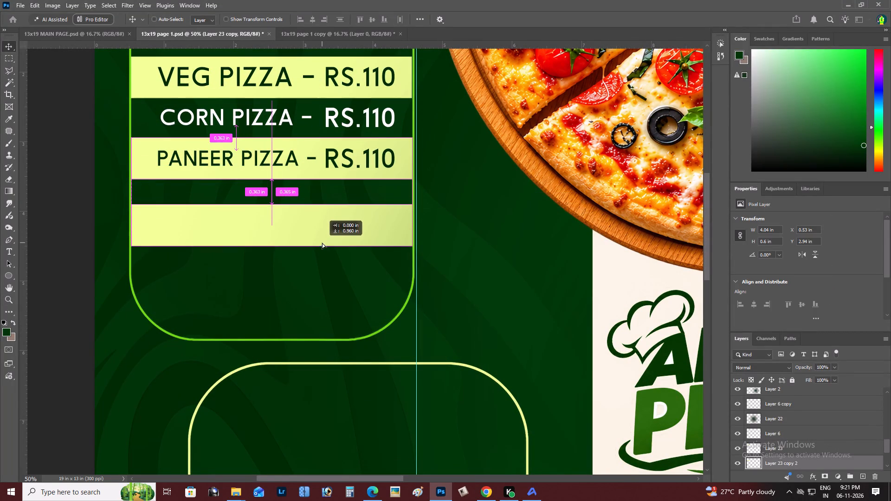
pyautogui.keyDown('alt'); pyautogui.moveTo(322, 243); pyautogui.dragTo(331, 255); pyautogui.keyUp('alt')
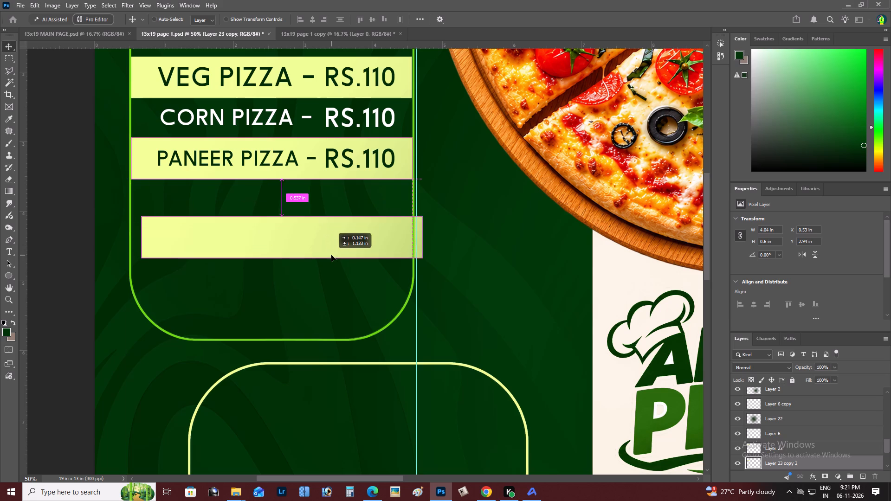
pyautogui.keyDown('alt'); pyautogui.moveTo(331, 255); pyautogui.dragTo(322, 257); pyautogui.keyUp('alt')
# Nudge the duplicated empty bar slightly lower, to about X 0.51 in and Y 4.16 in.
pyautogui.press('z')
pyautogui.click(324, 250)
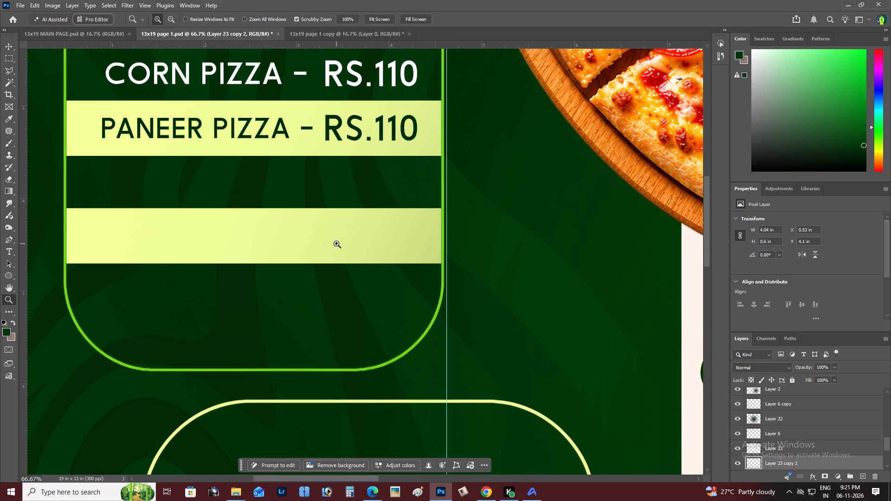
pyautogui.press('v')
pyautogui.rightClick(285, 234)
pyautogui.click(297, 240)
pyautogui.moveTo(297, 240); pyautogui.dragTo(295, 248)
# Examine the new bar's spacing below the PANEER PIZZA row, against the whole page and close up.
pyautogui.press('z')
pyautogui.keyDown('alt'); pyautogui.click(278, 227); pyautogui.keyUp('alt')
pyautogui.rightClick(278, 227)
pyautogui.doubleClick(285, 231)
pyautogui.press('space')
pyautogui.press('space')
pyautogui.press('space')
pyautogui.press('space')
pyautogui.press('space')
pyautogui.press('space')
pyautogui.press('space')
pyautogui.press('space')
pyautogui.press('space')
pyautogui.moveTo(278, 248); pyautogui.dragTo(290, 255)
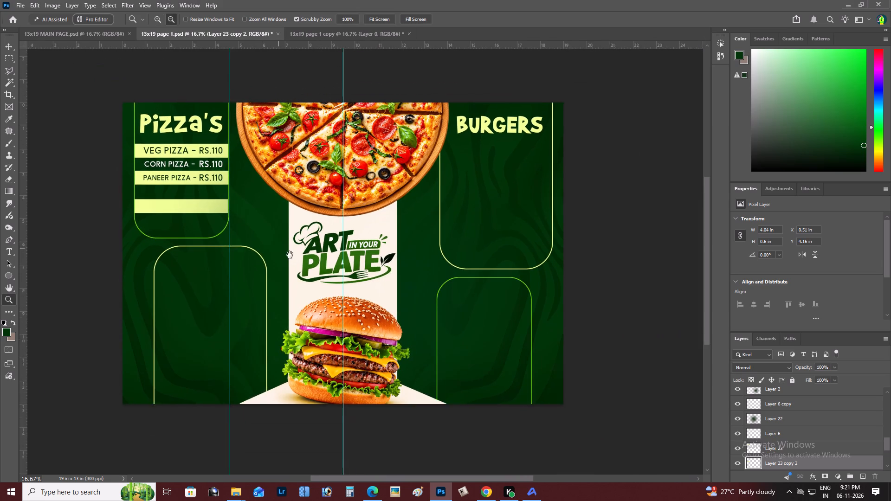
pyautogui.moveTo(290, 255); pyautogui.dragTo(327, 266)
pyautogui.press('z')
pyautogui.doubleClick(232, 218)
pyautogui.press('space')
pyautogui.press('space')
pyautogui.press('space')
pyautogui.moveTo(232, 218); pyautogui.dragTo(234, 242)
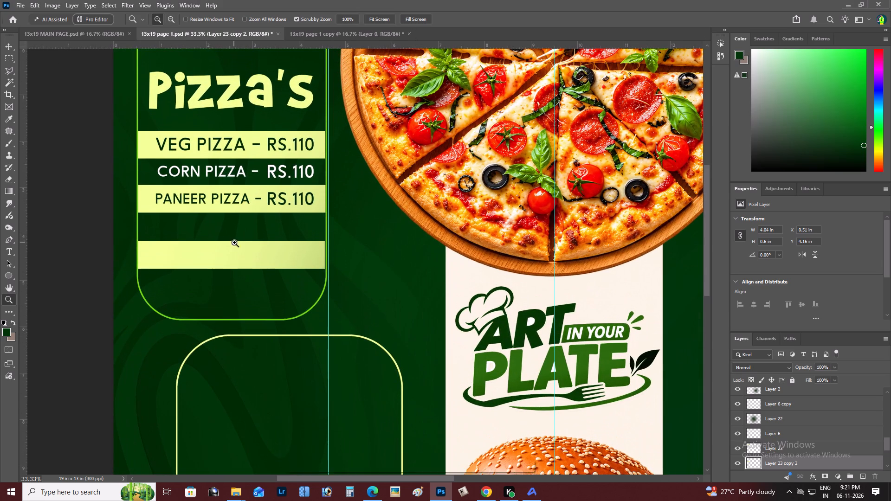
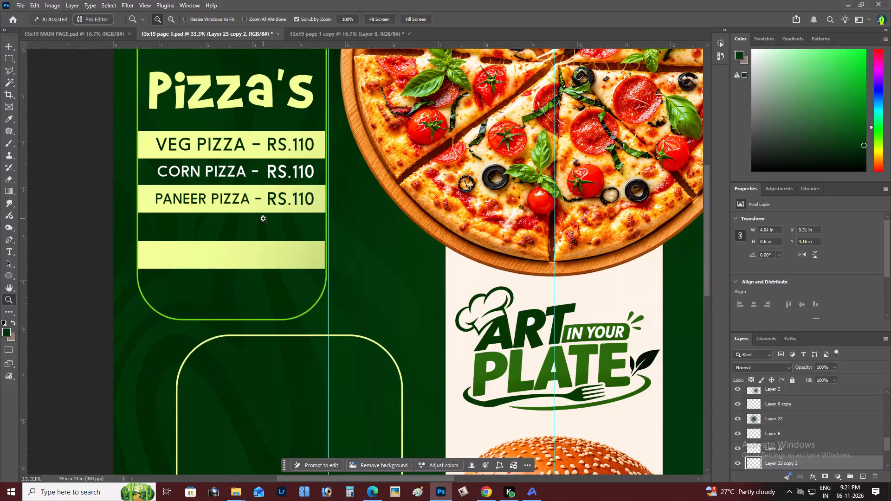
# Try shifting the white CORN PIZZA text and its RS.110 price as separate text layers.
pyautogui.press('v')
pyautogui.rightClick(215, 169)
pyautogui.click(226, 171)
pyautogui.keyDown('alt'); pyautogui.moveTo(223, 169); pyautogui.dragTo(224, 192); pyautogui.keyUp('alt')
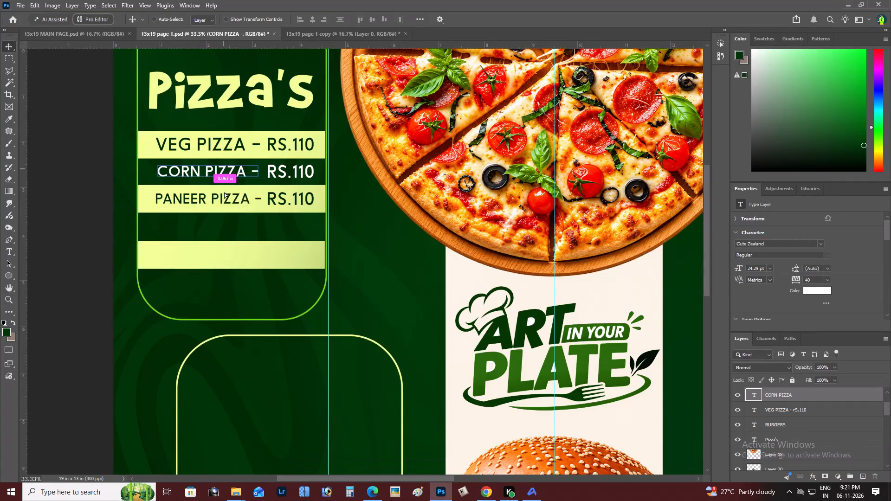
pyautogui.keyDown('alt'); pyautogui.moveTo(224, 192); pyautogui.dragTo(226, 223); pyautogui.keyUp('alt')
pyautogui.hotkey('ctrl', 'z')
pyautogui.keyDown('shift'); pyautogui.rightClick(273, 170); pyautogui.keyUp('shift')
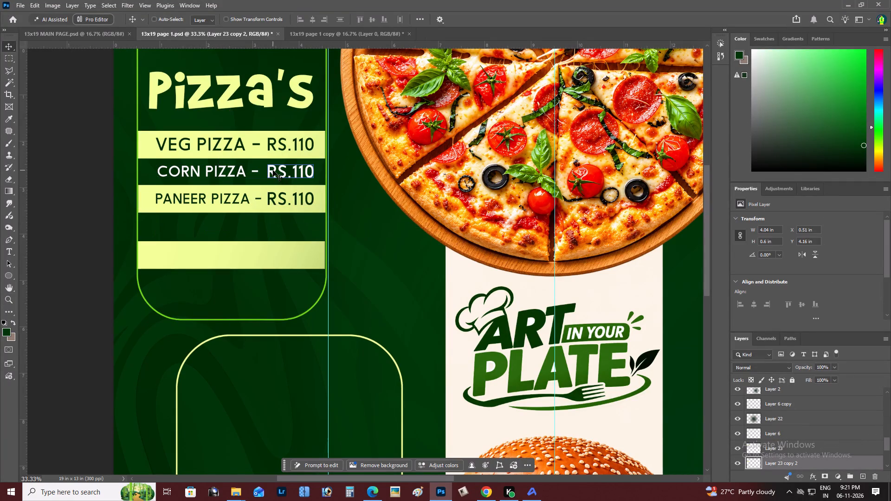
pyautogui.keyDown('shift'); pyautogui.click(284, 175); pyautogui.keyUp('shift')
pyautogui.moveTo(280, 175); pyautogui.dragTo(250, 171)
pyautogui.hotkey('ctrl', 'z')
# Duplicate the CORN PIZZA – RS.110 text pair straight down into the empty dark row below PANEER PIZZA.
pyautogui.rightClick(220, 168)
pyautogui.click(232, 173)
pyautogui.moveTo(224, 171); pyautogui.dragTo(214, 169)
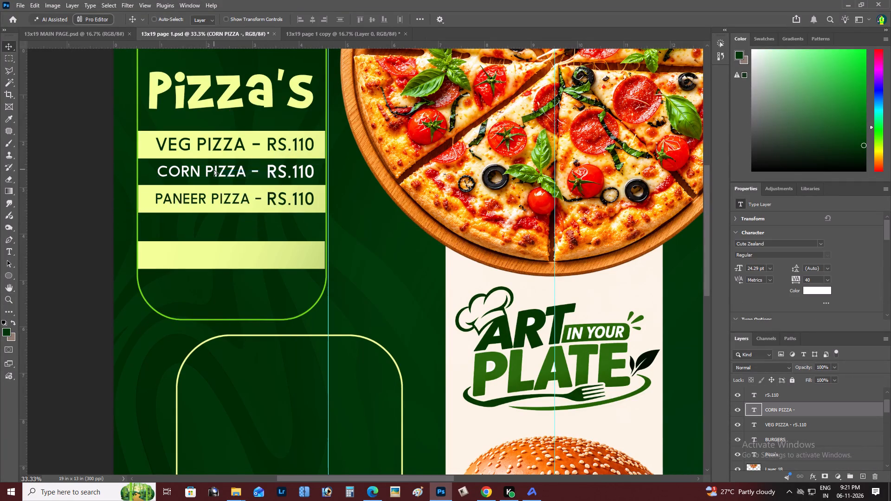
pyautogui.hotkey('ctrl', 'z')
pyautogui.keyDown('shift'); pyautogui.rightClick(294, 169); pyautogui.keyUp('shift')
pyautogui.keyDown('shift'); pyautogui.click(306, 174); pyautogui.keyUp('shift')
pyautogui.moveTo(294, 173); pyautogui.dragTo(272, 169)
pyautogui.hotkey('ctrl', 'z')
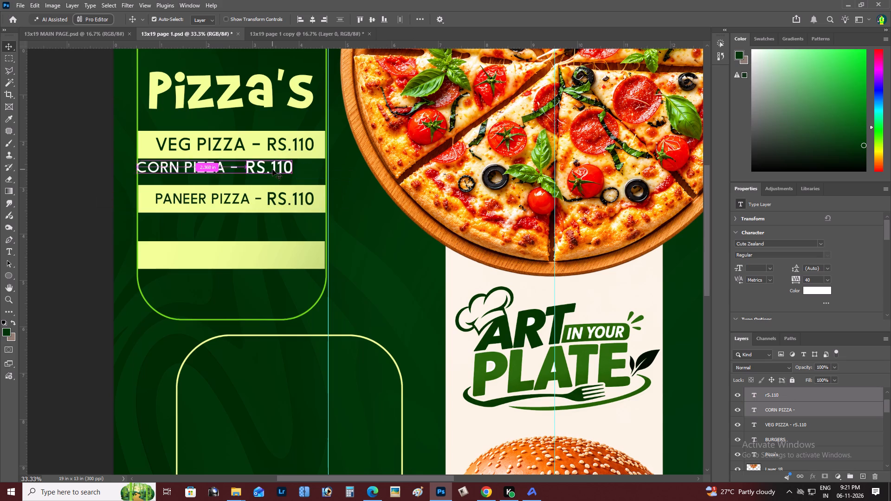
pyautogui.keyDown('alt'); pyautogui.moveTo(272, 169); pyautogui.dragTo(271, 224); pyautogui.keyUp('alt')
# Examine the duplicated text row's placement between the pale yellow bars and within the upper part of page 1.
pyautogui.press('z')
pyautogui.keyDown('alt'); pyautogui.click(249, 207); pyautogui.keyUp('alt')
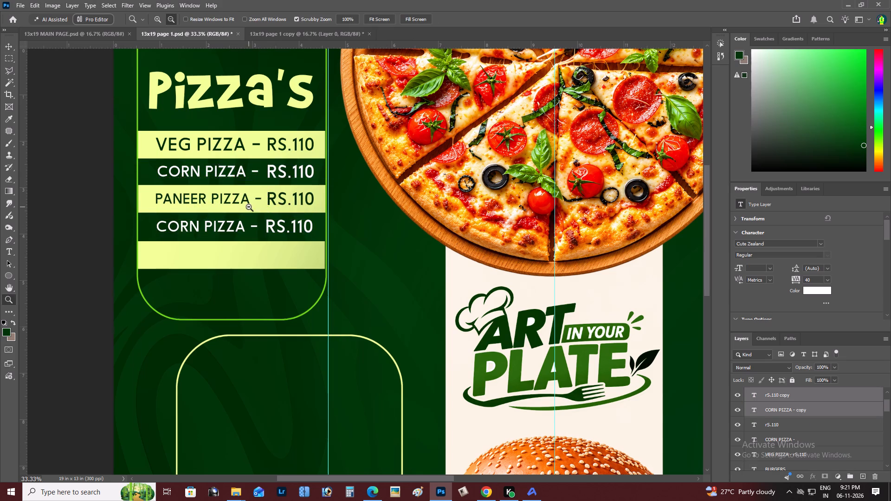
pyautogui.rightClick(250, 205)
pyautogui.doubleClick(263, 209)
pyautogui.press('space')
pyautogui.press('space')
pyautogui.press('space')
pyautogui.moveTo(253, 219); pyautogui.dragTo(338, 287)
pyautogui.press('z')
pyautogui.click(261, 271)
pyautogui.click(271, 272)
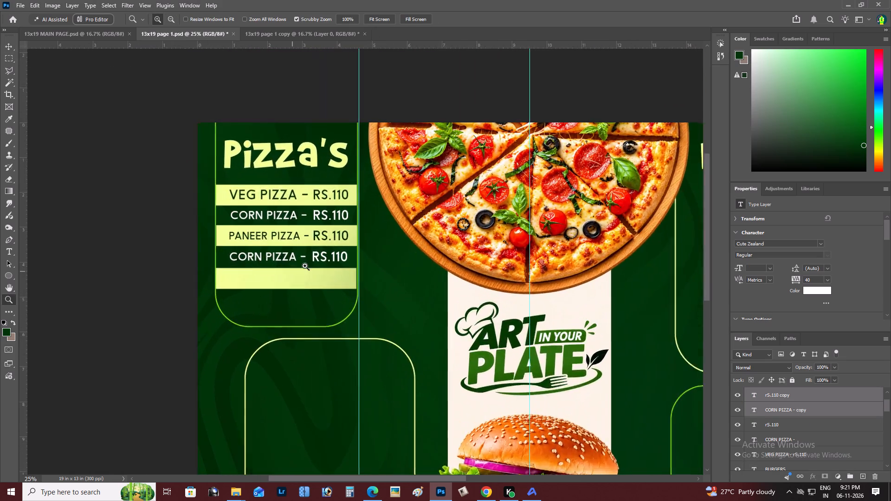
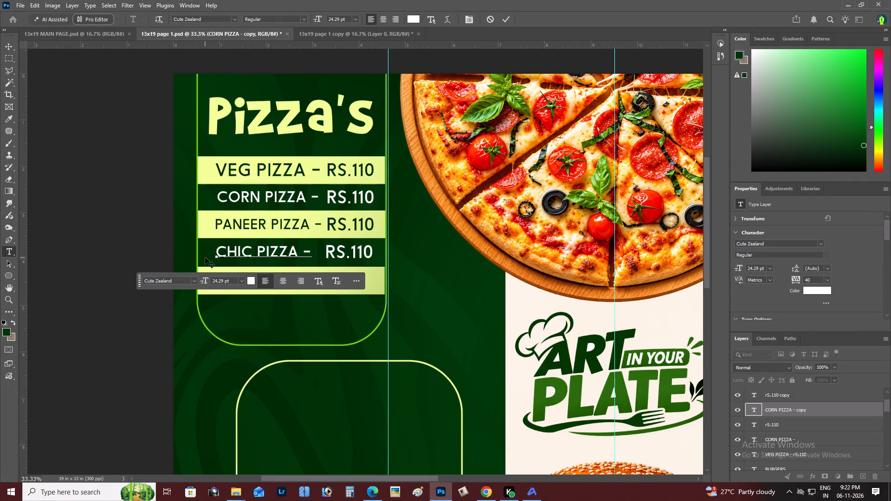
# Finish the item name in the dark row below PANEER PIZZA as CHICKEN PIZZA –.
pyautogui.write('ken')
pyautogui.hotkey('ctrl', 'Return')
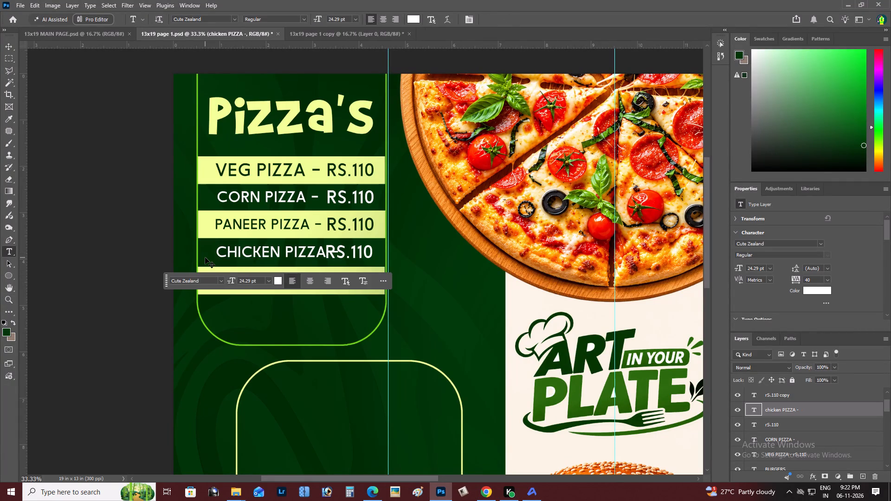
# Scale the CHICKEN PIZZA – text down proportionally to about 83%, so it no longer crowds its price.
pyautogui.hotkey('ctrl', 'r')
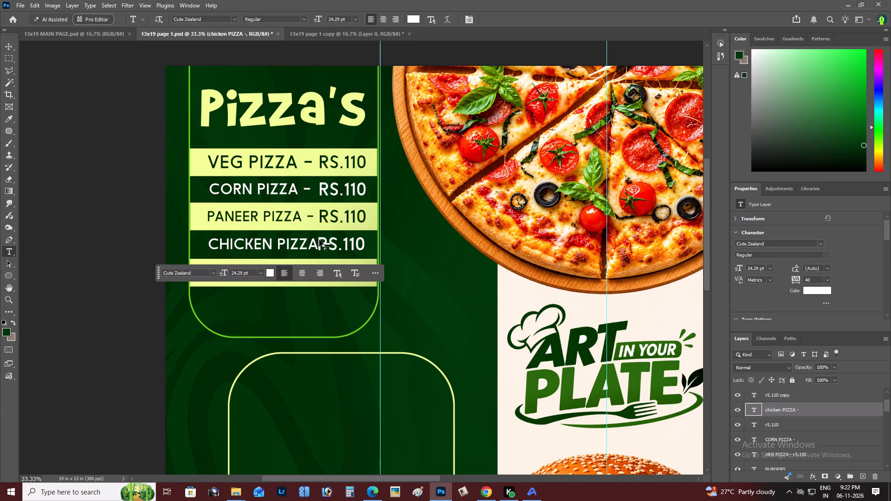
pyautogui.hotkey('ctrl', 't')
pyautogui.keyDown('alt'); pyautogui.moveTo(333, 233); pyautogui.dragTo(323, 235); pyautogui.keyUp('alt')
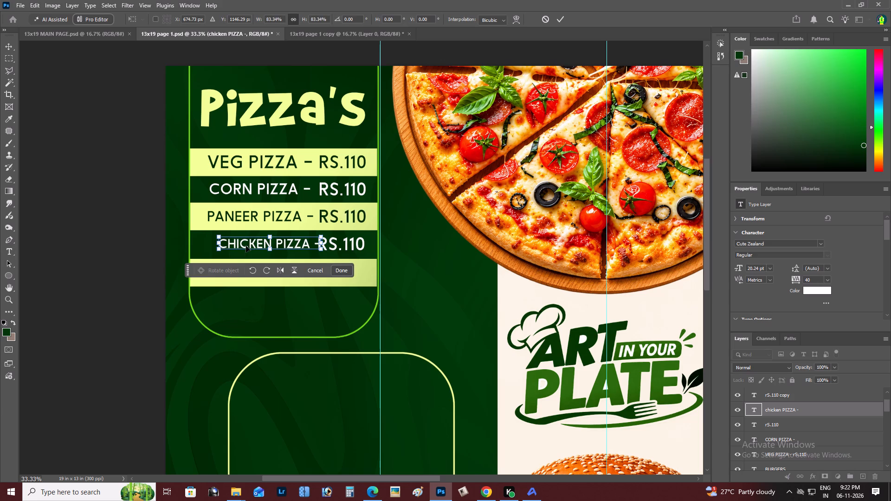
pyautogui.keyDown('shift'); pyautogui.moveTo(269, 235); pyautogui.dragTo(269, 232); pyautogui.keyUp('shift')
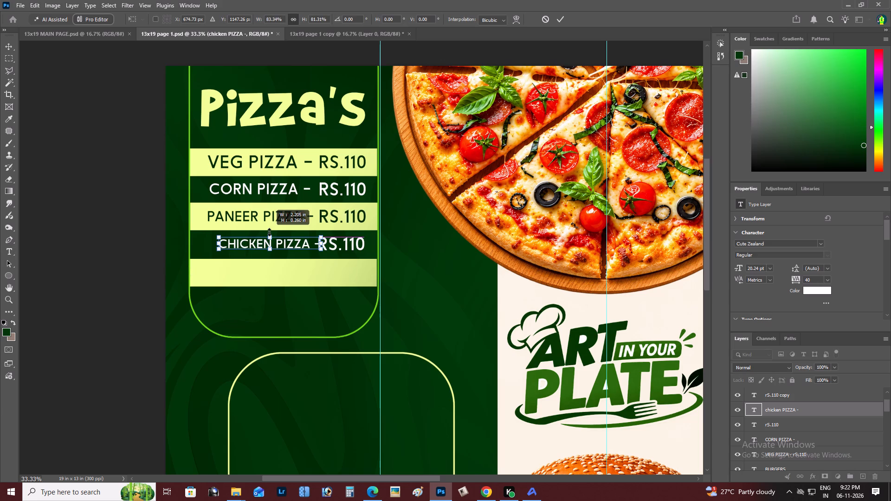
pyautogui.keyDown('shift'); pyautogui.moveTo(269, 232); pyautogui.dragTo(269, 230); pyautogui.keyUp('shift')
pyautogui.hotkey('ctrl', 'z')
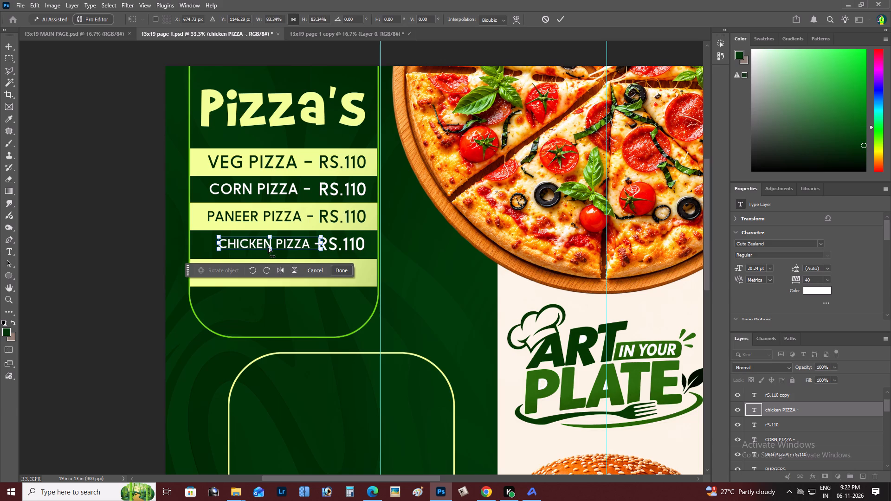
pyautogui.hotkey('ctrl', 'Return')
# Shift the CHICKEN PIZZA – text left to line up with the item names above it.
pyautogui.press('v')
pyautogui.hotkey('shift', 'Left')
pyautogui.hotkey('shift', 'Left')
pyautogui.hotkey('shift', 'Left')
pyautogui.hotkey('shift', 'Left')
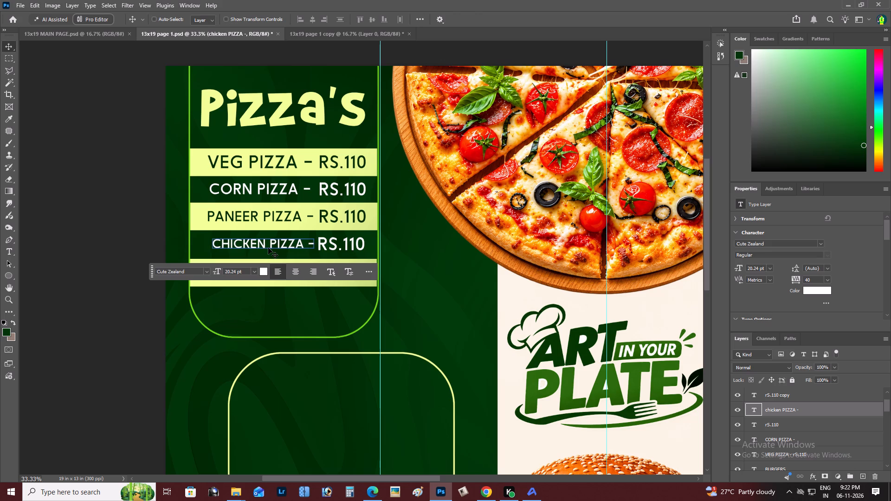
pyautogui.hotkey('shift', 'Left')
pyautogui.hotkey('shift', 'Left')
pyautogui.hotkey('shift', 'Left')
pyautogui.press('Down')
pyautogui.press('z')
pyautogui.keyDown('alt'); pyautogui.click(268, 248); pyautogui.keyUp('alt')
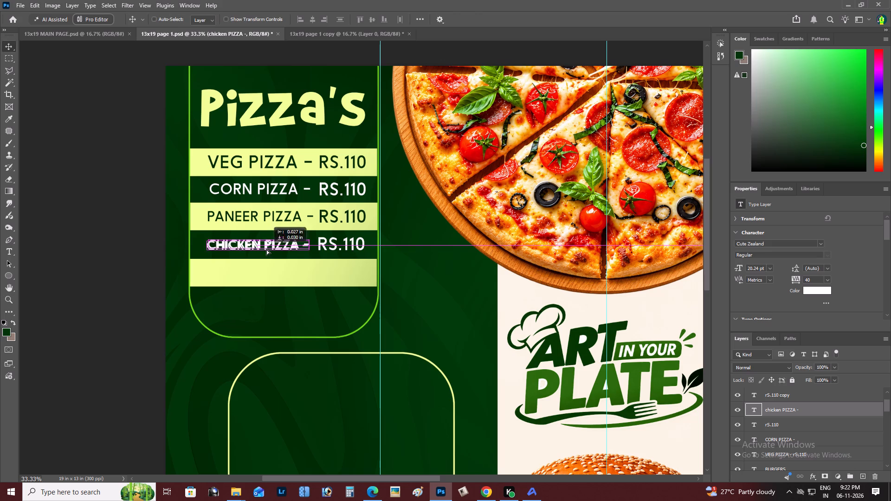
pyautogui.hotkey('ctrl', 'z')
# Enlarge the CHICKEN PIZZA – text slightly to about 21.09 pt, keeping it aligned with the names above.
pyautogui.press('z')
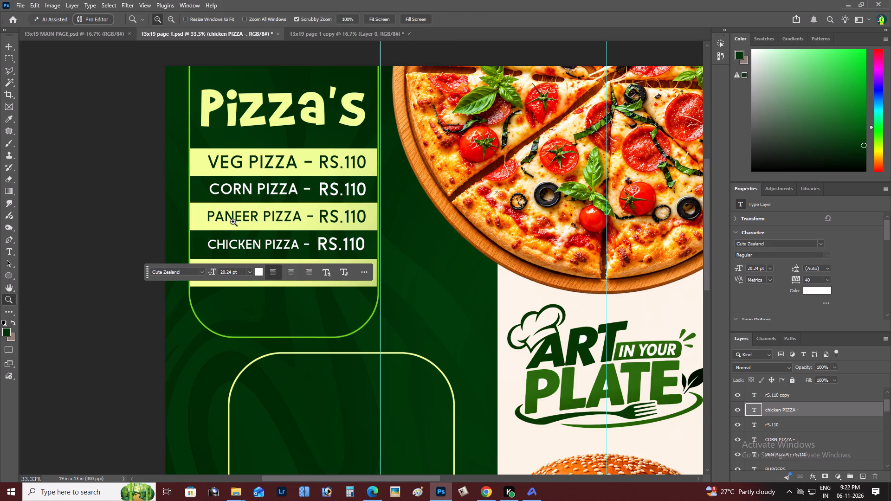
pyautogui.keyDown('alt'); pyautogui.click(232, 222); pyautogui.keyUp('alt')
pyautogui.rightClick(260, 211)
pyautogui.click(273, 214)
pyautogui.press('space')
pyautogui.press('space')
pyautogui.press('space')
pyautogui.press('space')
pyautogui.moveTo(273, 214); pyautogui.dragTo(381, 258)
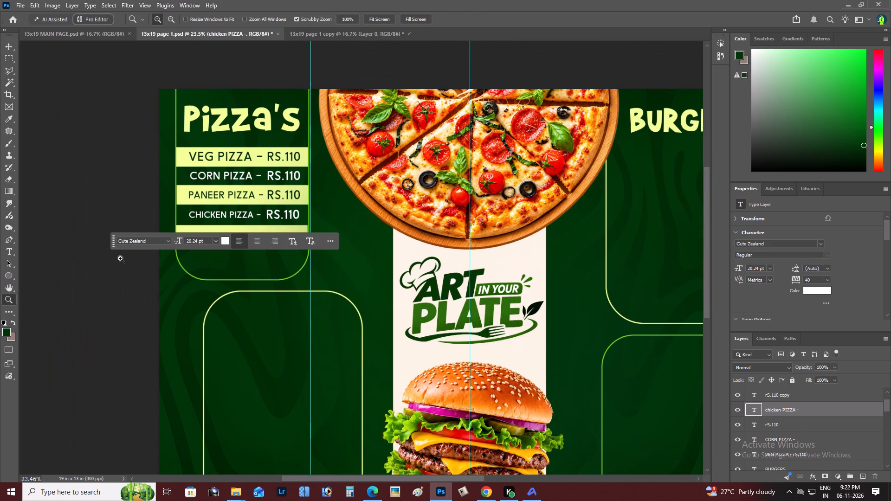
pyautogui.moveTo(113, 243); pyautogui.dragTo(440, 244)
pyautogui.press('z')
pyautogui.click(245, 236)
pyautogui.click(242, 236)
pyautogui.click(239, 231)
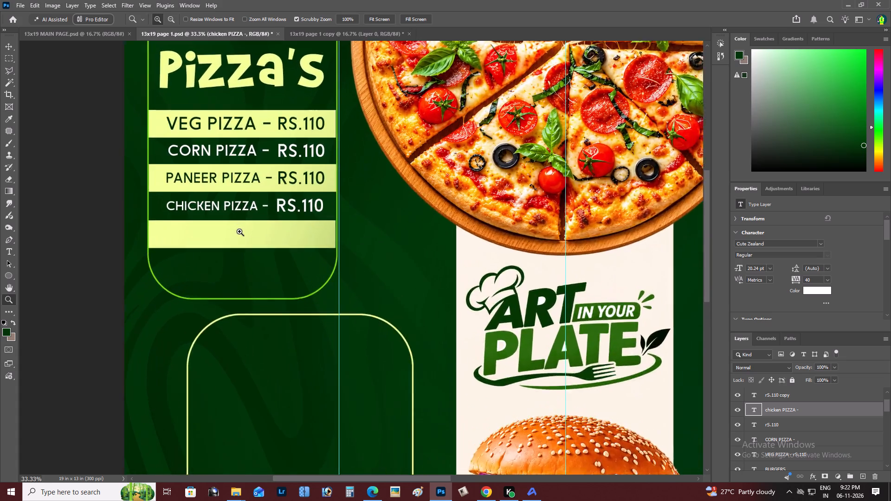
pyautogui.hotkey('ctrl', 't')
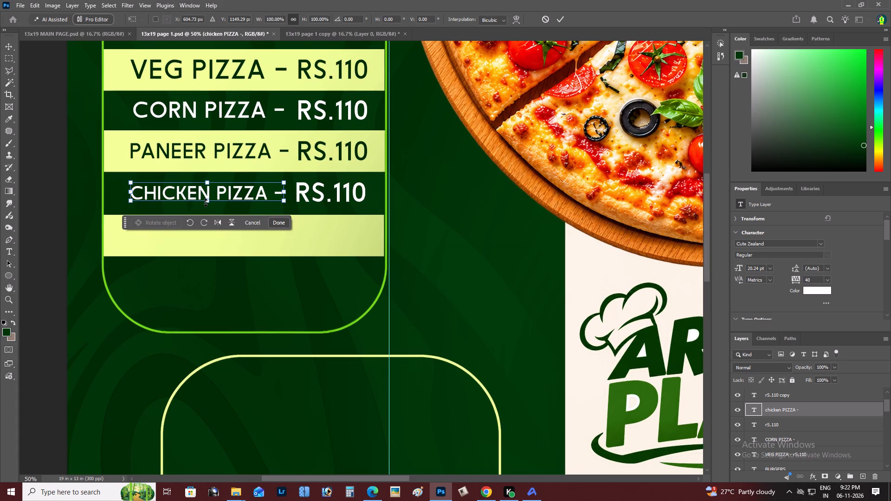
pyautogui.keyDown('shift'); pyautogui.click(206, 202); pyautogui.keyUp('shift')
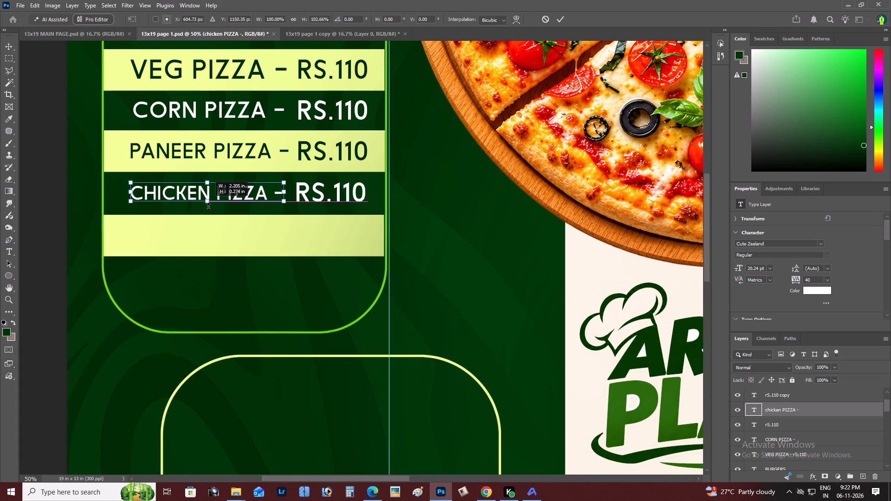
pyautogui.keyDown('alt'); pyautogui.click(127, 183); pyautogui.keyUp('alt')
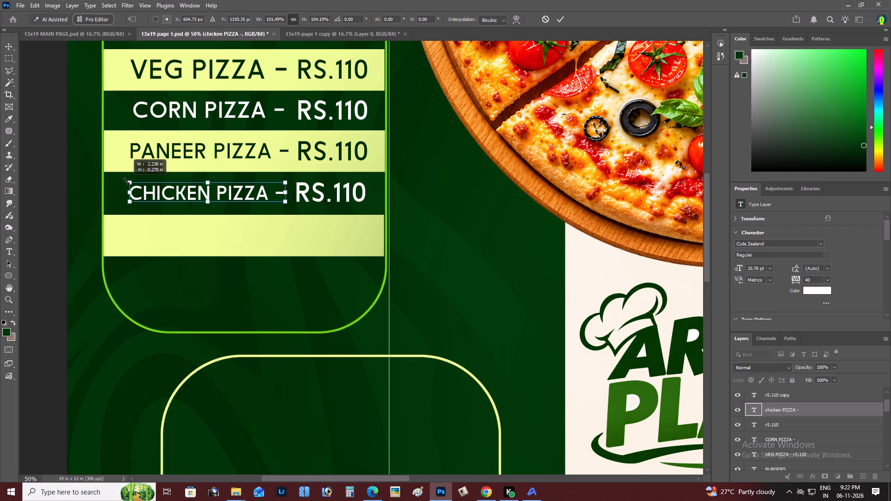
pyautogui.hotkey('ctrl', 'Return')
pyautogui.press('v')
pyautogui.press('Right')
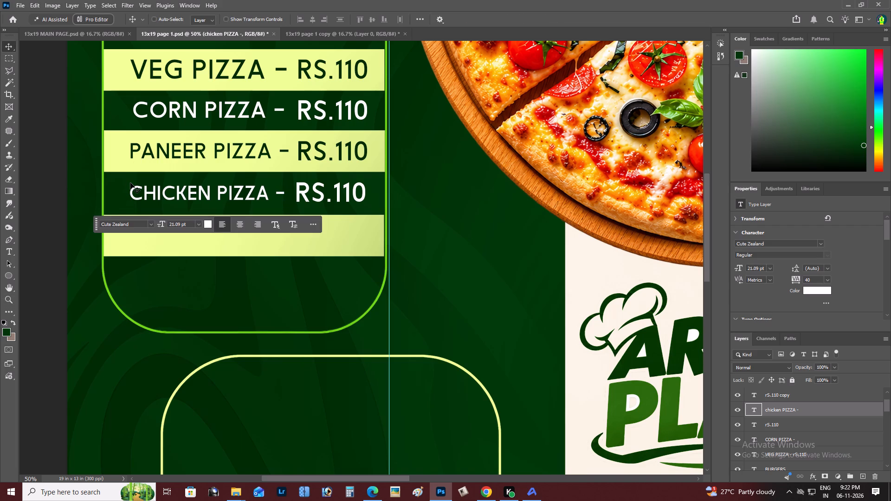
pyautogui.press('Left')
# Examine how the CHICKEN PIZZA row sits in the list, testing a small vertical nudge of its name.
pyautogui.press('z')
pyautogui.keyDown('alt'); pyautogui.click(130, 183); pyautogui.keyUp('alt')
pyautogui.rightClick(130, 183)
pyautogui.click(144, 186)
pyautogui.press('space')
pyautogui.moveTo(151, 186); pyautogui.dragTo(214, 175)
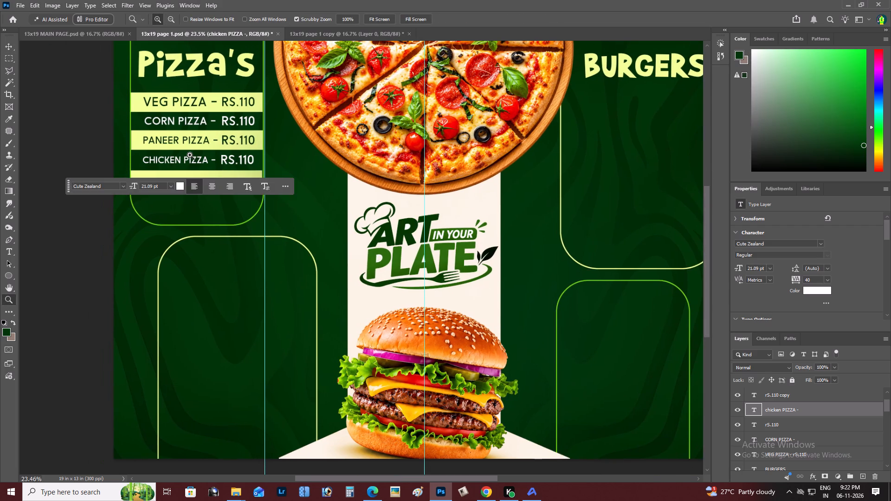
pyautogui.press('z')
pyautogui.tripleClick(190, 155)
pyautogui.press('v')
pyautogui.press('Down')
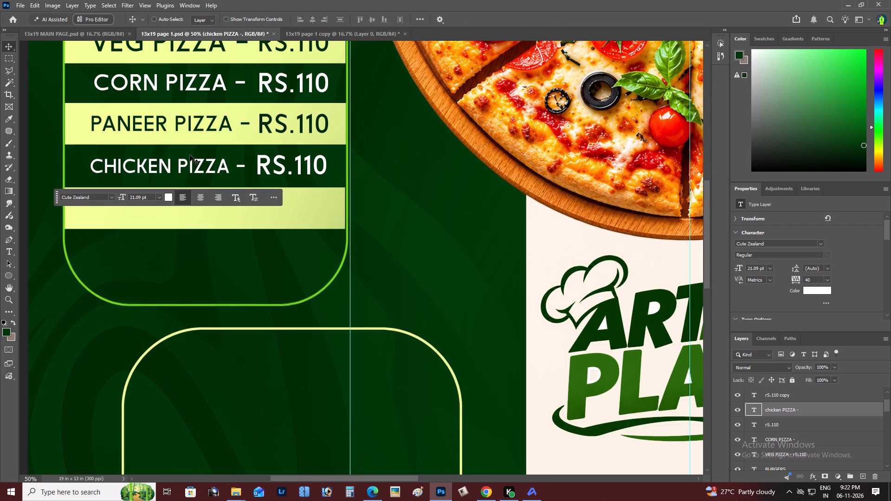
pyautogui.press('Up')
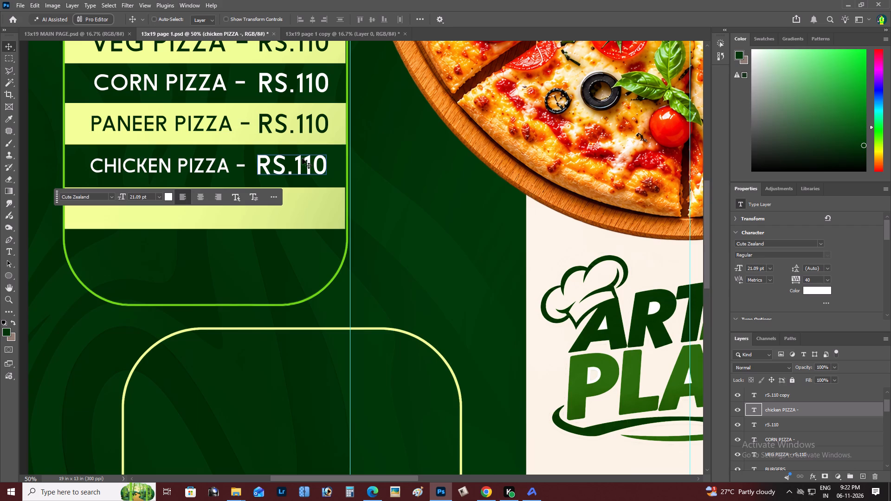
# Change the CHICKEN PIZZA price to RS.150.
pyautogui.press('t')
pyautogui.moveTo(301, 161); pyautogui.dragTo(325, 162)
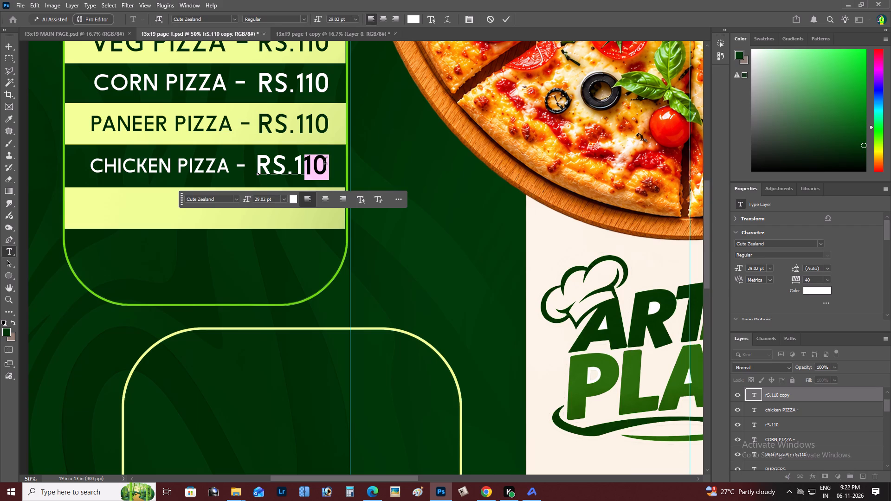
pyautogui.write('50')
pyautogui.hotkey('ctrl', 'Return')
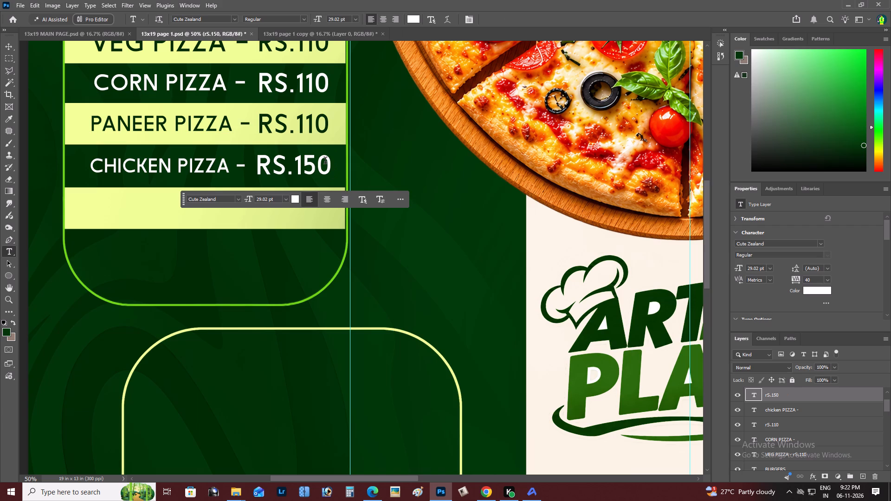
# Examine the pizza list up close and within the whole page 1 layout.
pyautogui.scroll(-1, 325, 162)
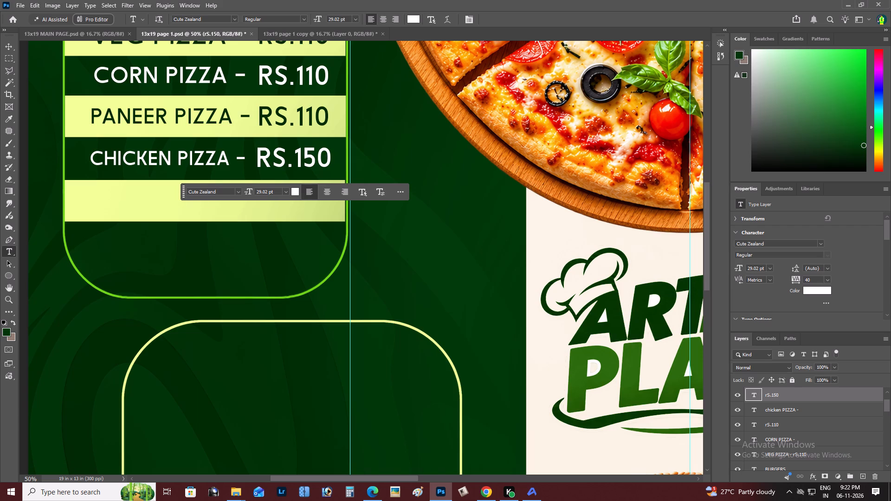
pyautogui.moveTo(183, 186); pyautogui.dragTo(367, 172)
pyautogui.press('z')
pyautogui.keyDown('alt'); pyautogui.click(258, 194); pyautogui.keyUp('alt')
pyautogui.rightClick(258, 194)
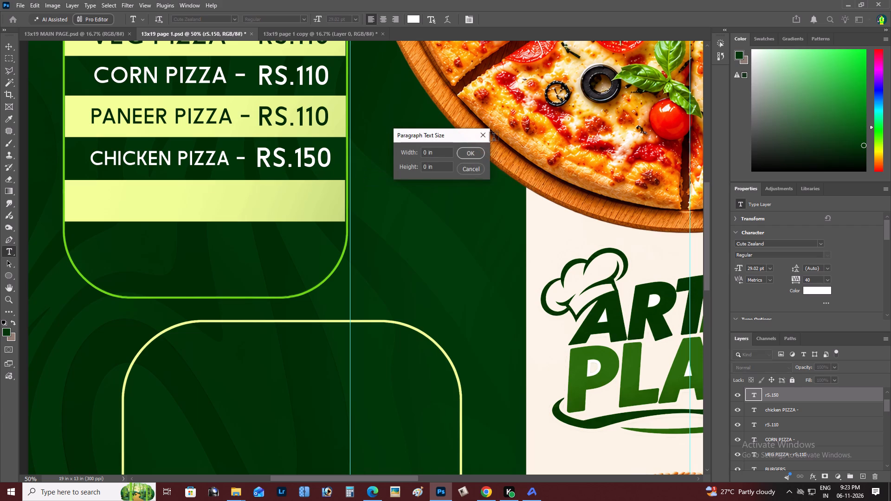
pyautogui.click(479, 131)
pyautogui.press('z')
pyautogui.keyDown('alt'); pyautogui.click(243, 220); pyautogui.keyUp('alt')
pyautogui.rightClick(243, 220)
pyautogui.click(255, 221)
pyautogui.keyDown('alt'); pyautogui.doubleClick(265, 225); pyautogui.keyUp('alt')
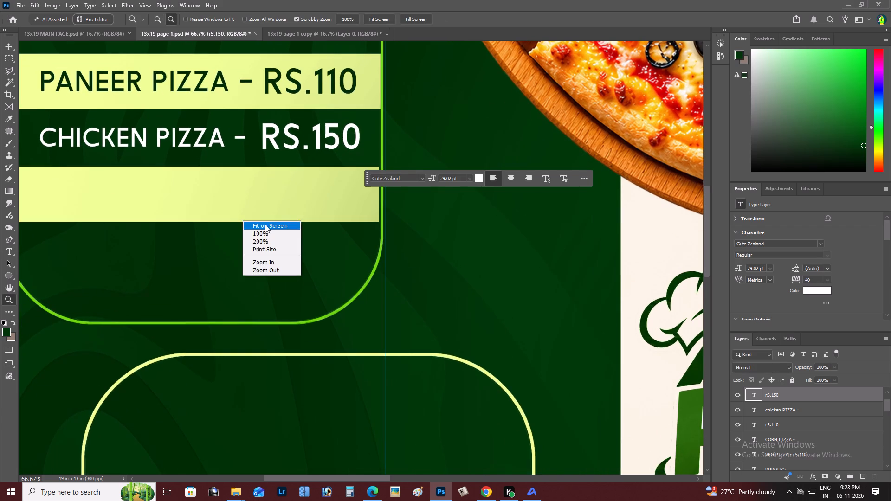
pyautogui.press('space')
pyautogui.press('space')
pyautogui.press('space')
pyautogui.press('space')
pyautogui.press('space')
pyautogui.press('space')
pyautogui.press('space')
pyautogui.press('space')
pyautogui.press('space')
pyautogui.press('space')
pyautogui.press('space')
pyautogui.press('space')
pyautogui.press('space')
pyautogui.press('space')
pyautogui.press('space')
pyautogui.press('space')
pyautogui.press('space')
pyautogui.press('space')
pyautogui.press('space')
pyautogui.press('space')
pyautogui.moveTo(243, 268); pyautogui.dragTo(347, 290)
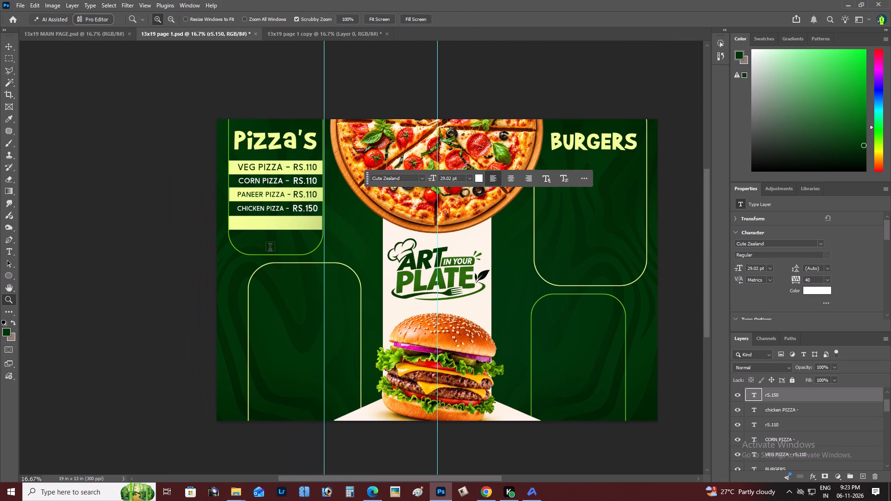
# Duplicate the PANEER PIZZA – RS.110 text pair into the empty pale yellow row below CHICKEN PIZZA.
pyautogui.press('z')
pyautogui.tripleClick(269, 214)
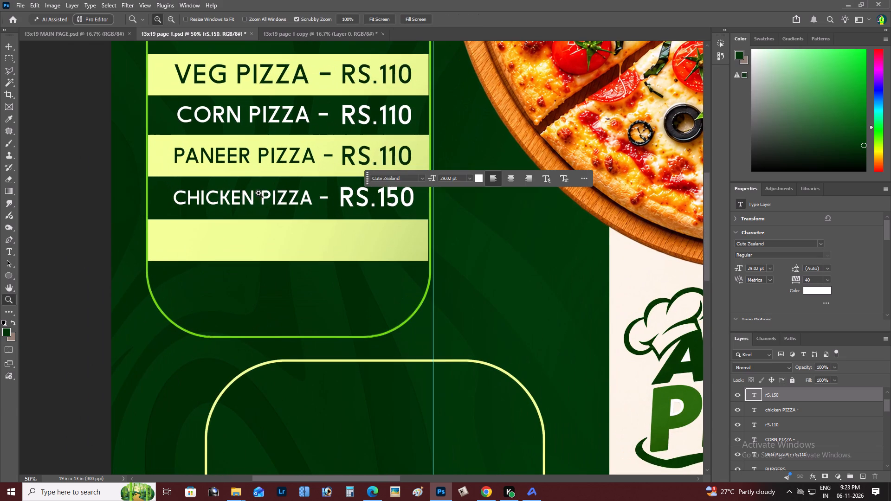
pyautogui.press('v')
pyautogui.rightClick(272, 196)
pyautogui.click(294, 200)
pyautogui.keyDown('shift'); pyautogui.rightClick(363, 196); pyautogui.keyUp('shift')
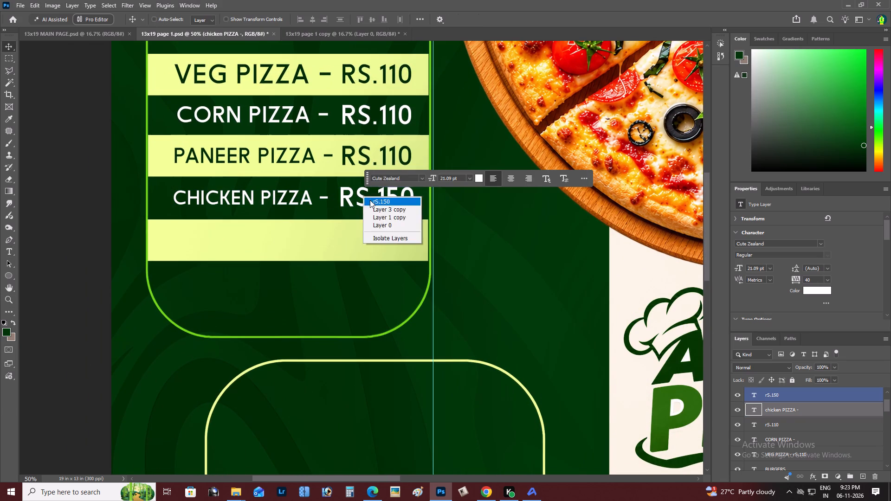
pyautogui.keyDown('shift'); pyautogui.click(370, 200); pyautogui.keyUp('shift')
pyautogui.rightClick(290, 155)
pyautogui.click(305, 160)
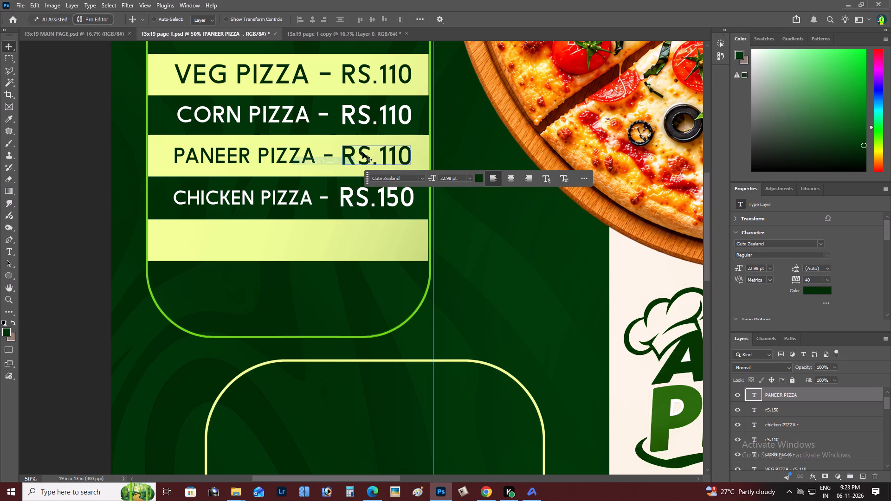
pyautogui.keyDown('shift'); pyautogui.rightClick(345, 153); pyautogui.keyUp('shift')
pyautogui.keyDown('shift'); pyautogui.click(354, 157); pyautogui.keyUp('shift')
pyautogui.keyDown('alt'); pyautogui.moveTo(354, 157); pyautogui.dragTo(346, 237); pyautogui.keyUp('alt')
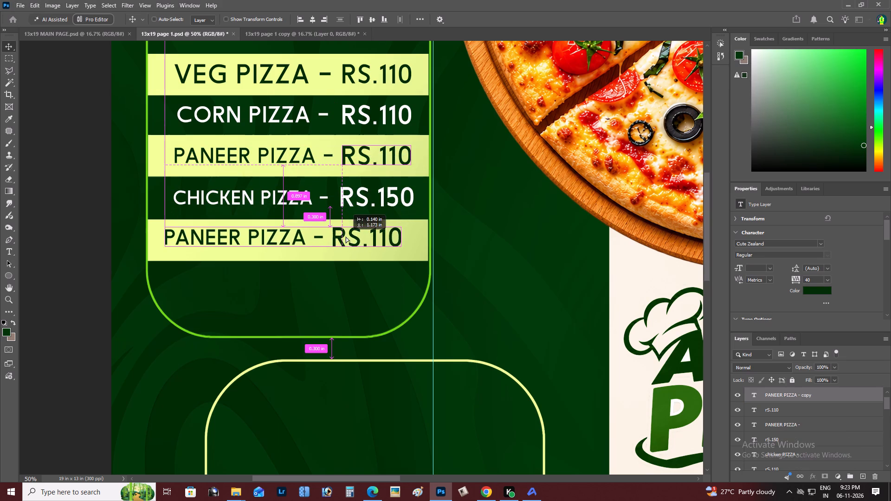
pyautogui.keyDown('alt'); pyautogui.moveTo(346, 237); pyautogui.dragTo(346, 241); pyautogui.keyUp('alt')
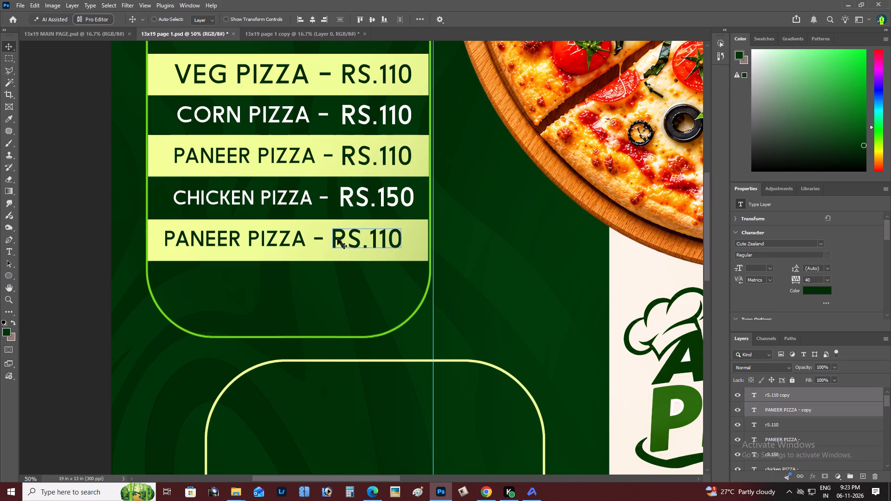
# Move the copied RS.110 price below the last yellow row and recolour it with the bar's pale yellow.
pyautogui.rightClick(337, 238)
pyautogui.click(344, 242)
pyautogui.moveTo(344, 242); pyautogui.dragTo(272, 299)
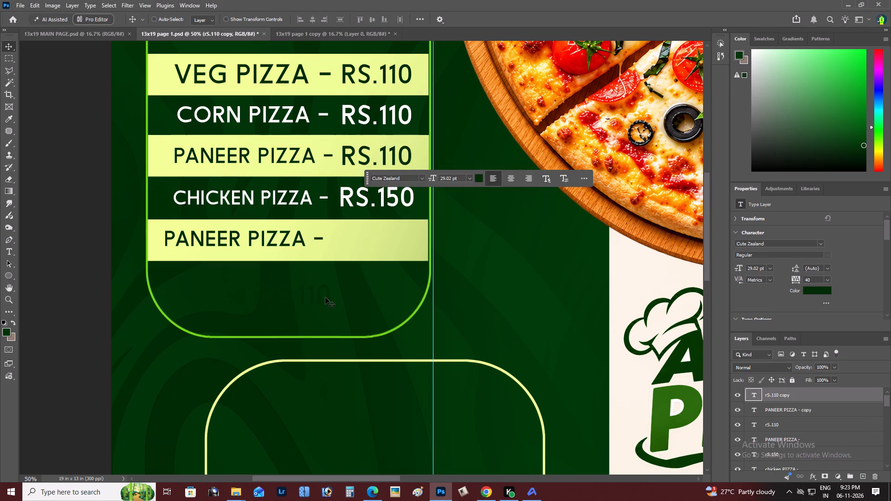
pyautogui.click(477, 180)
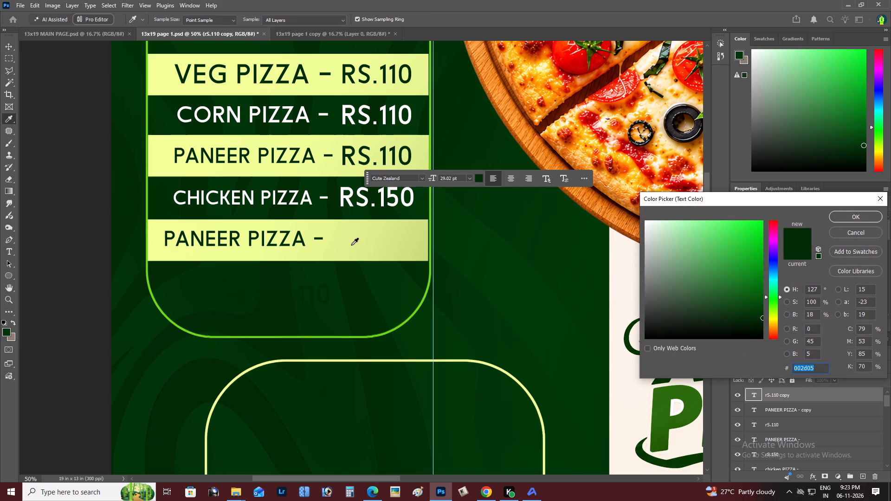
pyautogui.click(351, 245)
pyautogui.click(847, 215)
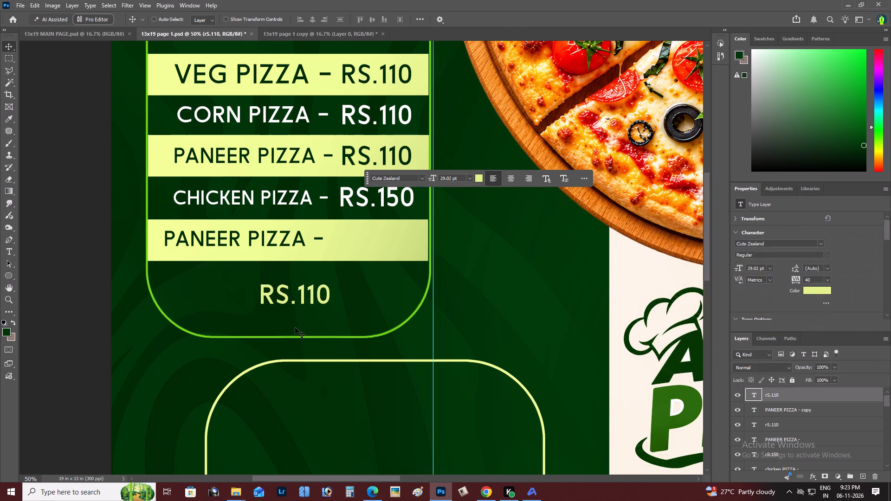
# Enlarge the pale yellow RS.110 price proportionally to about 49.4 pt.
pyautogui.hotkey('ctrl', 't')
pyautogui.keyDown('alt'); pyautogui.moveTo(331, 277); pyautogui.dragTo(342, 275); pyautogui.keyUp('alt')
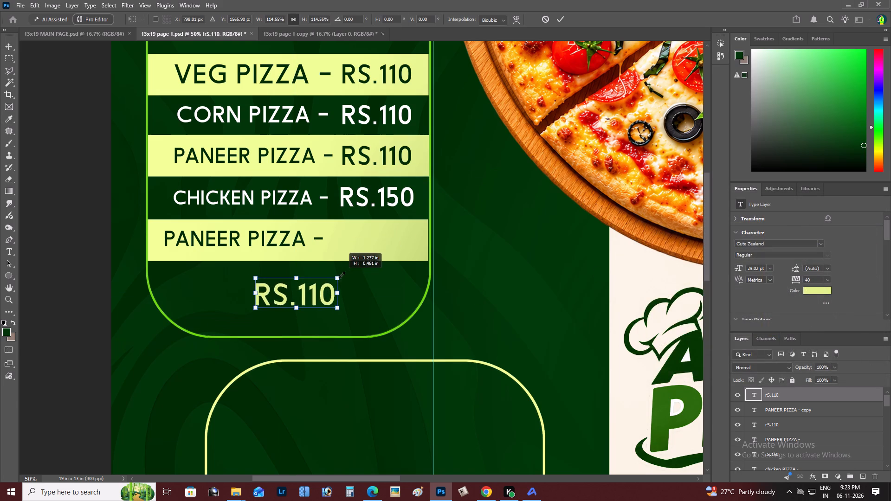
pyautogui.keyDown('alt'); pyautogui.moveTo(342, 275); pyautogui.dragTo(359, 275); pyautogui.keyUp('alt')
pyautogui.hotkey('ctrl', 'Return')
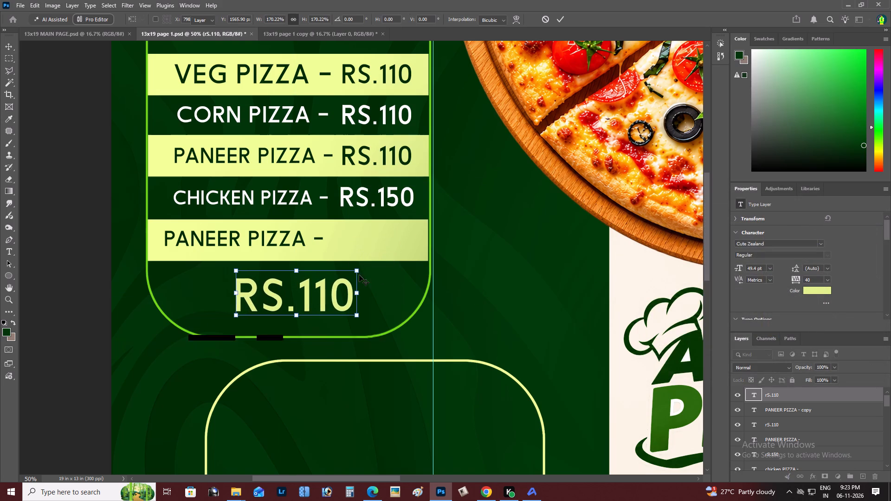
# Append /- to the enlarged price so it reads RS.110/-.
pyautogui.press('t')
pyautogui.click(349, 295)
pyautogui.write('/-')
pyautogui.hotkey('ctrl', 'Return')
# Examine the large RS.110/- price against the pizza list and the rest of page 1.
pyautogui.press('z')
pyautogui.keyDown('alt'); pyautogui.click(349, 295); pyautogui.keyUp('alt')
pyautogui.rightClick(349, 295)
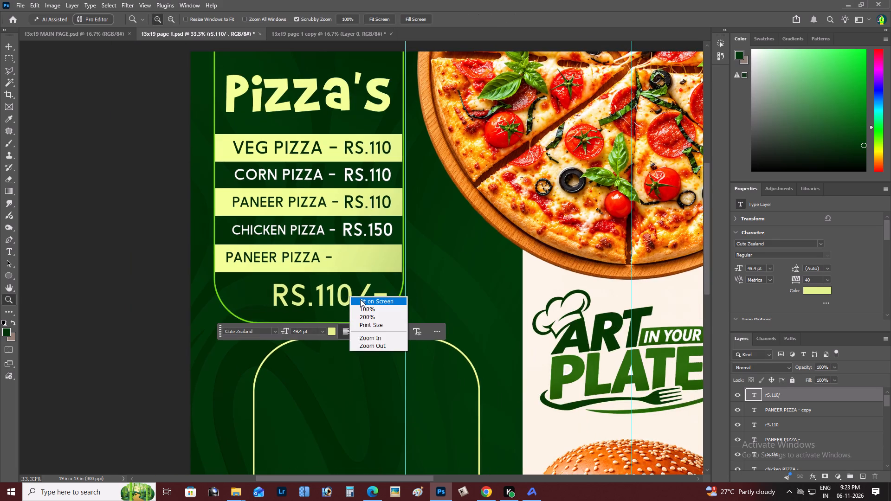
pyautogui.click(362, 300)
pyautogui.press('space')
pyautogui.press('space')
pyautogui.press('space')
pyautogui.press('space')
pyautogui.press('space')
pyautogui.press('space')
pyautogui.press('space')
pyautogui.press('space')
pyautogui.press('space')
pyautogui.press('space')
pyautogui.press('space')
pyautogui.press('space')
pyautogui.press('space')
pyautogui.press('space')
pyautogui.press('space')
pyautogui.press('space')
pyautogui.press('space')
pyautogui.press('space')
pyautogui.press('space')
pyautogui.press('space')
pyautogui.moveTo(363, 295); pyautogui.dragTo(599, 352)
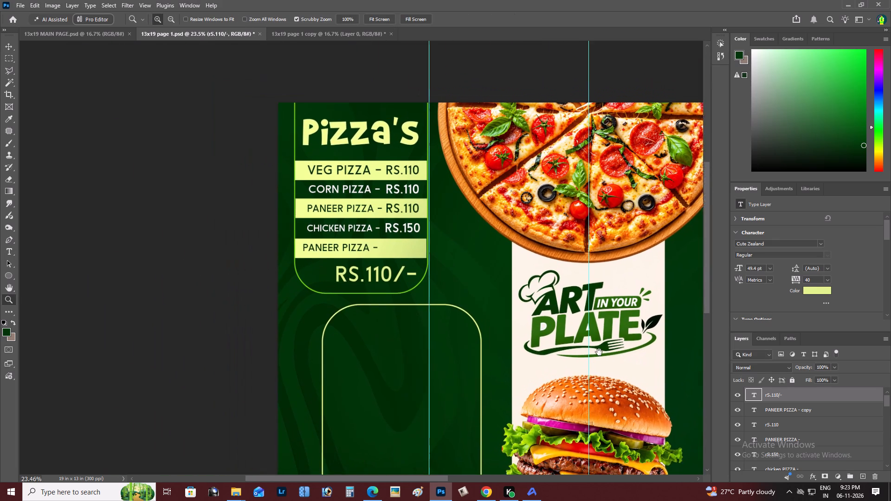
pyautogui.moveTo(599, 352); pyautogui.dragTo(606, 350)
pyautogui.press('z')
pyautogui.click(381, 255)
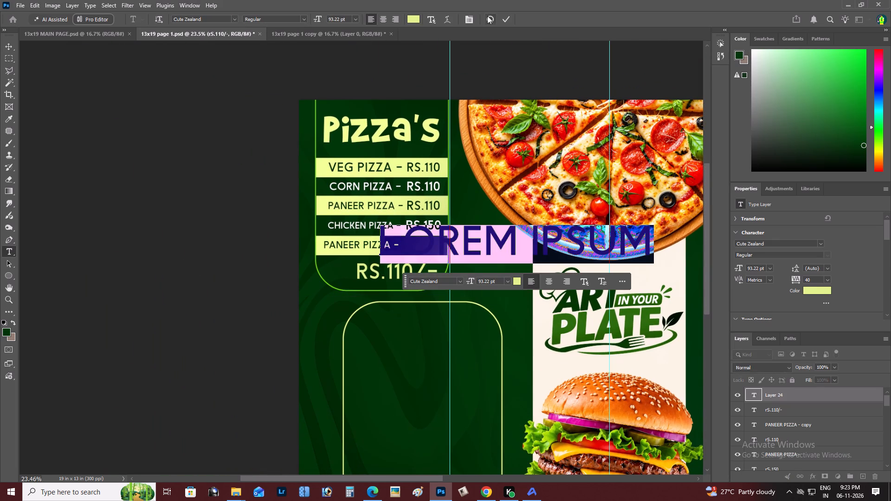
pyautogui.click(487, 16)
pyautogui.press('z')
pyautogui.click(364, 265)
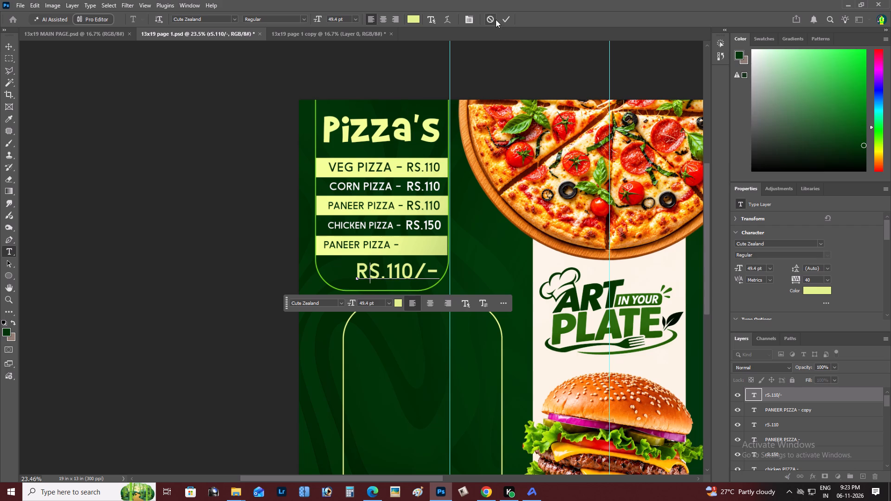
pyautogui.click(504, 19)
# Change the font of the large RS.110/- price below the pizza list to Aldo the Apache.
pyautogui.press('z')
pyautogui.tripleClick(407, 270)
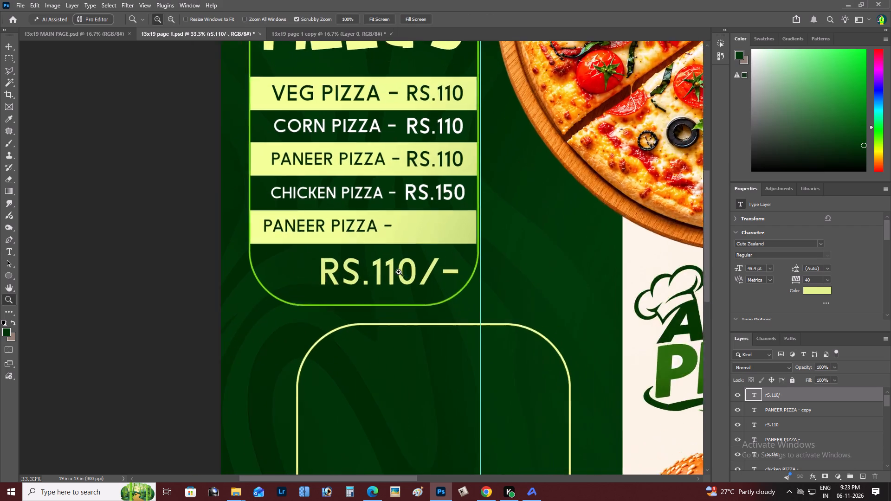
pyautogui.press('v')
pyautogui.rightClick(386, 271)
pyautogui.click(397, 273)
pyautogui.moveTo(397, 273); pyautogui.dragTo(376, 271)
pyautogui.click(821, 245)
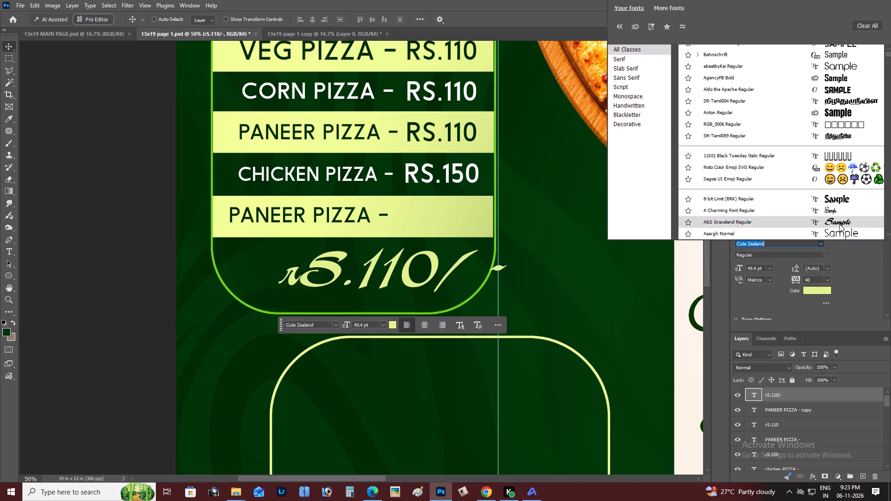
pyautogui.scroll(-5, 839, 224)
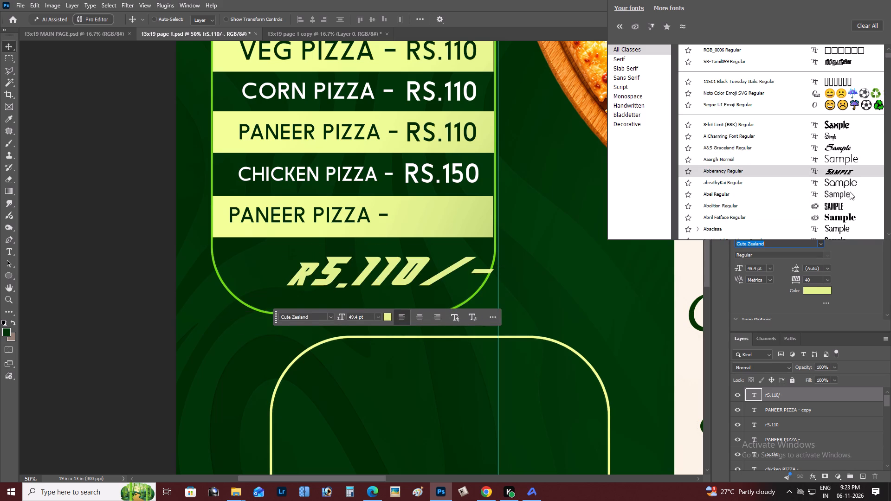
pyautogui.scroll(-5, 847, 218)
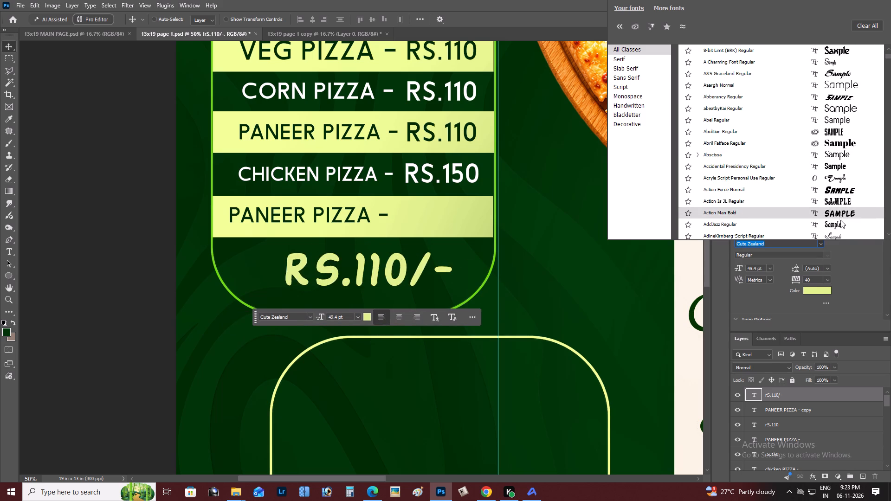
pyautogui.scroll(-5, 839, 226)
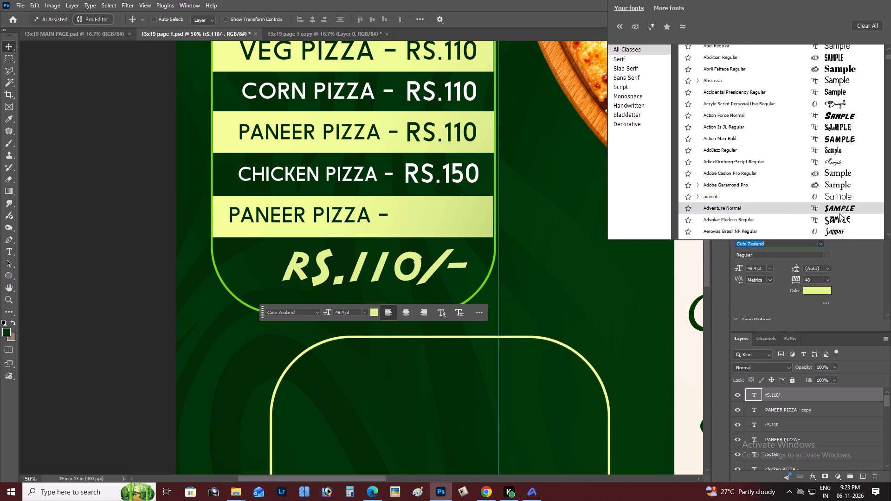
pyautogui.scroll(-5, 841, 230)
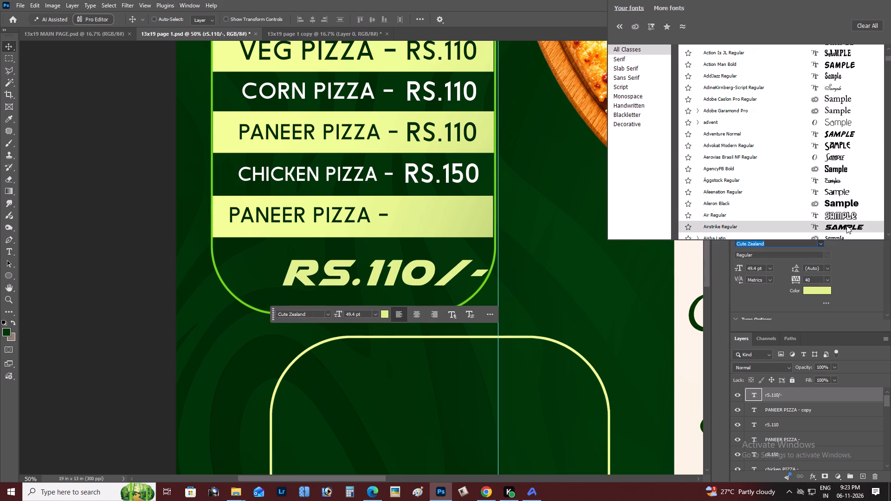
pyautogui.scroll(-2, 846, 225)
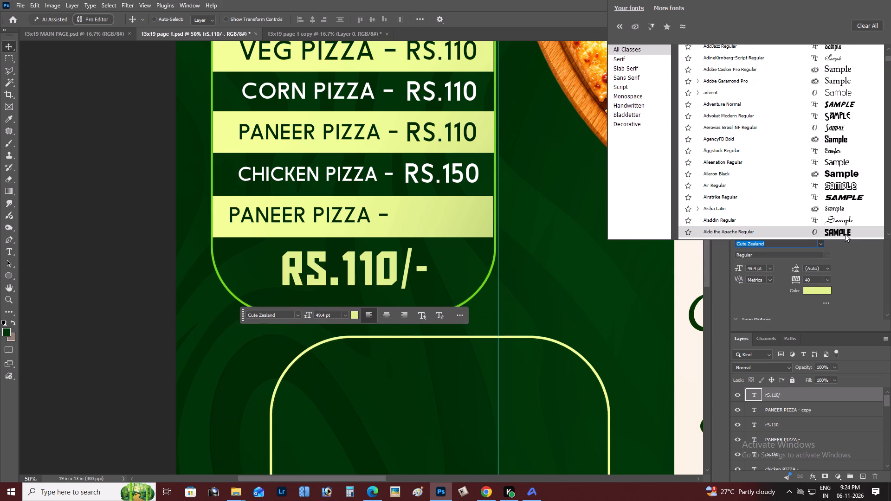
pyautogui.scroll(-4, 845, 234)
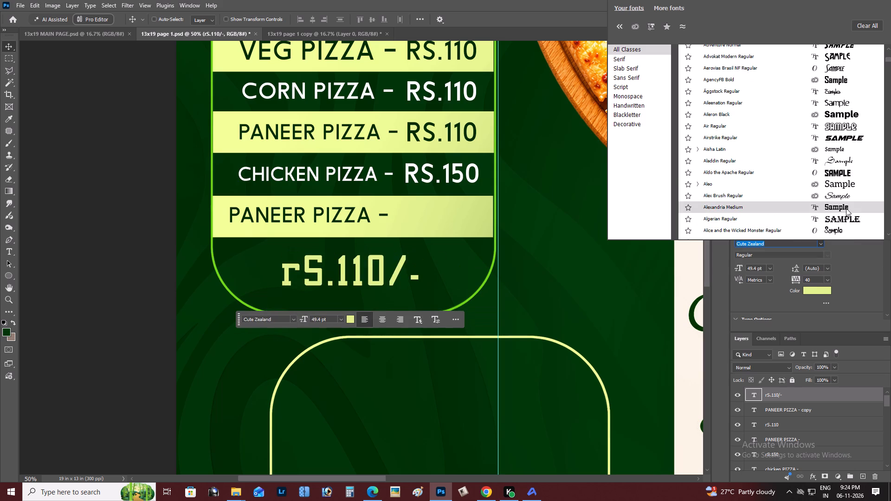
pyautogui.click(830, 173)
# Enlarge the RS.110/- price proportionally to about 55 pt and move it slightly lower between the last yellow row and the frame's bottom.
pyautogui.hotkey('ctrl', 't')
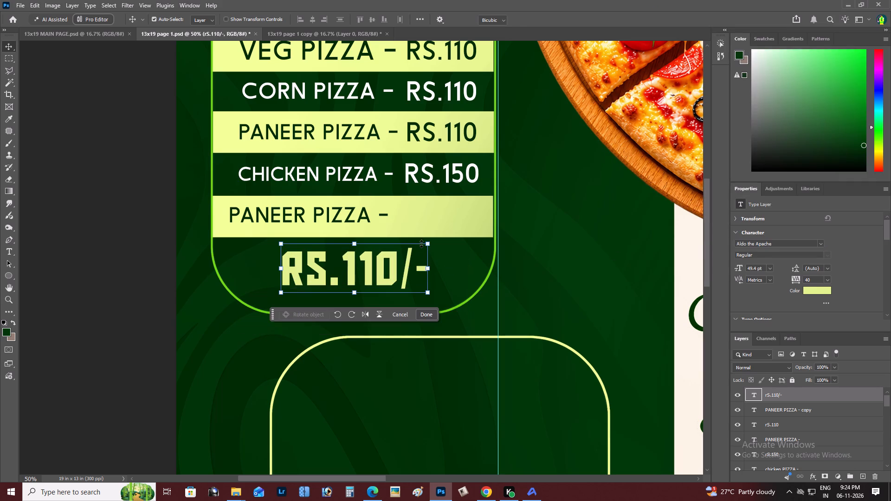
pyautogui.keyDown('alt'); pyautogui.moveTo(427, 242); pyautogui.dragTo(436, 242); pyautogui.keyUp('alt')
pyautogui.moveTo(417, 261); pyautogui.dragTo(420, 269)
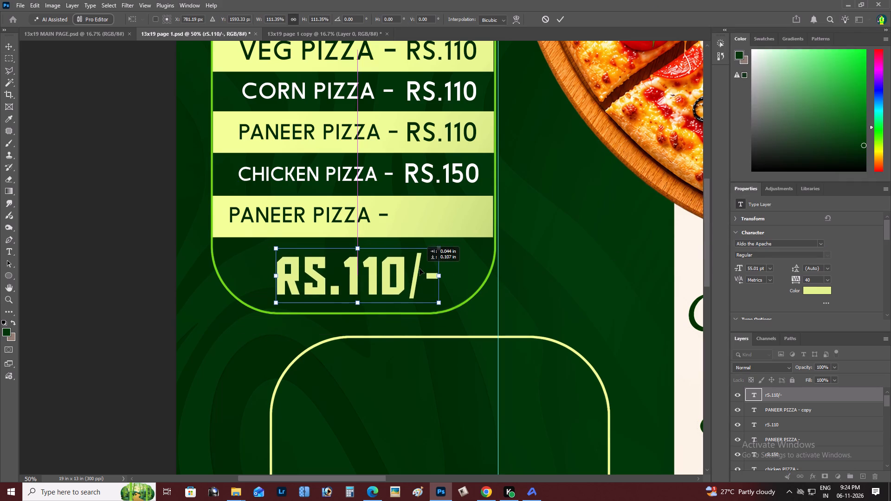
pyautogui.moveTo(420, 269); pyautogui.dragTo(423, 270)
pyautogui.hotkey('ctrl', 'Return')
# Nudge the RS.110/- price slightly up and to the right to centre it below the last yellow row.
pyautogui.press('v')
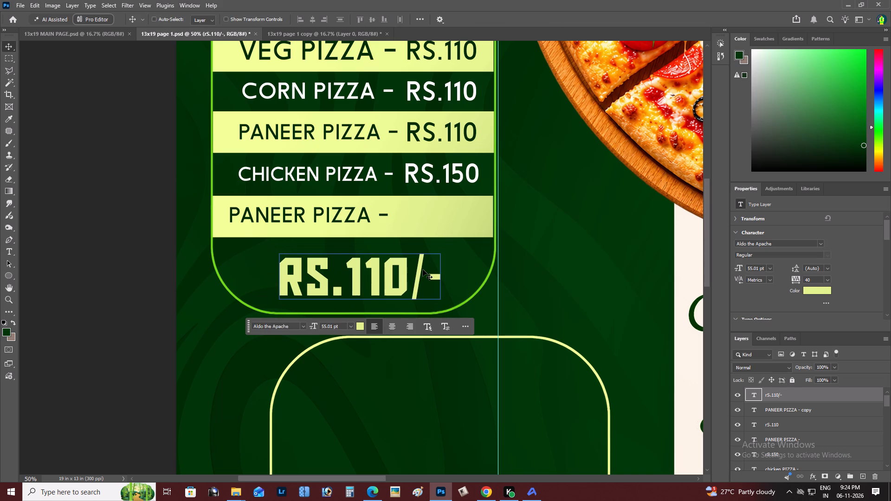
pyautogui.hotkey('shift', 'Up')
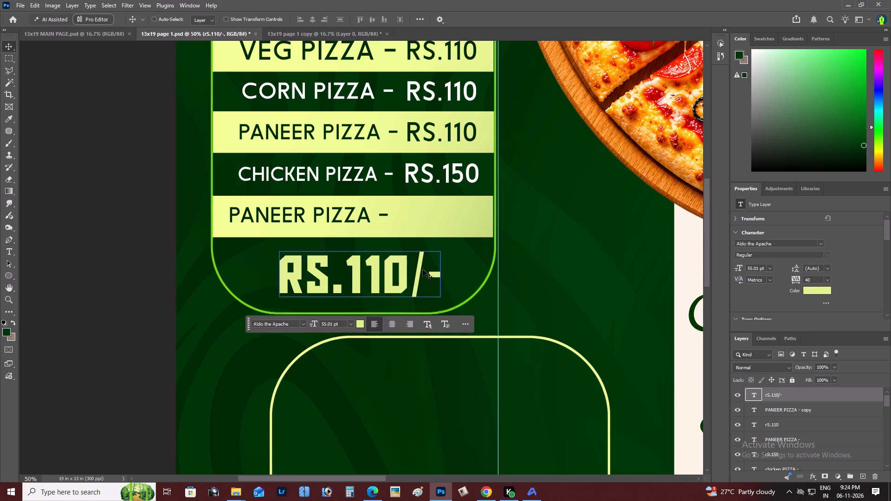
pyautogui.hotkey('shift', 'Up')
pyautogui.hotkey('shift', 'Right')
pyautogui.hotkey('shift', 'Right')
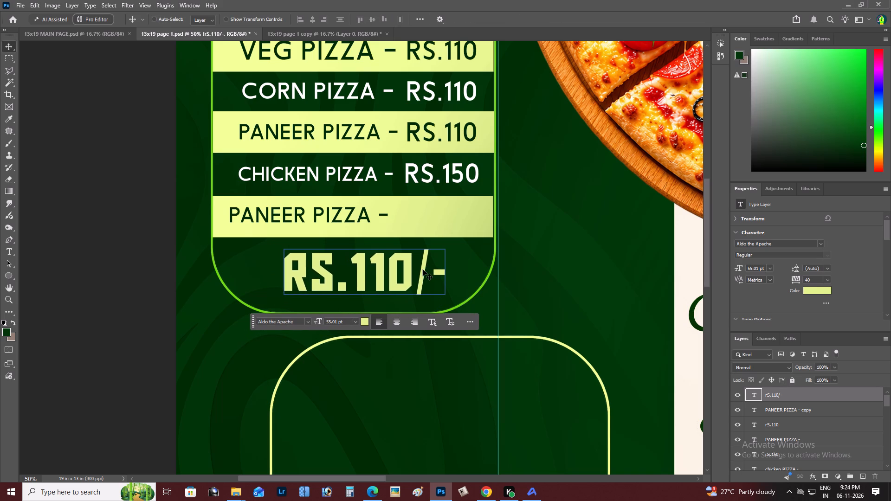
pyautogui.press('Left')
pyautogui.press('Left')
# Examine the restyled RS.110/- price against the pizza list and the rest of page 1.
pyautogui.press('z')
pyautogui.keyDown('alt'); pyautogui.click(423, 270); pyautogui.keyUp('alt')
pyautogui.rightClick(423, 270)
pyautogui.click(433, 272)
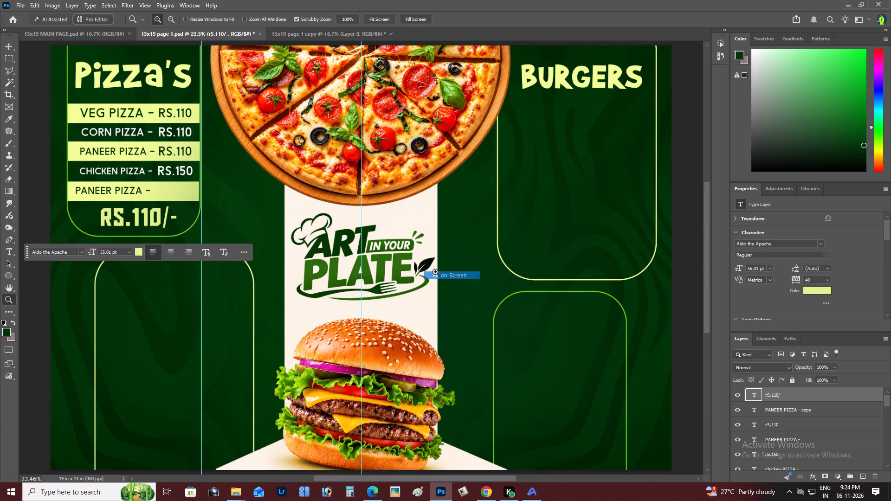
pyautogui.press('space')
pyautogui.press('space')
pyautogui.press('space')
pyautogui.press('space')
pyautogui.press('space')
pyautogui.press('space')
pyautogui.press('space')
pyautogui.press('space')
pyautogui.press('space')
pyautogui.press('space')
pyautogui.press('space')
pyautogui.press('space')
pyautogui.press('space')
pyautogui.press('space')
pyautogui.press('space')
pyautogui.moveTo(485, 247); pyautogui.dragTo(627, 260)
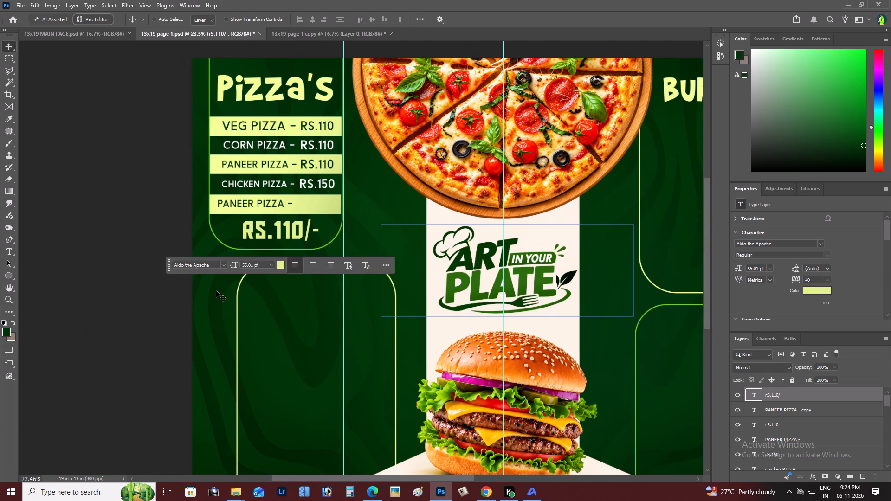
# Move the floating text options bar away from the pizza list, to the lower edge of the pizza image.
pyautogui.moveTo(169, 265); pyautogui.dragTo(259, 257)
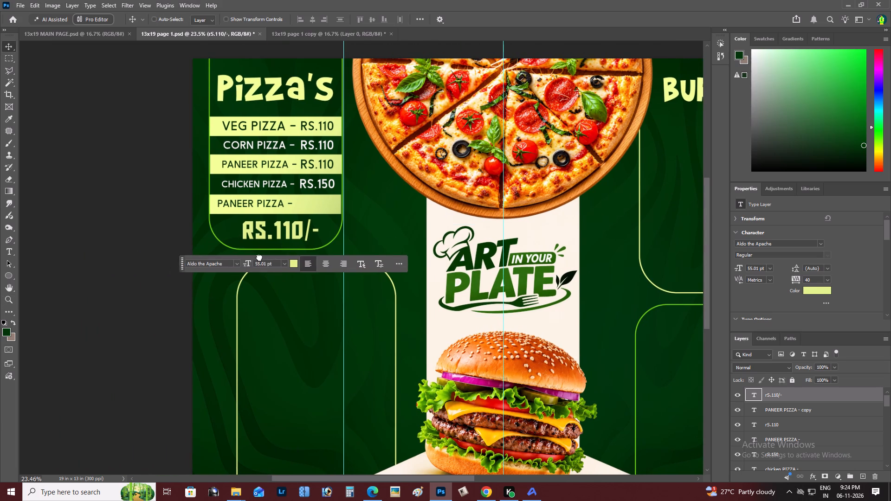
pyautogui.moveTo(259, 257); pyautogui.dragTo(571, 205)
# Nudge the RS.110/- price slightly upward, closer to the last yellow row of the pizza list.
pyautogui.press('z')
pyautogui.keyDown('alt'); pyautogui.click(242, 227); pyautogui.keyUp('alt')
pyautogui.rightClick(242, 227)
pyautogui.click(251, 232)
pyautogui.press('space')
pyautogui.moveTo(251, 232); pyautogui.dragTo(284, 249)
pyautogui.press('z')
pyautogui.click(206, 227)
pyautogui.click(200, 228)
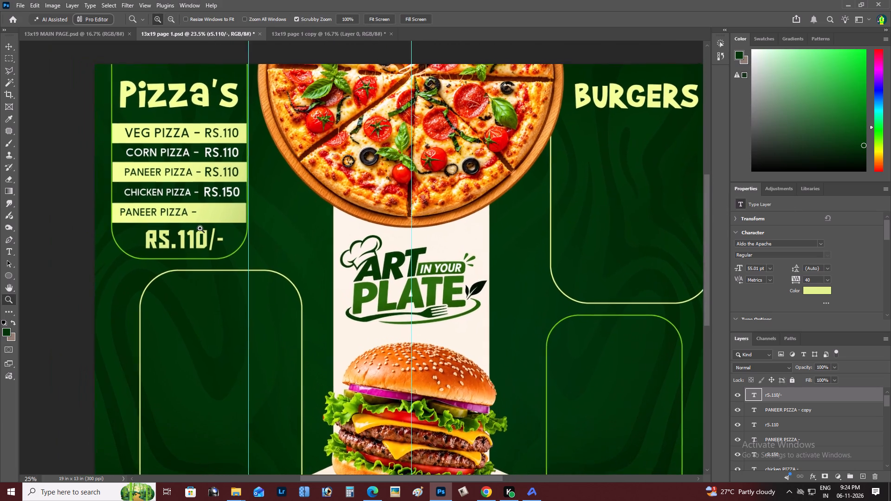
pyautogui.click(194, 232)
pyautogui.press('v')
pyautogui.press('Up')
pyautogui.press('Up')
pyautogui.press('Up')
pyautogui.press('Up')
pyautogui.press('Up')
pyautogui.press('Up')
pyautogui.press('Up')
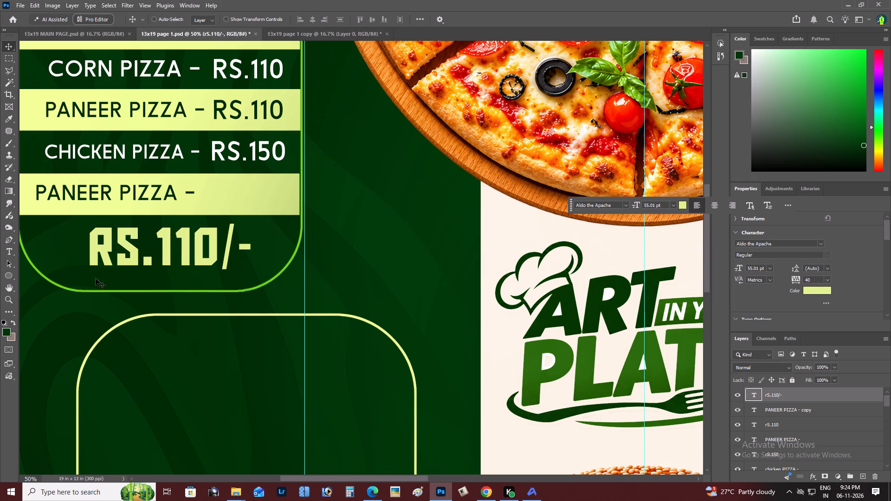
pyautogui.press('space')
pyautogui.press('space')
pyautogui.press('space')
pyautogui.press('space')
pyautogui.press('space')
pyautogui.press('space')
pyautogui.press('space')
pyautogui.press('space')
pyautogui.moveTo(130, 296); pyautogui.dragTo(200, 290)
pyautogui.press('v')
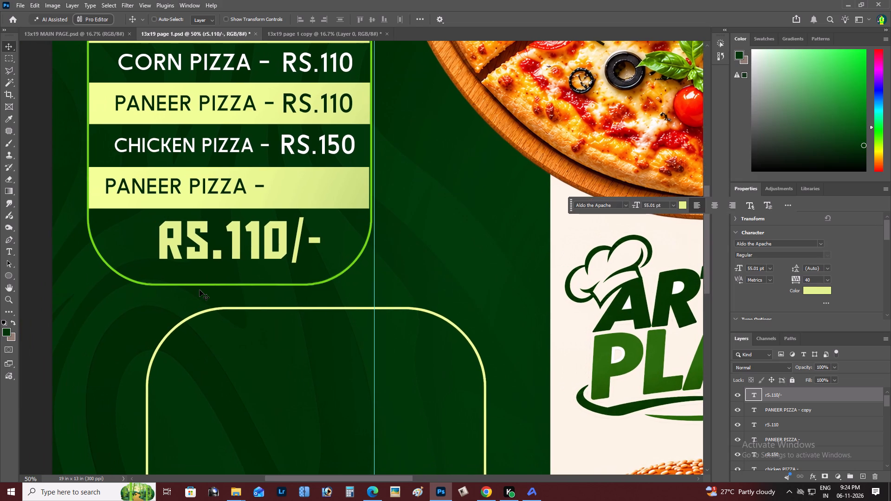
pyautogui.press('Up')
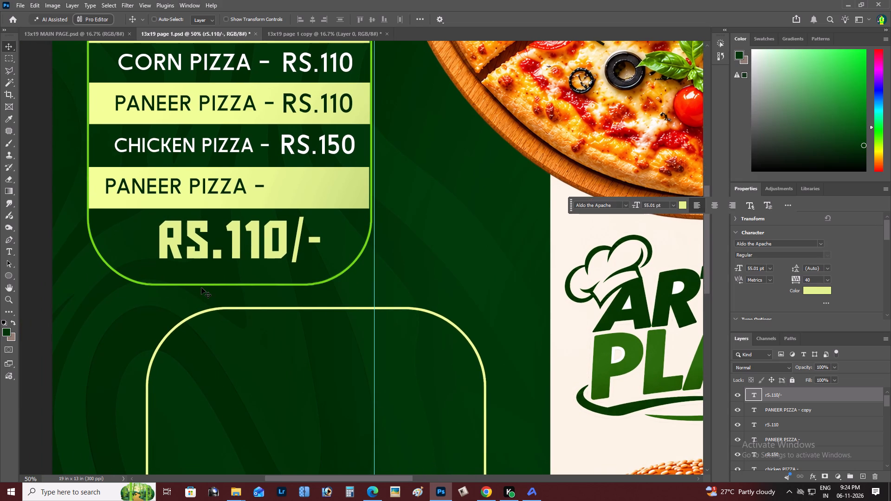
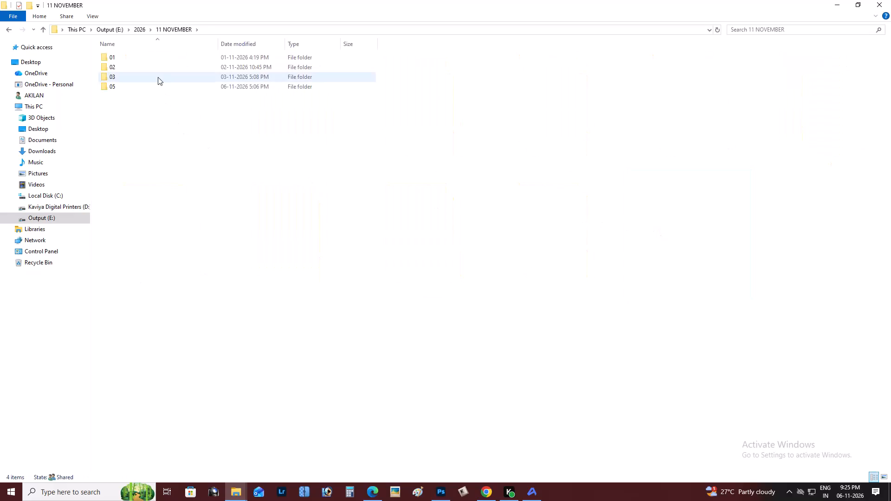
# Look through the 11 NOVEMBER subfolders 03, 02, 01 and 05, and the DESIGNERS folder on Output (E:).
pyautogui.doubleClick(158, 75)
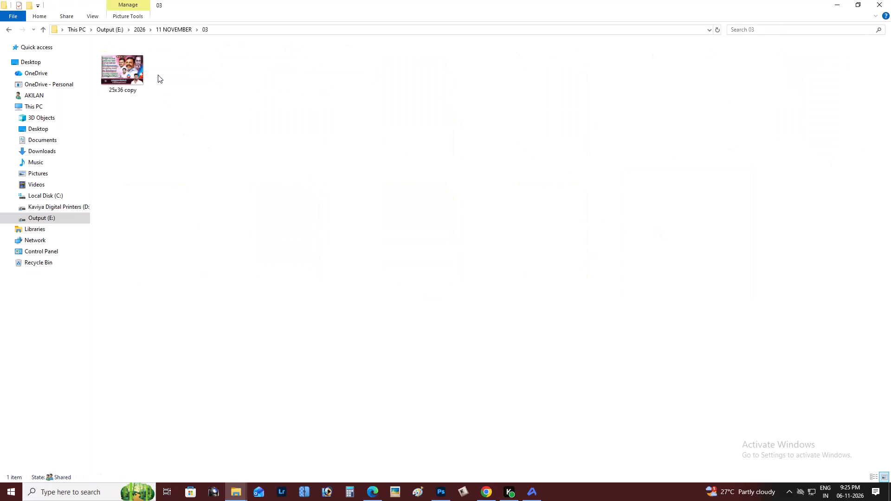
pyautogui.press('BackSpace')
pyautogui.doubleClick(186, 68)
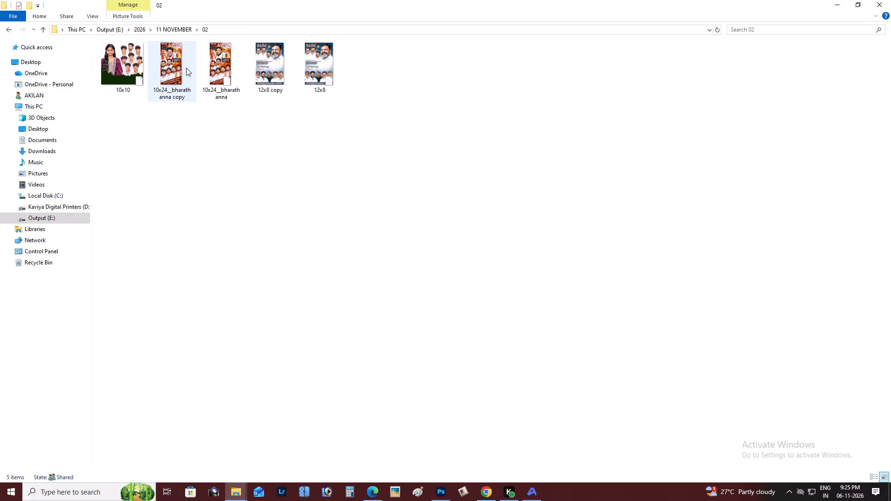
pyautogui.press('BackSpace')
pyautogui.doubleClick(148, 53)
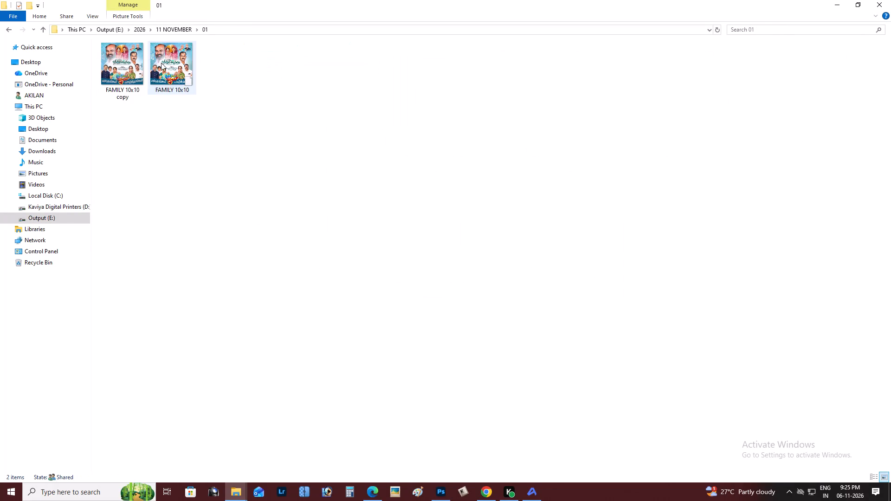
pyautogui.press('BackSpace')
pyautogui.doubleClick(186, 84)
pyautogui.press('BackSpace')
pyautogui.press('BackSpace')
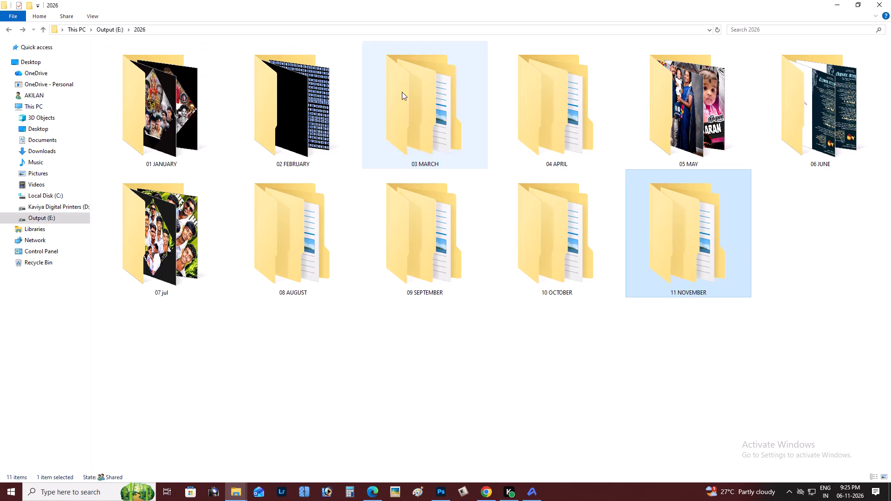
pyautogui.doubleClick(640, 238)
pyautogui.press('BackSpace')
pyautogui.press('BackSpace')
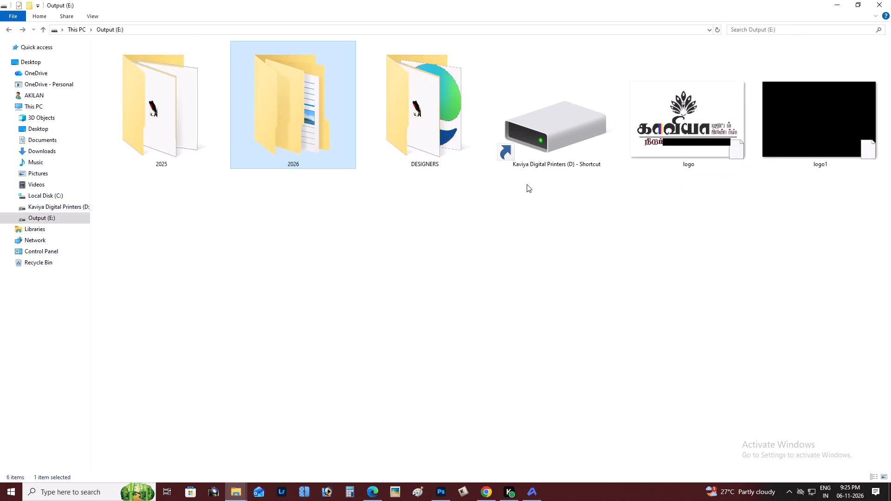
pyautogui.doubleClick(406, 137)
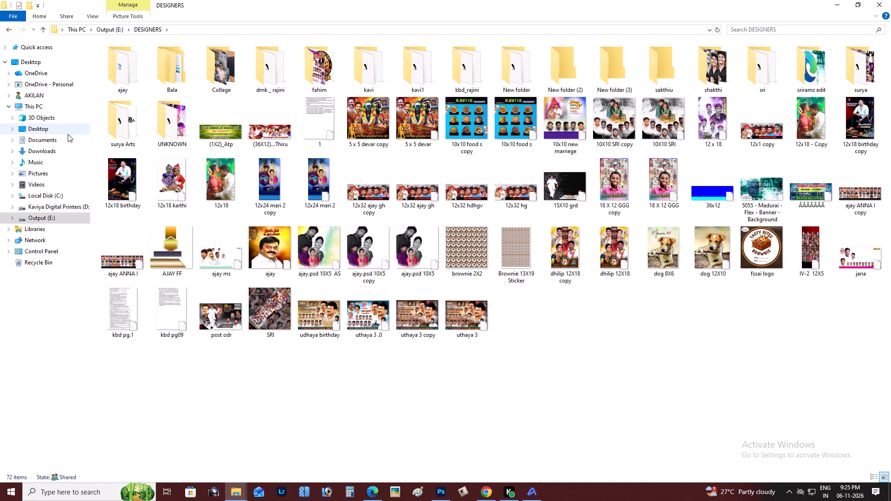
# Browse the thumbnails in the Downloads folder, examining the recent flex, poster and visiting card designs.
pyautogui.click(59, 150)
pyautogui.scroll(-2, 519, 240)
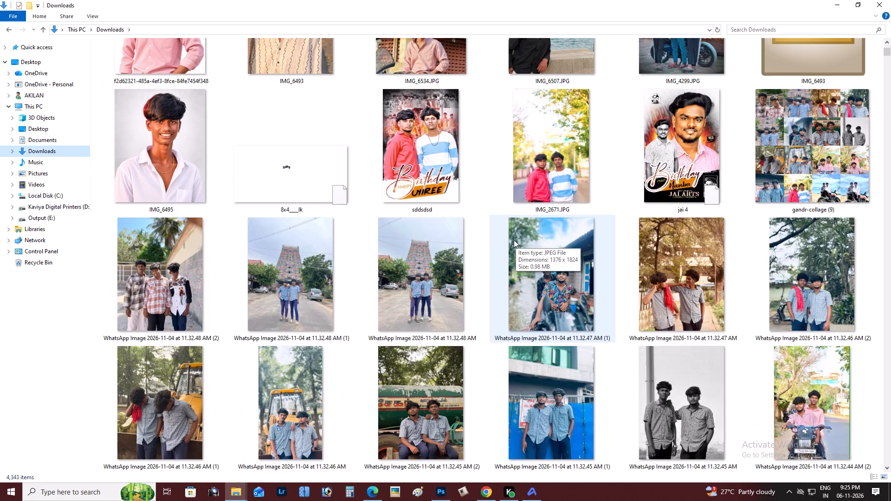
pyautogui.scroll(-2, 519, 239)
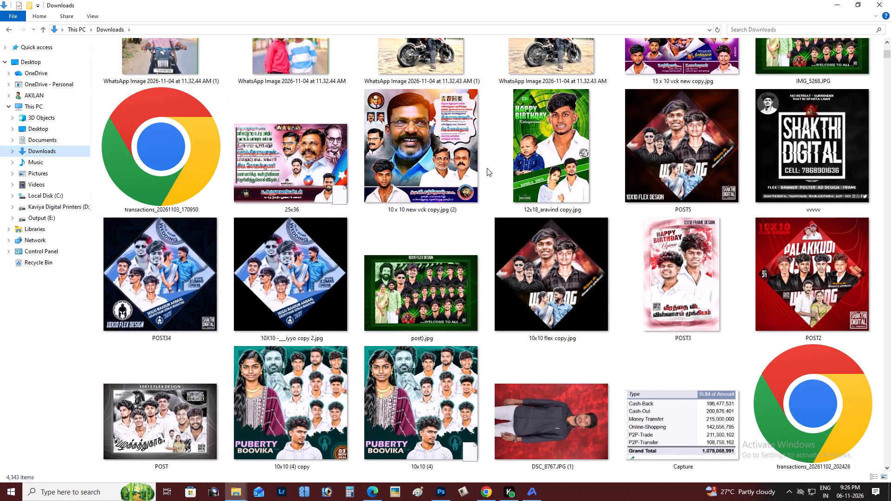
pyautogui.scroll(1, 488, 168)
pyautogui.click(625, 211)
pyautogui.press('Up')
pyautogui.press('Up')
pyautogui.press('Up')
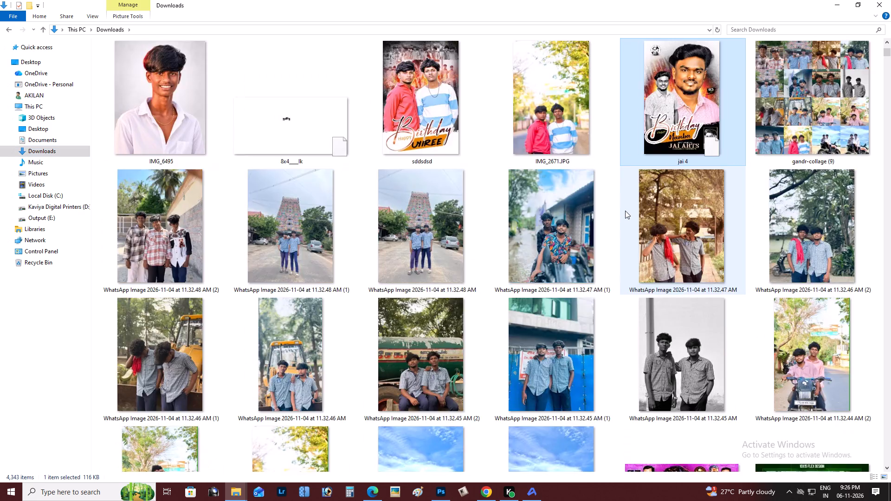
pyautogui.press('Up')
pyautogui.press('Up')
pyautogui.press('Up')
pyautogui.press('Up')
pyautogui.press('Up')
pyautogui.press('Up')
pyautogui.press('Up')
pyautogui.press('Down')
pyautogui.press('Down')
pyautogui.press('Down')
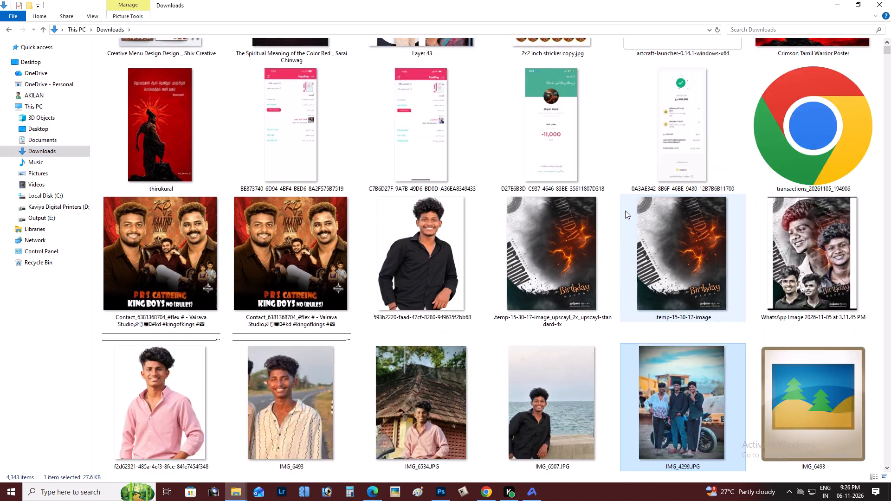
pyautogui.press('Down')
pyautogui.press('Down')
pyautogui.press('Up')
pyautogui.press('Down')
pyautogui.press('Down')
pyautogui.press('Down')
pyautogui.press('Down')
pyautogui.press('Down')
pyautogui.press('Down')
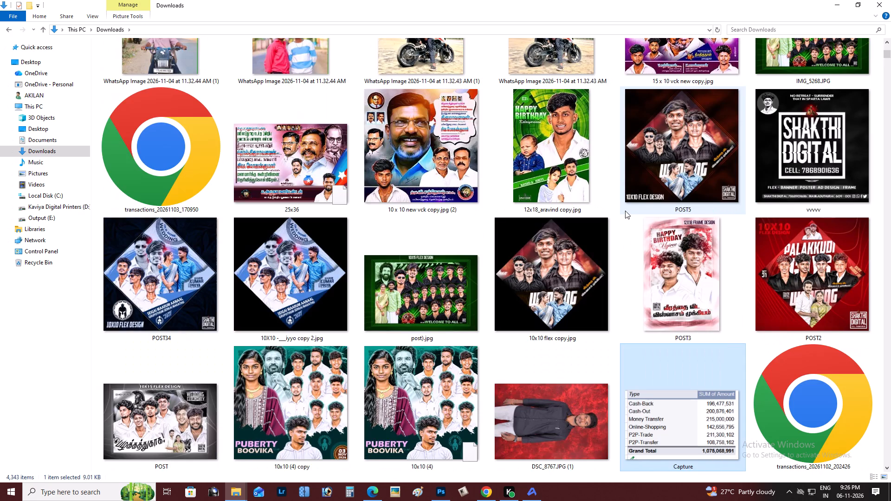
pyautogui.press('Down')
pyautogui.press('Down')
pyautogui.press('Down')
pyautogui.press('Down')
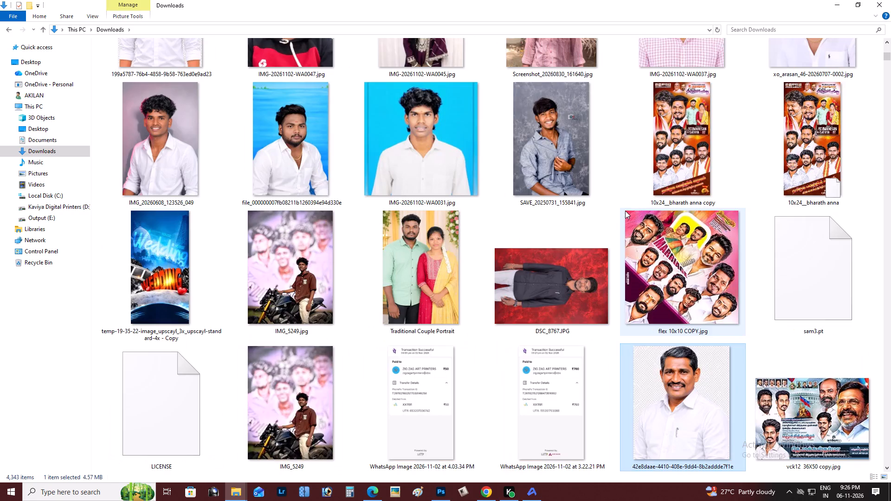
pyautogui.press('Down')
pyautogui.press('Down')
pyautogui.press('Up')
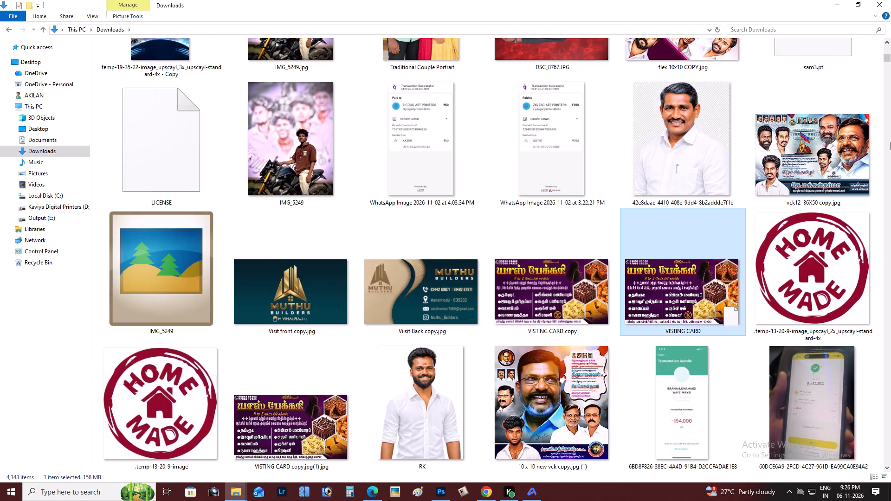
# Open the flex banner image "vck12 36X50 copy.jpg" from Downloads for a full-size preview.
pyautogui.doubleClick(828, 172)
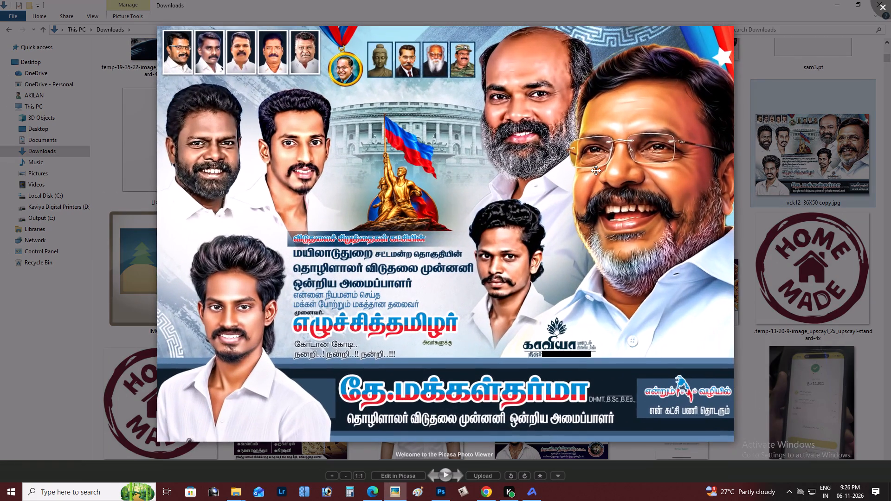
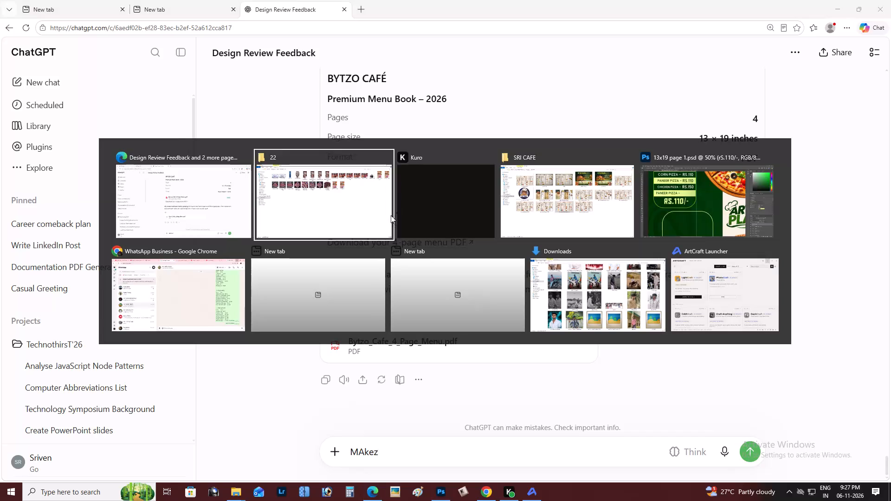
# Switch to Photoshop and change the large price below the Pizza's list on page 1 to RS.150/-.
pyautogui.hotkey('alt', 'Tab')
pyautogui.hotkey('alt', 'Tab')
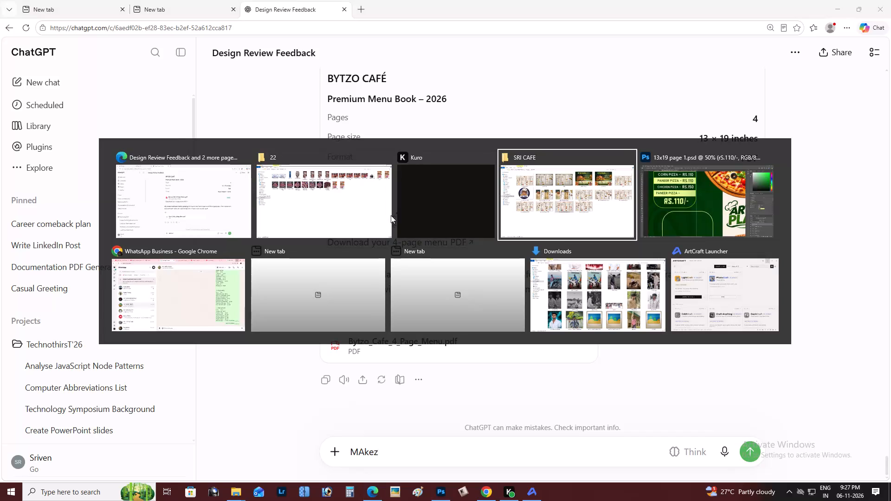
pyautogui.hotkey('alt', 'Tab')
pyautogui.press('z')
pyautogui.keyDown('alt'); pyautogui.click(198, 225); pyautogui.keyUp('alt')
pyautogui.rightClick(215, 225)
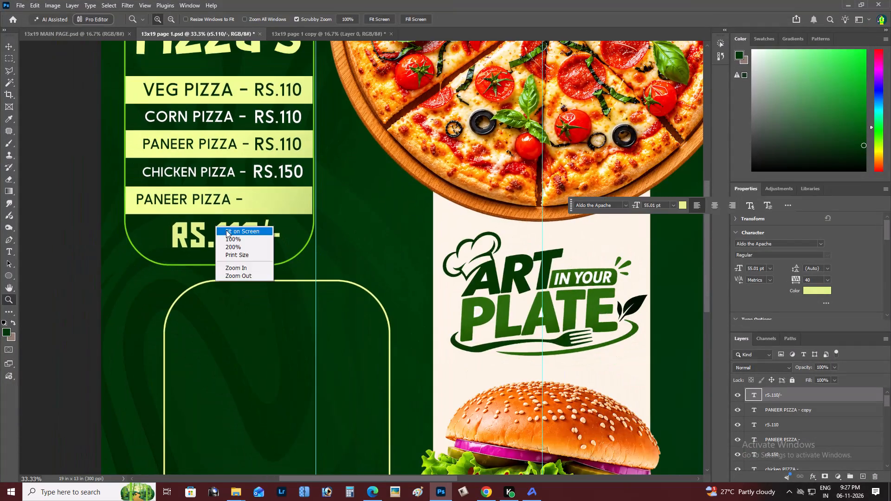
pyautogui.click(226, 230)
pyautogui.press('space')
pyautogui.press('space')
pyautogui.press('space')
pyautogui.press('space')
pyautogui.press('space')
pyautogui.press('space')
pyautogui.moveTo(235, 233); pyautogui.dragTo(413, 269)
pyautogui.press('z')
pyautogui.tripleClick(310, 240)
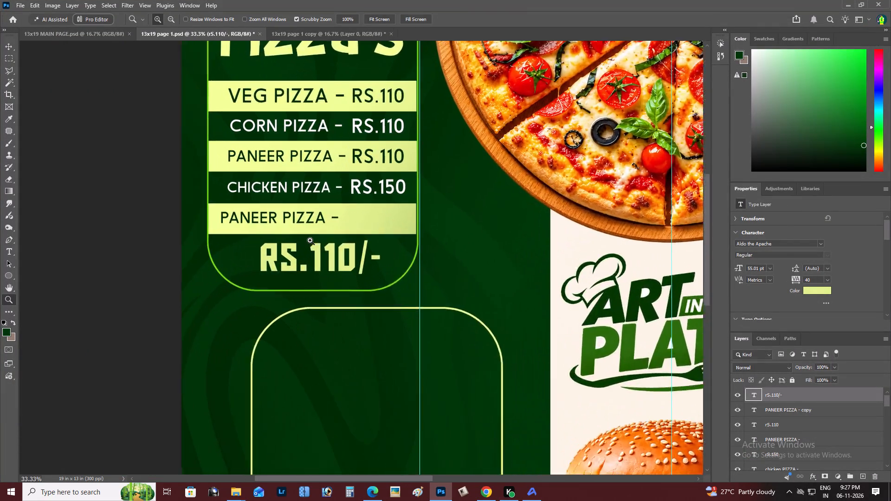
pyautogui.press('t')
pyautogui.moveTo(346, 267); pyautogui.dragTo(335, 265)
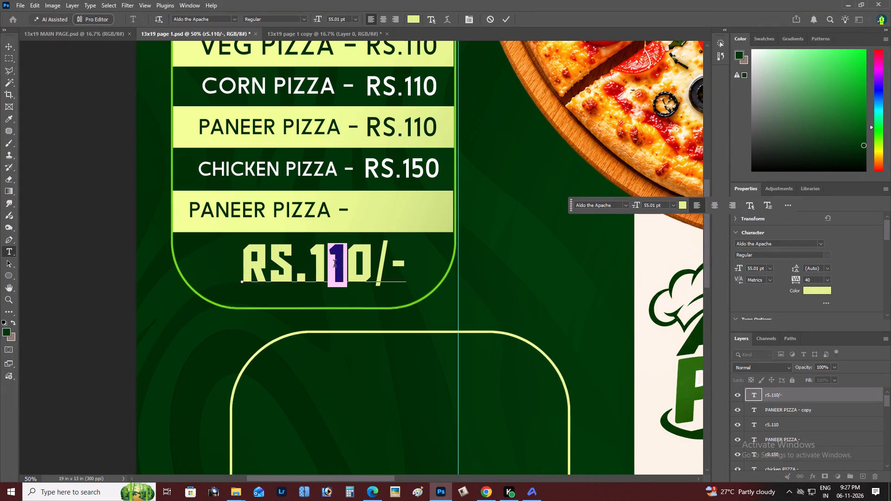
pyautogui.press('5')
pyautogui.hotkey('ctrl', 'Return')
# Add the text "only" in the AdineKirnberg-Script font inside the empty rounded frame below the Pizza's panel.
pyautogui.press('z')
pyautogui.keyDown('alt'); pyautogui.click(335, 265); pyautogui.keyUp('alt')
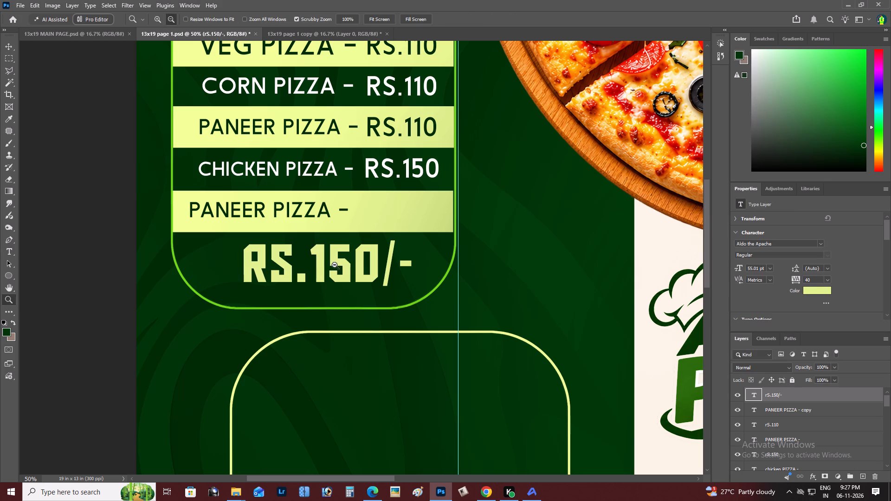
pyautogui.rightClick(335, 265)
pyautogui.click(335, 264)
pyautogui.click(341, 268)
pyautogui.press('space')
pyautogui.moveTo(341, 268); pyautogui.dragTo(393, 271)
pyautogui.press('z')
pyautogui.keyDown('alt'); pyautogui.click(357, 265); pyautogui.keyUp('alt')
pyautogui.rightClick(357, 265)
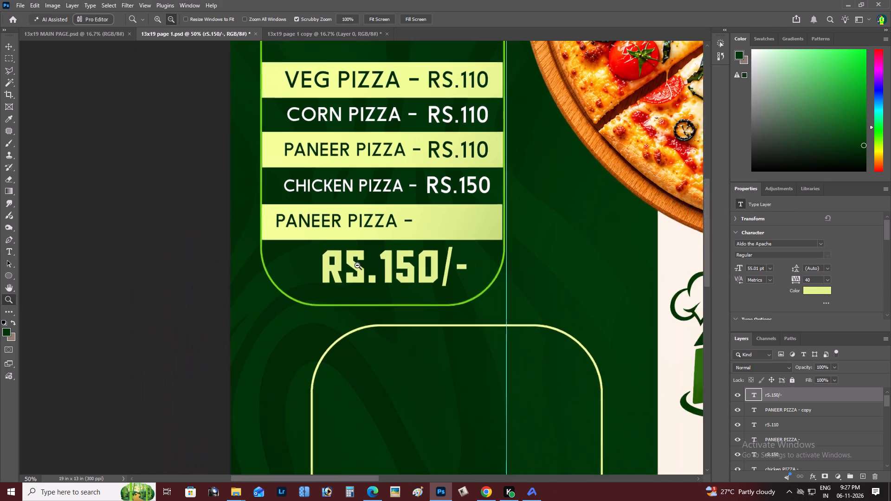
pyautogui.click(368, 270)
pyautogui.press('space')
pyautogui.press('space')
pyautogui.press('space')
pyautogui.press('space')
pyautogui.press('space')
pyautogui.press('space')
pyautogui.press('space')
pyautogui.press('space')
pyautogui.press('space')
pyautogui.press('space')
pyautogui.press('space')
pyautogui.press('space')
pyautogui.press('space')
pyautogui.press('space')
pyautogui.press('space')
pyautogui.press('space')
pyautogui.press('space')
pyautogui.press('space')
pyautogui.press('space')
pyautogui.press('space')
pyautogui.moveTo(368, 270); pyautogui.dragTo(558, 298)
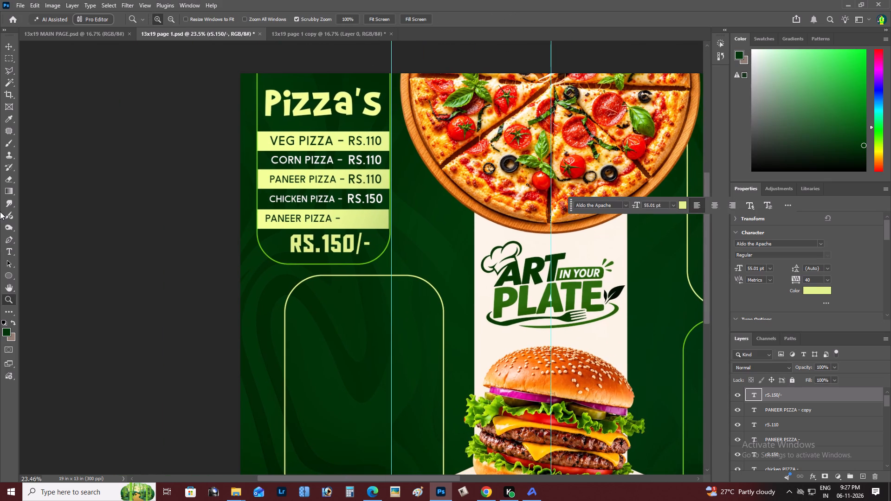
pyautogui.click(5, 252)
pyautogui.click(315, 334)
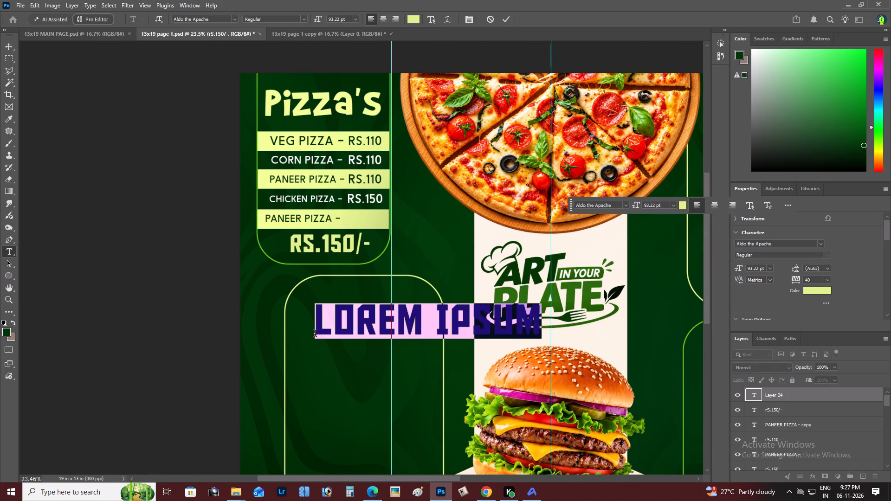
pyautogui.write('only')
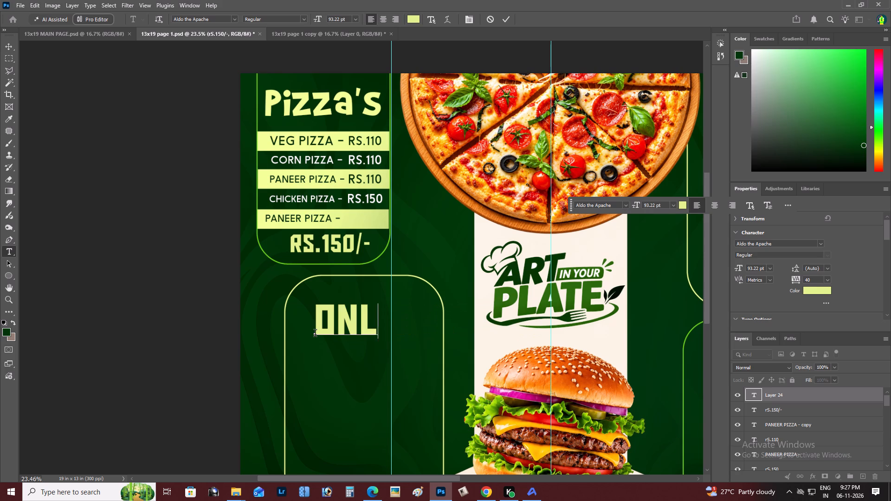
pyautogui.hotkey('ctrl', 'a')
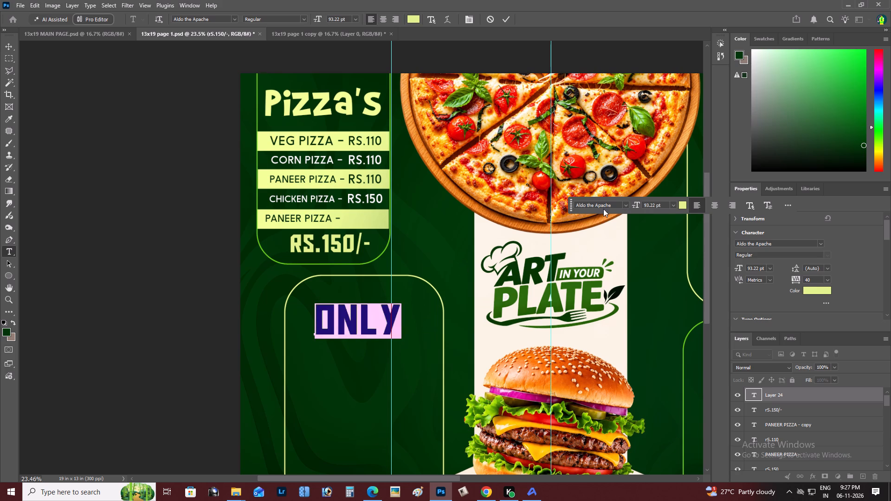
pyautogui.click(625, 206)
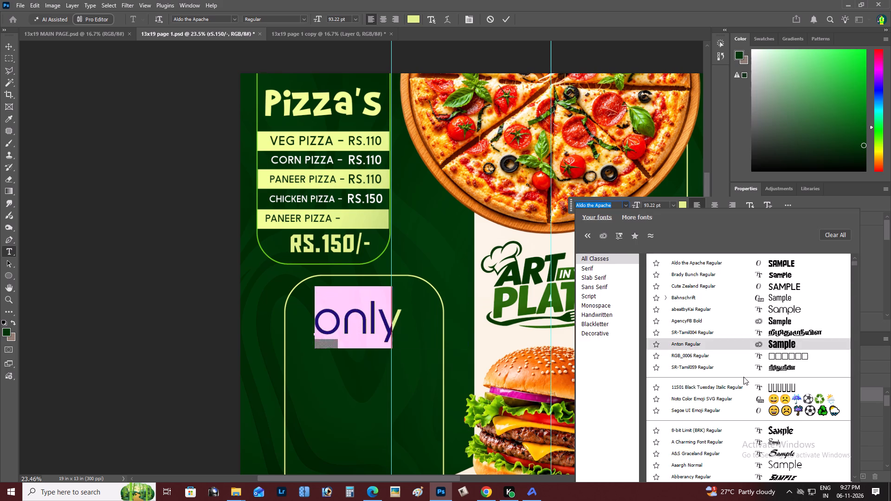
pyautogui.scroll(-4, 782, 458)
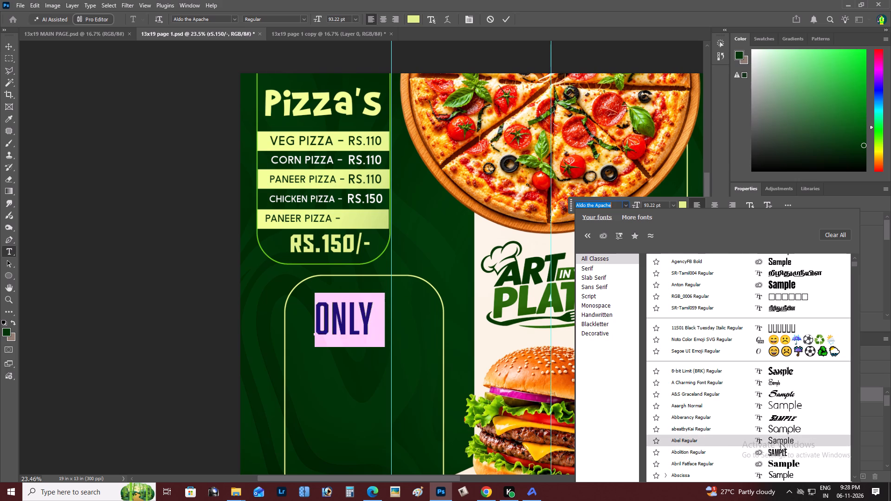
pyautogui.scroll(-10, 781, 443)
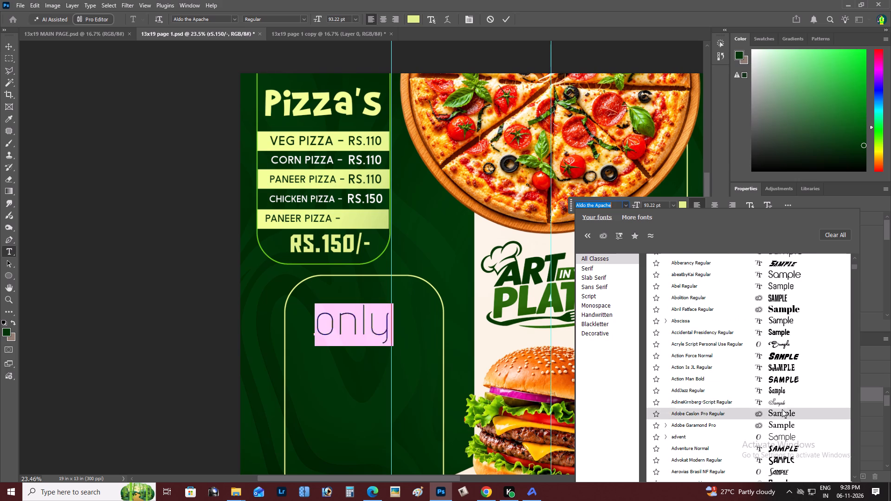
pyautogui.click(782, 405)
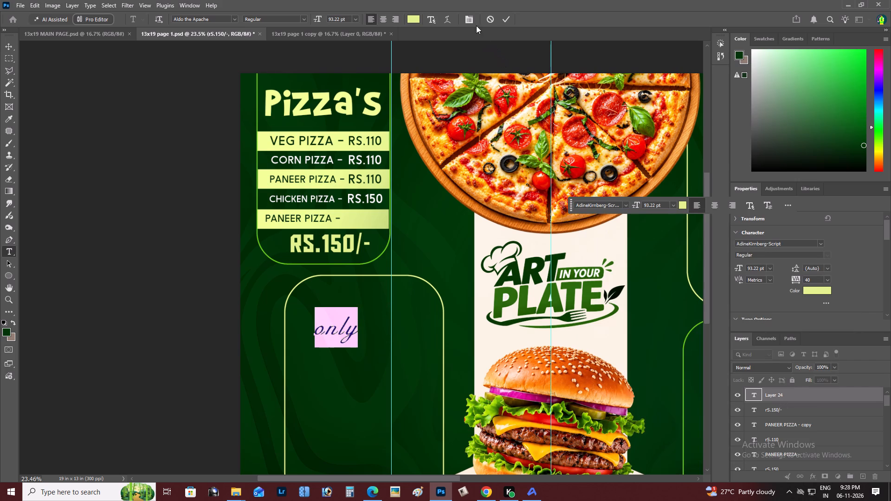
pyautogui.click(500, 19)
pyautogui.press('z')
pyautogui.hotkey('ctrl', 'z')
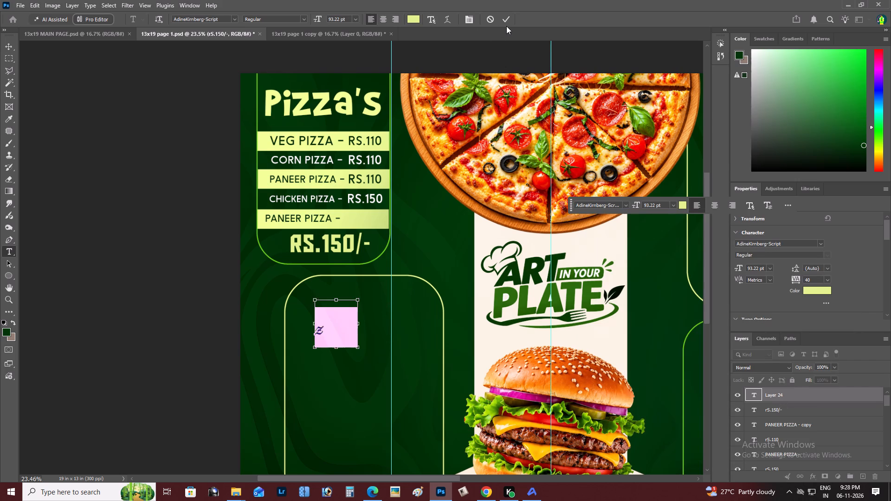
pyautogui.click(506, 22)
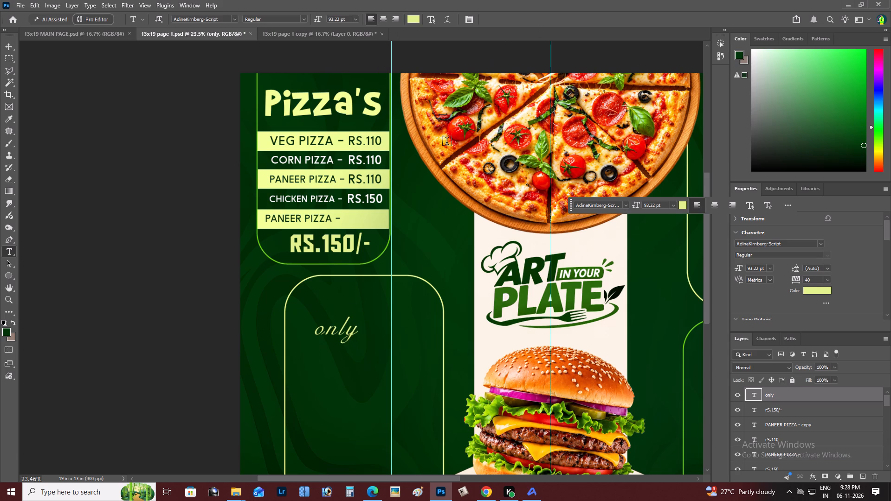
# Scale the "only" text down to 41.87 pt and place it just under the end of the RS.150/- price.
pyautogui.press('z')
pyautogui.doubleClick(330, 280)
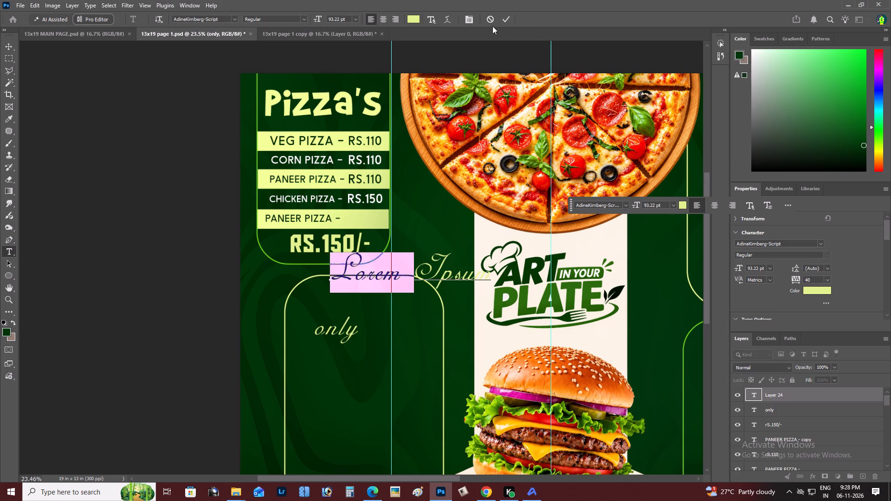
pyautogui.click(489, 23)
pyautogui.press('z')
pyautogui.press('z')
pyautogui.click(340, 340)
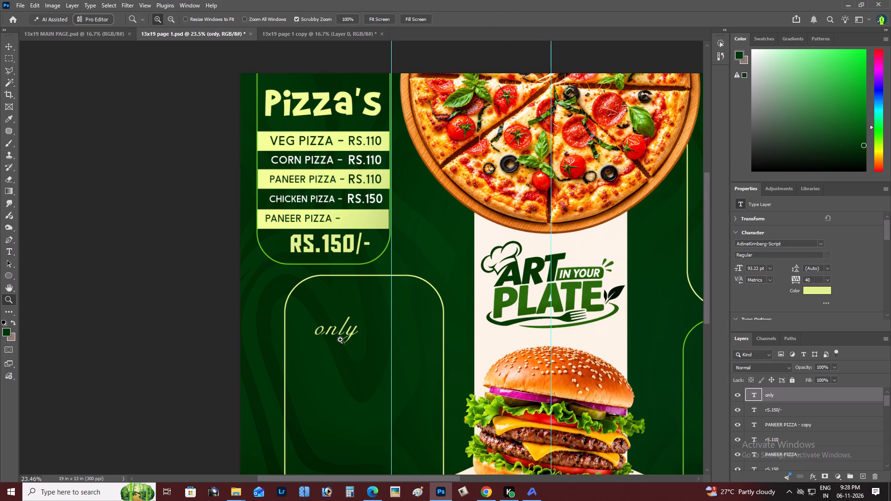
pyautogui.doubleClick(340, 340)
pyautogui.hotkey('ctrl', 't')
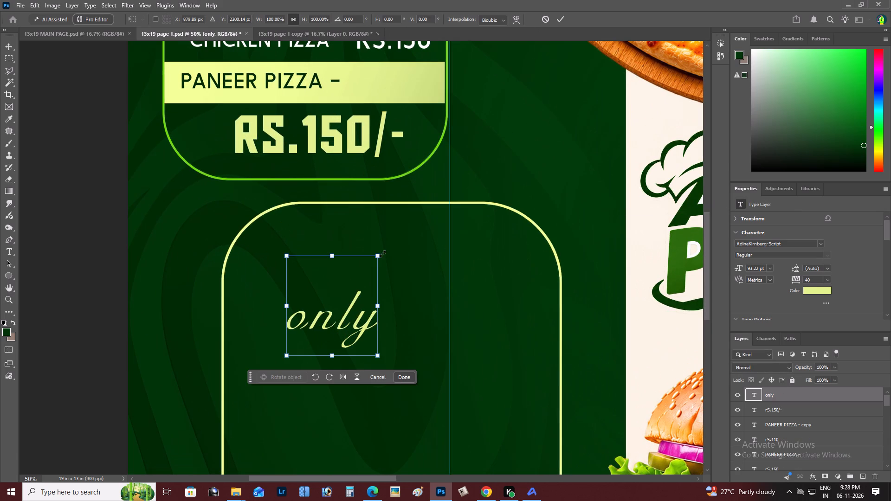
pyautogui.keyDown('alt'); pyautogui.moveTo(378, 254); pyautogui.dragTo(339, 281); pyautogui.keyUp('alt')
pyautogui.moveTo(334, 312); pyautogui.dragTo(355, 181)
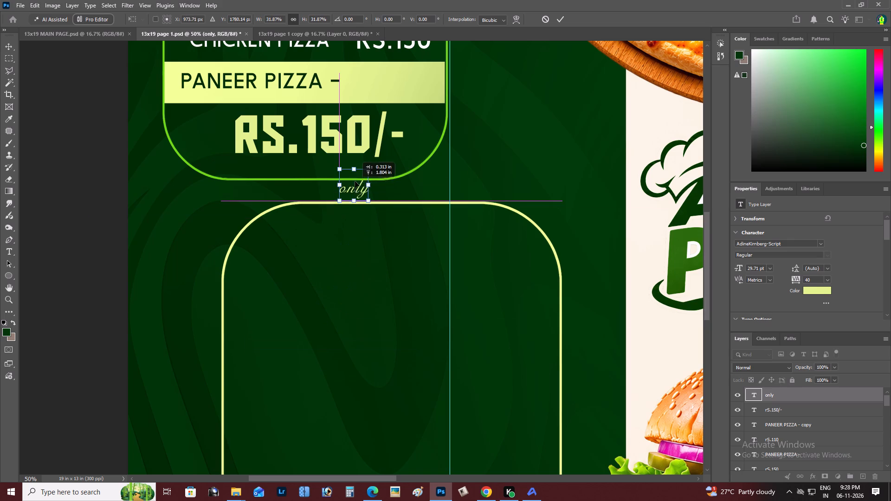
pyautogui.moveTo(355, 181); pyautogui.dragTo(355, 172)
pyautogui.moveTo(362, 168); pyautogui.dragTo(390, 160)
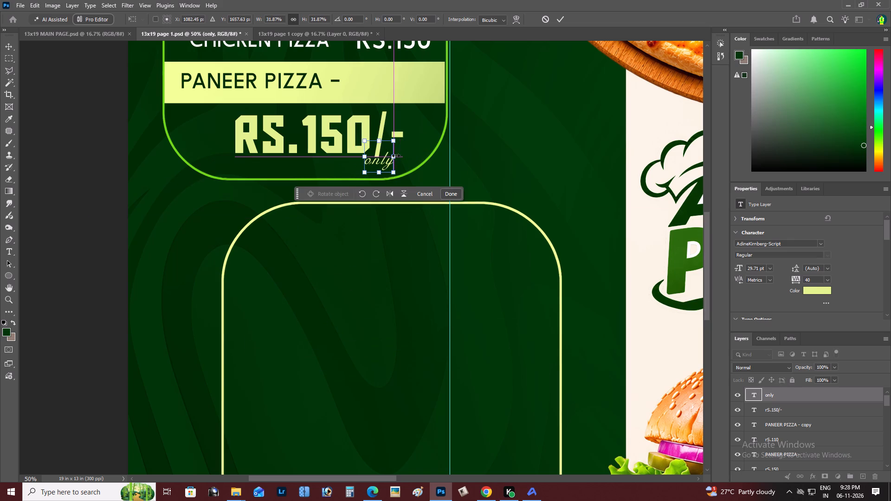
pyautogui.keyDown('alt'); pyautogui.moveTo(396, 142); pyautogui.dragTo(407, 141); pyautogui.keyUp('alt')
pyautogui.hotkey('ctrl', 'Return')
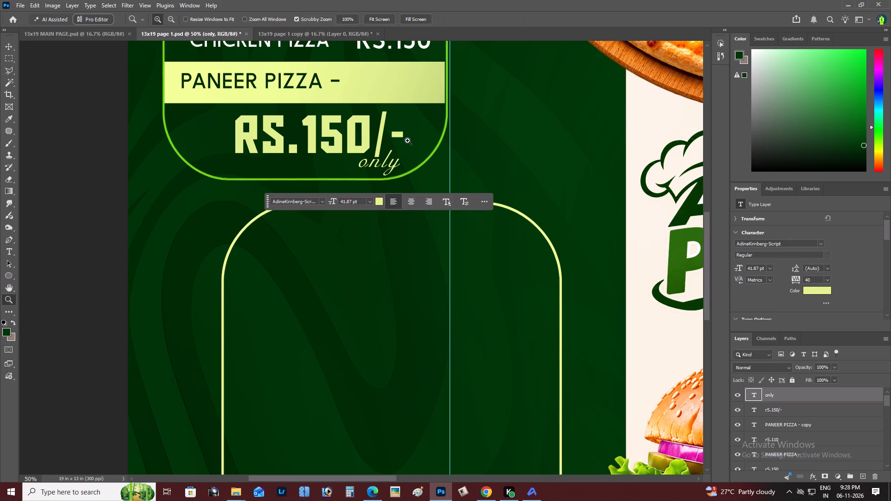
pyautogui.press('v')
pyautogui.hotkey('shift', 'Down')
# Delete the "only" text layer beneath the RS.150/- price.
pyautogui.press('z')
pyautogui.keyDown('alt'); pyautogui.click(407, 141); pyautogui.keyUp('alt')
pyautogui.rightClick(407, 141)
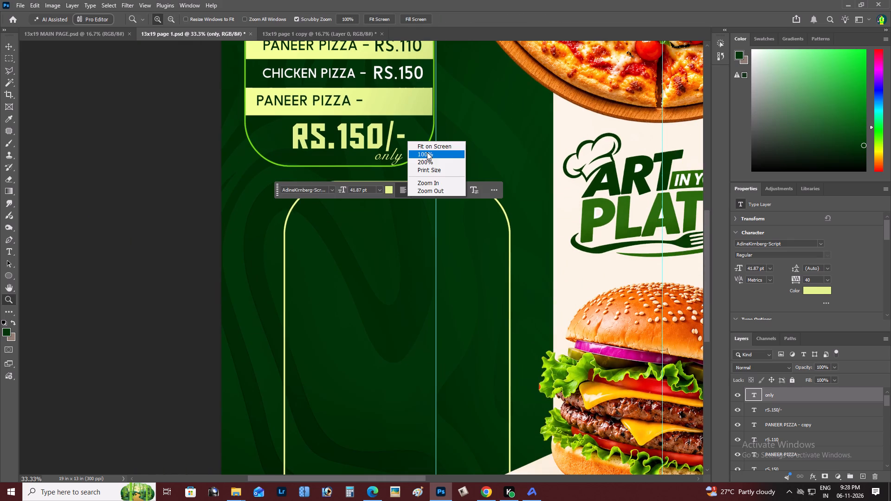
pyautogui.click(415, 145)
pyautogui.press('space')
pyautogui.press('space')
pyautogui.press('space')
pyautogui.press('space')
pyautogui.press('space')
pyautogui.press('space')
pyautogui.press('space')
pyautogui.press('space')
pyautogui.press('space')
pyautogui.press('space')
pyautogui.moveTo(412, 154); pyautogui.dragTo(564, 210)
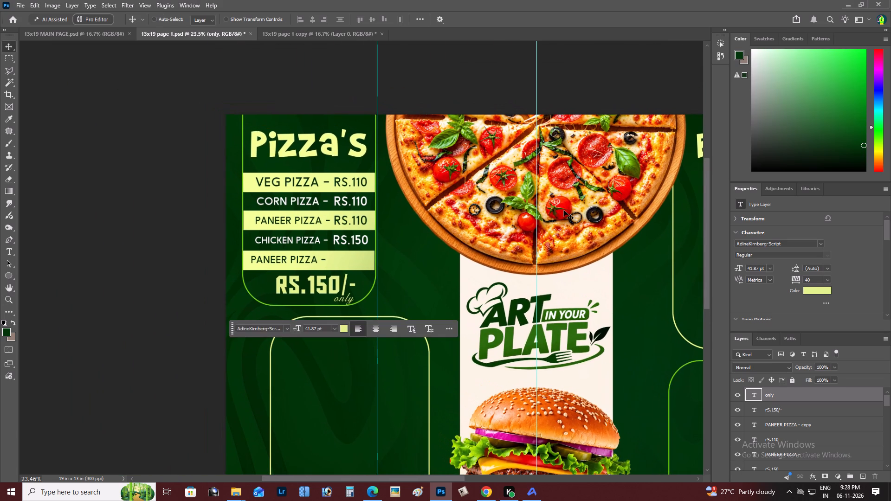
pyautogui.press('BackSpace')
# Move the RS.150/- price down about 0.12 in within the Pizza's panel and enlarge it to 57.36 pt.
pyautogui.press('z')
pyautogui.press('z')
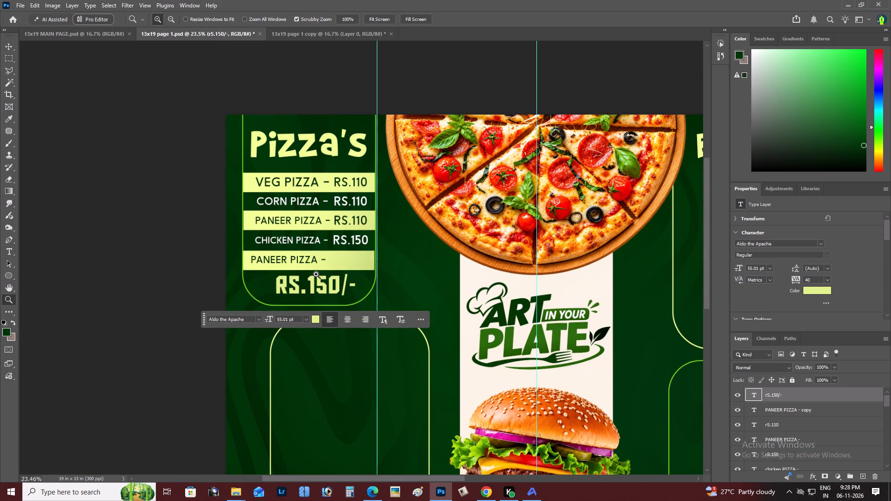
pyautogui.doubleClick(316, 274)
pyautogui.press('v')
pyautogui.rightClick(320, 289)
pyautogui.click(329, 291)
pyautogui.moveTo(329, 291); pyautogui.dragTo(330, 297)
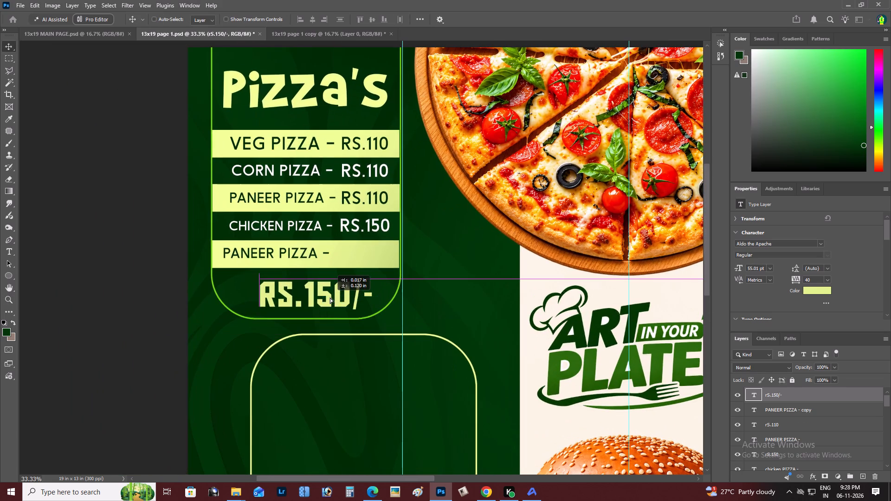
pyautogui.moveTo(330, 297); pyautogui.dragTo(329, 297)
pyautogui.hotkey('ctrl', 't')
pyautogui.keyDown('alt'); pyautogui.moveTo(372, 274); pyautogui.dragTo(382, 277); pyautogui.keyUp('alt')
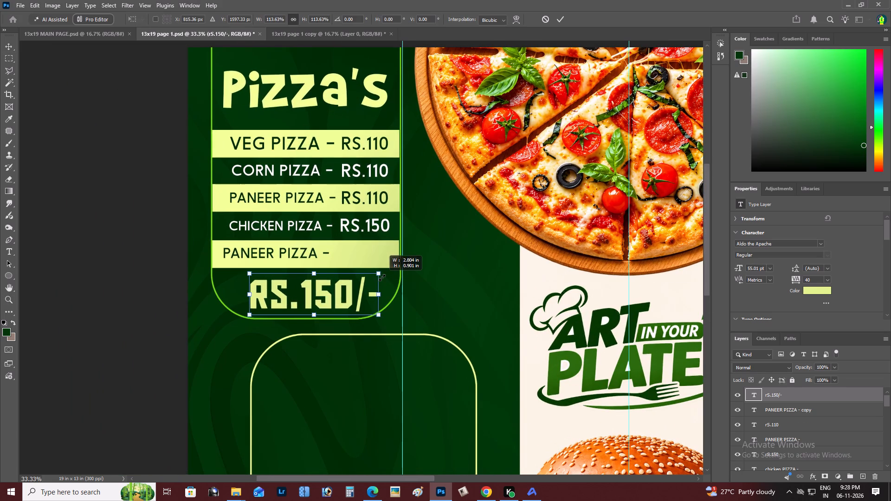
pyautogui.keyDown('alt'); pyautogui.moveTo(382, 277); pyautogui.dragTo(376, 278); pyautogui.keyUp('alt')
pyautogui.hotkey('ctrl', 'Return')
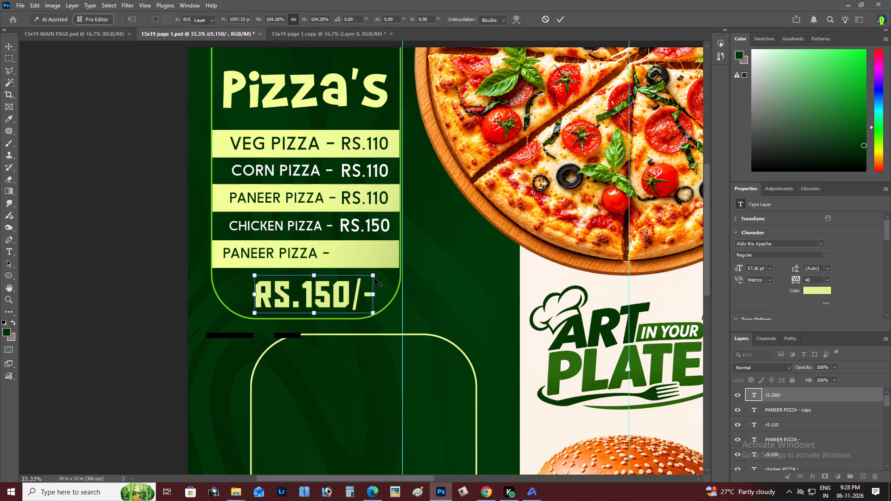
pyautogui.press('v')
pyautogui.press('Down')
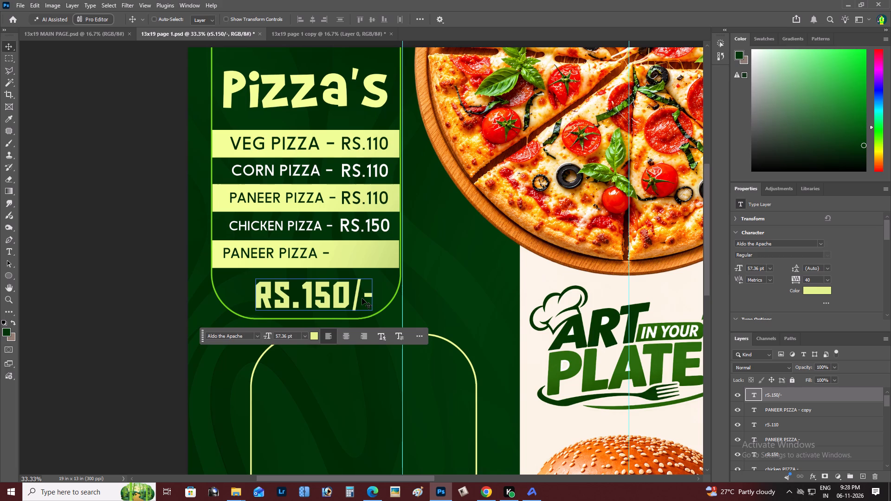
# Reposition the last PANEER PIZZA text within its light band and replace its wording with "FRIED CHICKEN PIZZA".
pyautogui.rightClick(271, 256)
pyautogui.click(290, 263)
pyautogui.moveTo(291, 263); pyautogui.dragTo(314, 267)
pyautogui.press('t')
pyautogui.click(294, 255)
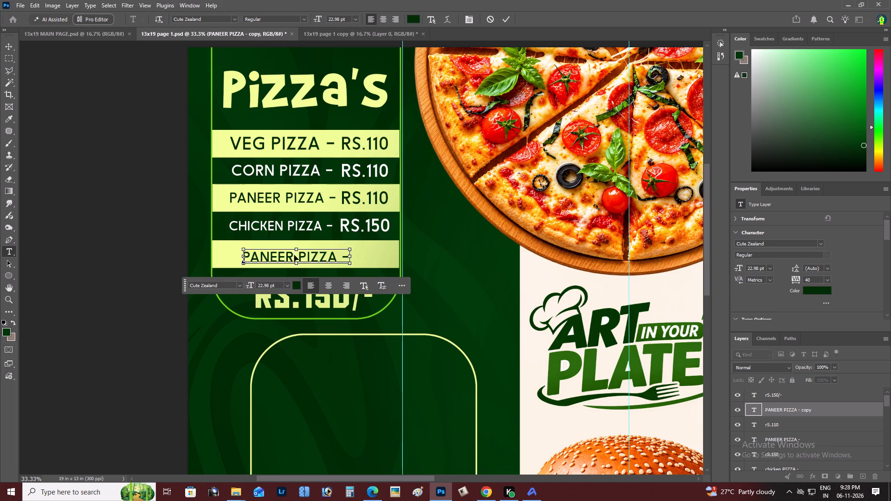
pyautogui.write('FRIED CHICKEN')
pyautogui.press('space')
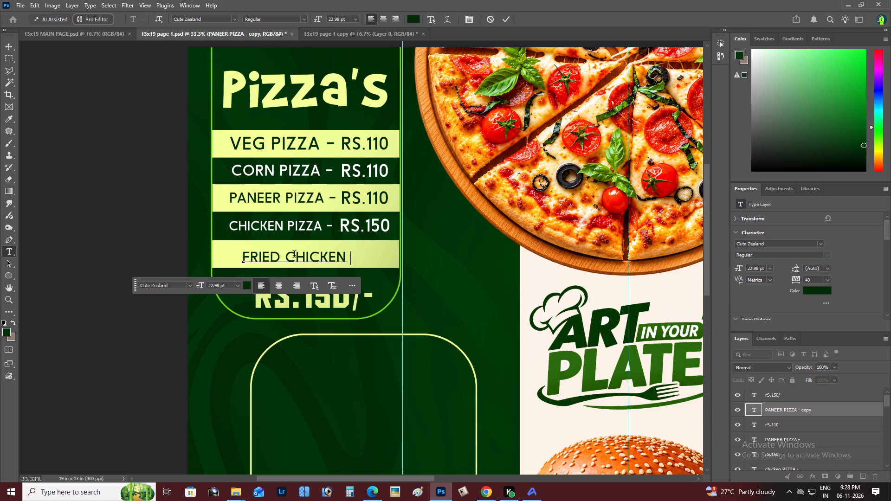
pyautogui.write('PIZZA')
pyautogui.hotkey('ctrl', 'Return')
# Enlarge the FRIED CHICKEN PIZZA text to 27.54 pt and reposition it so it fills the width of its light band.
pyautogui.press('z')
pyautogui.keyDown('alt'); pyautogui.click(295, 237); pyautogui.keyUp('alt')
pyautogui.rightClick(295, 237)
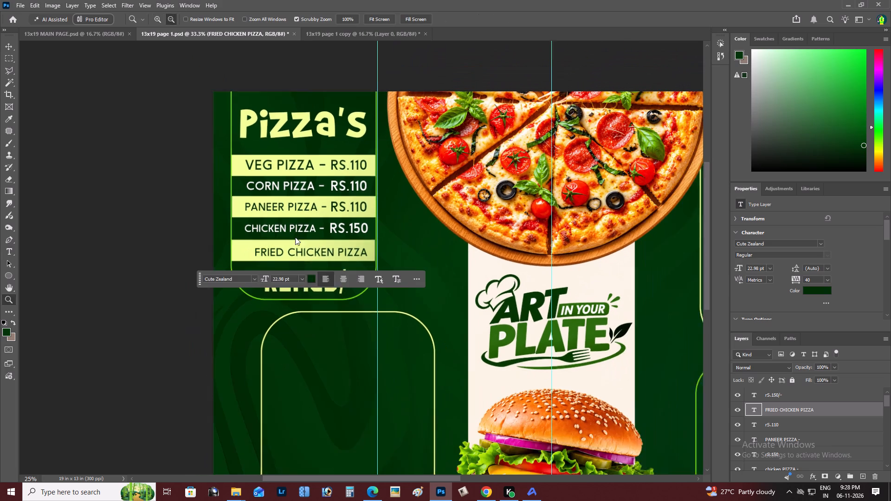
pyautogui.click(312, 243)
pyautogui.moveTo(29, 220); pyautogui.dragTo(427, 203)
pyautogui.press('z')
pyautogui.click(96, 207)
pyautogui.doubleClick(140, 191)
pyautogui.hotkey('ctrl', 't')
pyautogui.press('space')
pyautogui.press('space')
pyautogui.press('space')
pyautogui.press('space')
pyautogui.press('space')
pyautogui.press('space')
pyautogui.press('space')
pyautogui.press('space')
pyautogui.press('space')
pyautogui.press('space')
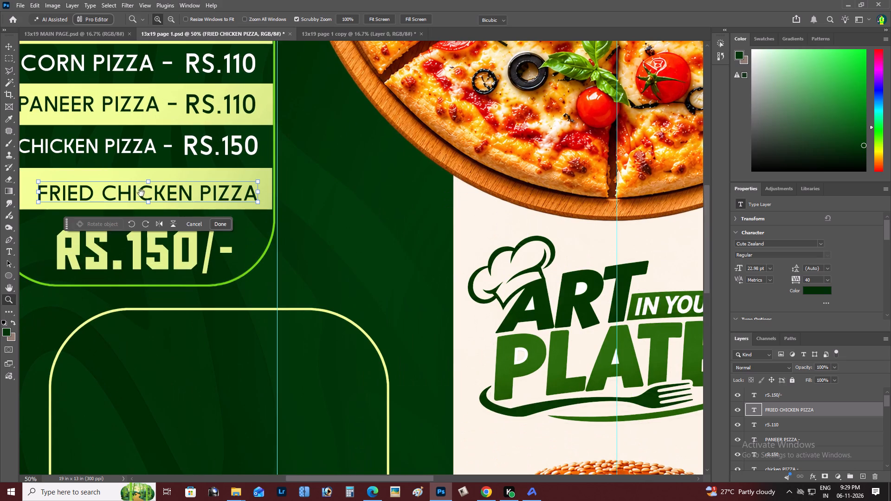
pyautogui.moveTo(180, 167); pyautogui.dragTo(350, 161)
pyautogui.keyDown('alt'); pyautogui.moveTo(212, 174); pyautogui.dragTo(194, 168); pyautogui.keyUp('alt')
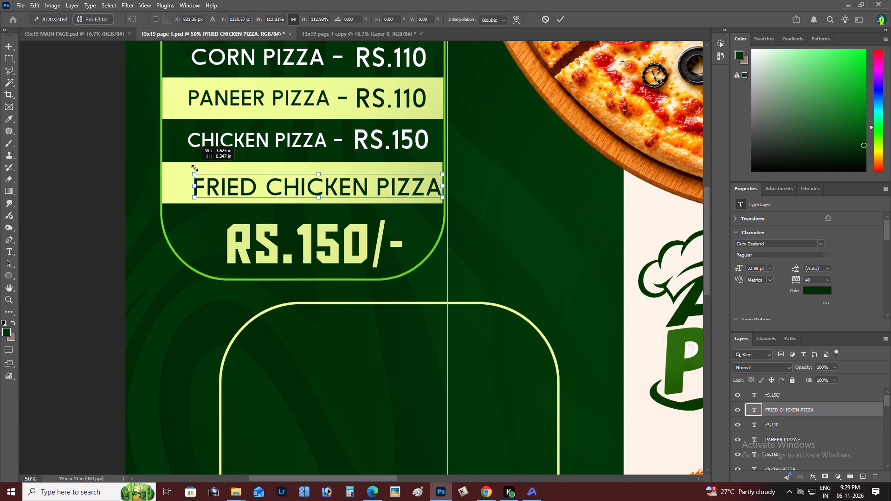
pyautogui.keyDown('alt'); pyautogui.moveTo(194, 168); pyautogui.dragTo(193, 167); pyautogui.keyUp('alt')
pyautogui.moveTo(236, 188); pyautogui.dragTo(223, 183)
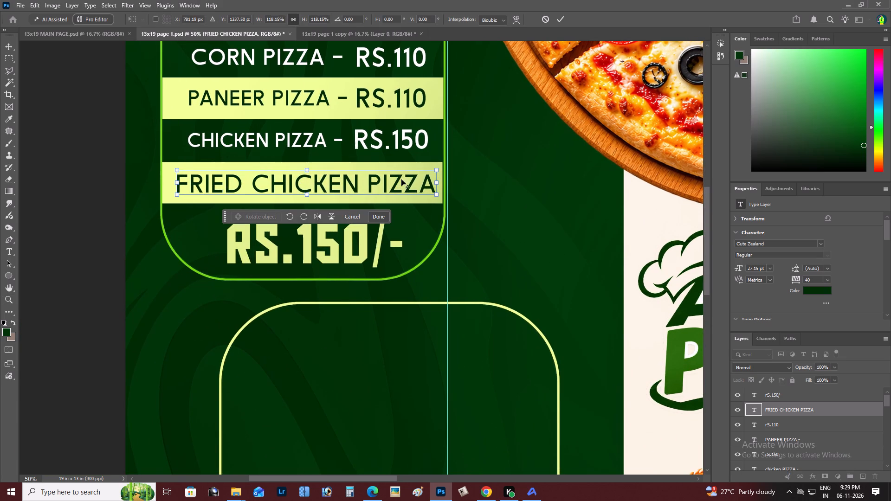
pyautogui.keyDown('alt'); pyautogui.click(433, 172); pyautogui.keyUp('alt')
pyautogui.click(420, 182)
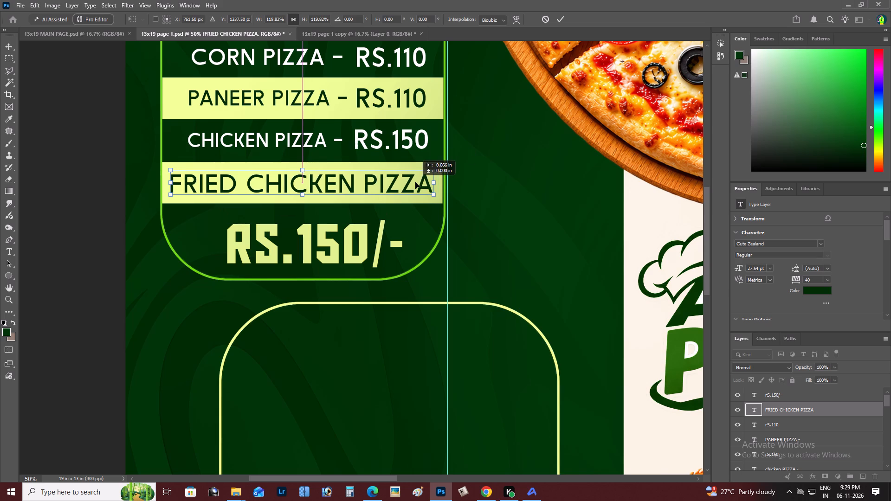
pyautogui.hotkey('ctrl', 'Return')
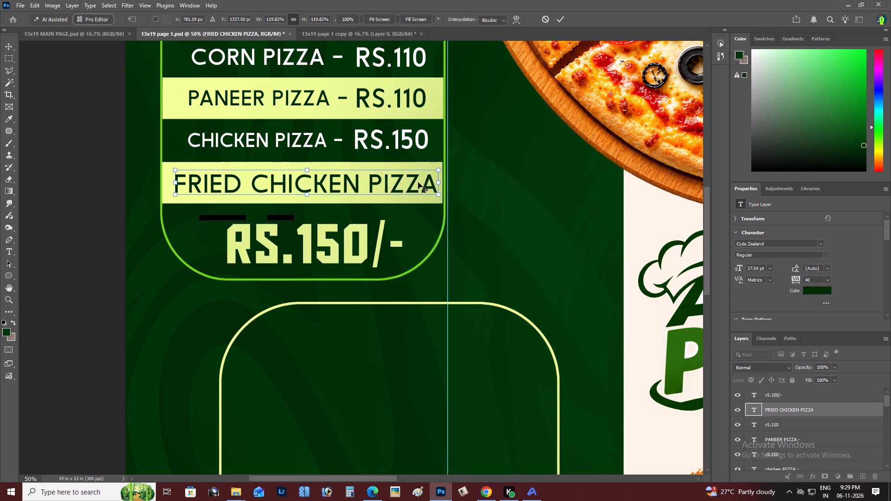
# Bring the FRIED CHICKEN PIZZA text layer to the top of the layer stack.
pyautogui.hotkey('ctrl', 'shift', ']')
# Check the whole page layout and save the page 1 document.
pyautogui.press('z')
pyautogui.keyDown('alt'); pyautogui.click(418, 182); pyautogui.keyUp('alt')
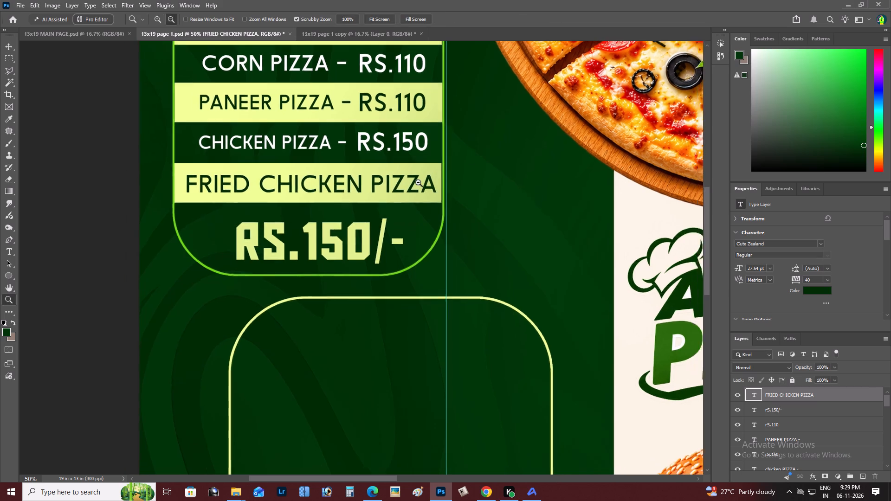
pyautogui.rightClick(418, 182)
pyautogui.click(434, 192)
pyautogui.press('space')
pyautogui.press('space')
pyautogui.press('space')
pyautogui.press('space')
pyautogui.press('space')
pyautogui.press('space')
pyautogui.press('space')
pyautogui.press('space')
pyautogui.press('space')
pyautogui.press('space')
pyautogui.press('space')
pyautogui.press('space')
pyautogui.press('space')
pyautogui.press('space')
pyautogui.press('space')
pyautogui.press('space')
pyautogui.press('space')
pyautogui.press('space')
pyautogui.press('space')
pyautogui.press('space')
pyautogui.moveTo(440, 195); pyautogui.dragTo(634, 234)
pyautogui.press('z')
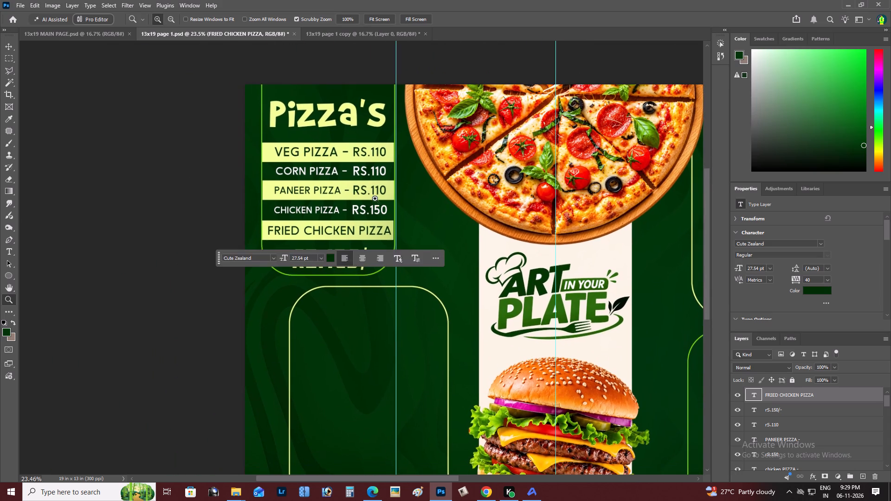
pyautogui.keyDown('alt'); pyautogui.click(336, 199); pyautogui.keyUp('alt')
pyautogui.rightClick(336, 199)
pyautogui.click(337, 199)
pyautogui.click(344, 203)
pyautogui.keyDown('alt'); pyautogui.click(344, 183); pyautogui.keyUp('alt')
pyautogui.press('space')
pyautogui.press('space')
pyautogui.press('space')
pyautogui.press('space')
pyautogui.press('space')
pyautogui.press('space')
pyautogui.press('space')
pyautogui.press('space')
pyautogui.press('space')
pyautogui.press('space')
pyautogui.press('space')
pyautogui.press('space')
pyautogui.press('space')
pyautogui.press('space')
pyautogui.press('space')
pyautogui.press('space')
pyautogui.press('space')
pyautogui.press('space')
pyautogui.press('space')
pyautogui.press('space')
pyautogui.moveTo(344, 183); pyautogui.dragTo(375, 204)
pyautogui.hotkey('ctrl', 's')
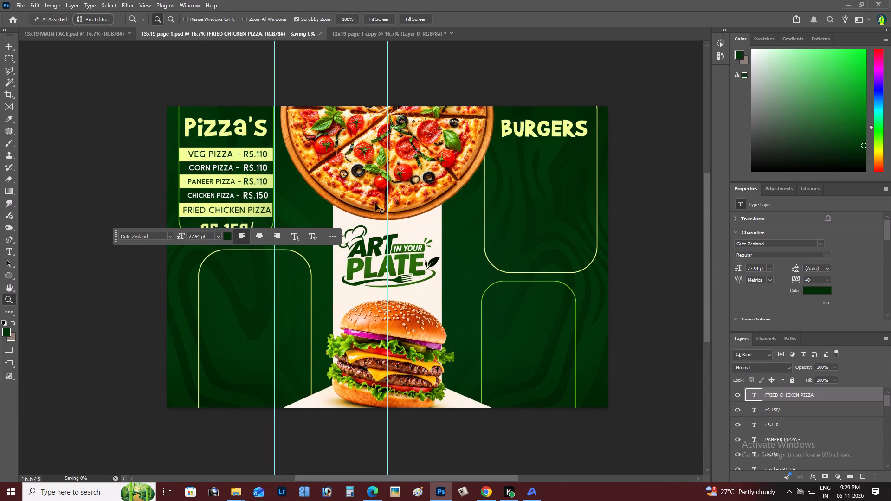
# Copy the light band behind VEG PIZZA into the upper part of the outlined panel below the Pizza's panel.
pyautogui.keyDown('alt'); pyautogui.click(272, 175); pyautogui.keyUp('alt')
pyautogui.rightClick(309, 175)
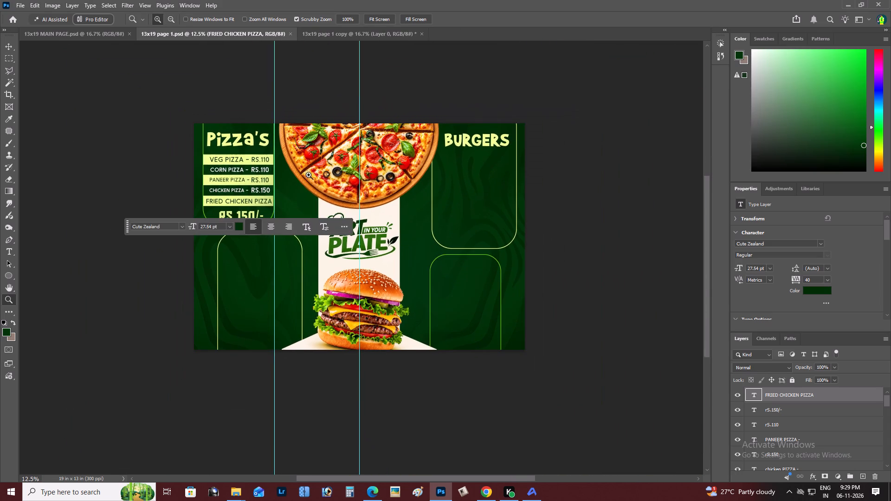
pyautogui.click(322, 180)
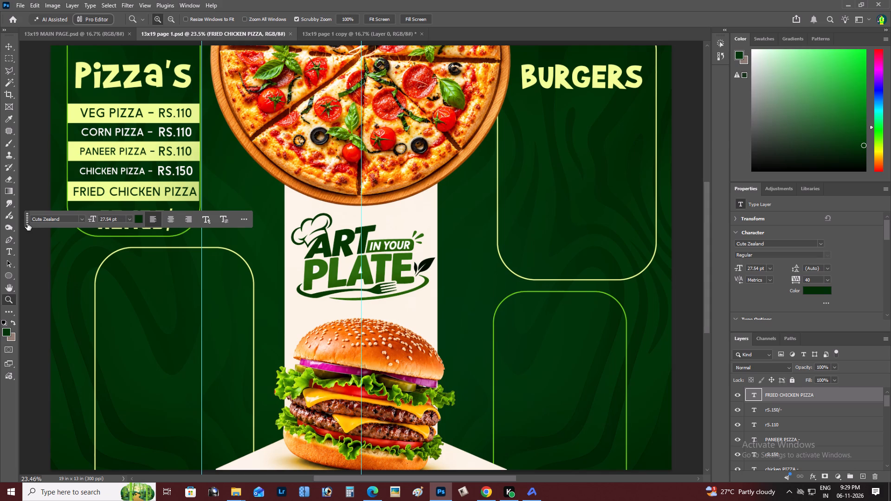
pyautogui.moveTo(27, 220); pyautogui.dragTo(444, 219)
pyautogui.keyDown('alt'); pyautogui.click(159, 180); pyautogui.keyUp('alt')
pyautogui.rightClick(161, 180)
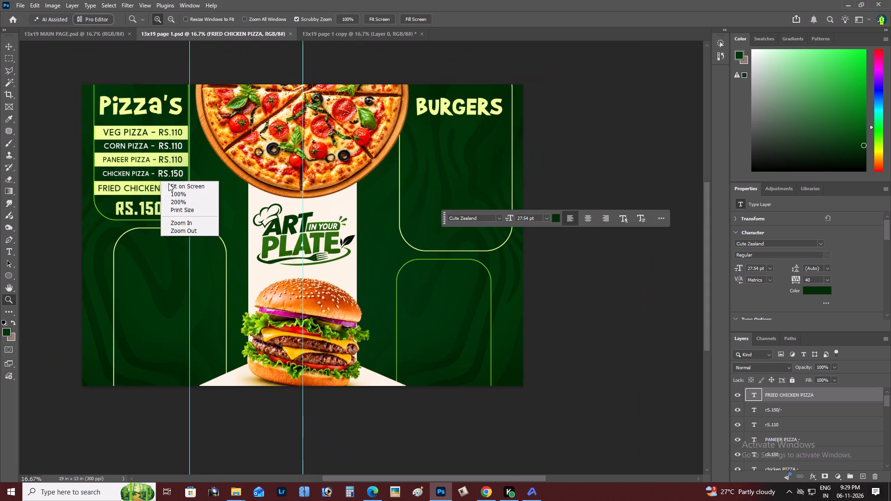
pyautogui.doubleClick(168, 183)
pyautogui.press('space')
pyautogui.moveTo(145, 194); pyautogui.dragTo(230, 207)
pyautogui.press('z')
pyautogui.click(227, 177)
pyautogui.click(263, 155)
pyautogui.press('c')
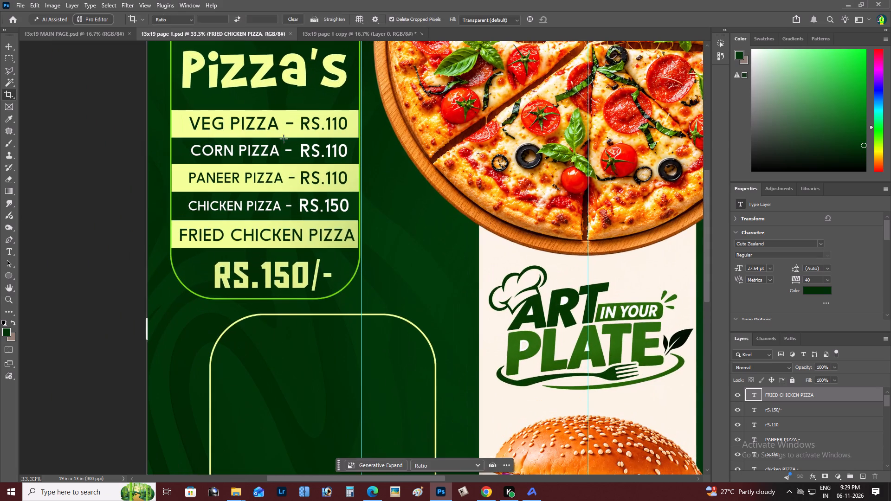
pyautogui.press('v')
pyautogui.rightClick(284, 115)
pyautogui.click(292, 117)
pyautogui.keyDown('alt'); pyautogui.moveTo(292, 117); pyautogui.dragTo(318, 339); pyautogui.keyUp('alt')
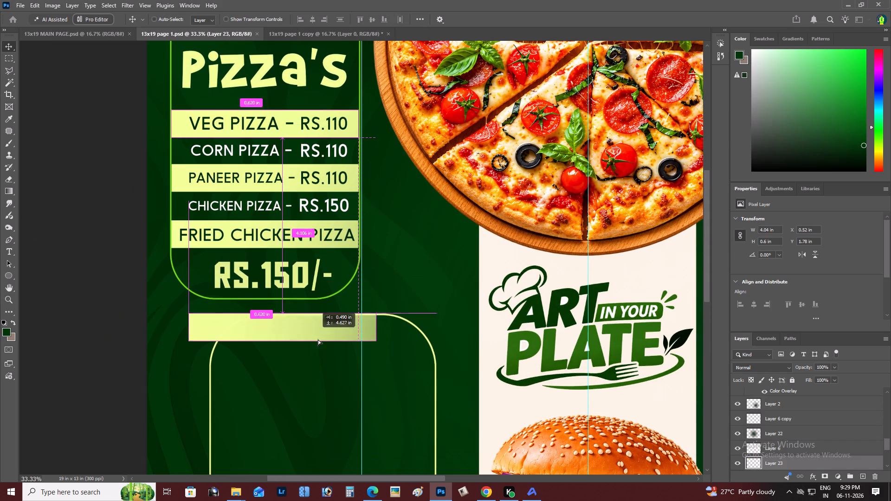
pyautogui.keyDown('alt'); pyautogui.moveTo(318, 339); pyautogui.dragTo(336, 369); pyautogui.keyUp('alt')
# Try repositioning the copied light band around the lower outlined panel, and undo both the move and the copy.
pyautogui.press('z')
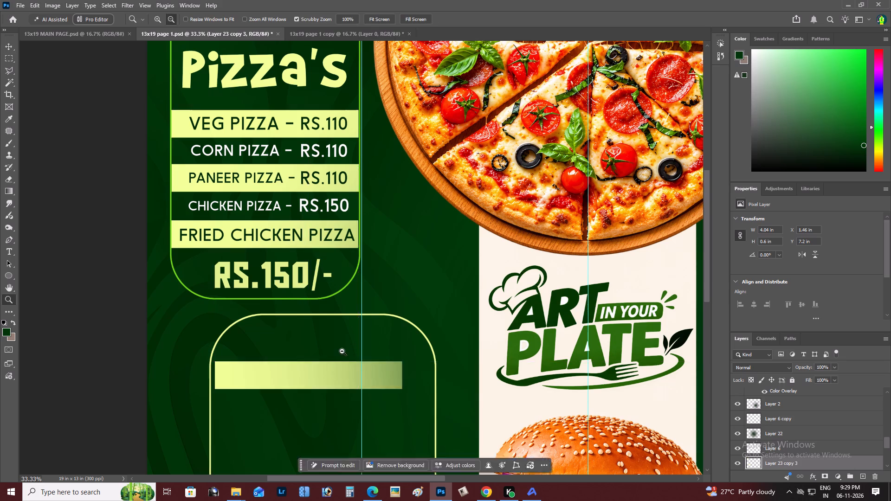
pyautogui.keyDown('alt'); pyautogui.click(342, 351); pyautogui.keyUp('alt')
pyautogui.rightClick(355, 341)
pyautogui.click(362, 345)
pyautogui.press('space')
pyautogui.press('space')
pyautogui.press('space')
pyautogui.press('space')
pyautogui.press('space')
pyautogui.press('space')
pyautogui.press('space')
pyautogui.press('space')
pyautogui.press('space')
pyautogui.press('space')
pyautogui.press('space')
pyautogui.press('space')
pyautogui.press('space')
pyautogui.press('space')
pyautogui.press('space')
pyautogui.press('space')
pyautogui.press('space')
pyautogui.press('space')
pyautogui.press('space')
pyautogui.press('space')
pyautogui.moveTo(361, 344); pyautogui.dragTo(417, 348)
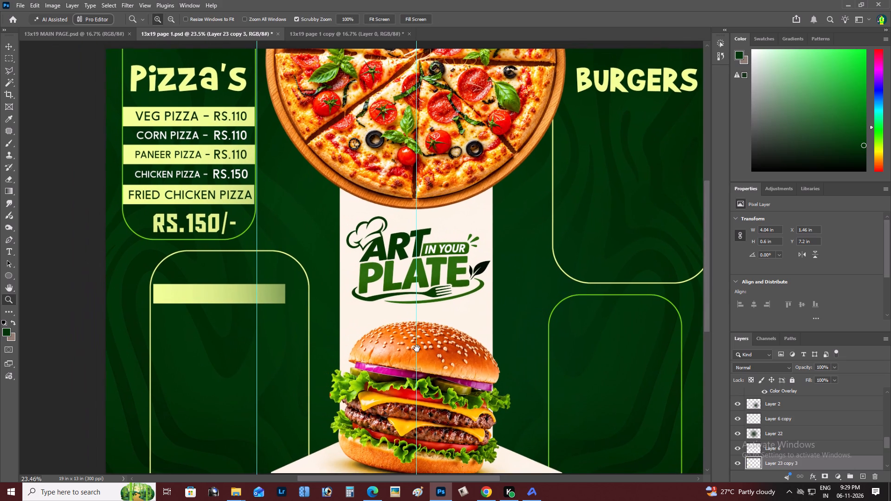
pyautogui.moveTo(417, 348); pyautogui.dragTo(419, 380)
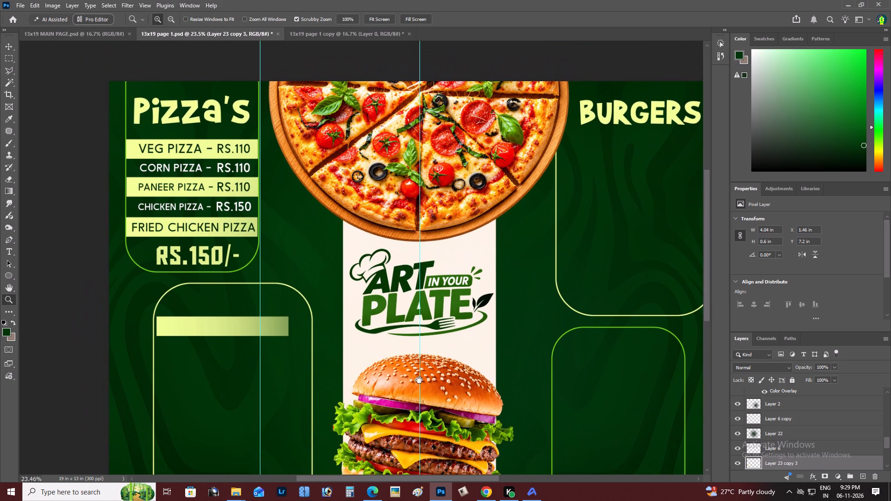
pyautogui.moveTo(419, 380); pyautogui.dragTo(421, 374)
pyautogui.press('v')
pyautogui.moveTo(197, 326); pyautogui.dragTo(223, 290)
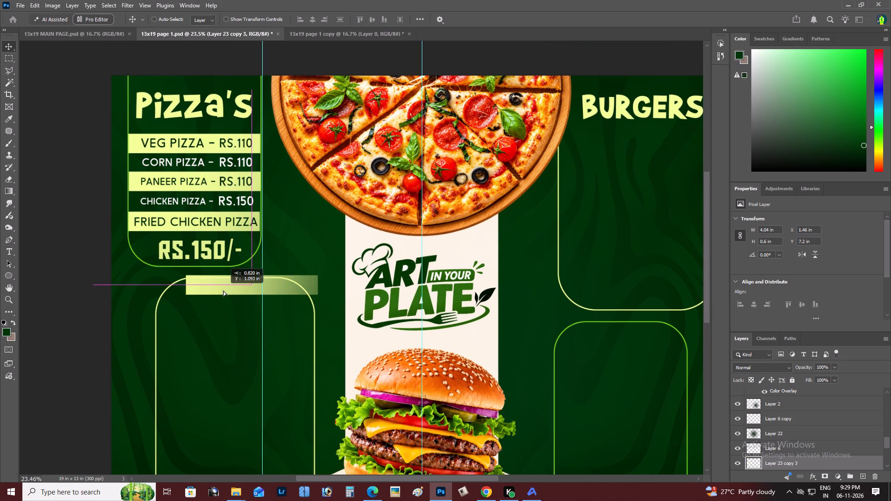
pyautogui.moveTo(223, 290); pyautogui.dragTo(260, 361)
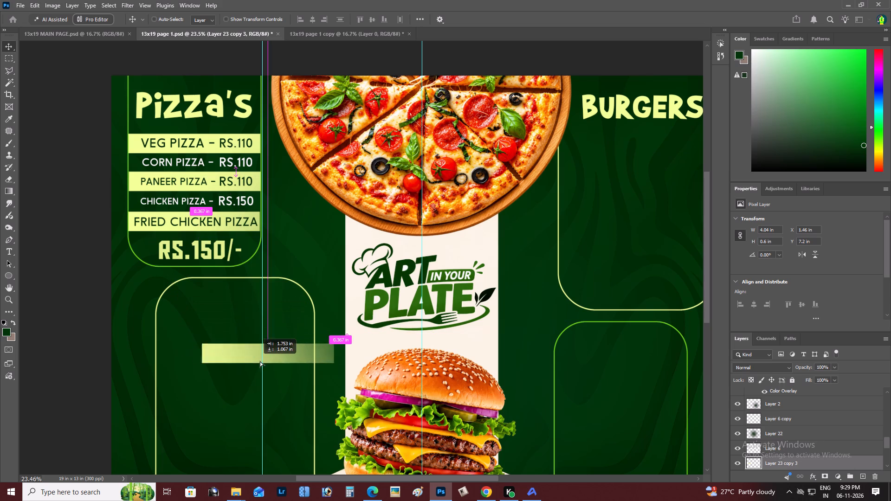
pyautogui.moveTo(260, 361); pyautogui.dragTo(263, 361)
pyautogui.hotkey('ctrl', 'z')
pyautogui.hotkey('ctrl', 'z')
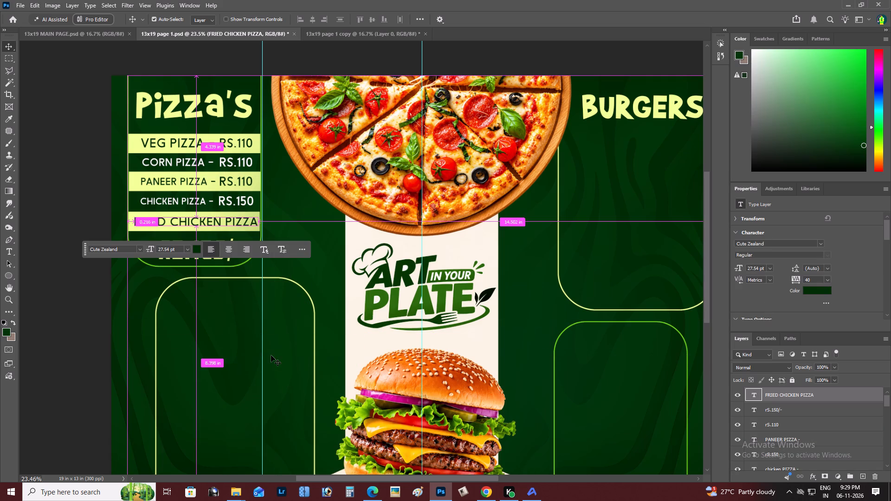
# Rotate the cream outlined panel below Pizza's 180° and move it to about X 1.55 in, Y 3.97 in, overlapping the Pizza's panel.
pyautogui.rightClick(156, 326)
pyautogui.click(172, 334)
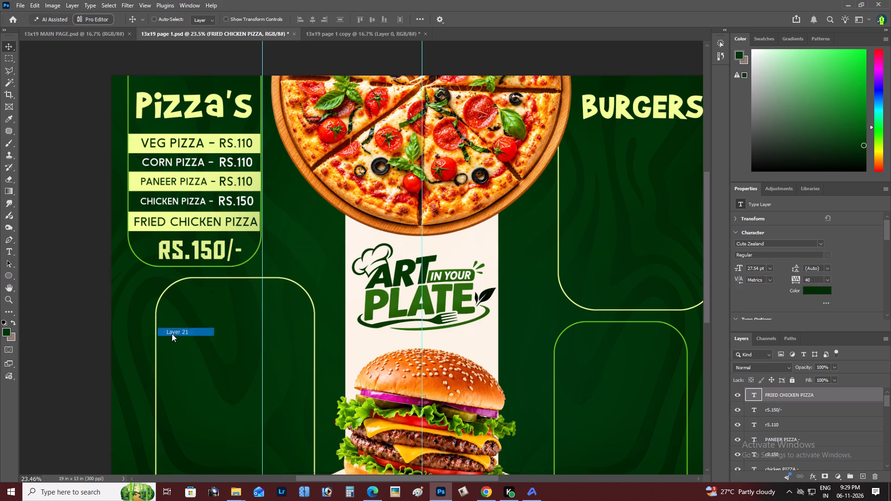
pyautogui.moveTo(175, 335); pyautogui.dragTo(271, 324)
pyautogui.press('z')
pyautogui.keyDown('alt'); pyautogui.click(190, 307); pyautogui.keyUp('alt')
pyautogui.rightClick(207, 307)
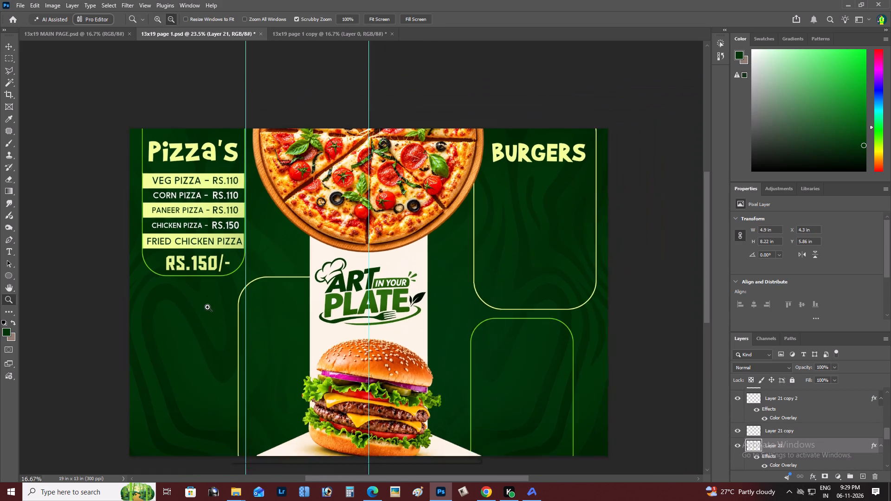
pyautogui.doubleClick(221, 314)
pyautogui.hotkey('ctrl', 't')
pyautogui.keyDown('ctrl'); pyautogui.rightClick(227, 312); pyautogui.keyUp('ctrl')
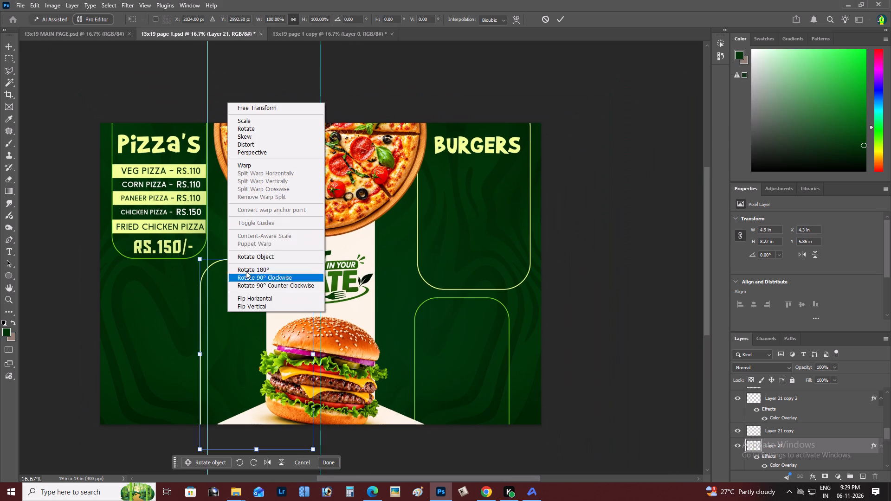
pyautogui.click(253, 267)
pyautogui.moveTo(235, 325); pyautogui.dragTo(211, 264)
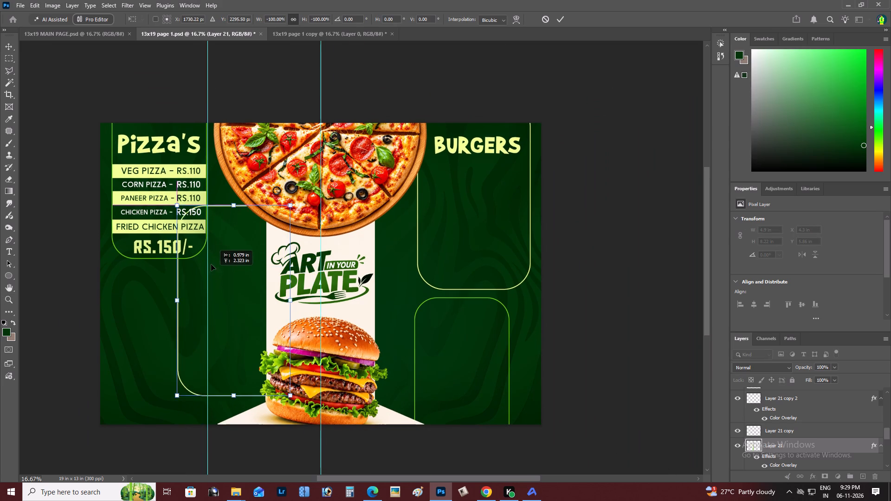
pyautogui.moveTo(211, 264); pyautogui.dragTo(171, 294)
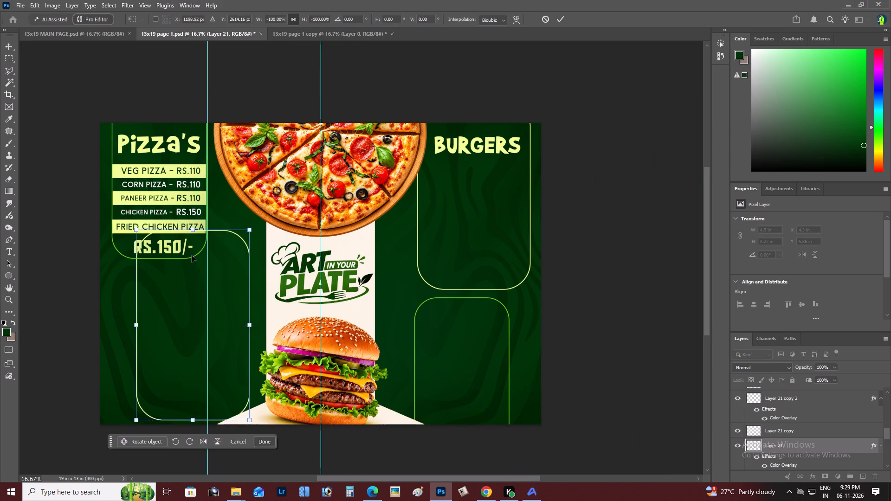
pyautogui.moveTo(187, 270); pyautogui.dragTo(172, 299)
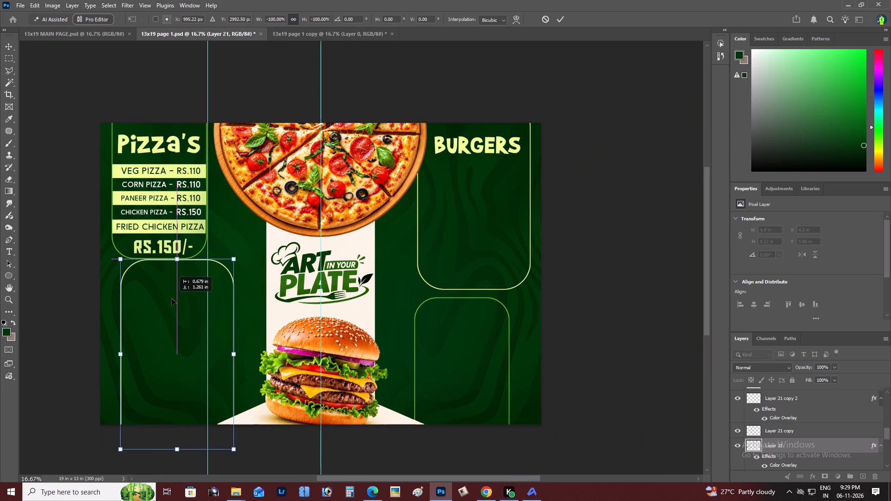
pyautogui.moveTo(172, 299); pyautogui.dragTo(178, 235)
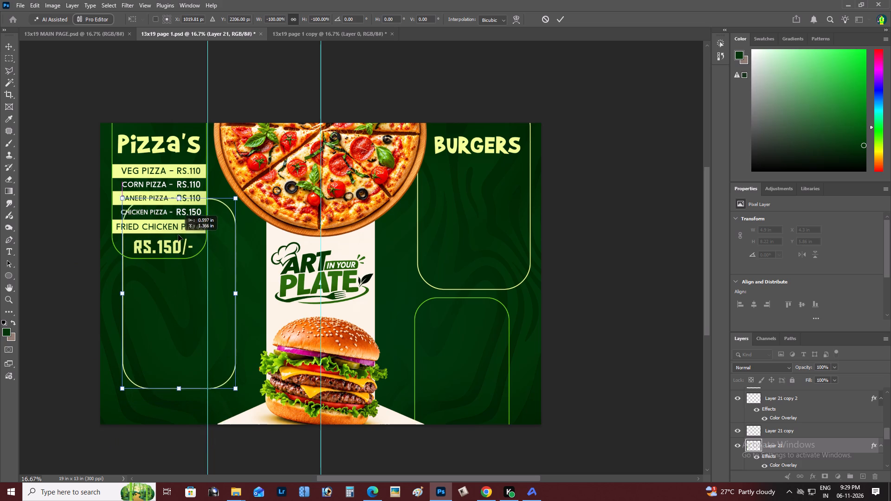
pyautogui.moveTo(178, 235); pyautogui.dragTo(184, 252)
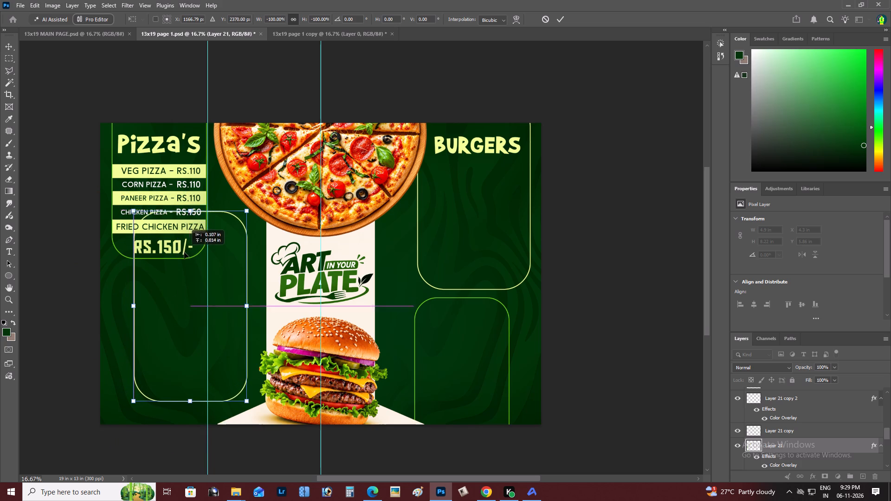
pyautogui.moveTo(184, 252); pyautogui.dragTo(188, 256)
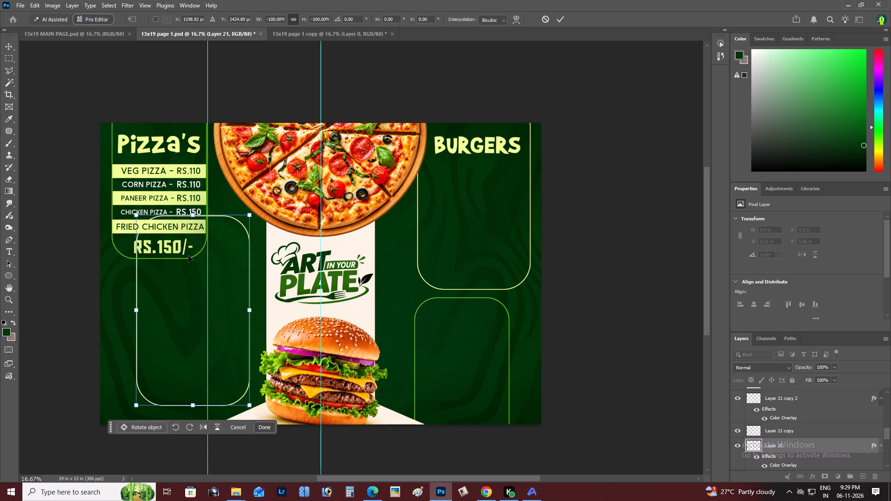
pyautogui.hotkey('ctrl', 'Return')
pyautogui.press('z')
pyautogui.doubleClick(164, 257)
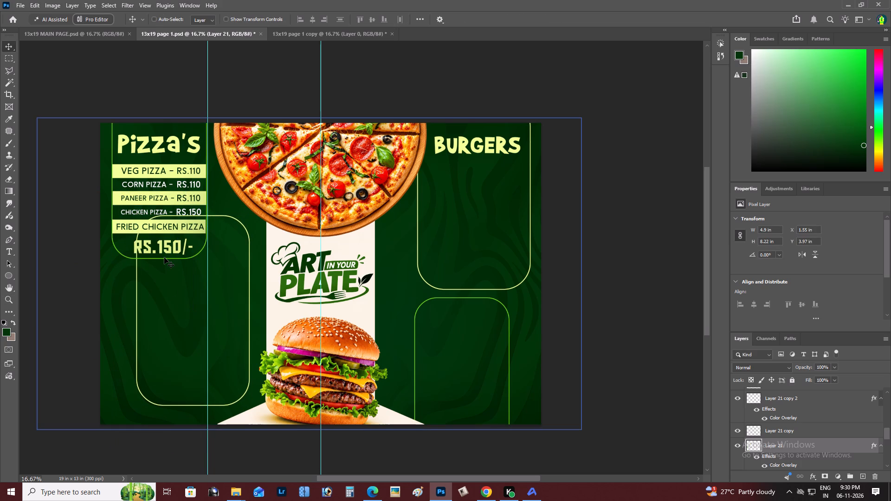
# Delete the cream outline's upper part around the Pizza's panel, trimming it to about 6.3 in high, and nudge the remainder up slightly.
pyautogui.press('z')
pyautogui.doubleClick(158, 256)
pyautogui.press('space')
pyautogui.press('space')
pyautogui.press('space')
pyautogui.press('space')
pyautogui.press('space')
pyautogui.press('space')
pyautogui.press('space')
pyautogui.press('space')
pyautogui.press('space')
pyautogui.press('space')
pyautogui.press('space')
pyautogui.press('space')
pyautogui.press('space')
pyautogui.press('space')
pyautogui.press('space')
pyautogui.press('space')
pyautogui.press('space')
pyautogui.press('space')
pyautogui.press('space')
pyautogui.press('space')
pyautogui.moveTo(158, 256); pyautogui.dragTo(237, 252)
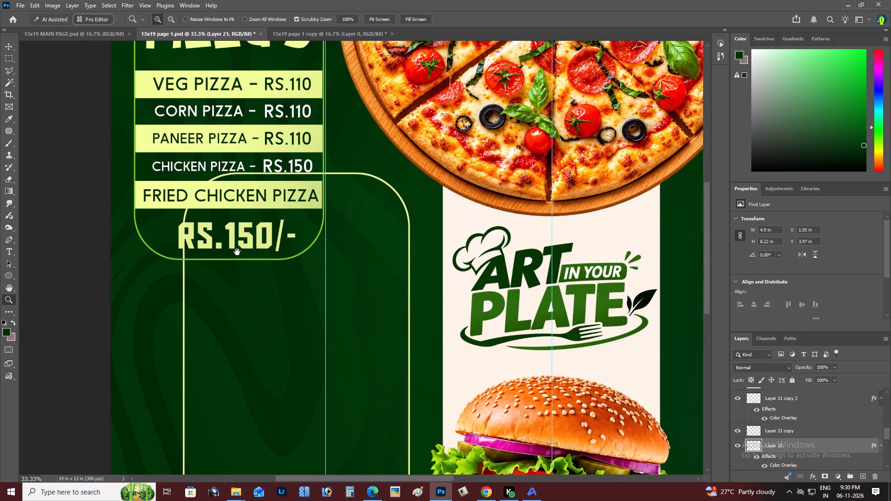
pyautogui.moveTo(237, 252); pyautogui.dragTo(251, 252)
pyautogui.press('m')
pyautogui.moveTo(181, 122); pyautogui.dragTo(257, 206)
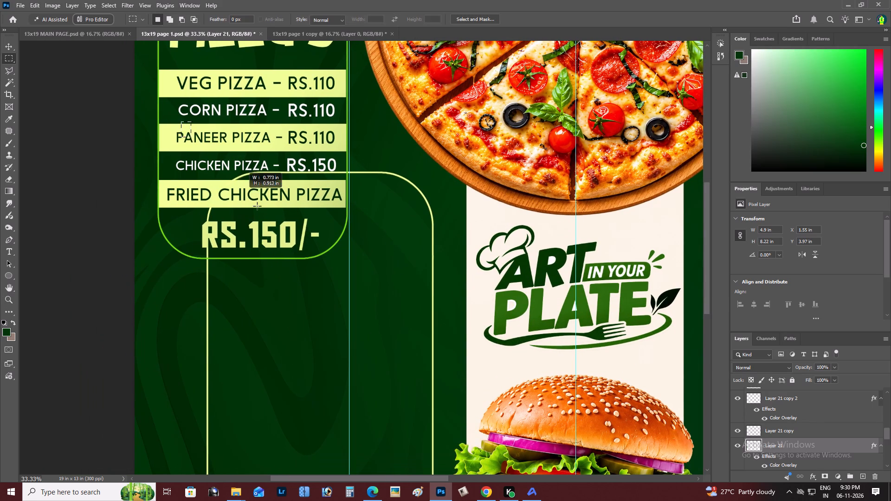
pyautogui.moveTo(257, 206); pyautogui.dragTo(454, 260)
pyautogui.press('BackSpace')
pyautogui.hotkey('ctrl', 'd')
pyautogui.press('v')
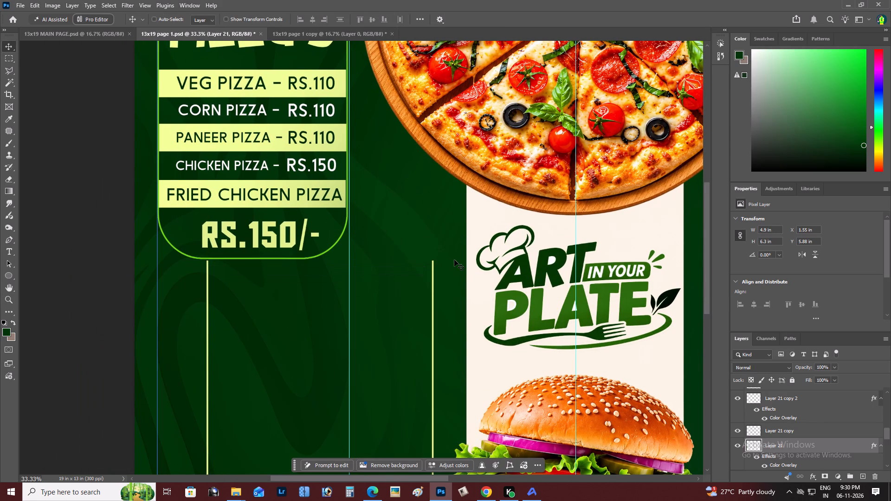
pyautogui.press('Up')
pyautogui.press('Up')
# Stretch the trimmed cream outline's pizza-side vertical line up behind the pizza, making the outline about 9.82 in high.
pyautogui.press('z')
pyautogui.keyDown('alt'); pyautogui.click(454, 260); pyautogui.keyUp('alt')
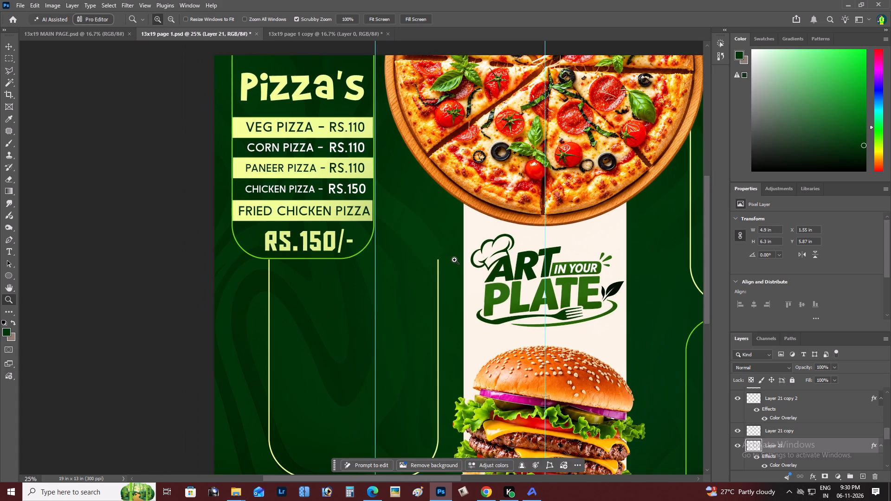
pyautogui.rightClick(454, 260)
pyautogui.doubleClick(470, 269)
pyautogui.press('z')
pyautogui.click(302, 298)
pyautogui.press('space')
pyautogui.press('space')
pyautogui.press('space')
pyautogui.press('space')
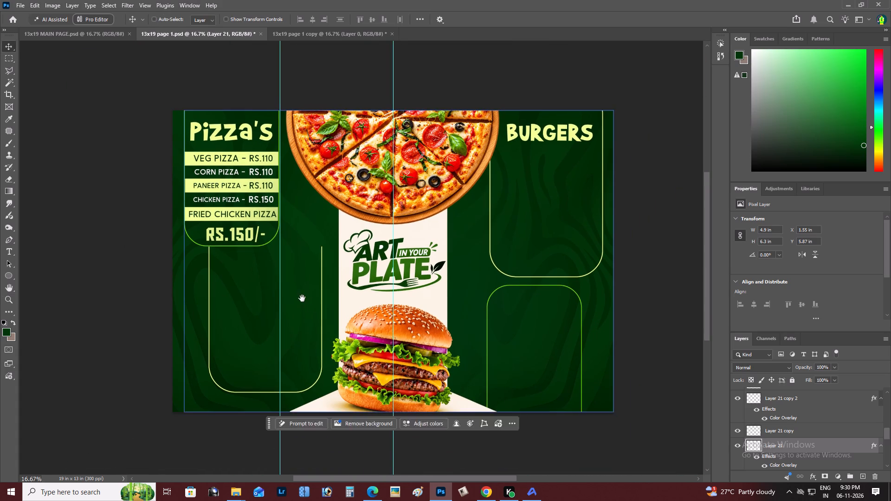
pyautogui.moveTo(303, 298); pyautogui.dragTo(310, 309)
pyautogui.press('z')
pyautogui.click(310, 276)
pyautogui.press('m')
pyautogui.moveTo(315, 215); pyautogui.dragTo(335, 231)
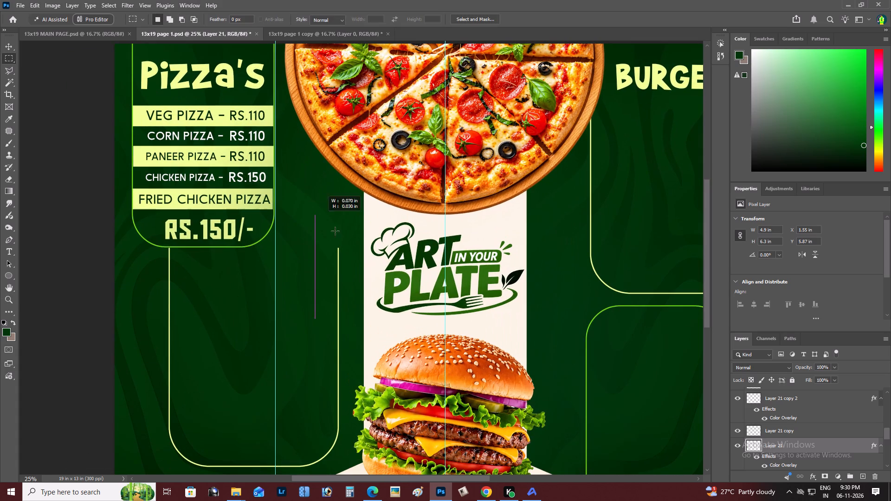
pyautogui.moveTo(335, 231); pyautogui.dragTo(368, 283)
pyautogui.hotkey('ctrl', 't')
pyautogui.keyDown('shift'); pyautogui.moveTo(342, 215); pyautogui.dragTo(345, 185); pyautogui.keyUp('shift')
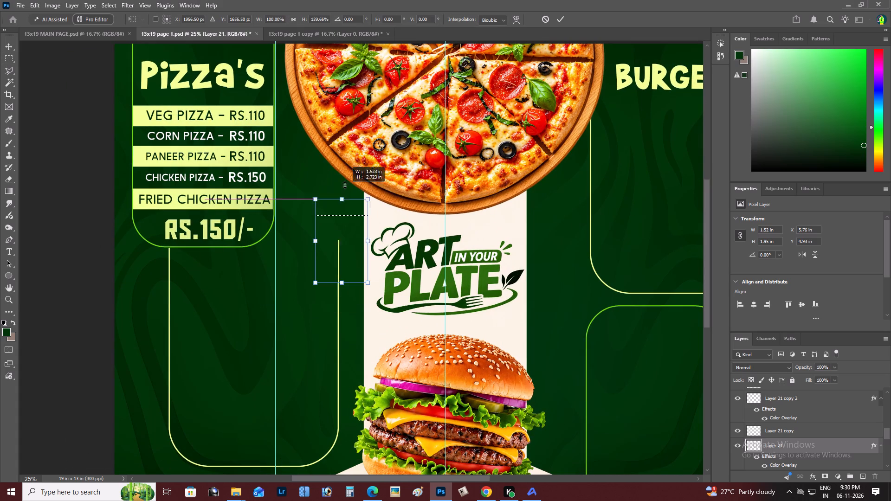
pyautogui.keyDown('shift'); pyautogui.moveTo(345, 185); pyautogui.dragTo(367, 37); pyautogui.keyUp('shift')
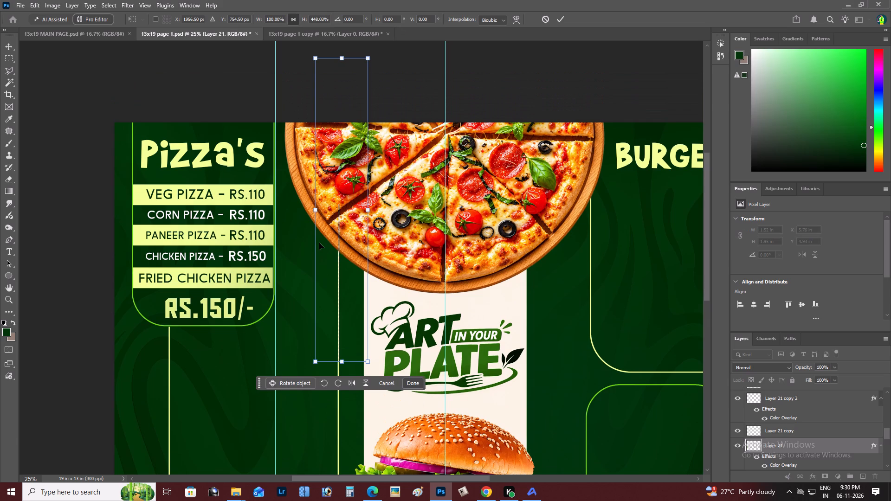
pyautogui.hotkey('ctrl', 'Return')
pyautogui.hotkey('ctrl', 'd')
# Hide the guides on the page 1 document.
pyautogui.press('z')
pyautogui.keyDown('alt'); pyautogui.click(321, 312); pyautogui.keyUp('alt')
pyautogui.rightClick(321, 312)
pyautogui.doubleClick(331, 315)
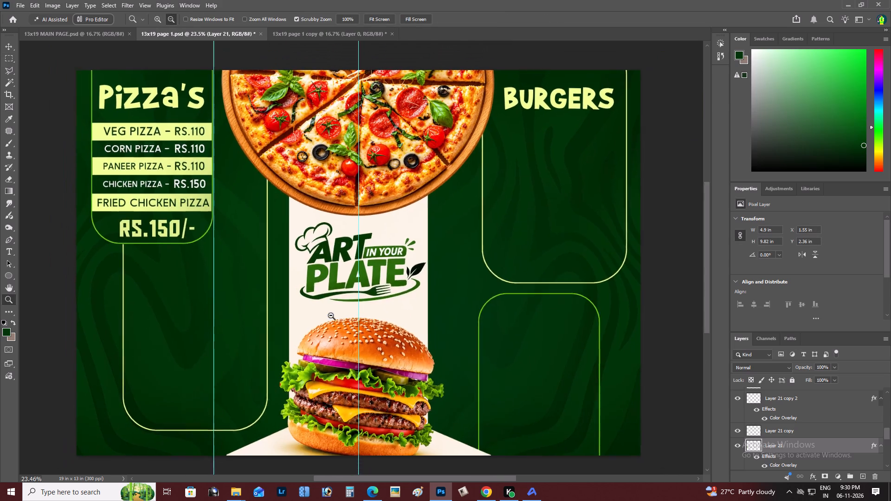
pyautogui.hotkey('ctrl', ';')
# Examine the whole page layout, checking how the extended cream outline sits with the Pizza's panel and the pizza.
pyautogui.press('z')
pyautogui.scroll(1, 331, 315)
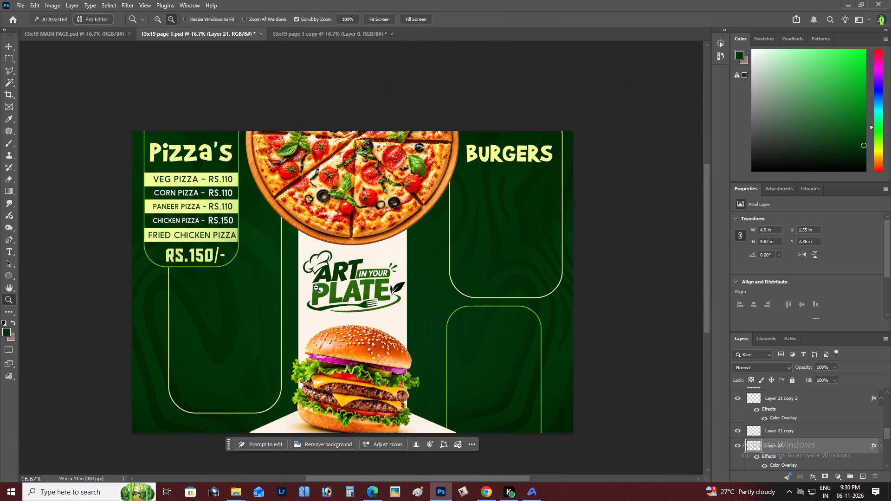
pyautogui.keyDown('alt'); pyautogui.click(316, 288); pyautogui.keyUp('alt')
pyautogui.rightClick(315, 287)
pyautogui.click(323, 290)
pyautogui.press('space')
pyautogui.press('space')
pyautogui.press('space')
pyautogui.press('space')
pyautogui.press('space')
pyautogui.press('space')
pyautogui.press('space')
pyautogui.press('space')
pyautogui.press('space')
pyautogui.press('space')
pyautogui.press('space')
pyautogui.press('space')
pyautogui.press('space')
pyautogui.press('space')
pyautogui.press('space')
pyautogui.press('space')
pyautogui.press('space')
pyautogui.press('space')
pyautogui.press('space')
pyautogui.press('space')
pyautogui.moveTo(323, 290); pyautogui.dragTo(415, 325)
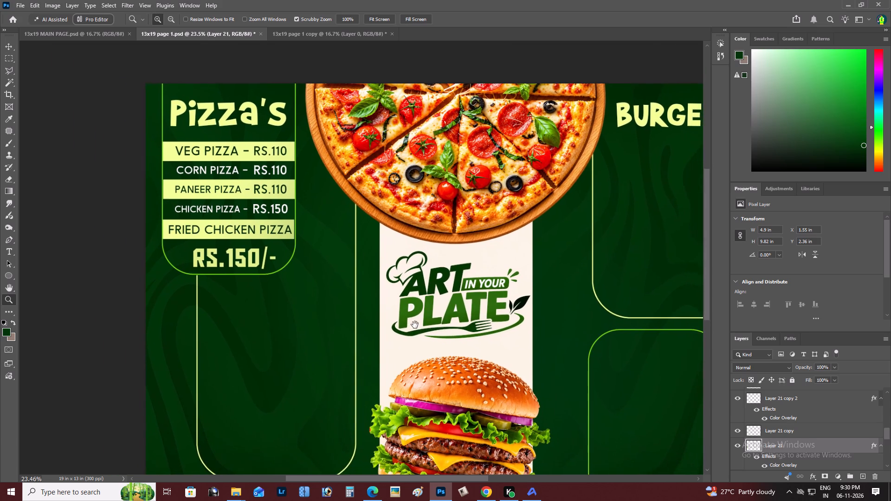
pyautogui.moveTo(415, 325); pyautogui.dragTo(366, 312)
pyautogui.press('z')
pyautogui.keyDown('alt'); pyautogui.click(326, 268); pyautogui.keyUp('alt')
pyautogui.rightClick(326, 268)
pyautogui.doubleClick(334, 272)
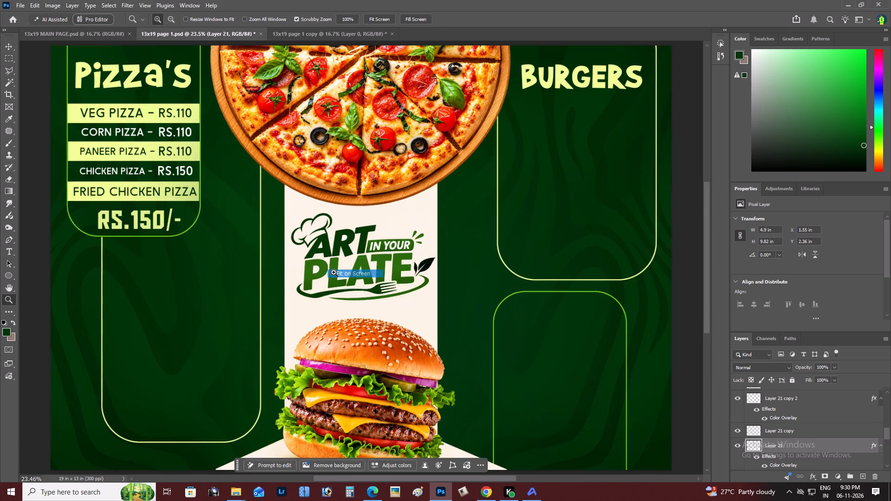
pyautogui.press('space')
pyautogui.press('space')
pyautogui.press('space')
pyautogui.press('space')
pyautogui.press('space')
pyautogui.press('space')
pyautogui.press('space')
pyautogui.press('space')
pyautogui.press('space')
pyautogui.press('space')
pyautogui.press('space')
pyautogui.press('space')
pyautogui.press('space')
pyautogui.press('space')
pyautogui.press('space')
pyautogui.press('space')
pyautogui.press('space')
pyautogui.press('space')
pyautogui.press('space')
pyautogui.press('space')
pyautogui.moveTo(334, 272); pyautogui.dragTo(439, 301)
# Copy the light band behind FRIED CHICKEN PIZZA into the cream outline below and widen it to 4.9 in, spanning the outline.
pyautogui.press('z')
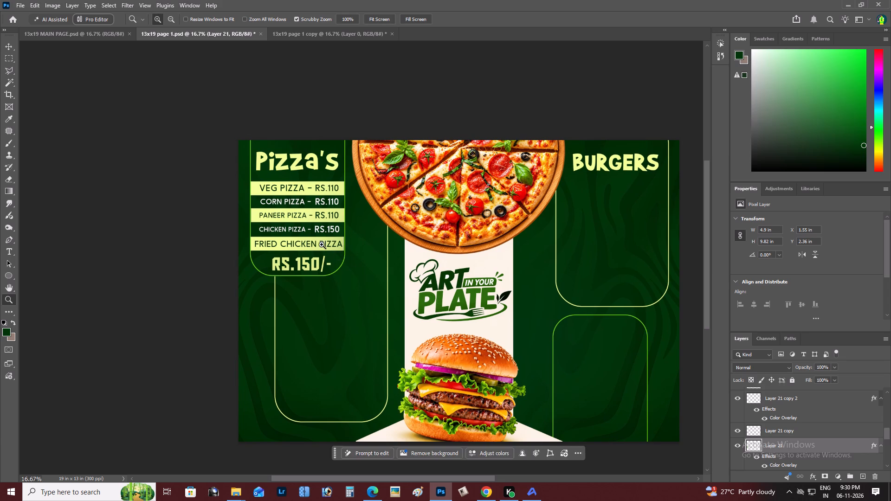
pyautogui.doubleClick(320, 244)
pyautogui.press('v')
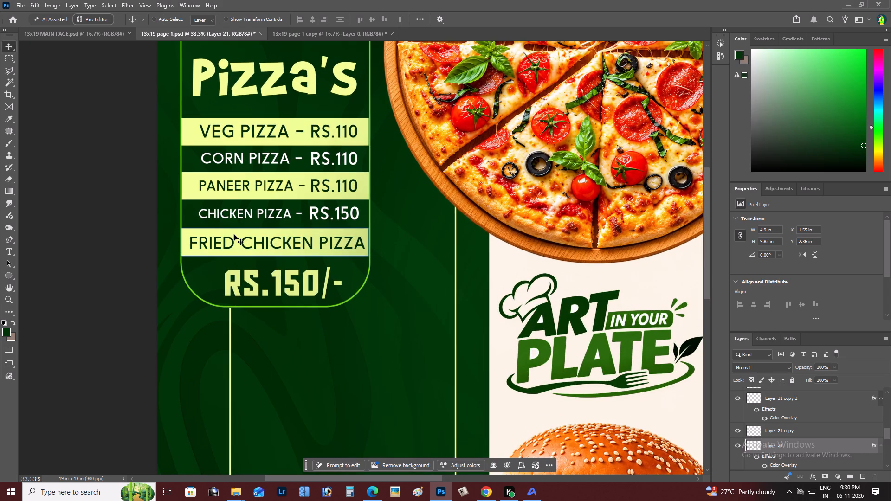
pyautogui.rightClick(234, 232)
pyautogui.click(243, 236)
pyautogui.keyDown('alt'); pyautogui.moveTo(249, 244); pyautogui.dragTo(296, 342); pyautogui.keyUp('alt')
pyautogui.hotkey('ctrl', 't')
pyautogui.keyDown('shift'); pyautogui.moveTo(420, 340); pyautogui.dragTo(450, 344); pyautogui.keyUp('shift')
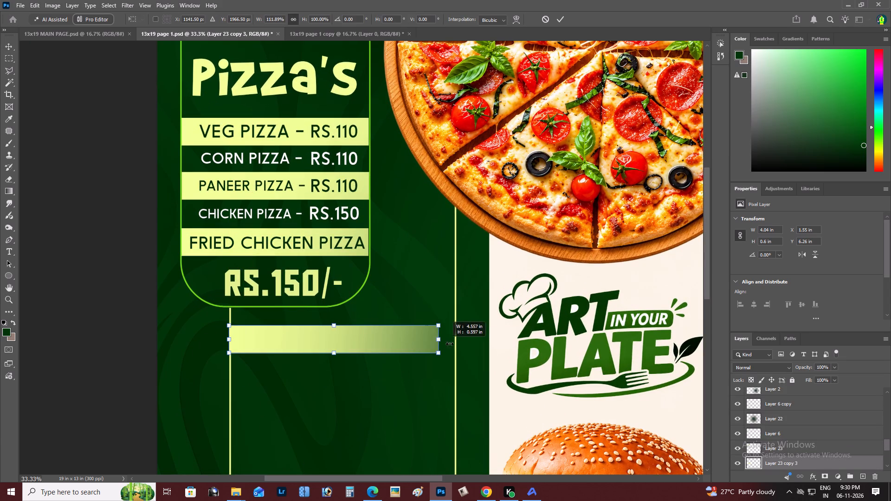
pyautogui.keyDown('shift'); pyautogui.moveTo(450, 344); pyautogui.dragTo(459, 344); pyautogui.keyUp('shift')
pyautogui.hotkey('ctrl', 'Return')
# Restack the copied light band directly above Layer 22 and below Layer 6 copy.
pyautogui.hotkey('ctrl', 'shift', ']')
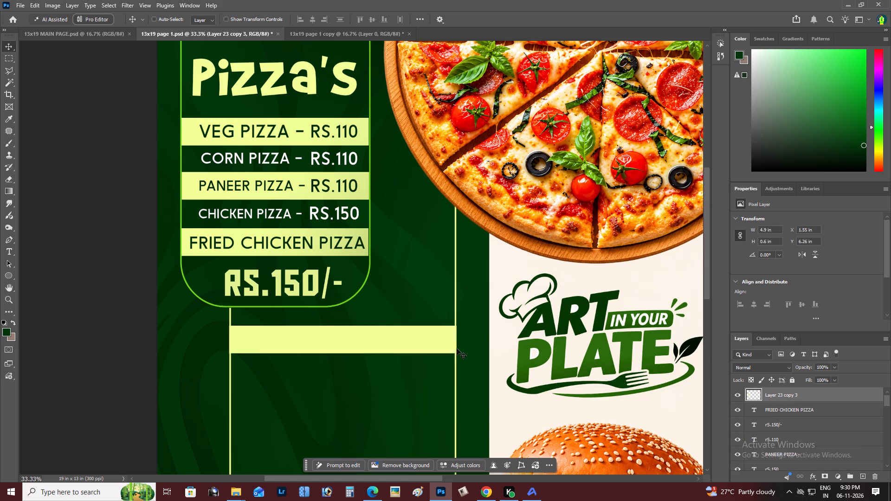
pyautogui.hotkey('ctrl', '[')
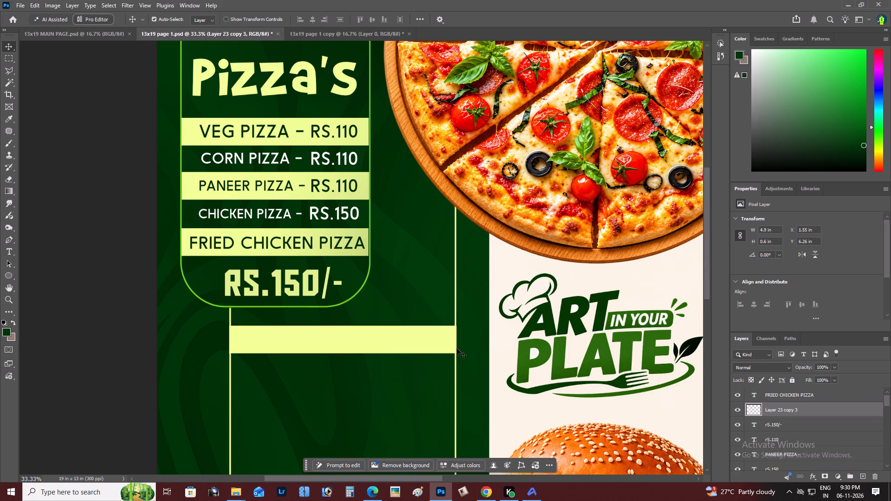
pyautogui.hotkey('ctrl', '[')
pyautogui.hotkey('ctrl', '[')
pyautogui.hotkey('ctrl', '[')
pyautogui.hotkey('ctrl', '[')
pyautogui.hotkey('ctrl', '[')
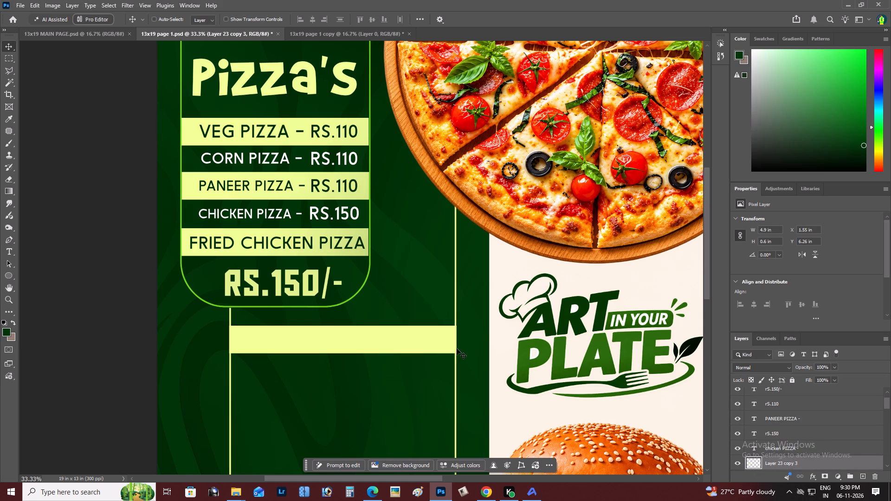
pyautogui.hotkey('ctrl', '[')
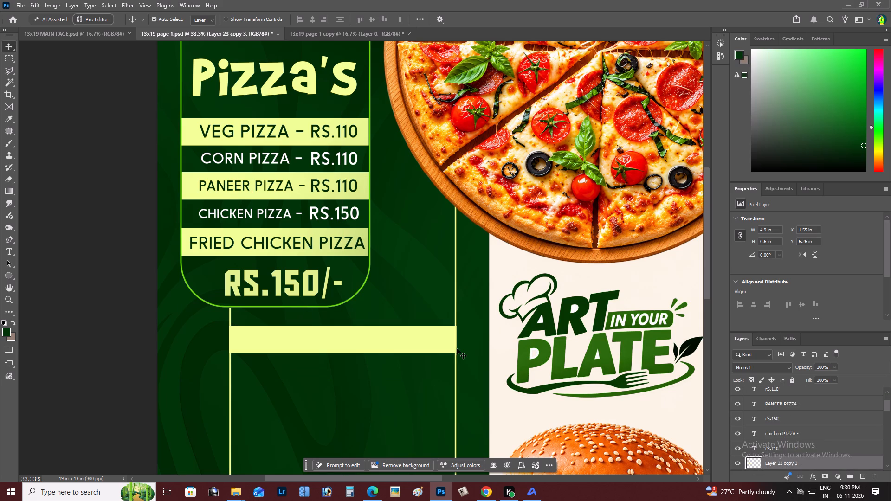
pyautogui.hotkey('ctrl', '[')
pyautogui.hotkey('ctrl', '[')
pyautogui.hotkey('ctrl', '[')
pyautogui.hotkey('ctrl', '[')
pyautogui.hotkey('ctrl', '[')
pyautogui.hotkey('ctrl', '[')
pyautogui.hotkey('ctrl', '[')
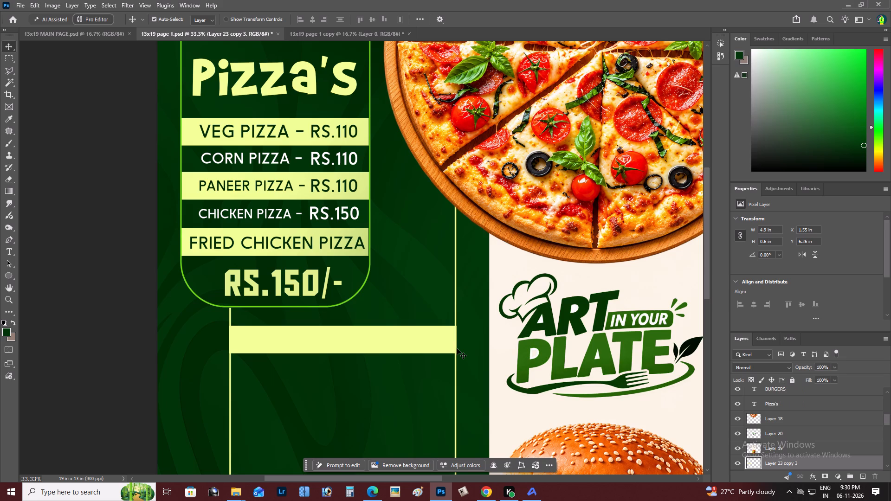
pyautogui.hotkey('ctrl', '[')
pyautogui.hotkey('ctrl', '[')
pyautogui.hotkey('ctrl', '[')
pyautogui.hotkey('ctrl', '[')
pyautogui.hotkey('ctrl', '[')
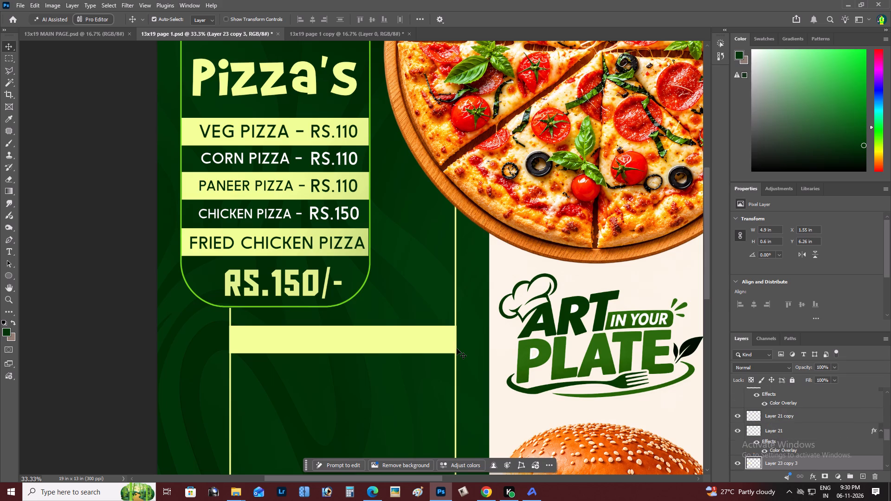
pyautogui.moveTo(457, 348); pyautogui.dragTo(471, 348)
pyautogui.hotkey('ctrl', 'z')
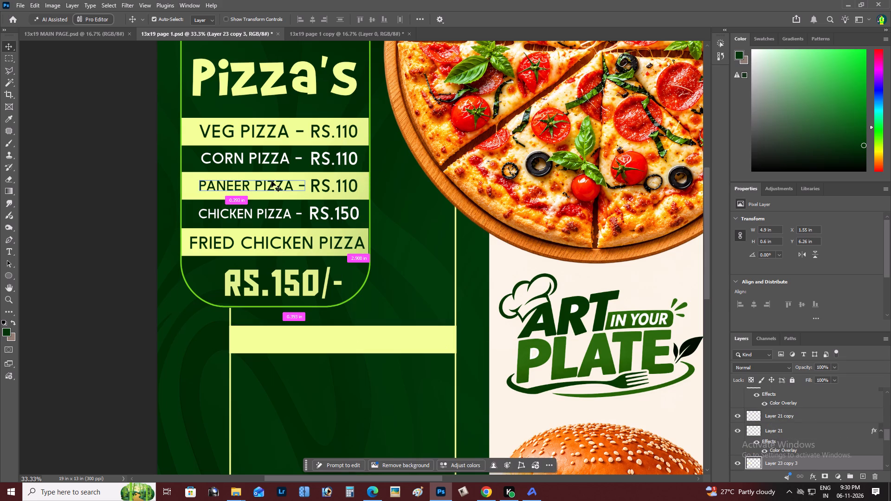
pyautogui.hotkey('ctrl', '[')
pyautogui.hotkey('ctrl', '[')
pyautogui.hotkey('ctrl', '[')
pyautogui.hotkey('ctrl', '[')
pyautogui.hotkey('ctrl', ']')
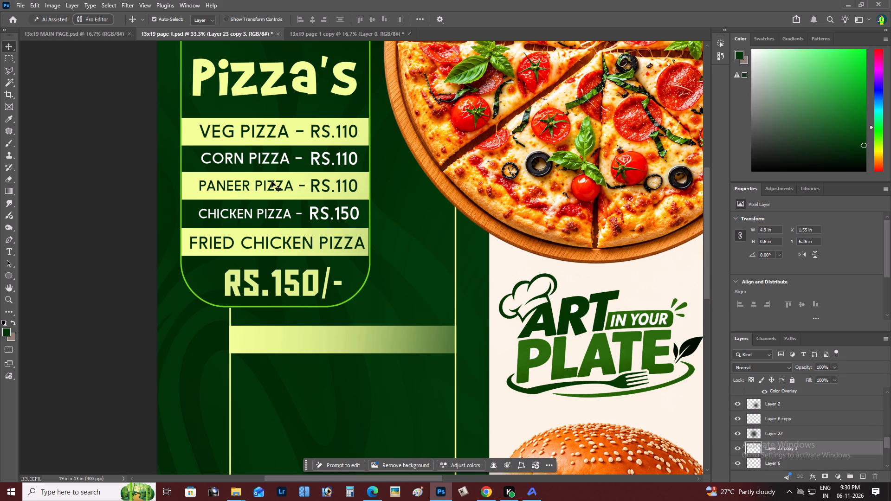
pyautogui.hotkey('ctrl', ']')
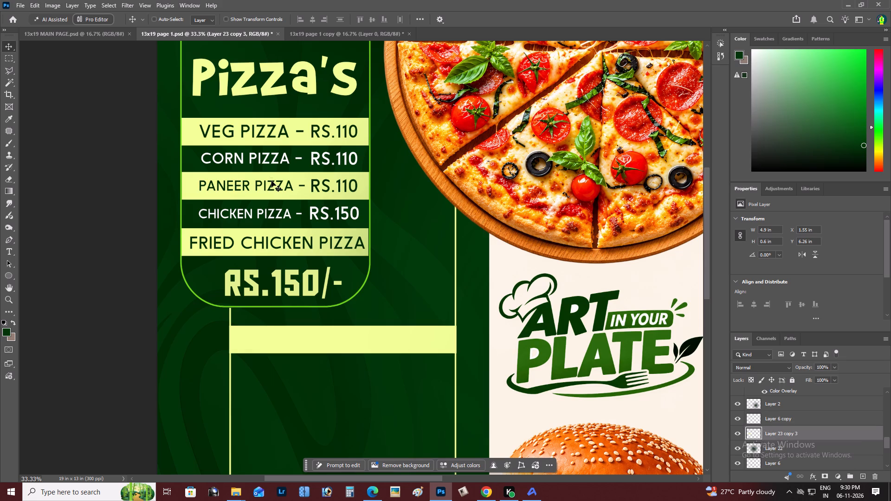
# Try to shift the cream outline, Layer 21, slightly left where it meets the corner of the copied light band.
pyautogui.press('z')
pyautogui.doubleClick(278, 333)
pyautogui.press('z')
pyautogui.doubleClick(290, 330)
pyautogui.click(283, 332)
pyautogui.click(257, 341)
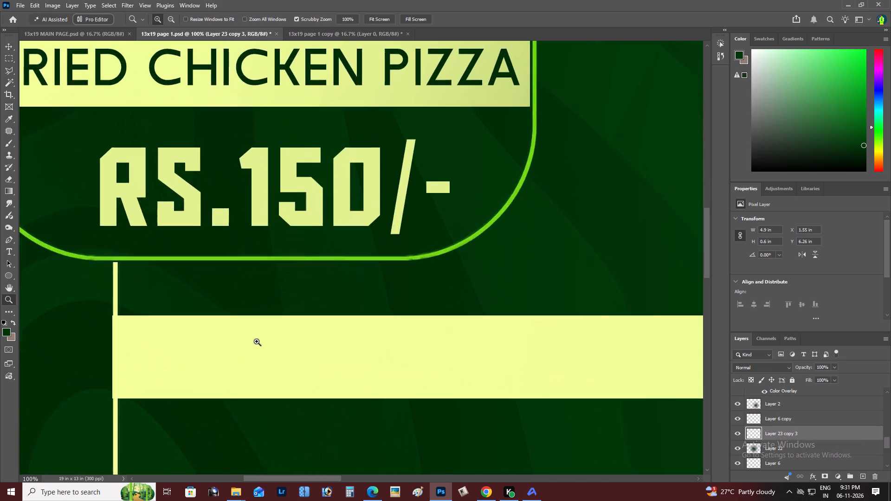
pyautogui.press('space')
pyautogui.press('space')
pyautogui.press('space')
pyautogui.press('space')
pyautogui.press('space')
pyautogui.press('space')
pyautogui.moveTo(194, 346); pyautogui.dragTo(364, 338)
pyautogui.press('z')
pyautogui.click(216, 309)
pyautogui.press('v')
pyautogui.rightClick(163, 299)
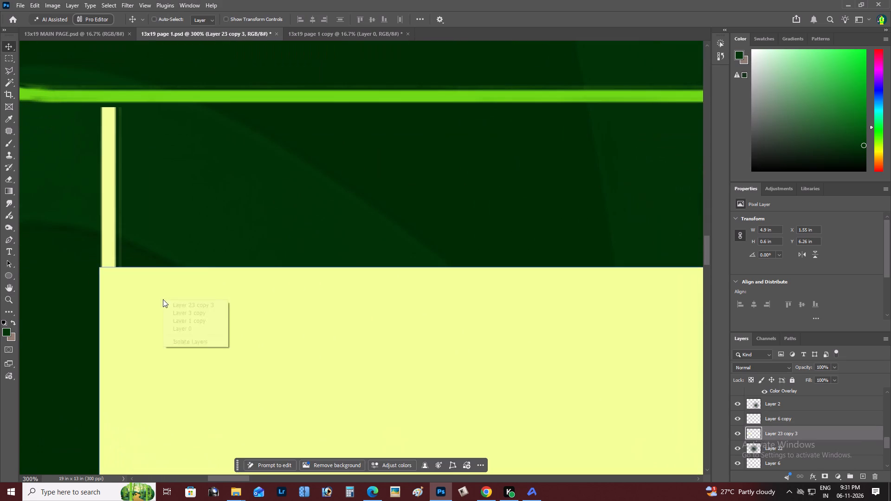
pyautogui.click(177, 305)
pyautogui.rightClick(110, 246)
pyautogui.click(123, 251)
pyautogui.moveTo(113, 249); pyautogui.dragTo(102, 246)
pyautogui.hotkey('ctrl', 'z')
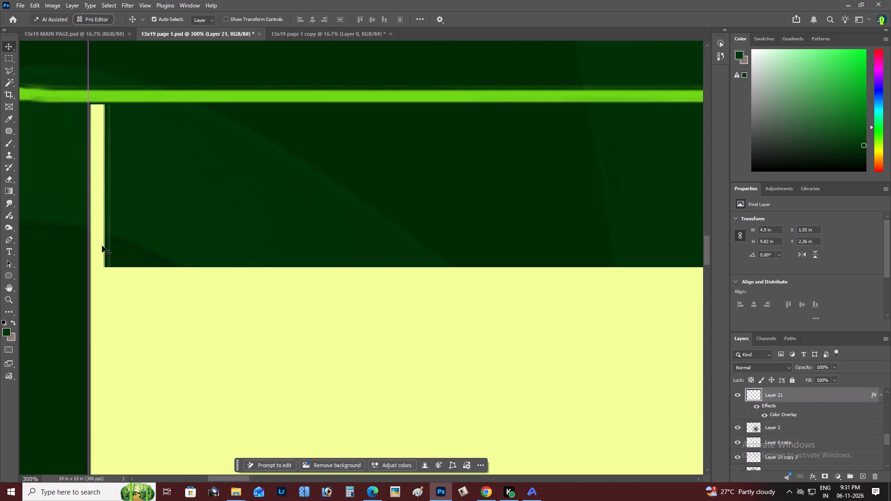
# Raise the cream outline, Layer 21, through the layer stack to directly above the Pizza's text layer.
pyautogui.hotkey('ctrl', ']')
pyautogui.hotkey('ctrl', ']')
pyautogui.hotkey('ctrl', ']')
pyautogui.hotkey('ctrl', ']')
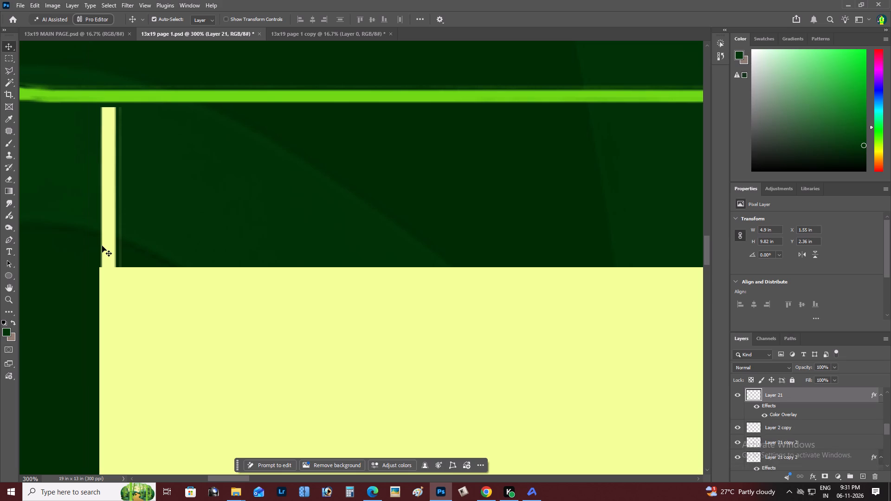
pyautogui.hotkey('ctrl', ']')
pyautogui.hotkey('ctrl', ']')
pyautogui.hotkey('ctrl', ']')
pyautogui.hotkey('ctrl', ']')
pyautogui.hotkey('ctrl', ']')
pyautogui.hotkey('ctrl', ']')
pyautogui.hotkey('ctrl', ']')
pyautogui.hotkey('ctrl', ']')
pyautogui.hotkey('ctrl', ']')
pyautogui.hotkey('ctrl', ']')
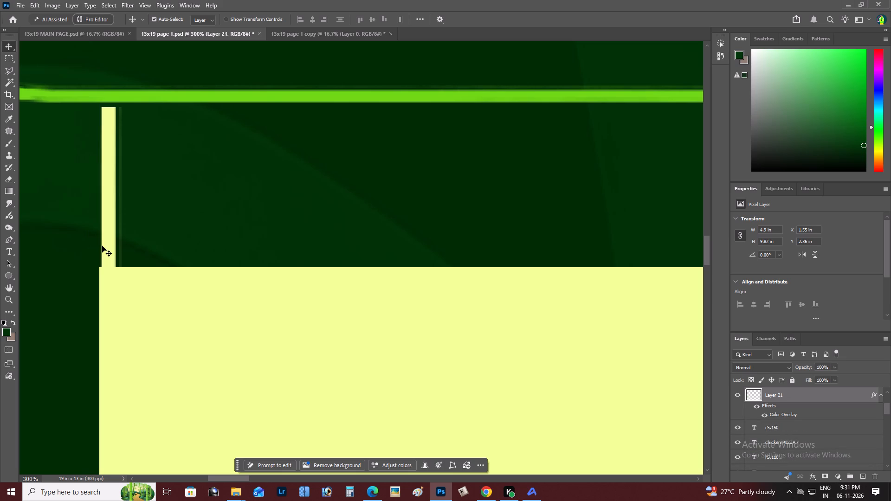
pyautogui.hotkey('ctrl', ']')
pyautogui.hotkey('ctrl', ']')
pyautogui.hotkey('ctrl', ']')
pyautogui.hotkey('ctrl', ']')
pyautogui.hotkey('ctrl', ']')
pyautogui.hotkey('ctrl', ']')
pyautogui.hotkey('ctrl', ']')
pyautogui.hotkey('ctrl', ']')
pyautogui.hotkey('ctrl', ']')
pyautogui.hotkey('ctrl', ']')
pyautogui.hotkey('ctrl', ']')
pyautogui.hotkey('ctrl', ']')
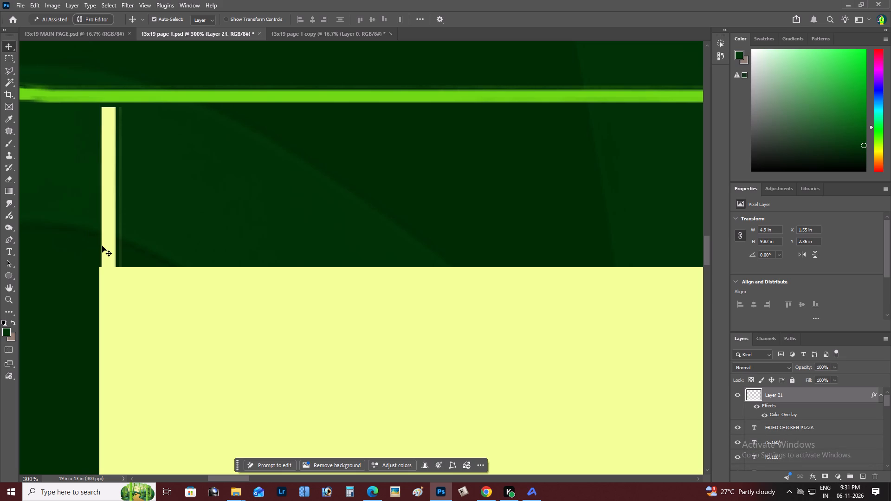
pyautogui.hotkey('ctrl', 'z')
pyautogui.hotkey('ctrl', 'z')
pyautogui.hotkey('ctrl', 'z')
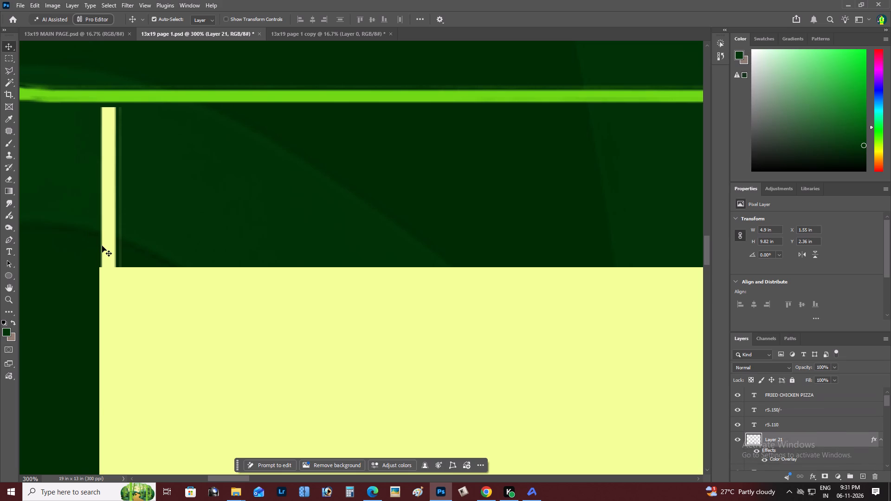
pyautogui.hotkey('ctrl', 'z')
pyautogui.hotkey('ctrl', 'z')
pyautogui.hotkey('ctrl', 'z')
pyautogui.hotkey('ctrl', 'z')
pyautogui.hotkey('ctrl', 'z')
pyautogui.hotkey('ctrl', 'z')
pyautogui.hotkey('ctrl', 'z')
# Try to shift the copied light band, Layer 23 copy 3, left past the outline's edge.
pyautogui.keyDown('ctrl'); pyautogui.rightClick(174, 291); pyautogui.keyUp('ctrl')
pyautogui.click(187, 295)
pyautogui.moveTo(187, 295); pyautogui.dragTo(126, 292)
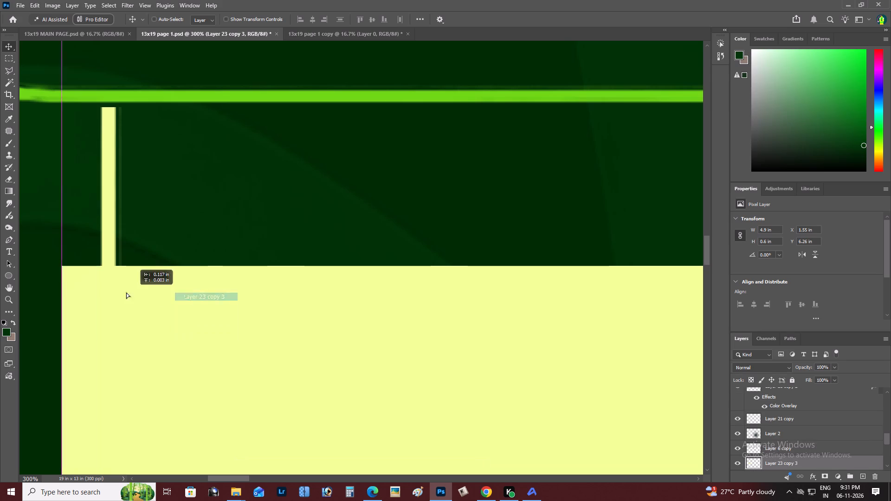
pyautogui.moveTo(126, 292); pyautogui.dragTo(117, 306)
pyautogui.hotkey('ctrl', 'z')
# Examine how the light band and cream outline below the Pizza's panel sit within the whole page layout.
pyautogui.press('z')
pyautogui.keyDown('alt'); pyautogui.click(131, 279); pyautogui.keyUp('alt')
pyautogui.rightClick(131, 279)
pyautogui.click(150, 285)
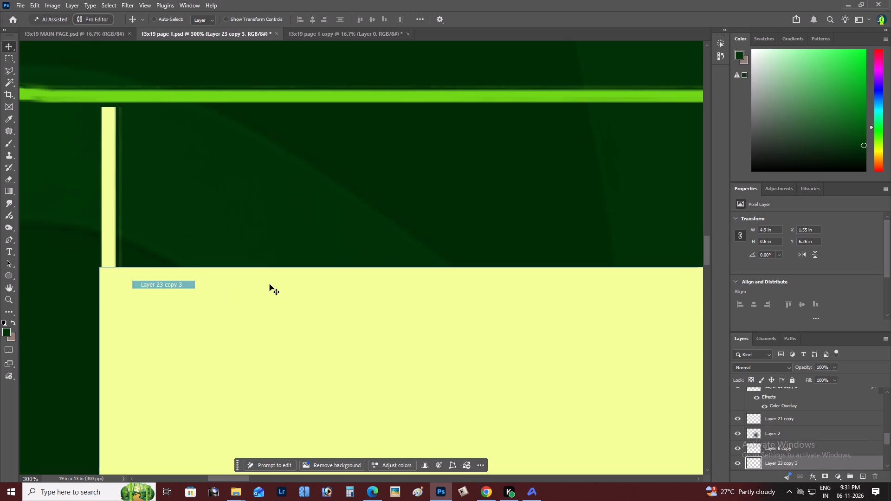
pyautogui.press('z')
pyautogui.keyDown('alt'); pyautogui.click(270, 284); pyautogui.keyUp('alt')
pyautogui.rightClick(270, 284)
pyautogui.click(269, 280)
pyautogui.press('z')
pyautogui.keyDown('alt'); pyautogui.click(219, 288); pyautogui.keyUp('alt')
pyautogui.rightClick(219, 288)
pyautogui.click(208, 283)
pyautogui.press('z')
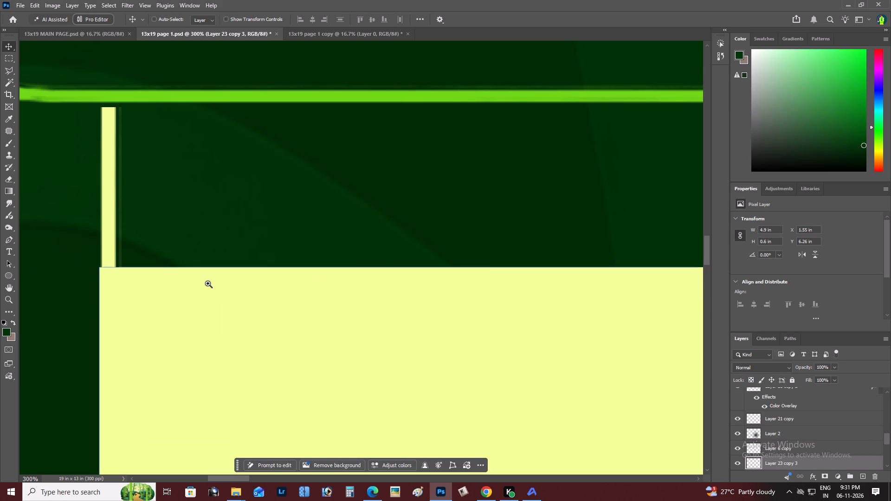
pyautogui.keyDown('alt'); pyautogui.click(208, 283); pyautogui.keyUp('alt')
pyautogui.press('z')
pyautogui.keyDown('alt'); pyautogui.click(208, 283); pyautogui.keyUp('alt')
pyautogui.rightClick(208, 283)
pyautogui.click(218, 287)
pyautogui.press('space')
pyautogui.press('space')
pyautogui.press('space')
pyautogui.press('space')
pyautogui.press('space')
pyautogui.press('space')
pyautogui.press('space')
pyautogui.press('space')
pyautogui.press('space')
pyautogui.press('space')
pyautogui.press('space')
pyautogui.press('space')
pyautogui.press('space')
pyautogui.moveTo(216, 288); pyautogui.dragTo(216, 296)
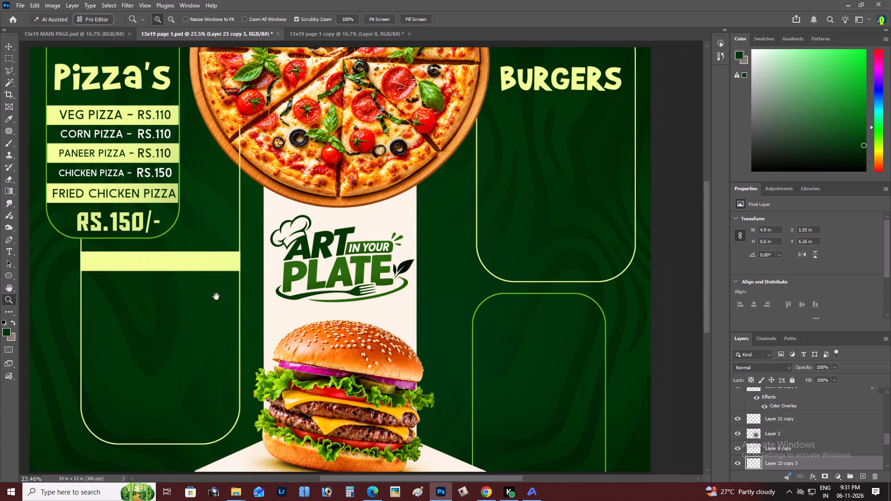
pyautogui.moveTo(216, 296); pyautogui.dragTo(224, 297)
# Lower the cream outline, Layer 21, by three positions to directly below Layer 20.
pyautogui.press('z')
pyautogui.doubleClick(271, 157)
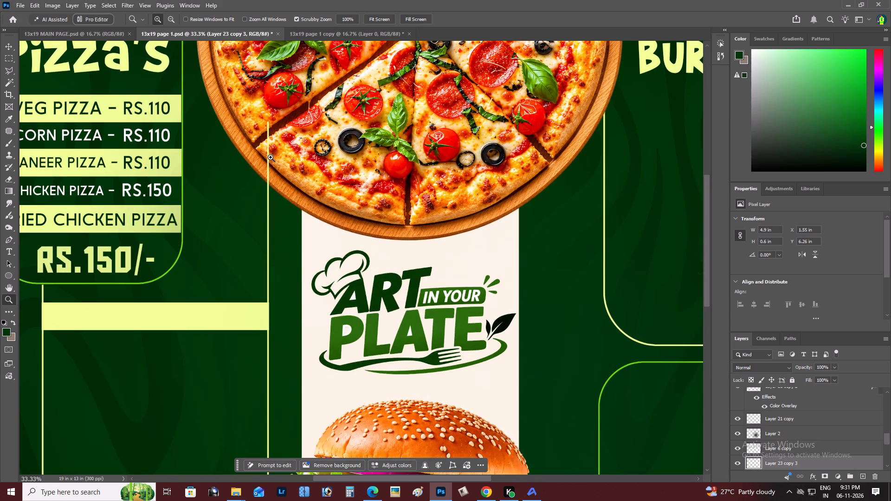
pyautogui.press('v')
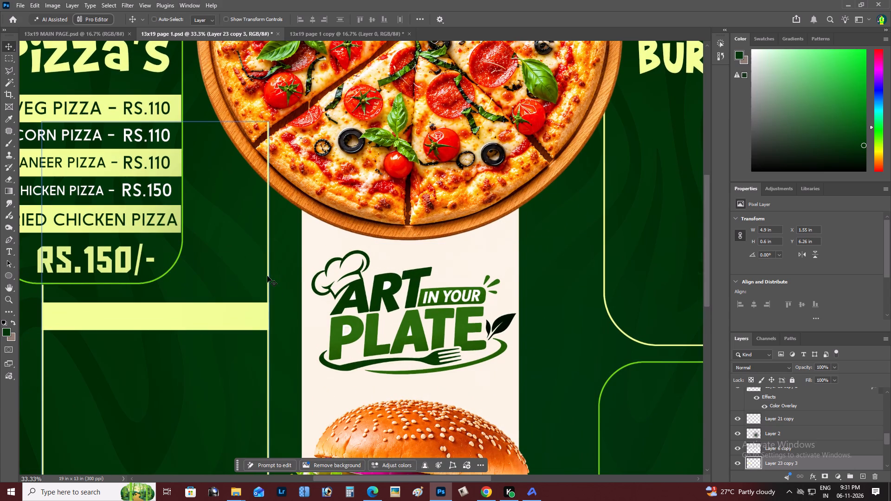
pyautogui.rightClick(267, 276)
pyautogui.click(276, 278)
pyautogui.moveTo(274, 278); pyautogui.dragTo(248, 275)
pyautogui.hotkey('ctrl', 'z')
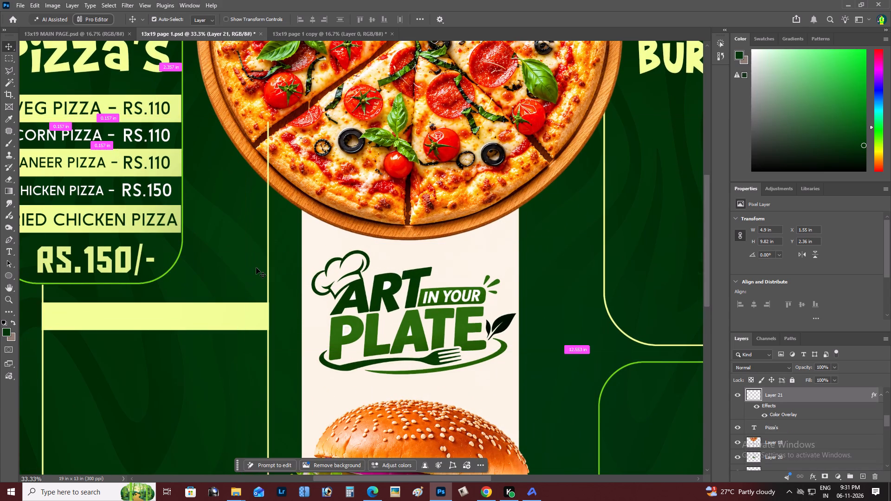
pyautogui.hotkey('ctrl', '[')
pyautogui.hotkey('ctrl', '[')
pyautogui.hotkey('ctrl', '[')
# Nudge the cream outline, Layer 21, up to Y 2.34 in.
pyautogui.press('z')
pyautogui.keyDown('alt'); pyautogui.click(256, 268); pyautogui.keyUp('alt')
pyautogui.rightClick(256, 267)
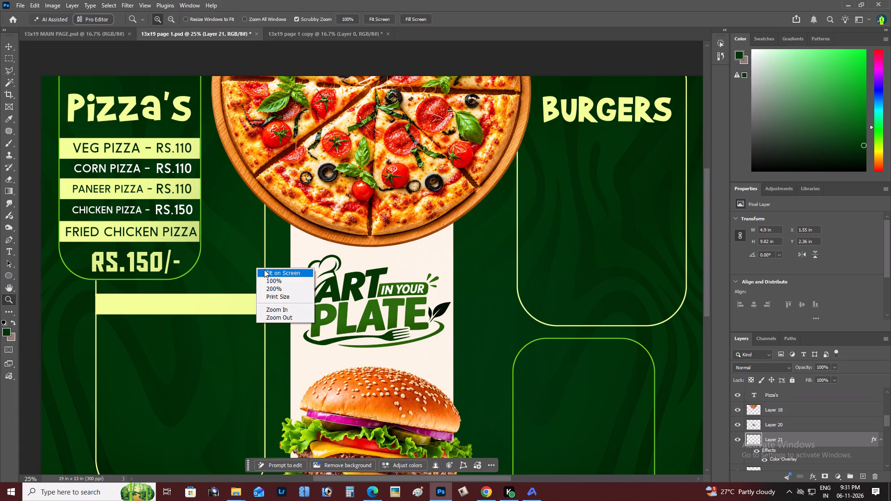
pyautogui.click(265, 270)
pyautogui.press('v')
pyautogui.press('Up')
# Examine the nudged cream outline with its light band and the Pizza's panel, at page scale and close up.
pyautogui.press('z')
pyautogui.keyDown('alt'); pyautogui.click(265, 270); pyautogui.keyUp('alt')
pyautogui.rightClick(265, 270)
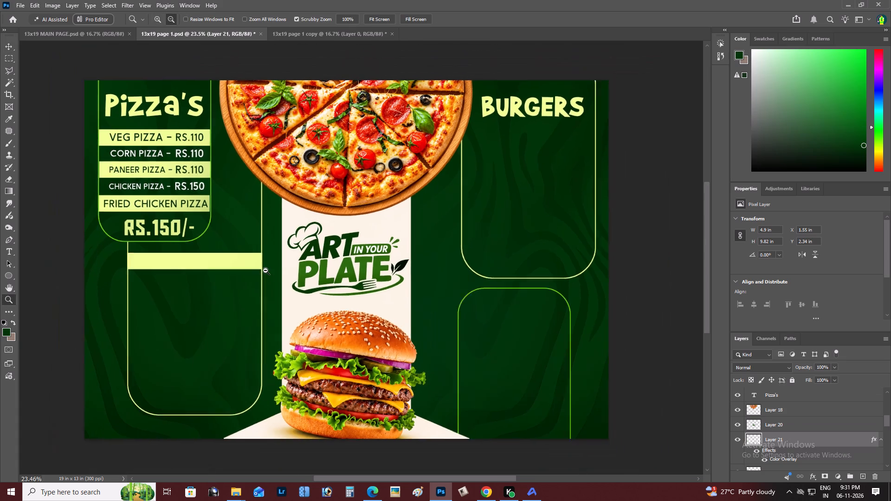
pyautogui.click(281, 274)
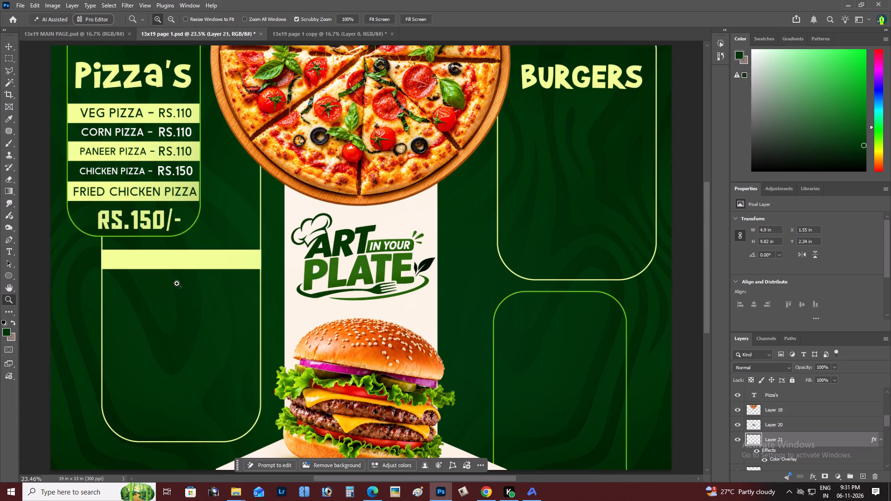
pyautogui.keyDown('alt'); pyautogui.click(169, 272); pyautogui.keyUp('alt')
pyautogui.press('space')
pyautogui.press('space')
pyautogui.press('space')
pyautogui.press('space')
pyautogui.press('space')
pyautogui.press('space')
pyautogui.press('space')
pyautogui.press('space')
pyautogui.press('space')
pyautogui.press('space')
pyautogui.press('space')
pyautogui.moveTo(169, 272); pyautogui.dragTo(231, 269)
pyautogui.press('z')
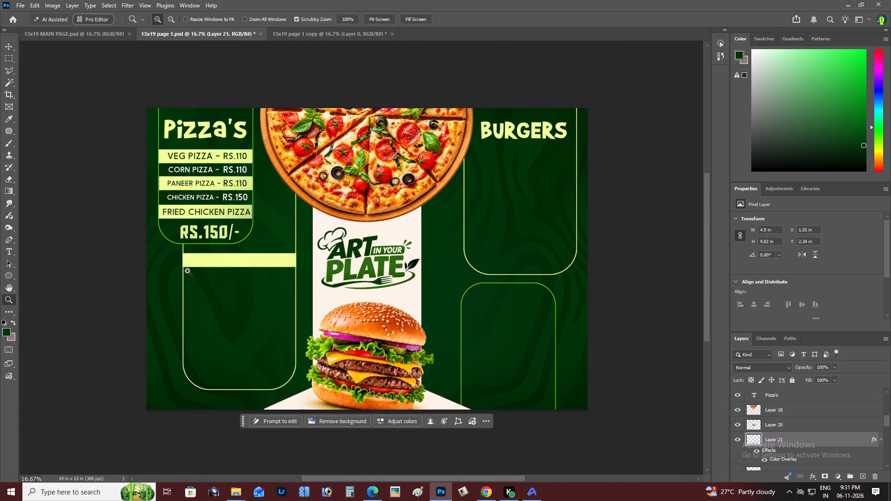
pyautogui.doubleClick(187, 271)
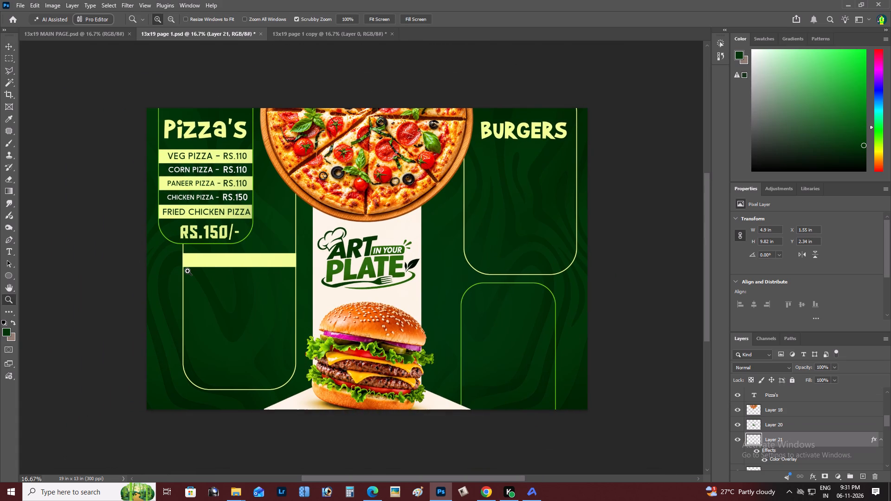
pyautogui.press('space')
pyautogui.press('space')
pyautogui.press('space')
pyautogui.press('space')
pyautogui.press('space')
pyautogui.press('space')
pyautogui.press('space')
pyautogui.press('space')
pyautogui.press('space')
pyautogui.moveTo(187, 271); pyautogui.dragTo(146, 284)
pyautogui.click(164, 283)
# Apply a Color Overlay to the copied light band, Layer 23 copy 3, using green 6fd813 sampled from the Pizza's panel outline.
pyautogui.press('v')
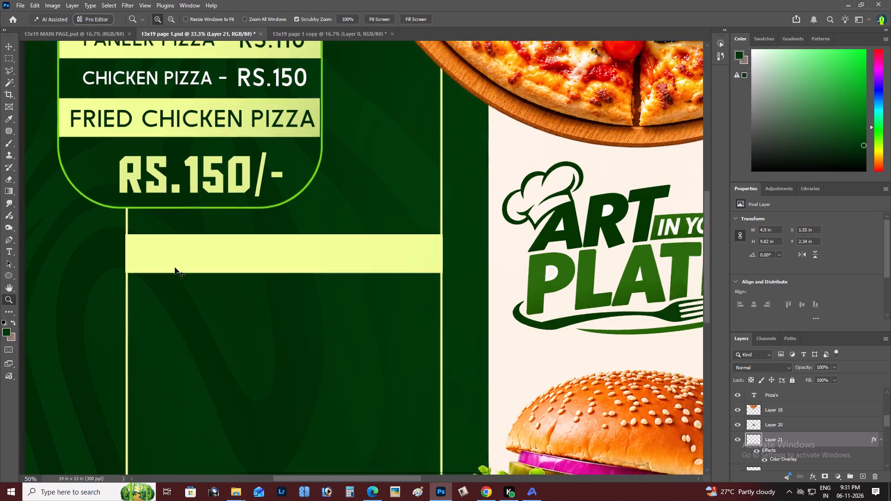
pyautogui.rightClick(180, 247)
pyautogui.click(192, 250)
pyautogui.moveTo(208, 252); pyautogui.dragTo(225, 252)
pyautogui.hotkey('ctrl', 'z')
pyautogui.click(69, 1)
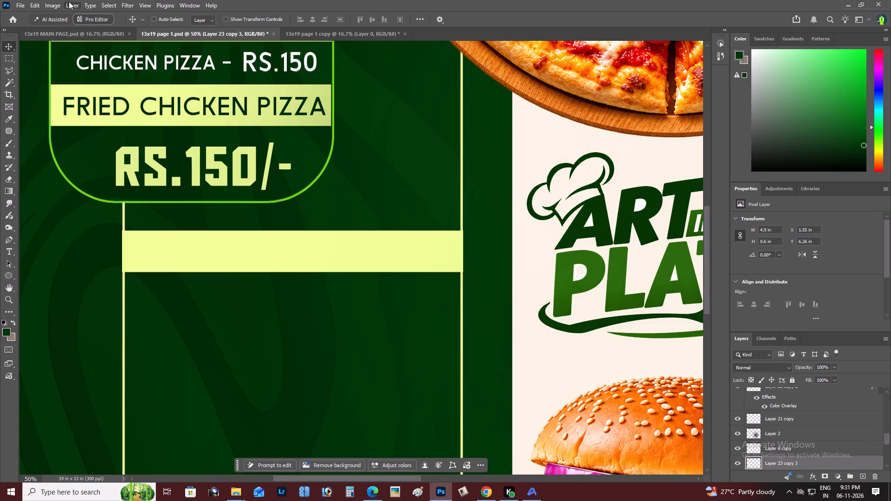
pyautogui.click(188, 153)
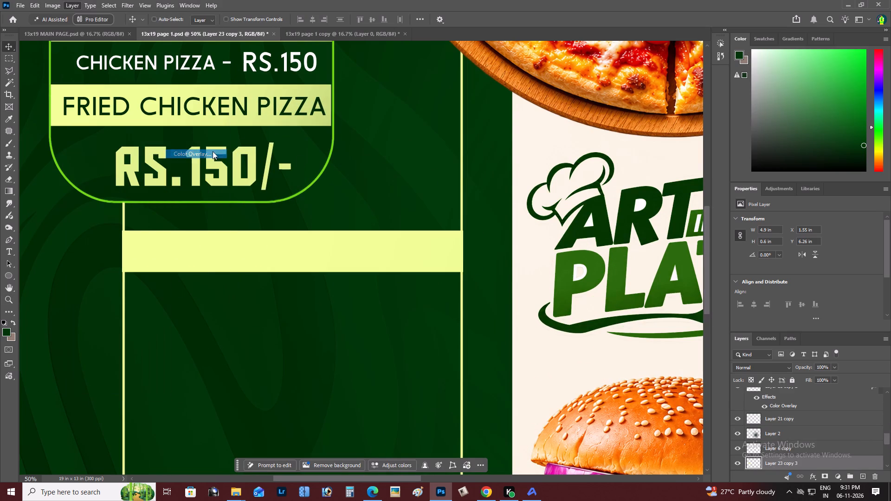
pyautogui.click(686, 112)
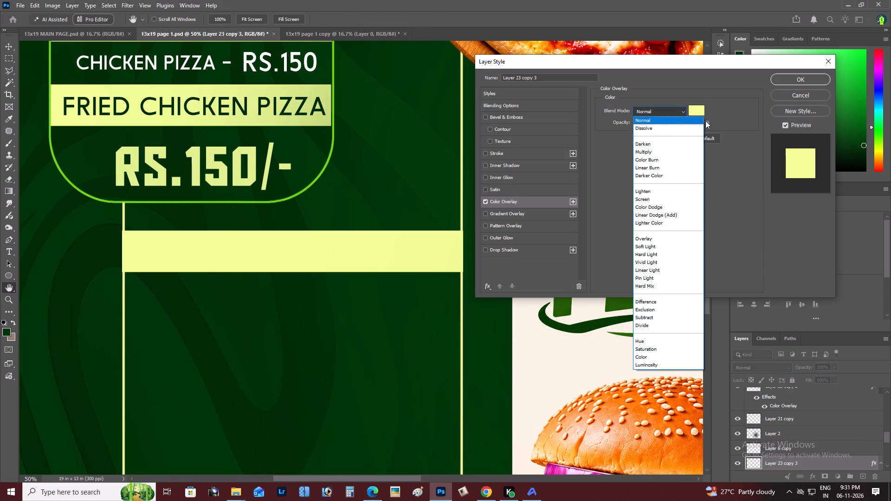
pyautogui.click(696, 114)
pyautogui.click(692, 110)
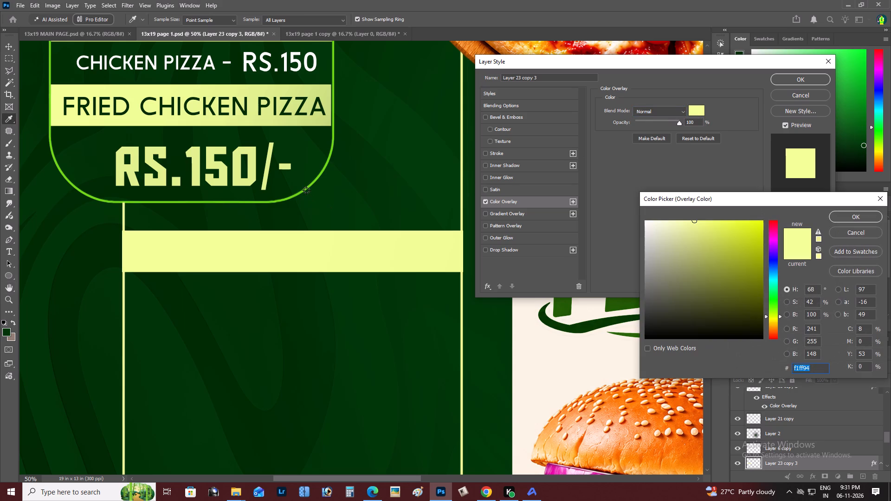
pyautogui.click(306, 189)
pyautogui.press('Return')
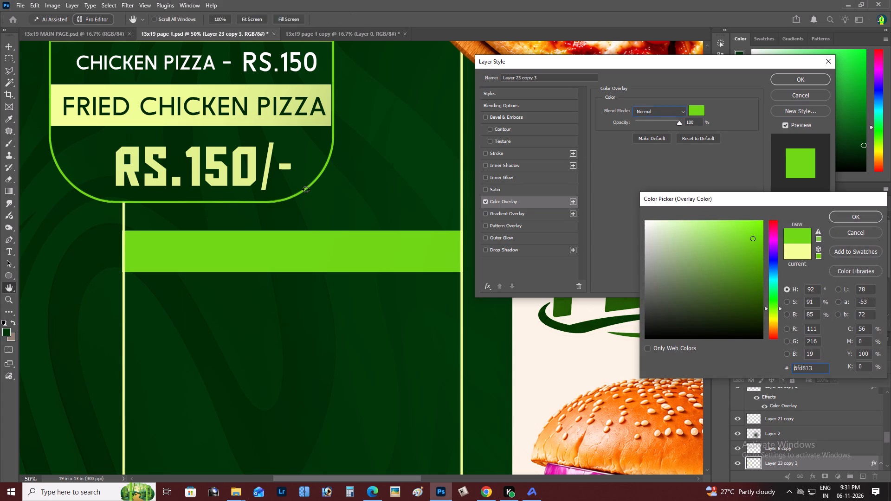
pyautogui.press('Return')
# Examine the green band with the cream outline and the Pizza's panel at page scale and closer in.
pyautogui.press('z')
pyautogui.keyDown('alt'); pyautogui.click(302, 187); pyautogui.keyUp('alt')
pyautogui.rightClick(304, 186)
pyautogui.doubleClick(325, 194)
pyautogui.press('space')
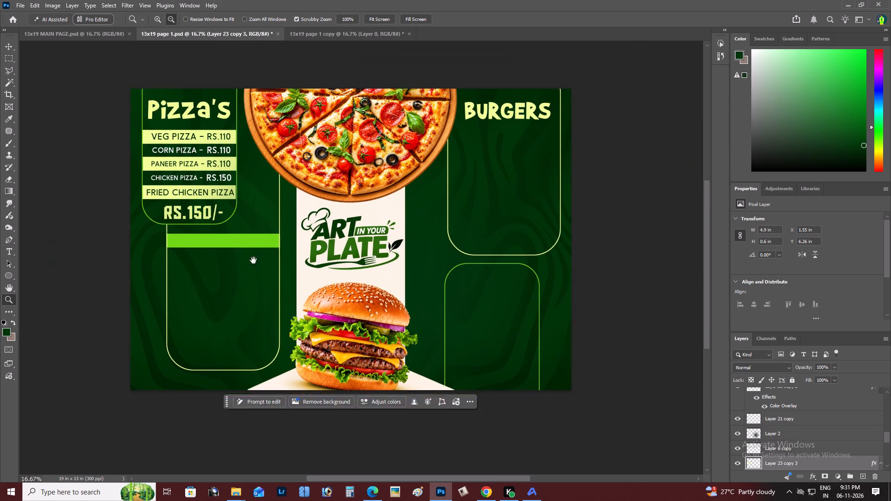
pyautogui.moveTo(253, 260); pyautogui.dragTo(297, 276)
pyautogui.press('z')
pyautogui.click(268, 260)
pyautogui.press('space')
pyautogui.moveTo(260, 262); pyautogui.dragTo(248, 263)
pyautogui.keyDown('alt'); pyautogui.click(289, 205); pyautogui.keyUp('alt')
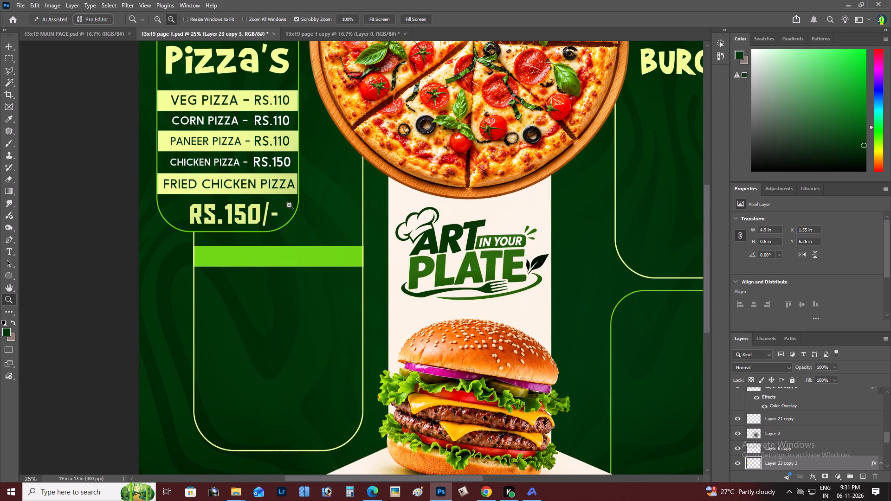
pyautogui.press('space')
pyautogui.press('space')
pyautogui.moveTo(289, 206); pyautogui.dragTo(271, 207)
# Change the Color Overlay of the green band, Layer 23 copy 3, to a lighter green of about 9fff4b.
pyautogui.click(68, 6)
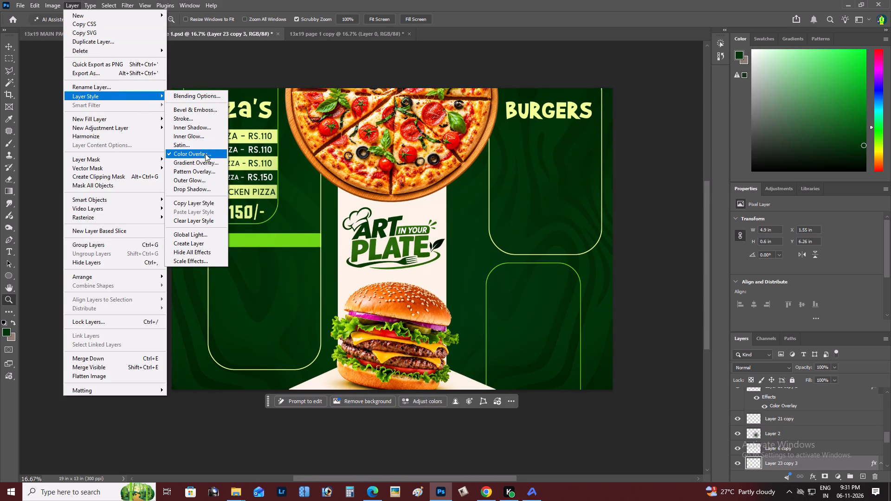
pyautogui.click(205, 154)
pyautogui.click(693, 109)
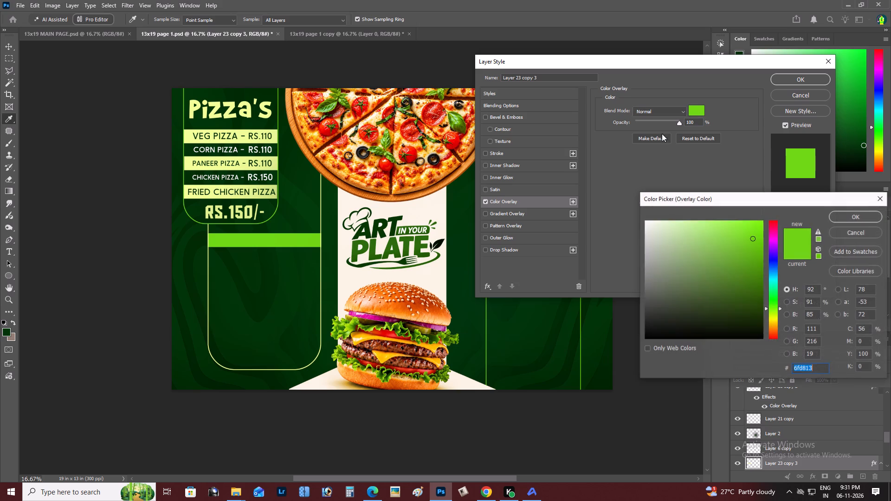
pyautogui.moveTo(725, 227); pyautogui.dragTo(728, 212)
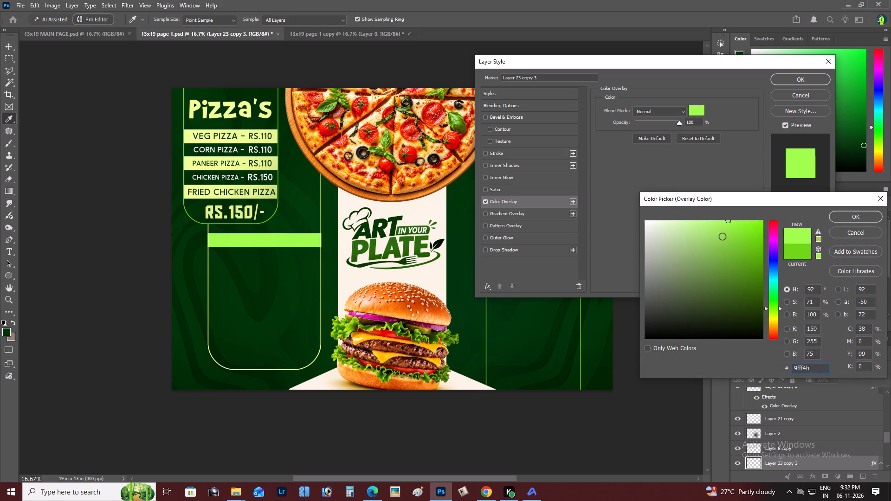
pyautogui.moveTo(729, 220); pyautogui.dragTo(729, 215)
pyautogui.moveTo(725, 223); pyautogui.dragTo(725, 214)
pyautogui.press('Return')
pyautogui.press('Return')
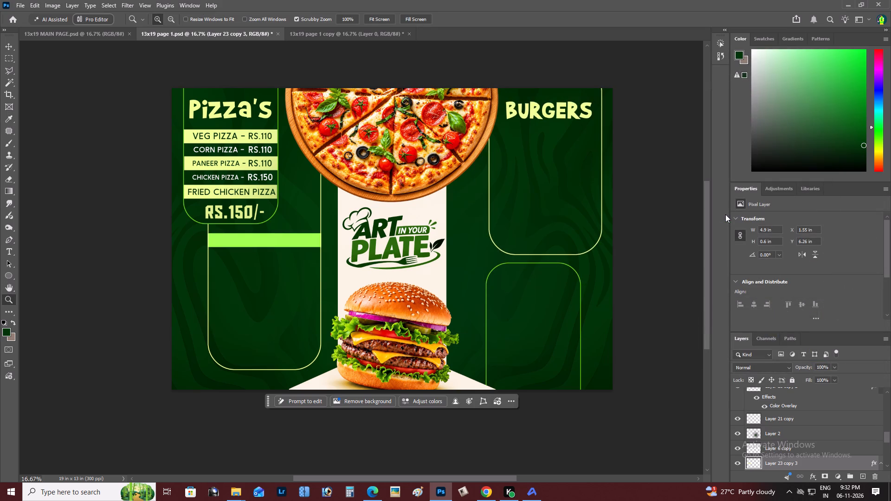
# Nudge the green band right to X 1.58 in and narrow it to 4.87 in wide to fit the cream outline.
pyautogui.press('z')
pyautogui.click(241, 255)
pyautogui.tripleClick(235, 237)
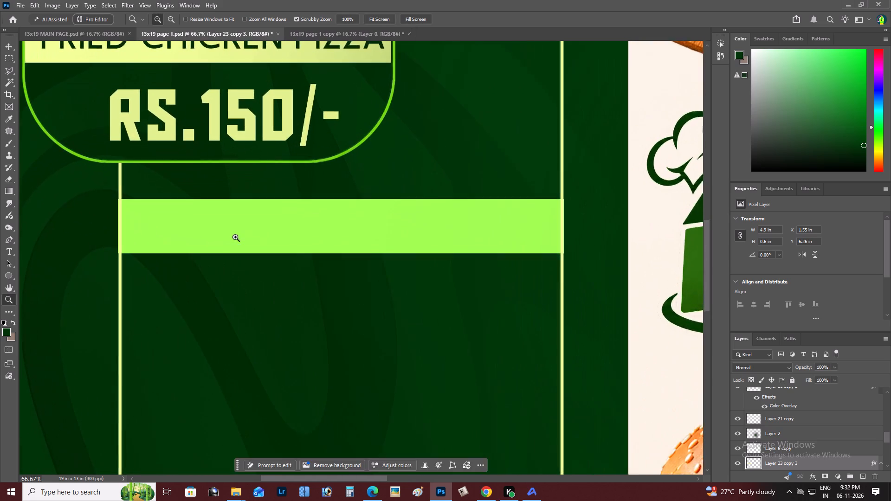
pyautogui.press('space')
pyautogui.press('space')
pyautogui.click(235, 237)
pyautogui.press('v')
pyautogui.hotkey('shift', 'Right')
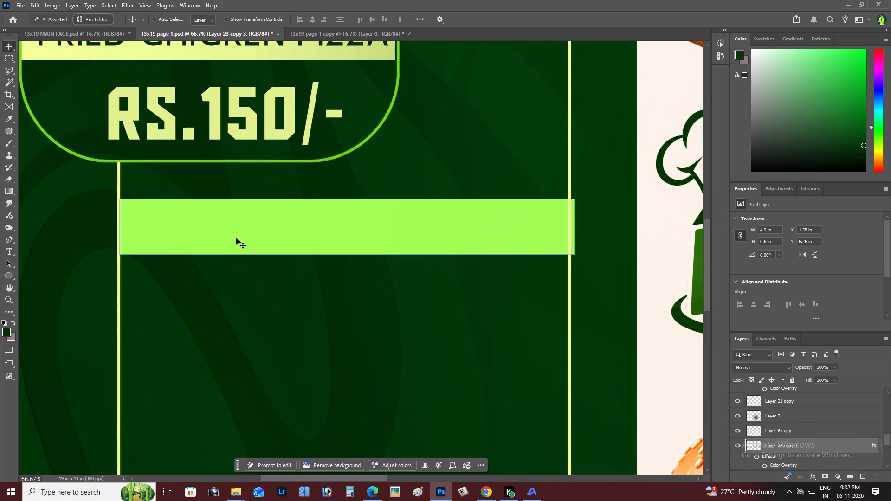
pyautogui.hotkey('ctrl', 't')
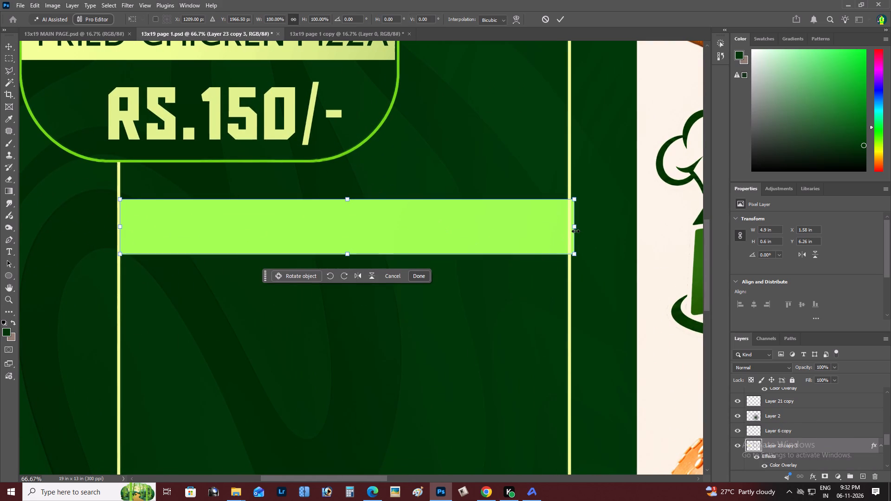
pyautogui.keyDown('shift'); pyautogui.moveTo(575, 231); pyautogui.dragTo(569, 231); pyautogui.keyUp('shift')
pyautogui.hotkey('ctrl', 'Return')
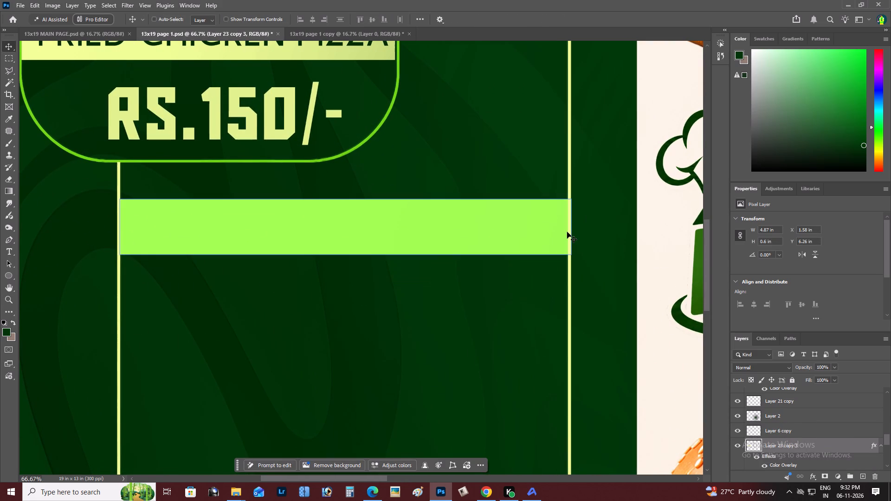
# Examine the resized green band's fit within the cream outline close up and across the page.
pyautogui.press('z')
pyautogui.keyDown('alt'); pyautogui.click(567, 232); pyautogui.keyUp('alt')
pyautogui.rightClick(567, 232)
pyautogui.click(577, 237)
pyautogui.press('space')
pyautogui.press('space')
pyautogui.press('space')
pyautogui.press('space')
pyautogui.press('space')
pyautogui.press('space')
pyautogui.press('space')
pyautogui.press('space')
pyautogui.press('space')
pyautogui.press('space')
pyautogui.press('space')
pyautogui.press('space')
pyautogui.press('space')
pyautogui.press('space')
pyautogui.press('space')
pyautogui.press('space')
pyautogui.press('space')
pyautogui.moveTo(368, 294); pyautogui.dragTo(414, 314)
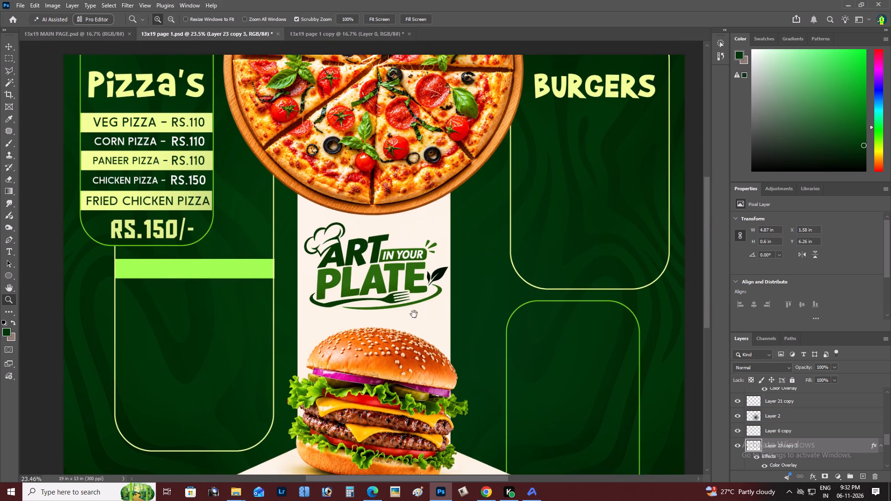
pyautogui.moveTo(414, 314); pyautogui.dragTo(478, 304)
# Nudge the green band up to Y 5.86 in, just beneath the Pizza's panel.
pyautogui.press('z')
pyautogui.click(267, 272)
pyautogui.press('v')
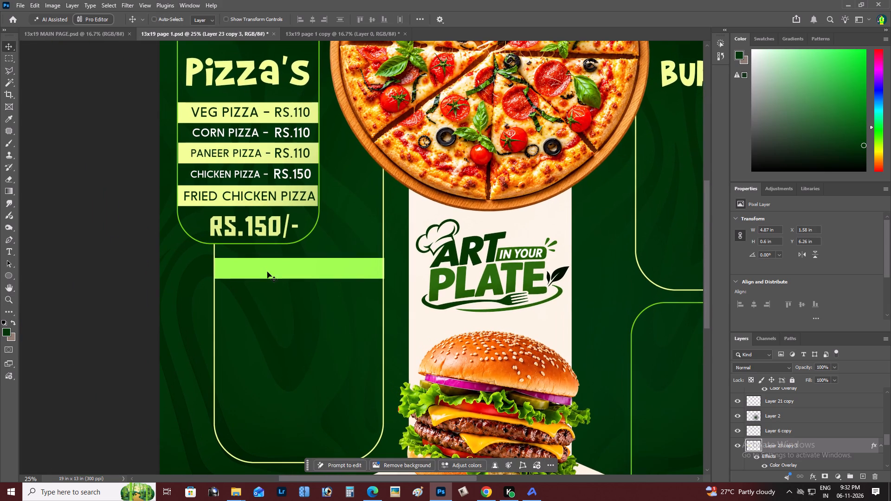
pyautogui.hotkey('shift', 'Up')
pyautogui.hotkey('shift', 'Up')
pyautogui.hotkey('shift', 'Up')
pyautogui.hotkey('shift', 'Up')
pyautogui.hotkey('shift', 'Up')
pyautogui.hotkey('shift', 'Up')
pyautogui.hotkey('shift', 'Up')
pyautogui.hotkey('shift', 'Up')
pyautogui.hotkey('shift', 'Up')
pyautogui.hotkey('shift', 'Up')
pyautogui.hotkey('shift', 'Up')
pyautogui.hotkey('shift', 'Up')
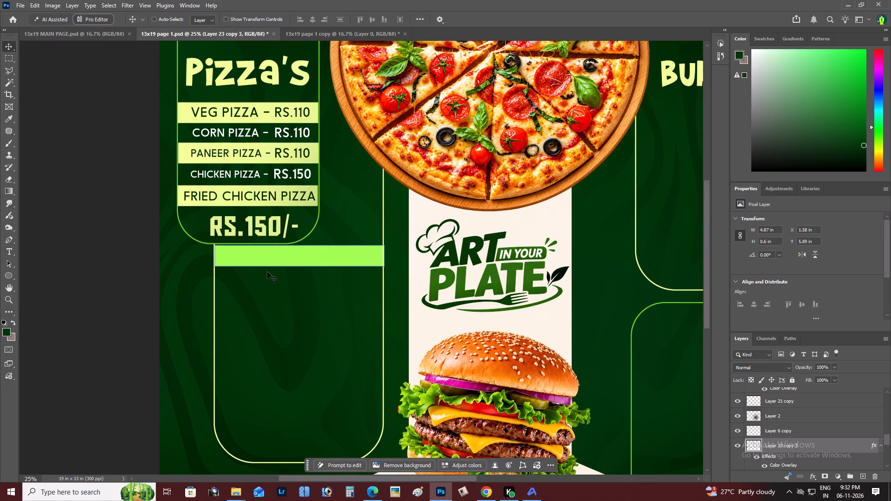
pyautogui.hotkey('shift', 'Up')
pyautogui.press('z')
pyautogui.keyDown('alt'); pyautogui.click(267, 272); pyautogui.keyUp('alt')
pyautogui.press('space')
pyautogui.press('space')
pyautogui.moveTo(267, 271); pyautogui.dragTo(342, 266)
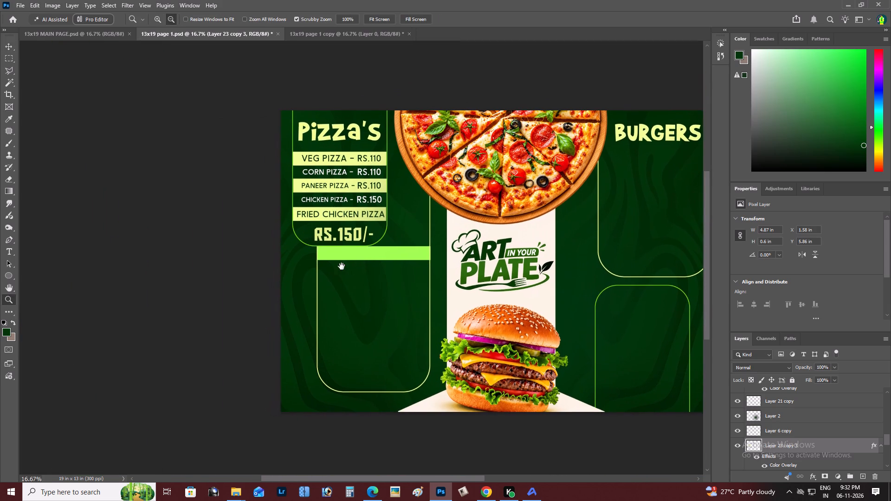
# Nudge the green band, Layer 23 copy 3, down inside the cream outline to Y 6.96 in.
pyautogui.press('v')
pyautogui.hotkey('shift', 'Down')
pyautogui.hotkey('shift', 'Down')
pyautogui.hotkey('shift', 'Down')
pyautogui.hotkey('shift', 'Down')
pyautogui.hotkey('shift', 'Down')
pyautogui.hotkey('shift', 'Down')
pyautogui.hotkey('shift', 'Down')
pyautogui.hotkey('shift', 'Down')
pyautogui.hotkey('shift', 'Down')
pyautogui.hotkey('shift', 'Down')
pyautogui.hotkey('shift', 'Down')
pyautogui.hotkey('shift', 'Down')
pyautogui.hotkey('shift', 'Down')
pyautogui.hotkey('shift', 'Down')
pyautogui.hotkey('shift', 'Down')
pyautogui.hotkey('shift', 'Down')
pyautogui.hotkey('shift', 'Down')
pyautogui.hotkey('shift', 'Down')
pyautogui.hotkey('shift', 'Down')
pyautogui.hotkey('shift', 'Down')
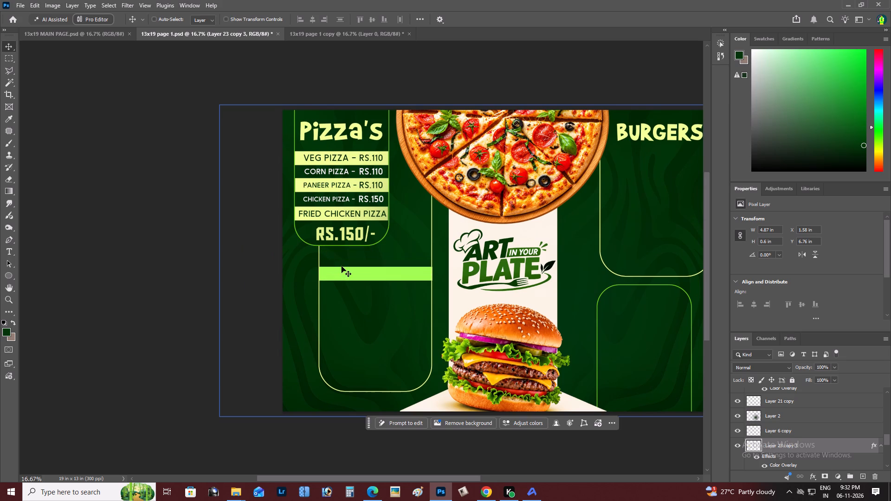
pyautogui.hotkey('shift', 'Up')
pyautogui.hotkey('shift', 'Down')
pyautogui.hotkey('shift', 'Down')
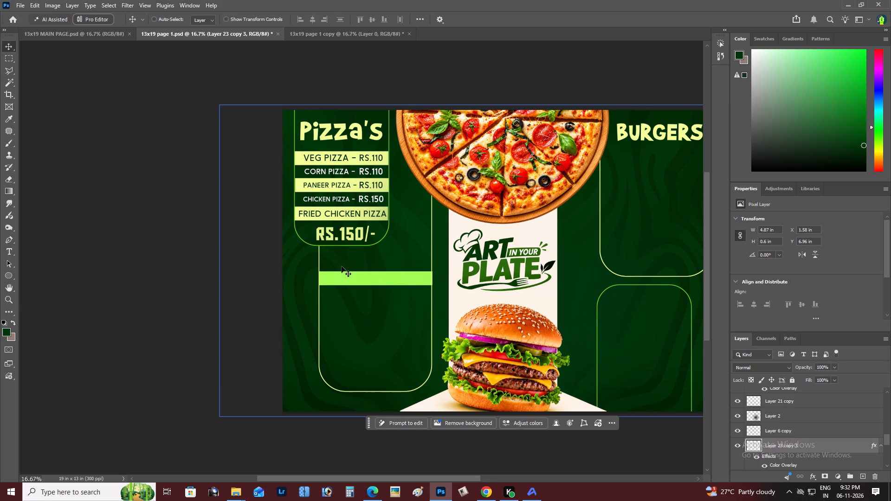
pyautogui.press('z')
pyautogui.keyDown('alt'); pyautogui.click(342, 266); pyautogui.keyUp('alt')
pyautogui.rightClick(342, 266)
pyautogui.click(374, 273)
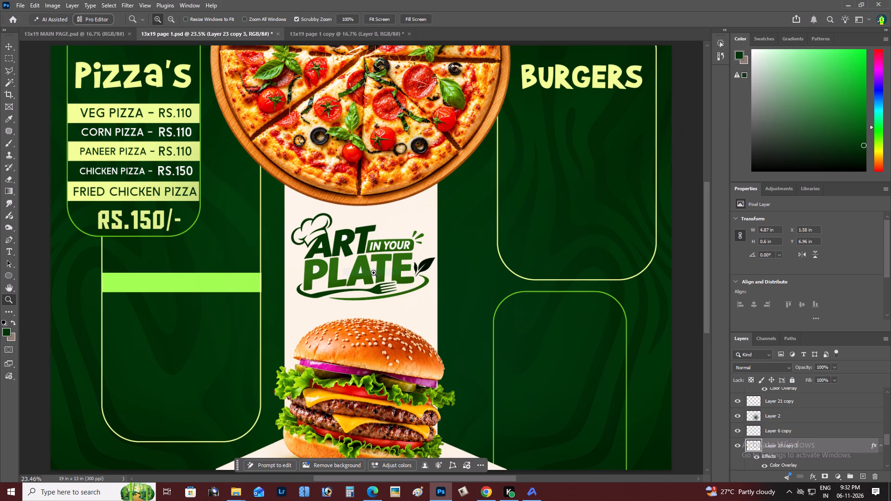
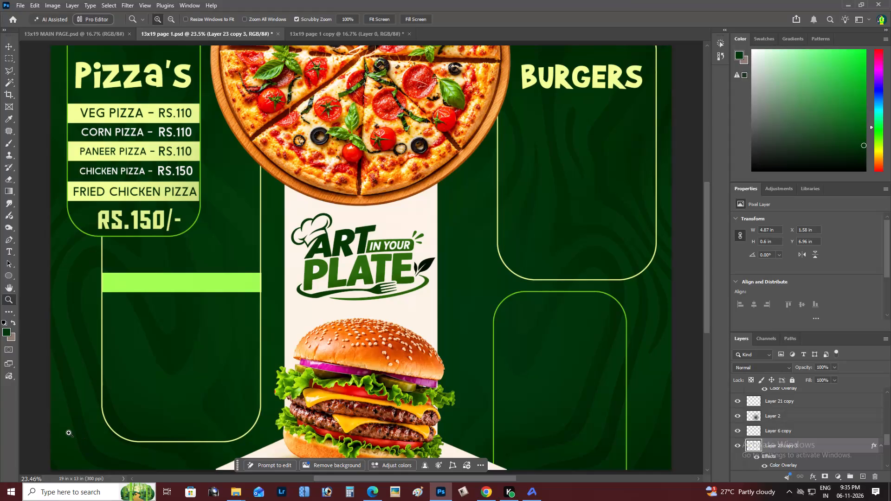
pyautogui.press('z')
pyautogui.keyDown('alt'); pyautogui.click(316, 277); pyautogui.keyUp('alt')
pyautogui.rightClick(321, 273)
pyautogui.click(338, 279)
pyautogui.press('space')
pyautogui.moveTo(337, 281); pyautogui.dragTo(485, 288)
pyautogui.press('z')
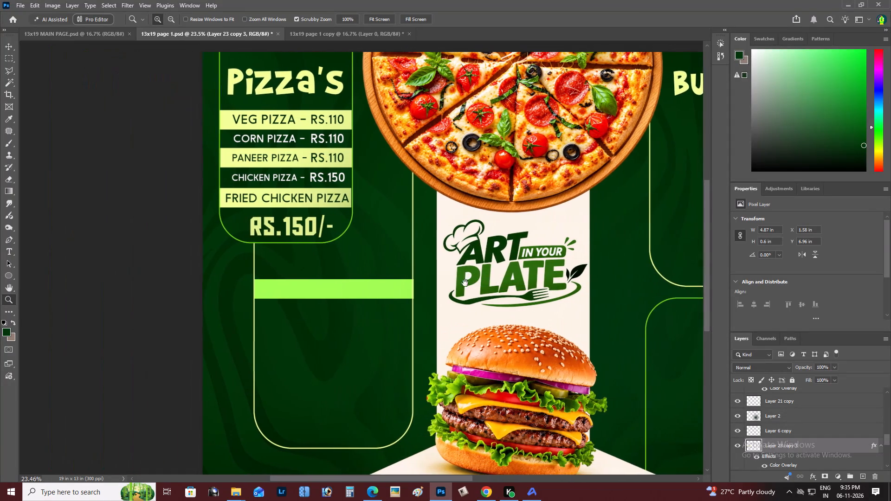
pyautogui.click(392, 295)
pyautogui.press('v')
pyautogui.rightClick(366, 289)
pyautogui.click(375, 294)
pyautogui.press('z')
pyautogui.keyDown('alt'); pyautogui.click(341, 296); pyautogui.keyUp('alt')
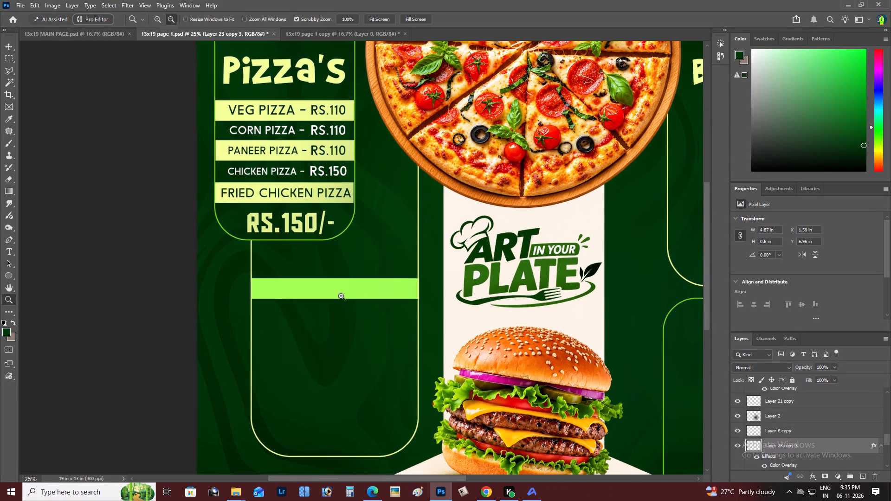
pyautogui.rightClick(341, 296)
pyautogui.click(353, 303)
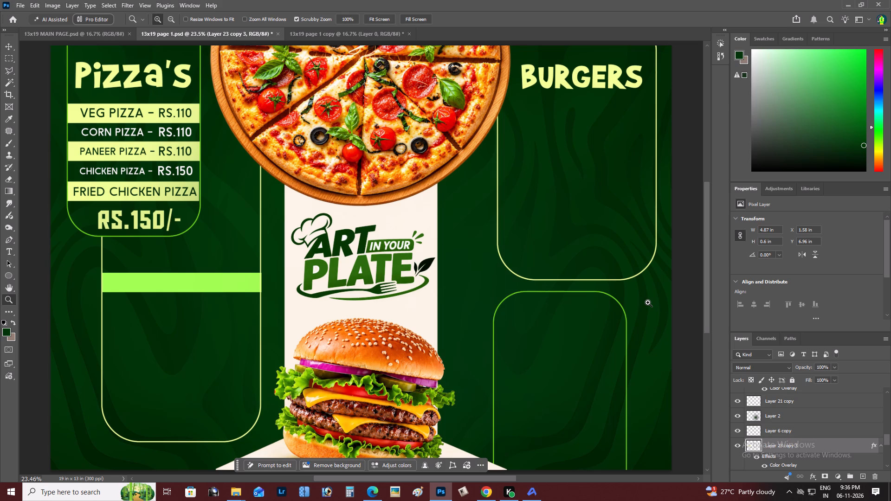
# Save the 13x19 page 1.psd menu document.
pyautogui.hotkey('ctrl', 's')
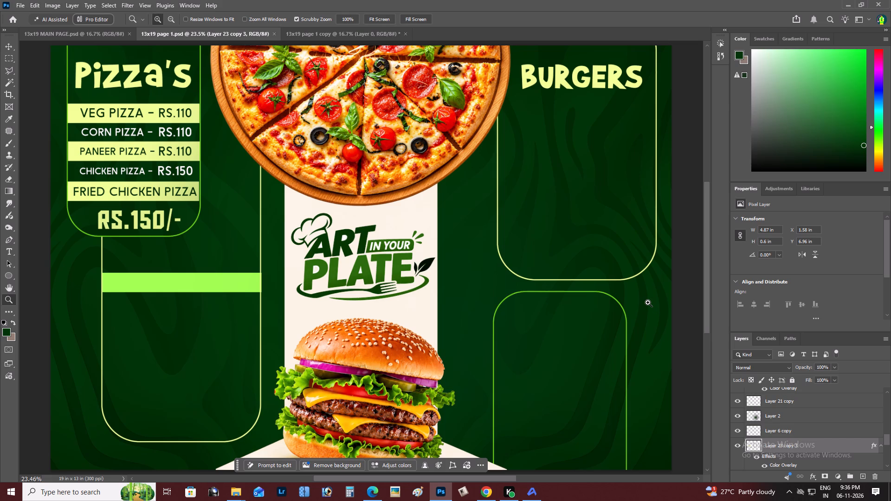
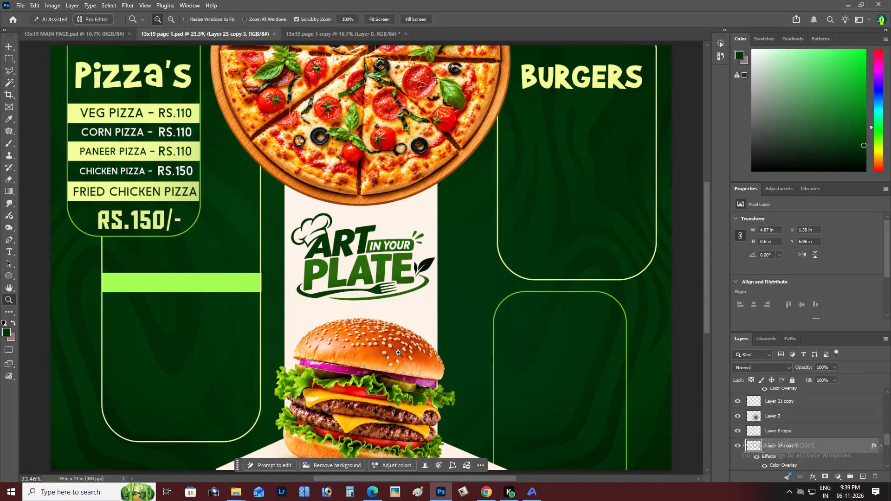
# Move the bright green bar down inside the outlined panel below the pizza list, to a Y position of about 8.22 in.
pyautogui.press('z')
pyautogui.keyDown('alt'); pyautogui.click(334, 283); pyautogui.keyUp('alt')
pyautogui.rightClick(334, 283)
pyautogui.doubleClick(350, 287)
pyautogui.press('space')
pyautogui.press('space')
pyautogui.press('space')
pyautogui.press('space')
pyautogui.press('space')
pyautogui.press('space')
pyautogui.press('space')
pyautogui.press('space')
pyautogui.press('space')
pyautogui.press('space')
pyautogui.press('space')
pyautogui.press('space')
pyautogui.press('space')
pyautogui.press('space')
pyautogui.press('space')
pyautogui.press('space')
pyautogui.press('space')
pyautogui.press('space')
pyautogui.press('space')
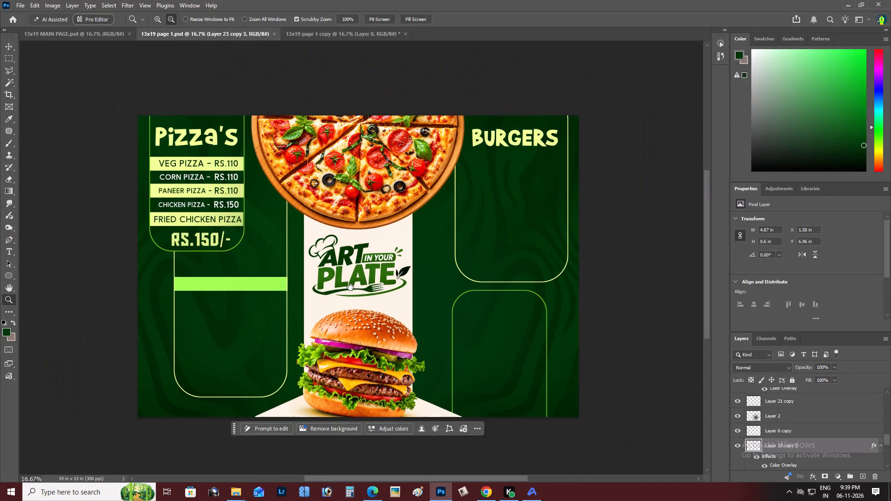
pyautogui.moveTo(350, 287); pyautogui.dragTo(400, 296)
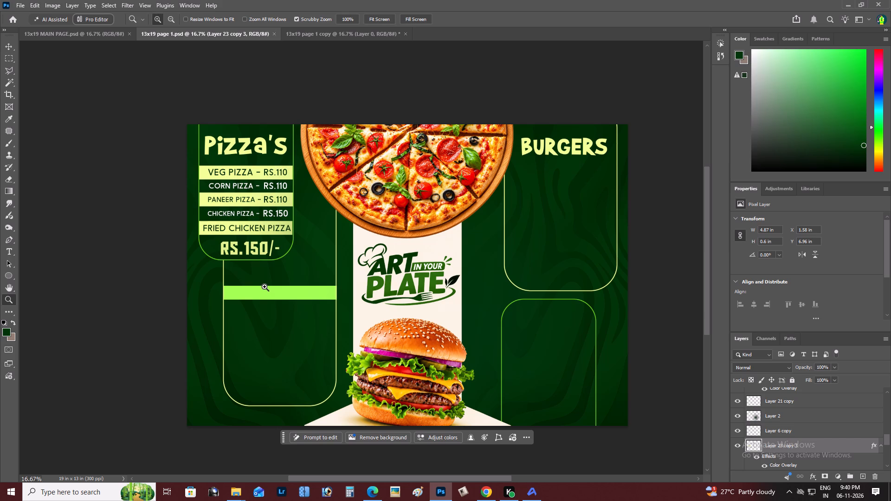
pyautogui.press('v')
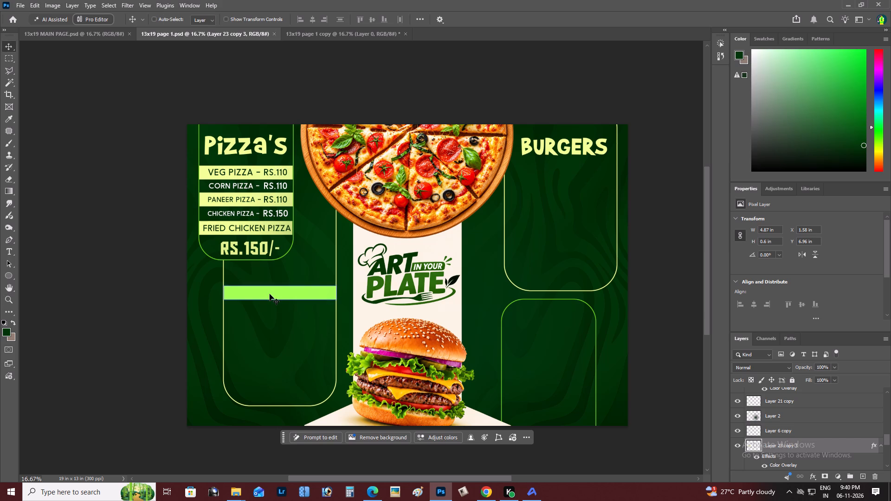
pyautogui.rightClick(270, 294)
pyautogui.click(283, 299)
pyautogui.moveTo(283, 299); pyautogui.dragTo(283, 333)
pyautogui.press('z')
pyautogui.keyDown('alt'); pyautogui.click(270, 306); pyautogui.keyUp('alt')
pyautogui.rightClick(270, 306)
pyautogui.click(281, 309)
pyautogui.press('space')
pyautogui.moveTo(283, 309); pyautogui.dragTo(358, 333)
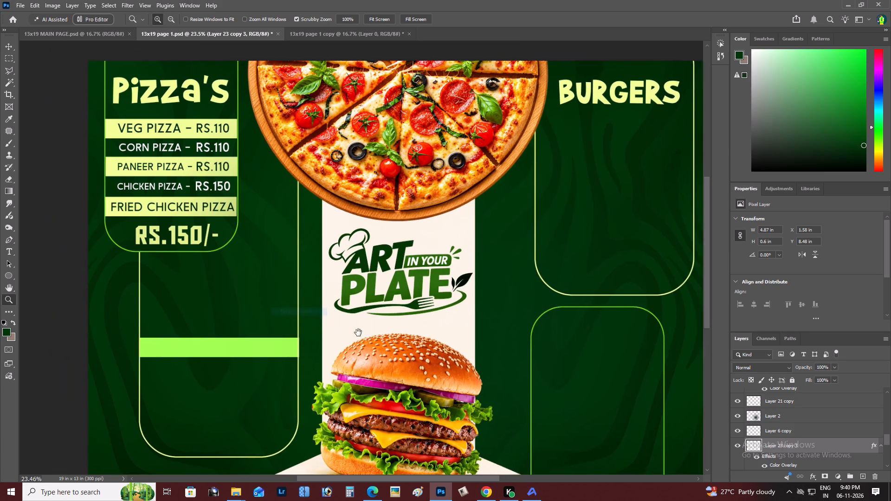
pyautogui.moveTo(358, 333); pyautogui.dragTo(361, 333)
pyautogui.press('v')
pyautogui.rightClick(268, 360)
pyautogui.click(278, 364)
pyautogui.moveTo(278, 364); pyautogui.dragTo(278, 356)
# Duplicate the Pizza's heading and place the copy in the panel below the pizza list, above the bright green bar.
pyautogui.press('z')
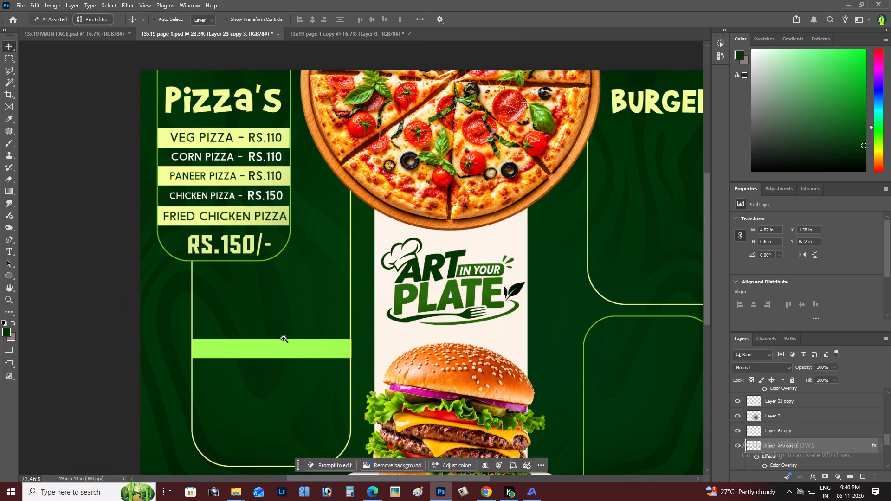
pyautogui.keyDown('alt'); pyautogui.click(288, 316); pyautogui.keyUp('alt')
pyautogui.rightClick(288, 316)
pyautogui.doubleClick(304, 321)
pyautogui.press('space')
pyautogui.press('space')
pyautogui.press('space')
pyautogui.press('space')
pyautogui.press('space')
pyautogui.press('space')
pyautogui.press('space')
pyautogui.press('space')
pyautogui.press('space')
pyautogui.press('space')
pyautogui.press('space')
pyautogui.press('space')
pyautogui.press('space')
pyautogui.press('space')
pyautogui.press('space')
pyautogui.press('space')
pyautogui.press('space')
pyautogui.press('space')
pyautogui.press('space')
pyautogui.press('space')
pyautogui.moveTo(304, 321); pyautogui.dragTo(332, 332)
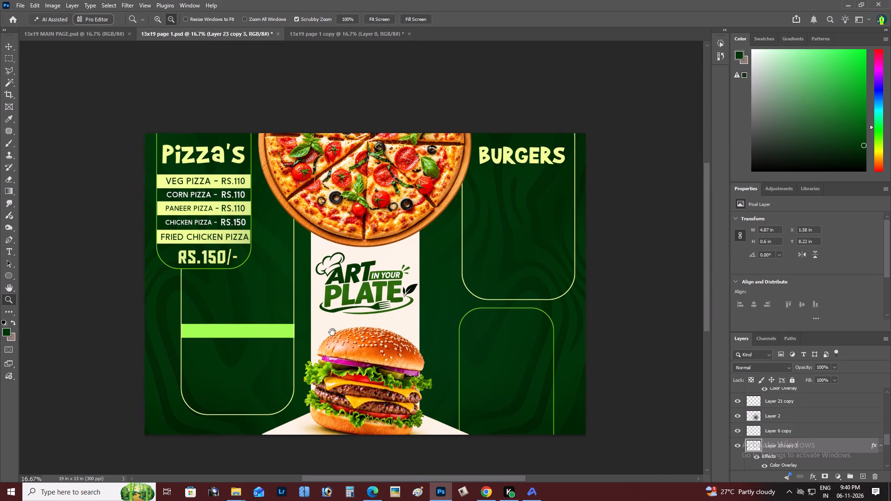
pyautogui.moveTo(332, 332); pyautogui.dragTo(393, 329)
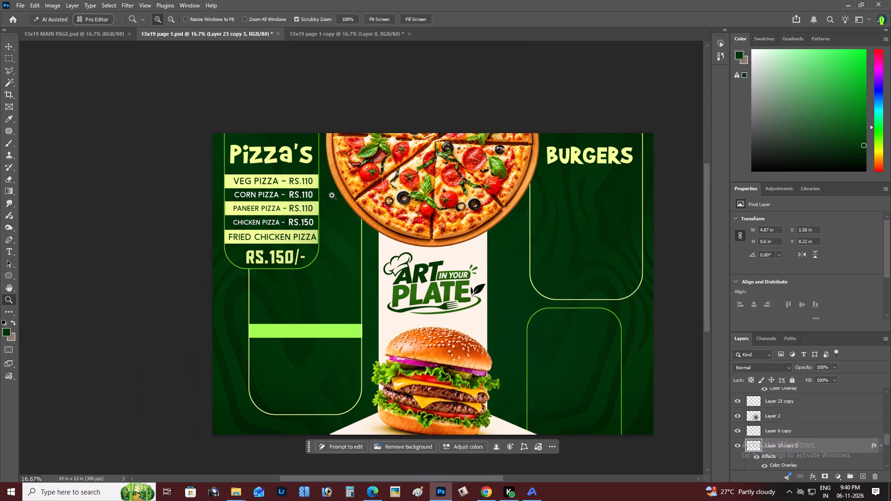
pyautogui.press('z')
pyautogui.press('v')
pyautogui.rightClick(255, 150)
pyautogui.click(269, 155)
pyautogui.keyDown('alt'); pyautogui.moveTo(269, 155); pyautogui.dragTo(302, 273); pyautogui.keyUp('alt')
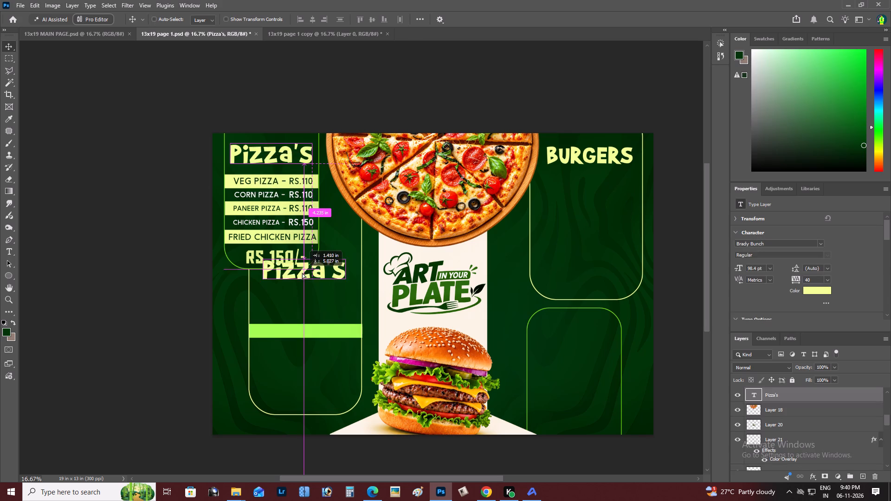
pyautogui.keyDown('alt'); pyautogui.moveTo(302, 273); pyautogui.dragTo(303, 291); pyautogui.keyUp('alt')
# Replace the text of the copied heading with ICE CREAMS.
pyautogui.press('t')
pyautogui.click(301, 291)
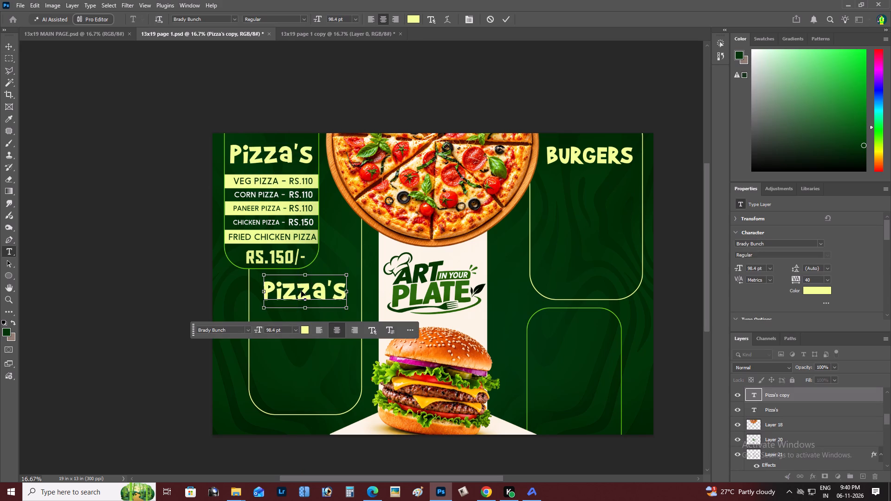
pyautogui.hotkey('ctrl', 'a')
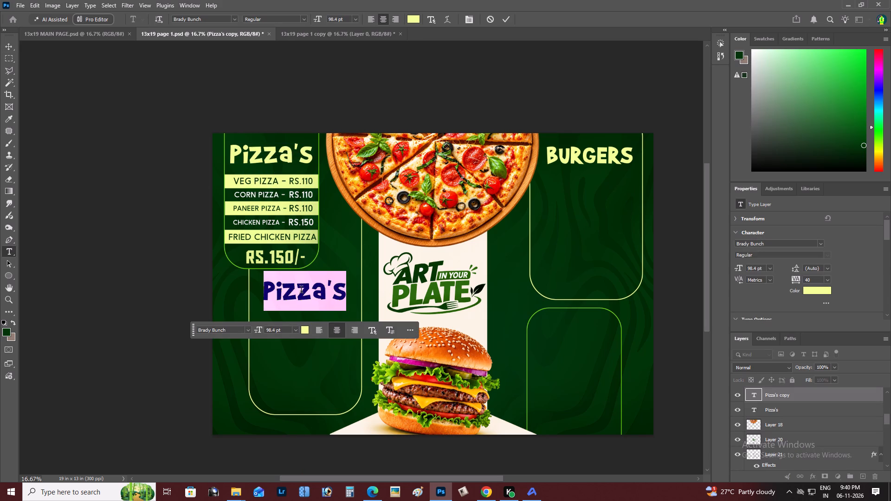
pyautogui.write('ICE CREAMS')
pyautogui.hotkey('ctrl', 'Return')
# Scale the ICE CREAMS heading down about its centre to about 78.29 pt so it fits the panel's width.
pyautogui.hotkey('ctrl', 't')
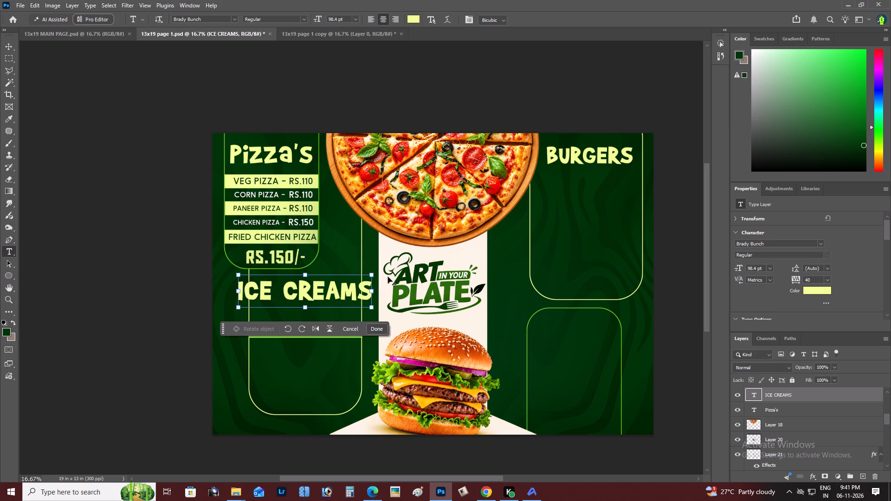
pyautogui.keyDown('alt'); pyautogui.moveTo(371, 277); pyautogui.dragTo(360, 281); pyautogui.keyUp('alt')
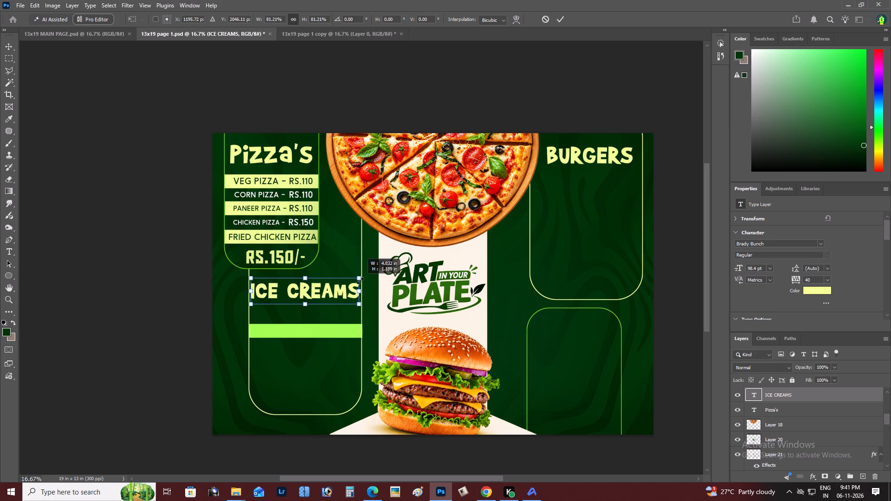
pyautogui.keyDown('alt'); pyautogui.moveTo(360, 281); pyautogui.dragTo(357, 280); pyautogui.keyUp('alt')
pyautogui.hotkey('ctrl', 'Return')
# Break the ICE CREAMS heading into two lines, with ICE above CREAMS.
pyautogui.press('z')
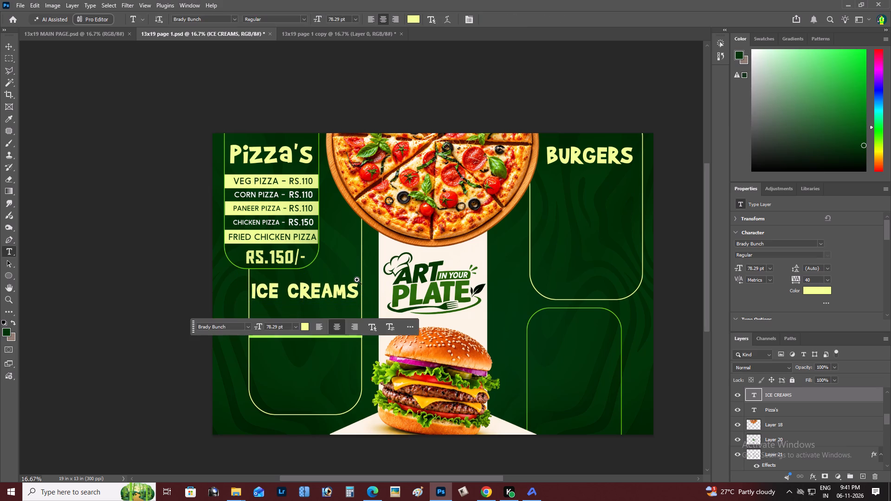
pyautogui.keyDown('alt'); pyautogui.click(357, 280); pyautogui.keyUp('alt')
pyautogui.rightClick(357, 280)
pyautogui.click(369, 284)
pyautogui.press('space')
pyautogui.press('space')
pyautogui.press('space')
pyautogui.press('space')
pyautogui.moveTo(344, 289); pyautogui.dragTo(400, 280)
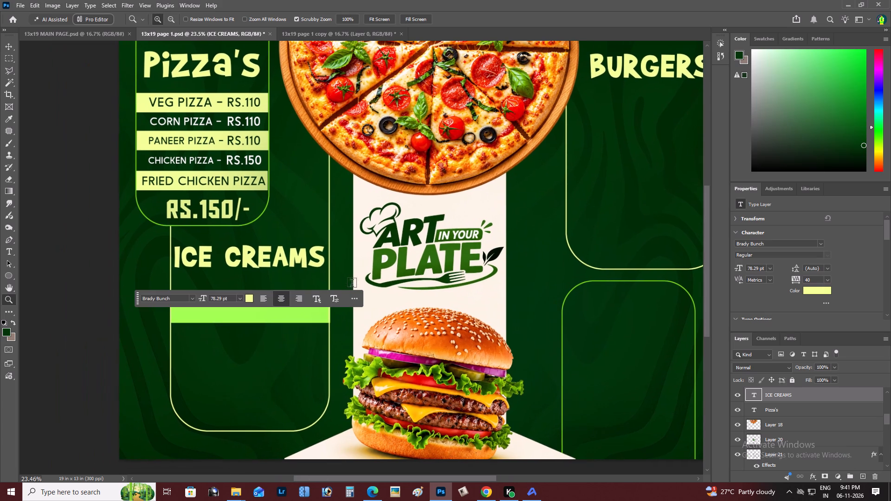
pyautogui.press('t')
pyautogui.click(224, 256)
pyautogui.press('Return')
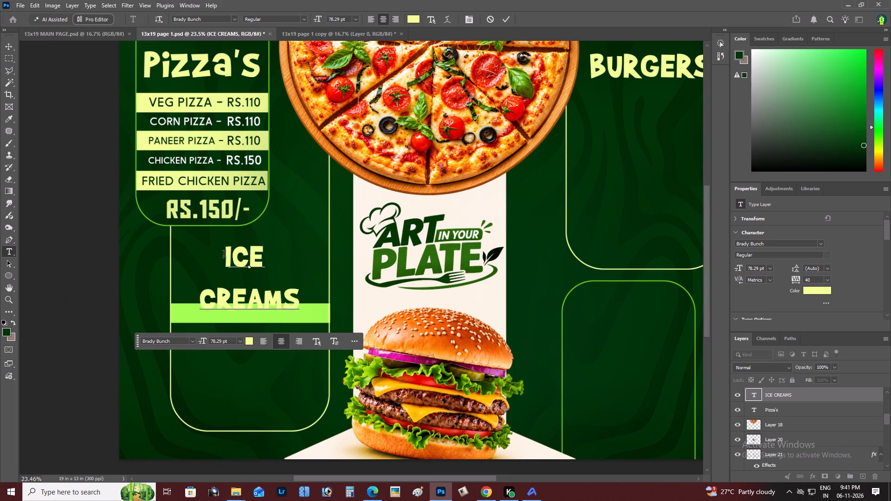
pyautogui.hotkey('ctrl', 'Return')
# Left-align both lines of the ICE CREAMS heading.
pyautogui.click(224, 260)
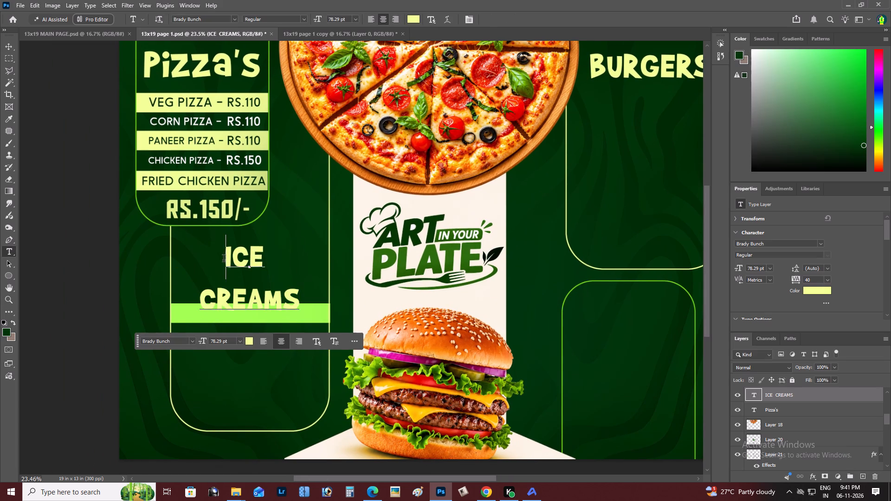
pyautogui.hotkey('ctrl', 'a')
pyautogui.click(374, 19)
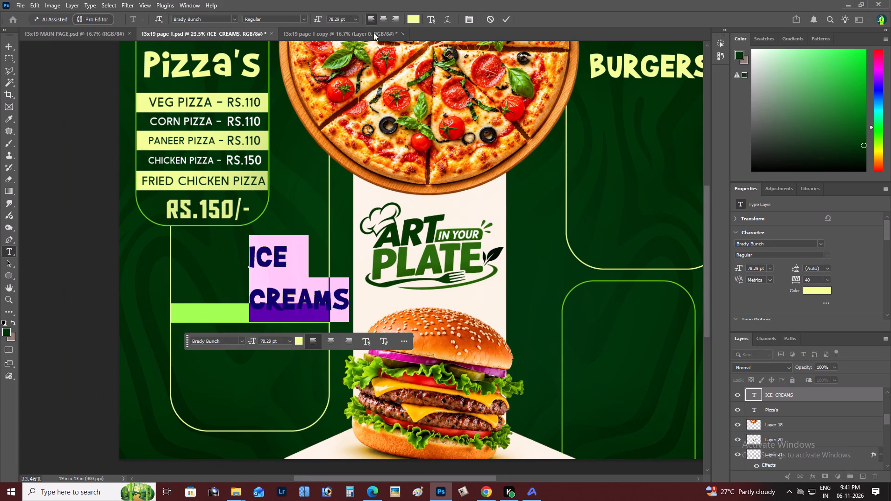
pyautogui.hotkey('ctrl', 'Return')
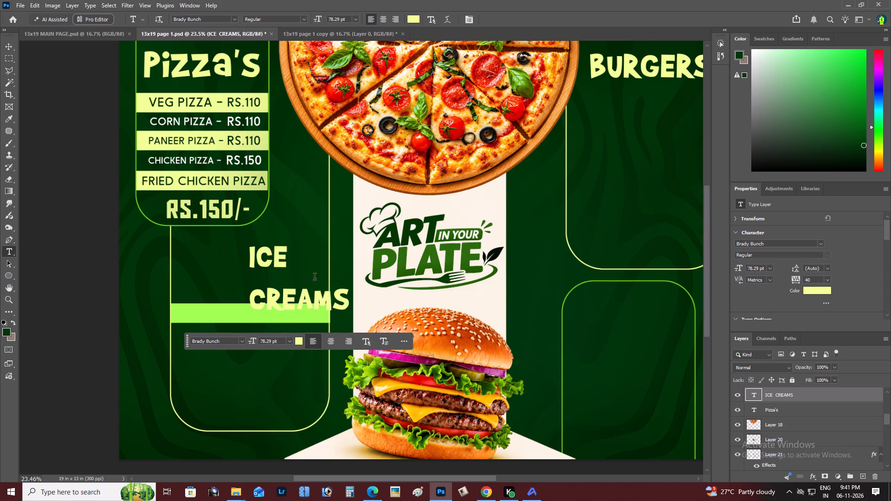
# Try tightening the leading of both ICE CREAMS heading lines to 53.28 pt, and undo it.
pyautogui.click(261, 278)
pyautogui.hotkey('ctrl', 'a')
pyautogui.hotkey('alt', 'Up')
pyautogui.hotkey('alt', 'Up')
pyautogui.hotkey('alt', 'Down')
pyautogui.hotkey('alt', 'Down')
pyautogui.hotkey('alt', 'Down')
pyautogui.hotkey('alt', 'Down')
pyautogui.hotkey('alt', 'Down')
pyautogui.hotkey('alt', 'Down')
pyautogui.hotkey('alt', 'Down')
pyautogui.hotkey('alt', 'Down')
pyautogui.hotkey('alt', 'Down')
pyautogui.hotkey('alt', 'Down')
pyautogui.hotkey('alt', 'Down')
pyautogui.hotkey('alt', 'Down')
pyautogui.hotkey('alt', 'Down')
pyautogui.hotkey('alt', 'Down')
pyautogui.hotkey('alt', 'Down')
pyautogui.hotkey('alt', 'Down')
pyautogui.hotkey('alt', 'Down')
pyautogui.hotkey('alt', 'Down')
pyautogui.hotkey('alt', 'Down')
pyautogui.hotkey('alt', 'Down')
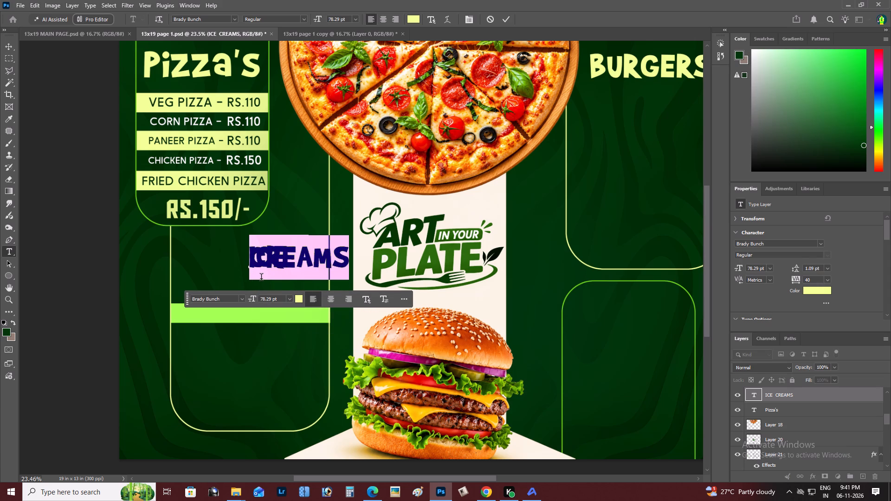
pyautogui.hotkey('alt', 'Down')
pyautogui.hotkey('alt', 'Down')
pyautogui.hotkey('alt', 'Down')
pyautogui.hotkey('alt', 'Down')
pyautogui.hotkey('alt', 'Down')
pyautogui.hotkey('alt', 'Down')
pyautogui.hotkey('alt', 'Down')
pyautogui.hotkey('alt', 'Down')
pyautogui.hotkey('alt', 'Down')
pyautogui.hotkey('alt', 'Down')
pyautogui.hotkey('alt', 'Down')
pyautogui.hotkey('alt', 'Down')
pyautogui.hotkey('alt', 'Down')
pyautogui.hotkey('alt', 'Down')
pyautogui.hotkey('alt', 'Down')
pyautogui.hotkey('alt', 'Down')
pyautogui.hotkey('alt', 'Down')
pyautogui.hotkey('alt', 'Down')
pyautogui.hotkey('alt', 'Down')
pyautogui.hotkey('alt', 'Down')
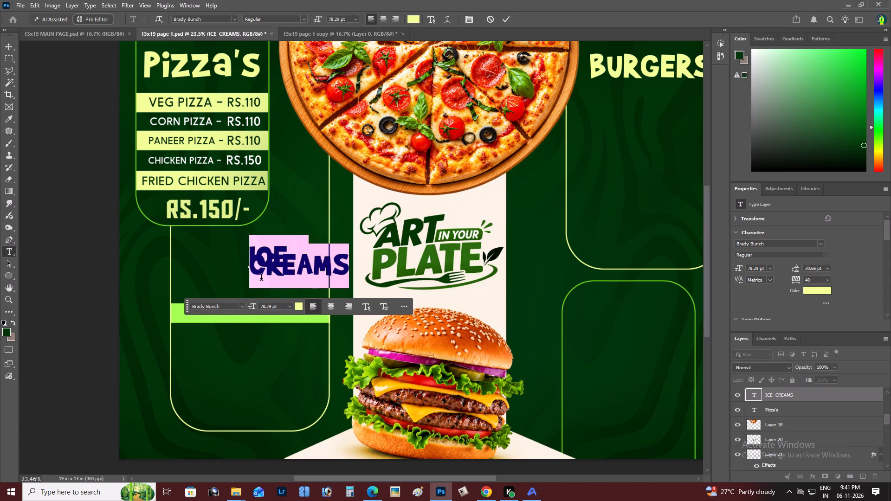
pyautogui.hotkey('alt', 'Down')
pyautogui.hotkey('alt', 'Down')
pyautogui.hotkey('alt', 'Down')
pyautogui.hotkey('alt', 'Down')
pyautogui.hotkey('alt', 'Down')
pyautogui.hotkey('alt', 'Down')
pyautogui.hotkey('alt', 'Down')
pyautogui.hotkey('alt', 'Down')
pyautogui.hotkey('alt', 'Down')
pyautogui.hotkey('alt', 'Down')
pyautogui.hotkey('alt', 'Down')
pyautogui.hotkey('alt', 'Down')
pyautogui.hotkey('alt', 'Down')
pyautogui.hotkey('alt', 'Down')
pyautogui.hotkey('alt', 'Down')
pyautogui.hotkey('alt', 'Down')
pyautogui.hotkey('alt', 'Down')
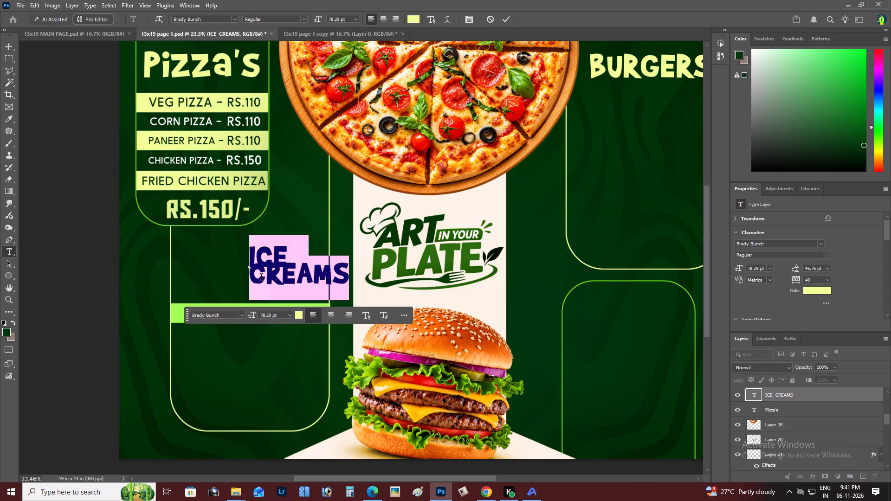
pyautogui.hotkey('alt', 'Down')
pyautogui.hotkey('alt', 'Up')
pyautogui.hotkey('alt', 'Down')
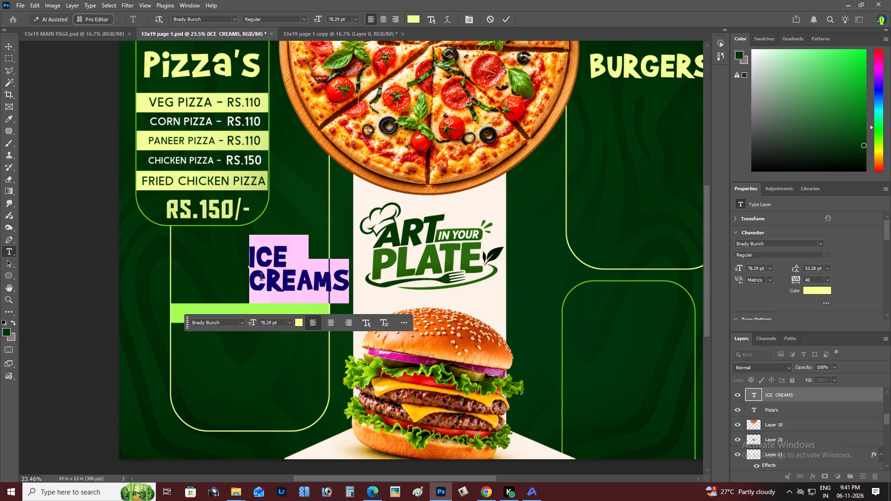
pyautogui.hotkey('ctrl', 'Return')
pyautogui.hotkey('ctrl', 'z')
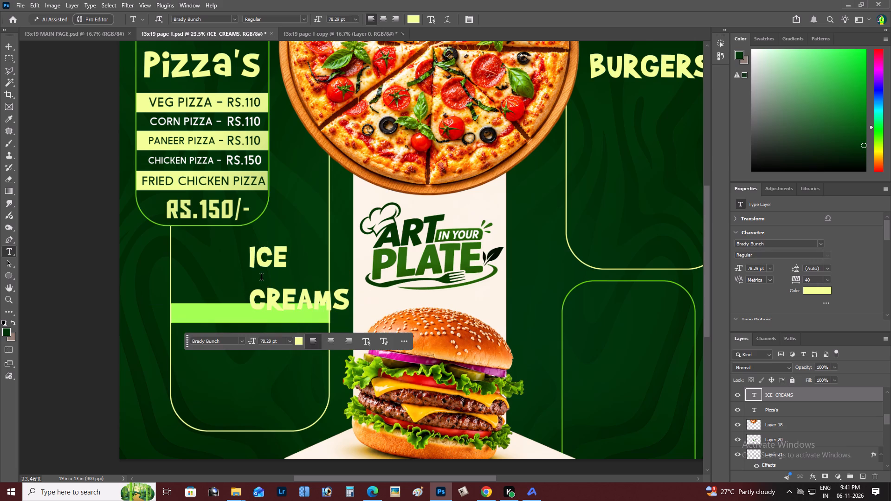
# Set the leading of both lines of the ICE CREAMS heading to 52.2 pt.
pyautogui.click(261, 278)
pyautogui.hotkey('ctrl', 'a')
pyautogui.hotkey('alt', 'Up')
pyautogui.hotkey('alt', 'Up')
pyautogui.hotkey('alt', 'Down')
pyautogui.hotkey('alt', 'Down')
pyautogui.hotkey('alt', 'Down')
pyautogui.hotkey('alt', 'Down')
pyautogui.hotkey('alt', 'Down')
pyautogui.hotkey('alt', 'Down')
pyautogui.hotkey('alt', 'Down')
pyautogui.hotkey('alt', 'Down')
pyautogui.hotkey('alt', 'Down')
pyautogui.hotkey('alt', 'Down')
pyautogui.hotkey('alt', 'Down')
pyautogui.hotkey('alt', 'Down')
pyautogui.hotkey('alt', 'Down')
pyautogui.hotkey('alt', 'Down')
pyautogui.hotkey('alt', 'Down')
pyautogui.hotkey('alt', 'Down')
pyautogui.hotkey('alt', 'Down')
pyautogui.hotkey('alt', 'Down')
pyautogui.hotkey('alt', 'Down')
pyautogui.hotkey('alt', 'Down')
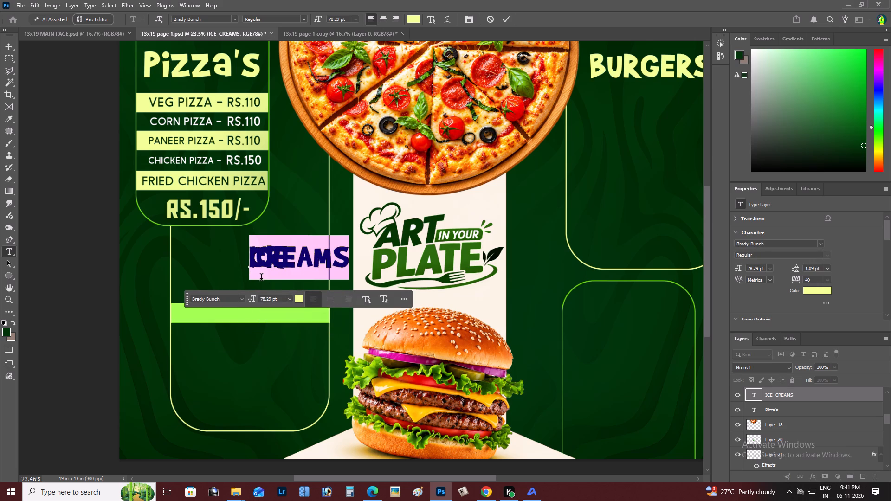
pyautogui.hotkey('alt', 'Down')
pyautogui.hotkey('alt', 'Down')
pyautogui.hotkey('alt', 'Down')
pyautogui.hotkey('alt', 'Down')
pyautogui.hotkey('alt', 'Down')
pyautogui.hotkey('alt', 'Down')
pyautogui.hotkey('alt', 'Down')
pyautogui.hotkey('alt', 'Down')
pyautogui.hotkey('alt', 'Down')
pyautogui.hotkey('alt', 'Down')
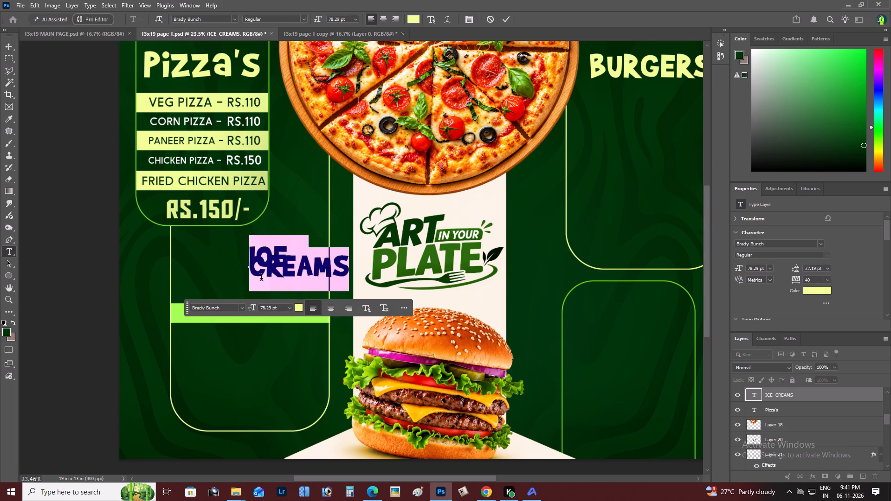
pyautogui.hotkey('alt', 'Down')
pyautogui.hotkey('alt', 'Down')
pyautogui.hotkey('alt', 'Down')
pyautogui.hotkey('alt', 'Down')
pyautogui.hotkey('alt', 'Down')
pyautogui.hotkey('alt', 'Down')
pyautogui.hotkey('alt', 'Down')
pyautogui.hotkey('alt', 'Down')
pyautogui.hotkey('alt', 'Down')
pyautogui.hotkey('alt', 'Down')
pyautogui.hotkey('alt', 'Down')
pyautogui.hotkey('alt', 'Down')
pyautogui.hotkey('alt', 'Down')
pyautogui.hotkey('alt', 'Down')
pyautogui.hotkey('alt', 'Down')
pyautogui.hotkey('alt', 'Down')
pyautogui.hotkey('alt', 'Down')
pyautogui.hotkey('alt', 'Down')
pyautogui.hotkey('alt', 'Down')
pyautogui.hotkey('alt', 'Down')
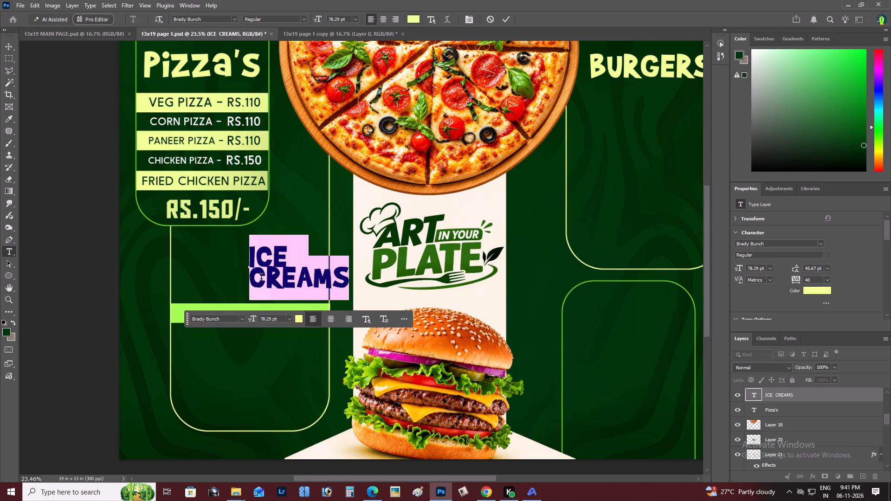
pyautogui.hotkey('alt', 'Down')
pyautogui.hotkey('alt', 'Down')
pyautogui.hotkey('alt', 'Down')
pyautogui.hotkey('alt', 'Down')
pyautogui.hotkey('alt', 'Down')
pyautogui.hotkey('alt', 'Down')
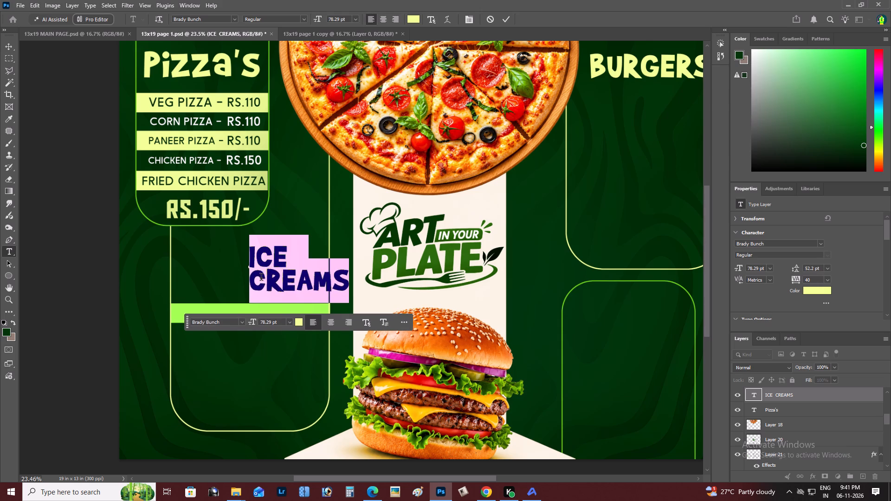
pyautogui.hotkey('ctrl', 'z')
pyautogui.click(512, 16)
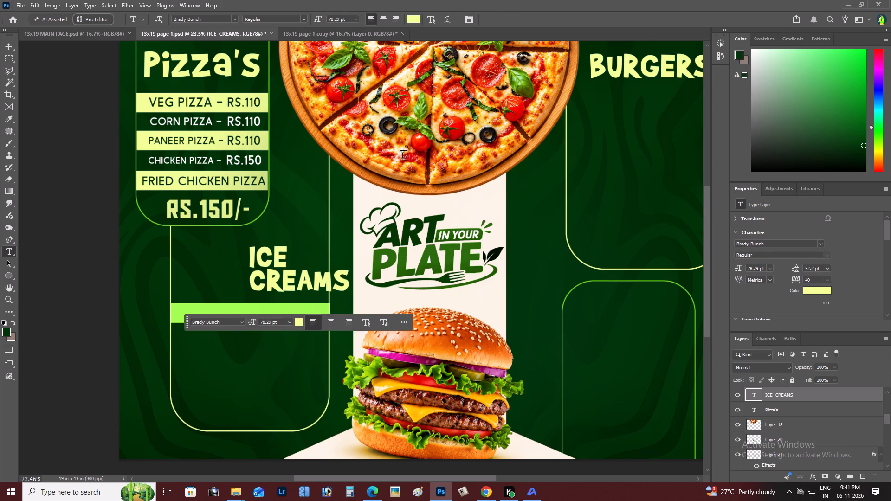
# Move the ICE CREAMS heading inside the lower-left panel, near its left edge and above the light green bar.
pyautogui.press('v')
pyautogui.moveTo(302, 292); pyautogui.dragTo(263, 287)
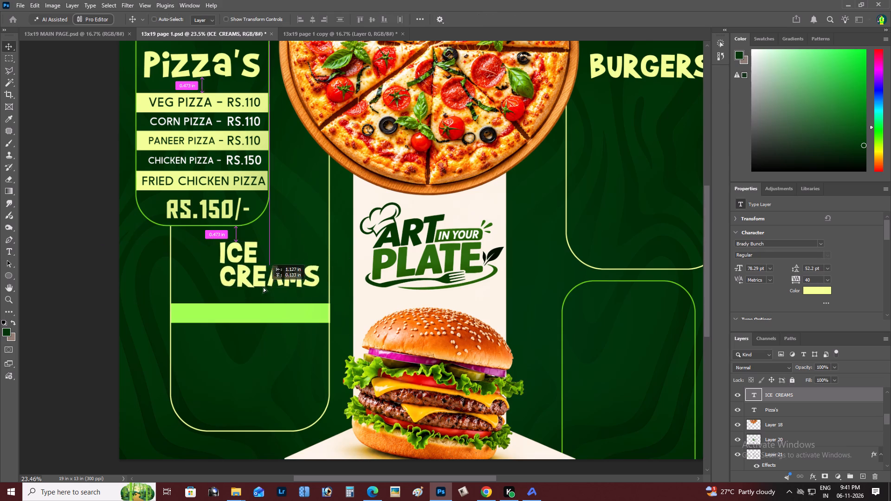
pyautogui.moveTo(263, 287); pyautogui.dragTo(230, 289)
# Nudge the ICE CREAMS heading down by two large increments, closer to the light green bar.
pyautogui.press('z')
pyautogui.keyDown('alt'); pyautogui.click(240, 263); pyautogui.keyUp('alt')
pyautogui.rightClick(245, 257)
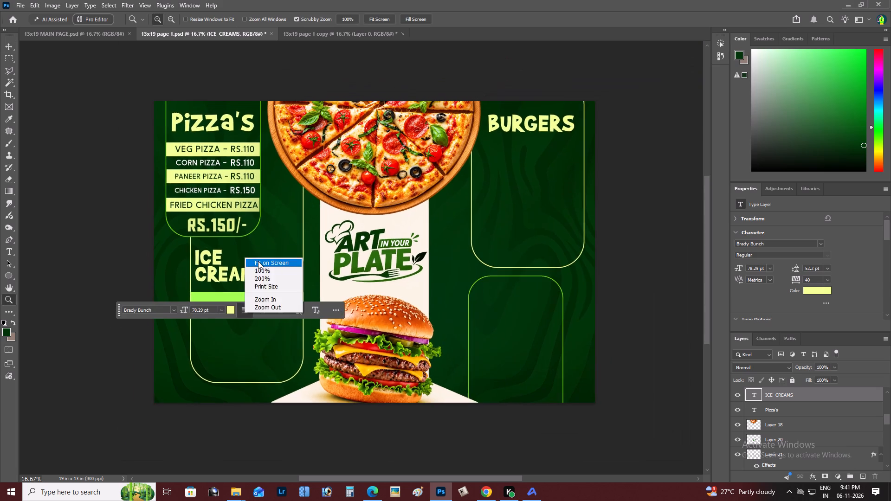
pyautogui.click(258, 261)
pyautogui.press('space')
pyautogui.press('space')
pyautogui.press('space')
pyautogui.press('space')
pyautogui.press('space')
pyautogui.press('space')
pyautogui.press('space')
pyautogui.press('space')
pyautogui.press('space')
pyautogui.press('space')
pyautogui.press('space')
pyautogui.moveTo(258, 263); pyautogui.dragTo(420, 257)
pyautogui.press('z')
pyautogui.keyDown('alt'); pyautogui.click(296, 254); pyautogui.keyUp('alt')
pyautogui.rightClick(295, 253)
pyautogui.doubleClick(309, 259)
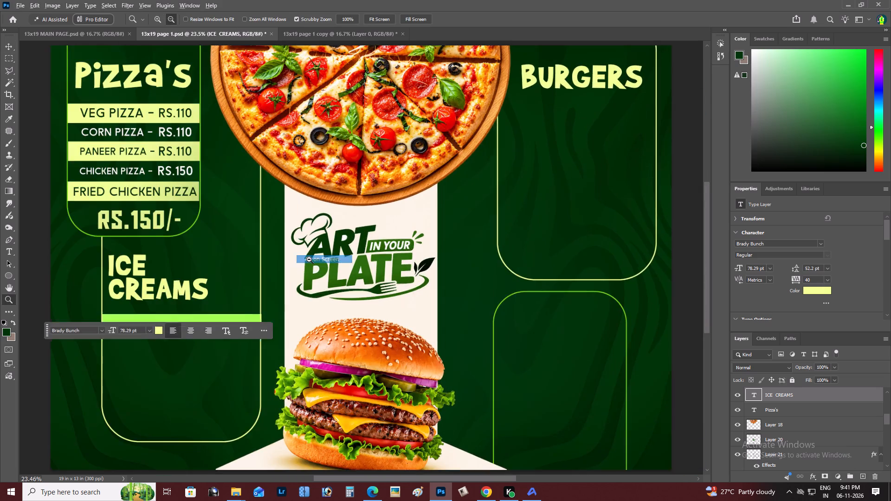
pyautogui.press('space')
pyautogui.press('space')
pyautogui.press('space')
pyautogui.press('space')
pyautogui.moveTo(309, 259); pyautogui.dragTo(414, 265)
pyautogui.press('v')
pyautogui.hotkey('shift', 'Down')
pyautogui.hotkey('shift', 'Down')
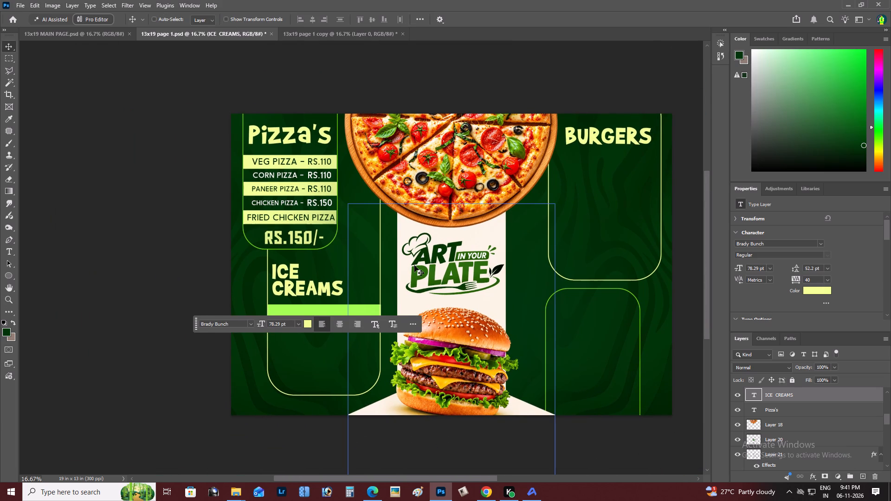
# Nudge the ICE CREAMS heading up by ten large increments, away from the light green bar.
pyautogui.hotkey('shift', 'Up')
pyautogui.hotkey('shift', 'Up')
pyautogui.hotkey('shift', 'Up')
pyautogui.hotkey('shift', 'Up')
pyautogui.hotkey('shift', 'Up')
pyautogui.hotkey('shift', 'Up')
pyautogui.hotkey('shift', 'Up')
pyautogui.hotkey('shift', 'Up')
pyautogui.hotkey('shift', 'Up')
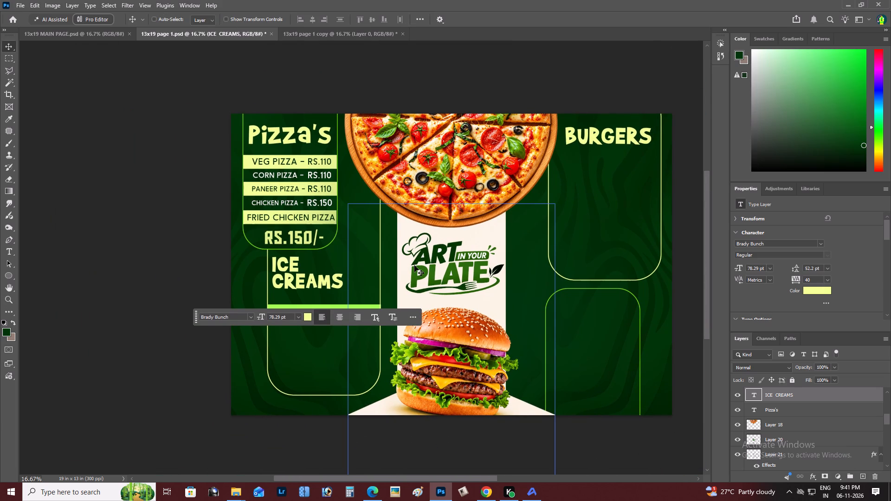
pyautogui.hotkey('shift', 'Up')
# Scale the ICE CREAMS heading down proportionally to a text size of about 71.98 pt.
pyautogui.press('z')
pyautogui.keyDown('alt'); pyautogui.click(414, 265); pyautogui.keyUp('alt')
pyautogui.rightClick(411, 260)
pyautogui.click(418, 262)
pyautogui.press('space')
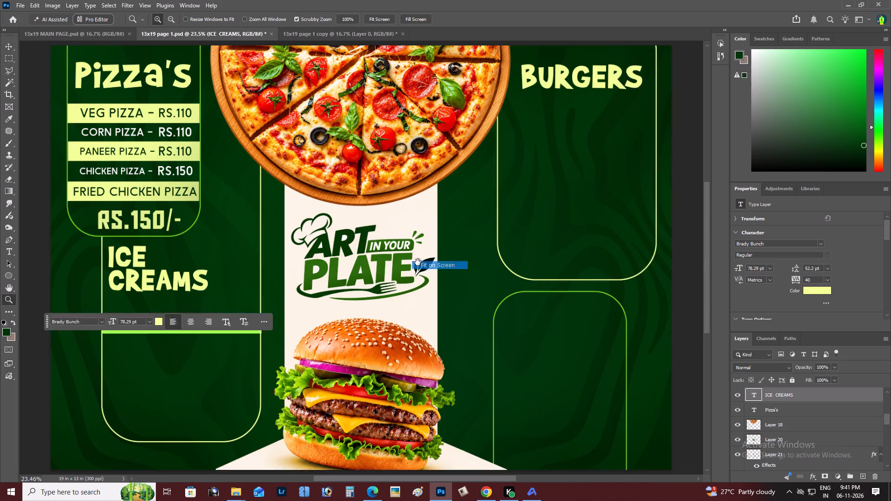
pyautogui.moveTo(418, 262); pyautogui.dragTo(539, 258)
pyautogui.press('z')
pyautogui.click(342, 270)
pyautogui.click(347, 269)
pyautogui.hotkey('ctrl', 't')
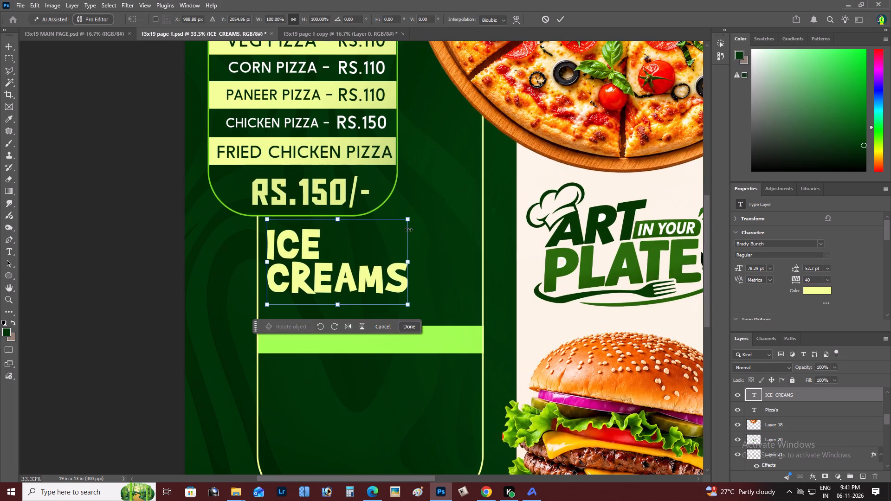
pyautogui.keyDown('alt'); pyautogui.moveTo(413, 221); pyautogui.dragTo(408, 222); pyautogui.keyUp('alt')
pyautogui.moveTo(412, 219); pyautogui.dragTo(400, 226)
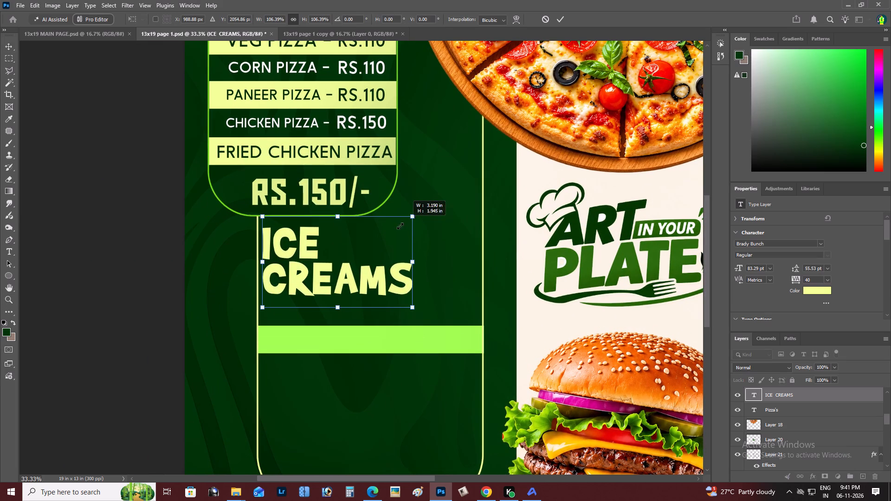
pyautogui.moveTo(400, 226); pyautogui.dragTo(391, 231)
pyautogui.hotkey('ctrl', 'Return')
# Nudge the reduced ICE CREAMS heading up by six large increments and right by two.
pyautogui.press('v')
pyautogui.hotkey('shift', 'Up')
pyautogui.hotkey('shift', 'Up')
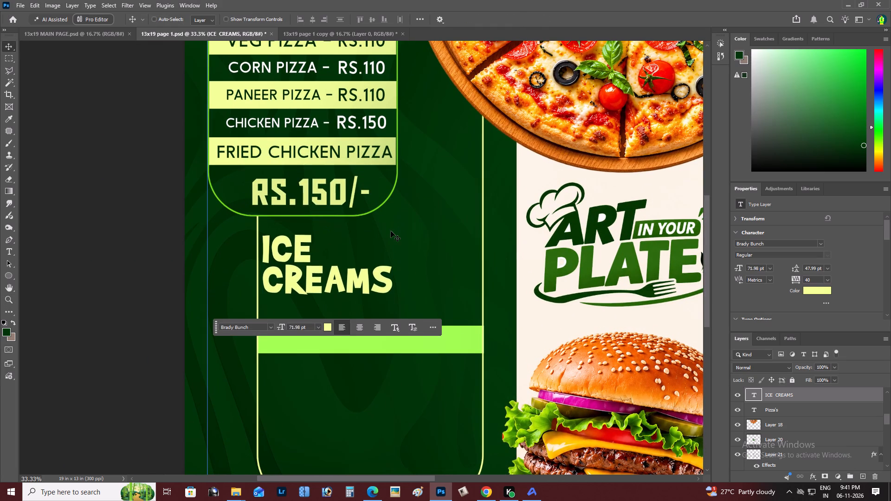
pyautogui.hotkey('shift', 'Up')
pyautogui.hotkey('shift', 'Up')
pyautogui.hotkey('shift', 'Up')
pyautogui.hotkey('shift', 'Up')
pyautogui.hotkey('shift', 'Right')
pyautogui.hotkey('shift', 'Right')
# Move the floating text options bar off the ICE CREAMS panel, over beside the BURGERS panel.
pyautogui.press('z')
pyautogui.keyDown('alt'); pyautogui.click(391, 231); pyautogui.keyUp('alt')
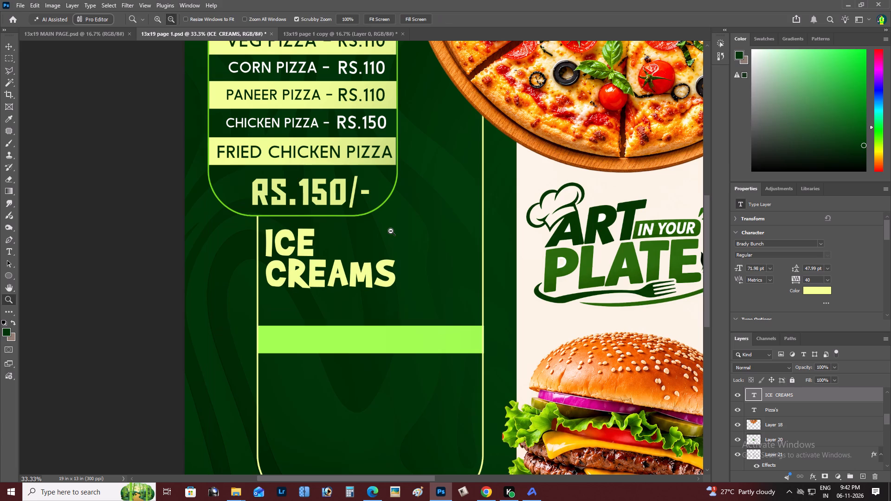
pyautogui.rightClick(391, 231)
pyautogui.doubleClick(403, 238)
pyautogui.press('space')
pyautogui.press('space')
pyautogui.press('space')
pyautogui.press('space')
pyautogui.press('space')
pyautogui.press('space')
pyautogui.press('space')
pyautogui.moveTo(368, 249); pyautogui.dragTo(408, 254)
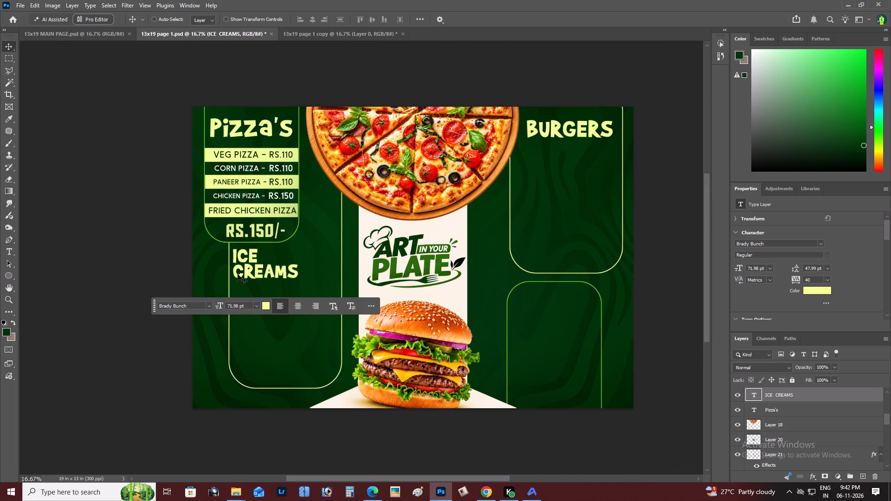
pyautogui.moveTo(152, 308); pyautogui.dragTo(216, 308)
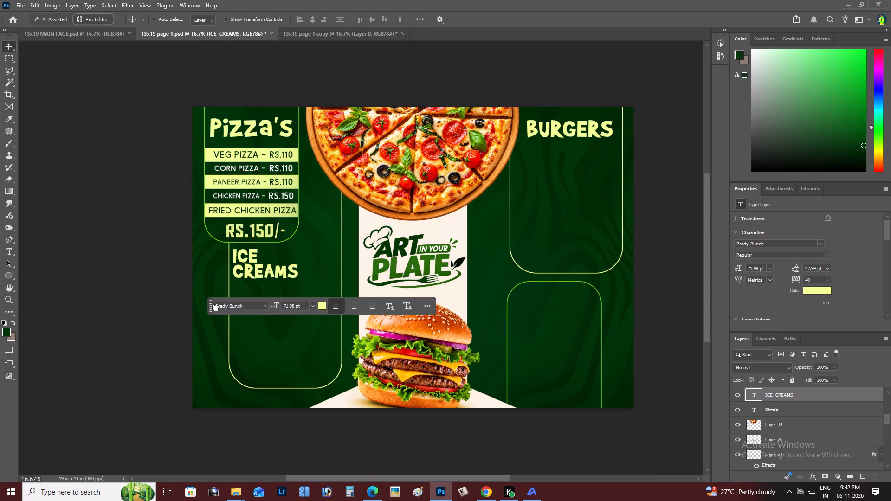
pyautogui.moveTo(216, 308); pyautogui.dragTo(539, 267)
# Reposition the ICE CREAMS heading slightly right and down, just above the light green bar near the panel's left edge.
pyautogui.press('v')
pyautogui.rightClick(274, 273)
pyautogui.click(284, 276)
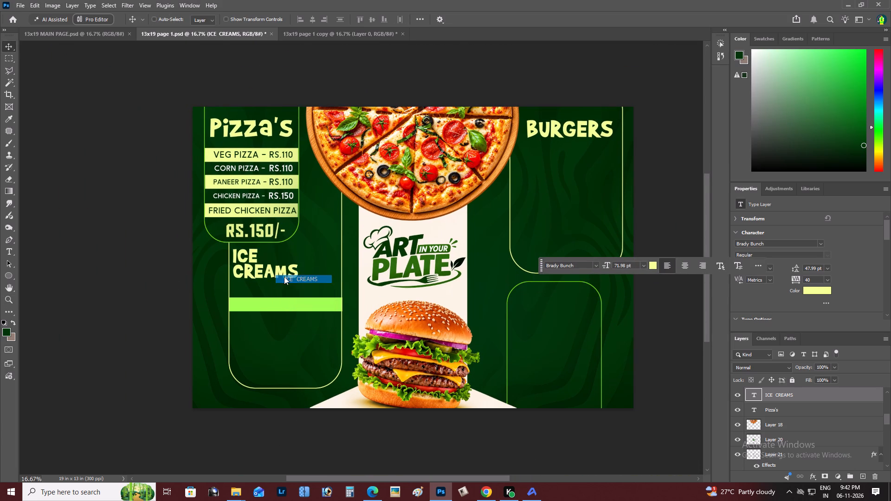
pyautogui.moveTo(284, 276); pyautogui.dragTo(309, 288)
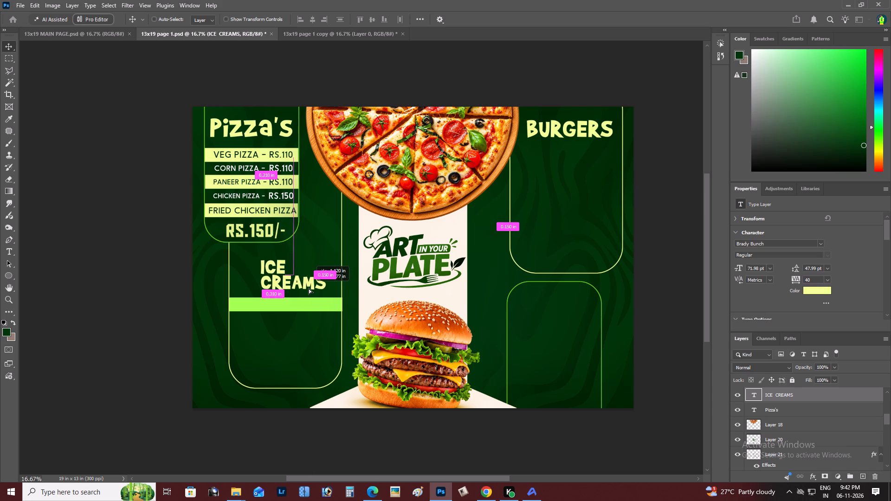
pyautogui.moveTo(309, 288); pyautogui.dragTo(293, 284)
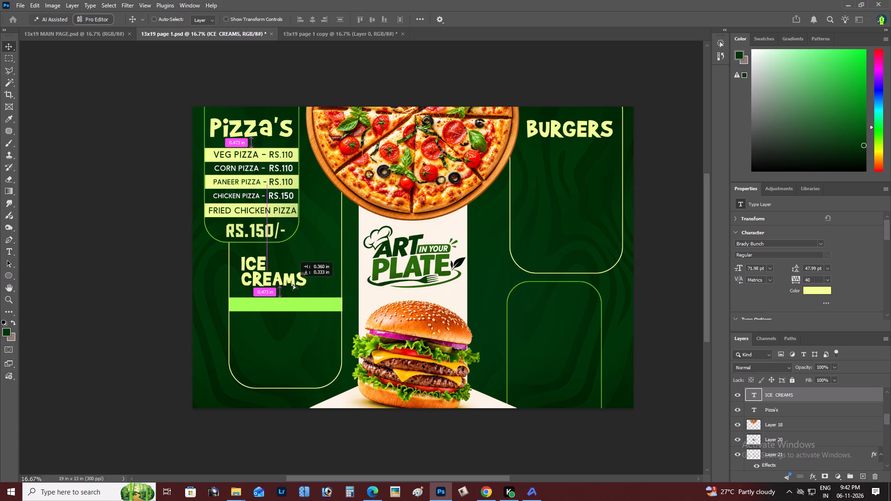
pyautogui.moveTo(293, 284); pyautogui.dragTo(287, 286)
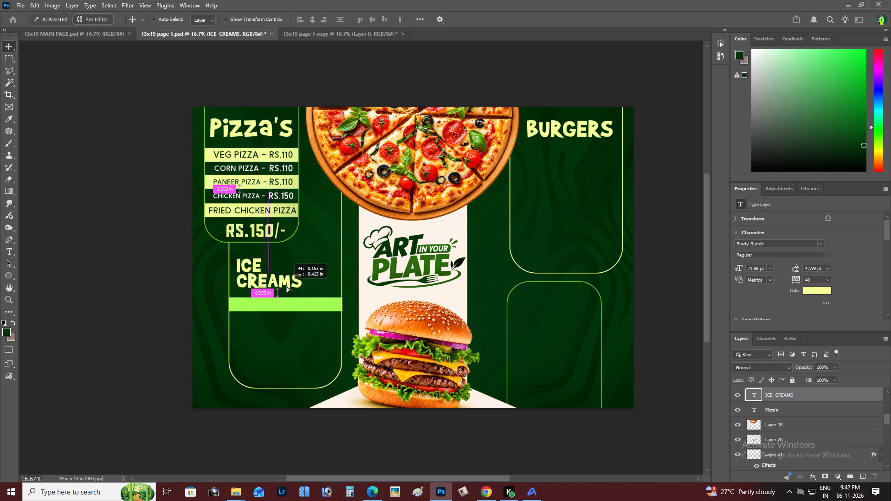
pyautogui.moveTo(287, 286); pyautogui.dragTo(287, 287)
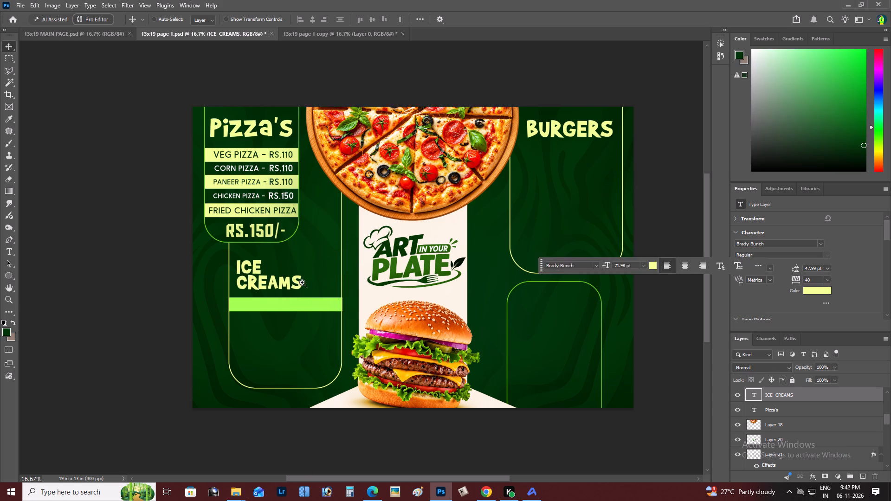
# Select Layer 22 from the layers stacked at the upper-right area inside the ICE CREAMS panel.
pyautogui.press('z')
pyautogui.keyDown('alt'); pyautogui.click(305, 281); pyautogui.keyUp('alt')
pyautogui.rightClick(309, 279)
pyautogui.click(317, 282)
pyautogui.press('v')
pyautogui.rightClick(228, 224)
pyautogui.click(237, 227)
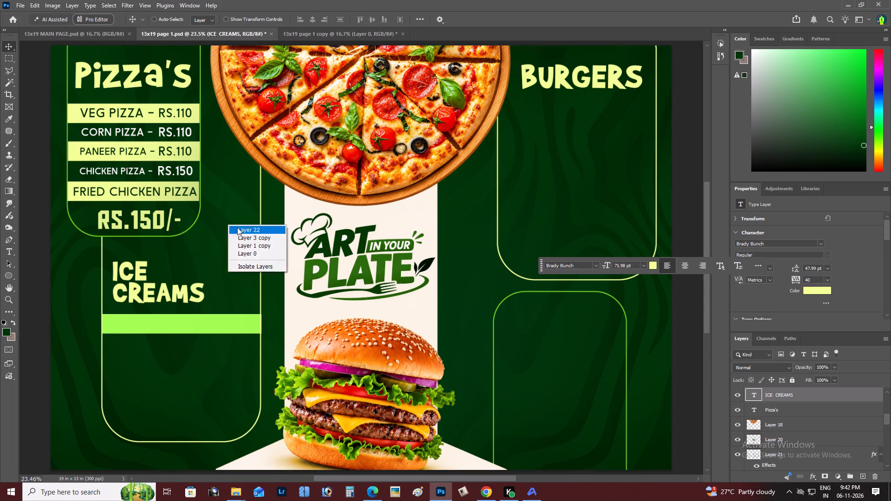
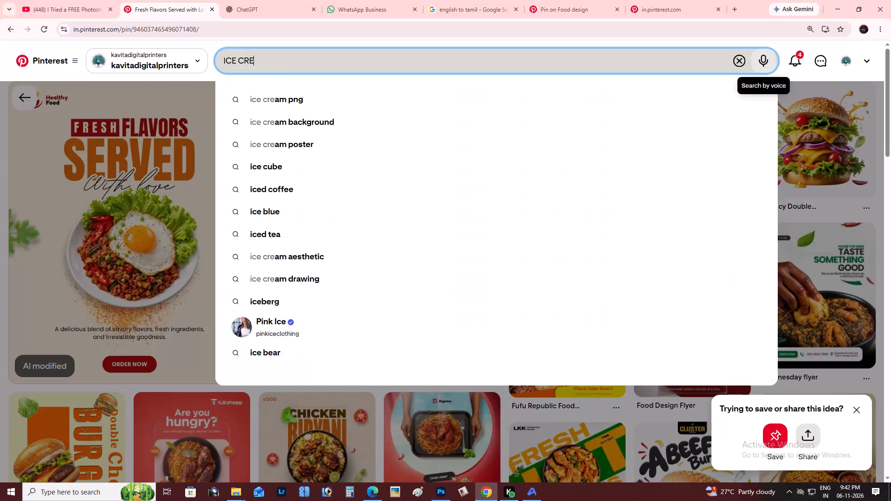
# Search Pinterest for ICE CREAMS and open the pin with assorted cups, cones and tubs.
pyautogui.write('AMS')
pyautogui.press('Return')
pyautogui.hotkey('alt', 'Tab')
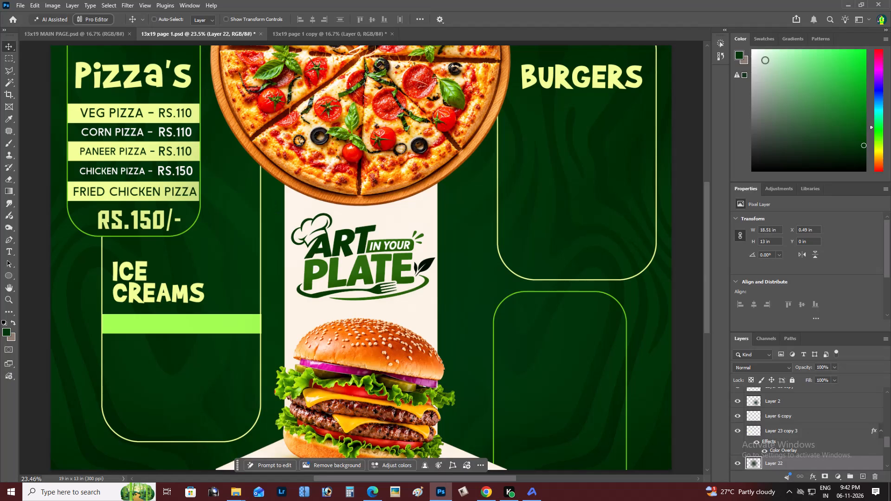
pyautogui.hotkey('alt', 'Tab')
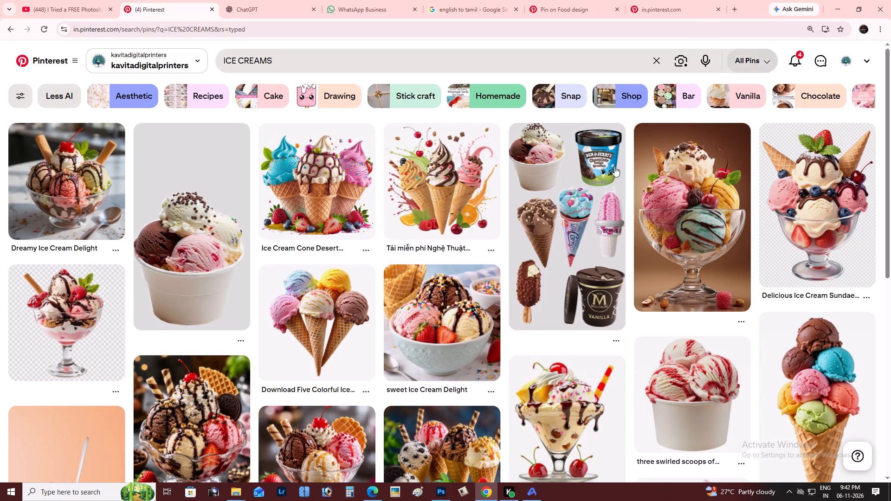
pyautogui.click(555, 268)
# Reload the failed Pinterest page in the other browser tab and search it for ICE CREAMS AESTHETIC.
pyautogui.click(675, 19)
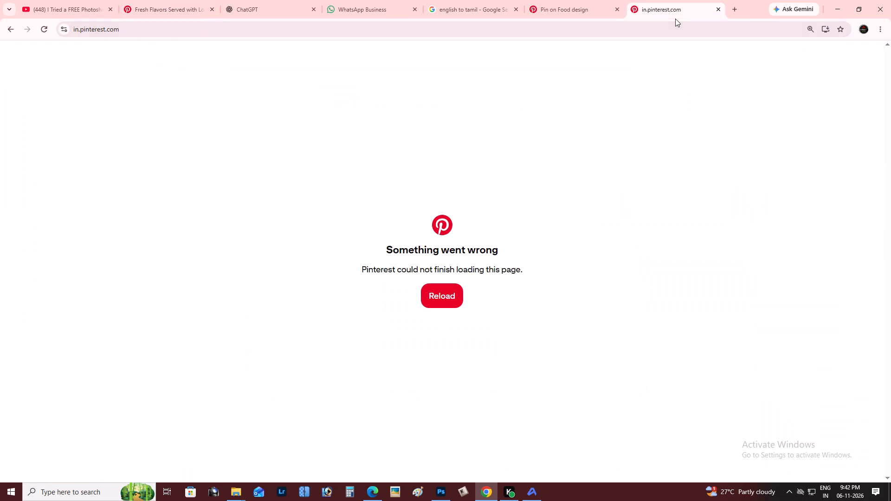
pyautogui.click(448, 289)
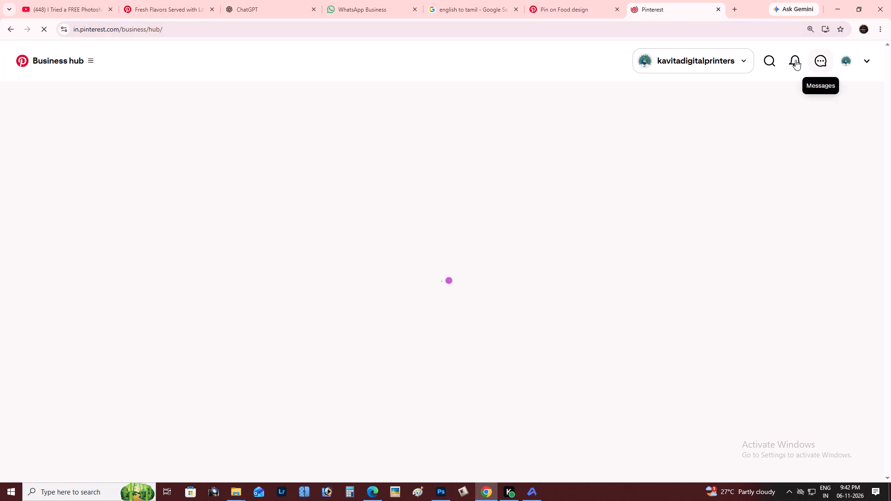
pyautogui.click(778, 60)
pyautogui.write('ICE CREAA')
pyautogui.press('BackSpace')
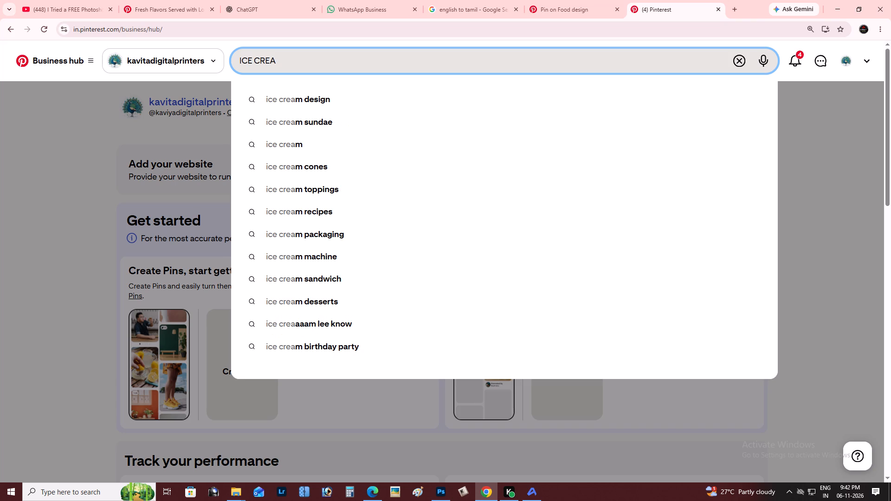
pyautogui.write('MS AESTHER')
pyautogui.press('BackSpace')
pyautogui.write('TIC')
pyautogui.press('Return')
pyautogui.hotkey('alt', 'Tab')
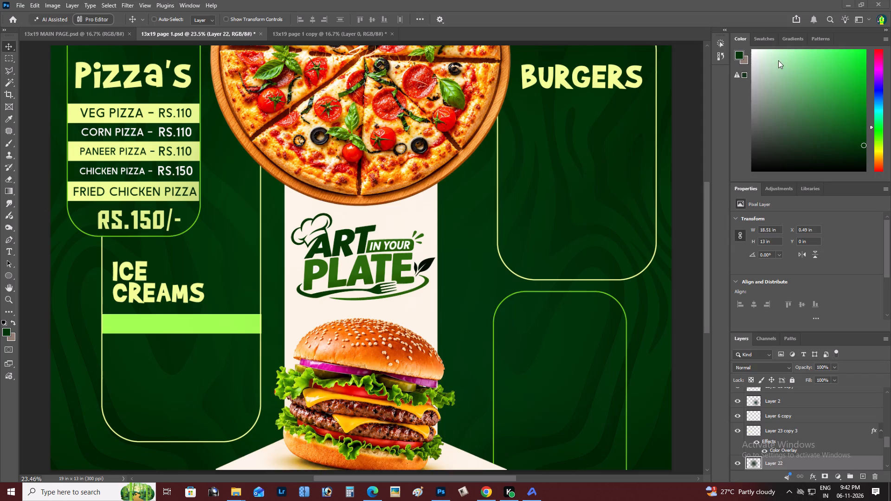
pyautogui.hotkey('alt', 'Tab')
pyautogui.hotkey('alt', 'Tab')
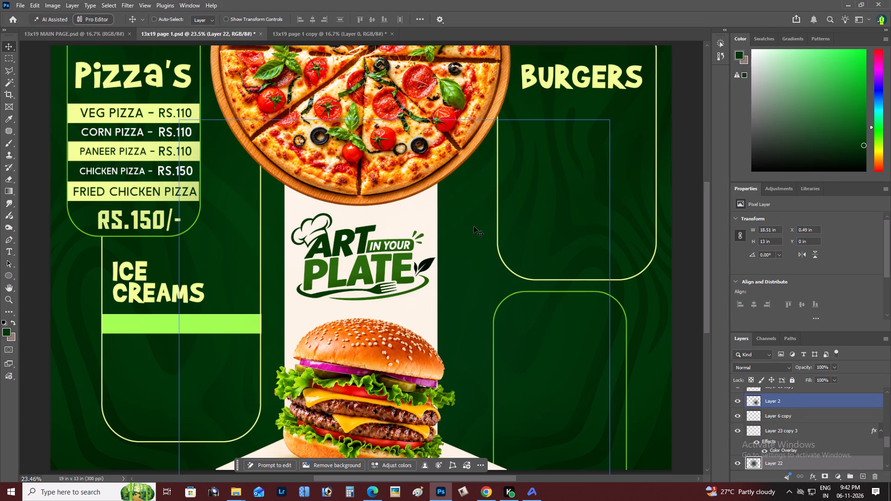
pyautogui.hotkey('alt', 'Tab')
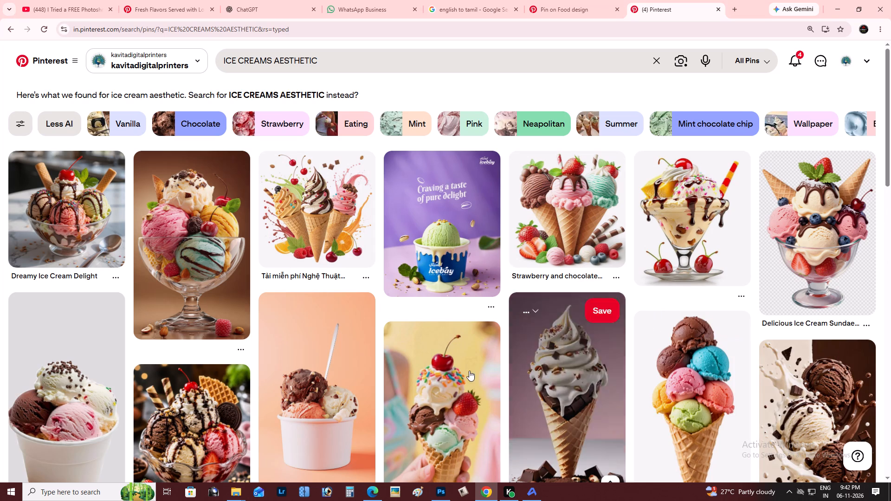
# Browse the ice cream results and open the pin showing scoops in a snowy dream landscape.
pyautogui.moveTo(890, 163); pyautogui.dragTo(890, 267)
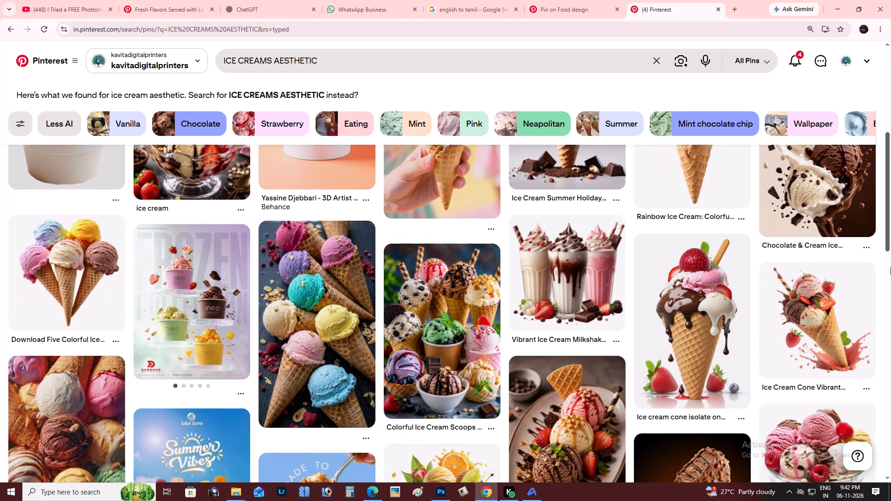
pyautogui.moveTo(890, 267); pyautogui.dragTo(890, 320)
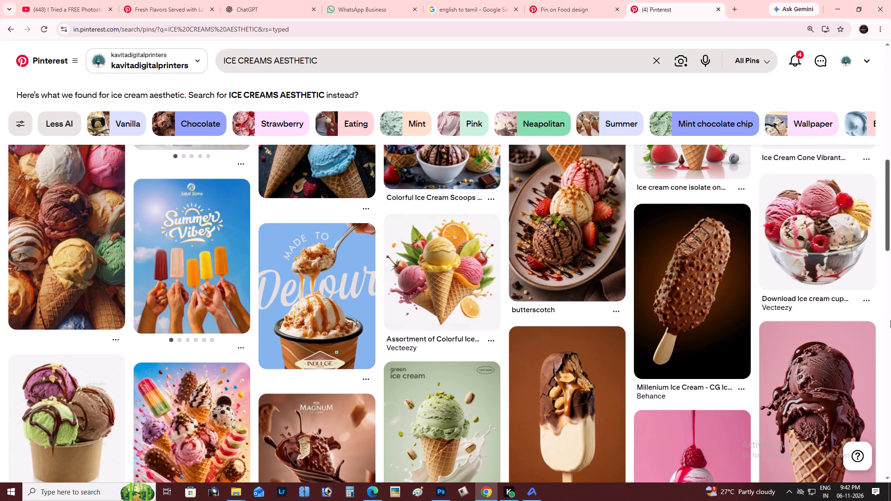
pyautogui.moveTo(890, 320); pyautogui.dragTo(890, 428)
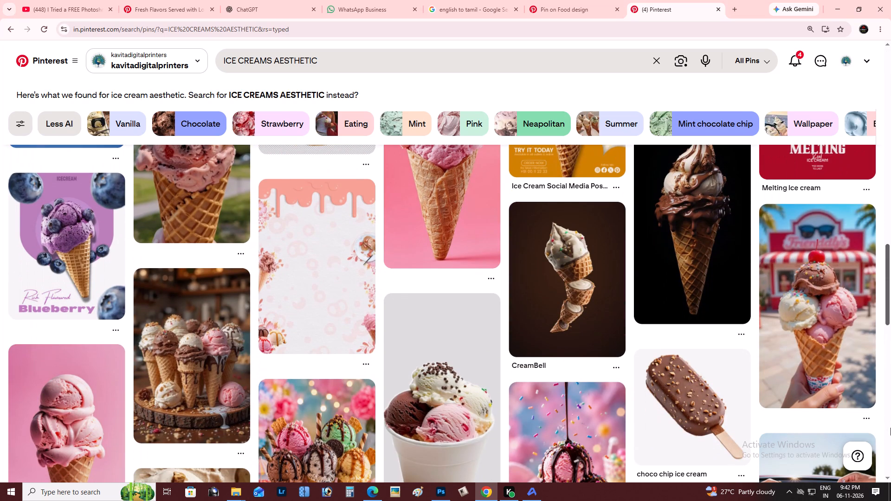
pyautogui.moveTo(890, 428); pyautogui.dragTo(890, 475)
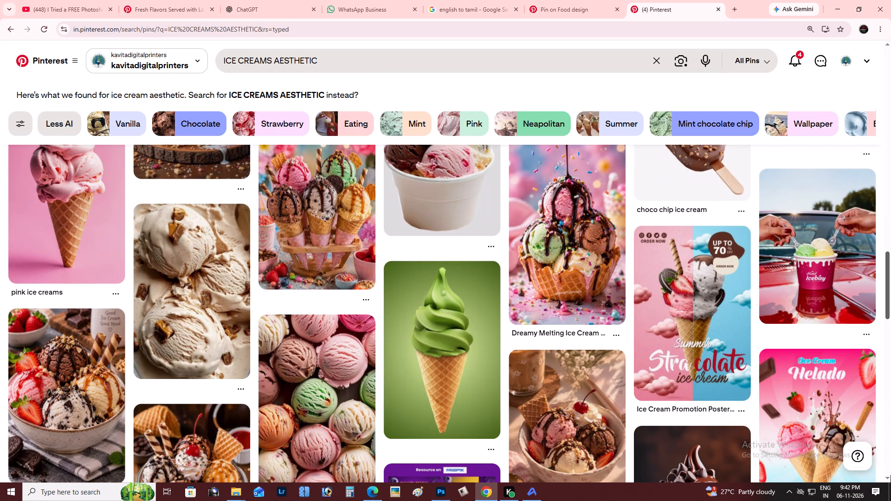
pyautogui.moveTo(890, 475); pyautogui.dragTo(890, 500)
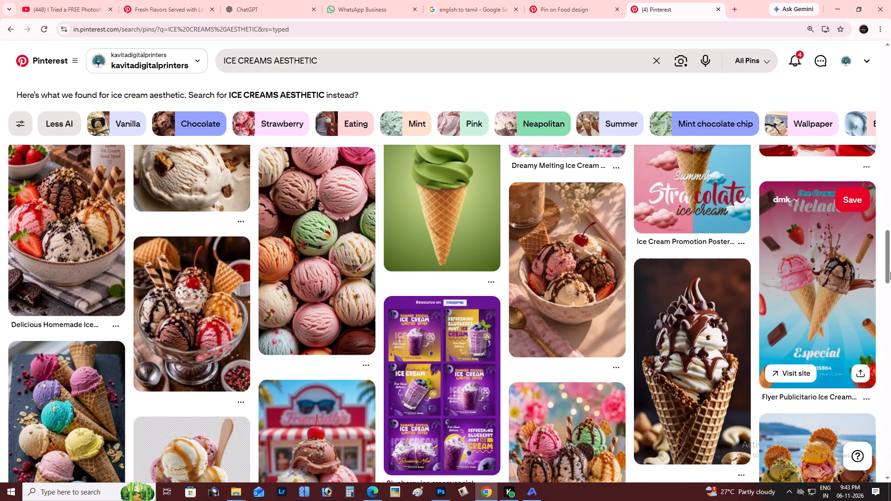
pyautogui.moveTo(890, 272); pyautogui.dragTo(890, 313)
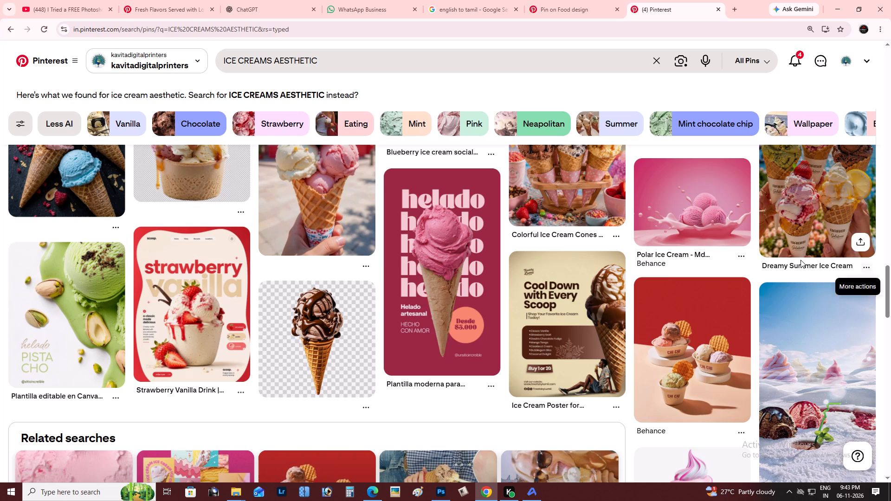
pyautogui.click(834, 385)
pyautogui.hotkey('alt', 'Tab')
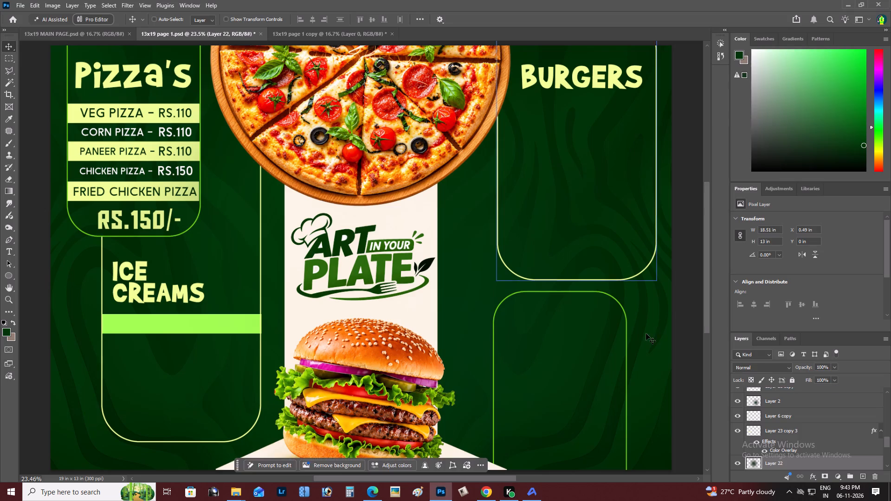
pyautogui.hotkey('alt', 'Tab')
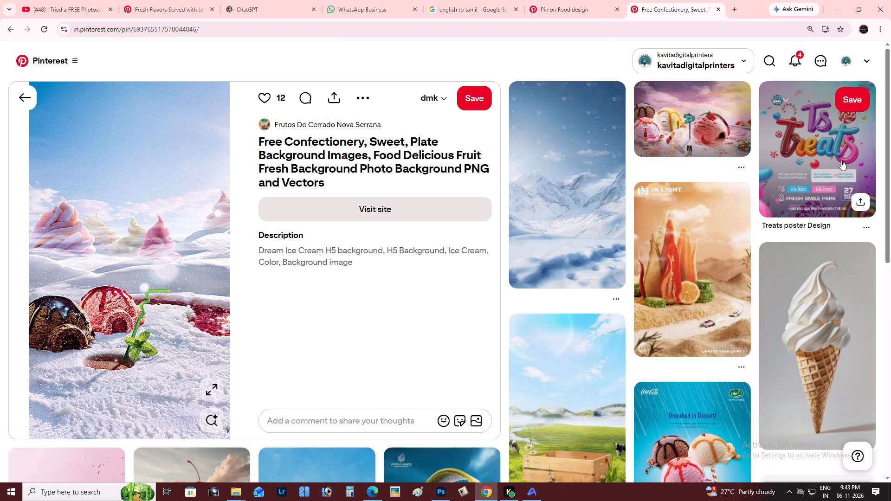
# Follow the related pins through the rainbow-dripping ice cream mountain to the Ice Cream Planet Adventure pin.
pyautogui.moveTo(890, 139); pyautogui.dragTo(890, 244)
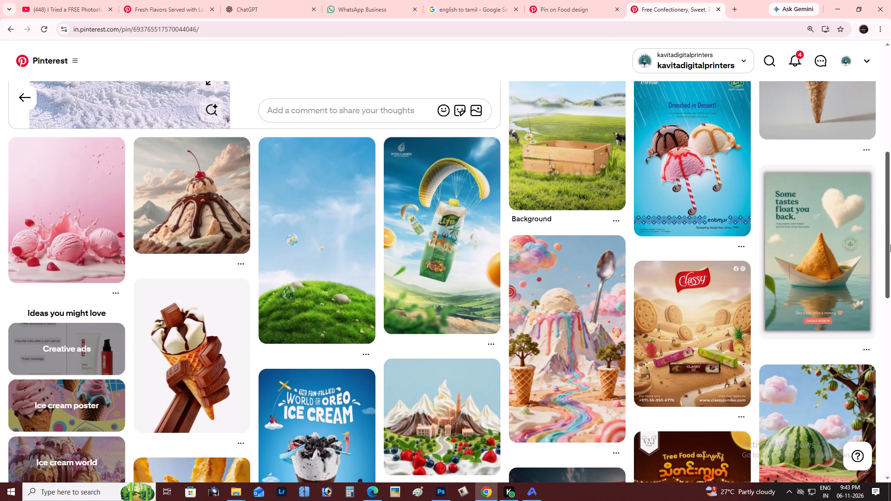
pyautogui.moveTo(890, 244); pyautogui.dragTo(890, 271)
pyautogui.click(589, 237)
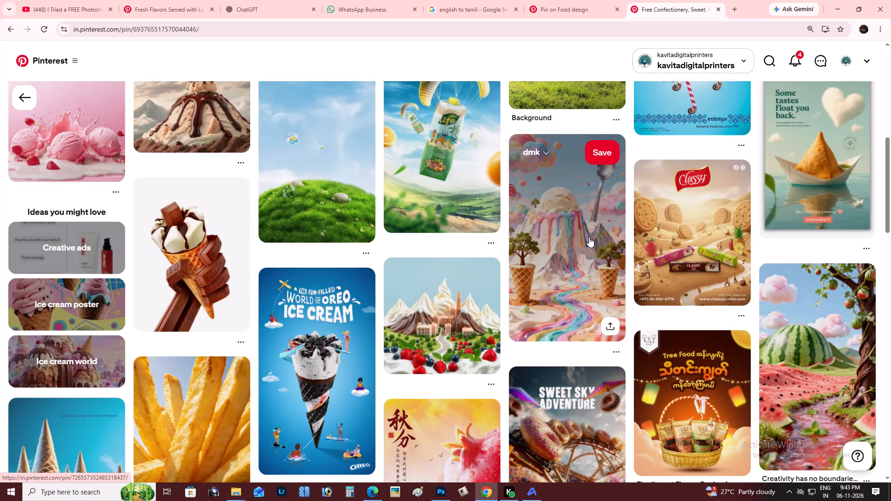
pyautogui.hotkey('alt', 'Tab')
pyautogui.hotkey('alt', 'Tab')
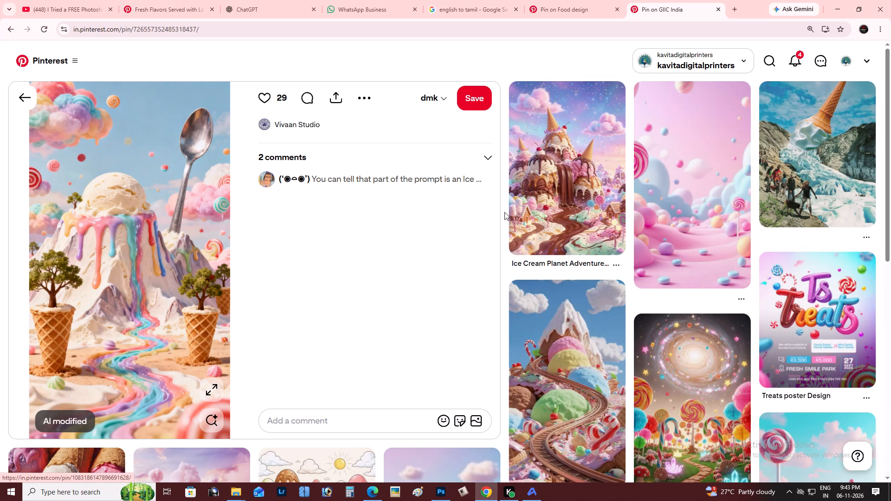
pyautogui.click(585, 194)
pyautogui.hotkey('alt', 'Tab')
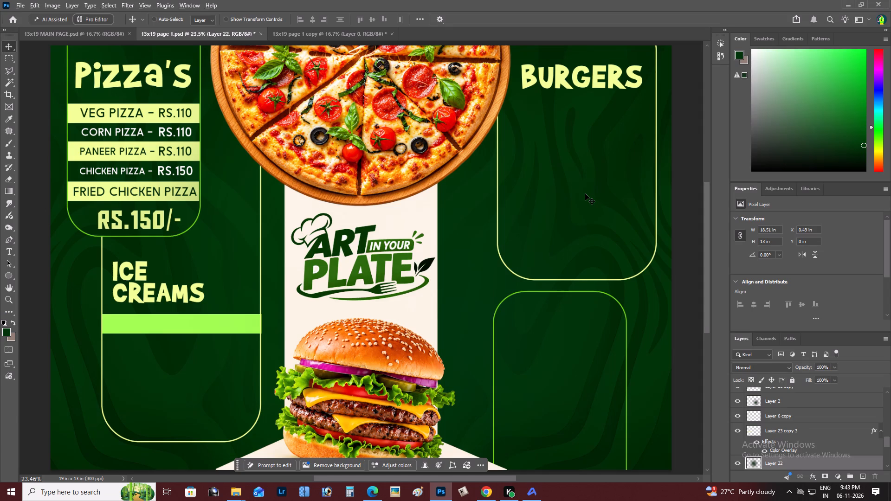
pyautogui.hotkey('alt', 'Tab')
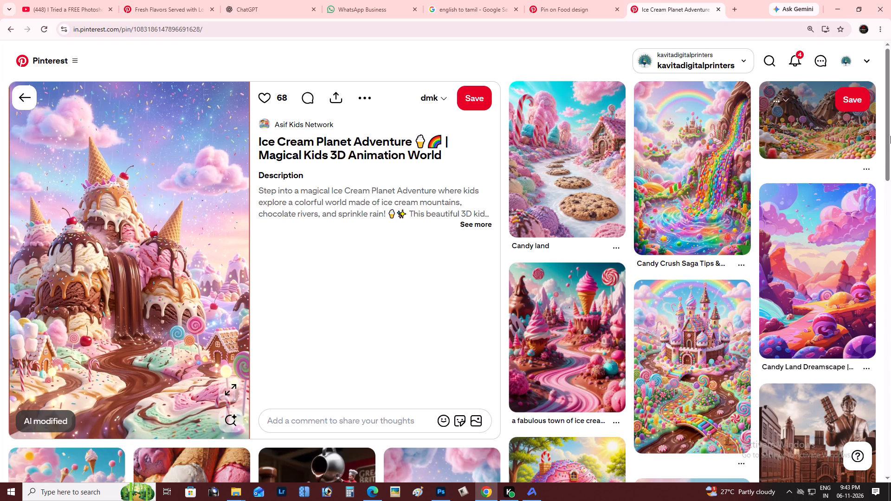
# Look through the related candy-land pins, then copy the main Ice Cream Planet Adventure image.
pyautogui.moveTo(890, 134); pyautogui.dragTo(890, 237)
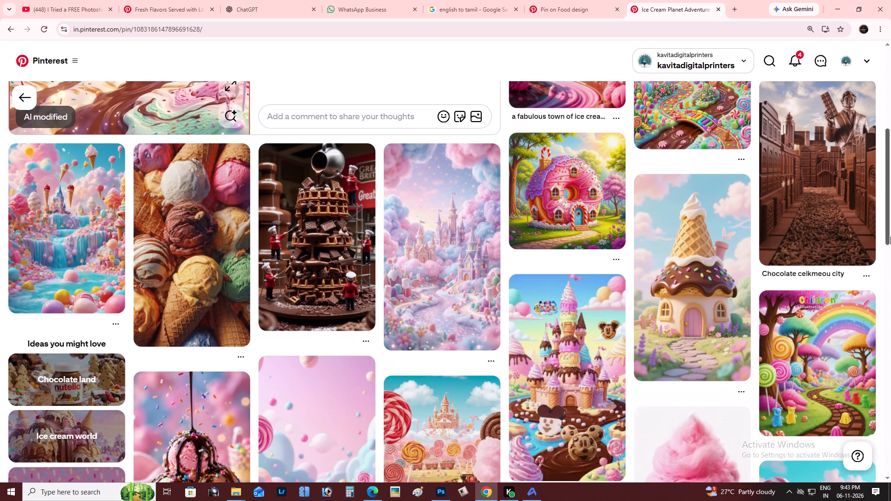
pyautogui.moveTo(890, 237); pyautogui.dragTo(890, 333)
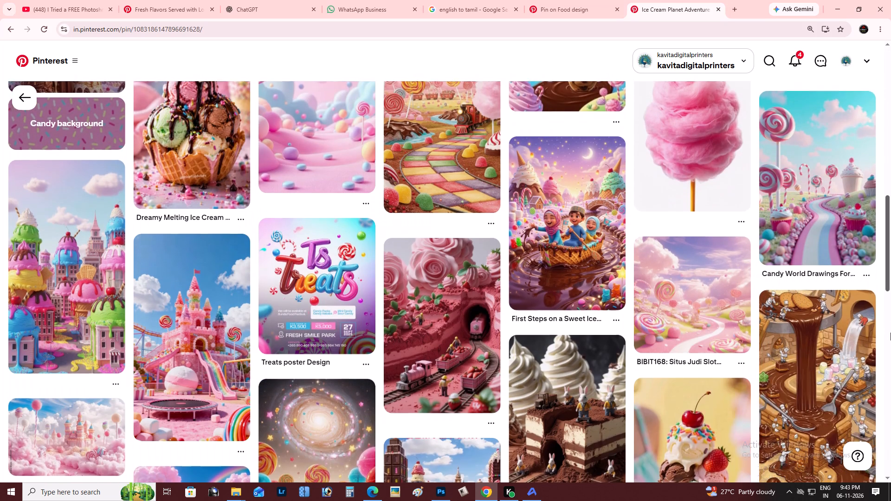
pyautogui.moveTo(890, 333); pyautogui.dragTo(890, 405)
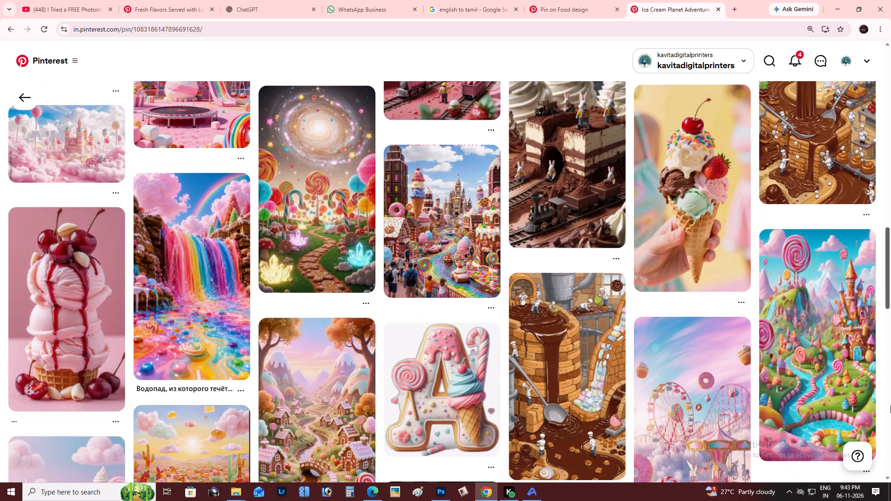
pyautogui.moveTo(890, 405); pyautogui.dragTo(890, 152)
pyautogui.rightClick(129, 250)
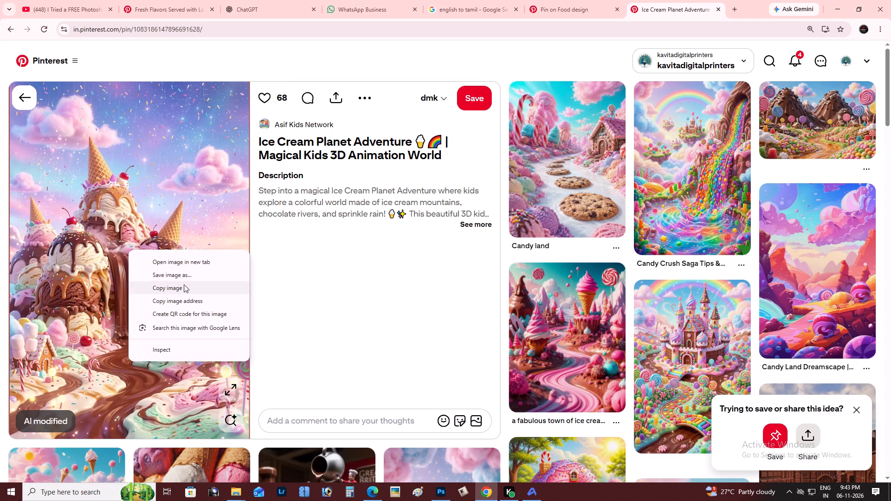
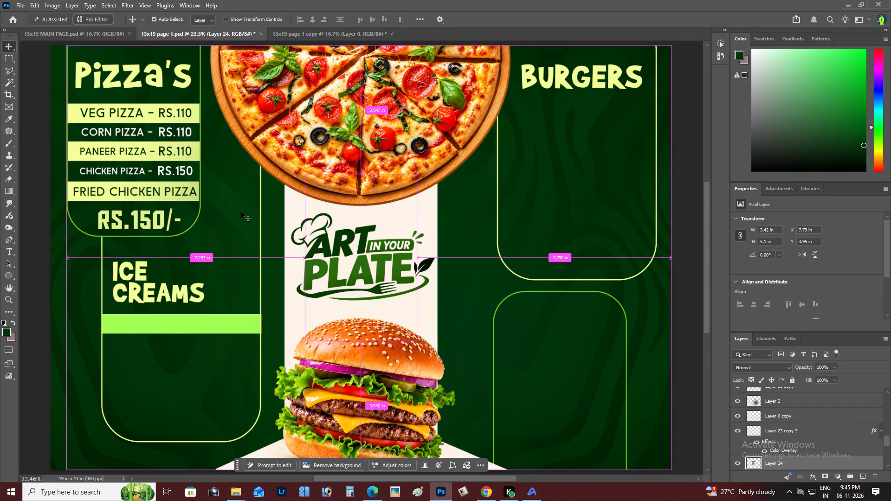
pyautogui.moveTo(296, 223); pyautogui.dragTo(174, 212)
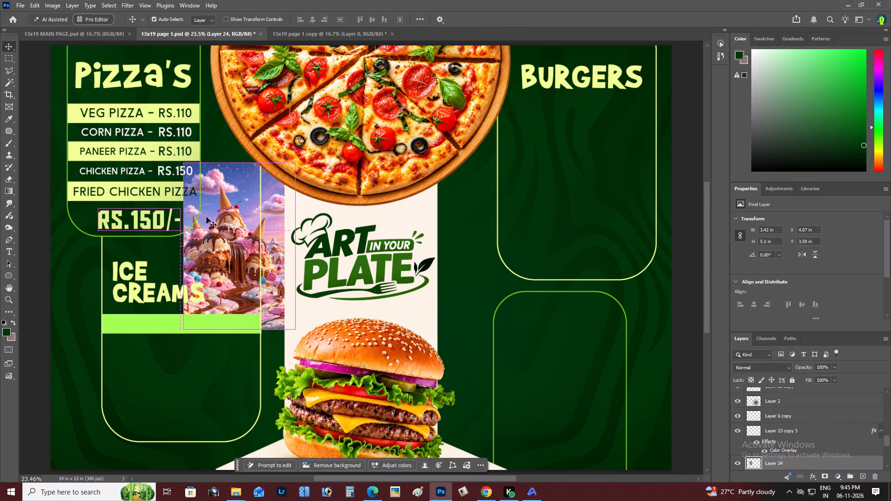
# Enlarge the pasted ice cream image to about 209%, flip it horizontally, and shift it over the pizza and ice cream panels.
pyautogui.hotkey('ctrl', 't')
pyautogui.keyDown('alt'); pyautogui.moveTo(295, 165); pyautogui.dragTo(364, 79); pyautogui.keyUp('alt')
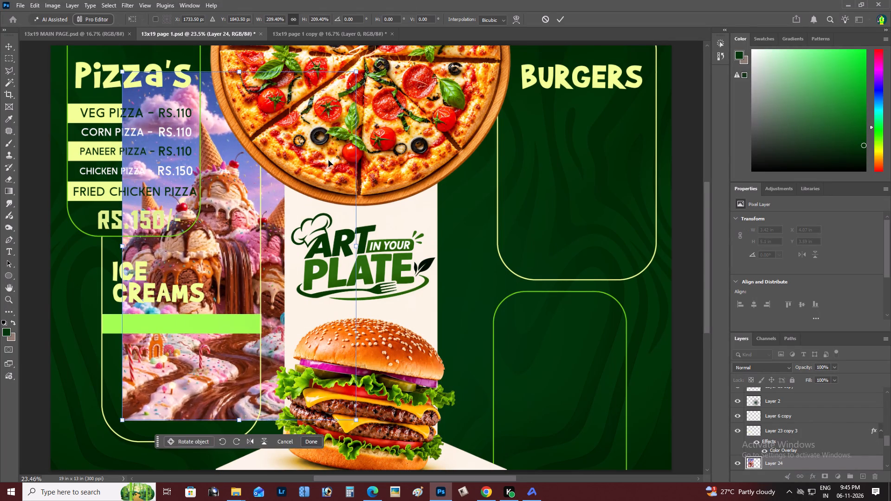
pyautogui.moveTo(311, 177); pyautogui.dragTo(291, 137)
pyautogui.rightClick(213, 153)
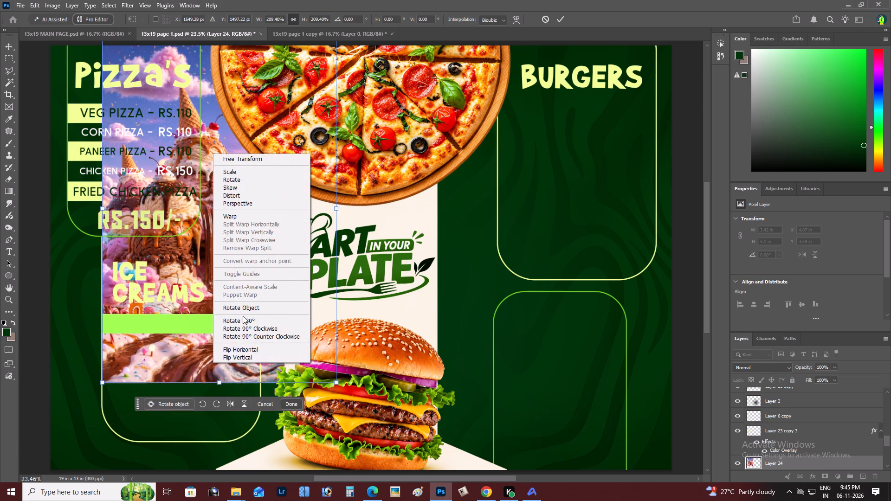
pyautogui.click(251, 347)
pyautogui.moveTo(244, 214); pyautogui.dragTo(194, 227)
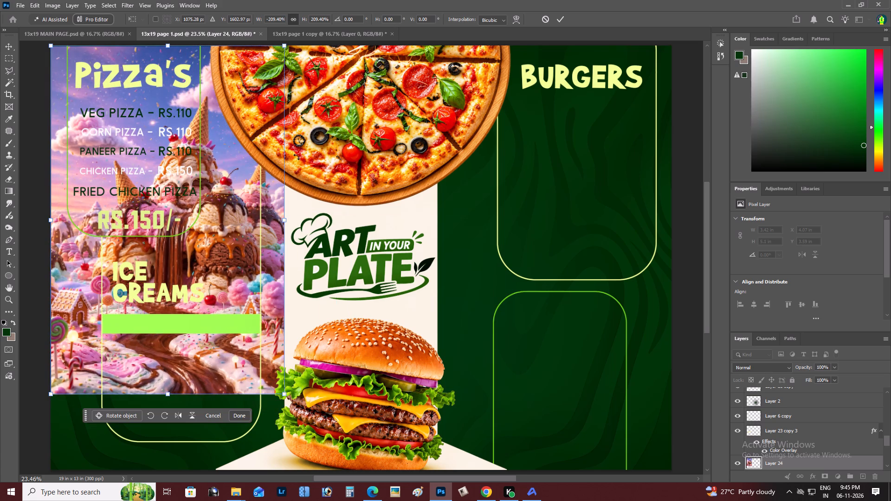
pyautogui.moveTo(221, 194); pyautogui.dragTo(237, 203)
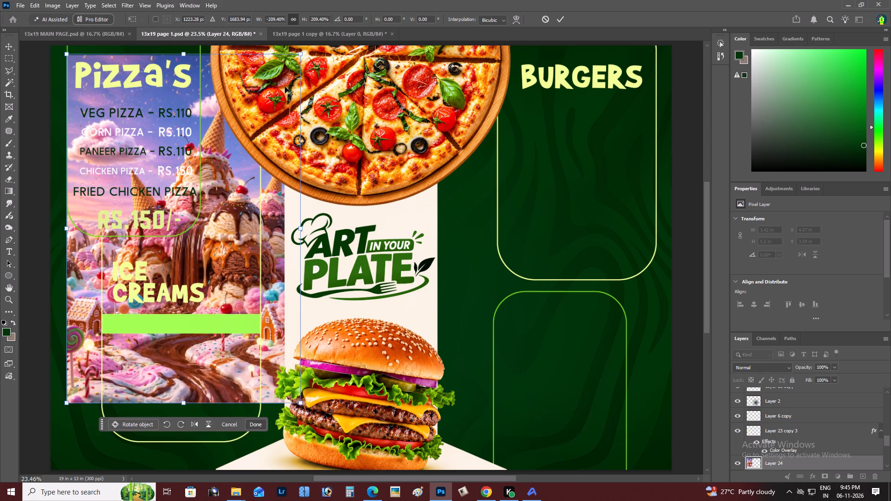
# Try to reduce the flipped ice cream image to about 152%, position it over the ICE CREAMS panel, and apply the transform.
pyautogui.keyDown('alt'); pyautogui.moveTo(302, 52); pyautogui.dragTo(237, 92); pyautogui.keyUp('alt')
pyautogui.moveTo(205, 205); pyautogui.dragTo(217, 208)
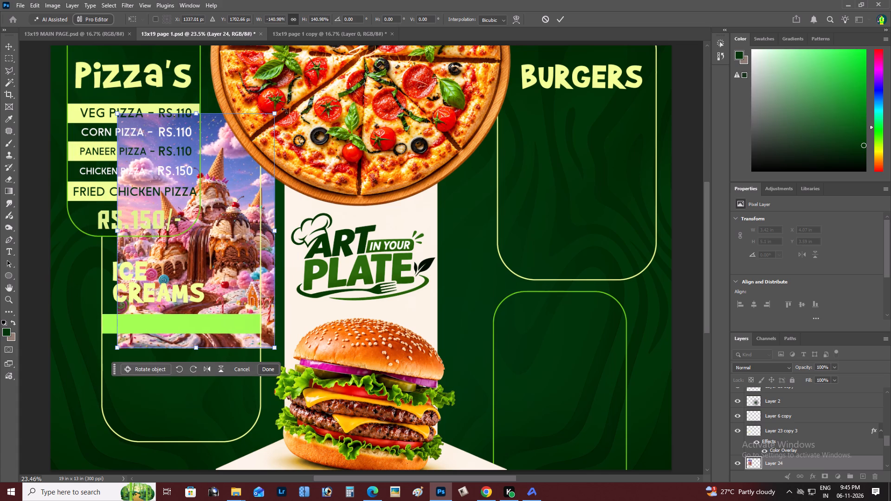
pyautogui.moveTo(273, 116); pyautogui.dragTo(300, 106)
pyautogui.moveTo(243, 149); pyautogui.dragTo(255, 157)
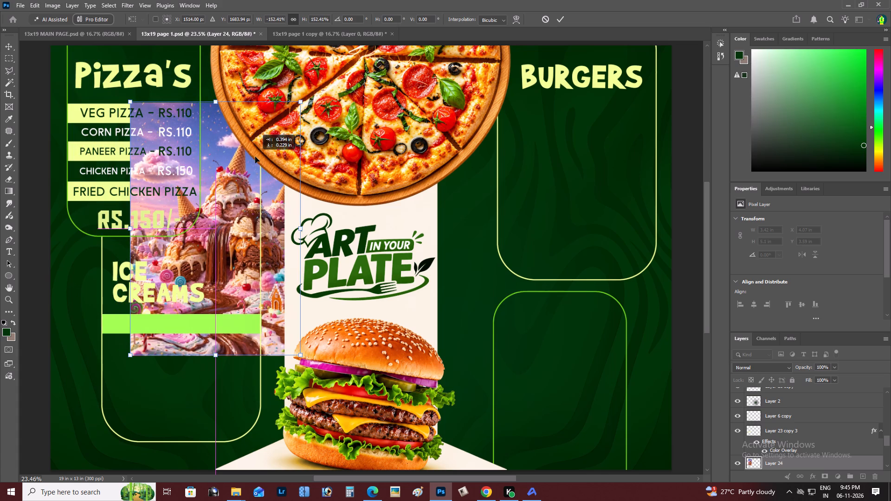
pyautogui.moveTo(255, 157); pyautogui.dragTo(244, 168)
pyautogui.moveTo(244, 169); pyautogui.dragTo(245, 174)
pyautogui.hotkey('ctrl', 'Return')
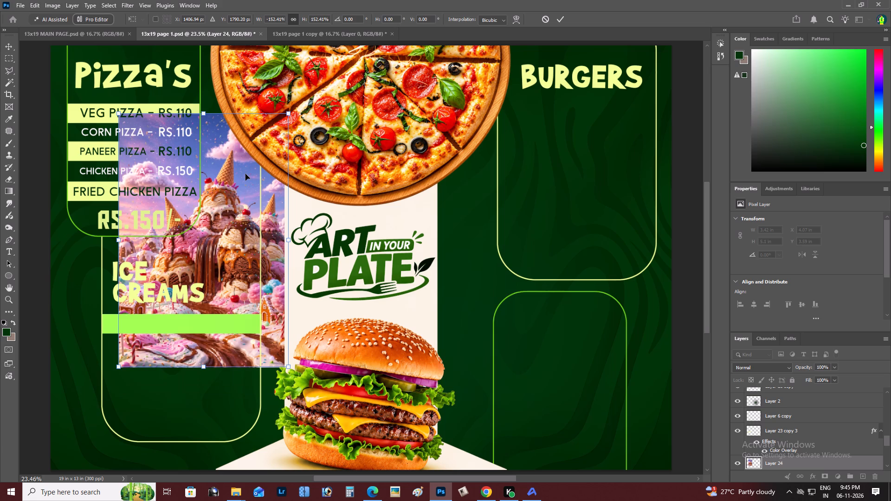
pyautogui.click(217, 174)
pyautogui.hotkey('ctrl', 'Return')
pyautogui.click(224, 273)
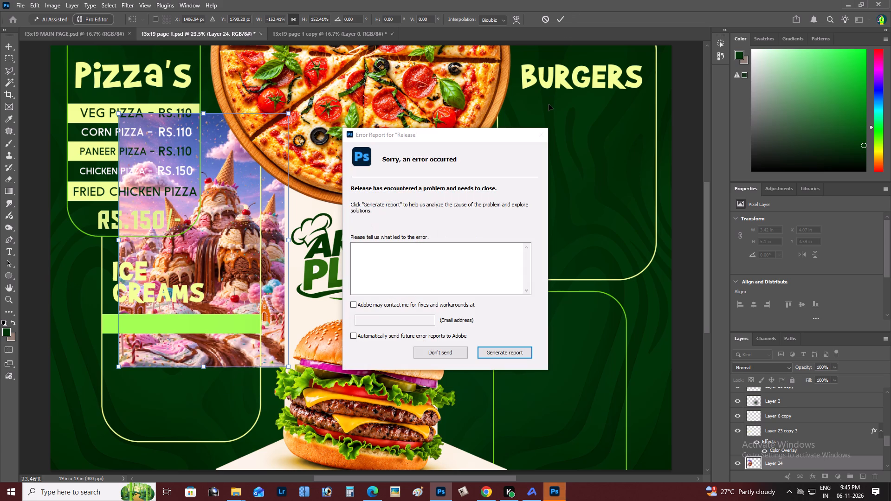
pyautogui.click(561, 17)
# Dismiss the error report without sending it and relaunch Photoshop.
pyautogui.click(446, 354)
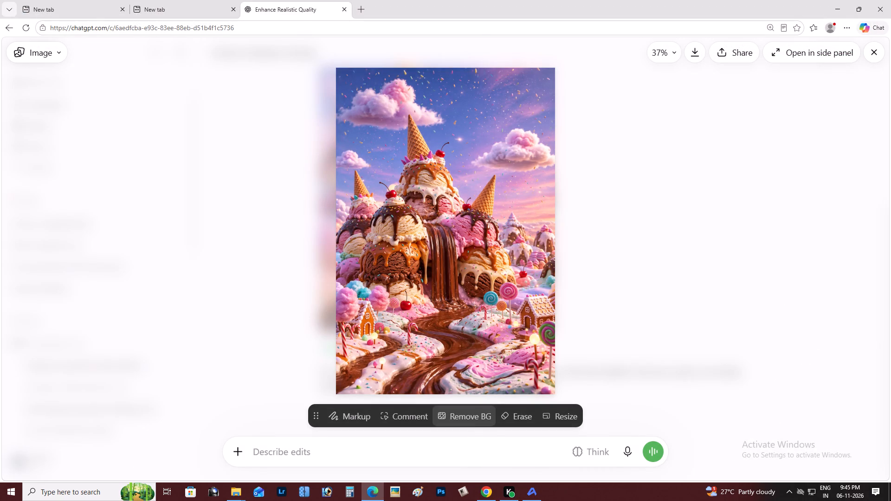
pyautogui.click(441, 500)
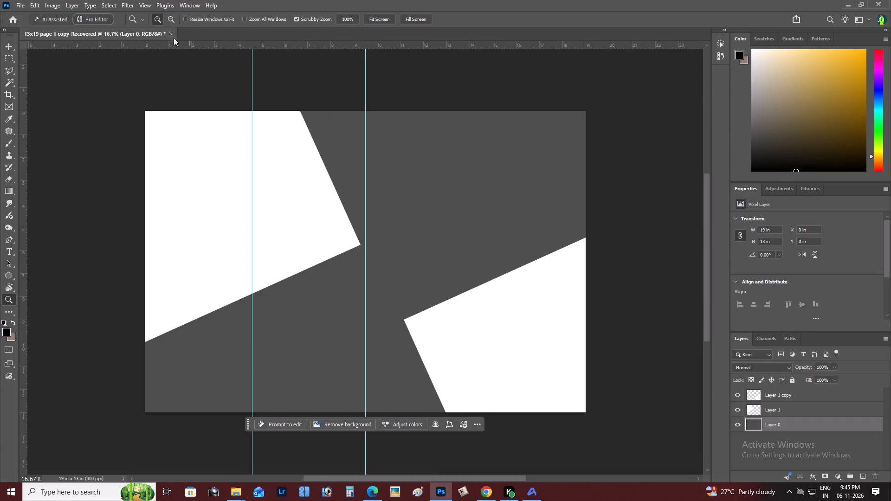
# Start opening a file and look in Downloads and the 2026 folder on the Output (E:) drive.
pyautogui.hotkey('ctrl', 'o')
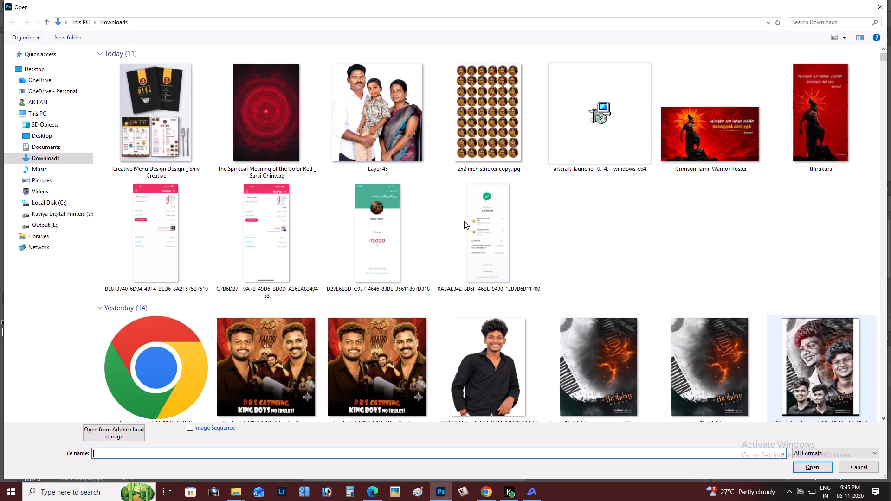
pyautogui.click(252, 137)
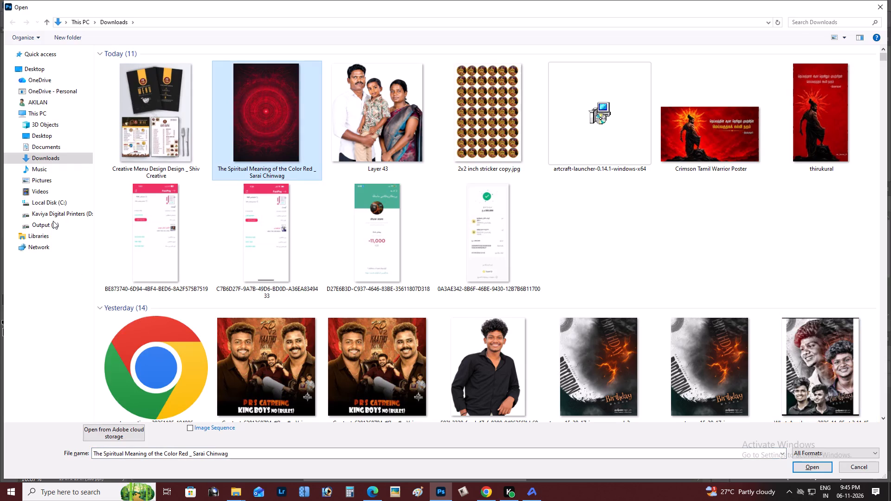
pyautogui.click(53, 221)
pyautogui.click(293, 146)
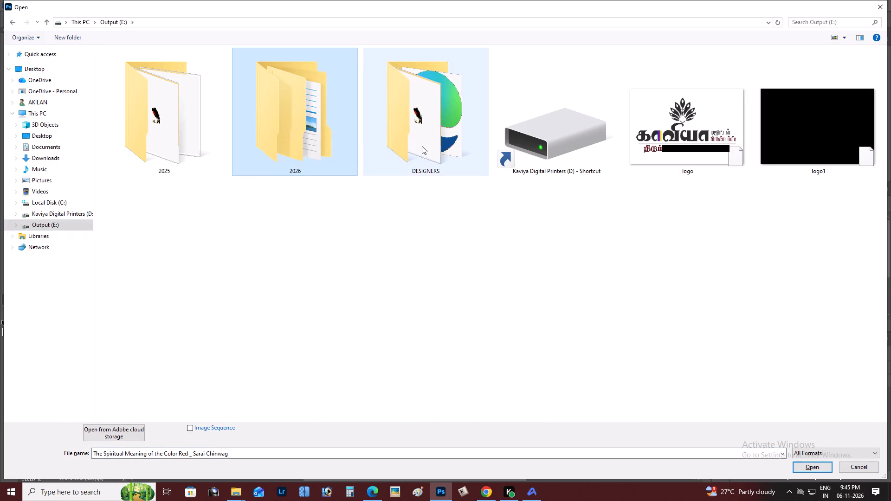
pyautogui.doubleClick(303, 164)
pyautogui.press('BackSpace')
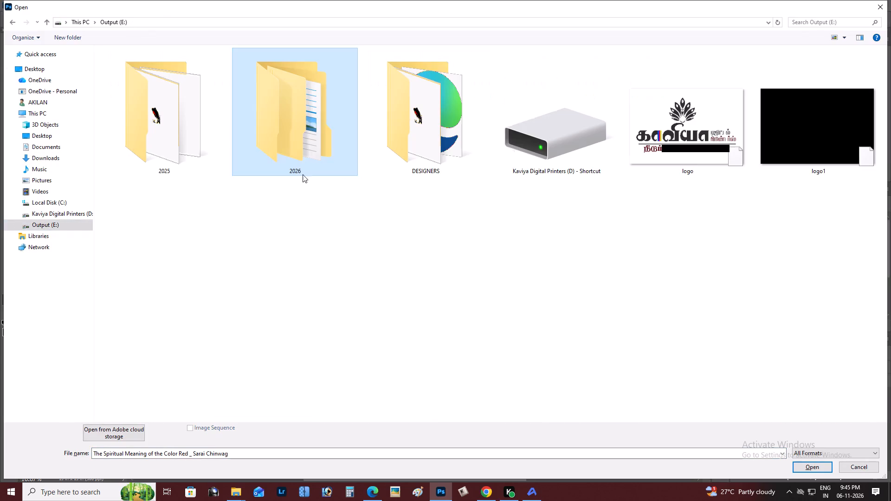
# Look through the BYTZO folder and its MENU CARD subfolder under Branding on the D: drive for the menu files.
pyautogui.click(83, 212)
pyautogui.click(349, 143)
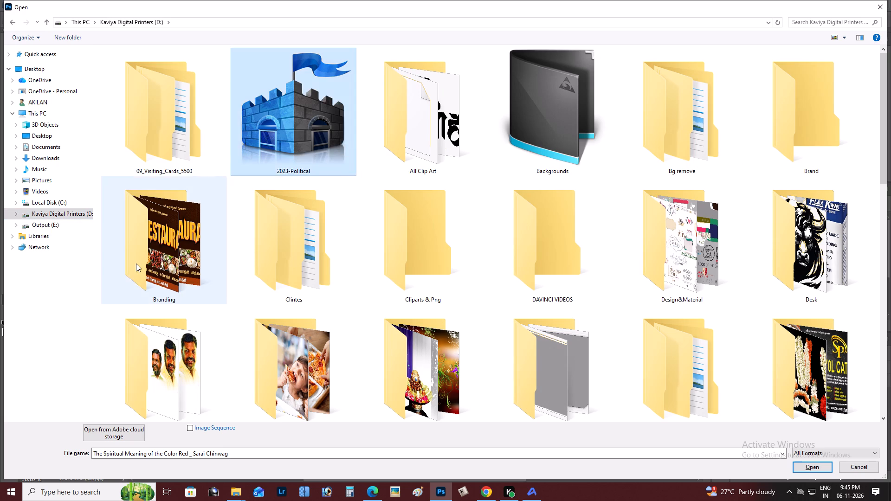
pyautogui.doubleClick(136, 263)
pyautogui.click(676, 234)
pyautogui.click(676, 234)
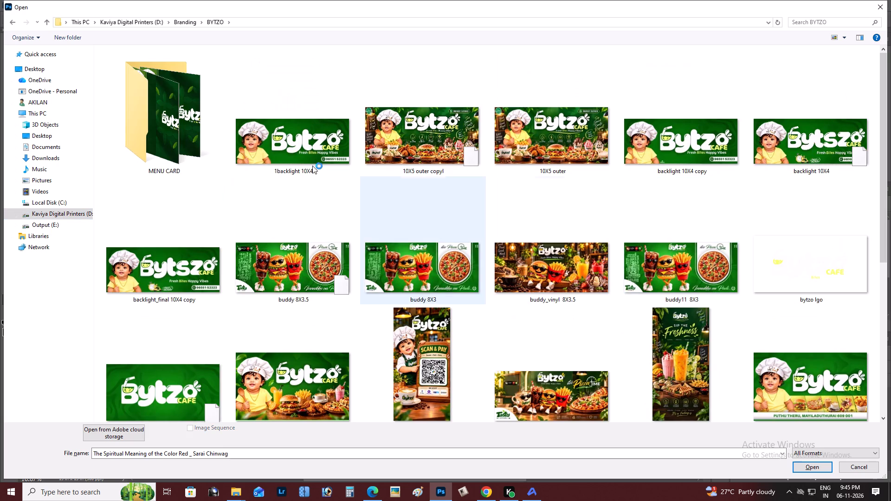
pyautogui.doubleClick(202, 115)
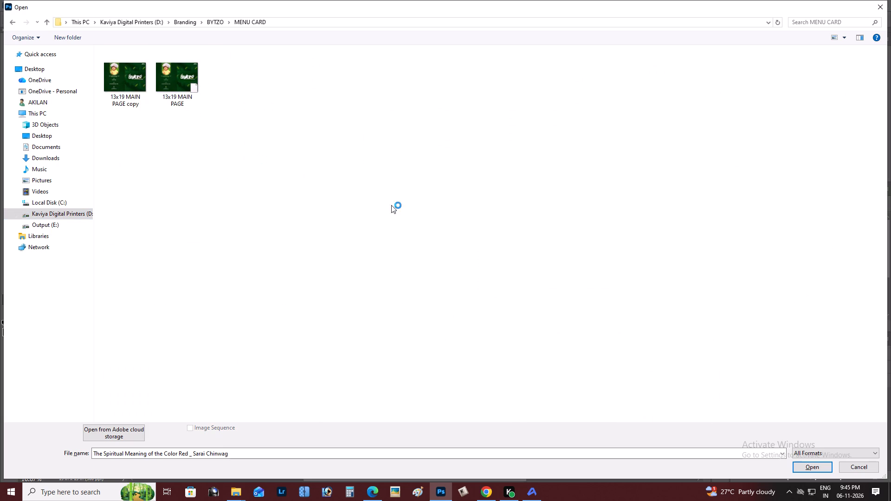
pyautogui.press('BackSpace')
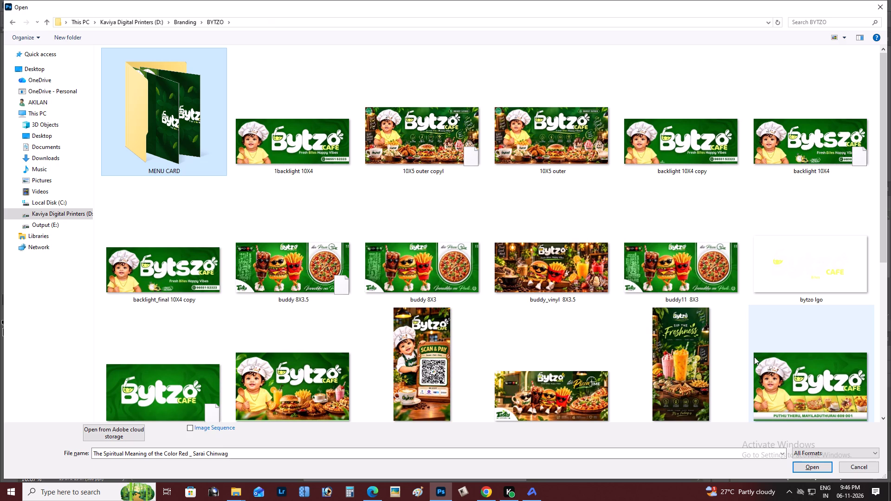
pyautogui.scroll(-4, 406, 279)
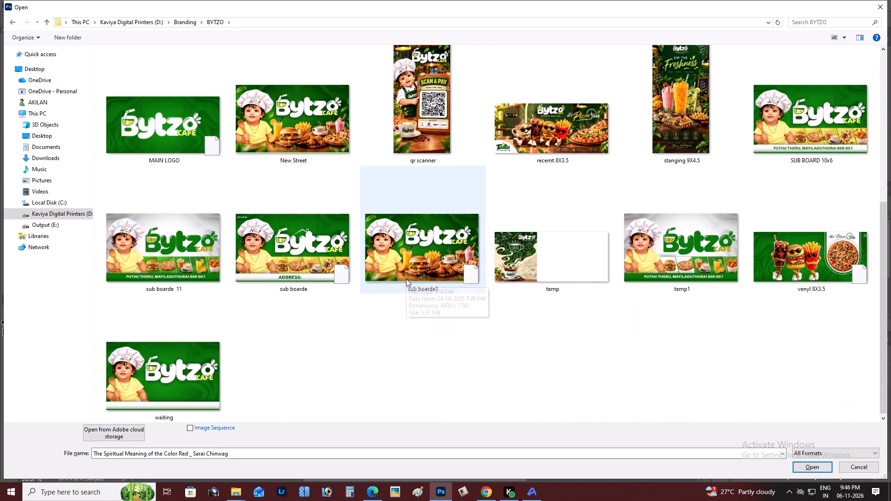
pyautogui.scroll(3, 832, 418)
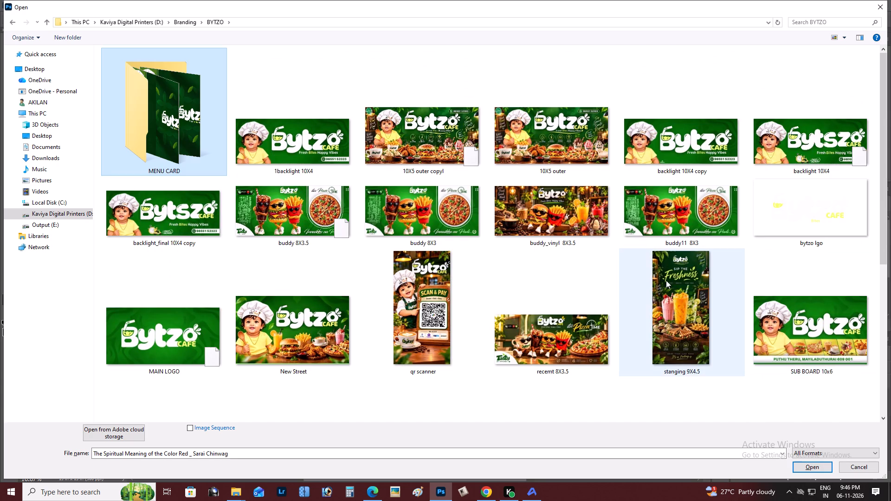
pyautogui.press('BackSpace')
pyautogui.doubleClick(704, 263)
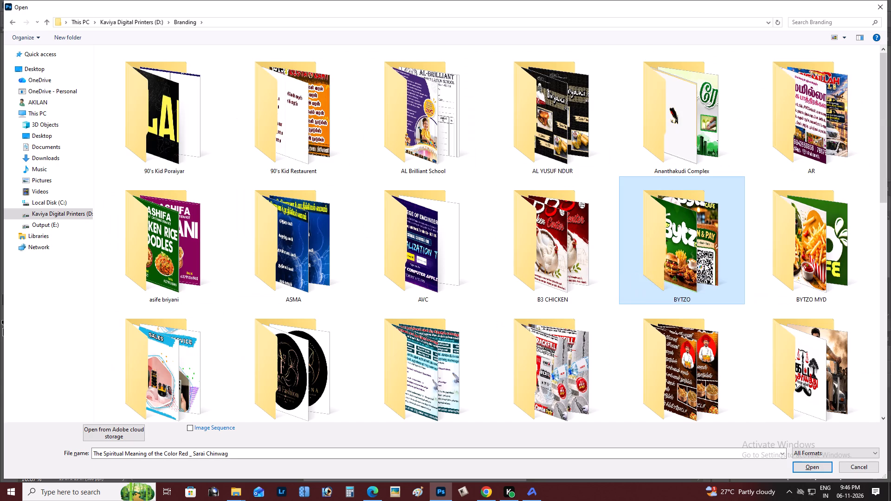
pyautogui.doubleClick(194, 137)
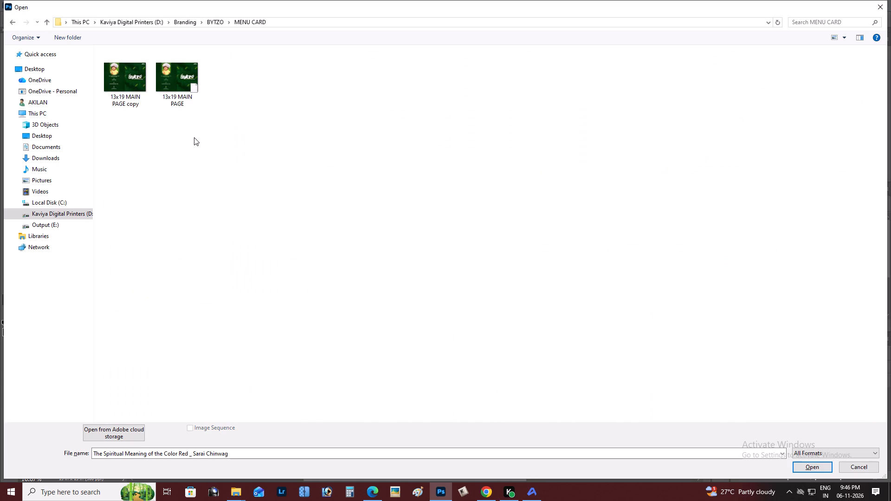
pyautogui.click(278, 115)
pyautogui.press('BackSpace')
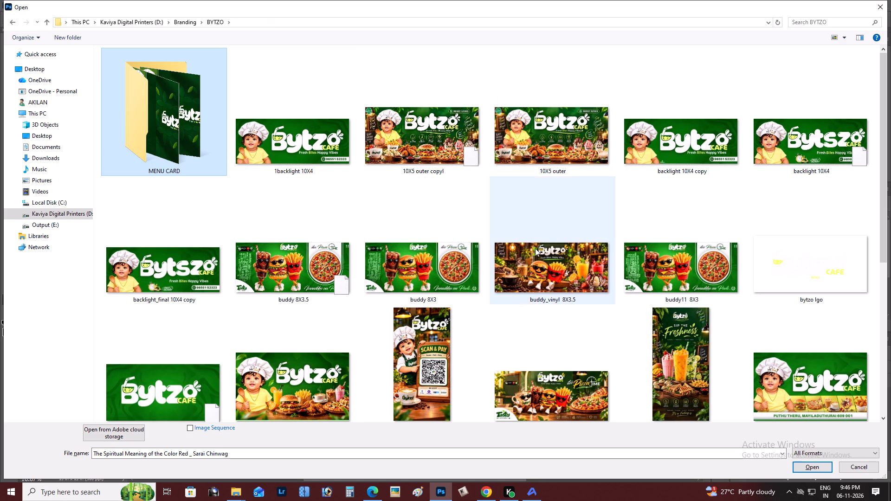
pyautogui.scroll(-5, 535, 248)
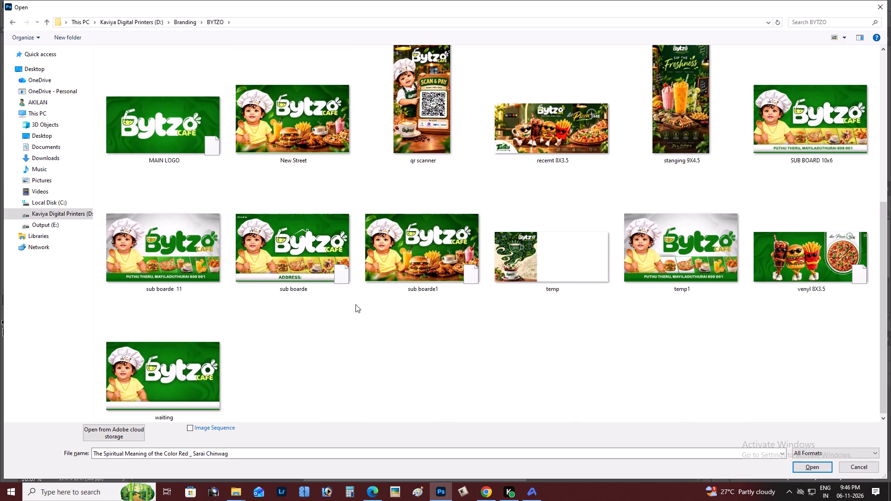
pyautogui.click(853, 467)
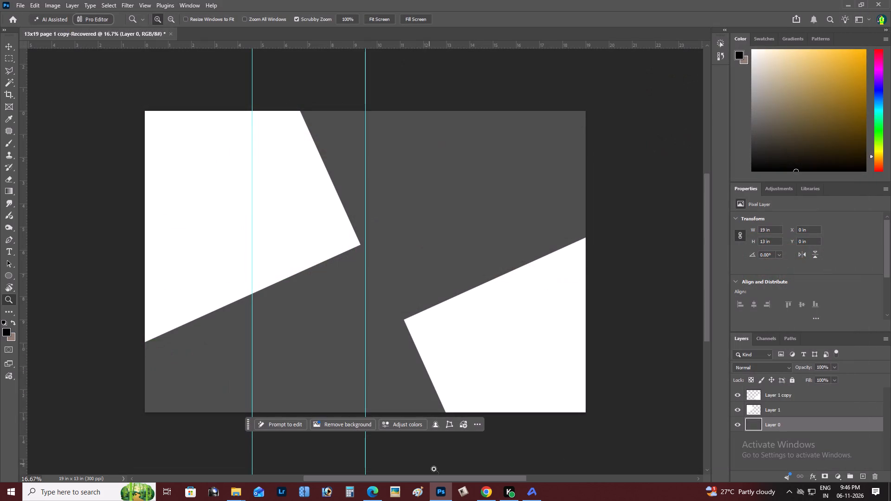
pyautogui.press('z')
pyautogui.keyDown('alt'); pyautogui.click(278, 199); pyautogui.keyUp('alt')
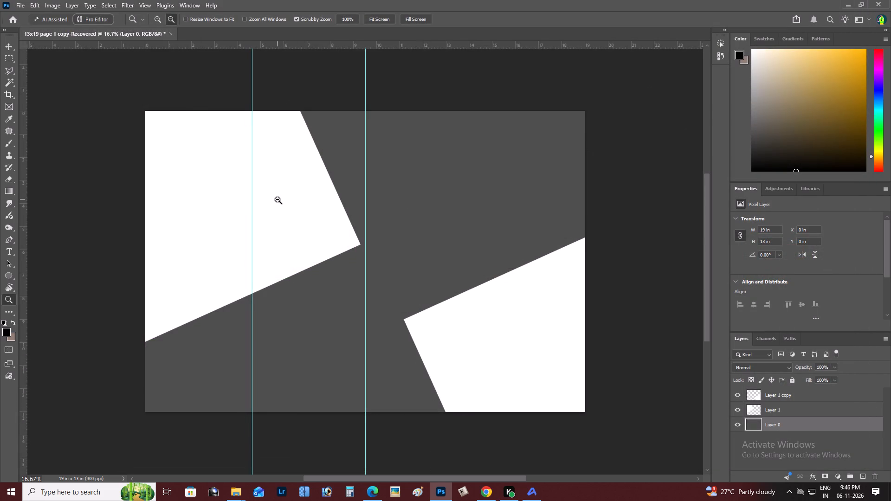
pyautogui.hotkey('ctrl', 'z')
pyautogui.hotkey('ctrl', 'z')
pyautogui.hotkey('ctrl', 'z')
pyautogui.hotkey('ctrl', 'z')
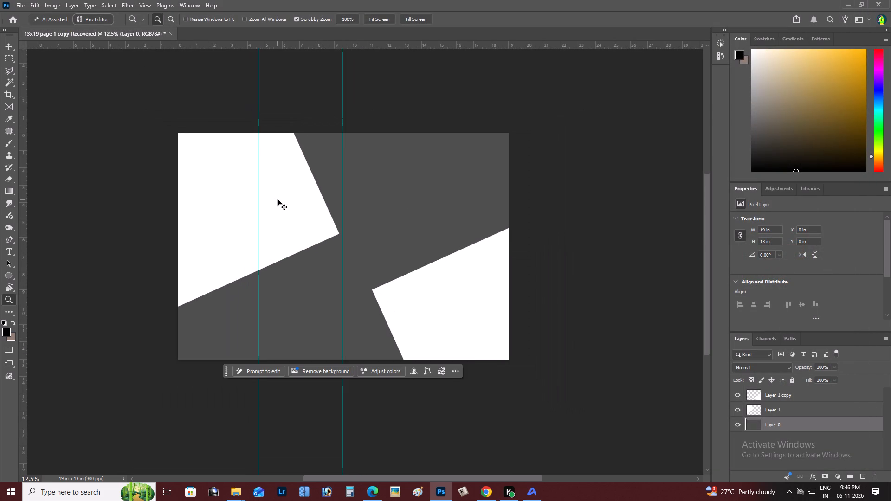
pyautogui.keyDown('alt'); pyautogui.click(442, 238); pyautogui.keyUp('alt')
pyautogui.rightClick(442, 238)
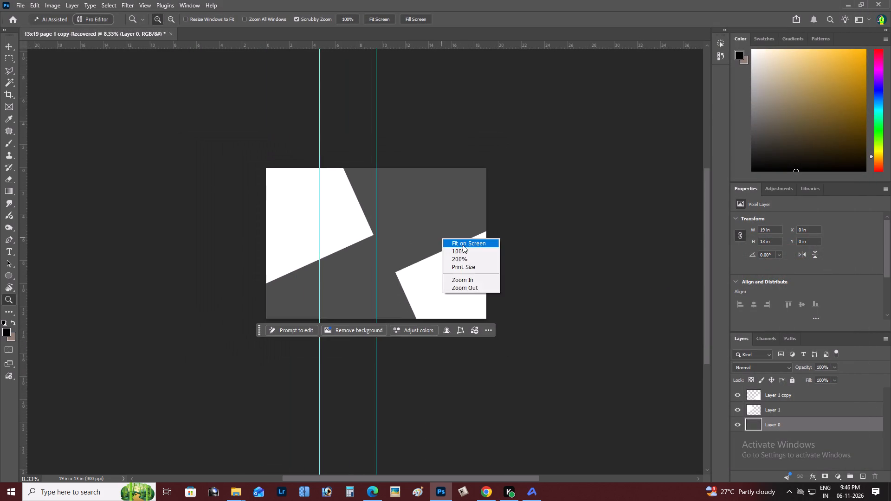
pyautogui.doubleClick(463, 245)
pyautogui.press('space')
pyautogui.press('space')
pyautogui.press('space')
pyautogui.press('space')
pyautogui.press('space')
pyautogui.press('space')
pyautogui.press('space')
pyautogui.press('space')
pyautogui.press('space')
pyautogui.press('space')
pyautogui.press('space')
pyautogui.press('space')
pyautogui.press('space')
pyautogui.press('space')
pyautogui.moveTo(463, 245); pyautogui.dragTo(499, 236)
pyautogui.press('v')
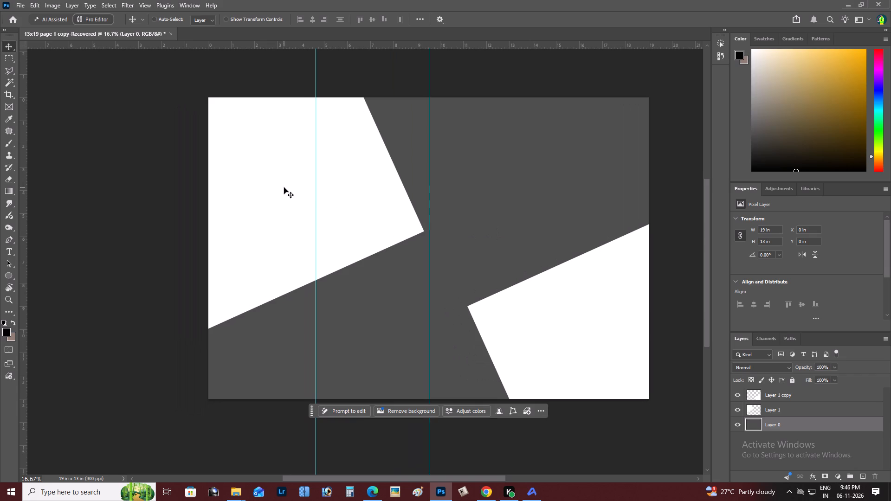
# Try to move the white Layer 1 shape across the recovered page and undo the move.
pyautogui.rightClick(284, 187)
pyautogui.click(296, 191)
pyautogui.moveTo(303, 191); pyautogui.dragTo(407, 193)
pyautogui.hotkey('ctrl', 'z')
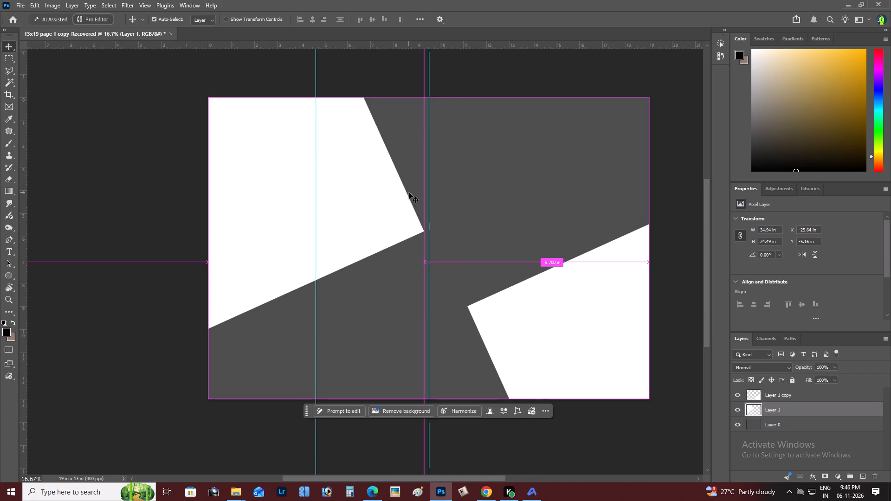
# Open 13x19 page 1 from the Branding > BYTZO MYD > final folder on the D: drive.
pyautogui.hotkey('ctrl', 'o')
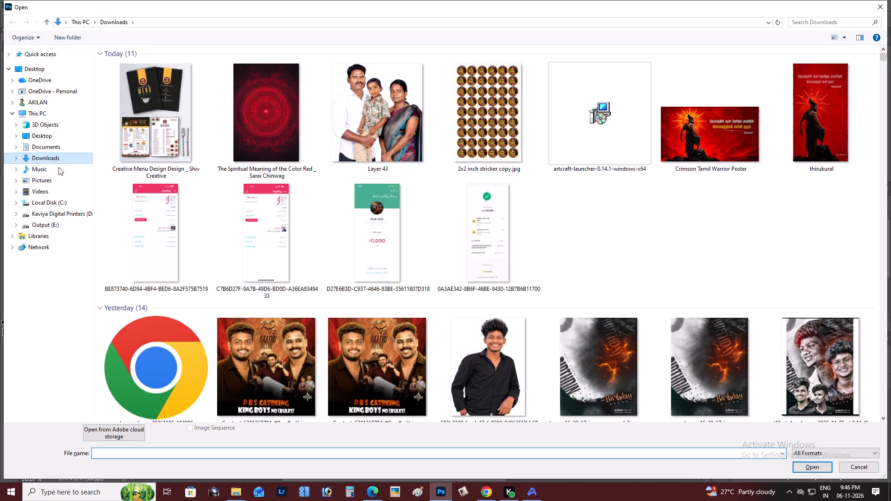
pyautogui.click(66, 213)
pyautogui.click(273, 252)
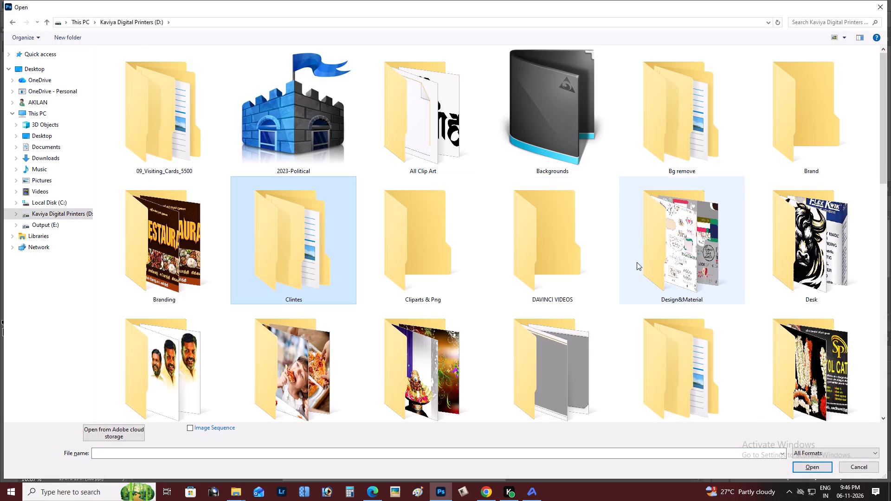
pyautogui.scroll(-2, 472, 351)
pyautogui.click(371, 264)
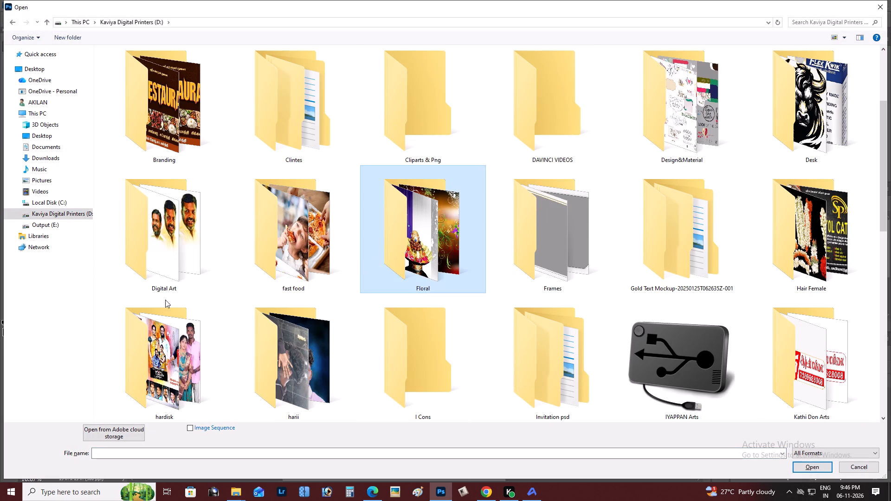
pyautogui.scroll(-1, 302, 261)
pyautogui.scroll(2, 645, 286)
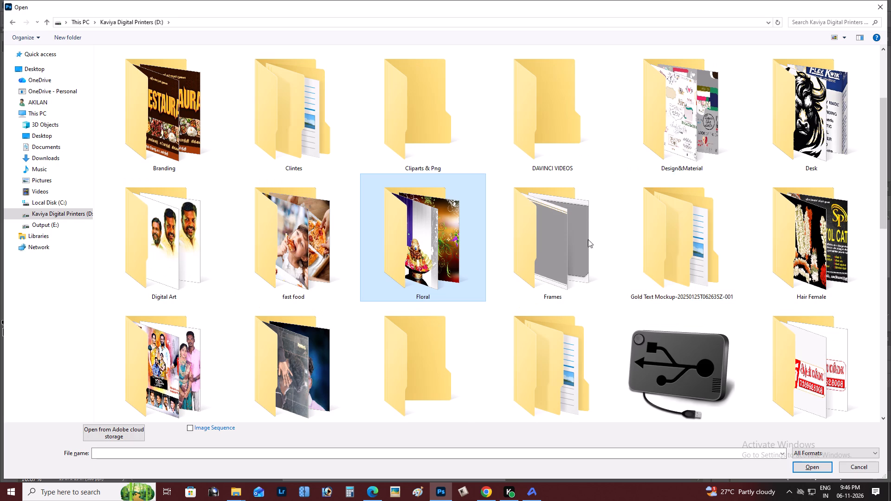
pyautogui.click(537, 163)
pyautogui.doubleClick(196, 149)
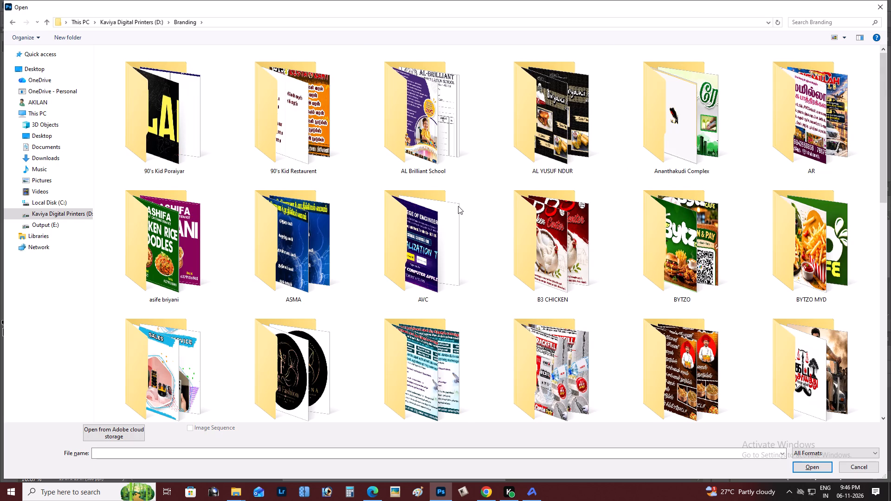
pyautogui.click(458, 206)
pyautogui.press('Down')
pyautogui.press('Down')
pyautogui.doubleClick(791, 135)
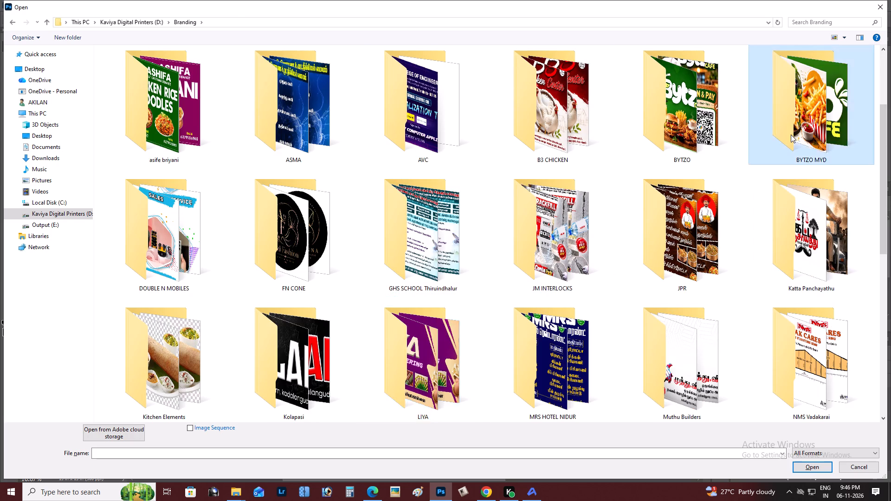
pyautogui.doubleClick(137, 123)
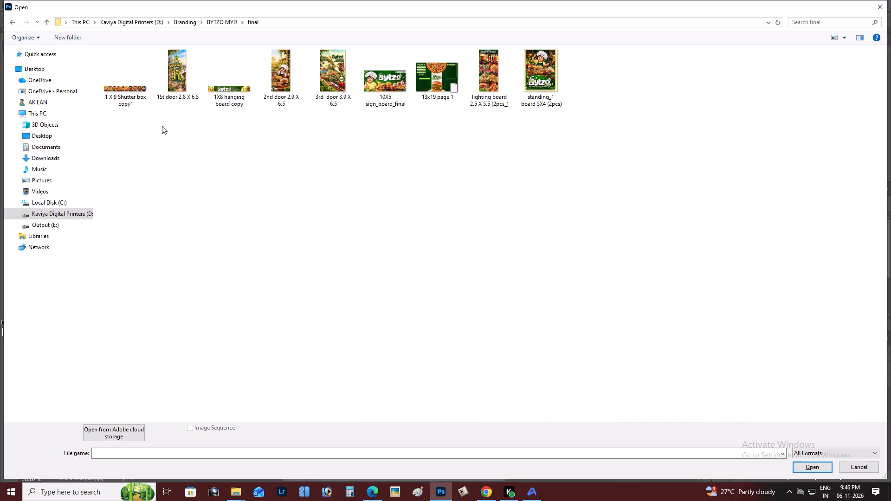
pyautogui.doubleClick(438, 81)
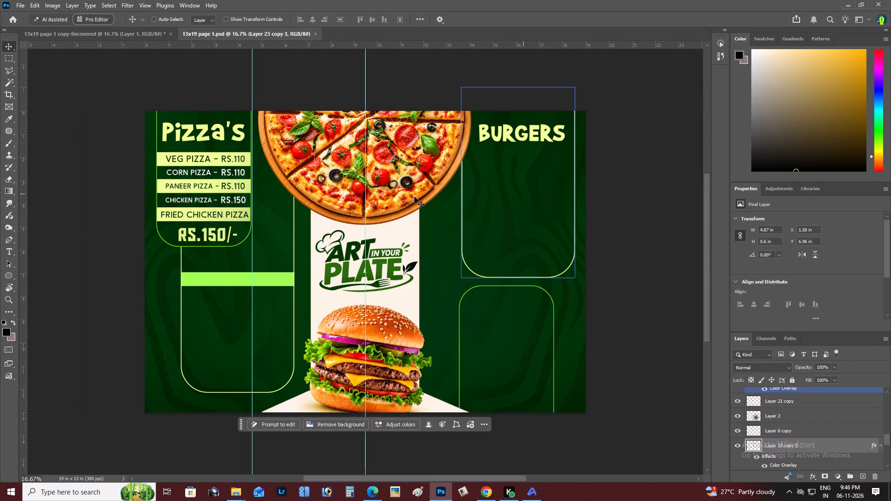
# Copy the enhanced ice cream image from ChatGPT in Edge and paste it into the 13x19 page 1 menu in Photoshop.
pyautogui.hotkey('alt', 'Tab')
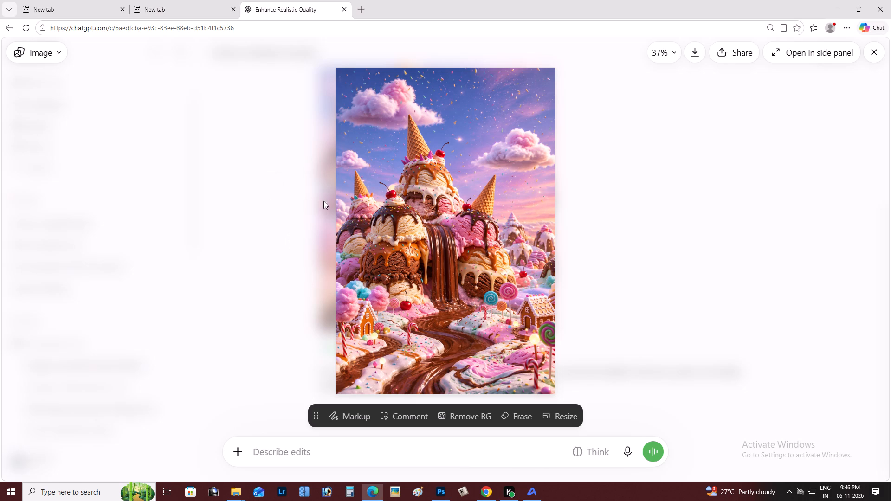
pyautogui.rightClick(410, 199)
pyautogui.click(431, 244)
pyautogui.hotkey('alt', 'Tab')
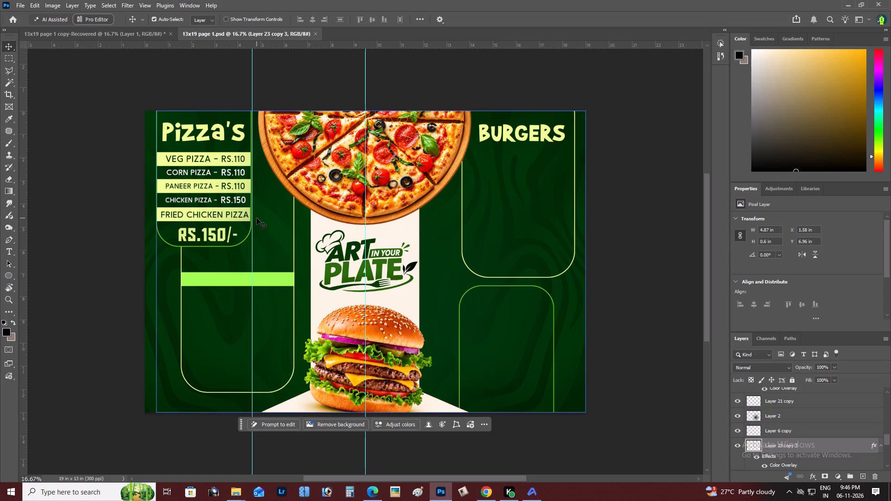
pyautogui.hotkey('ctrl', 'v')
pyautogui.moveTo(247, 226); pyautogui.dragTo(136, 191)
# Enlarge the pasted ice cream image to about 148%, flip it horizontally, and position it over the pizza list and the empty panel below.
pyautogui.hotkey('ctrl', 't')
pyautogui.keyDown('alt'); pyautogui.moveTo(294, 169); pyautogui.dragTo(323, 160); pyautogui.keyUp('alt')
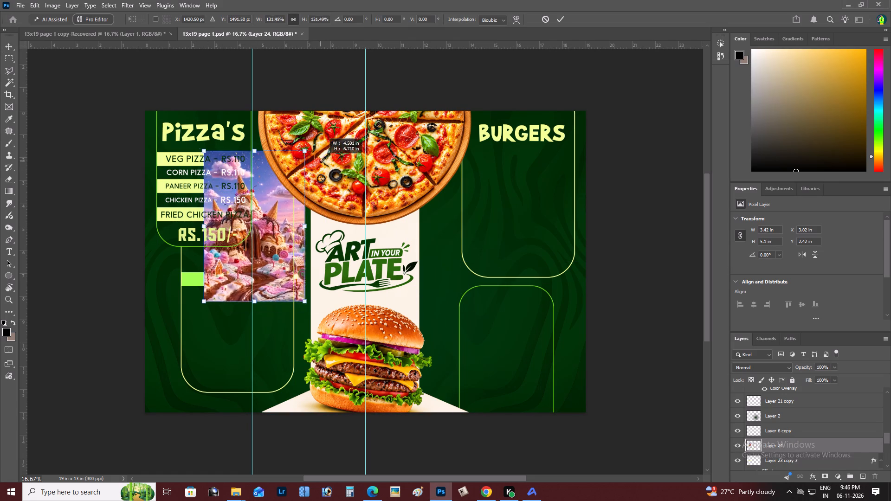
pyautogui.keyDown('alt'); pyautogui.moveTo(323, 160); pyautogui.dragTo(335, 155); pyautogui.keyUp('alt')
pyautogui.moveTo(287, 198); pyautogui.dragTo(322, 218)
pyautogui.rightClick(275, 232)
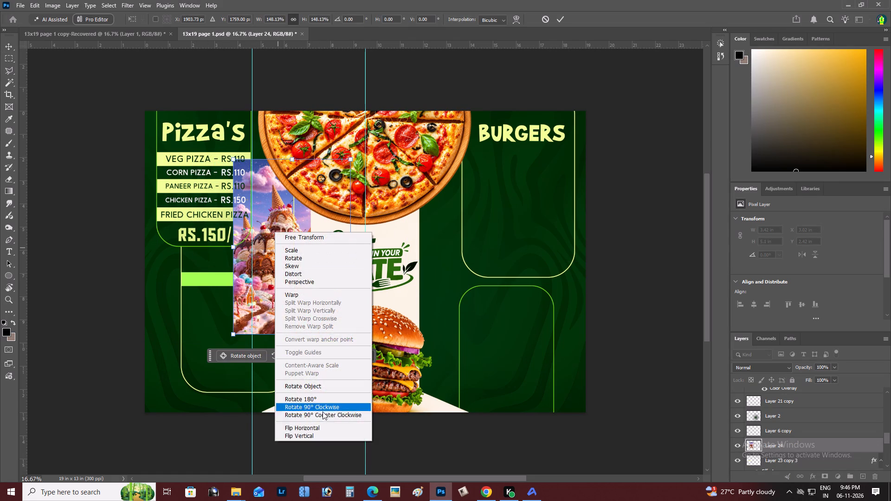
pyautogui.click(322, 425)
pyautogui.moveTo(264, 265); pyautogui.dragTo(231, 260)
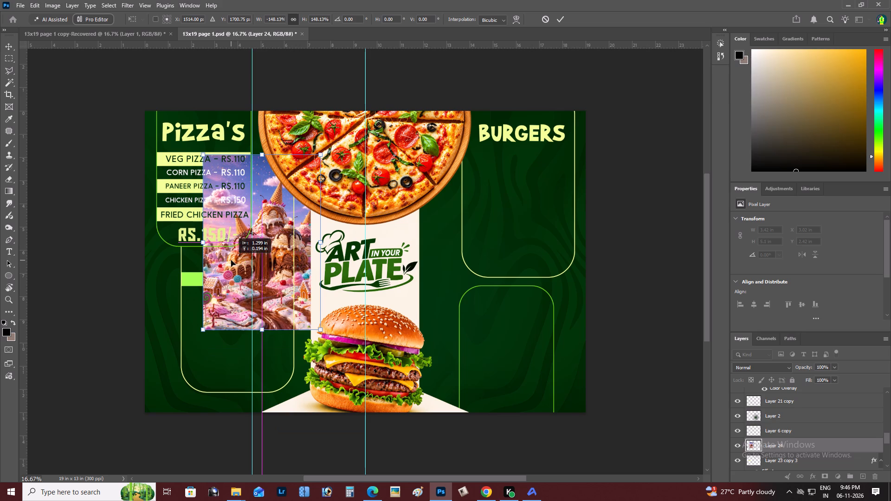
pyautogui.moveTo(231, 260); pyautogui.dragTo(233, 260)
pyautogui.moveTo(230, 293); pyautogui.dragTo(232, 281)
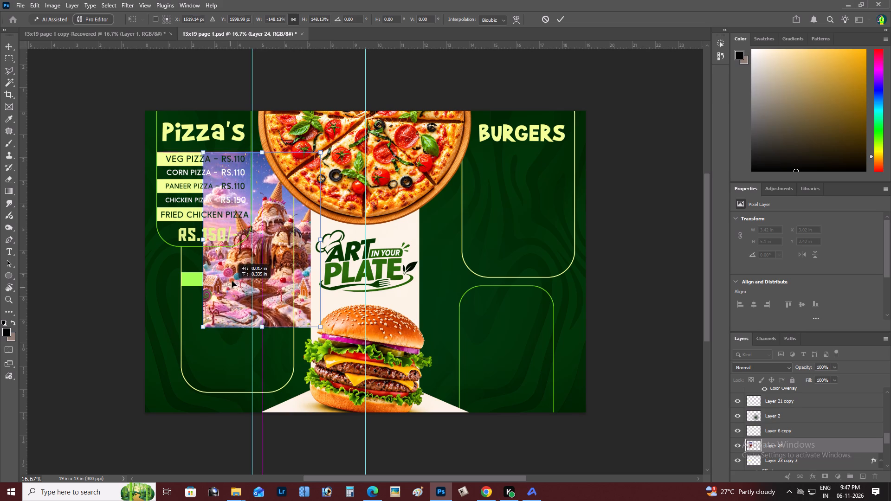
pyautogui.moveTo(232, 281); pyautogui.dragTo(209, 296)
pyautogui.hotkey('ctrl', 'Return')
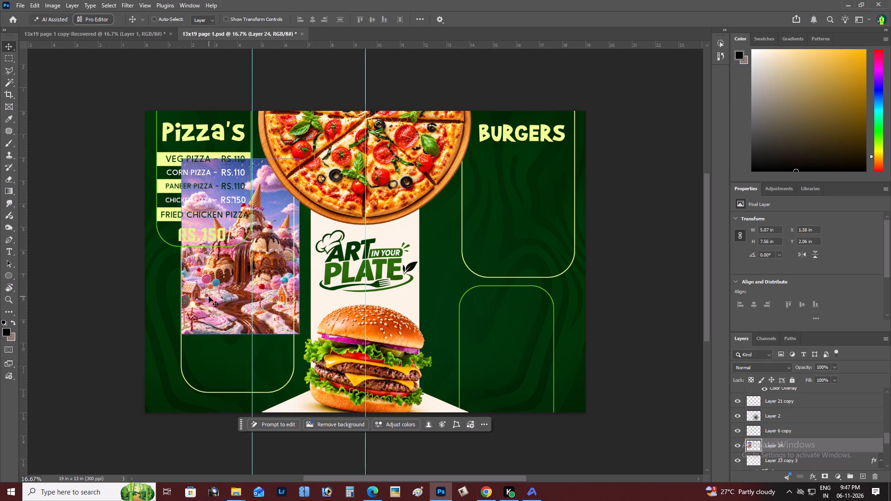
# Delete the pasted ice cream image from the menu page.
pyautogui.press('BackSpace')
# Switch to Pinterest in Chrome and open the pin of assorted ice cream scoops and cones from the related images.
pyautogui.hotkey('alt', 'Tab')
pyautogui.hotkey('alt', 'Tab')
pyautogui.hotkey('alt', 'Tab')
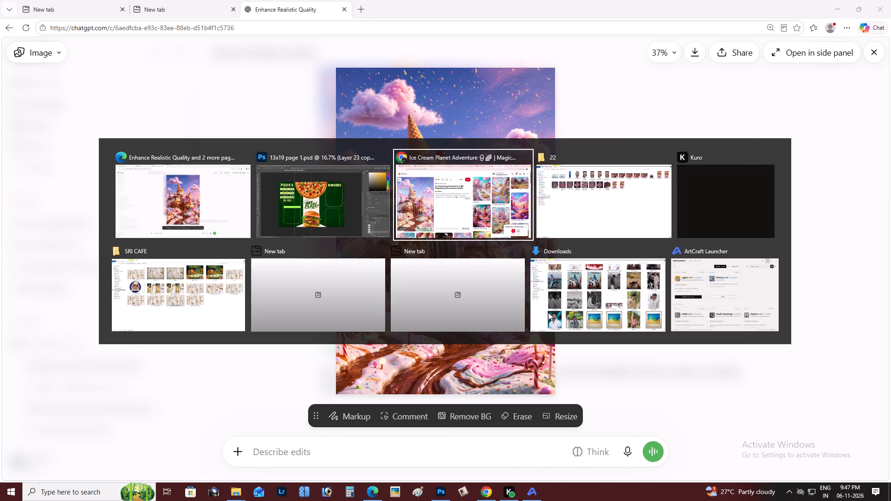
pyautogui.moveTo(885, 112); pyautogui.dragTo(890, 116)
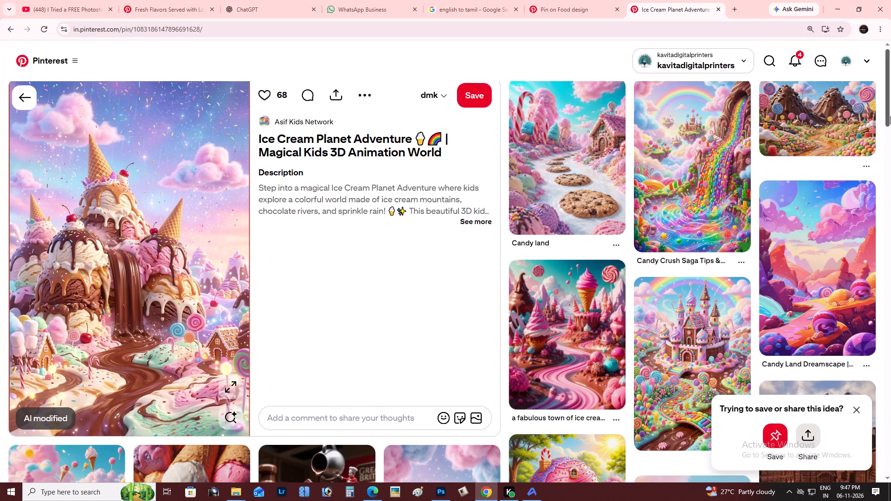
pyautogui.moveTo(890, 116); pyautogui.dragTo(890, 168)
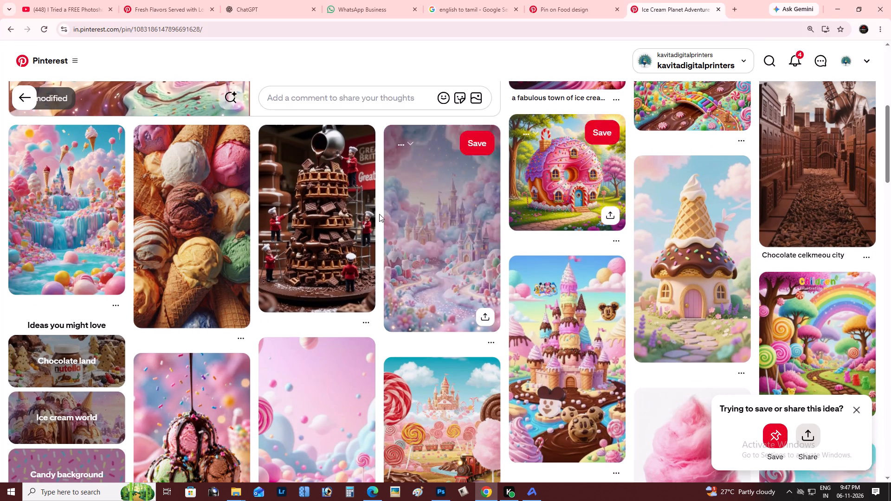
pyautogui.click(219, 237)
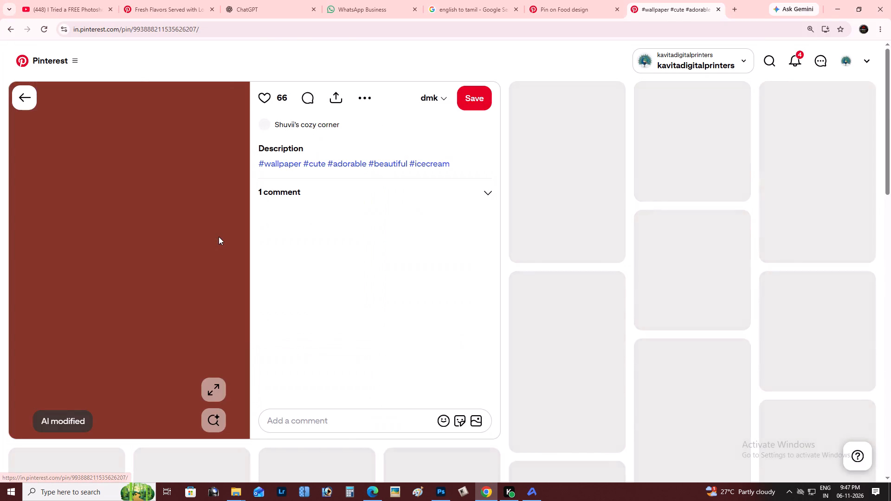
pyautogui.hotkey('alt', 'Tab')
pyautogui.hotkey('alt', 'Tab')
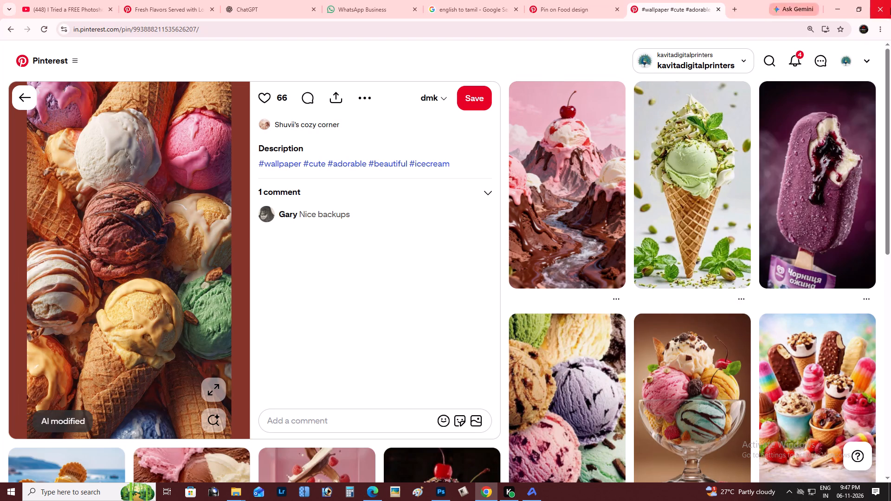
# Open the pin of ice cream scoops with cherries in a glass bowl from the related images.
pyautogui.moveTo(889, 169); pyautogui.dragTo(890, 272)
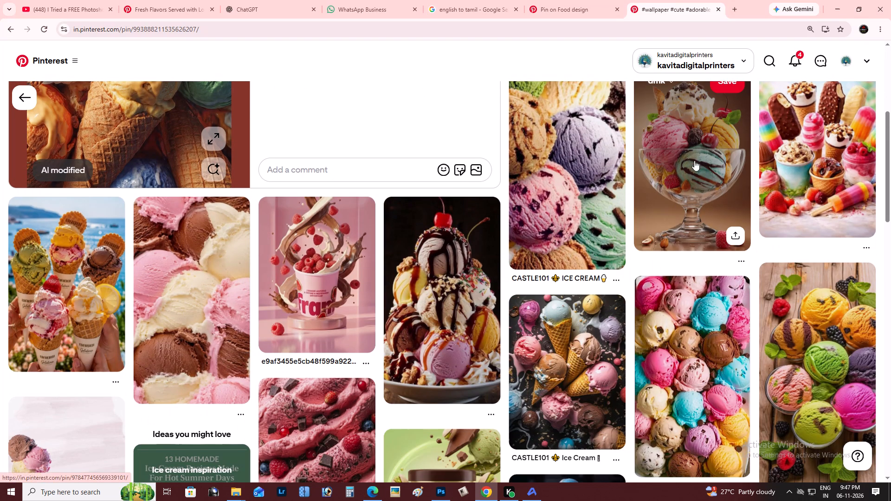
pyautogui.click(694, 161)
pyautogui.hotkey('alt', 'Tab')
pyautogui.hotkey('alt', 'Tab')
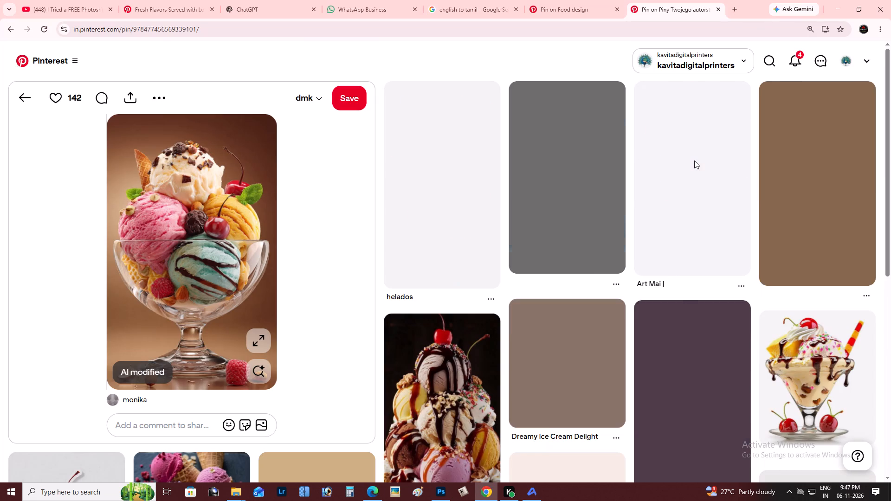
# Look through the related ice cream and sundae pins for a suitable image for the menu.
pyautogui.moveTo(890, 144); pyautogui.dragTo(887, 269)
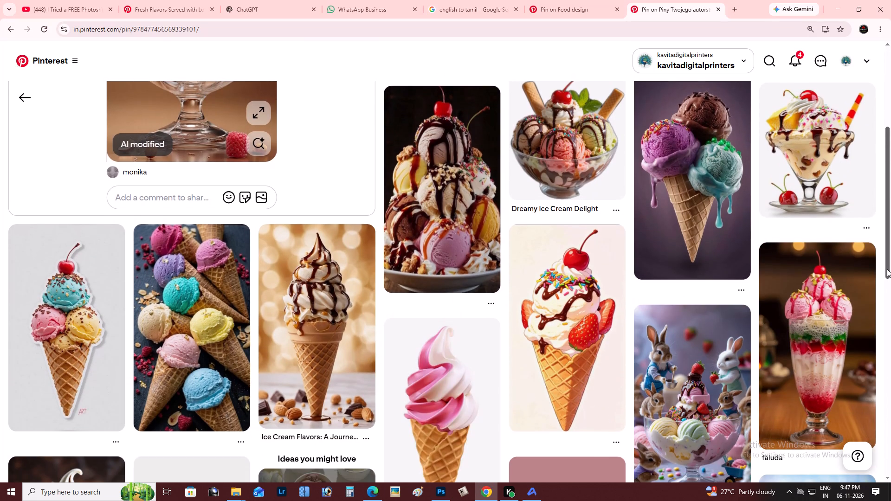
pyautogui.moveTo(887, 269); pyautogui.dragTo(890, 388)
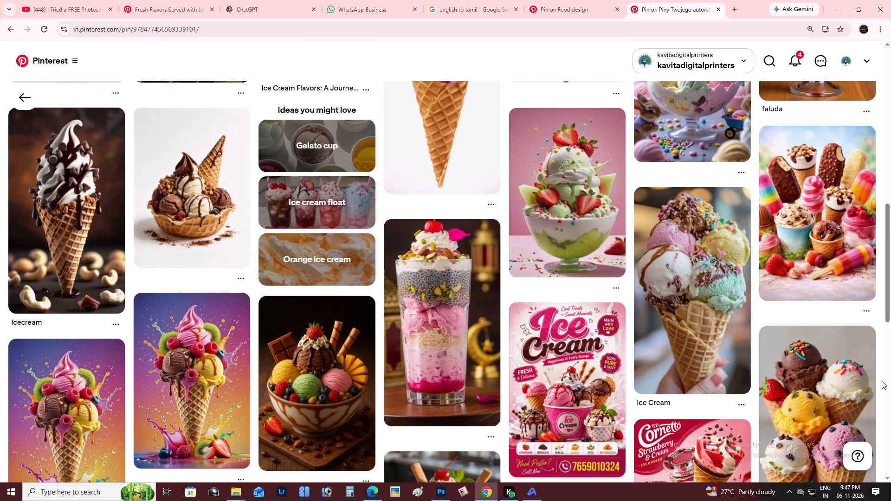
pyautogui.moveTo(890, 230); pyautogui.dragTo(890, 290)
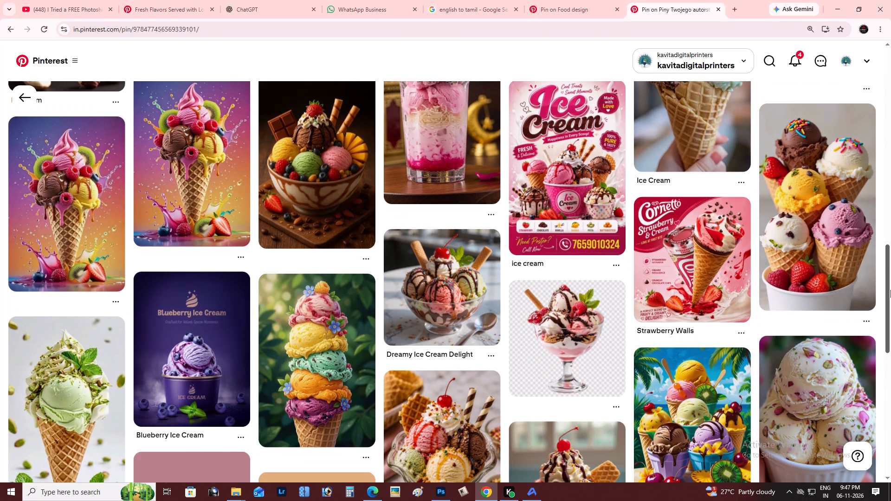
pyautogui.moveTo(890, 290); pyautogui.dragTo(890, 346)
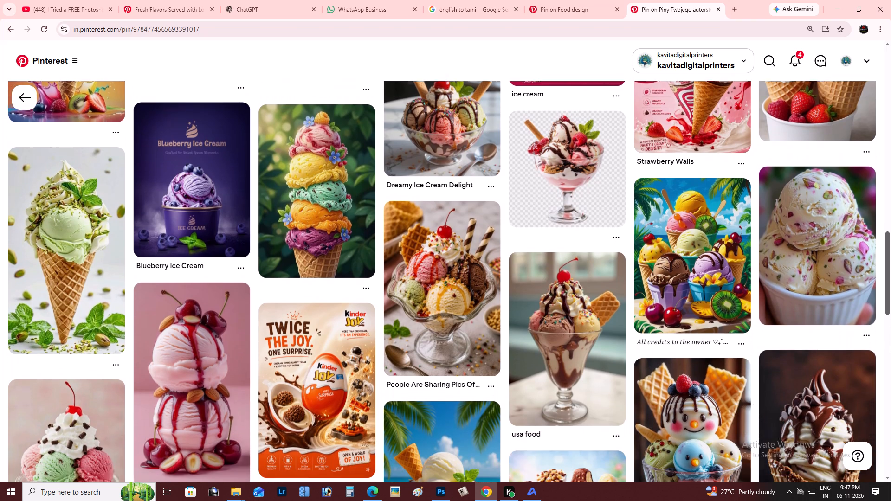
pyautogui.moveTo(890, 346); pyautogui.dragTo(890, 347)
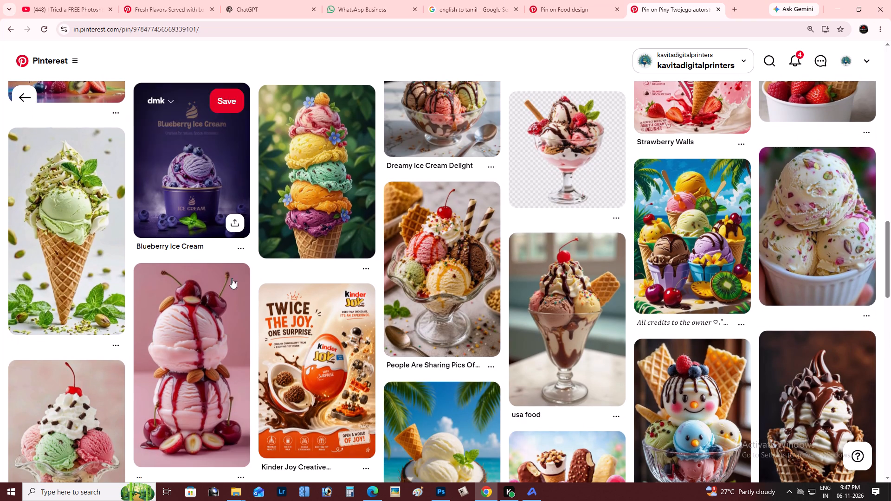
pyautogui.moveTo(890, 232); pyautogui.dragTo(890, 279)
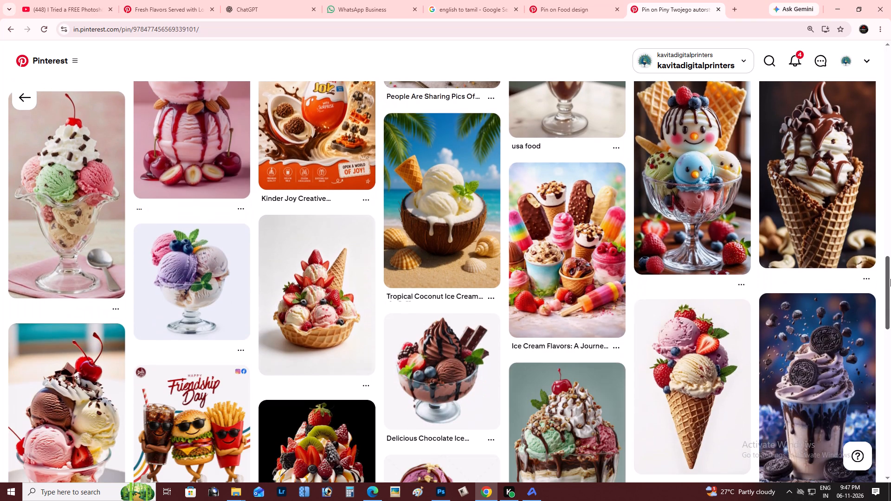
pyautogui.moveTo(890, 279); pyautogui.dragTo(890, 347)
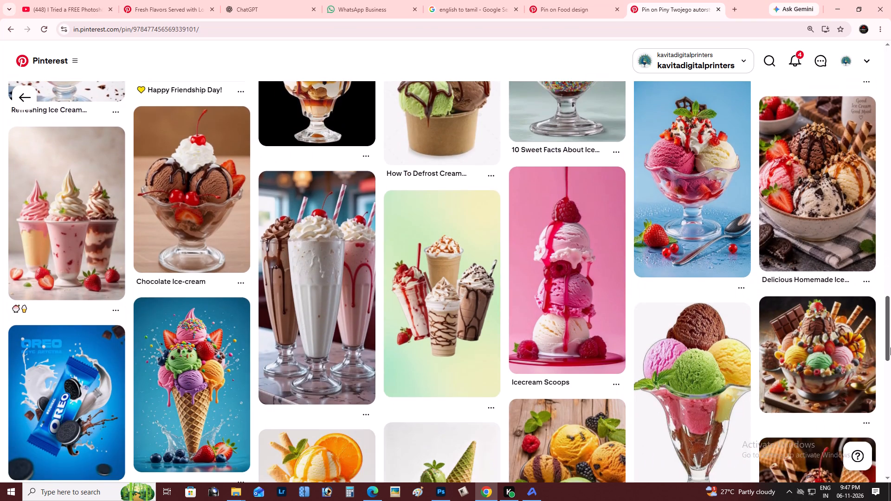
pyautogui.moveTo(890, 347); pyautogui.dragTo(886, 409)
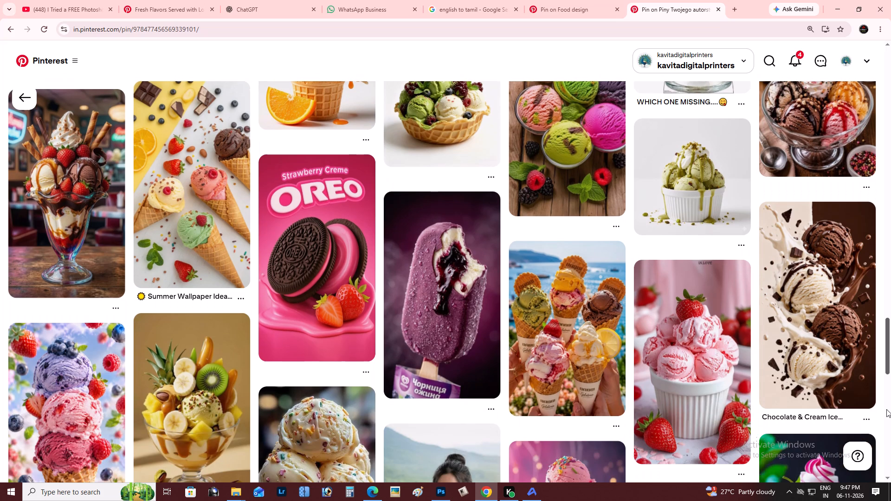
pyautogui.moveTo(886, 409); pyautogui.dragTo(890, 471)
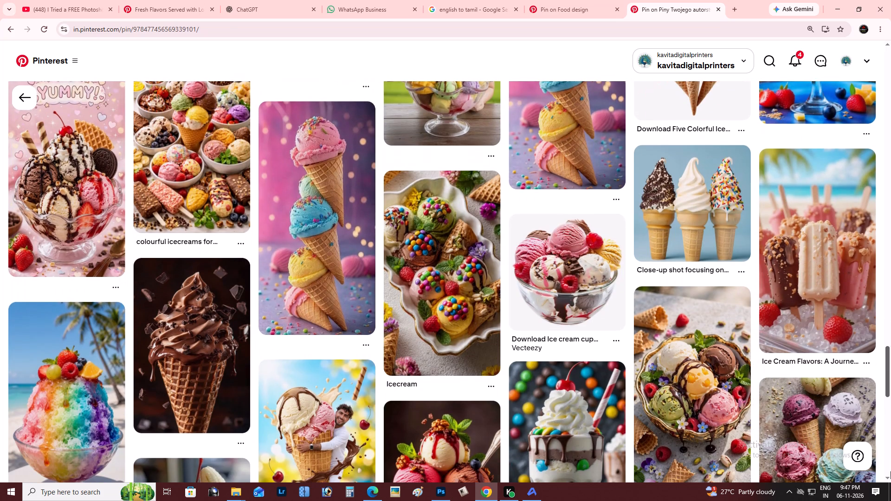
pyautogui.moveTo(890, 471); pyautogui.dragTo(890, 499)
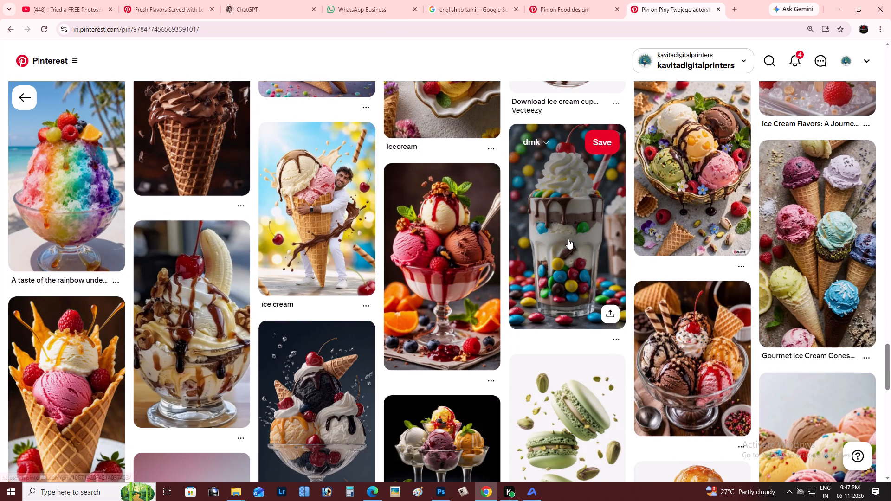
pyautogui.scroll(-1, 568, 239)
pyautogui.scroll(-1, 863, 269)
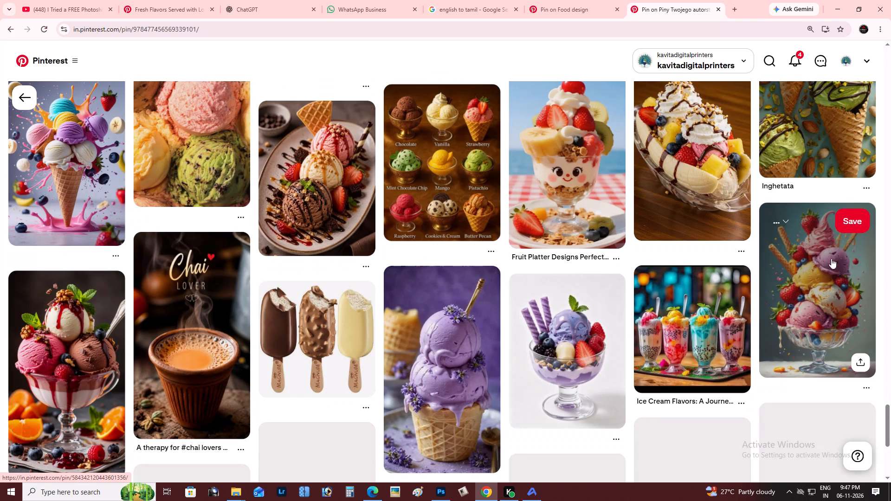
pyautogui.scroll(-2, 482, 213)
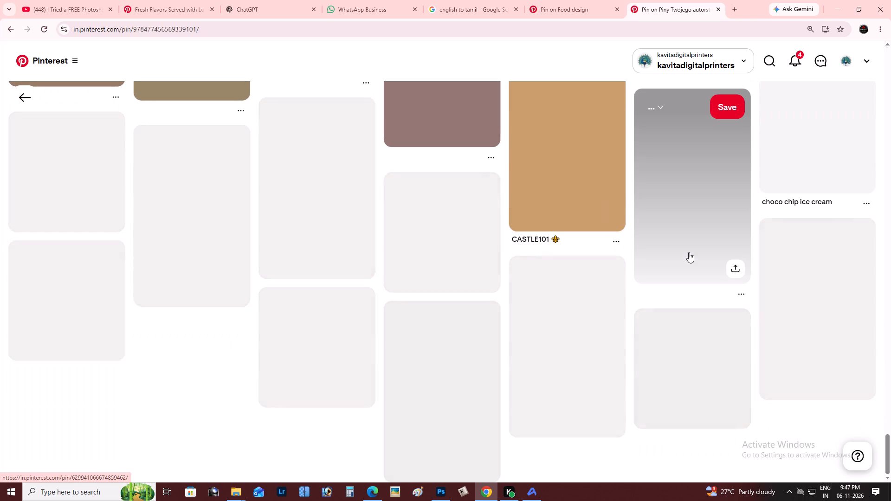
pyautogui.scroll(1, 580, 237)
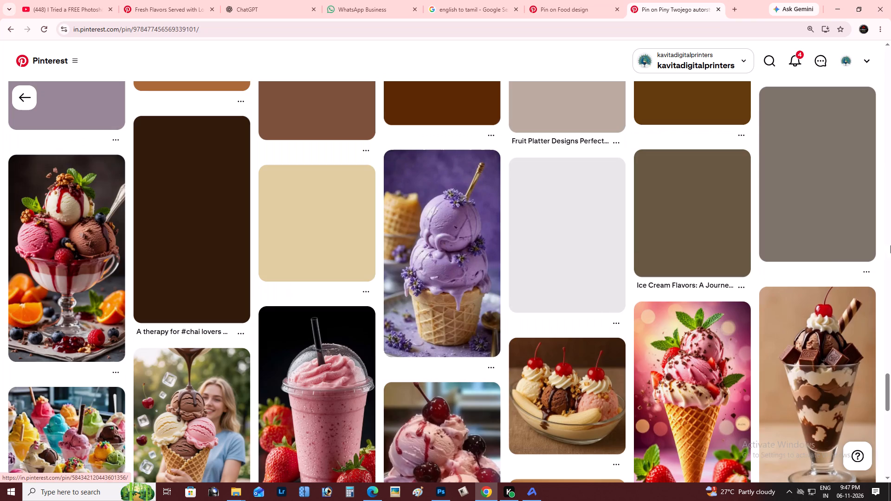
pyautogui.moveTo(890, 386); pyautogui.dragTo(890, 407)
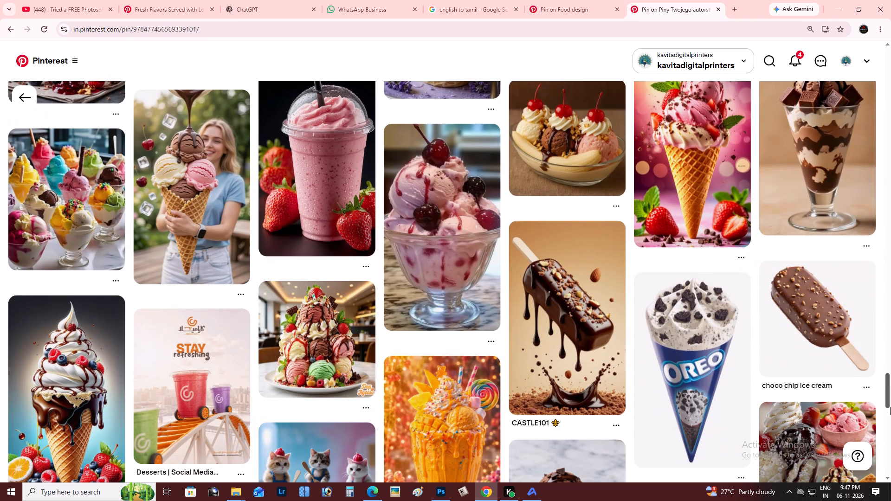
pyautogui.moveTo(890, 407); pyautogui.dragTo(890, 489)
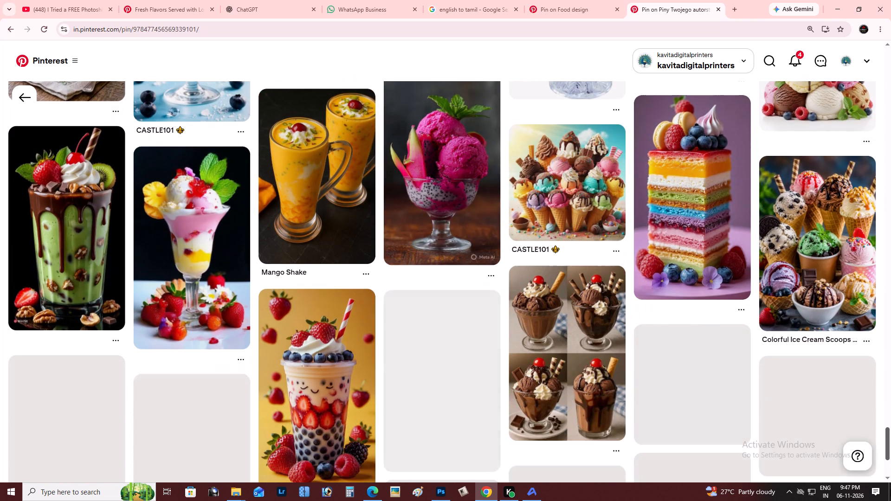
pyautogui.moveTo(890, 489); pyautogui.dragTo(890, 486)
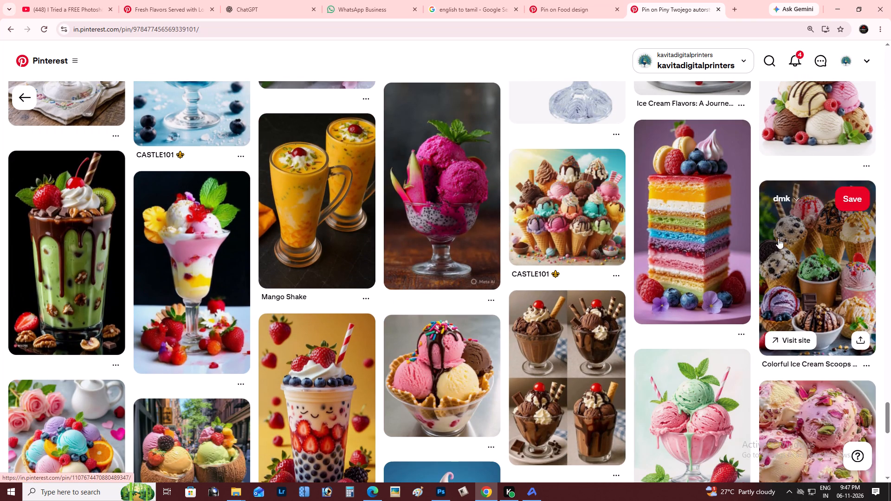
pyautogui.scroll(-1, 798, 235)
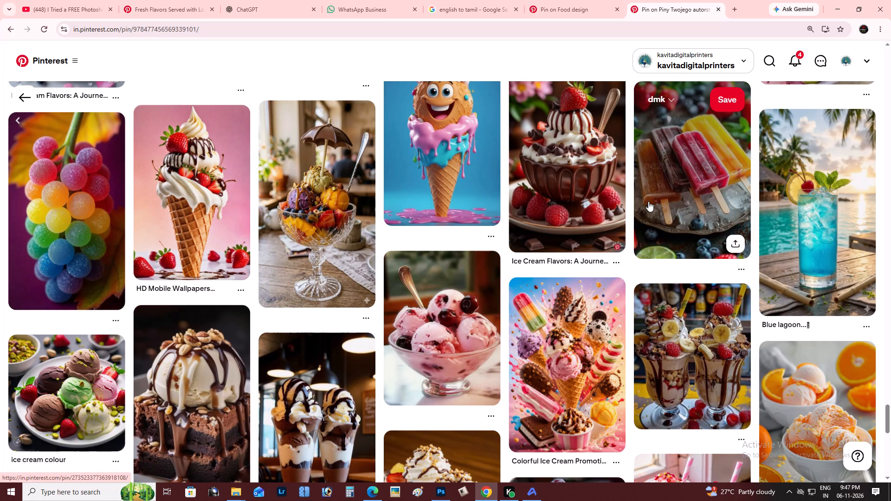
pyautogui.scroll(-1, 648, 201)
pyautogui.scroll(-1, 821, 284)
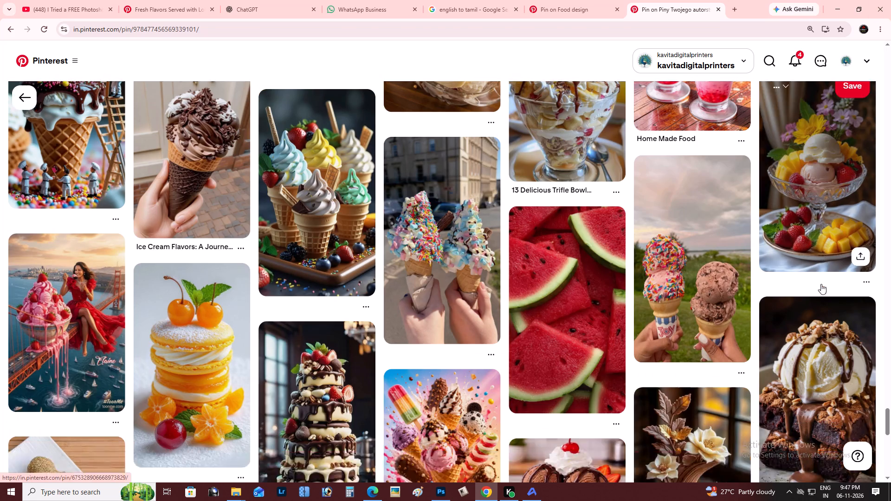
# Open the pin of a vanilla ice cream scoop on chocolate brownies from the related images.
pyautogui.scroll(1, 575, 340)
pyautogui.click(798, 413)
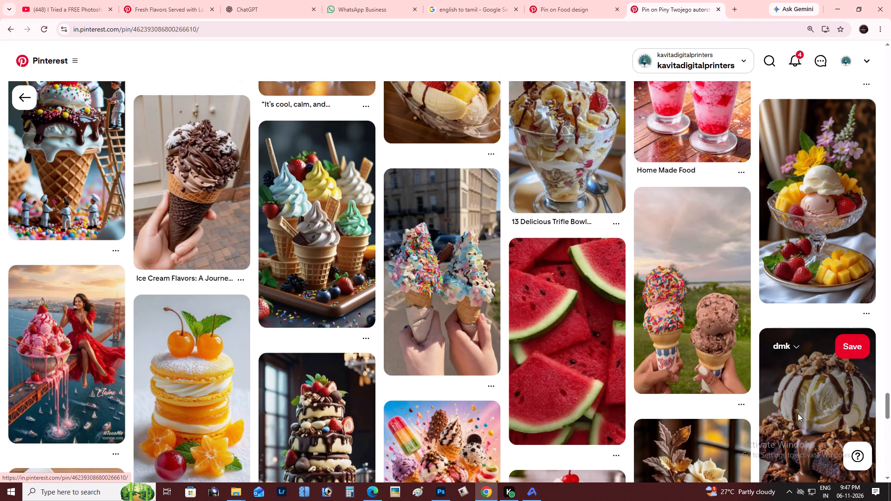
pyautogui.hotkey('alt', 'Tab')
pyautogui.hotkey('alt', 'Tab')
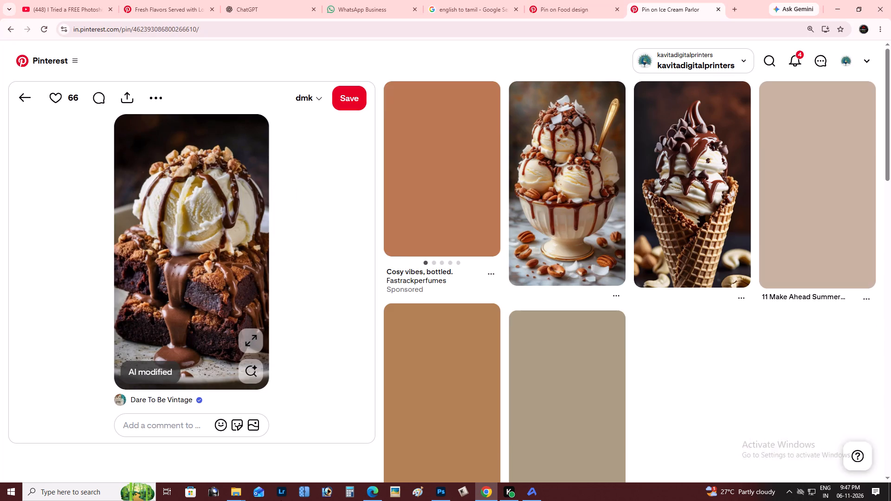
# Look through the brownie and dessert pins related to the vanilla scoop pin for a usable ice cream image.
pyautogui.moveTo(890, 212); pyautogui.dragTo(890, 289)
pyautogui.moveTo(890, 273); pyautogui.dragTo(890, 265)
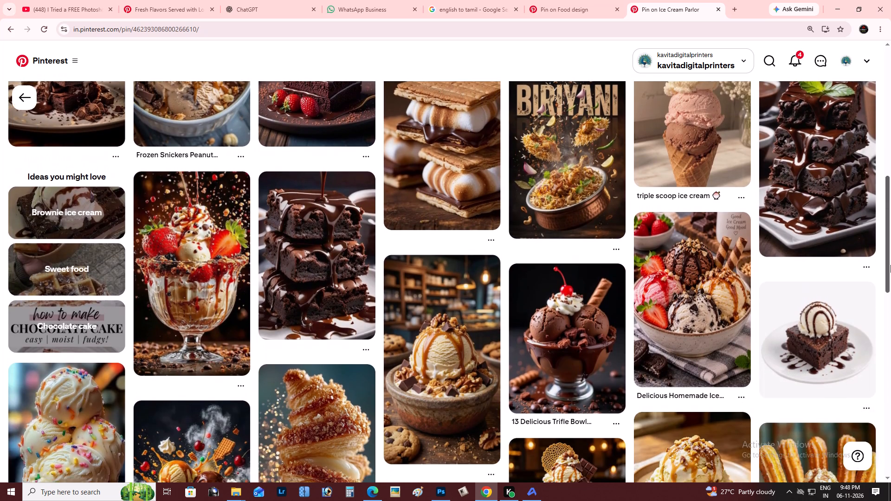
pyautogui.moveTo(890, 265); pyautogui.dragTo(890, 353)
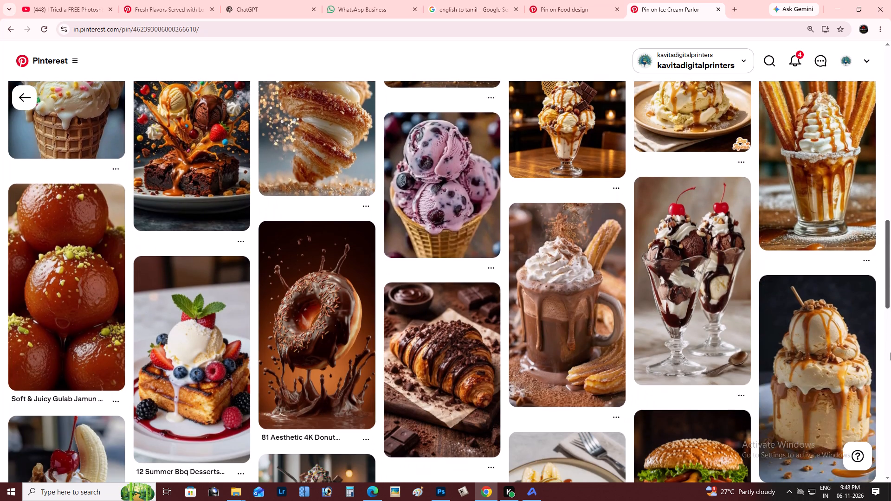
pyautogui.moveTo(890, 353); pyautogui.dragTo(890, 447)
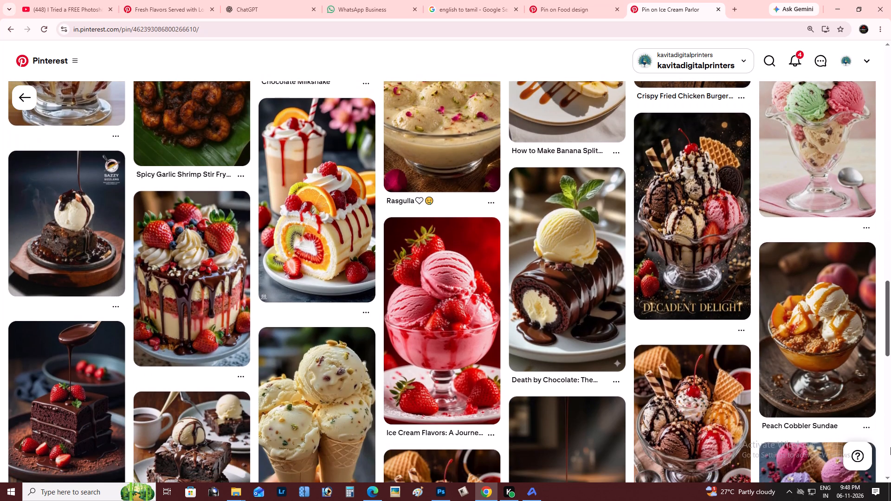
pyautogui.moveTo(890, 447); pyautogui.dragTo(890, 492)
pyautogui.scroll(-1, 532, 338)
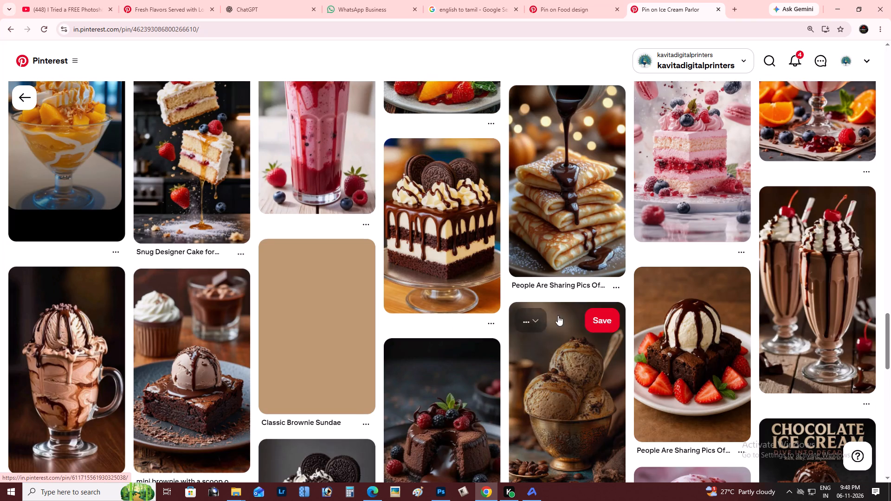
# Copy the enhanced ice cream landscape image from ChatGPT in Edge and paste it into the 13x19 page 1 menu in Photoshop.
pyautogui.hotkey('alt', 'Tab')
pyautogui.rightClick(451, 221)
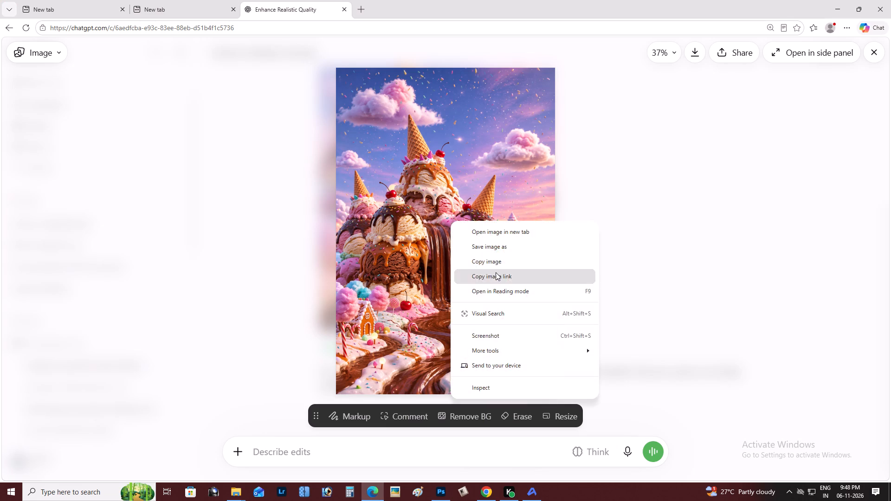
pyautogui.click(483, 264)
pyautogui.hotkey('alt', 'Tab')
pyautogui.hotkey('alt', 'Tab')
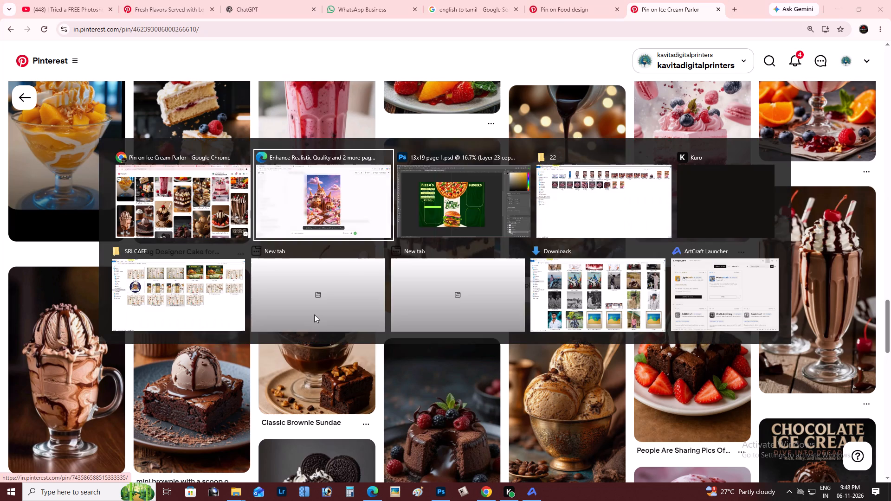
pyautogui.hotkey('alt', 'Tab')
pyautogui.hotkey('ctrl', 'v')
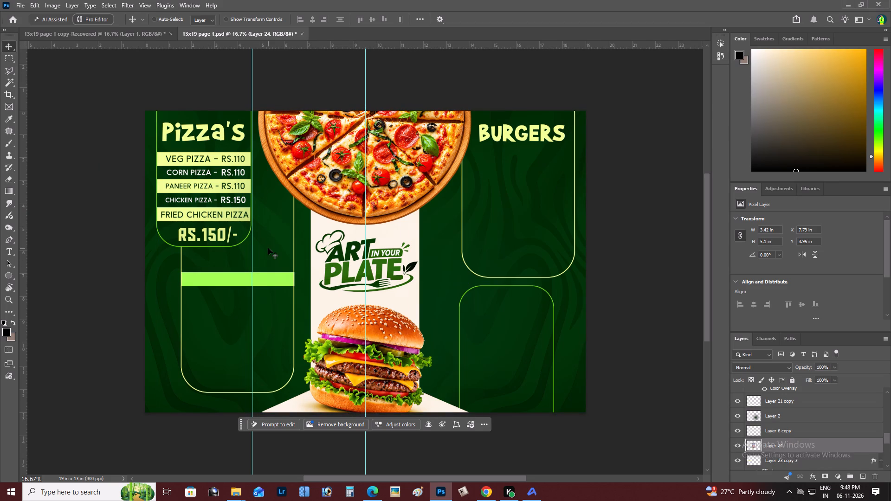
# Enlarge the pasted ice cream image to about 156%, flip it horizontally, and position it behind the pizza list, overlapping the panel below.
pyautogui.moveTo(342, 243); pyautogui.dragTo(235, 250)
pyautogui.hotkey('ctrl', 't')
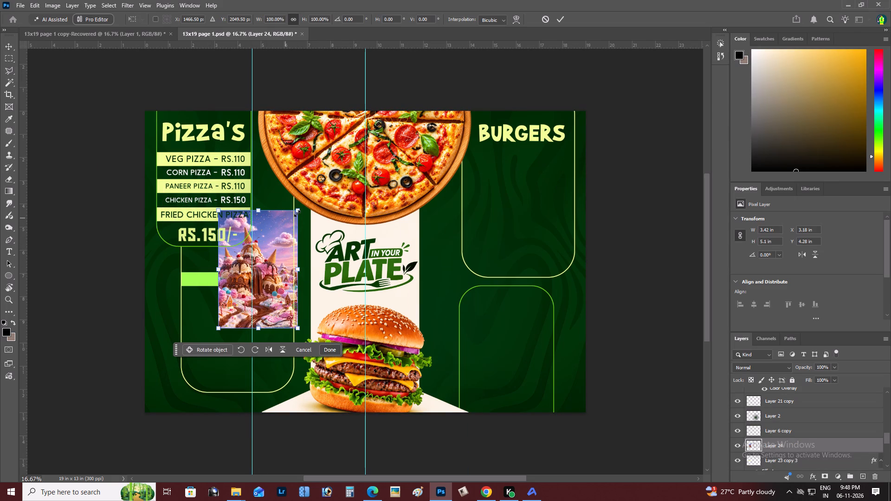
pyautogui.keyDown('alt'); pyautogui.moveTo(298, 212); pyautogui.dragTo(314, 174); pyautogui.keyUp('alt')
pyautogui.moveTo(278, 215); pyautogui.dragTo(260, 213)
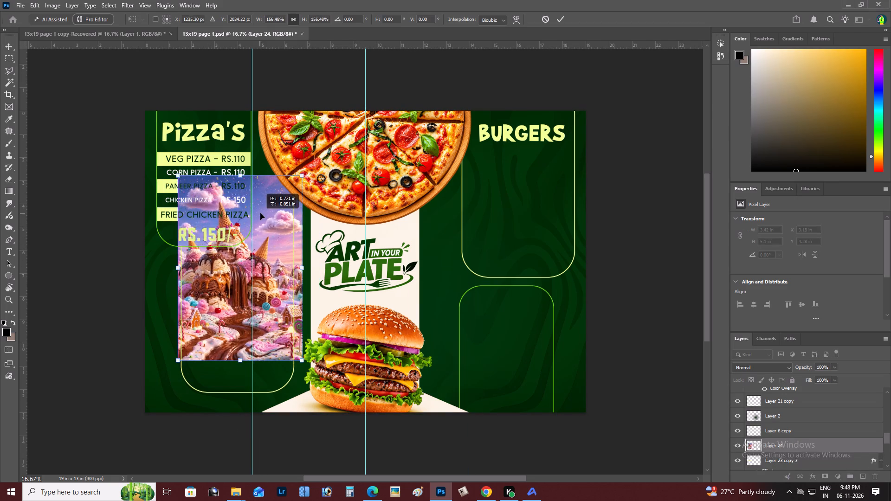
pyautogui.moveTo(260, 213); pyautogui.dragTo(263, 186)
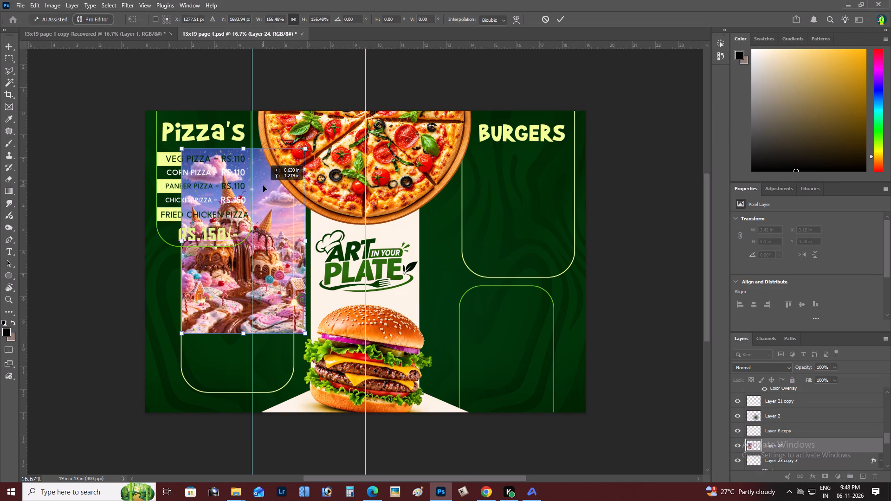
pyautogui.moveTo(263, 186); pyautogui.dragTo(276, 182)
pyautogui.rightClick(262, 218)
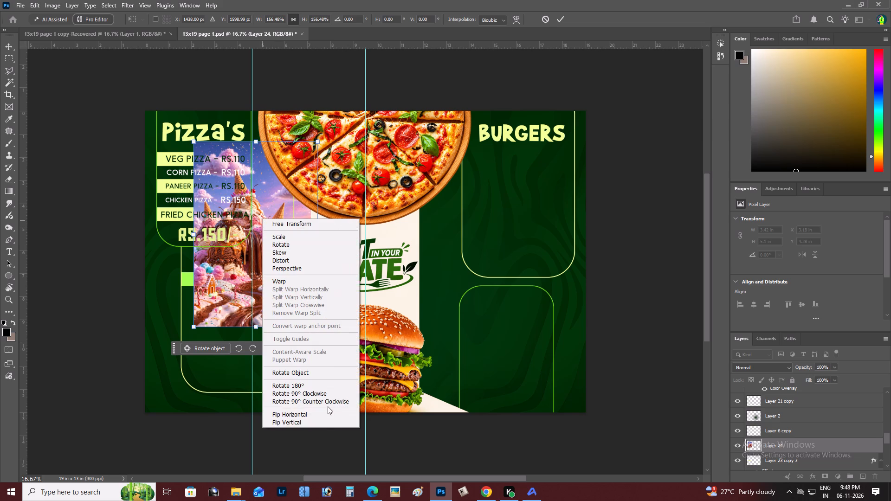
pyautogui.click(331, 413)
pyautogui.click(245, 228)
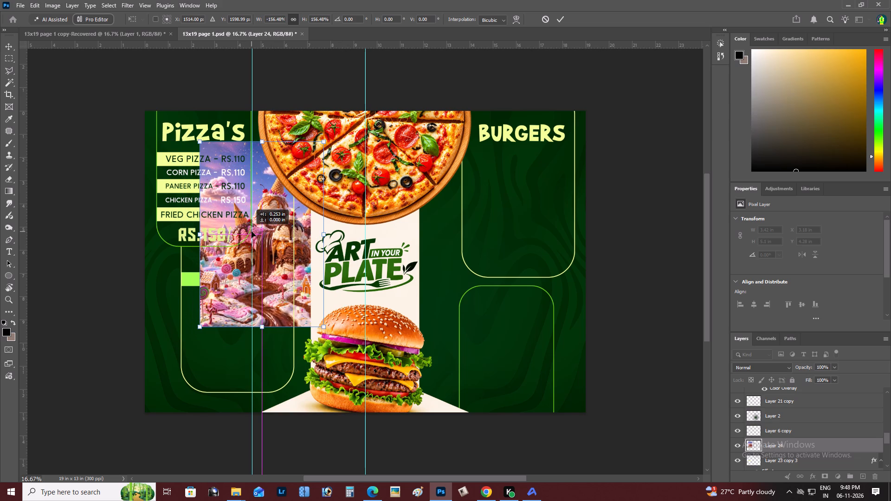
pyautogui.hotkey('ctrl', 'Return')
pyautogui.press('v')
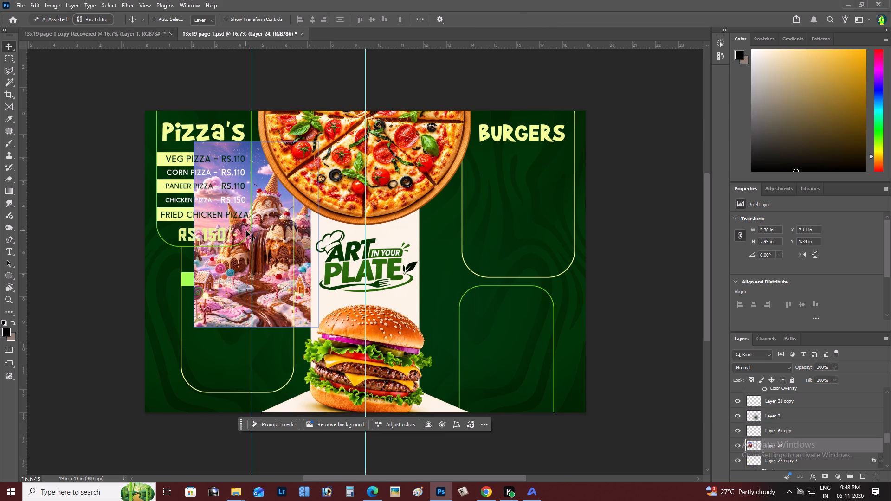
# Move the ice cream image behind the pizza list to about X 1.64 in, Y 0.96 in on the page.
pyautogui.hotkey('shift', 'Left')
pyautogui.hotkey('shift', 'Left')
pyautogui.hotkey('shift', 'Left')
pyautogui.hotkey('shift', 'Left')
pyautogui.hotkey('shift', 'Left')
pyautogui.hotkey('shift', 'Left')
pyautogui.hotkey('shift', 'Left')
pyautogui.hotkey('shift', 'Left')
pyautogui.hotkey('shift', 'Left')
pyautogui.hotkey('shift', 'Left')
pyautogui.hotkey('shift', 'Left')
pyautogui.hotkey('shift', 'Left')
pyautogui.hotkey('shift', 'Left')
pyautogui.hotkey('shift', 'Left')
pyautogui.hotkey('shift', 'Left')
pyautogui.hotkey('shift', 'Left')
pyautogui.hotkey('shift', 'Left')
pyautogui.hotkey('shift', 'Left')
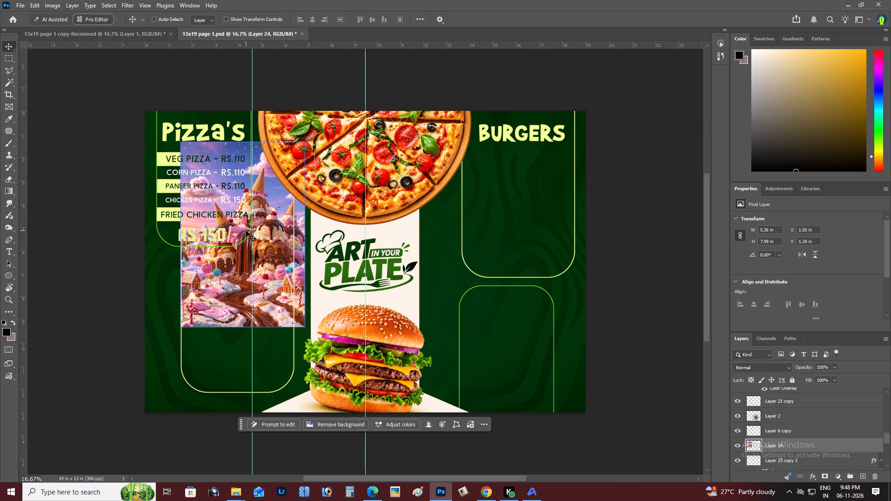
pyautogui.hotkey('shift', 'Left')
pyautogui.press('Right')
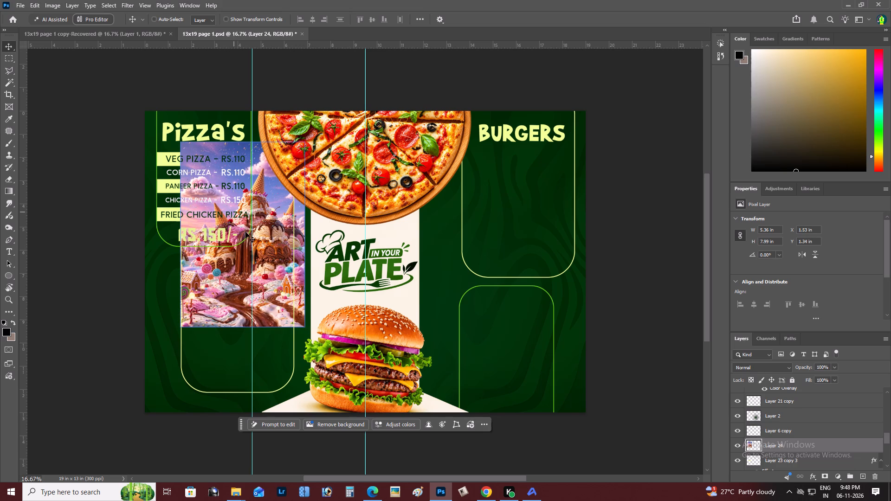
pyautogui.moveTo(254, 242); pyautogui.dragTo(256, 232)
# Delete the rectangular part of the ice cream image behind the Pizza's heading and price rows, up to the list panel's inner edge.
pyautogui.press('z')
pyautogui.click(225, 230)
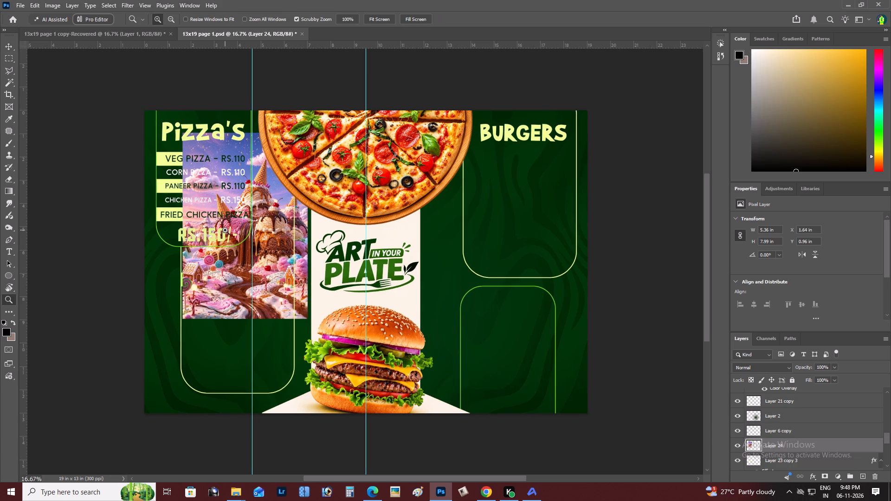
pyautogui.click(244, 230)
pyautogui.keyDown('alt'); pyautogui.click(240, 221); pyautogui.keyUp('alt')
pyautogui.press('space')
pyautogui.moveTo(242, 228); pyautogui.dragTo(296, 261)
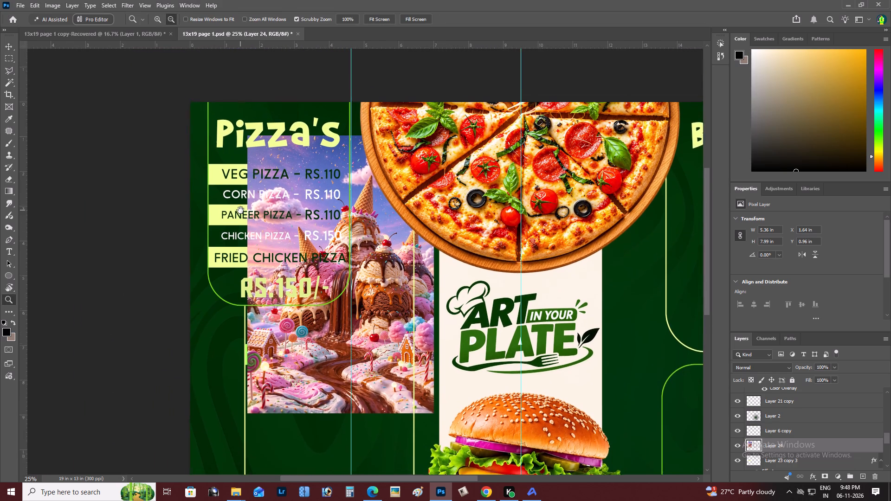
pyautogui.press('m')
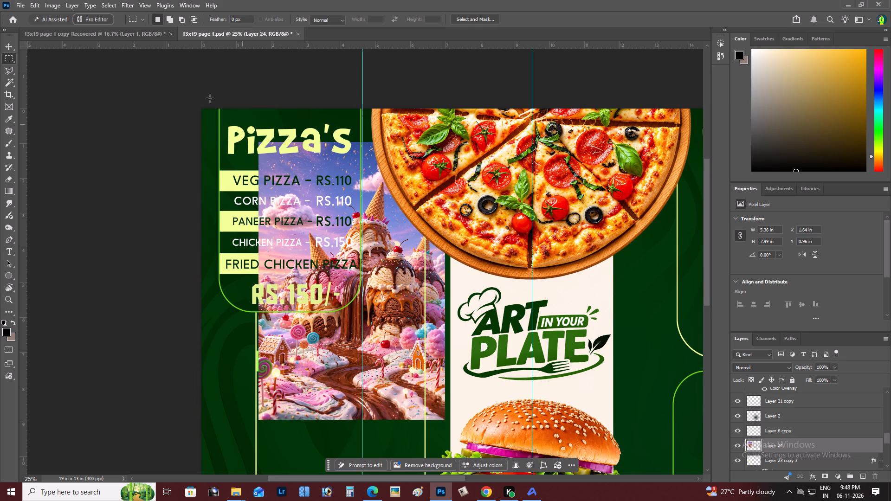
pyautogui.moveTo(210, 98); pyautogui.dragTo(359, 325)
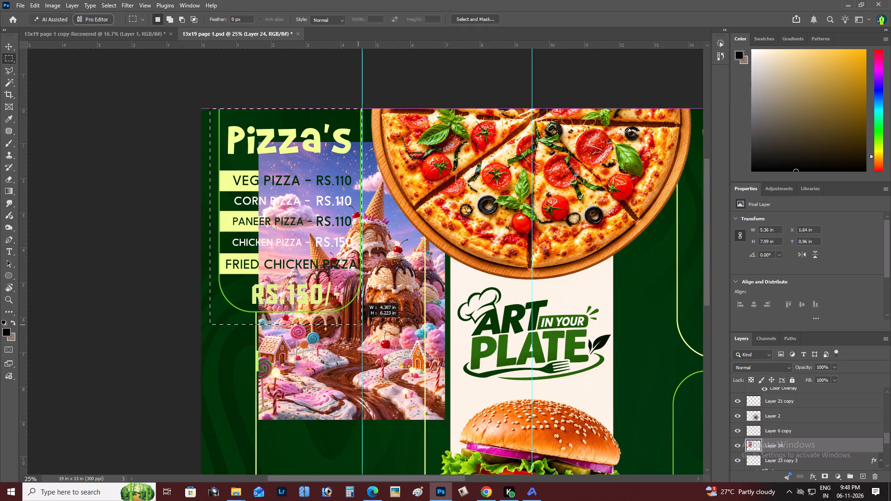
pyautogui.moveTo(359, 325); pyautogui.dragTo(358, 302)
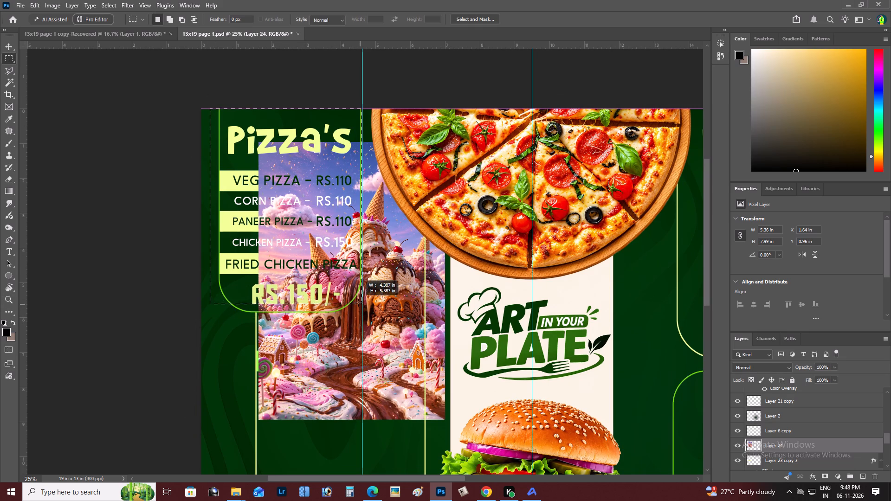
pyautogui.moveTo(358, 302); pyautogui.dragTo(361, 285)
pyautogui.press('BackSpace')
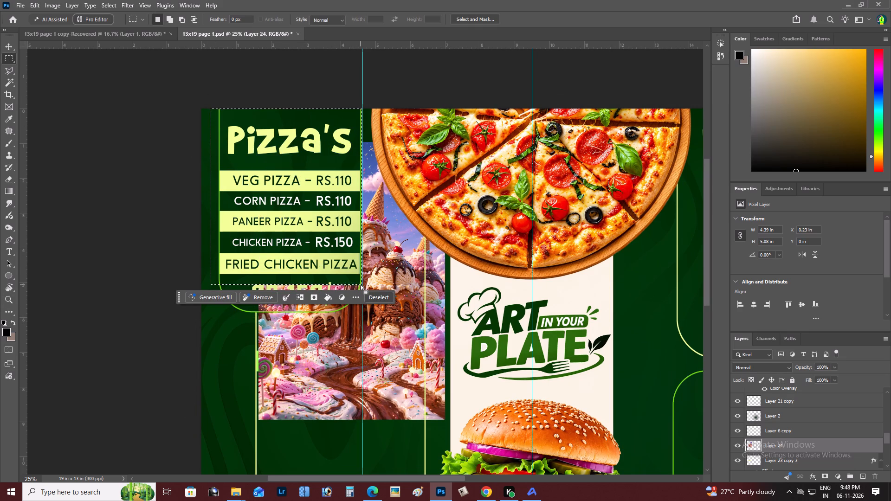
pyautogui.hotkey('ctrl', 'd')
# Hide the guides and nudge the ice cream image to X 1.61 in, against the pizza list panel's green border.
pyautogui.press('z')
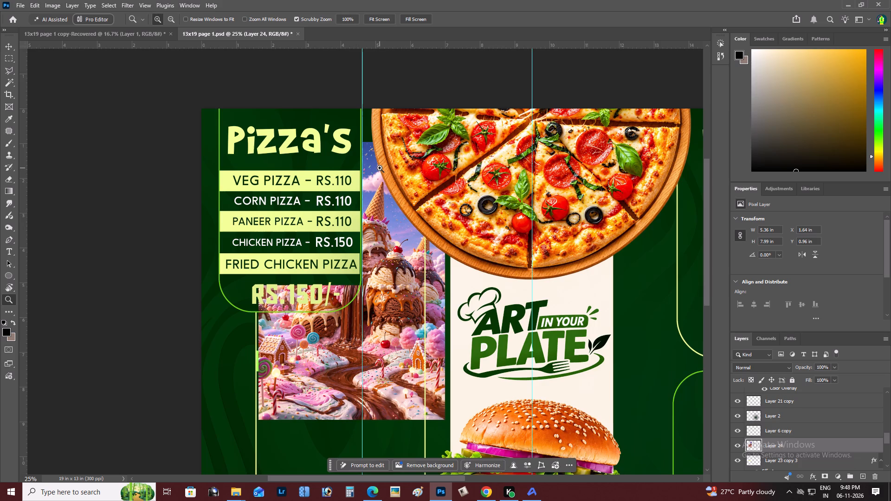
pyautogui.tripleClick(380, 168)
pyautogui.hotkey('ctrl', ';')
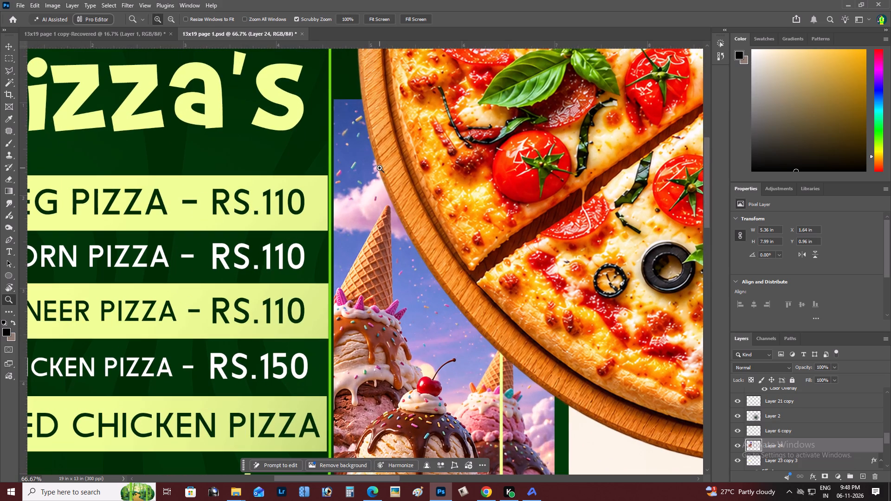
pyautogui.press('v')
pyautogui.press('Left')
pyautogui.press('Left')
pyautogui.press('Left')
pyautogui.press('Left')
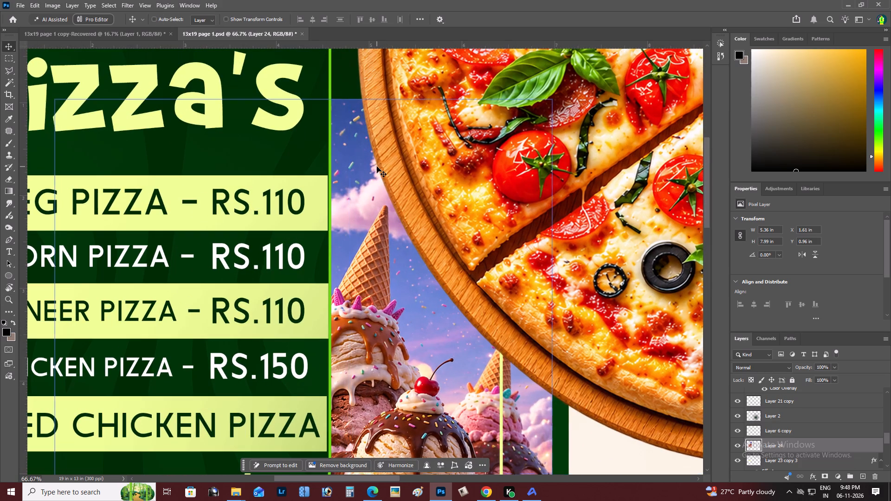
# Erase the ice cream image behind the RS.150/- price with a 100% hardness Eraser, reducing the brush to 300 px near the rounded border.
pyautogui.press('space')
pyautogui.press('space')
pyautogui.press('space')
pyautogui.press('space')
pyautogui.press('space')
pyautogui.press('space')
pyautogui.press('space')
pyautogui.press('space')
pyautogui.press('space')
pyautogui.press('space')
pyautogui.press('space')
pyautogui.press('space')
pyautogui.press('space')
pyautogui.press('space')
pyautogui.press('space')
pyautogui.press('space')
pyautogui.press('space')
pyautogui.press('space')
pyautogui.press('space')
pyautogui.press('space')
pyautogui.moveTo(381, 167); pyautogui.dragTo(539, 27)
pyautogui.moveTo(376, 247); pyautogui.dragTo(303, 297)
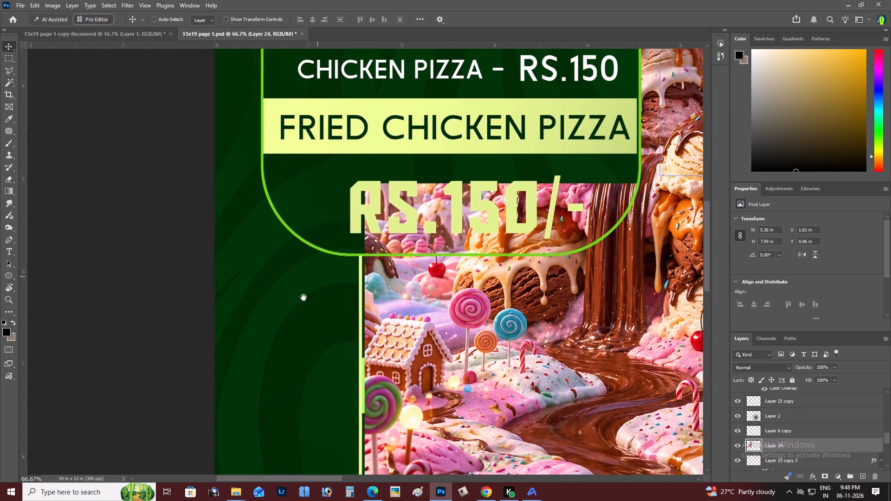
pyautogui.moveTo(303, 297); pyautogui.dragTo(303, 299)
pyautogui.press('e')
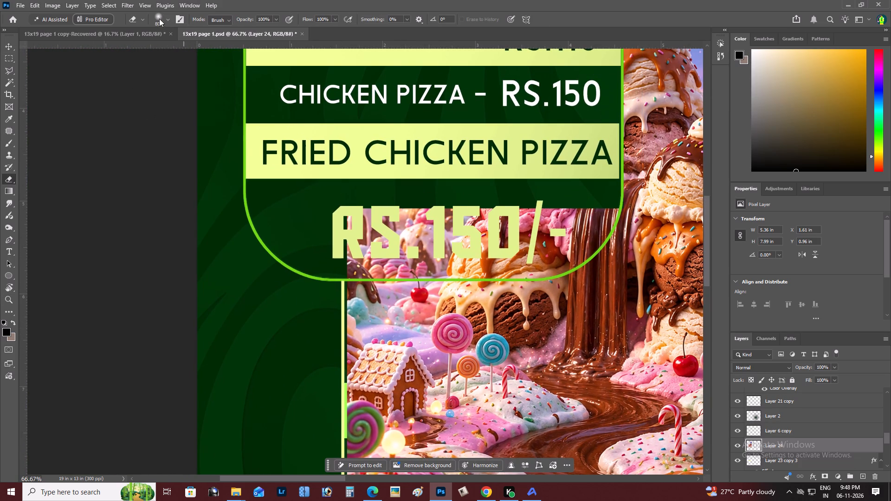
pyautogui.click(168, 17)
pyautogui.moveTo(147, 67); pyautogui.dragTo(290, 79)
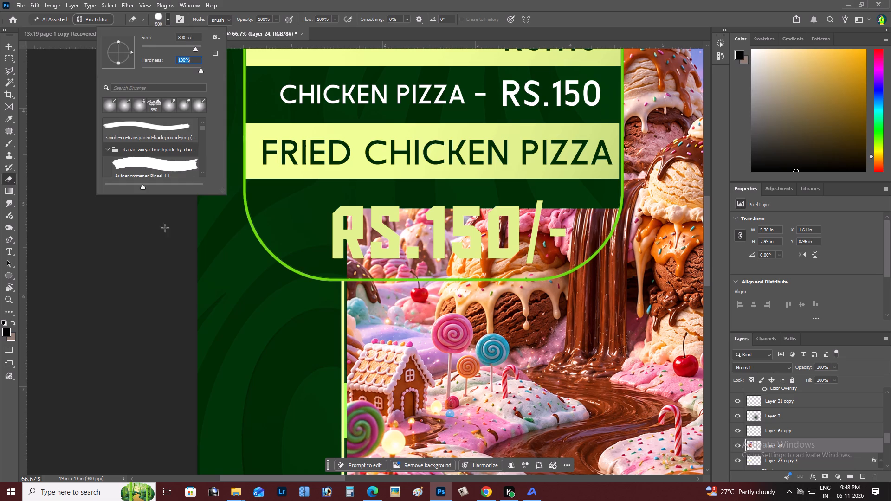
pyautogui.click(433, 122)
pyautogui.click(428, 141)
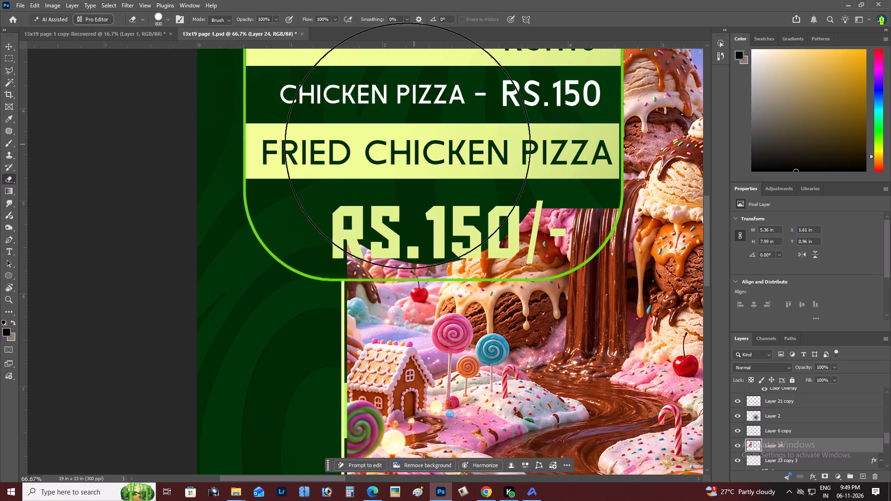
pyautogui.press('[')
pyautogui.press('[')
pyautogui.press('[')
pyautogui.press('[')
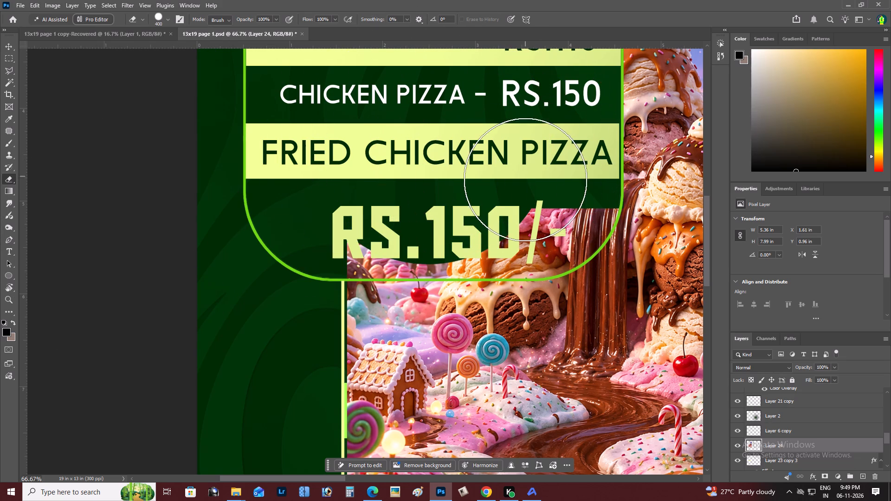
pyautogui.click(534, 192)
pyautogui.click(547, 198)
pyautogui.press('[')
pyautogui.press('[')
pyautogui.press(']')
pyautogui.click(575, 206)
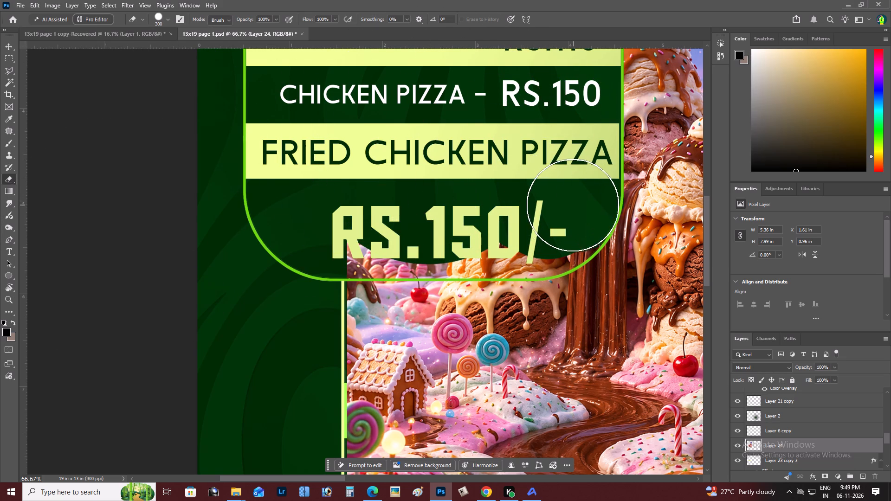
pyautogui.doubleClick(559, 218)
pyautogui.moveTo(562, 221); pyautogui.dragTo(551, 224)
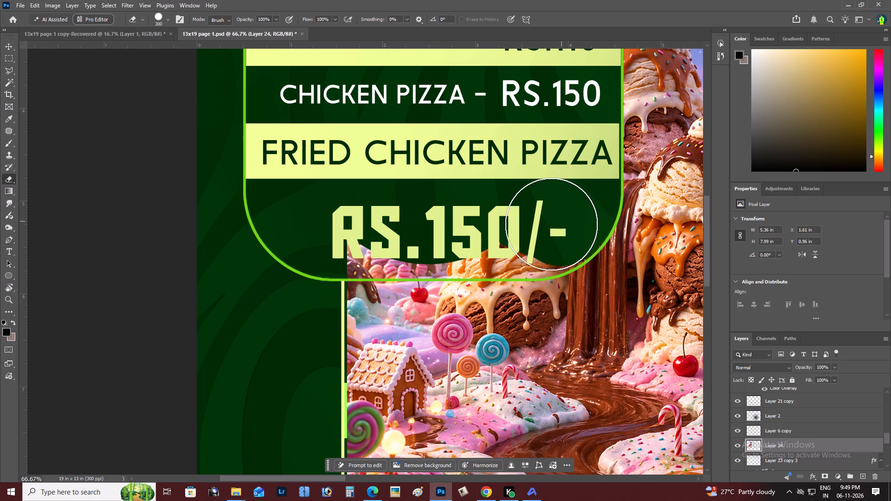
pyautogui.moveTo(551, 224); pyautogui.dragTo(372, 227)
pyautogui.click(363, 232)
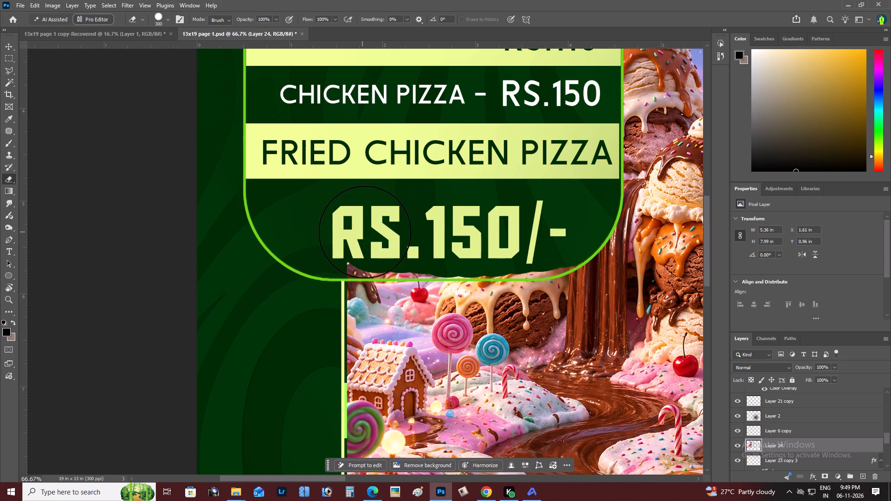
pyautogui.moveTo(369, 232); pyautogui.dragTo(378, 232)
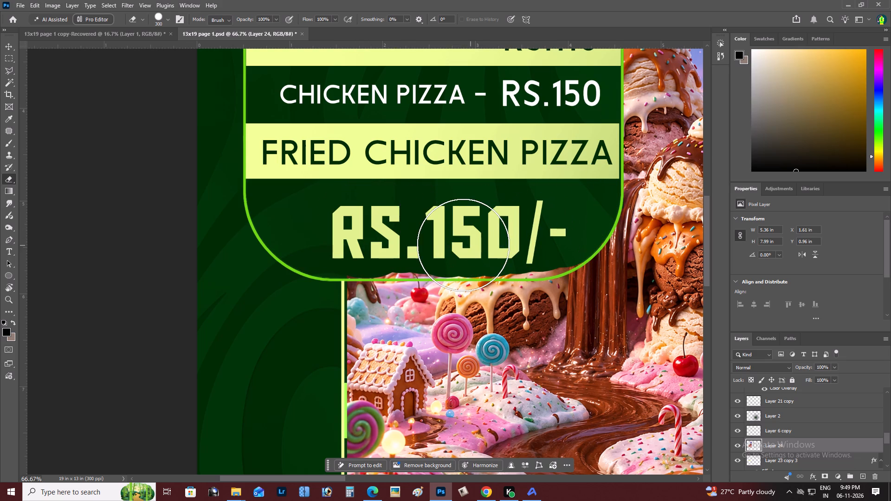
# Delete the remaining strip of ice cream image between the RS.150/- price and the panel's straight bottom border, then deselect.
pyautogui.press('m')
pyautogui.moveTo(314, 148); pyautogui.dragTo(373, 214)
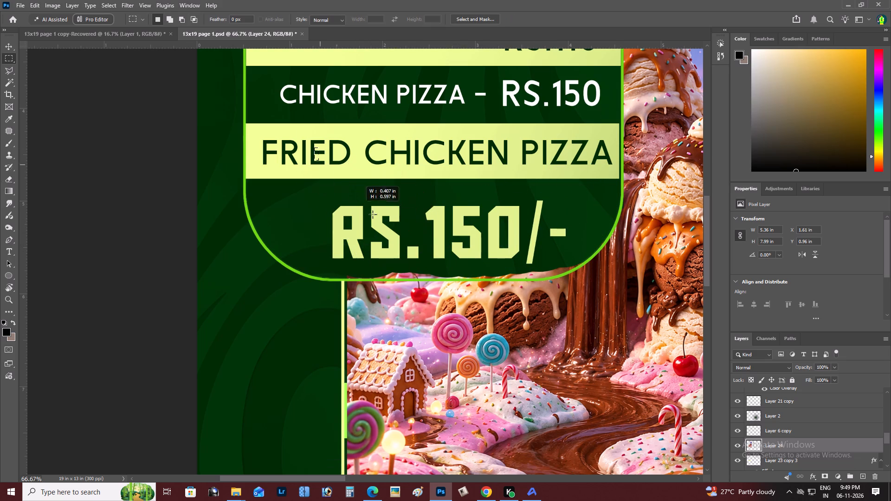
pyautogui.moveTo(373, 214); pyautogui.dragTo(551, 273)
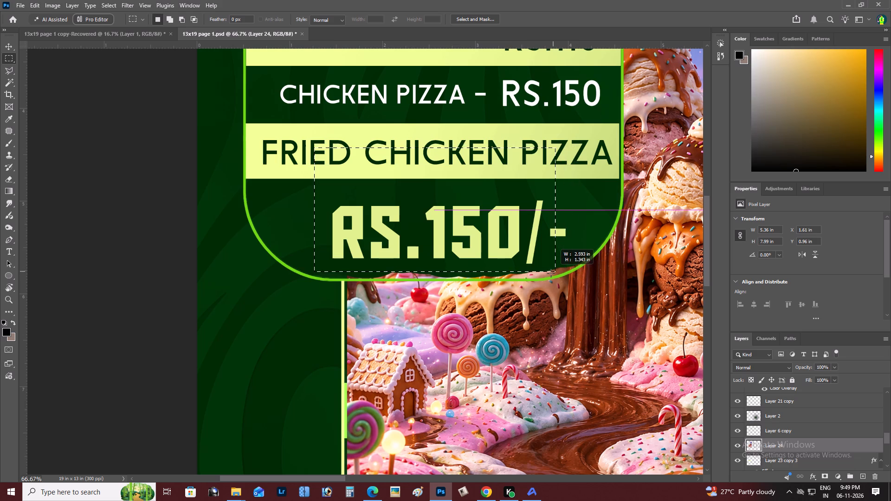
pyautogui.moveTo(551, 273); pyautogui.dragTo(540, 278)
pyautogui.press('BackSpace')
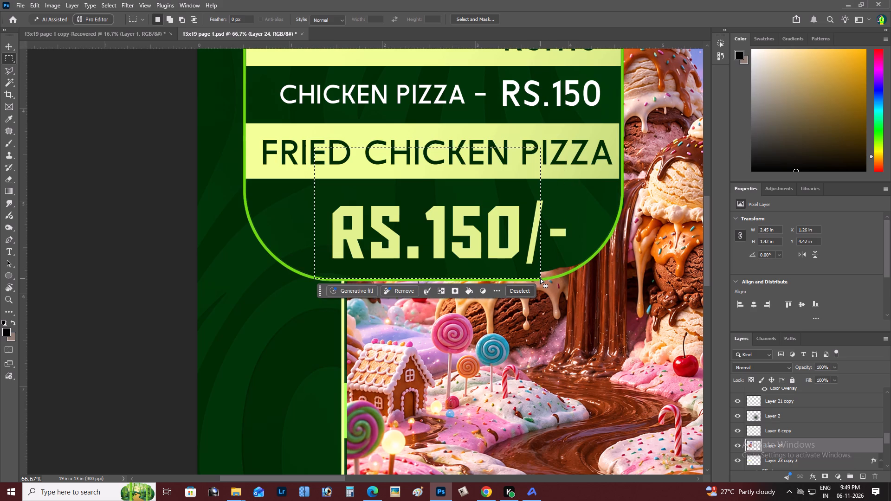
pyautogui.hotkey('ctrl', 'd')
# Erase the leftover ice cream image inside the pizza panel's rounded corner beside the RS.150/- price.
pyautogui.press('e')
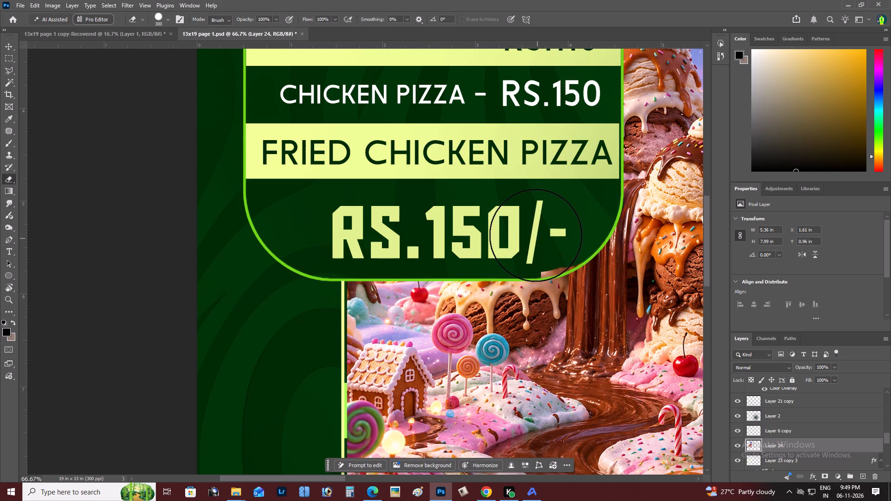
pyautogui.click(543, 231)
pyautogui.click(552, 227)
pyautogui.click(542, 231)
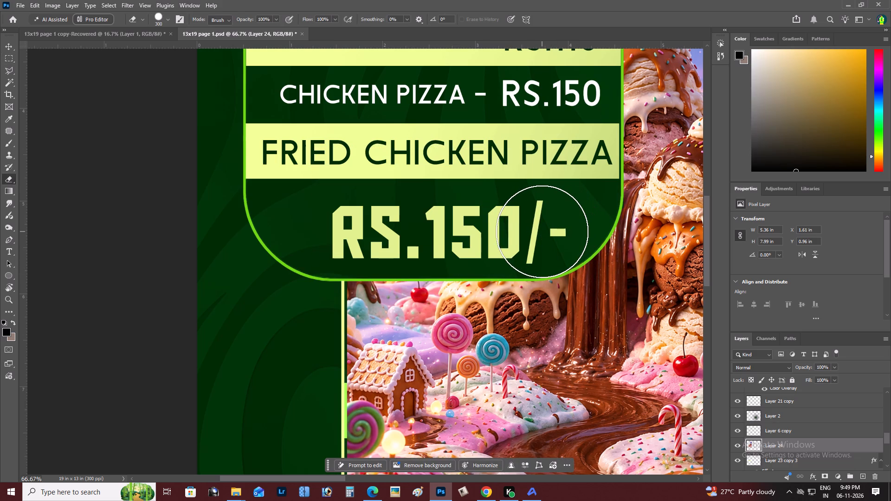
pyautogui.click(535, 233)
# Stretch the ice cream image's top sky strip between the pizza list and the pizza upward past the page's top edge, then deselect.
pyautogui.press('z')
pyautogui.keyDown('alt'); pyautogui.click(483, 208); pyautogui.keyUp('alt')
pyautogui.rightClick(483, 208)
pyautogui.click(493, 214)
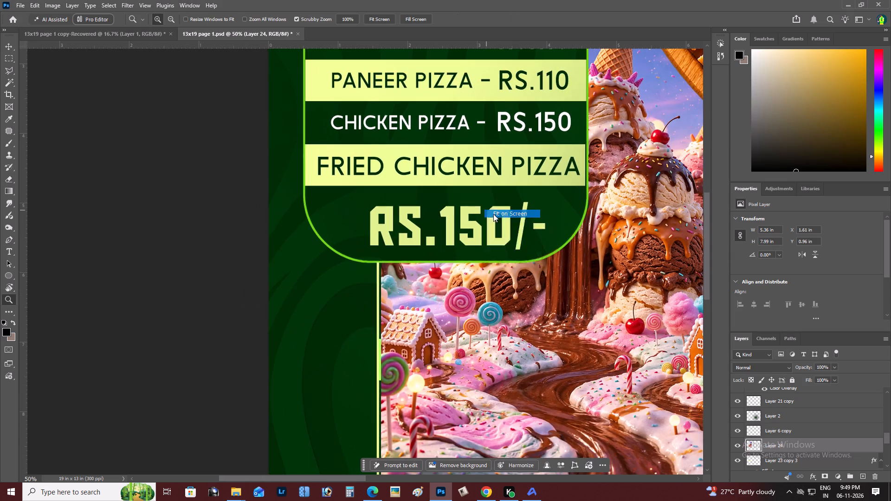
pyautogui.press('space')
pyautogui.press('space')
pyautogui.press('space')
pyautogui.press('space')
pyautogui.press('space')
pyautogui.press('space')
pyautogui.moveTo(495, 214); pyautogui.dragTo(559, 206)
pyautogui.press('z')
pyautogui.keyDown('alt'); pyautogui.click(208, 272); pyautogui.keyUp('alt')
pyautogui.rightClick(232, 263)
pyautogui.click(245, 268)
pyautogui.press('space')
pyautogui.press('space')
pyautogui.press('space')
pyautogui.moveTo(245, 268); pyautogui.dragTo(286, 300)
pyautogui.press('v')
pyautogui.rightClick(306, 246)
pyautogui.click(313, 250)
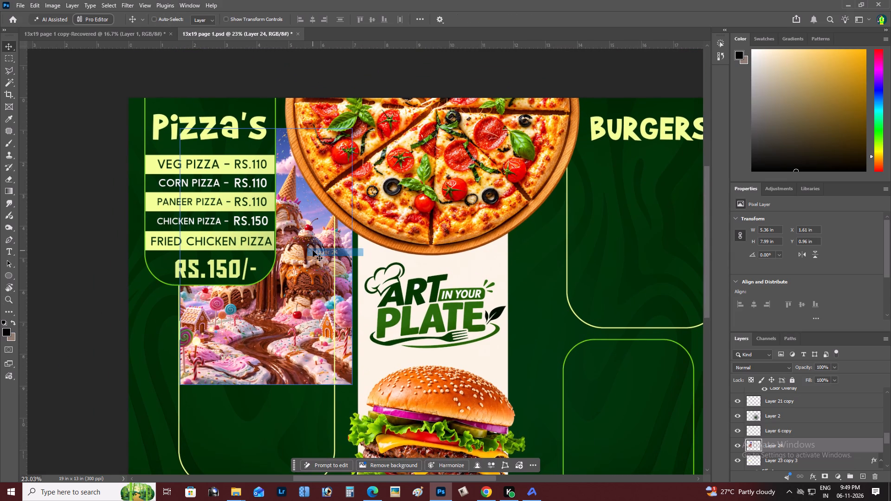
pyautogui.press('m')
pyautogui.moveTo(248, 104); pyautogui.dragTo(324, 151)
pyautogui.hotkey('ctrl', 't')
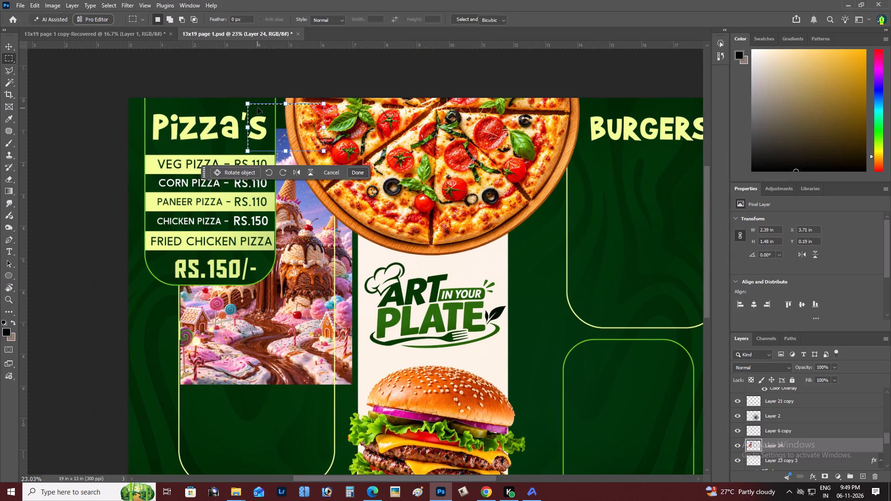
pyautogui.keyDown('shift'); pyautogui.moveTo(288, 103); pyautogui.dragTo(297, 55); pyautogui.keyUp('shift')
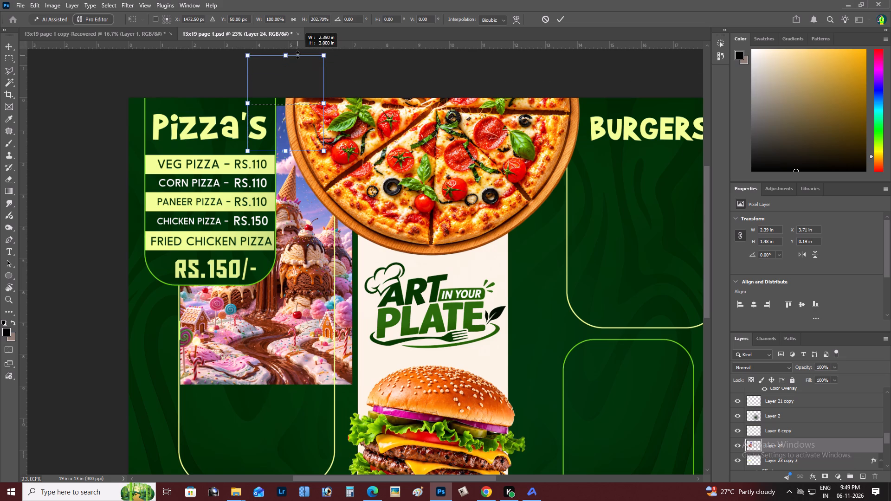
pyautogui.keyDown('shift'); pyautogui.moveTo(297, 55); pyautogui.dragTo(301, 67); pyautogui.keyUp('shift')
pyautogui.hotkey('ctrl', 'Return')
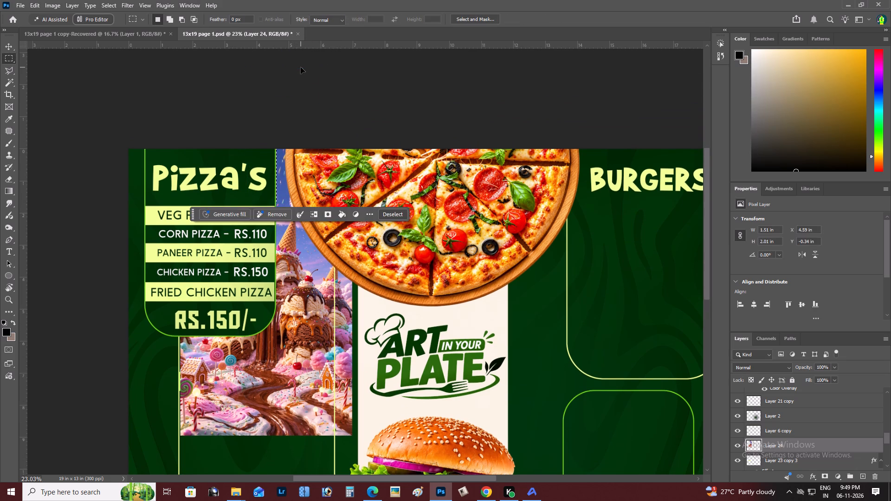
pyautogui.hotkey('ctrl', 'd')
# Apply Levels to the ice cream image with input black at 15, midtone 1.00 and white at 237.
pyautogui.press('z')
pyautogui.keyDown('alt'); pyautogui.click(308, 282); pyautogui.keyUp('alt')
pyautogui.rightClick(308, 282)
pyautogui.press('space')
pyautogui.press('space')
pyautogui.press('space')
pyautogui.press('space')
pyautogui.click(315, 286)
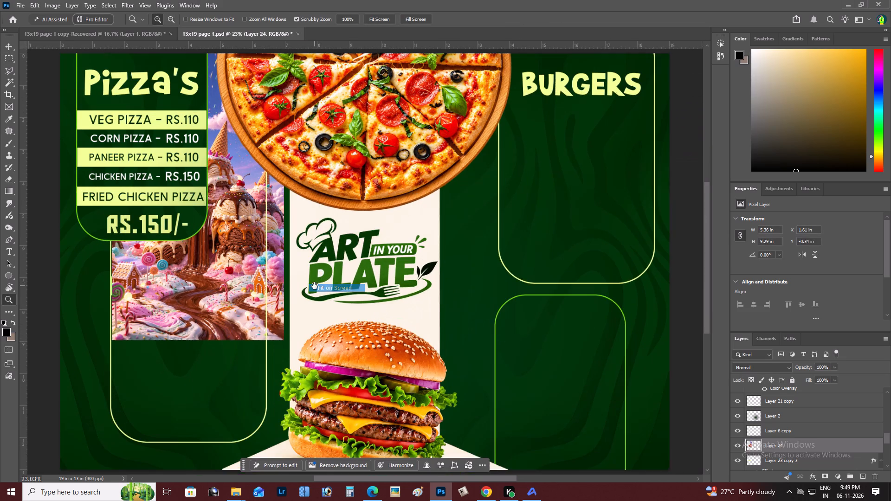
pyautogui.moveTo(315, 286); pyautogui.dragTo(332, 293)
pyautogui.hotkey('ctrl', 'l')
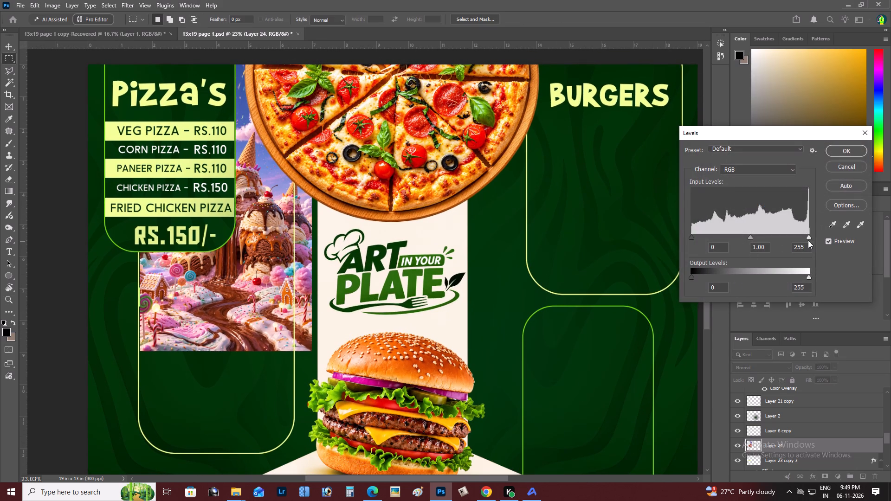
pyautogui.moveTo(807, 238); pyautogui.dragTo(801, 235)
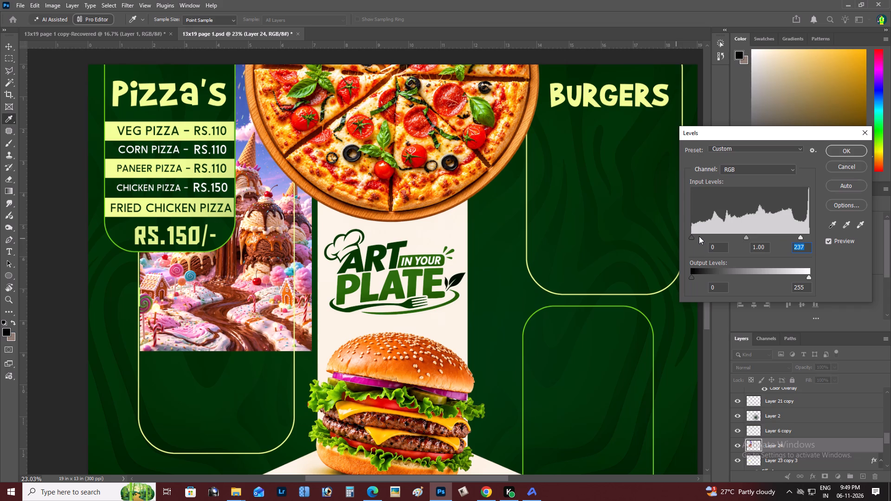
pyautogui.click(695, 236)
pyautogui.click(839, 151)
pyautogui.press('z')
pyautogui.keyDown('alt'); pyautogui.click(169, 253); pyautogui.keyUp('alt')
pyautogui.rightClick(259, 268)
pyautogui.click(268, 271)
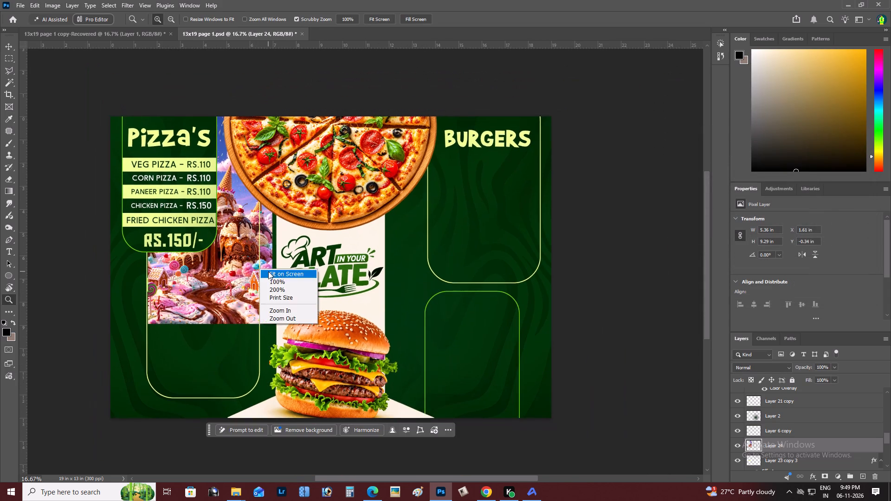
# Delete the strip of ice cream image that extends past the right border of the rounded panel below the pizza list, then deselect.
pyautogui.press('space')
pyautogui.press('space')
pyautogui.press('space')
pyautogui.press('space')
pyautogui.press('space')
pyautogui.press('space')
pyautogui.press('space')
pyautogui.press('space')
pyautogui.press('space')
pyautogui.press('space')
pyautogui.press('space')
pyautogui.press('space')
pyautogui.press('space')
pyautogui.press('space')
pyautogui.moveTo(274, 272); pyautogui.dragTo(410, 301)
pyautogui.press('z')
pyautogui.keyDown('alt'); pyautogui.click(323, 293); pyautogui.keyUp('alt')
pyautogui.rightClick(326, 291)
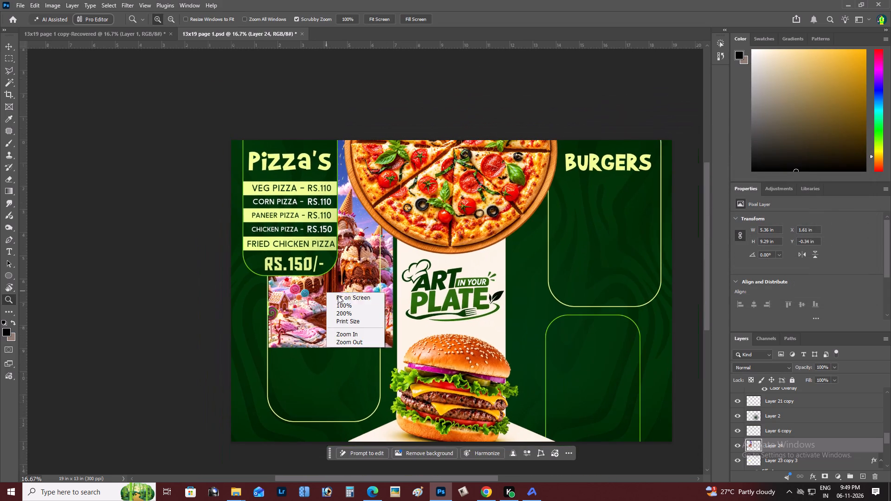
pyautogui.click(339, 295)
pyautogui.press('space')
pyautogui.press('space')
pyautogui.press('space')
pyautogui.press('space')
pyautogui.press('space')
pyautogui.press('space')
pyautogui.press('space')
pyautogui.moveTo(339, 295); pyautogui.dragTo(397, 311)
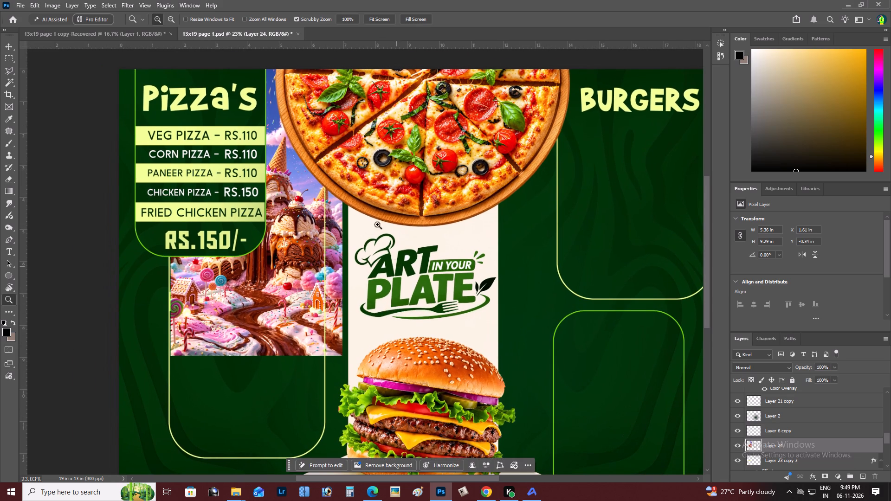
pyautogui.press(',')
pyautogui.press('m')
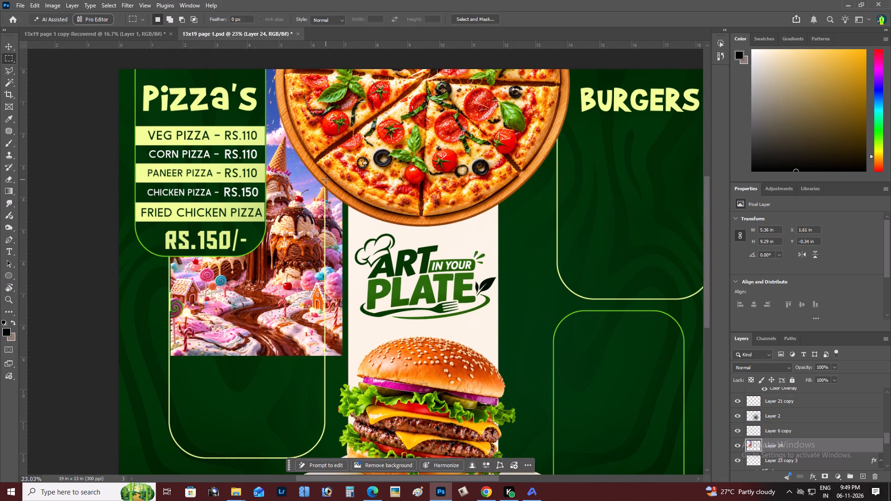
pyautogui.moveTo(326, 180); pyautogui.dragTo(375, 375)
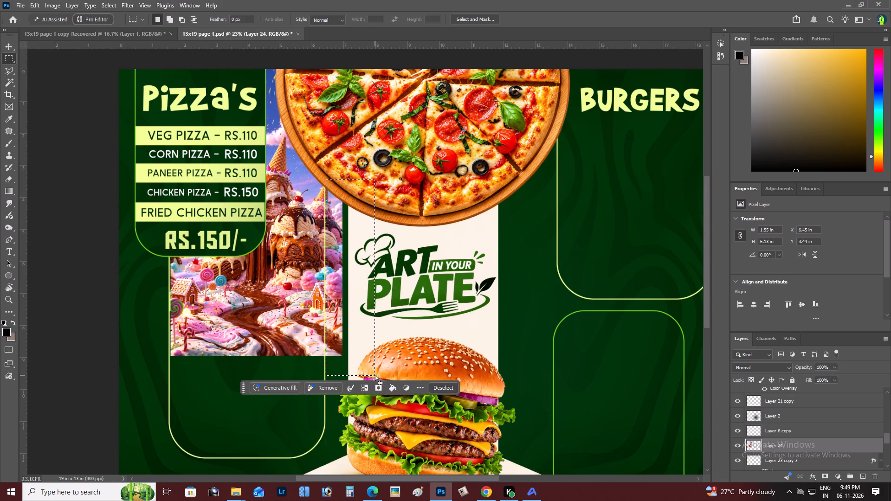
pyautogui.press('BackSpace')
pyautogui.hotkey('ctrl', 'd')
# Send the ice cream image layer one level back, behind the light green bar.
pyautogui.press('z')
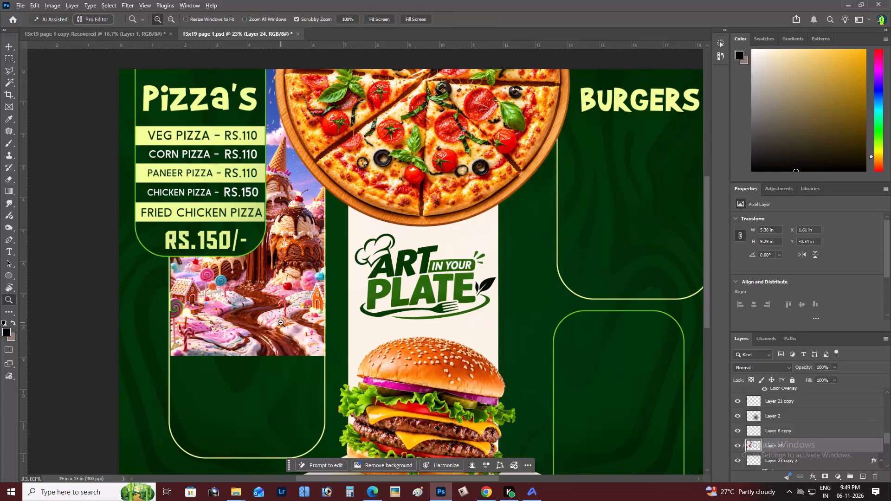
pyautogui.keyDown('alt'); pyautogui.click(281, 322); pyautogui.keyUp('alt')
pyautogui.rightClick(284, 320)
pyautogui.doubleClick(304, 326)
pyautogui.press('space')
pyautogui.moveTo(300, 327); pyautogui.dragTo(354, 340)
pyautogui.press('v')
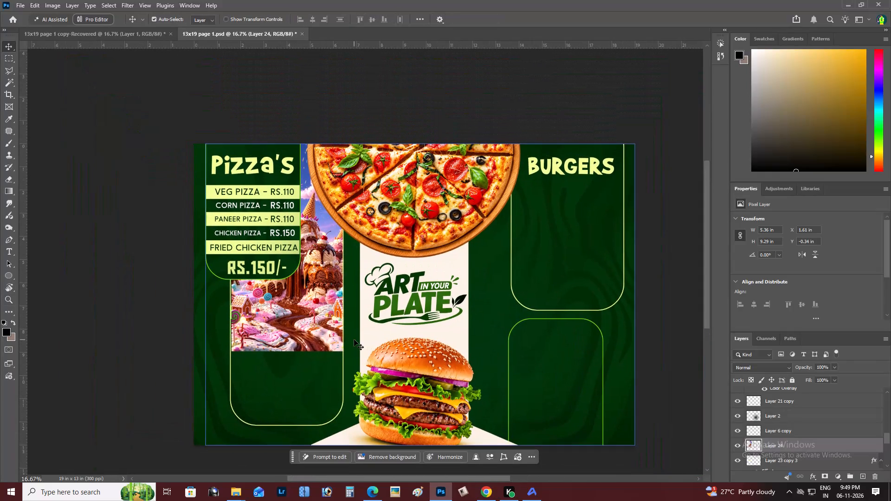
pyautogui.hotkey('ctrl', '[')
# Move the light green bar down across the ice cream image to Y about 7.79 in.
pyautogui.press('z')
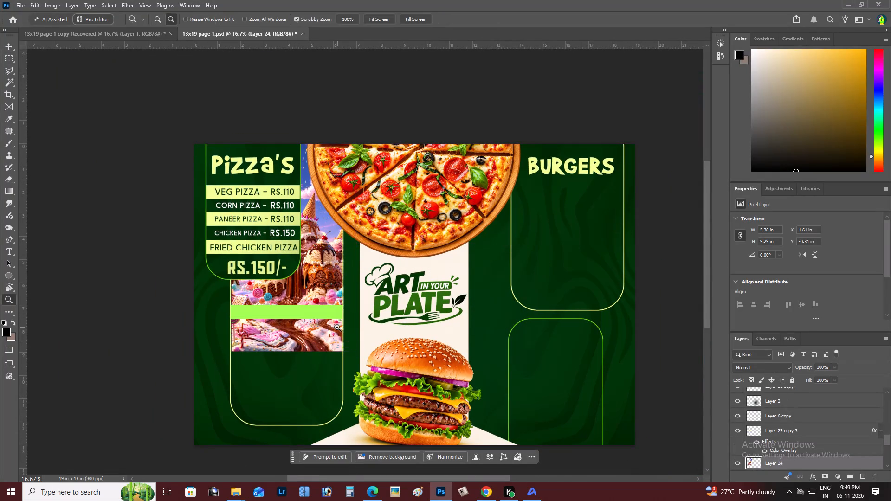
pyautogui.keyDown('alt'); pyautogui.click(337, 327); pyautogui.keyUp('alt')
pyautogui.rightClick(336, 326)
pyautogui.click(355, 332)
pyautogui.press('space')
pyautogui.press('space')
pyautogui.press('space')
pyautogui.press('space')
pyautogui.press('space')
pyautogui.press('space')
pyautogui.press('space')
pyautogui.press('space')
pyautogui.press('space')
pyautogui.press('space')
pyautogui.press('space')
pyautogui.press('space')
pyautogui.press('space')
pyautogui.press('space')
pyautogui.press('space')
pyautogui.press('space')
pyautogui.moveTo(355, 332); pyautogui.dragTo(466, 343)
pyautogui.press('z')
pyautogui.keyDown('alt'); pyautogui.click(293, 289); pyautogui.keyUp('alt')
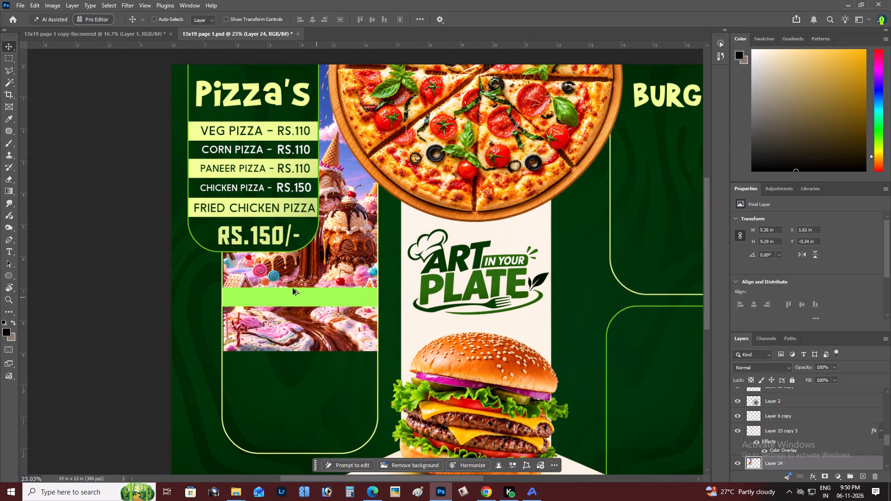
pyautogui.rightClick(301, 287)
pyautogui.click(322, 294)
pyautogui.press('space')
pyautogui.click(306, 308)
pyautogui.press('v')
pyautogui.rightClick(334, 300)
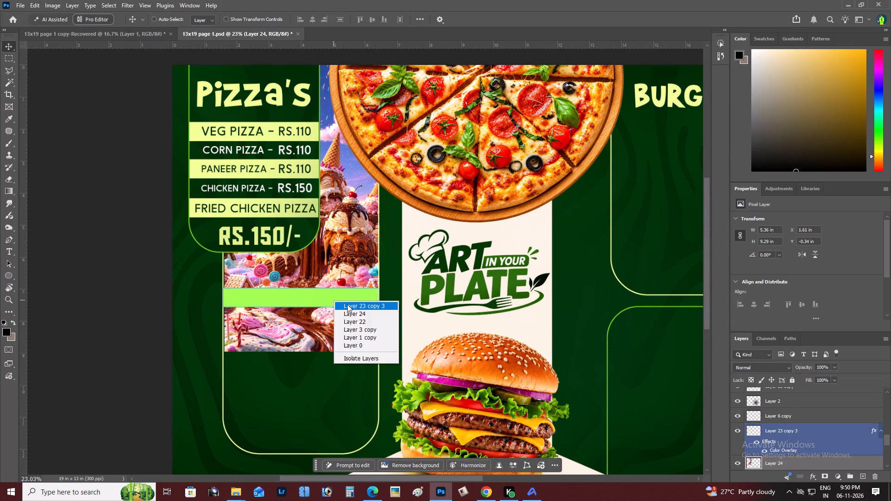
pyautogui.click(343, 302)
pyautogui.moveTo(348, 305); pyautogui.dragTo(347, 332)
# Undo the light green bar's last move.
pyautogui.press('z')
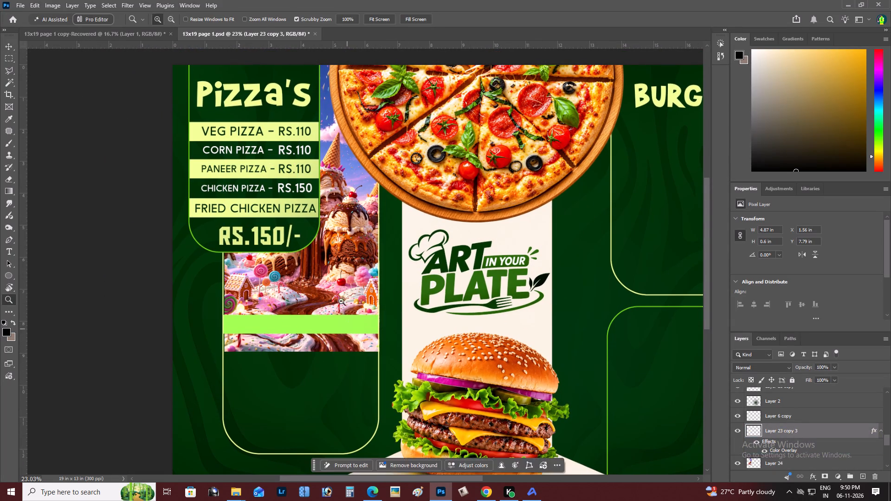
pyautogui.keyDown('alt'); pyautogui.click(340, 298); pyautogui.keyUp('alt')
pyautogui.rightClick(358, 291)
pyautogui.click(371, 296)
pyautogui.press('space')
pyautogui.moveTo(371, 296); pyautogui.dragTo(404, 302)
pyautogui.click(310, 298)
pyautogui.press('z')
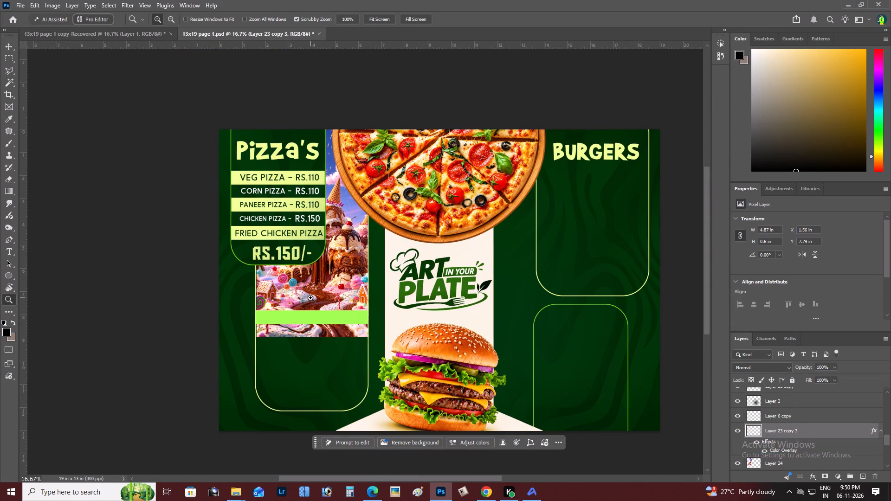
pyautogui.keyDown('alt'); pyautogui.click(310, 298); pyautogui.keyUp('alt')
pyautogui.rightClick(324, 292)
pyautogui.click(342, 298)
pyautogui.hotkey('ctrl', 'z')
# Move the light green bar straight down to the ice cream image's bottom edge, at Y about 8.66 in.
pyautogui.press('space')
pyautogui.moveTo(257, 301); pyautogui.dragTo(274, 298)
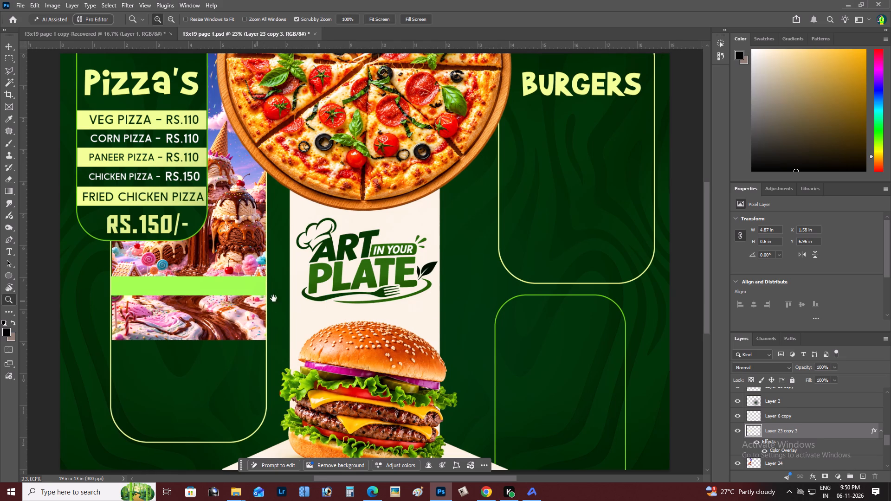
pyautogui.moveTo(274, 298); pyautogui.dragTo(328, 287)
pyautogui.press('v')
pyautogui.hotkey('shift', 'Down')
pyautogui.hotkey('shift', 'Down')
pyautogui.hotkey('shift', 'Down')
pyautogui.hotkey('shift', 'Down')
pyautogui.hotkey('shift', 'Down')
pyautogui.hotkey('shift', 'Down')
pyautogui.hotkey('shift', 'Down')
pyautogui.hotkey('shift', 'Down')
pyautogui.hotkey('shift', 'Down')
pyautogui.hotkey('shift', 'Down')
pyautogui.hotkey('shift', 'Down')
pyautogui.hotkey('shift', 'Down')
pyautogui.hotkey('shift', 'Down')
pyautogui.hotkey('shift', 'Down')
pyautogui.hotkey('shift', 'Down')
pyautogui.hotkey('shift', 'Down')
pyautogui.hotkey('shift', 'Down')
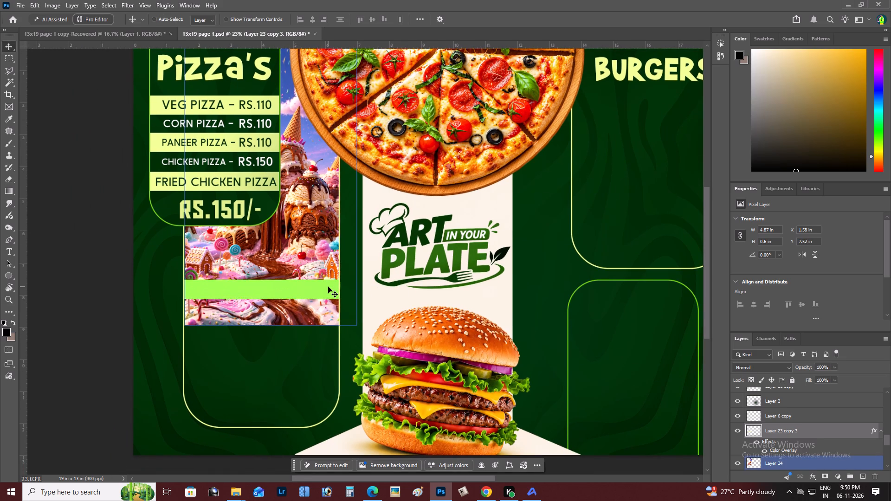
pyautogui.hotkey('shift', 'Down')
pyautogui.hotkey('shift', 'Down')
pyautogui.hotkey('shift', 'Down')
pyautogui.hotkey('shift', 'Down')
pyautogui.hotkey('shift', 'Down')
pyautogui.hotkey('shift', 'Down')
pyautogui.hotkey('shift', 'Down')
pyautogui.hotkey('shift', 'Down')
pyautogui.hotkey('shift', 'Down')
pyautogui.hotkey('shift', 'Down')
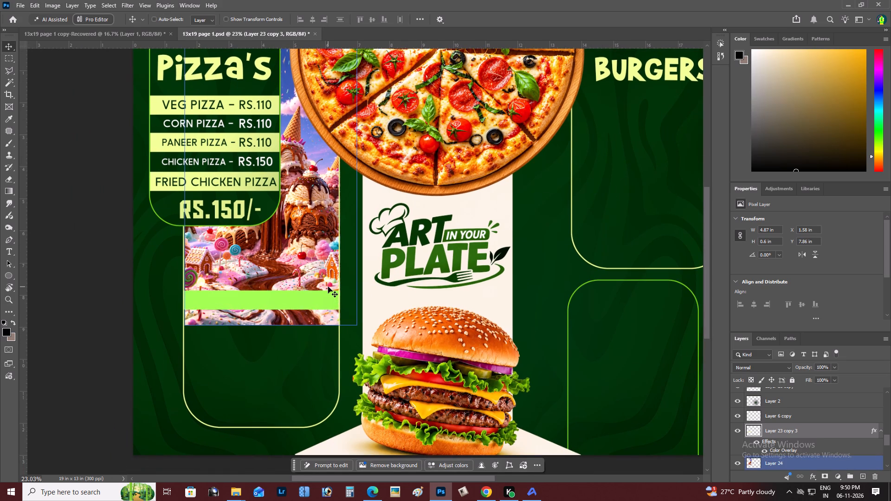
pyautogui.hotkey('shift', 'Down')
pyautogui.hotkey('shift', 'Down')
pyautogui.hotkey('shift', 'Down')
pyautogui.hotkey('shift', 'Down')
pyautogui.hotkey('shift', 'Down')
pyautogui.hotkey('shift', 'Down')
pyautogui.hotkey('shift', 'Down')
pyautogui.hotkey('shift', 'Down')
pyautogui.hotkey('shift', 'Down')
pyautogui.hotkey('shift', 'Down')
pyautogui.hotkey('shift', 'Down')
pyautogui.hotkey('shift', 'Down')
pyautogui.hotkey('shift', 'Down')
pyautogui.hotkey('shift', 'Down')
pyautogui.hotkey('shift', 'Down')
pyautogui.hotkey('shift', 'Down')
pyautogui.hotkey('shift', 'Down')
pyautogui.hotkey('shift', 'Down')
pyautogui.hotkey('shift', 'Down')
pyautogui.hotkey('shift', 'Down')
pyautogui.hotkey('shift', 'Up')
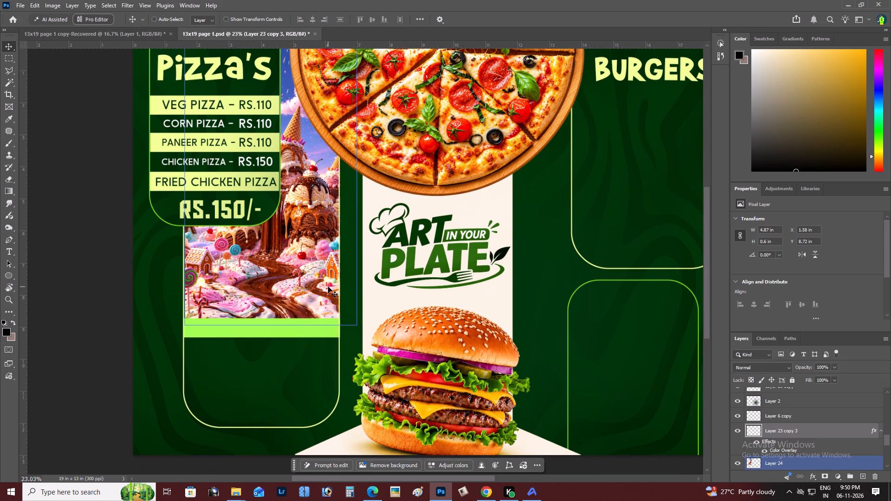
pyautogui.hotkey('shift', 'Up')
pyautogui.hotkey('shift', 'Up')
# Nudge the light green bar up over the ice cream image's bottom edge, to Y about 8.56 in.
pyautogui.press('z')
pyautogui.keyDown('alt'); pyautogui.click(297, 254); pyautogui.keyUp('alt')
pyautogui.rightClick(296, 253)
pyautogui.click(309, 255)
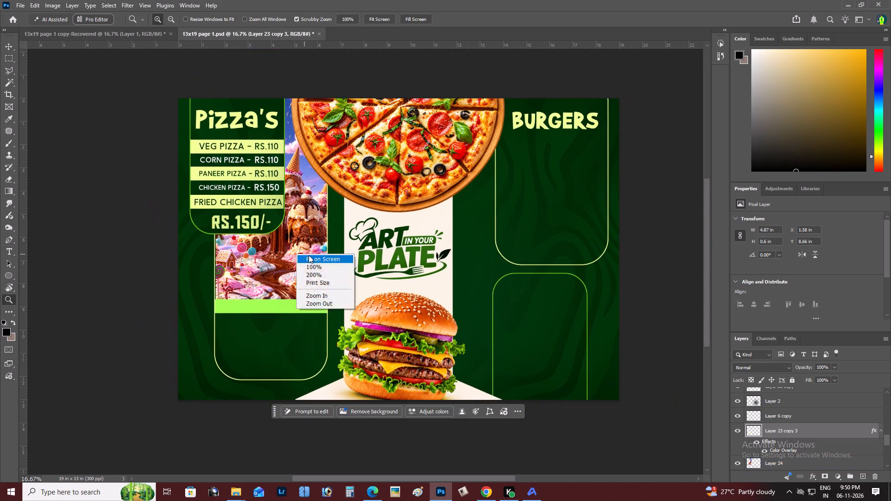
pyautogui.press('space')
pyautogui.press('space')
pyautogui.moveTo(309, 255); pyautogui.dragTo(441, 283)
pyautogui.press('v')
pyautogui.hotkey('shift', 'Up')
pyautogui.hotkey('shift', 'Up')
pyautogui.hotkey('shift', 'Up')
pyautogui.hotkey('shift', 'Up')
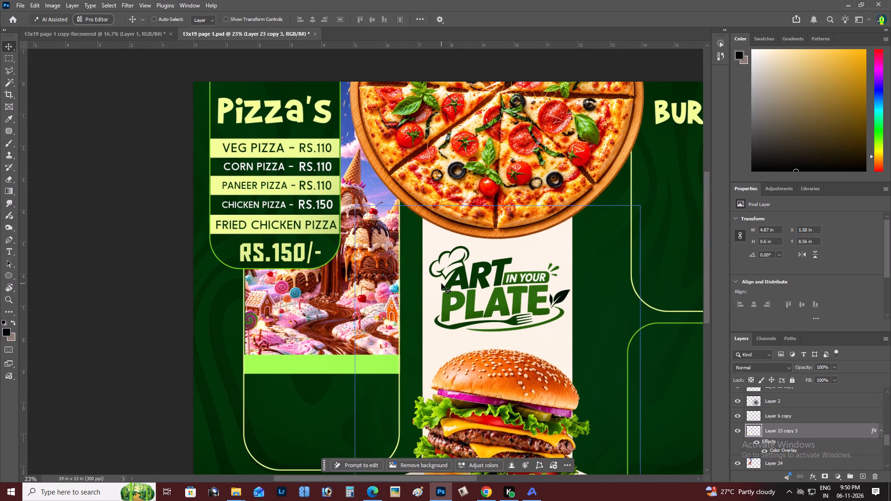
# Select the ice cream image layer and apply Levels to it with input values 0, 1.00 and 255.
pyautogui.press('z')
pyautogui.keyDown('alt'); pyautogui.click(415, 286); pyautogui.keyUp('alt')
pyautogui.rightClick(414, 286)
pyautogui.click(430, 292)
pyautogui.press('space')
pyautogui.moveTo(430, 295); pyautogui.dragTo(450, 297)
pyautogui.press('v')
pyautogui.rightClick(257, 231)
pyautogui.click(270, 237)
pyautogui.hotkey('ctrl', 'l')
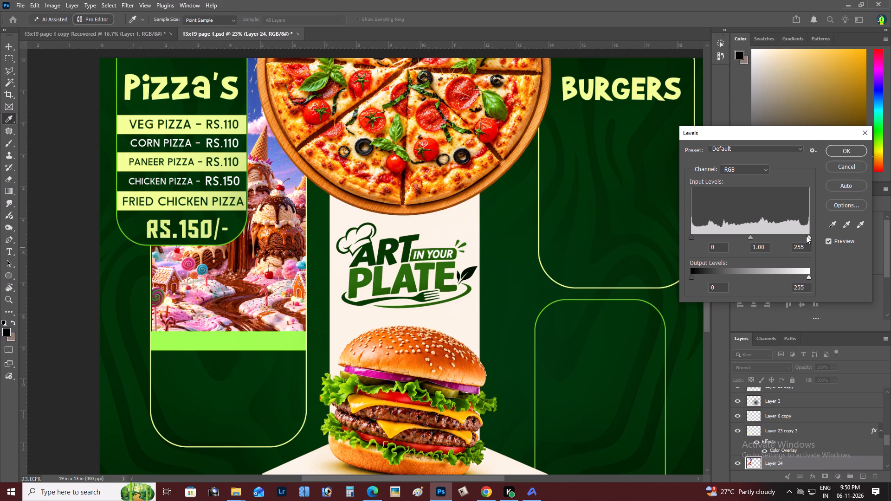
pyautogui.moveTo(806, 236); pyautogui.dragTo(812, 238)
pyautogui.moveTo(697, 237); pyautogui.dragTo(689, 238)
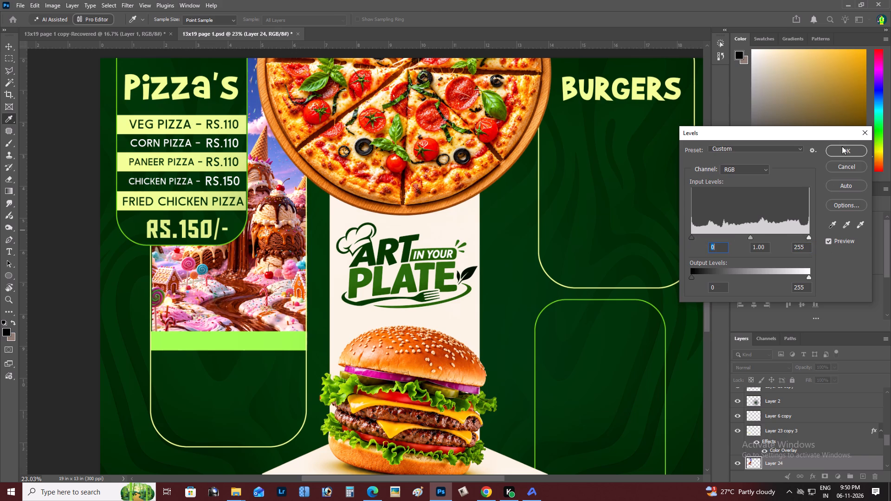
pyautogui.click(842, 146)
pyautogui.click(853, 154)
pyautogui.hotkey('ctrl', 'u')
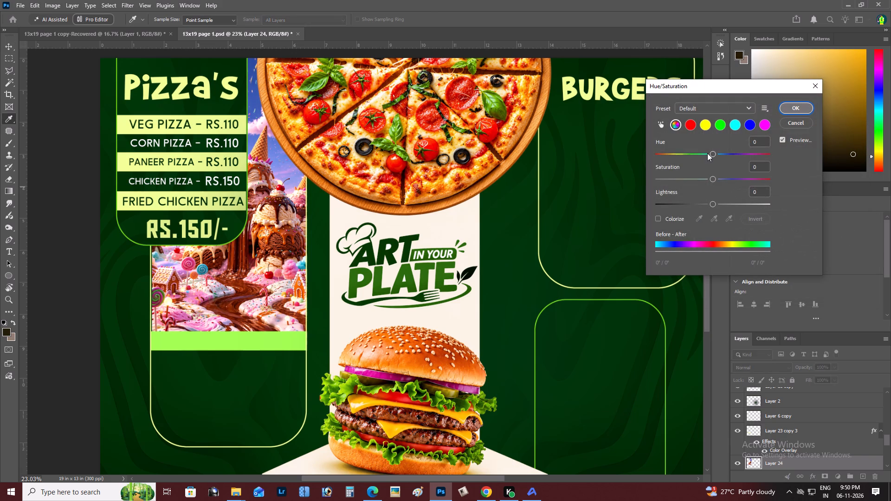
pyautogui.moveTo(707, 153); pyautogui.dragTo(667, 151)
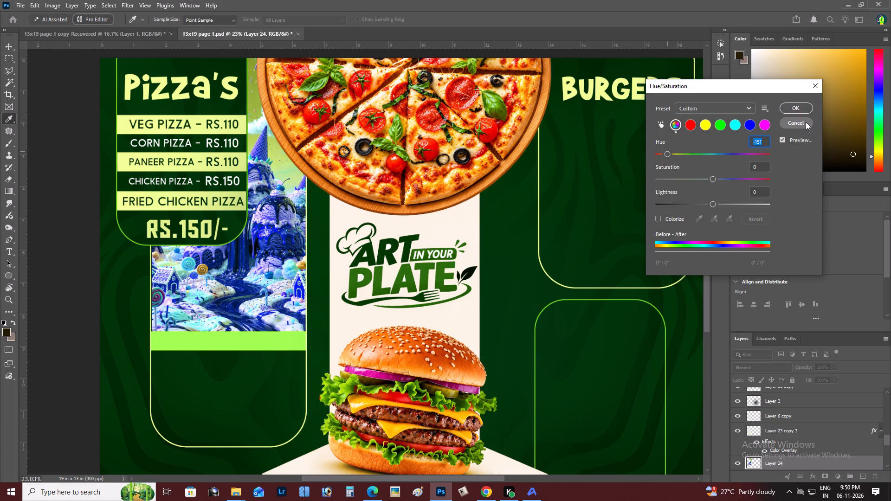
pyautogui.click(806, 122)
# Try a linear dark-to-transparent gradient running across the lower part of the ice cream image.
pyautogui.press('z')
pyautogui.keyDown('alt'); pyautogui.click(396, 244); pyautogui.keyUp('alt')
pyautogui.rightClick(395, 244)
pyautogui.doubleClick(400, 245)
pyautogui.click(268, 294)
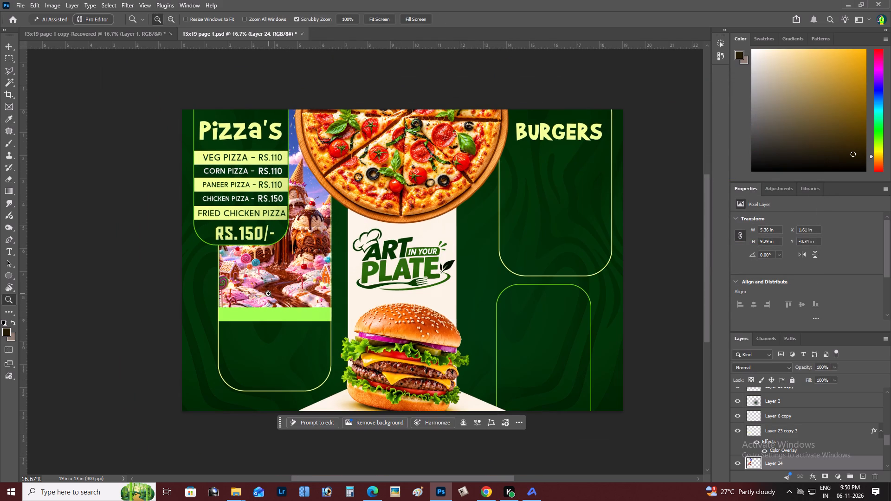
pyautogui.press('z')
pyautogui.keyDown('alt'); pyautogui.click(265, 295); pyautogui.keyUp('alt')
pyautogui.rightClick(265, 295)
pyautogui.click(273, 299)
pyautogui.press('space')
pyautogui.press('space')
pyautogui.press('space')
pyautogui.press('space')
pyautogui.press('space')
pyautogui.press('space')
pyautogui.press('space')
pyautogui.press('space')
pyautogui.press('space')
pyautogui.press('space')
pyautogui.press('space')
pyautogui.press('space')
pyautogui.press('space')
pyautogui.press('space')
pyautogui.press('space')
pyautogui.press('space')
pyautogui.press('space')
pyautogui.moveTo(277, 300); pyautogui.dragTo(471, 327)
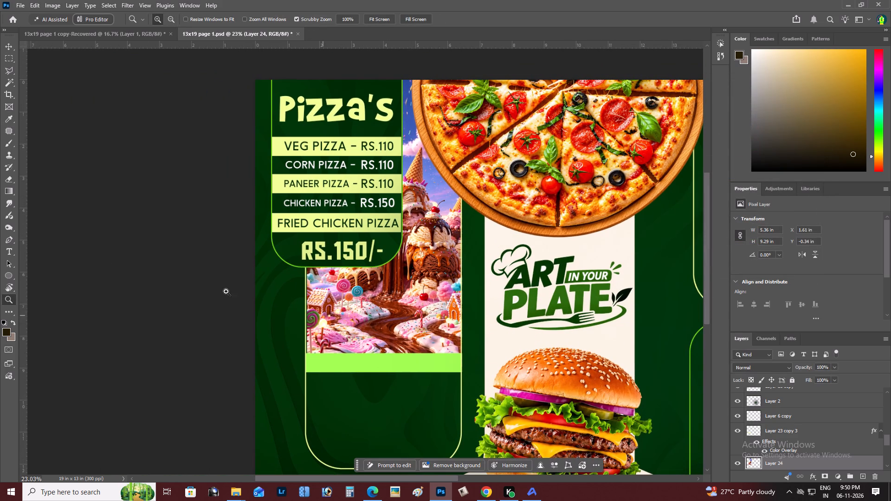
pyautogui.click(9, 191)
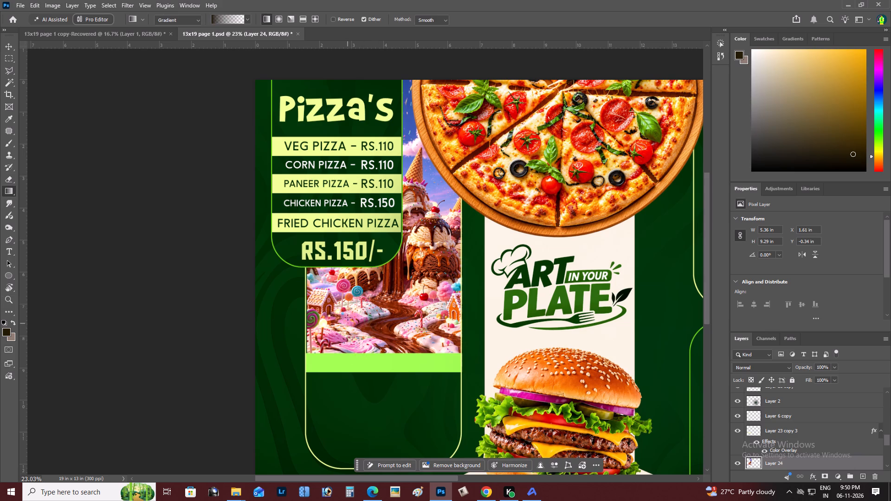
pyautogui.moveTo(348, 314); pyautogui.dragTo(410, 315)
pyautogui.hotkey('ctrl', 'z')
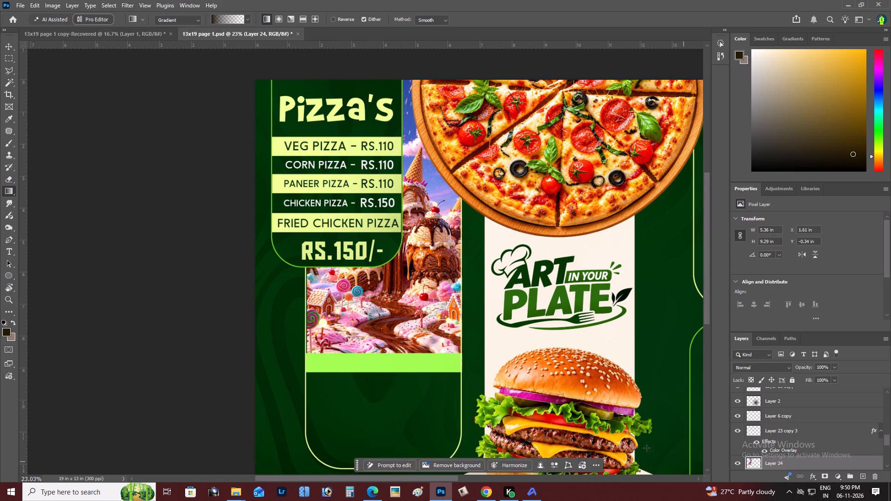
# Marquee an area about 6.01 by 1.77 in over the lower ice cream image and fill it with a left-to-right dark-to-transparent linear gradient.
pyautogui.press('m')
pyautogui.moveTo(337, 292); pyautogui.dragTo(473, 360)
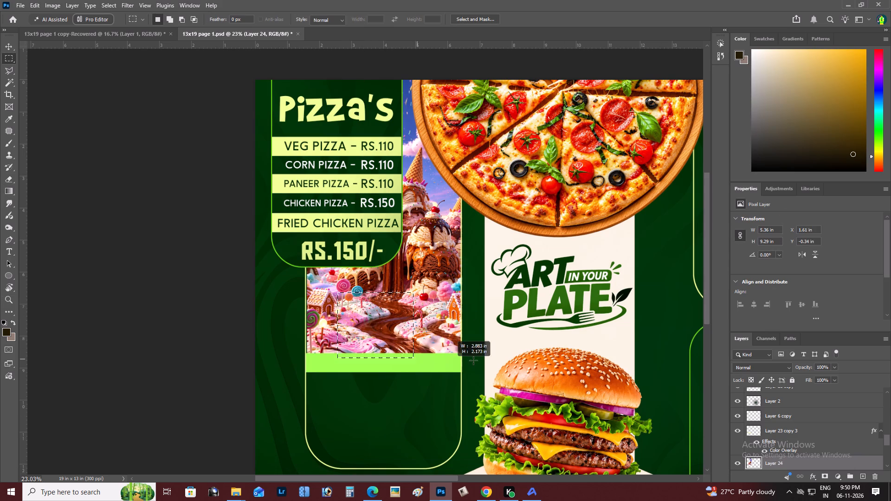
pyautogui.moveTo(473, 360); pyautogui.dragTo(529, 348)
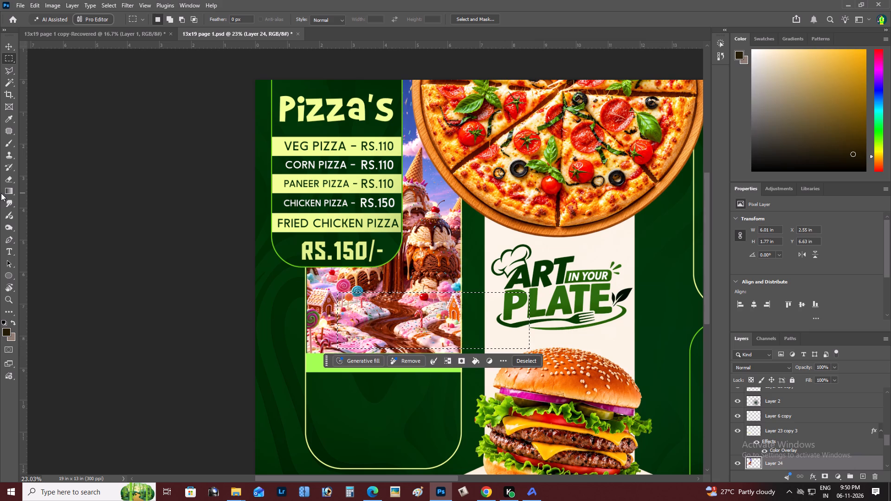
pyautogui.click(7, 194)
pyautogui.moveTo(346, 328); pyautogui.dragTo(455, 329)
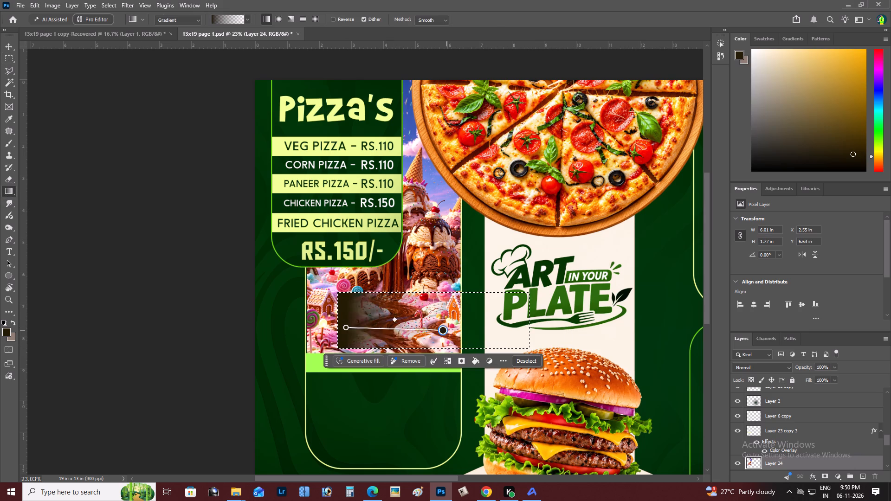
pyautogui.moveTo(455, 329); pyautogui.dragTo(518, 321)
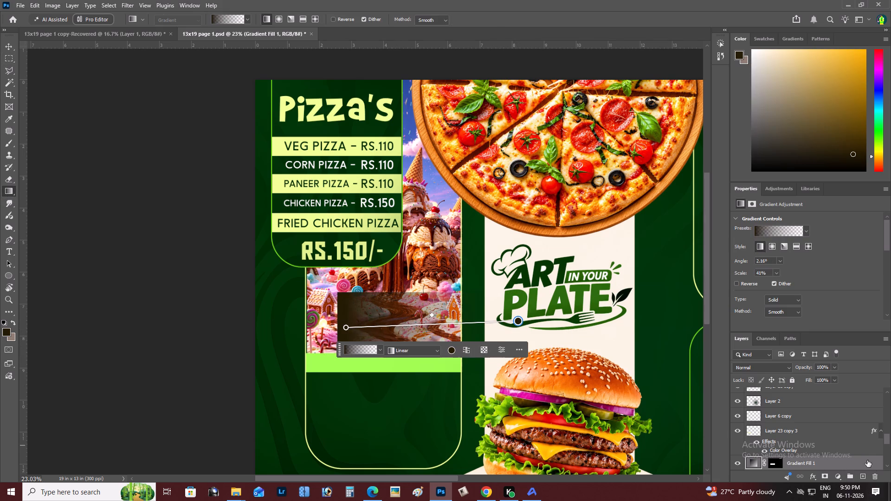
# Add an empty layer above the ice cream image layer and merge the gradient fill down into it.
pyautogui.scroll(-1, 867, 460)
pyautogui.click(794, 465)
pyautogui.click(864, 475)
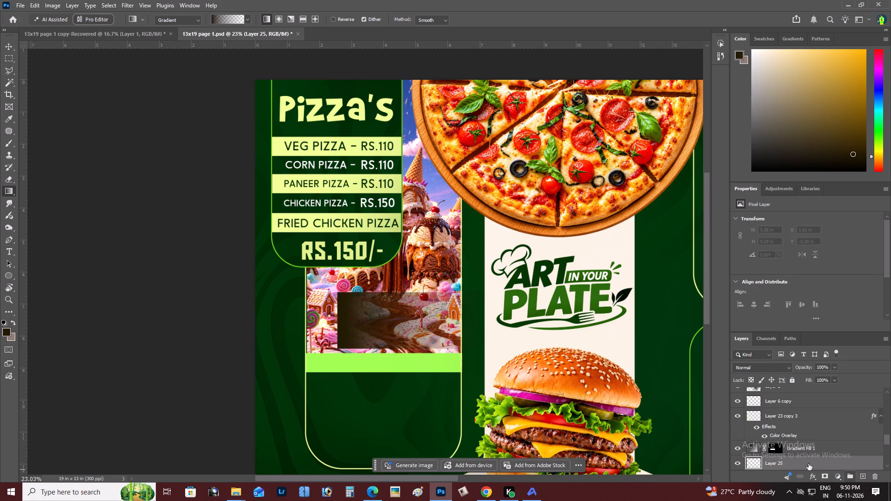
pyautogui.click(793, 448)
pyautogui.hotkey('ctrl', 'e')
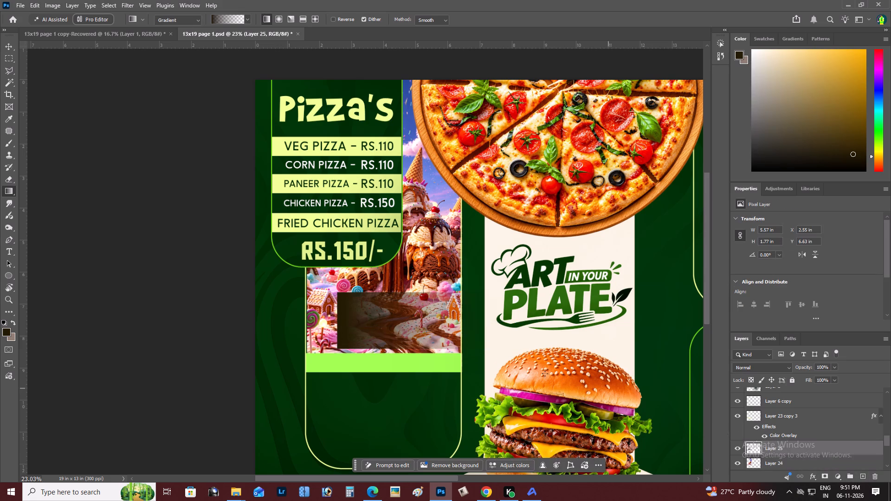
# Move the gradient to the ice cream panel's left edge below the pizza list and stretch it to about 5.82 by 2.68 in.
pyautogui.press('v')
pyautogui.moveTo(365, 316); pyautogui.dragTo(335, 291)
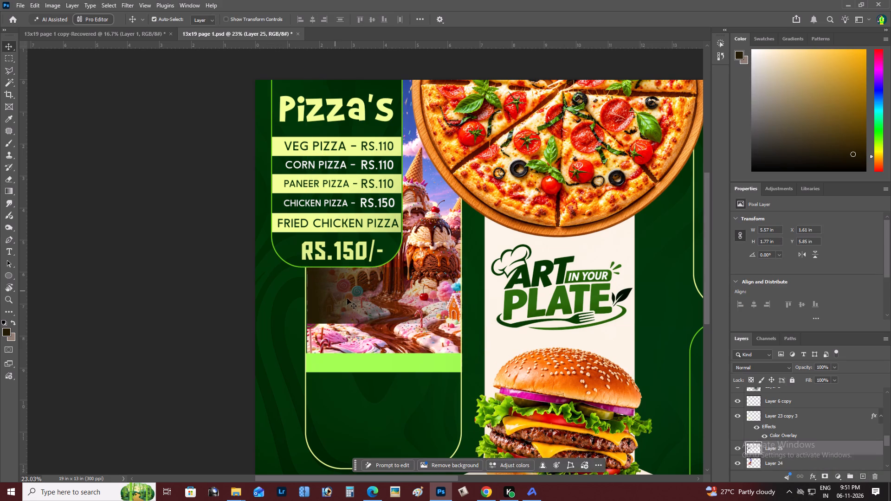
pyautogui.hotkey('ctrl', 't')
pyautogui.keyDown('shift'); pyautogui.moveTo(389, 324); pyautogui.dragTo(394, 355); pyautogui.keyUp('shift')
pyautogui.keyDown('shift'); pyautogui.moveTo(484, 311); pyautogui.dragTo(495, 314); pyautogui.keyUp('shift')
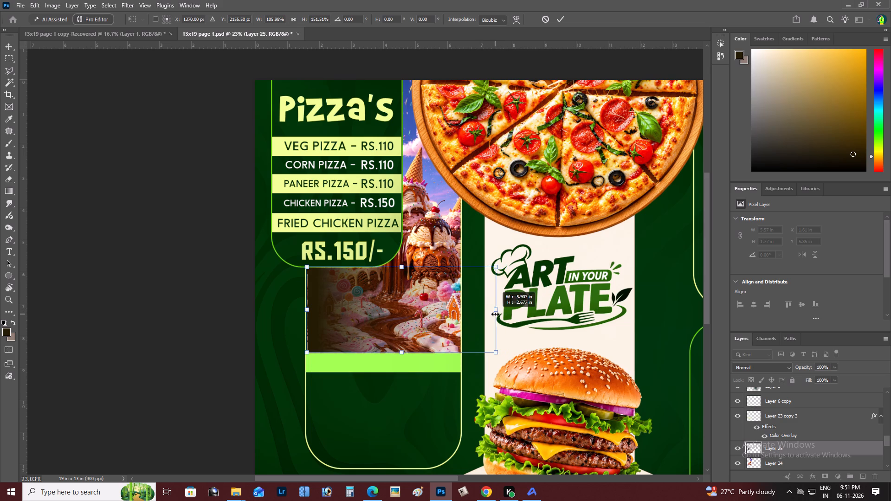
pyautogui.keyDown('shift'); pyautogui.moveTo(495, 314); pyautogui.dragTo(492, 315); pyautogui.keyUp('shift')
pyautogui.hotkey('ctrl', 'Return')
# Turn the gradient pure black by setting its Hue/Saturation lightness to -100.
pyautogui.hotkey('ctrl', 'l')
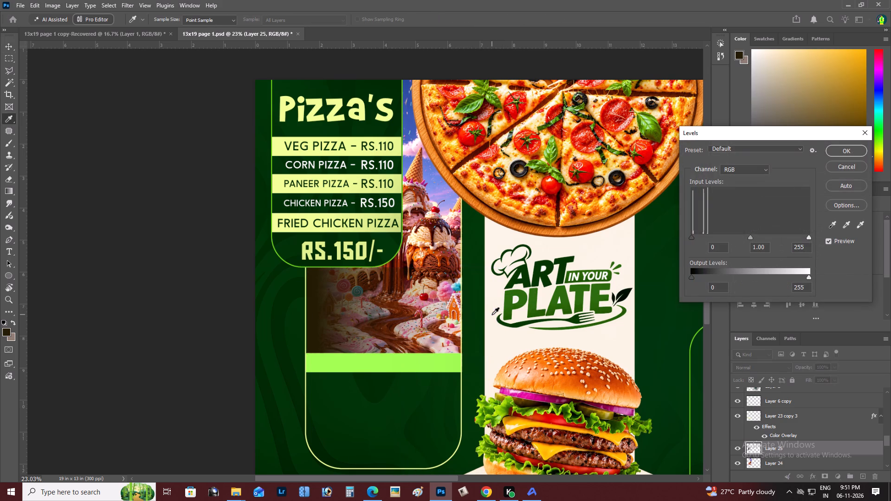
pyautogui.click(839, 166)
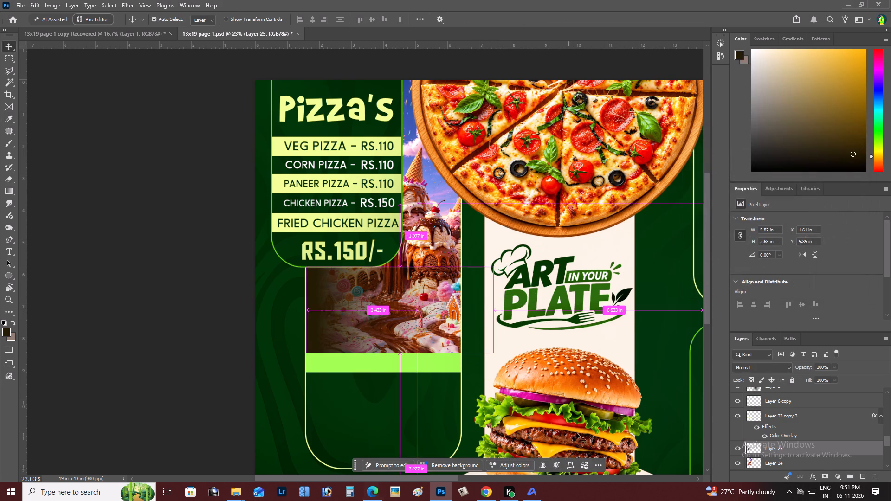
pyautogui.hotkey('ctrl', 'u')
pyautogui.moveTo(710, 206); pyautogui.dragTo(631, 201)
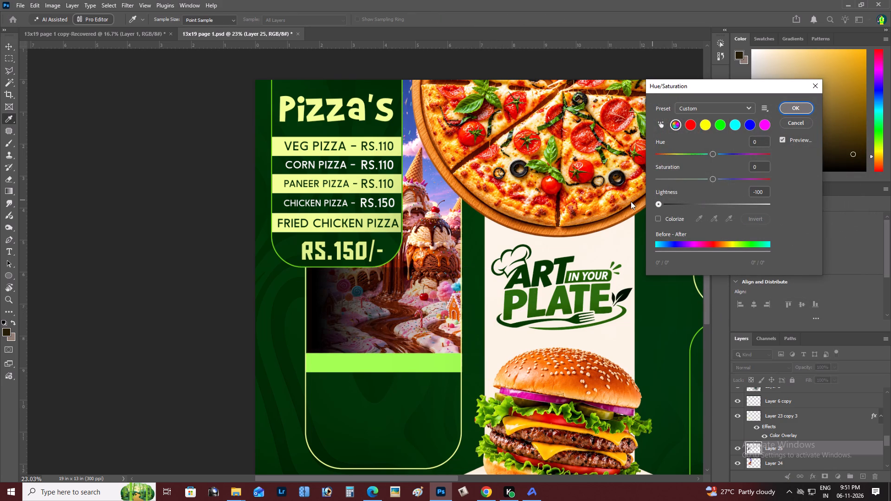
pyautogui.moveTo(631, 201); pyautogui.dragTo(615, 202)
pyautogui.click(803, 104)
# Shift the black gradient left past the panel edge and enlarge it to about 6.27 by 3.53 in, overlapping the RS.150/- price.
pyautogui.press('z')
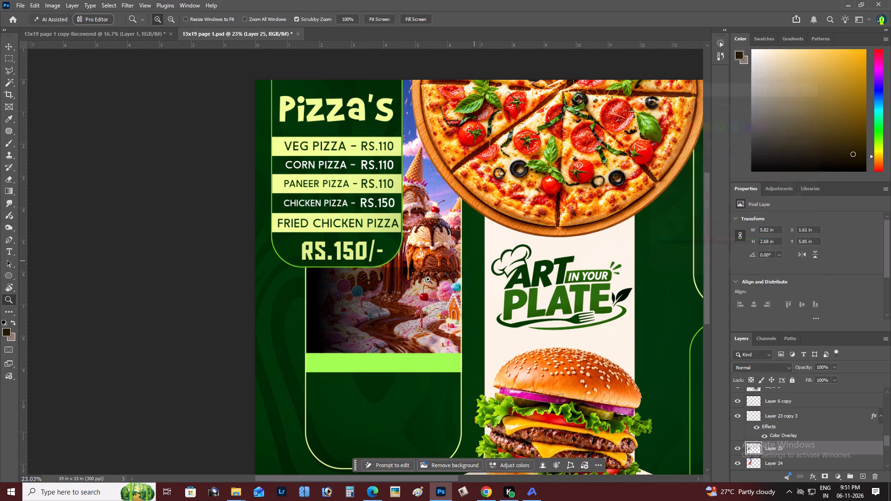
pyautogui.keyDown('alt'); pyautogui.click(395, 294); pyautogui.keyUp('alt')
pyautogui.rightClick(395, 295)
pyautogui.click(412, 301)
pyautogui.press('space')
pyautogui.press('space')
pyautogui.press('space')
pyautogui.moveTo(410, 303); pyautogui.dragTo(474, 315)
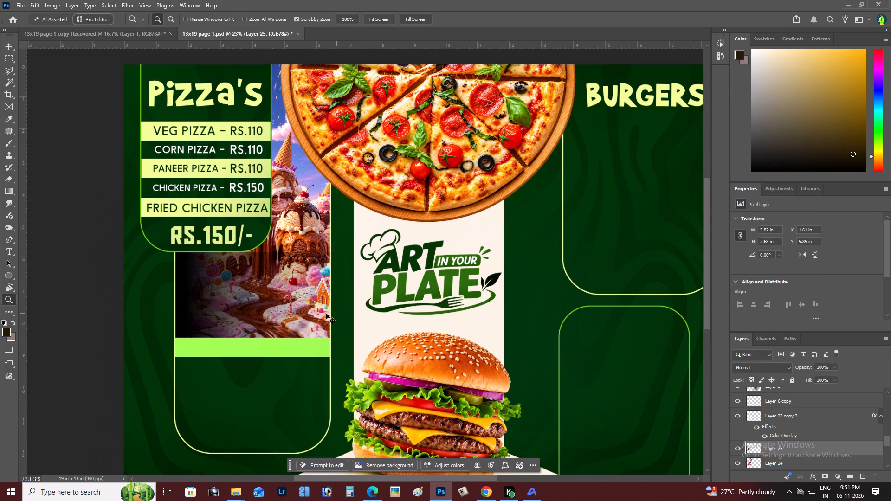
pyautogui.hotkey('ctrl', 't')
pyautogui.moveTo(296, 305); pyautogui.dragTo(276, 303)
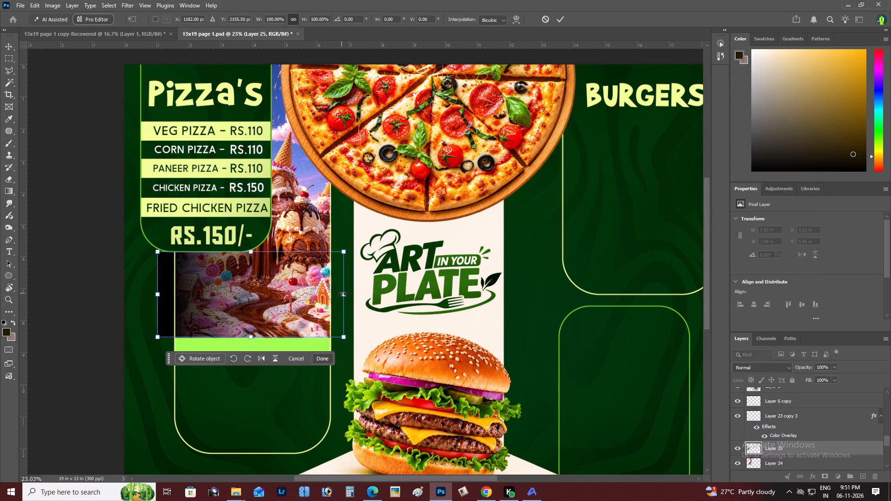
pyautogui.keyDown('shift'); pyautogui.moveTo(342, 294); pyautogui.dragTo(356, 296); pyautogui.keyUp('shift')
pyautogui.keyDown('shift'); pyautogui.moveTo(260, 254); pyautogui.dragTo(261, 224); pyautogui.keyUp('shift')
pyautogui.hotkey('ctrl', 'Return')
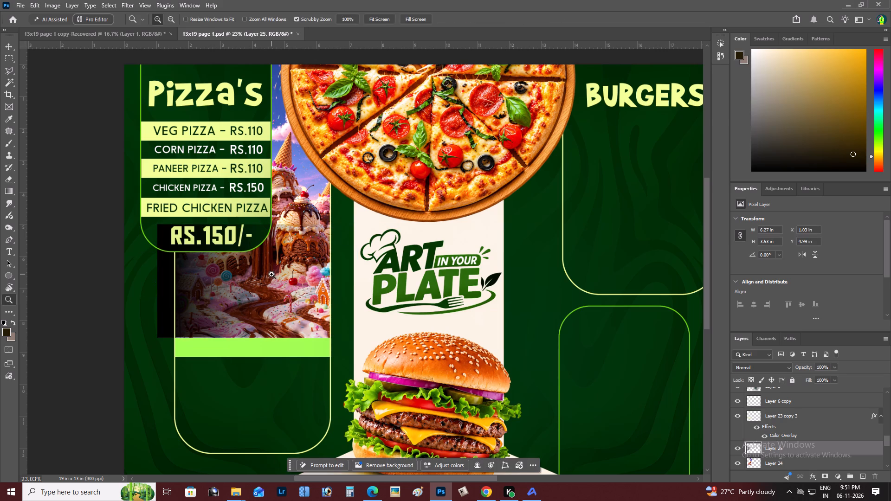
# Nudge the black gradient down to about Y 5.06 in, over the ice cream image's bottom edge.
pyautogui.press('v')
pyautogui.hotkey('shift', 'Down')
pyautogui.hotkey('shift', 'Down')
# Marquee and delete the part of the black gradient sticking out past the ice cream panel's left edge, and clear the selection.
pyautogui.press('z')
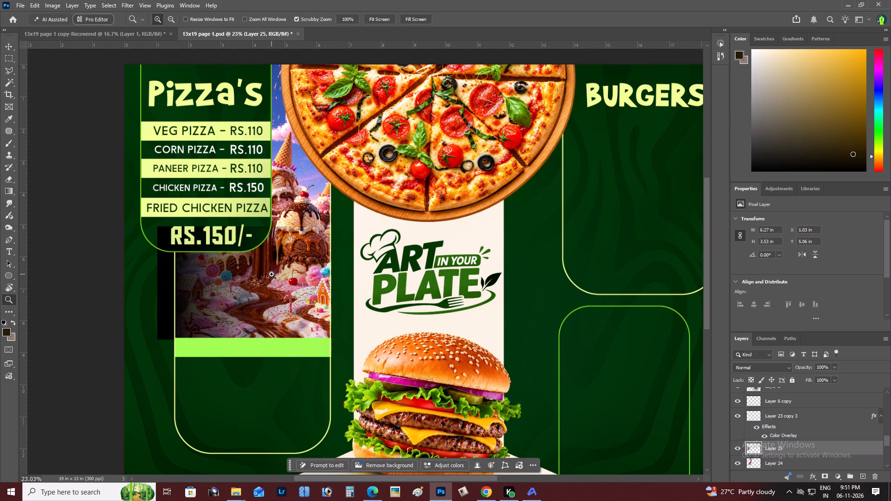
pyautogui.press('space')
pyautogui.press('space')
pyautogui.press('space')
pyautogui.moveTo(257, 277); pyautogui.dragTo(334, 290)
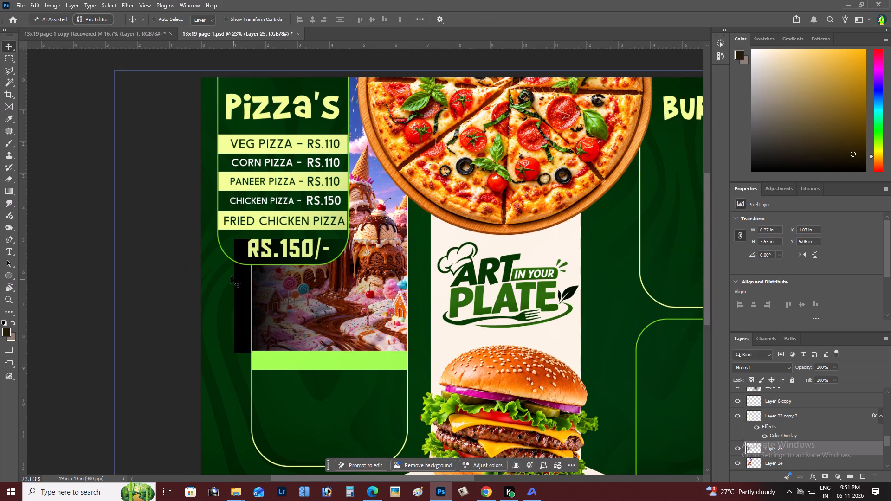
pyautogui.press('m')
pyautogui.moveTo(187, 185); pyautogui.dragTo(252, 417)
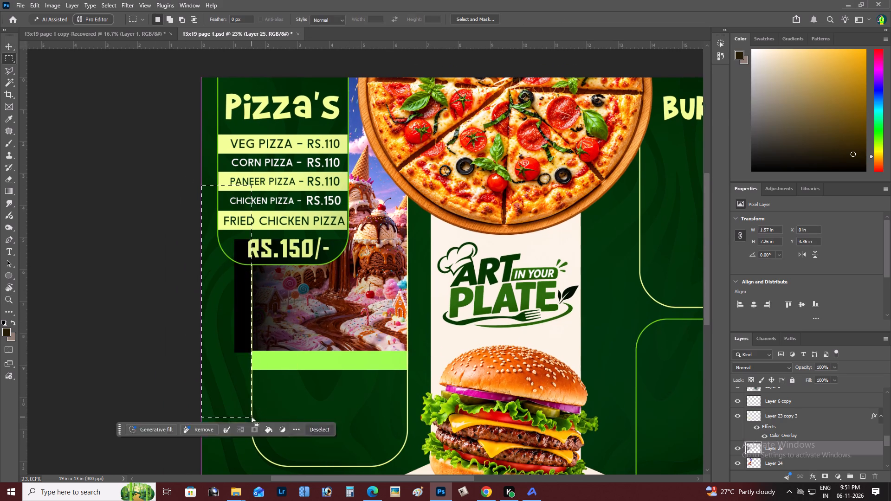
pyautogui.press('BackSpace')
pyautogui.hotkey('ctrl', 'd')
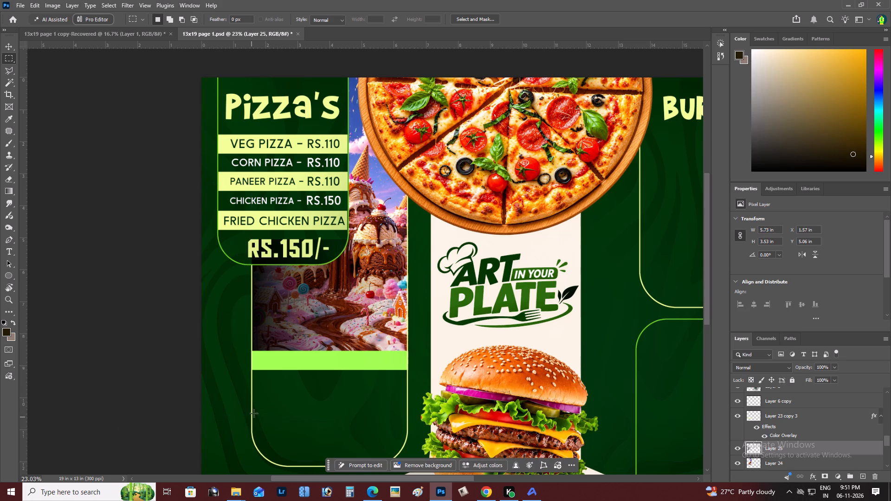
# Erase the top edge of the black gradient where it overlaps the RS.150/- price, using the Eraser.
pyautogui.press('e')
pyautogui.moveTo(290, 242); pyautogui.dragTo(350, 232)
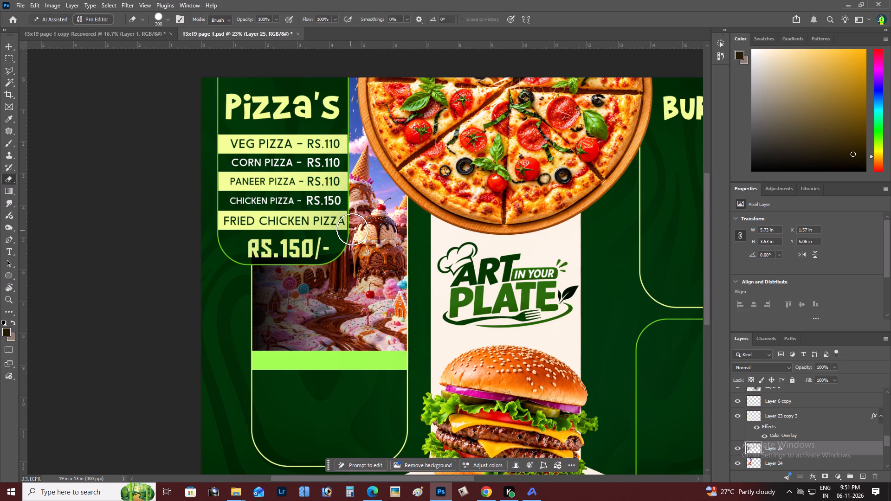
pyautogui.moveTo(354, 229); pyautogui.dragTo(466, 231)
pyautogui.click(327, 242)
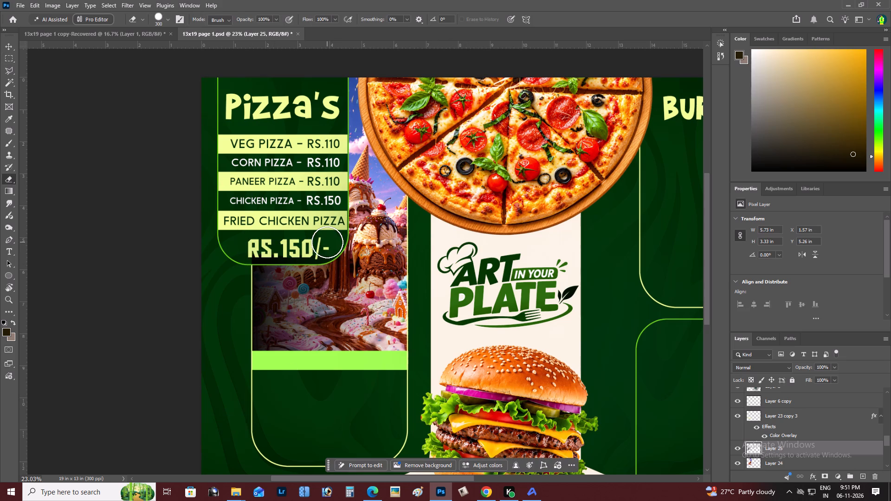
pyautogui.doubleClick(324, 245)
pyautogui.moveTo(321, 246); pyautogui.dragTo(228, 244)
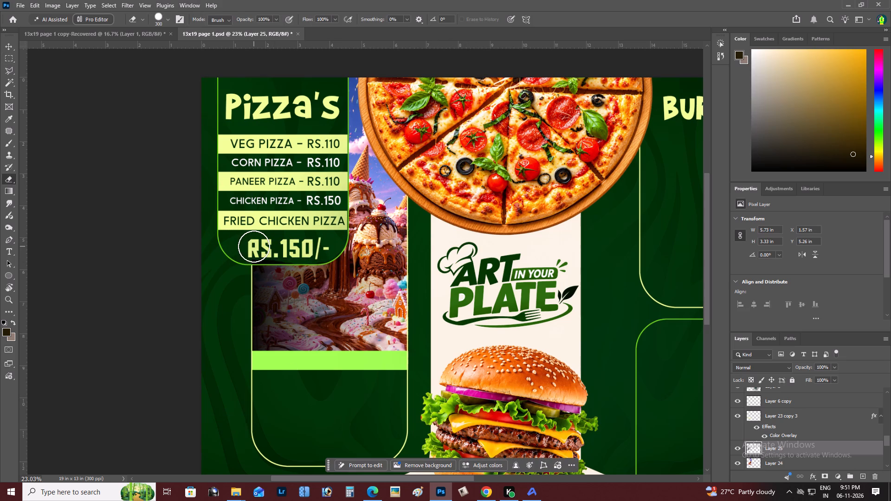
pyautogui.click(254, 246)
pyautogui.click(319, 245)
pyautogui.click(328, 245)
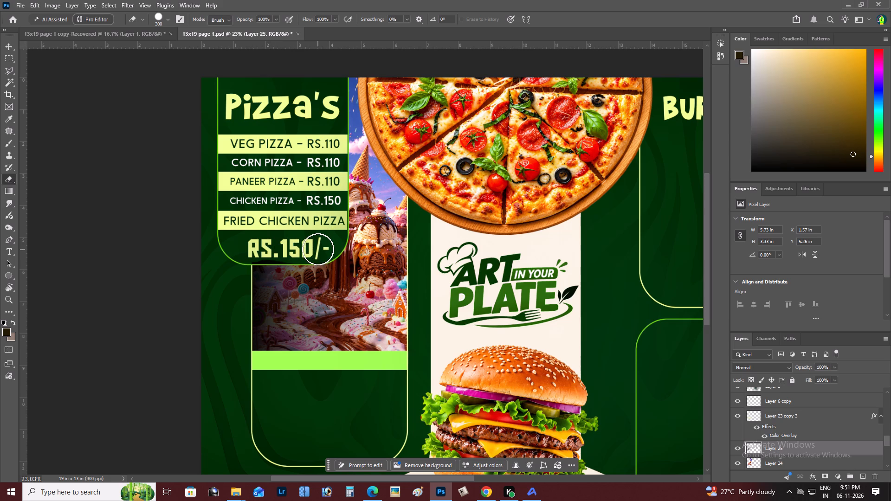
pyautogui.click(318, 249)
# Erase more of the black gradient around the RS.150/- digits and undo the last eraser stroke.
pyautogui.press('z')
pyautogui.tripleClick(263, 257)
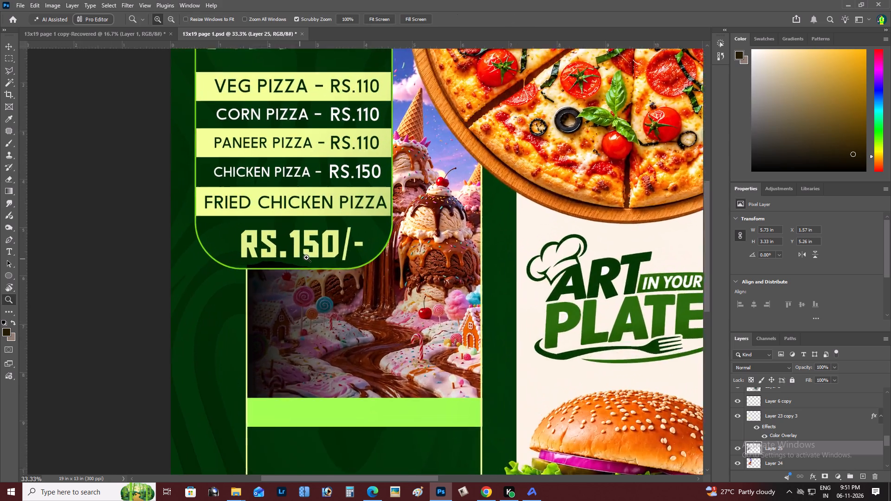
pyautogui.press('e')
pyautogui.click(363, 240)
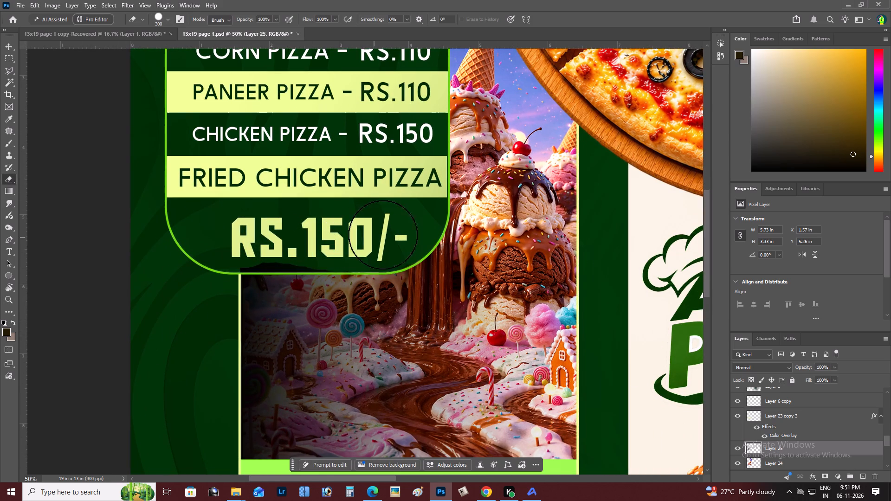
pyautogui.click(392, 238)
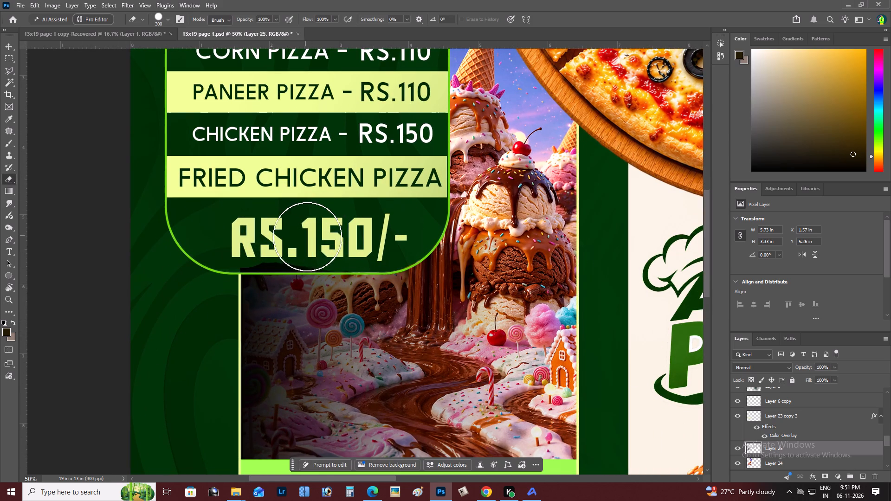
pyautogui.click(316, 238)
pyautogui.click(350, 239)
pyautogui.click(340, 241)
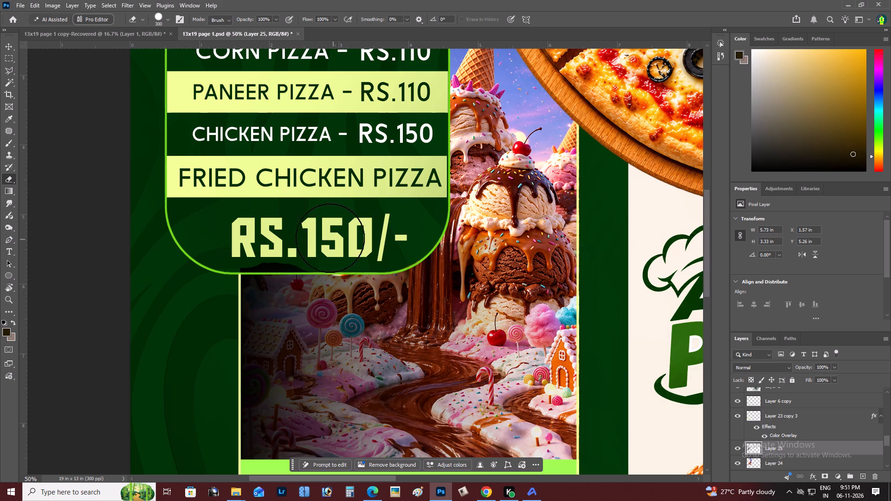
pyautogui.hotkey('ctrl', 'z')
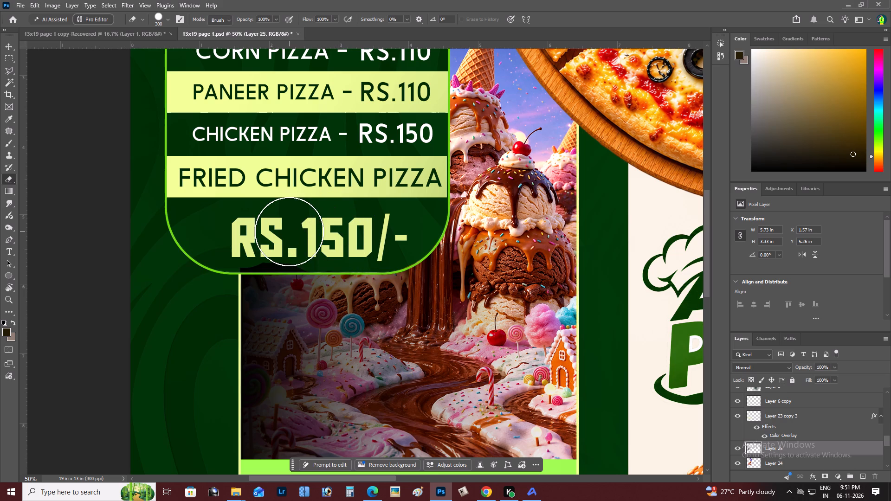
# Marquee an area of about 2.43 by 1.14 in over the RS.150 text, delete the gradient inside it, and clear the selection.
pyautogui.press('m')
pyautogui.moveTo(203, 195); pyautogui.dragTo(369, 270)
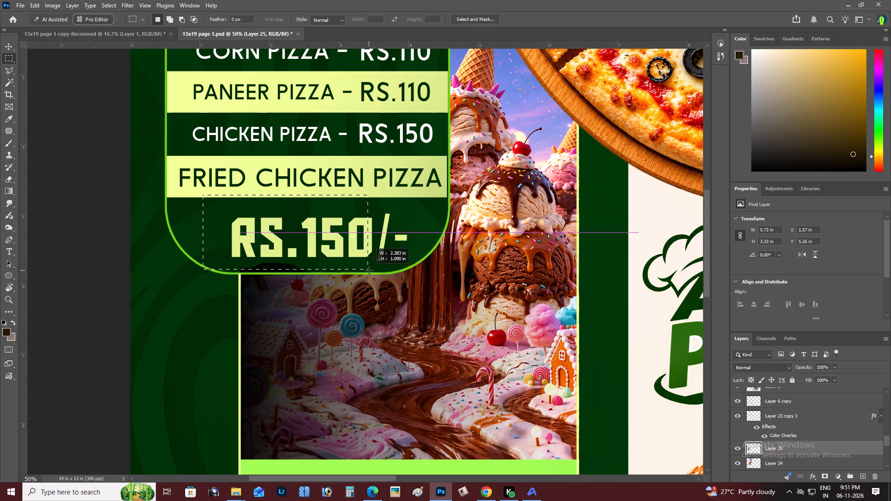
pyautogui.moveTo(369, 270); pyautogui.dragTo(371, 273)
pyautogui.press('BackSpace')
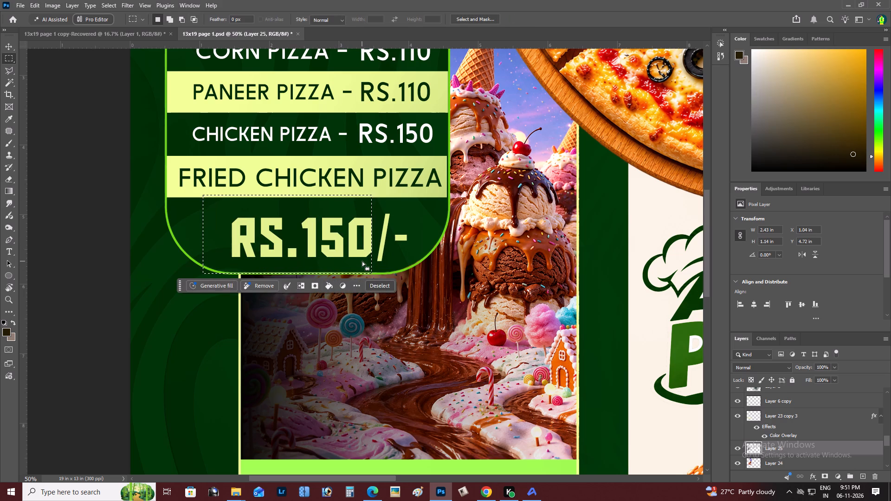
pyautogui.hotkey('ctrl', 'd')
# Examine the shaded ice cream panel against the rest of the menu page.
pyautogui.press('z')
pyautogui.keyDown('alt'); pyautogui.click(331, 253); pyautogui.keyUp('alt')
pyautogui.rightClick(338, 249)
pyautogui.click(351, 255)
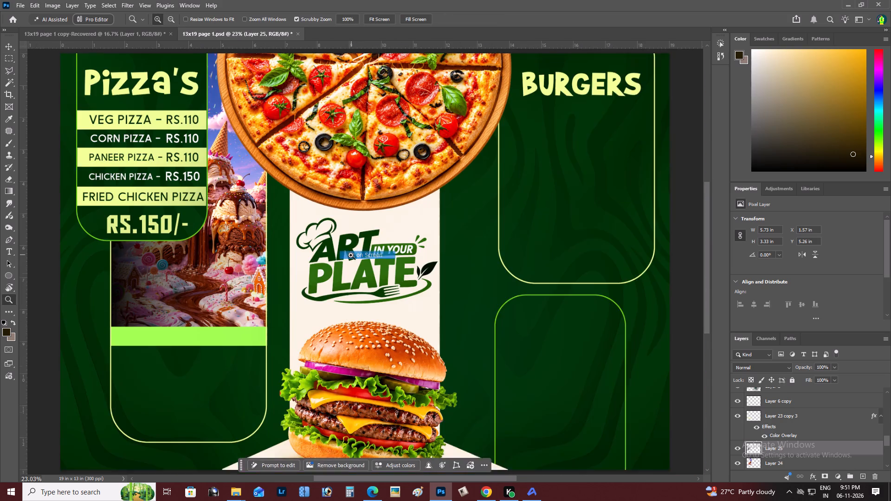
pyautogui.press('space')
pyautogui.press('space')
pyautogui.press('space')
pyautogui.press('space')
pyautogui.press('space')
pyautogui.press('space')
pyautogui.press('space')
pyautogui.press('space')
pyautogui.moveTo(351, 255); pyautogui.dragTo(471, 272)
pyautogui.press('z')
pyautogui.keyDown('alt'); pyautogui.click(323, 290); pyautogui.keyUp('alt')
pyautogui.rightClick(323, 290)
pyautogui.click(341, 298)
pyautogui.press('space')
pyautogui.press('space')
pyautogui.press('space')
pyautogui.press('space')
pyautogui.press('space')
pyautogui.press('space')
pyautogui.press('space')
pyautogui.press('space')
pyautogui.press('space')
pyautogui.press('space')
pyautogui.press('space')
pyautogui.press('space')
pyautogui.press('space')
pyautogui.press('space')
pyautogui.press('space')
pyautogui.press('space')
pyautogui.press('space')
pyautogui.press('space')
pyautogui.press('space')
pyautogui.press('space')
pyautogui.moveTo(341, 298); pyautogui.dragTo(407, 323)
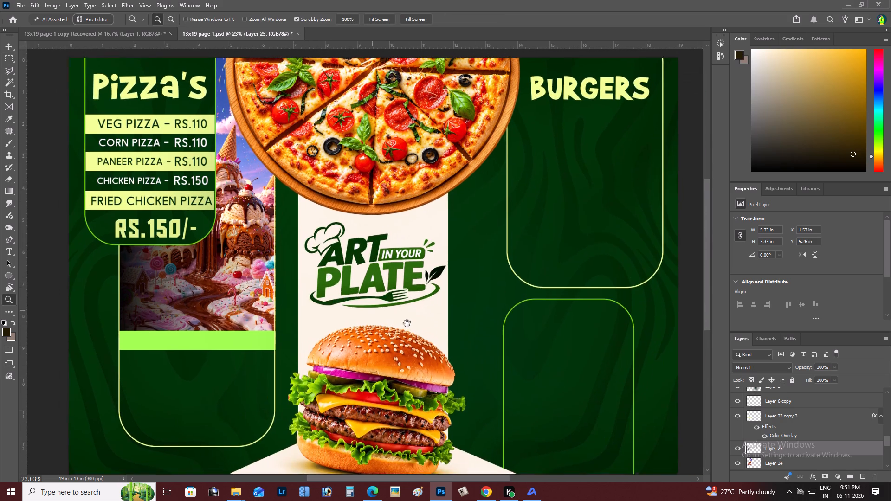
pyautogui.moveTo(407, 323); pyautogui.dragTo(486, 334)
pyautogui.press('z')
pyautogui.keyDown('alt'); pyautogui.click(342, 286); pyautogui.keyUp('alt')
pyautogui.rightClick(342, 286)
pyautogui.doubleClick(354, 291)
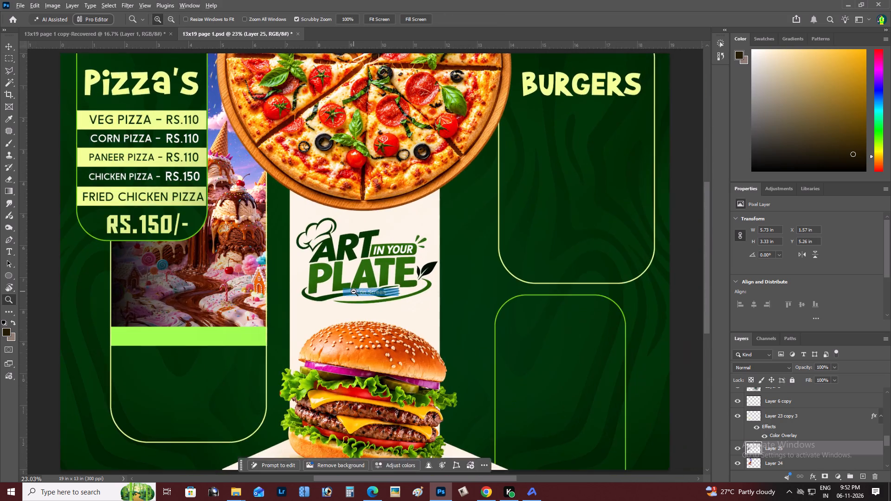
pyautogui.press('space')
pyautogui.press('space')
pyautogui.press('space')
pyautogui.press('space')
pyautogui.press('space')
pyautogui.press('space')
pyautogui.press('space')
pyautogui.press('space')
pyautogui.press('space')
pyautogui.press('space')
pyautogui.press('space')
pyautogui.press('space')
pyautogui.press('space')
pyautogui.press('space')
pyautogui.press('space')
pyautogui.press('space')
pyautogui.press('space')
pyautogui.press('space')
pyautogui.press('space')
pyautogui.press('space')
pyautogui.moveTo(319, 291); pyautogui.dragTo(465, 329)
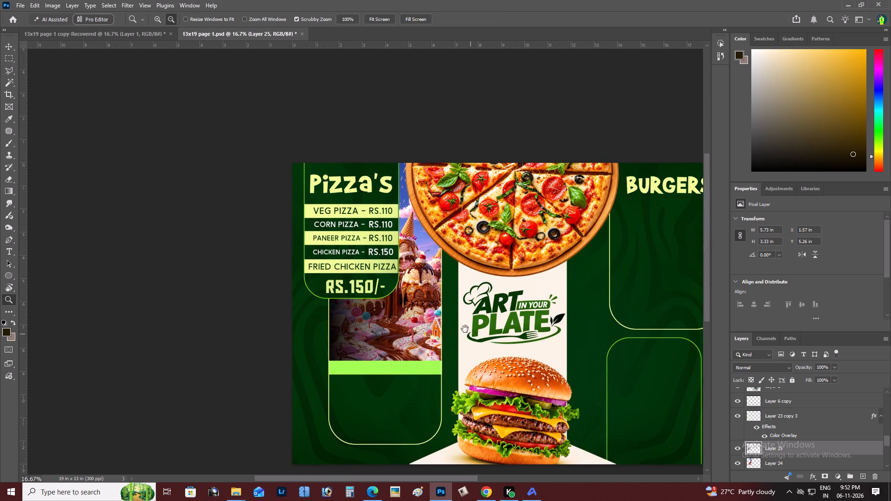
pyautogui.moveTo(465, 329); pyautogui.dragTo(401, 302)
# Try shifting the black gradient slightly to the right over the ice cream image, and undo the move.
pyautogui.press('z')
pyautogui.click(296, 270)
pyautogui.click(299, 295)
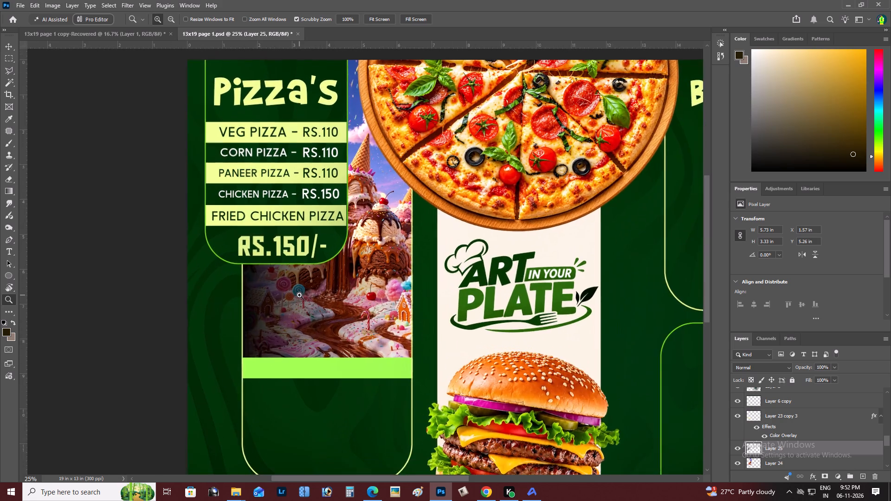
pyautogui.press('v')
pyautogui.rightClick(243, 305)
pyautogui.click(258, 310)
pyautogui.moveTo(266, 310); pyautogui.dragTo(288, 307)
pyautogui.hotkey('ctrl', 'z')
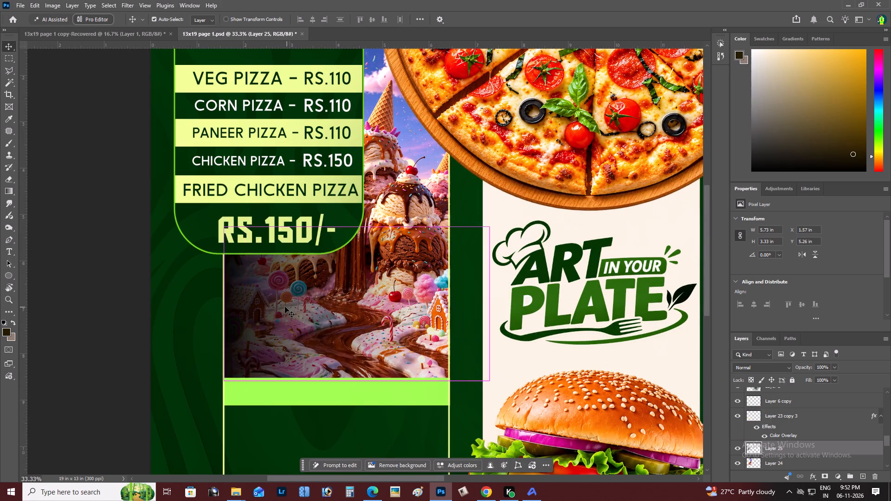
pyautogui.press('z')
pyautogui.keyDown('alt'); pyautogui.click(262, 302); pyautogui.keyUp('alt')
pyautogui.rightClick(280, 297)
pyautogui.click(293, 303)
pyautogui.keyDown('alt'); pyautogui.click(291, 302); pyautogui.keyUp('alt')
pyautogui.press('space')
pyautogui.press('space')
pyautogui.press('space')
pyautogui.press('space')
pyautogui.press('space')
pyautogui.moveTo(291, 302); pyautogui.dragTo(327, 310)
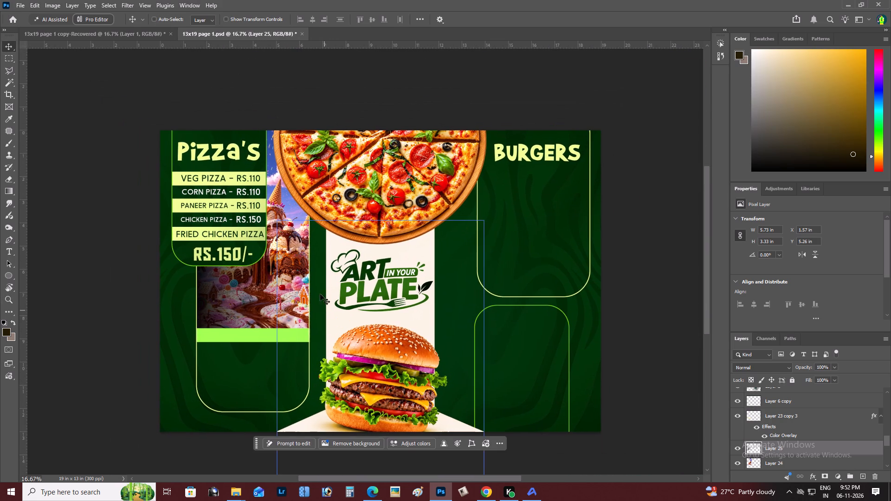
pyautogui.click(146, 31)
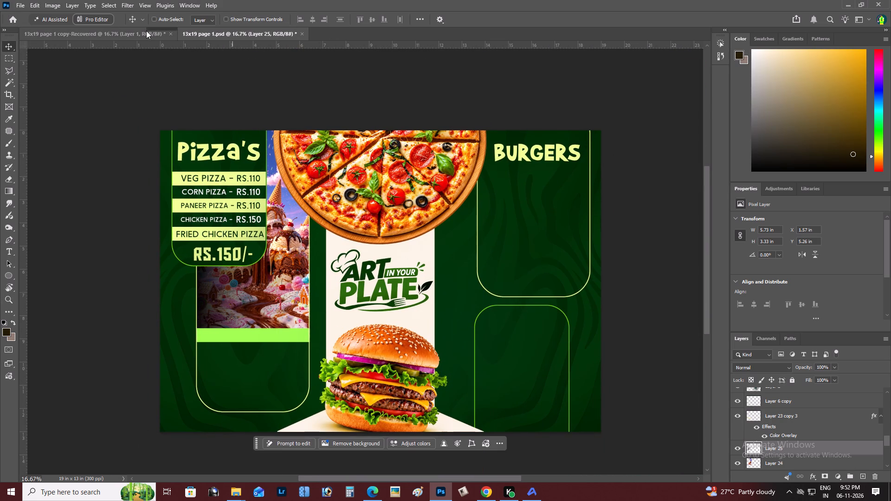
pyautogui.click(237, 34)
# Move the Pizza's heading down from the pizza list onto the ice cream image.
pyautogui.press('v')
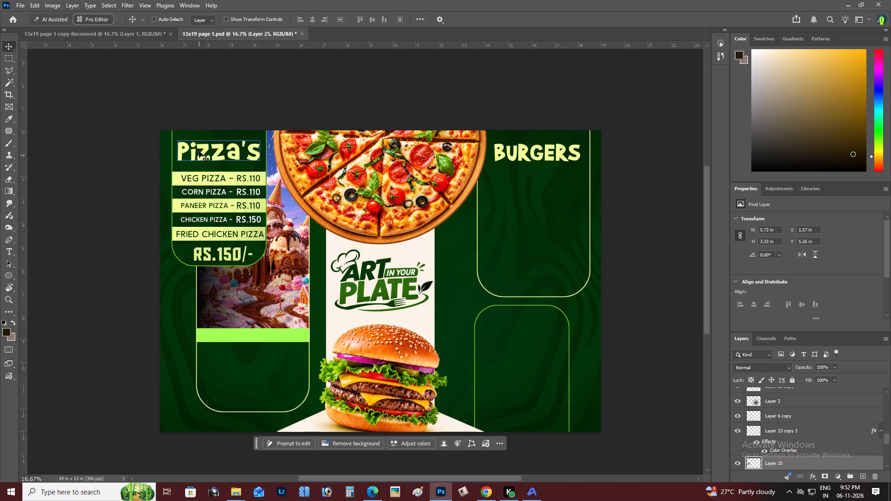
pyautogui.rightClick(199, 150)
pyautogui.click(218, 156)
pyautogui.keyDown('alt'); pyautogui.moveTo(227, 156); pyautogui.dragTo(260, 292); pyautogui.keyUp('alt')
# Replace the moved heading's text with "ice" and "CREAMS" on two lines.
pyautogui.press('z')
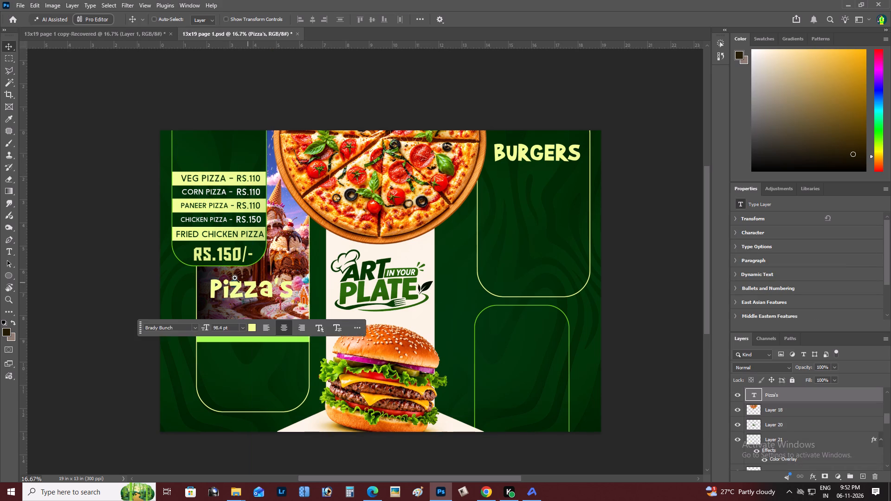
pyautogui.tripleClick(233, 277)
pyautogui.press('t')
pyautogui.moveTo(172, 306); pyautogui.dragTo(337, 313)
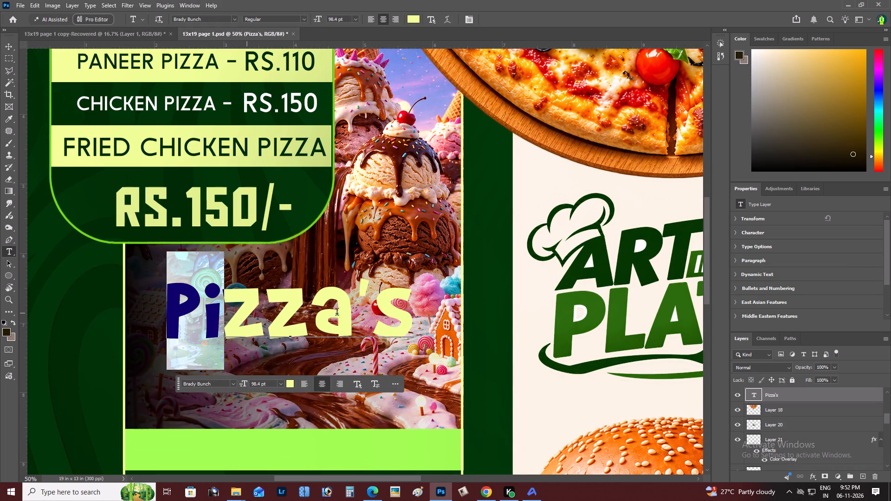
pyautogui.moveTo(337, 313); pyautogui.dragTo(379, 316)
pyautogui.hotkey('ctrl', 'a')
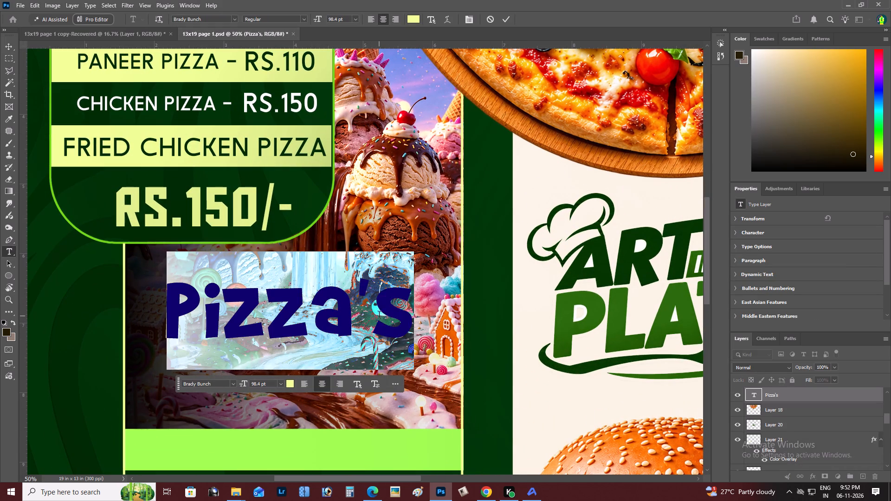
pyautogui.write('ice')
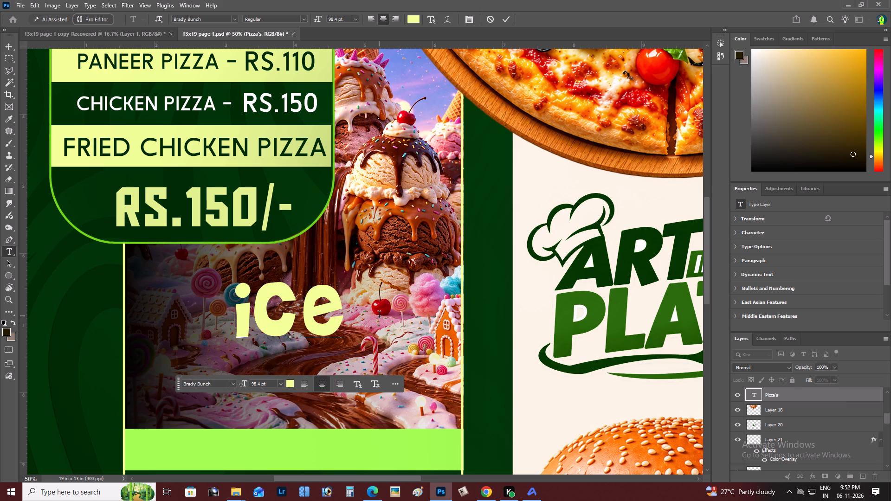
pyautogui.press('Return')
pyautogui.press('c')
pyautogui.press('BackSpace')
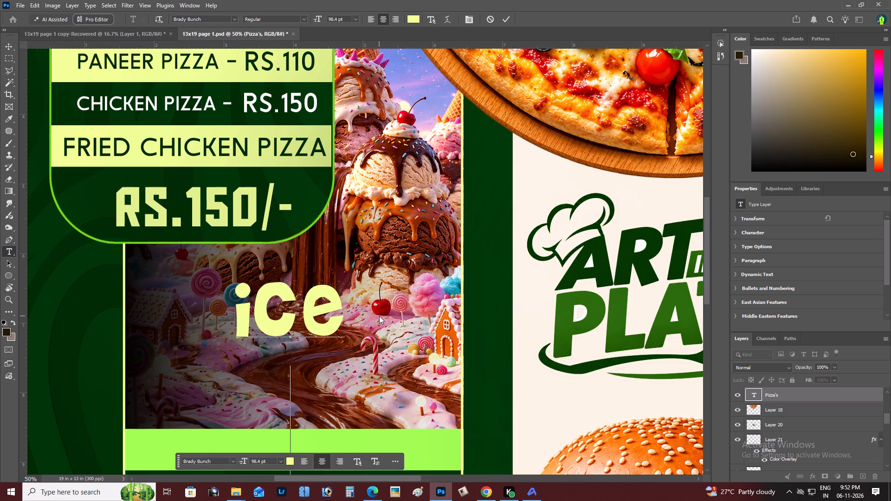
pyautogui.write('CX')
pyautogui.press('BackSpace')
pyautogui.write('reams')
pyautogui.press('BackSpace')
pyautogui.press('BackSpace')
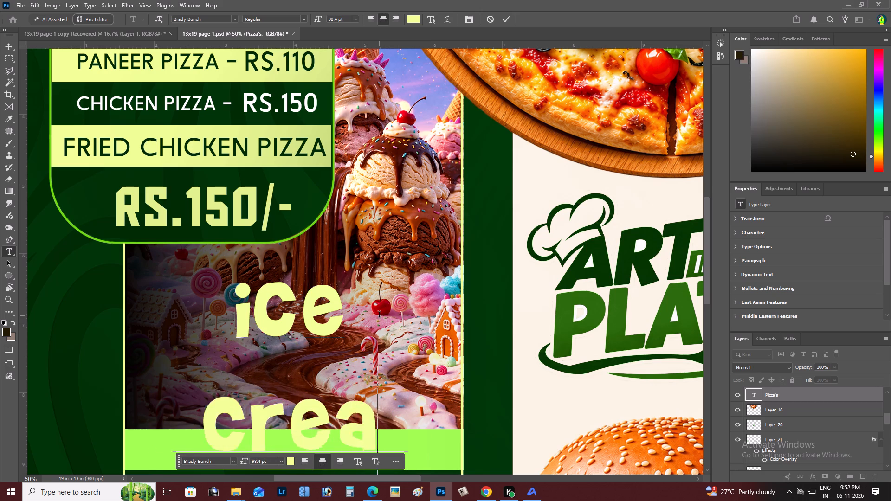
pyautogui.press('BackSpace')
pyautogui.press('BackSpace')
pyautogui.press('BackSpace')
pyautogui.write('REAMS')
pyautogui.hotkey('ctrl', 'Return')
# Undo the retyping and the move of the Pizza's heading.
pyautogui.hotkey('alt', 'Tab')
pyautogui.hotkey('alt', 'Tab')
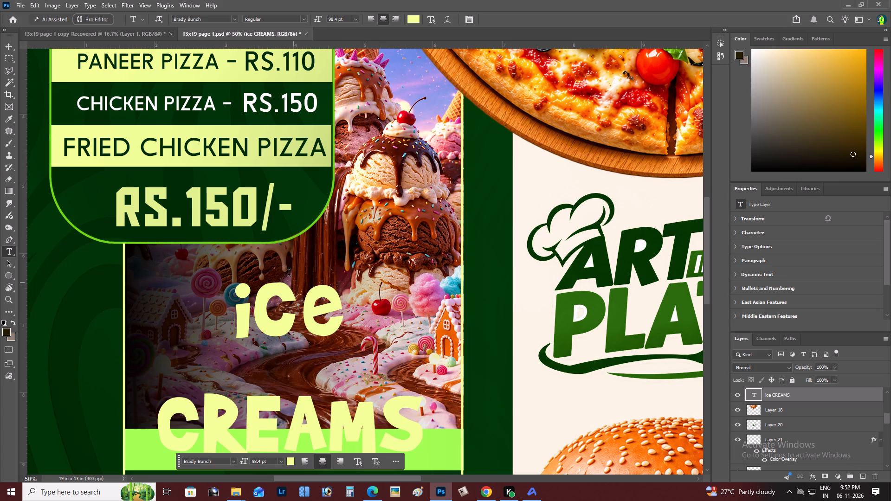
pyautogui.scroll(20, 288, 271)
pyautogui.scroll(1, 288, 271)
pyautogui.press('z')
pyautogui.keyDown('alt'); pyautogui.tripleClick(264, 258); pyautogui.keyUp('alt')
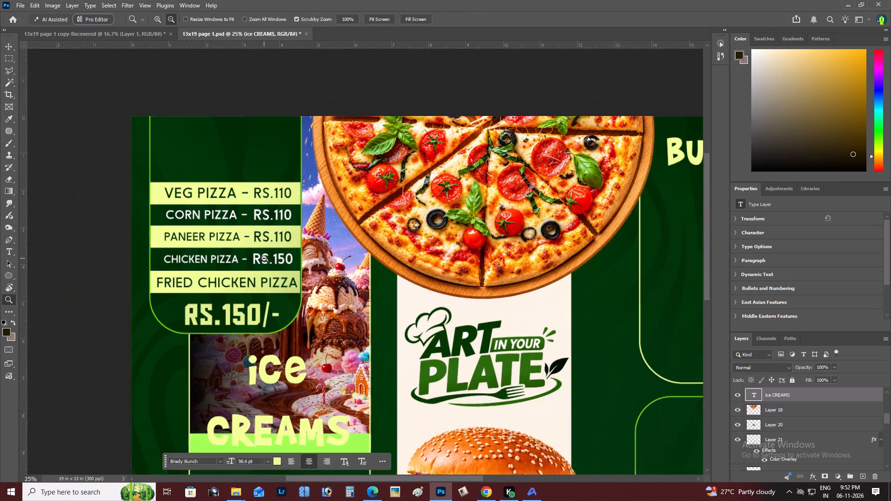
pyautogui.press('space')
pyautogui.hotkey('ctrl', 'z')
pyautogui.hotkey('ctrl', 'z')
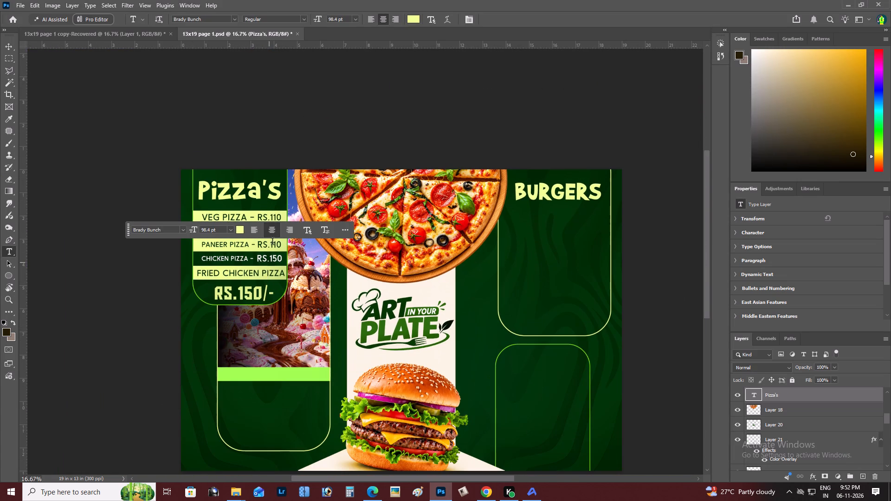
# Duplicate the Pizza's heading onto the lower part of the ice cream image.
pyautogui.press('v')
pyautogui.rightClick(239, 186)
pyautogui.click(253, 192)
pyautogui.keyDown('alt'); pyautogui.moveTo(251, 193); pyautogui.dragTo(280, 345); pyautogui.keyUp('alt')
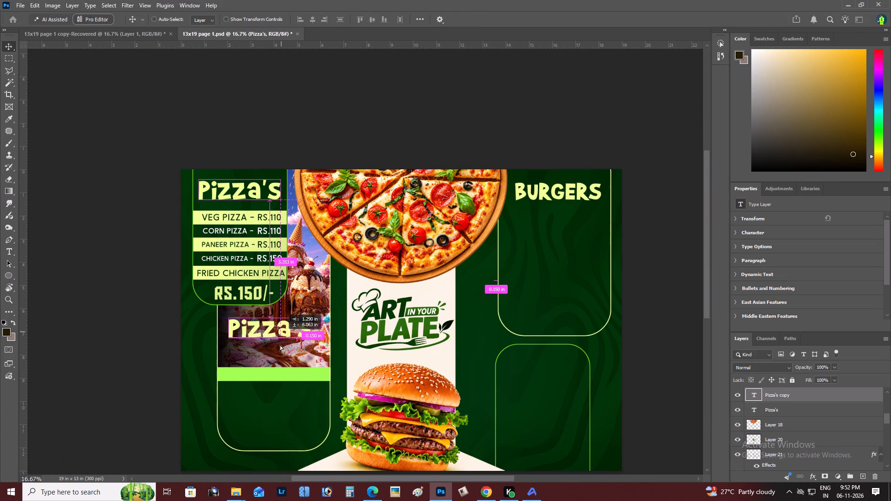
pyautogui.keyDown('alt'); pyautogui.moveTo(280, 345); pyautogui.dragTo(280, 348); pyautogui.keyUp('alt')
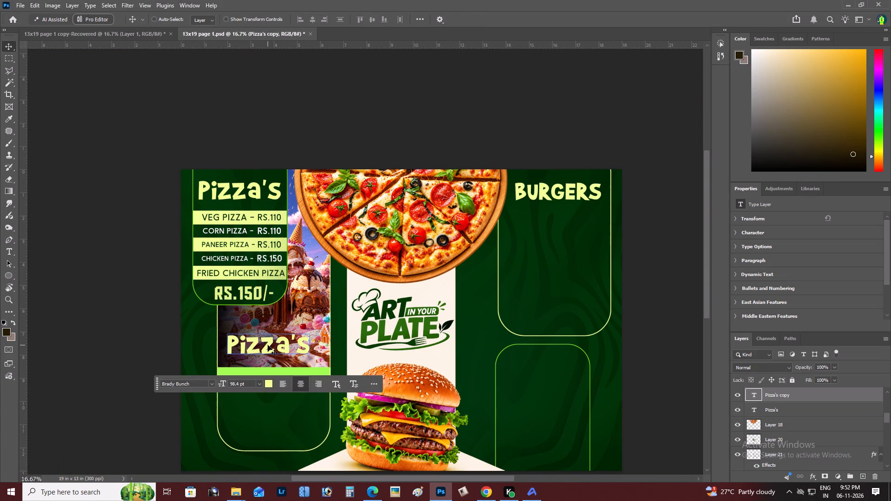
# Replace the duplicated heading's text with "ice" and "creams" on two lines.
pyautogui.press('t')
pyautogui.click(247, 340)
pyautogui.hotkey('ctrl', 'a')
pyautogui.write('ice')
pyautogui.press('Return')
pyautogui.write('creams')
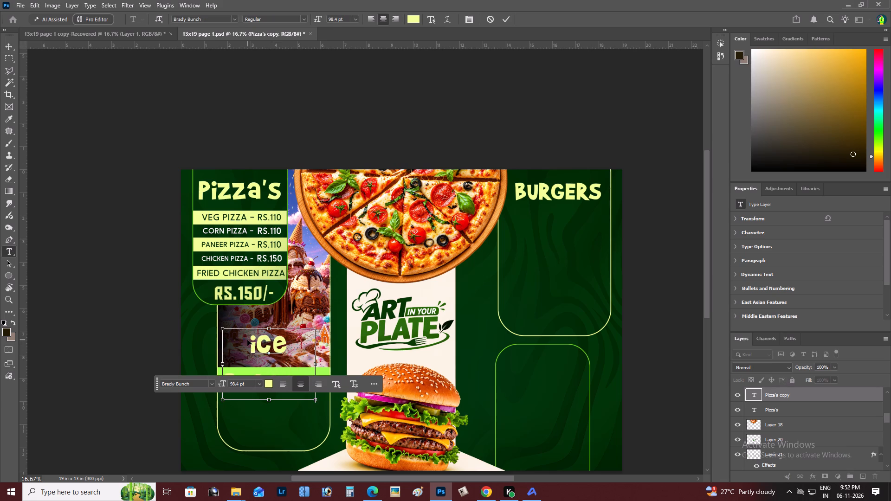
pyautogui.hotkey('ctrl', 'Return')
# Move the two-line ice creams heading up over the ice cream image, directly below the RS.150/- price.
pyautogui.press('v')
pyautogui.moveTo(258, 352); pyautogui.dragTo(261, 318)
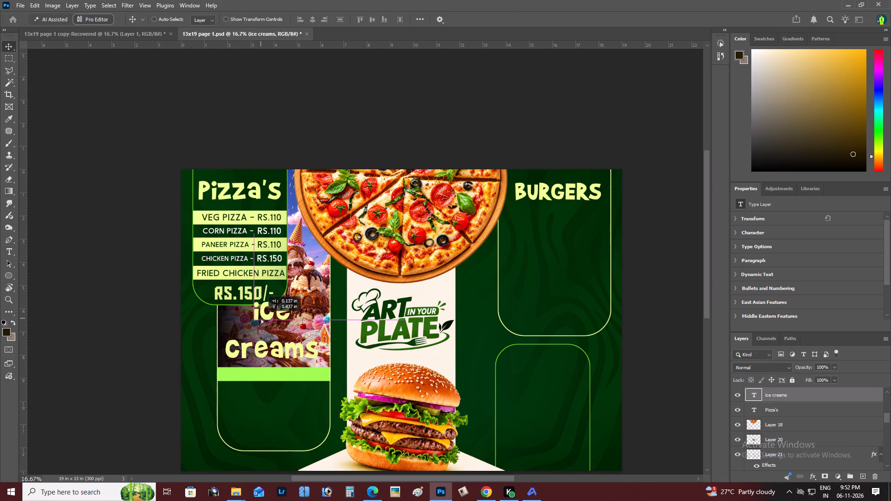
pyautogui.moveTo(261, 318); pyautogui.dragTo(261, 325)
# Left-align both lines of the ice creams heading.
pyautogui.press('t')
pyautogui.click(271, 314)
pyautogui.hotkey('ctrl', 'a')
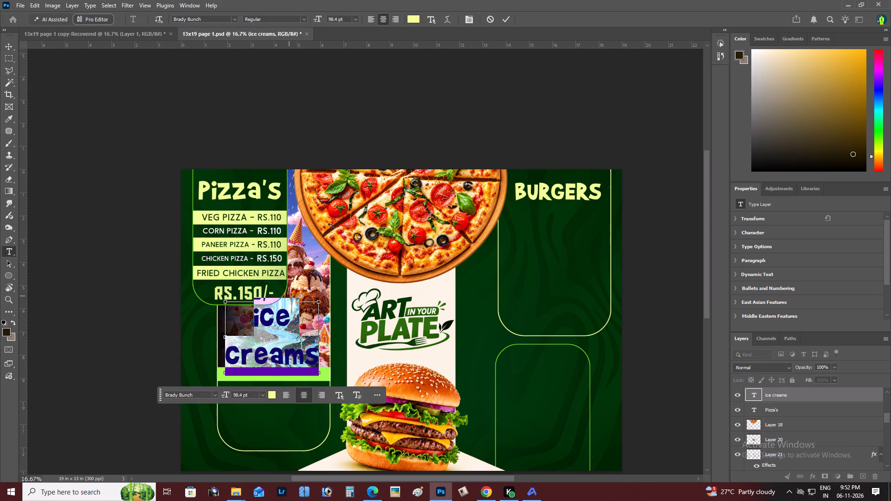
pyautogui.click(372, 19)
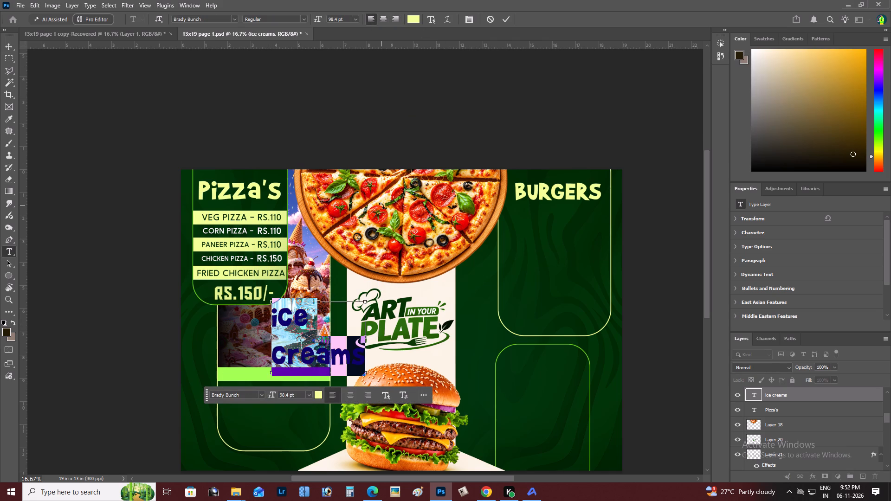
pyautogui.hotkey('ctrl', 'Return')
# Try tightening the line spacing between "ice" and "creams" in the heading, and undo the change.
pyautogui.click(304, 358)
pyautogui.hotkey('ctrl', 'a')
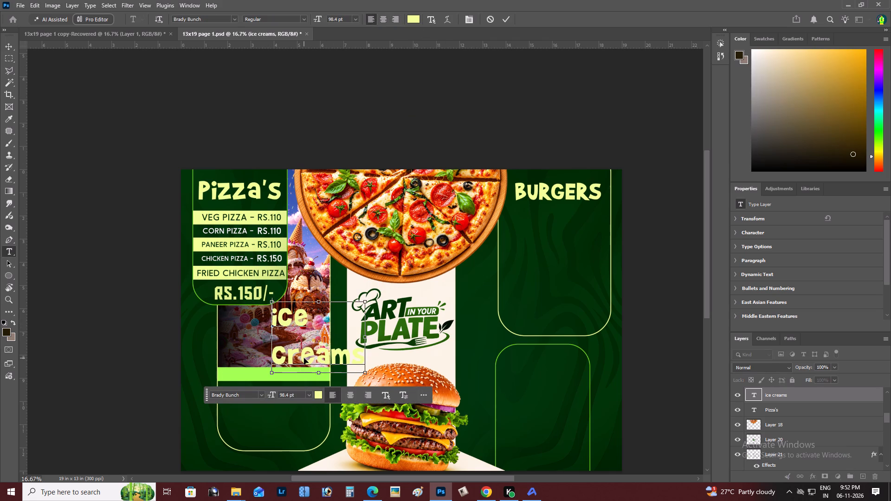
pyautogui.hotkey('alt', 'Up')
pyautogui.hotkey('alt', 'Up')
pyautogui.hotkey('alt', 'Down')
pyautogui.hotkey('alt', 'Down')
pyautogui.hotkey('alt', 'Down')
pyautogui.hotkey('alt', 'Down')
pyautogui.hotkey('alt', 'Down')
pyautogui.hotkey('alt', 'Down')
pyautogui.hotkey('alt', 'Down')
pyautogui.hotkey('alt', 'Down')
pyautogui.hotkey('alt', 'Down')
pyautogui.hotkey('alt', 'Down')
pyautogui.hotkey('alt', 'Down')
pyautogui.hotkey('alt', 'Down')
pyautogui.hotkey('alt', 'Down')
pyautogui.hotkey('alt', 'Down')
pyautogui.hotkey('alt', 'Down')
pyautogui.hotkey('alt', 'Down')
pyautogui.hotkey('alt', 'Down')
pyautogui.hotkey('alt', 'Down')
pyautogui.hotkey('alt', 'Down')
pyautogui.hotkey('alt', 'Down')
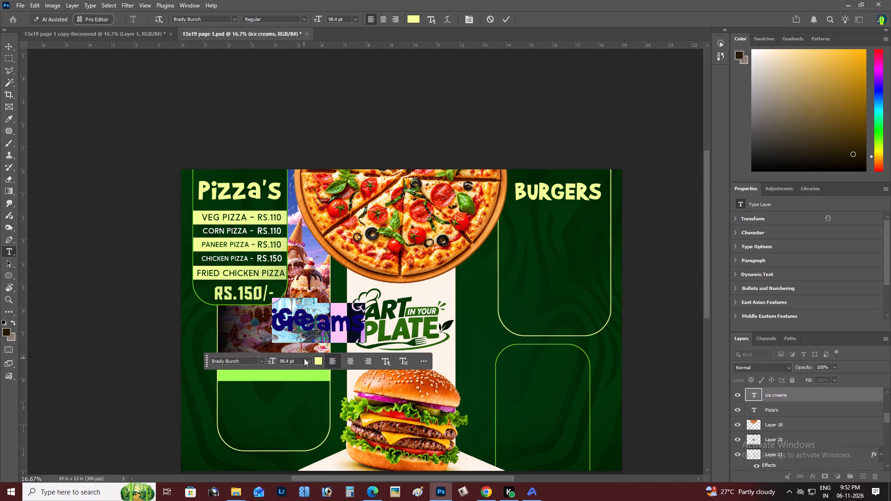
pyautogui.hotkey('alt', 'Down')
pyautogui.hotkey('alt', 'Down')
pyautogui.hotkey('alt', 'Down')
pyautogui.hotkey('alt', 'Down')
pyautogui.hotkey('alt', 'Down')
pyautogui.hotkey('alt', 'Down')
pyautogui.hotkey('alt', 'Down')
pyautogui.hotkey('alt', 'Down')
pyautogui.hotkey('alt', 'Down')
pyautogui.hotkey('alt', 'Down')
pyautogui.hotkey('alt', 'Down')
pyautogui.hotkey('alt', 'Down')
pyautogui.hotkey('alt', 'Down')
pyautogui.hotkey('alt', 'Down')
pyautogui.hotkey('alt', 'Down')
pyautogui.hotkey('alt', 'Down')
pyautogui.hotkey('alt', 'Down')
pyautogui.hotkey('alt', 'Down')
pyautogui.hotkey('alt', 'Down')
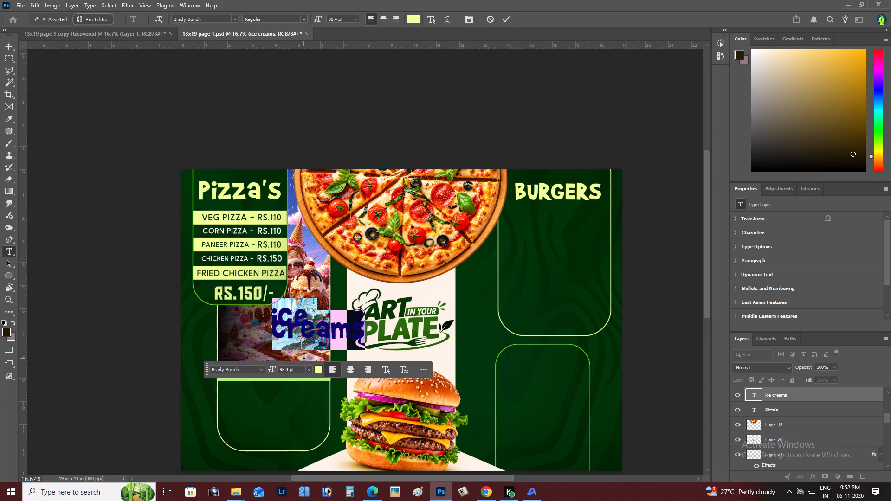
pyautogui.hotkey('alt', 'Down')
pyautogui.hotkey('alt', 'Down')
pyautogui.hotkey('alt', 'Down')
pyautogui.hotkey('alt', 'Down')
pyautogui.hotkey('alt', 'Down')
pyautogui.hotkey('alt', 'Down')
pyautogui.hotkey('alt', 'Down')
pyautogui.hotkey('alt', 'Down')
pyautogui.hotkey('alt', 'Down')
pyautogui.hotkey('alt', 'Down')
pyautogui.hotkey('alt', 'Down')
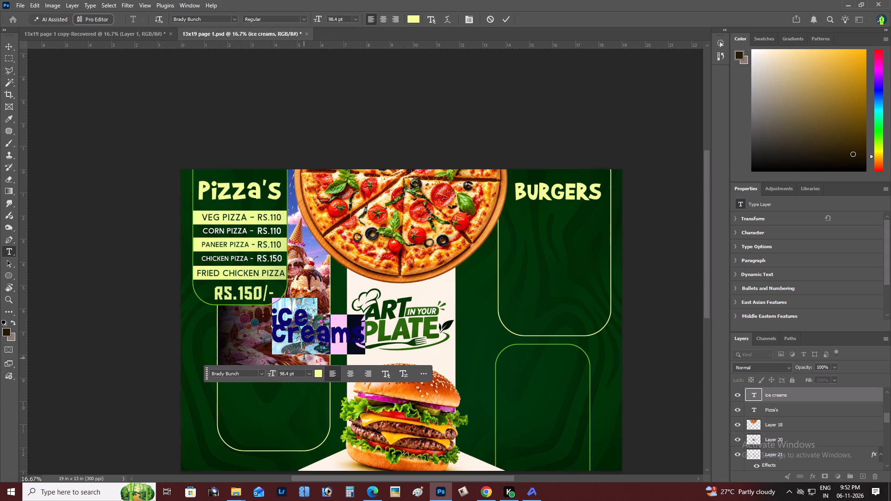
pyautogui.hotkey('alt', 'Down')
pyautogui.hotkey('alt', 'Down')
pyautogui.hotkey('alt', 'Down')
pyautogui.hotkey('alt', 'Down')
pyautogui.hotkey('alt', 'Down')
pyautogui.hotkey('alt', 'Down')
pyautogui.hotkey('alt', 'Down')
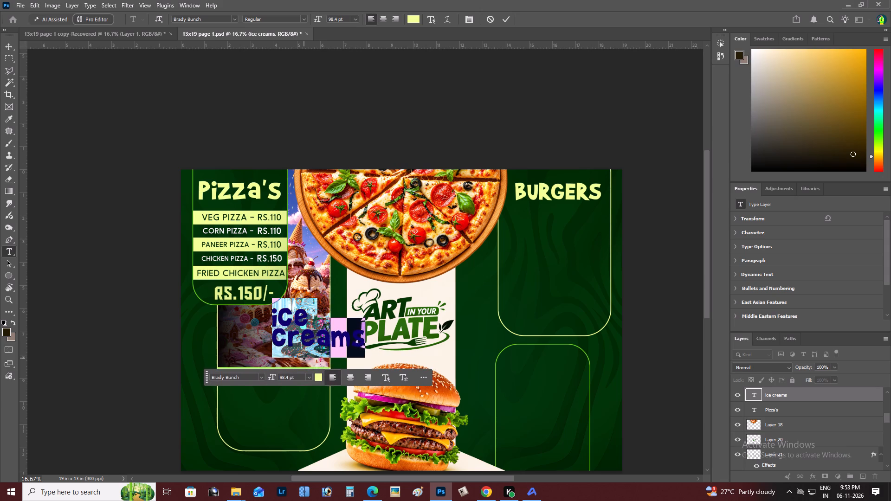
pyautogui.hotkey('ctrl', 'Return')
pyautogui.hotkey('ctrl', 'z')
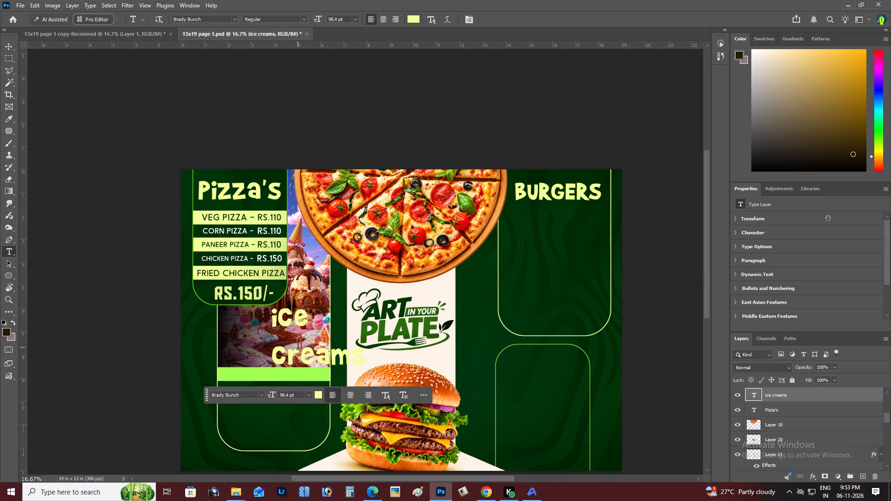
# Tighten the line spacing of the whole ice creams heading so "creams" sits close beneath "ice" without overlapping.
pyautogui.click(298, 347)
pyautogui.hotkey('ctrl', 'a')
pyautogui.hotkey('alt', 'Up')
pyautogui.hotkey('alt', 'Down')
pyautogui.hotkey('alt', 'Down')
pyautogui.hotkey('alt', 'Down')
pyautogui.hotkey('alt', 'Down')
pyautogui.hotkey('alt', 'Down')
pyautogui.hotkey('alt', 'Down')
pyautogui.hotkey('alt', 'Down')
pyautogui.hotkey('alt', 'Down')
pyautogui.hotkey('alt', 'Down')
pyautogui.hotkey('alt', 'Down')
pyautogui.hotkey('alt', 'Down')
pyautogui.hotkey('alt', 'Down')
pyautogui.hotkey('alt', 'Down')
pyautogui.hotkey('alt', 'Down')
pyautogui.hotkey('alt', 'Down')
pyautogui.hotkey('alt', 'Down')
pyautogui.hotkey('alt', 'Down')
pyautogui.hotkey('alt', 'Down')
pyautogui.hotkey('alt', 'Down')
pyautogui.hotkey('alt', 'Down')
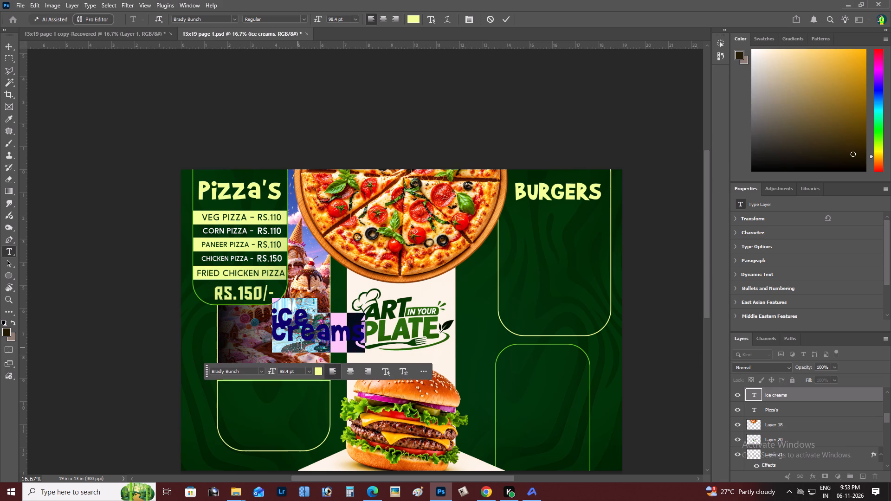
pyautogui.hotkey('alt', 'Up')
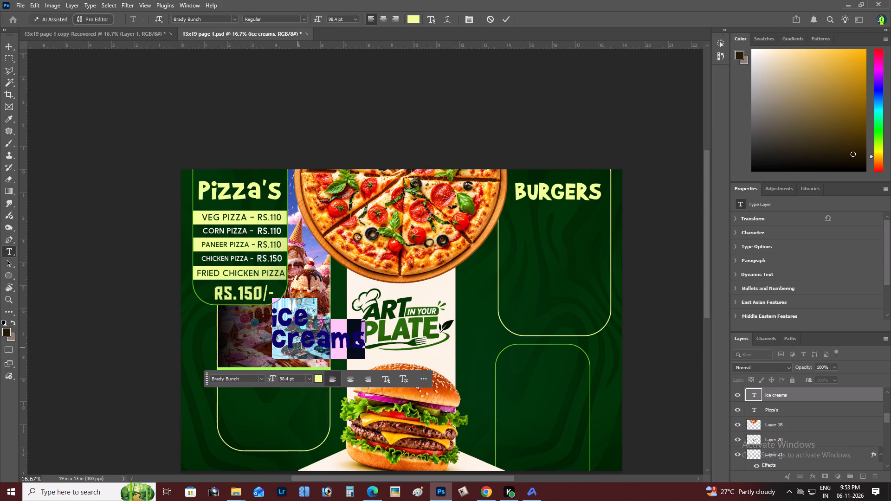
pyautogui.hotkey('alt', 'Up')
pyautogui.hotkey('ctrl', 'z')
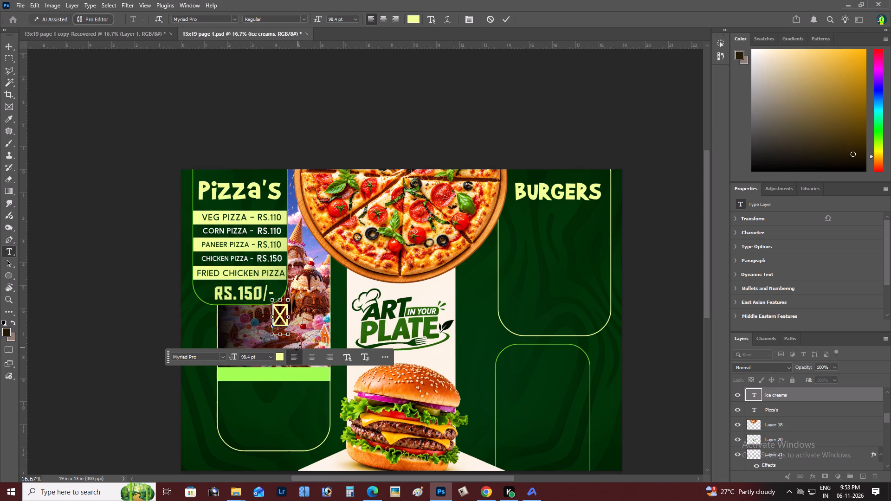
pyautogui.click(503, 16)
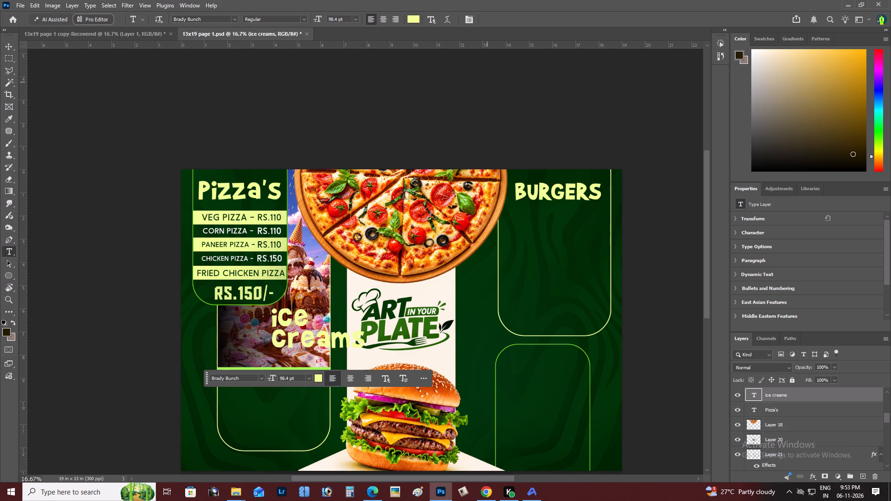
# Move the ice creams heading left and slightly down, onto the shaded part of the ice cream image.
pyautogui.press('v')
pyautogui.moveTo(297, 345); pyautogui.dragTo(249, 355)
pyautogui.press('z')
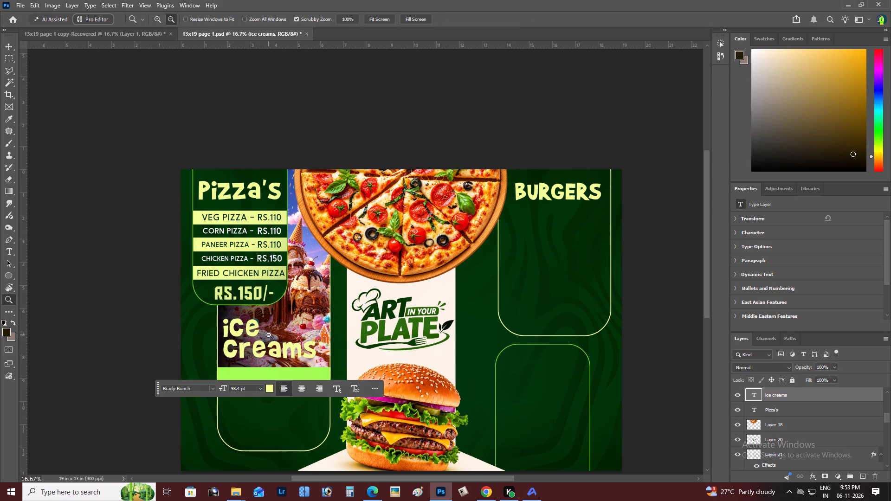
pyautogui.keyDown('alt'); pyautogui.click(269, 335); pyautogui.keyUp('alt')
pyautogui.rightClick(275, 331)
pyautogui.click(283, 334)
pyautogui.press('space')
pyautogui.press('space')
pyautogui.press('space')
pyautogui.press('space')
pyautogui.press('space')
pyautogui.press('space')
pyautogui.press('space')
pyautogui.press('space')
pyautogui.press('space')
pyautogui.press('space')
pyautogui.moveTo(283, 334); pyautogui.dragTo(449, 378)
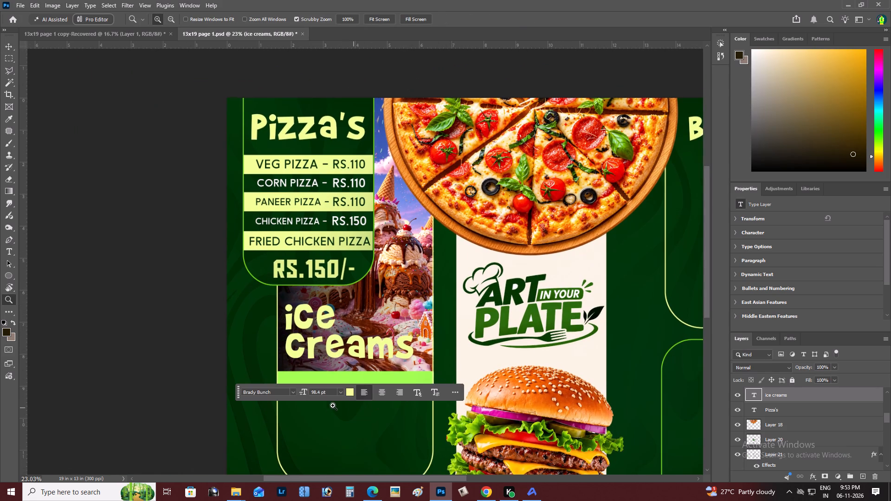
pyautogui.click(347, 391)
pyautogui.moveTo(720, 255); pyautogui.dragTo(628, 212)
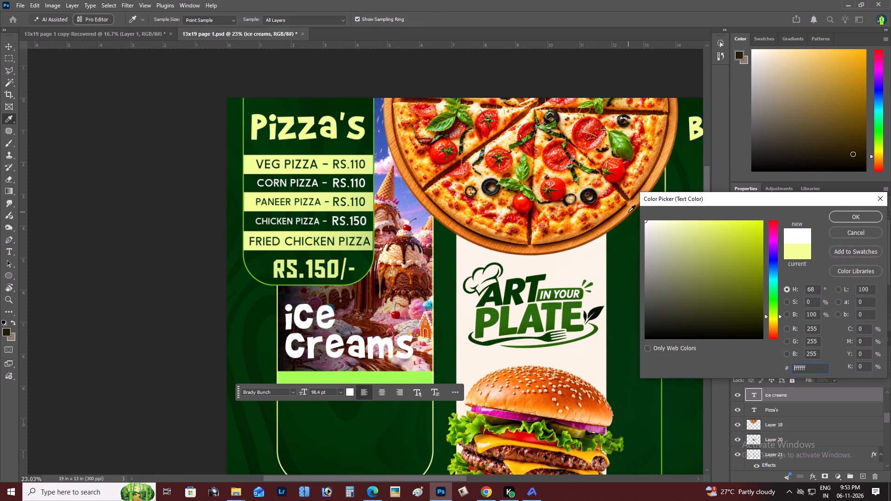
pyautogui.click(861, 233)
# Change the ice creams heading's text color to white (#ffffff).
pyautogui.press('z')
pyautogui.keyDown('alt'); pyautogui.click(389, 317); pyautogui.keyUp('alt')
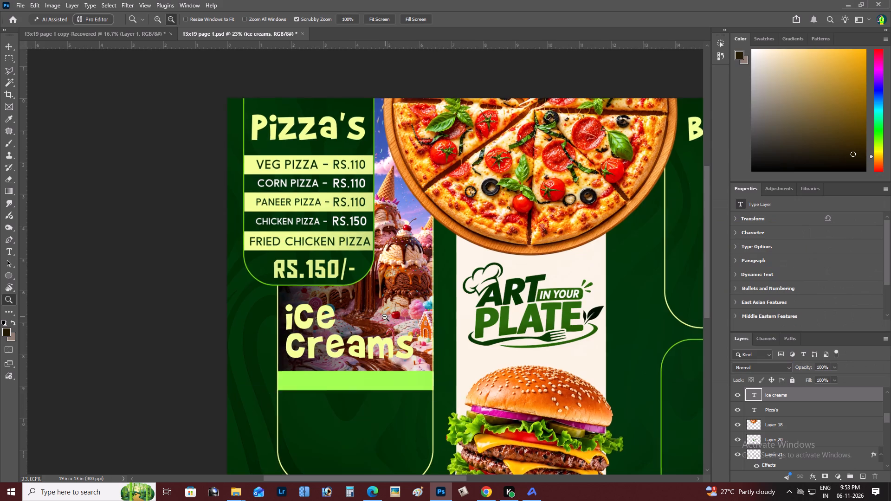
pyautogui.rightClick(382, 317)
pyautogui.click(392, 321)
pyautogui.press('space')
pyautogui.moveTo(392, 321); pyautogui.dragTo(402, 324)
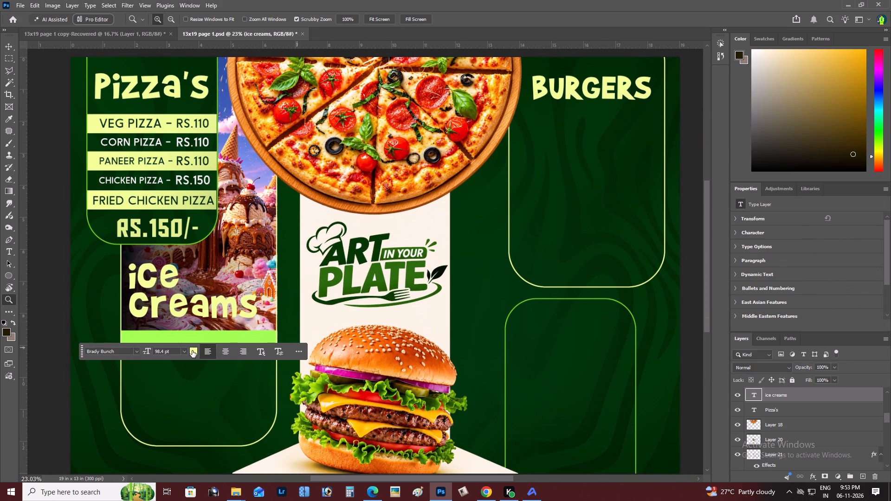
pyautogui.click(192, 351)
pyautogui.moveTo(657, 242); pyautogui.dragTo(584, 184)
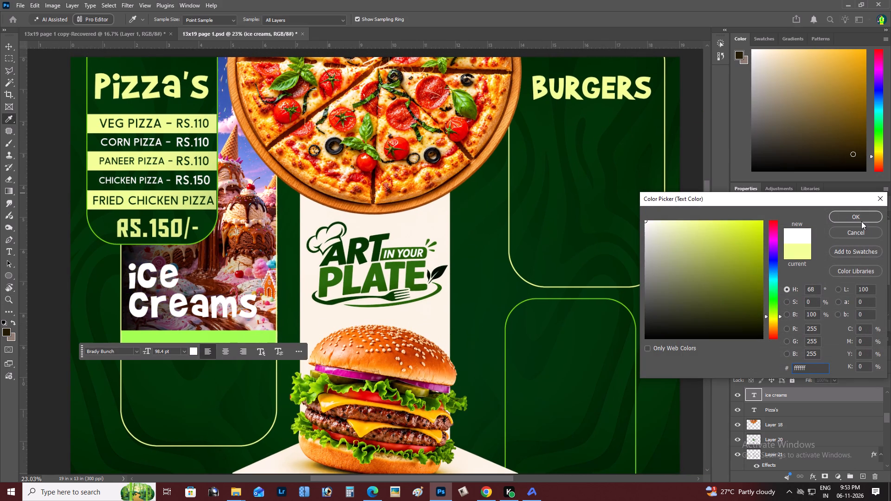
pyautogui.click(859, 219)
# Add a drop shadow to the ice creams heading with distance 14 px, spread 24% and size 250 px.
pyautogui.press('z')
pyautogui.keyDown('alt'); pyautogui.click(210, 273); pyautogui.keyUp('alt')
pyautogui.rightClick(212, 273)
pyautogui.click(221, 277)
pyautogui.press('space')
pyautogui.press('space')
pyautogui.press('space')
pyautogui.press('space')
pyautogui.press('space')
pyautogui.press('space')
pyautogui.press('space')
pyautogui.press('space')
pyautogui.press('space')
pyautogui.press('space')
pyautogui.moveTo(221, 277); pyautogui.dragTo(280, 289)
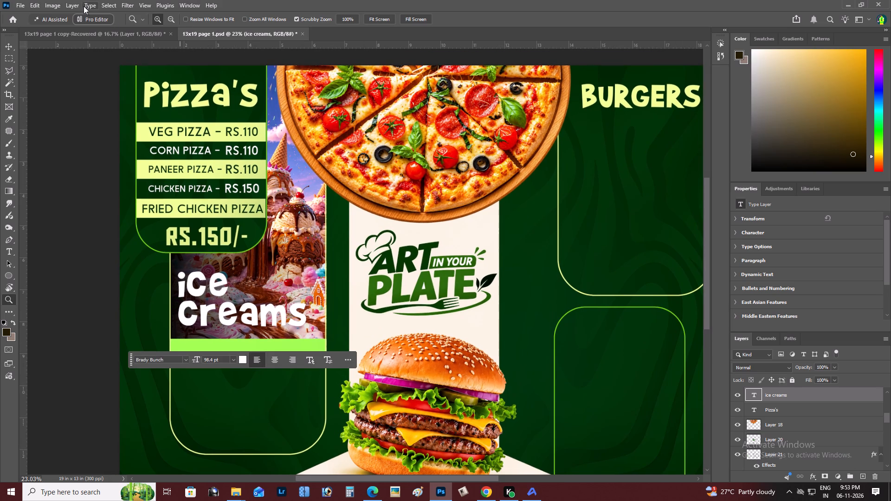
pyautogui.click(78, 6)
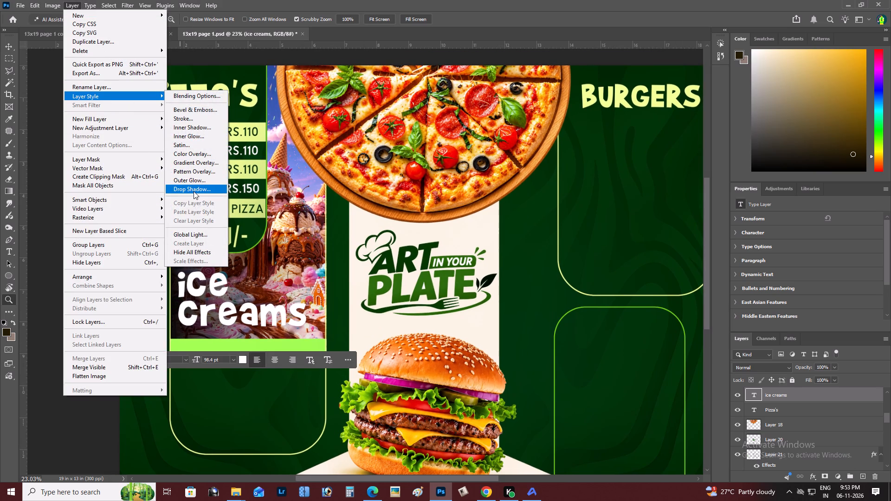
pyautogui.click(194, 191)
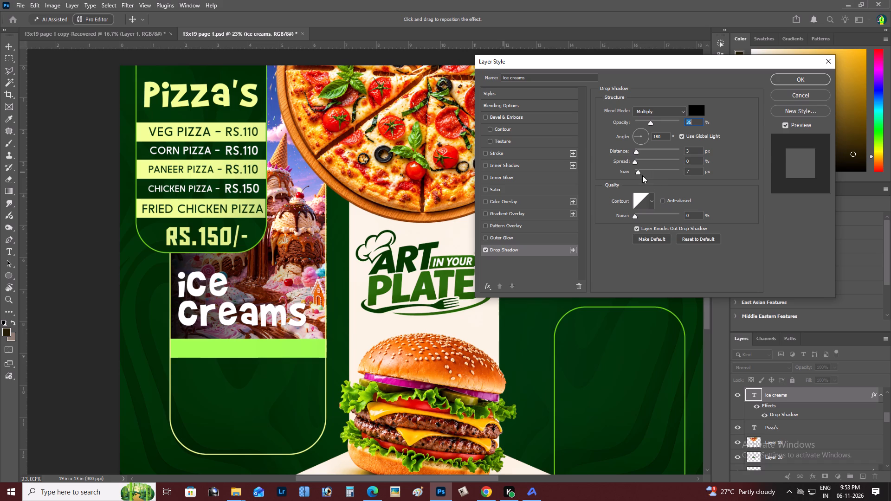
pyautogui.moveTo(642, 175); pyautogui.dragTo(697, 175)
pyautogui.moveTo(646, 160); pyautogui.dragTo(653, 161)
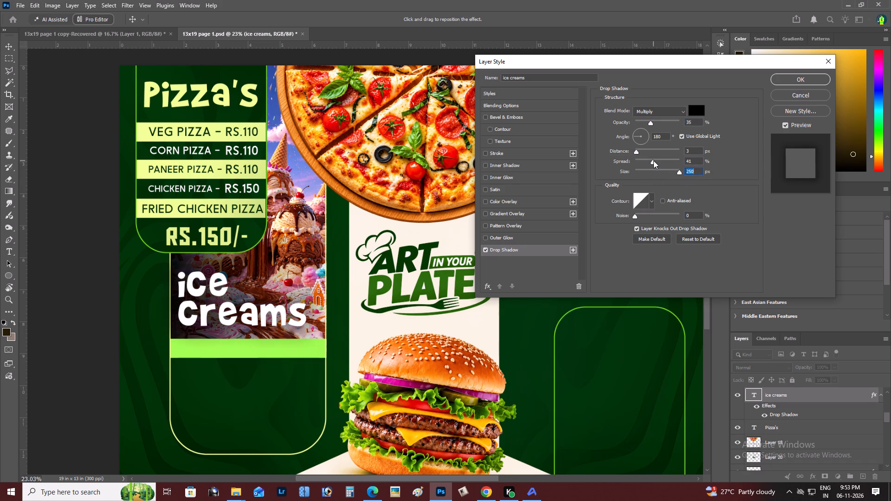
pyautogui.moveTo(653, 161); pyautogui.dragTo(641, 164)
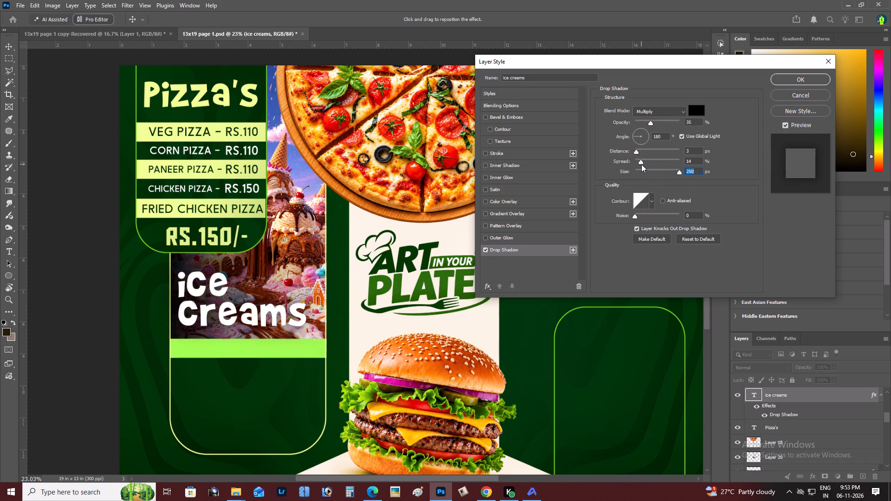
pyautogui.moveTo(641, 164); pyautogui.dragTo(646, 164)
pyautogui.moveTo(648, 152); pyautogui.dragTo(668, 153)
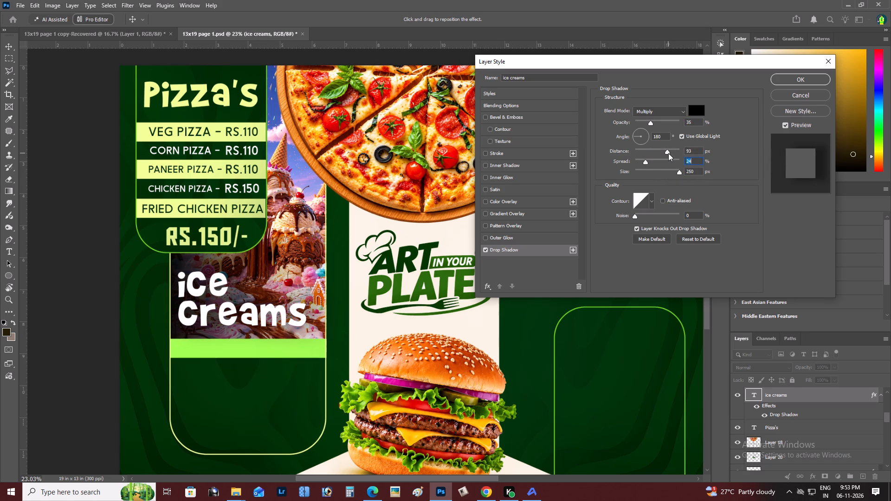
pyautogui.moveTo(668, 153); pyautogui.dragTo(642, 155)
pyautogui.click(808, 78)
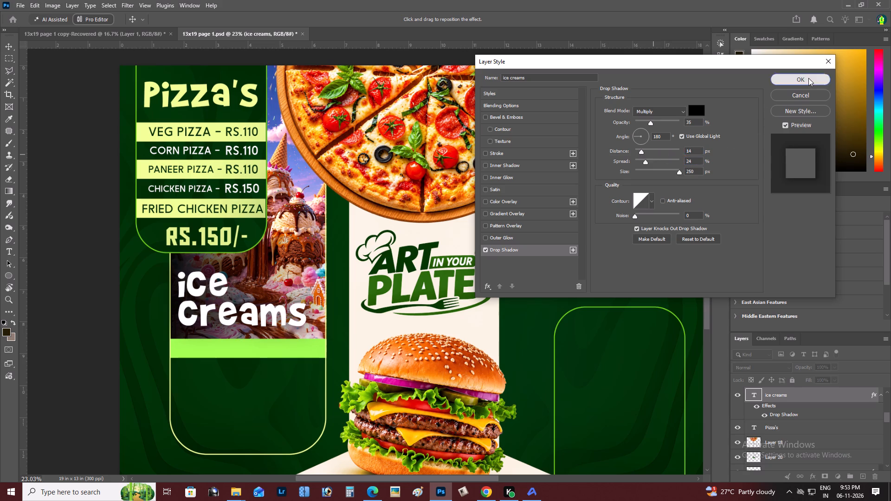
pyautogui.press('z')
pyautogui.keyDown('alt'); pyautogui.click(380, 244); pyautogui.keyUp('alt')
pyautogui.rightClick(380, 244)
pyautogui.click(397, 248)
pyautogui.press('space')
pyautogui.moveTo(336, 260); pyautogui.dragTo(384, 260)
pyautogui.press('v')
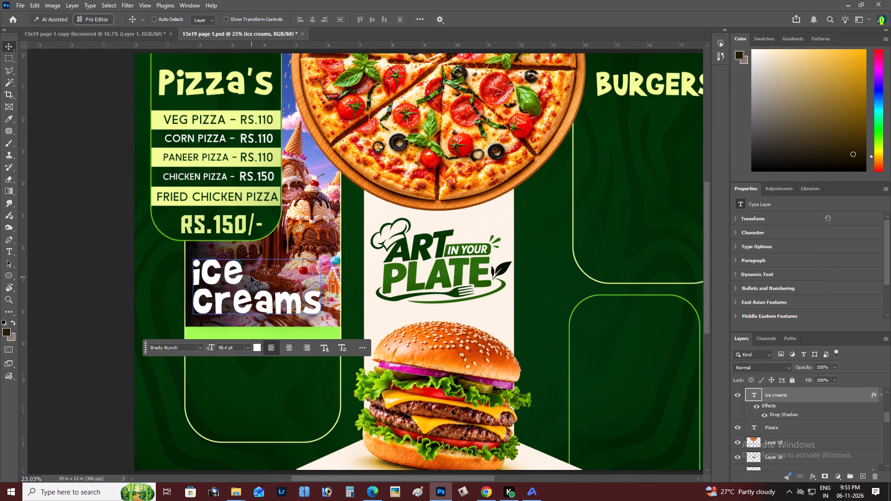
# Stretch the dark shading behind the ice creams heading rightward and upward to about 8.17 × 3.83 in.
pyautogui.moveTo(251, 276); pyautogui.dragTo(259, 279, button='right')
pyautogui.click(267, 280)
pyautogui.rightClick(199, 245)
pyautogui.click(214, 251)
pyautogui.moveTo(220, 252); pyautogui.dragTo(260, 254)
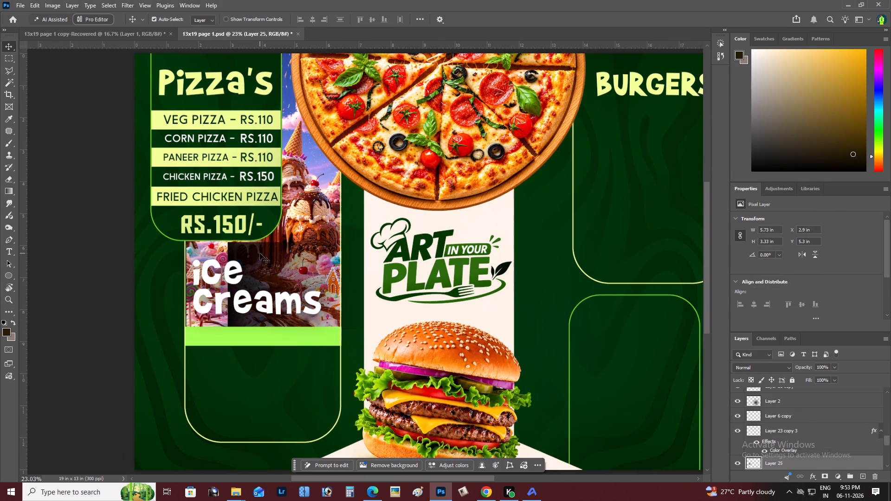
pyautogui.hotkey('ctrl', 'z')
pyautogui.hotkey('ctrl', 't')
pyautogui.keyDown('shift'); pyautogui.moveTo(373, 278); pyautogui.dragTo(392, 278); pyautogui.keyUp('shift')
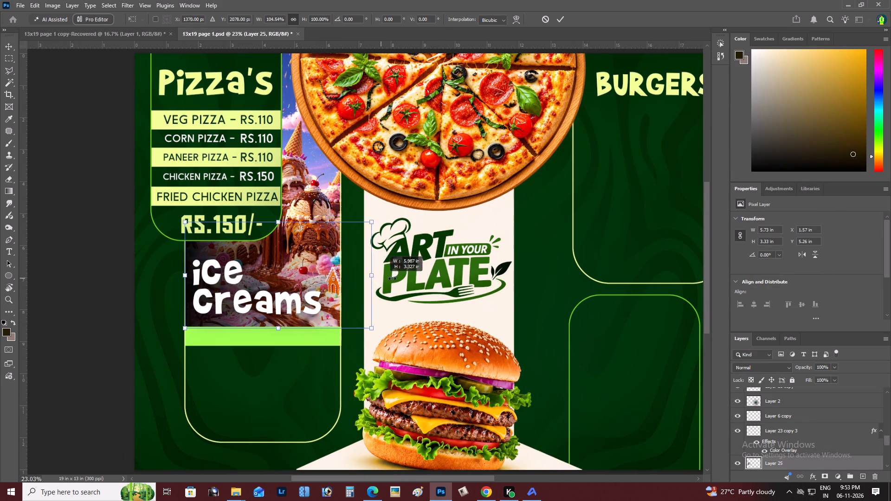
pyautogui.keyDown('shift'); pyautogui.moveTo(392, 278); pyautogui.dragTo(454, 276); pyautogui.keyUp('shift')
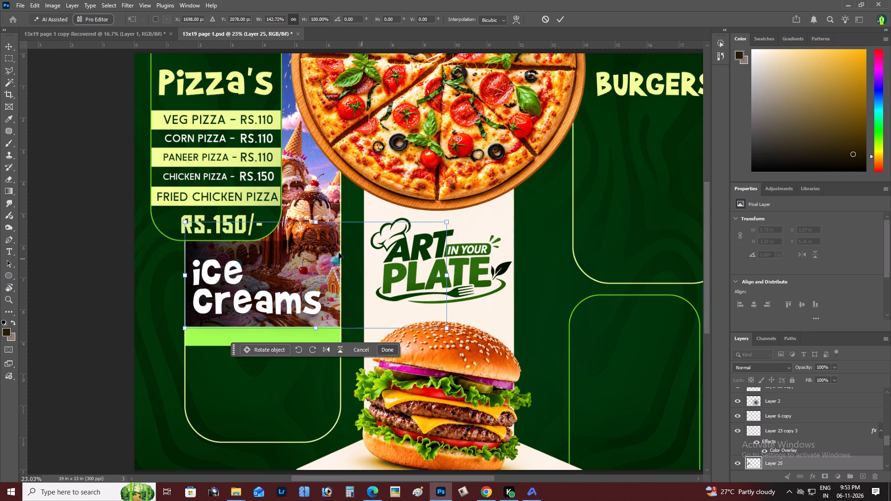
pyautogui.keyDown('shift'); pyautogui.moveTo(316, 222); pyautogui.dragTo(320, 204); pyautogui.keyUp('shift')
pyautogui.hotkey('ctrl', 'Return')
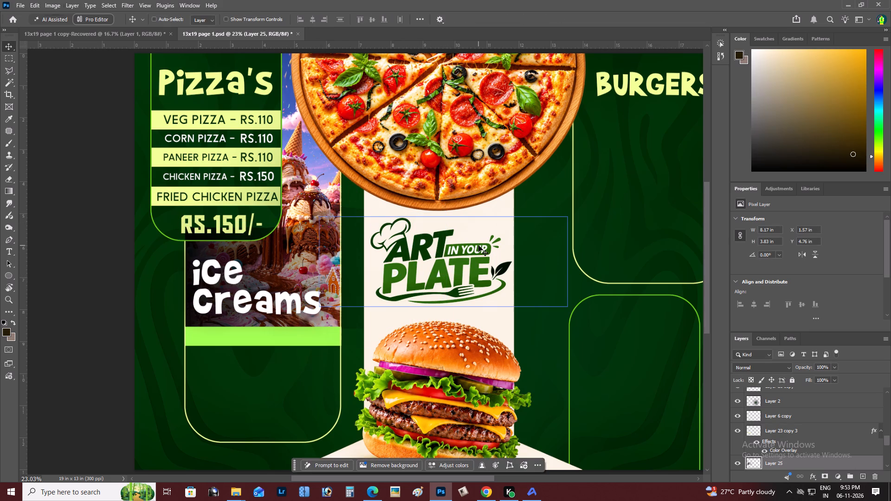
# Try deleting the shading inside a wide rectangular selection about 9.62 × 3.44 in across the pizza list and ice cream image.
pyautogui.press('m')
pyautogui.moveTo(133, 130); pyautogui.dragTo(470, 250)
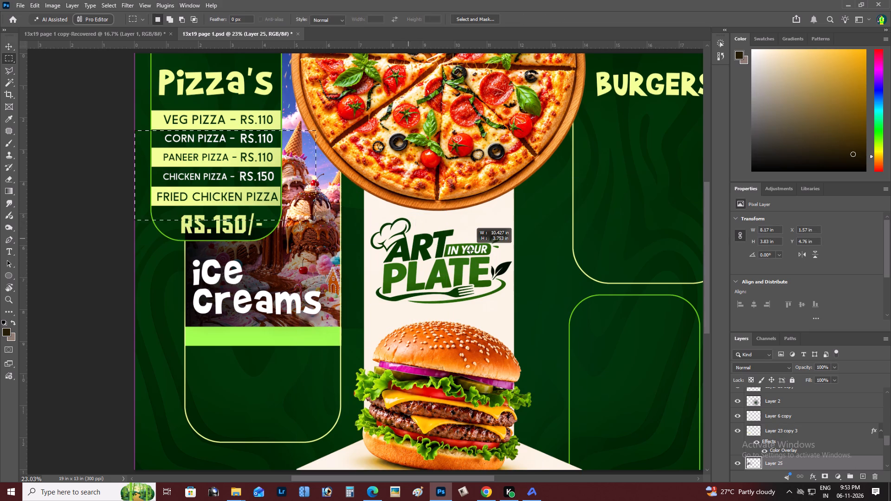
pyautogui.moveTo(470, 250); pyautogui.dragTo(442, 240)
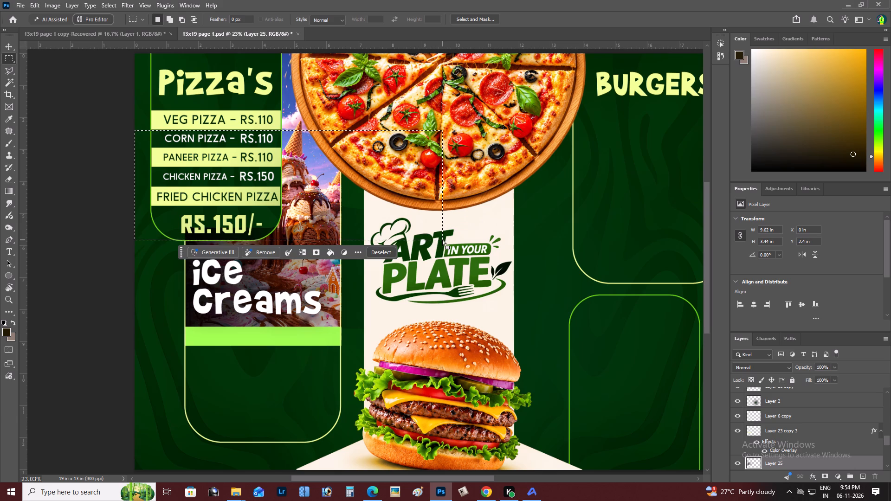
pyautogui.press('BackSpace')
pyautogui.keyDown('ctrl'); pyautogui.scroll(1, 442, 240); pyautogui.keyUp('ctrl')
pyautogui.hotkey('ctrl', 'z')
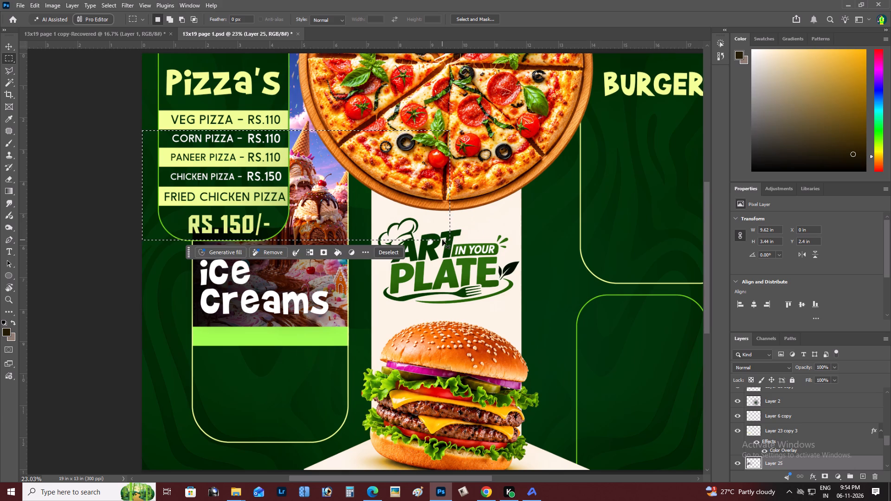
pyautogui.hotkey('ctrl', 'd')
# Delete the shading inside a rectangular selection about 3.46 × 3.93 in over the left part of the pizza list, then deselect.
pyautogui.moveTo(150, 114); pyautogui.dragTo(267, 239)
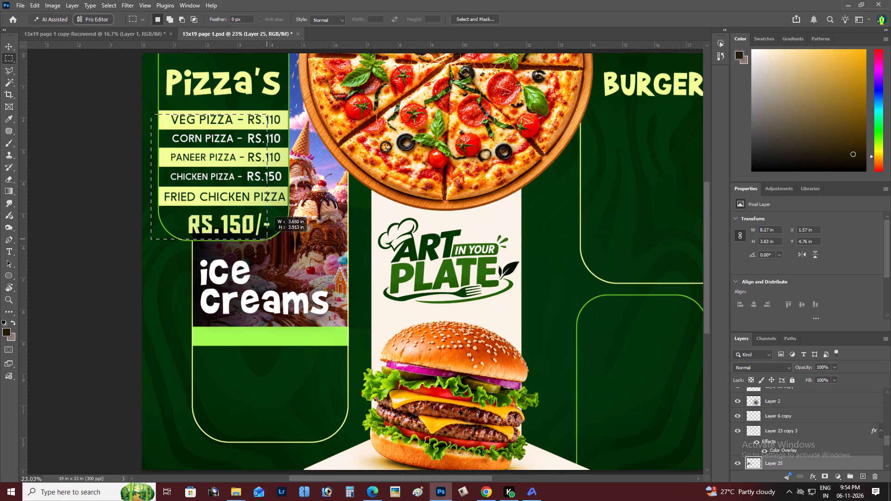
pyautogui.moveTo(267, 239); pyautogui.dragTo(269, 239)
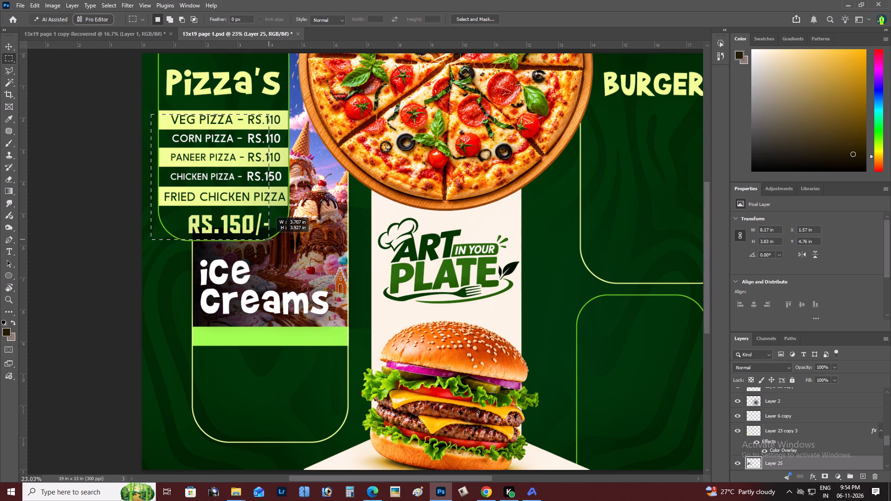
pyautogui.moveTo(269, 239); pyautogui.dragTo(260, 240)
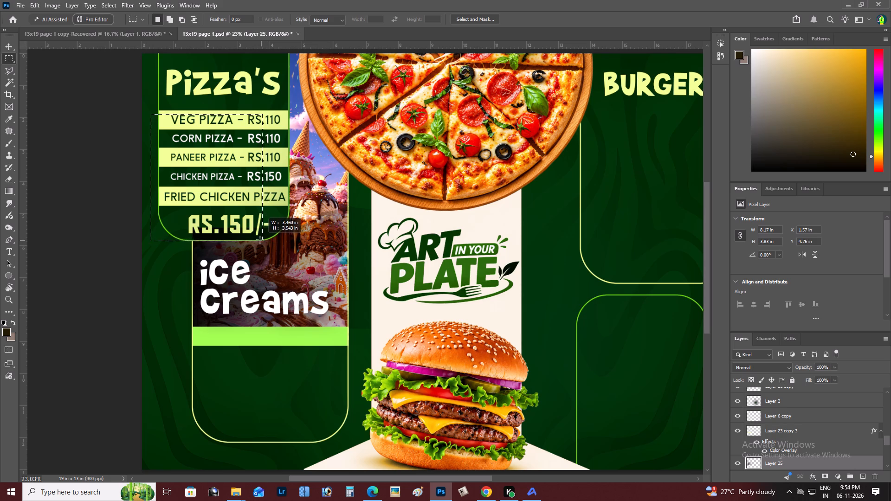
pyautogui.moveTo(260, 240); pyautogui.dragTo(261, 239)
pyautogui.press('BackSpace')
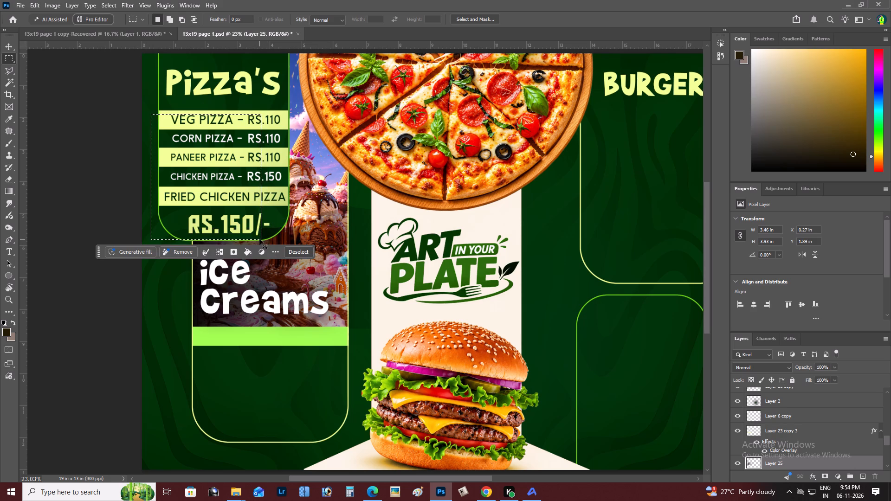
pyautogui.hotkey('ctrl', 'd')
# Erase the leftover shading around the end of the RS.150/- price with a 300 px eraser.
pyautogui.press('z')
pyautogui.tripleClick(278, 224)
pyautogui.press('e')
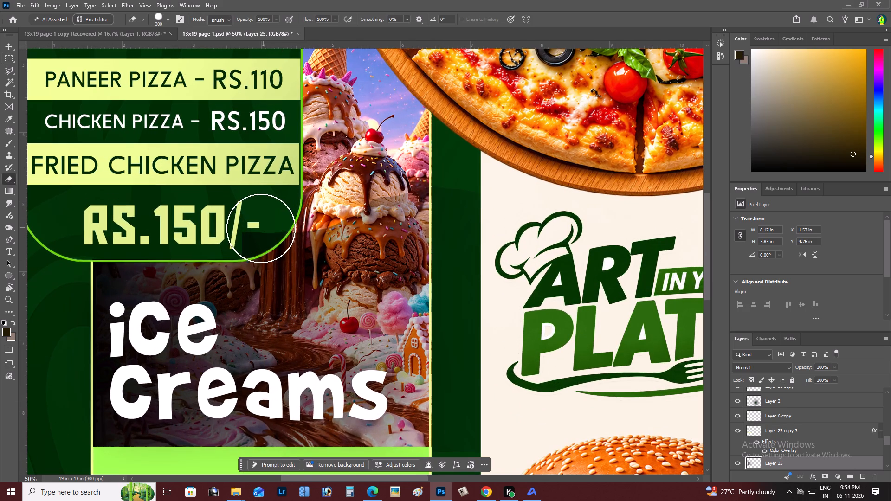
pyautogui.click(240, 222)
pyautogui.click(246, 217)
pyautogui.click(255, 214)
pyautogui.click(256, 214)
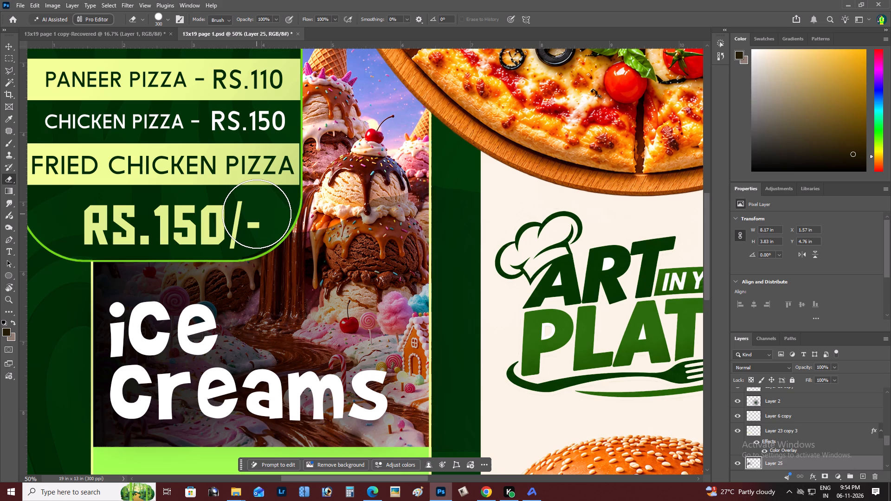
pyautogui.click(257, 214)
pyautogui.click(254, 219)
pyautogui.click(239, 226)
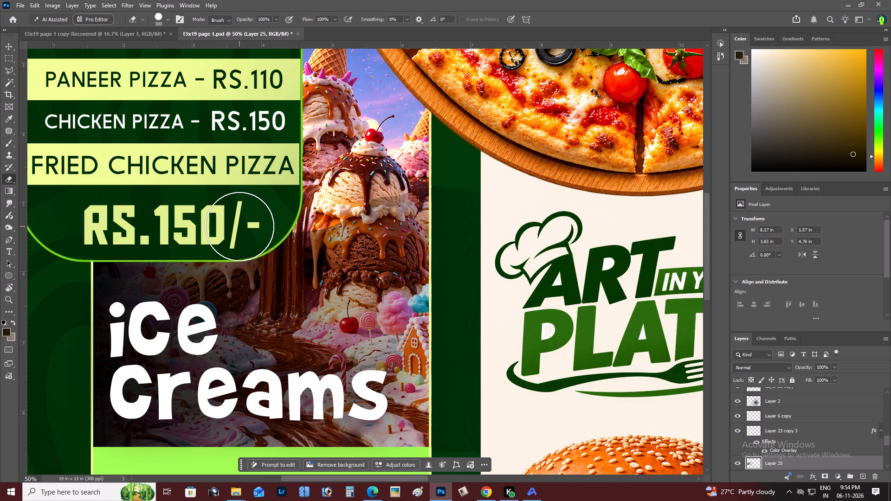
# Soften the shading's upper edge across the ice cream image with the eraser at 0% hardness and 900 px size.
pyautogui.press('e')
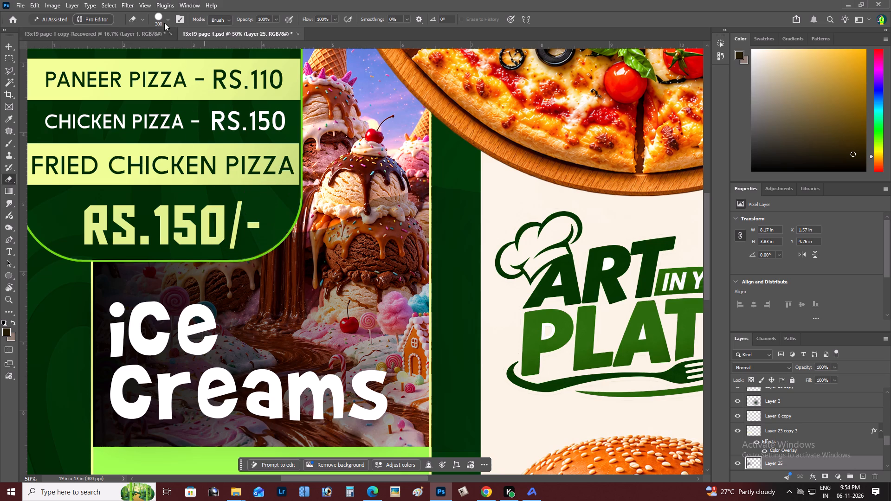
pyautogui.click(169, 14)
pyautogui.moveTo(190, 72); pyautogui.dragTo(87, 66)
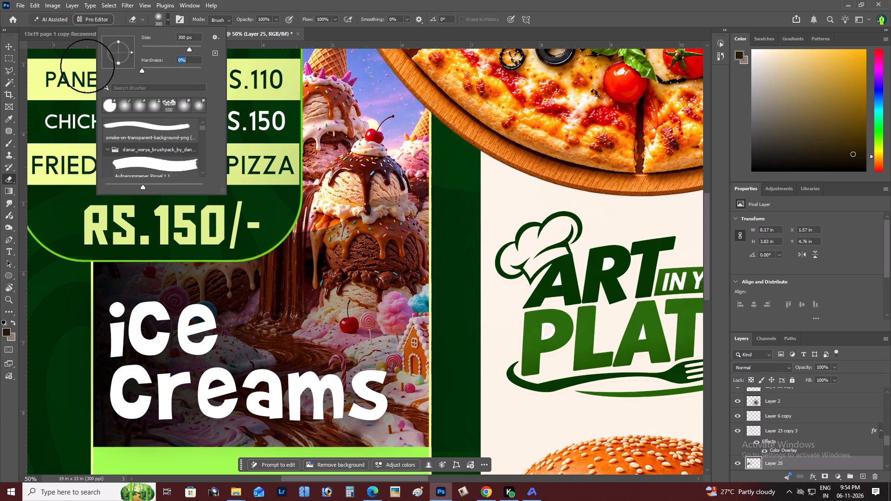
pyautogui.click(274, 101)
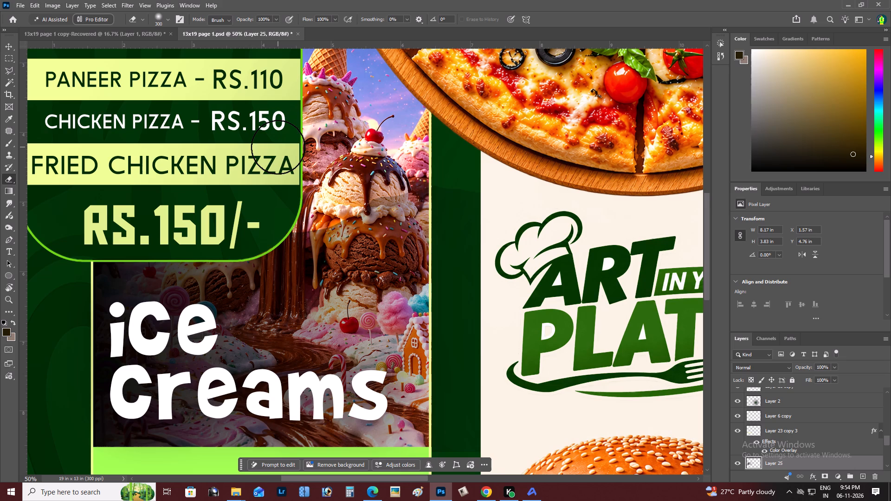
pyautogui.press(']')
pyautogui.press(']')
pyautogui.press(']')
pyautogui.press(']')
pyautogui.press(']')
pyautogui.press(']')
pyautogui.press(']')
pyautogui.moveTo(259, 171); pyautogui.dragTo(400, 144)
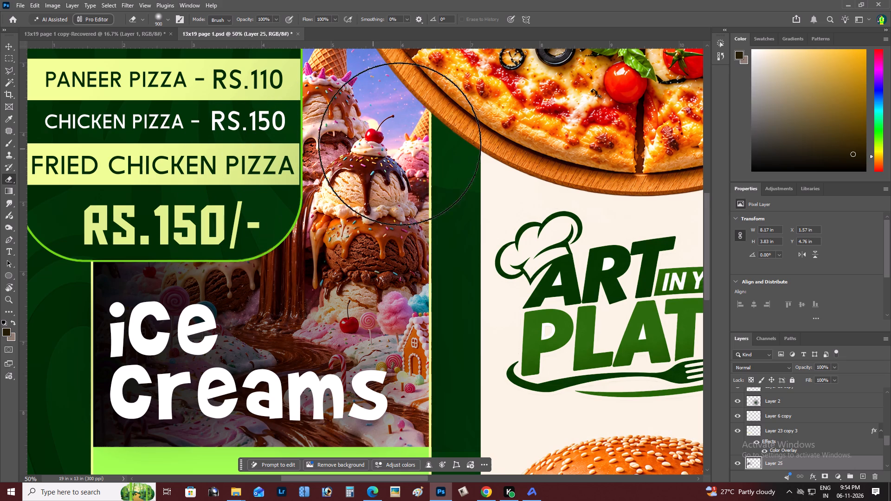
pyautogui.moveTo(400, 144); pyautogui.dragTo(536, 116)
# Check how the softened shading blends into the ice cream image and the rest of the page.
pyautogui.press('z')
pyautogui.keyDown('alt'); pyautogui.click(278, 226); pyautogui.keyUp('alt')
pyautogui.rightClick(278, 226)
pyautogui.click(287, 231)
pyautogui.press('space')
pyautogui.press('space')
pyautogui.moveTo(287, 231); pyautogui.dragTo(413, 231)
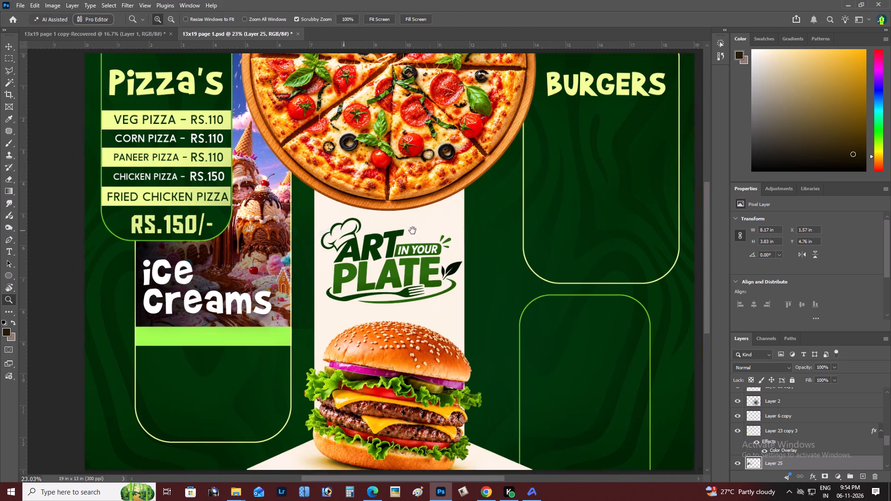
pyautogui.moveTo(413, 231); pyautogui.dragTo(434, 229)
pyautogui.press('z')
pyautogui.keyDown('alt'); pyautogui.click(333, 271); pyautogui.keyUp('alt')
pyautogui.rightClick(335, 265)
pyautogui.click(344, 268)
pyautogui.press('space')
pyautogui.press('space')
pyautogui.press('space')
pyautogui.press('space')
pyautogui.press('space')
pyautogui.press('space')
pyautogui.press('space')
pyautogui.press('space')
pyautogui.press('space')
pyautogui.press('space')
pyautogui.press('space')
pyautogui.press('space')
pyautogui.press('space')
pyautogui.press('space')
pyautogui.press('space')
pyautogui.press('space')
pyautogui.press('space')
pyautogui.press('space')
pyautogui.press('space')
pyautogui.press('space')
pyautogui.moveTo(345, 268); pyautogui.dragTo(454, 286)
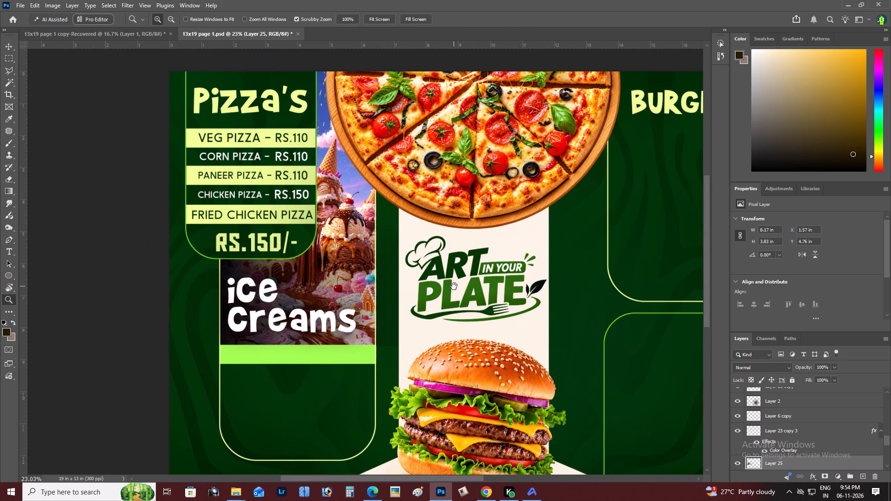
pyautogui.moveTo(454, 286); pyautogui.dragTo(470, 293)
pyautogui.press('z')
pyautogui.keyDown('alt'); pyautogui.click(300, 264); pyautogui.keyUp('alt')
pyautogui.rightClick(300, 264)
pyautogui.click(420, 186)
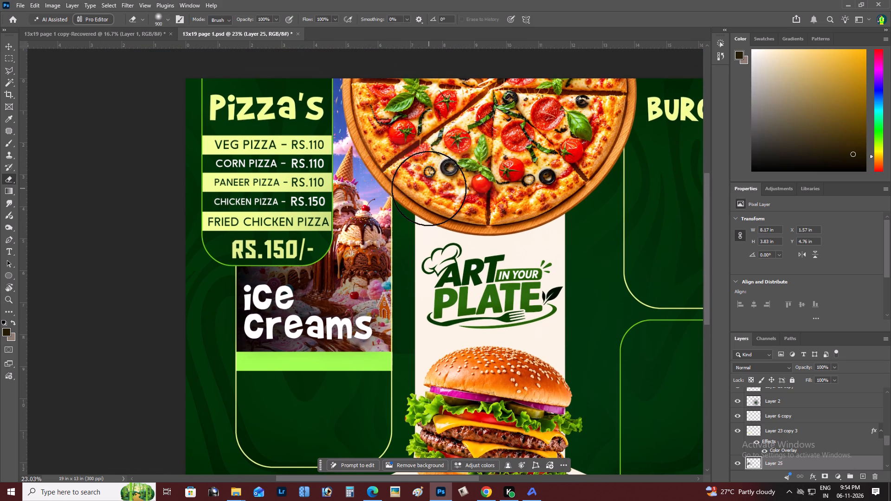
pyautogui.press('z')
pyautogui.keyDown('alt'); pyautogui.click(400, 205); pyautogui.keyUp('alt')
pyautogui.rightClick(400, 205)
pyautogui.click(424, 215)
pyautogui.press('space')
pyautogui.moveTo(426, 215); pyautogui.dragTo(501, 201)
pyautogui.press('z')
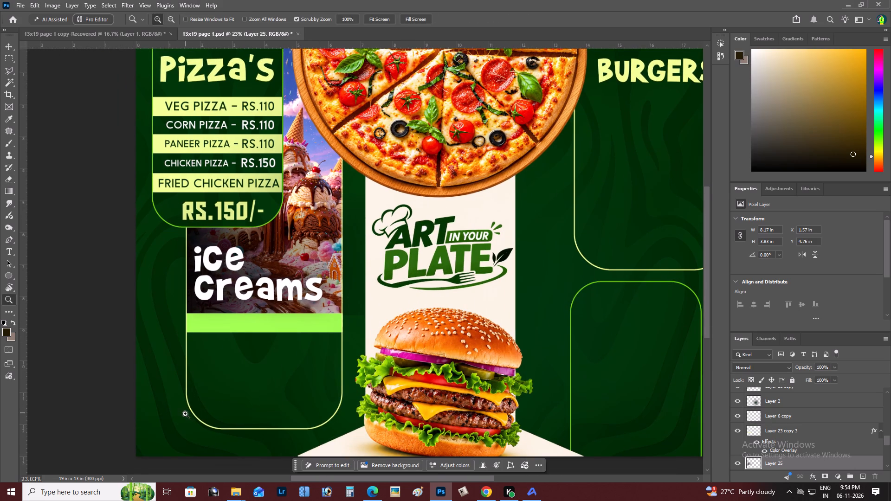
# Change the color overlay of the rounded frame outline around the ice creams section to white (#ffffff).
pyautogui.press('v')
pyautogui.rightClick(186, 393)
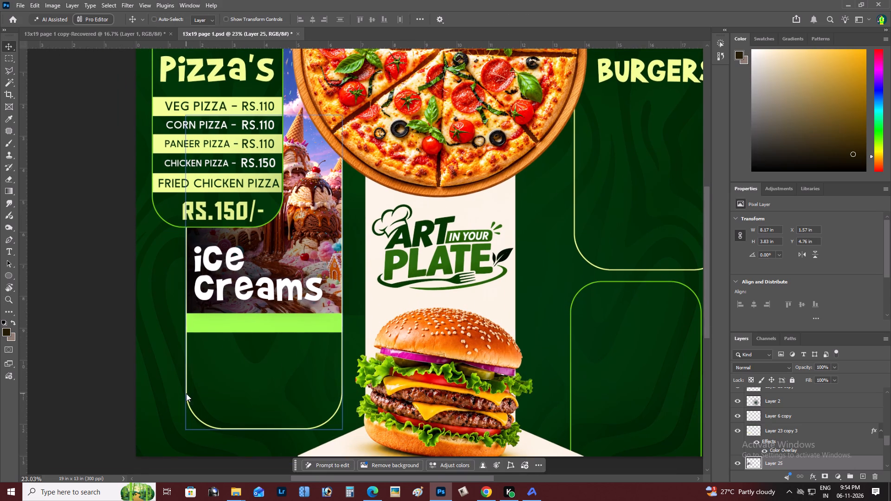
pyautogui.click(195, 398)
pyautogui.moveTo(198, 398); pyautogui.dragTo(234, 385)
pyautogui.hotkey('ctrl', 'z')
pyautogui.press('z')
pyautogui.keyDown('alt'); pyautogui.click(229, 263); pyautogui.keyUp('alt')
pyautogui.rightClick(261, 276)
pyautogui.click(270, 280)
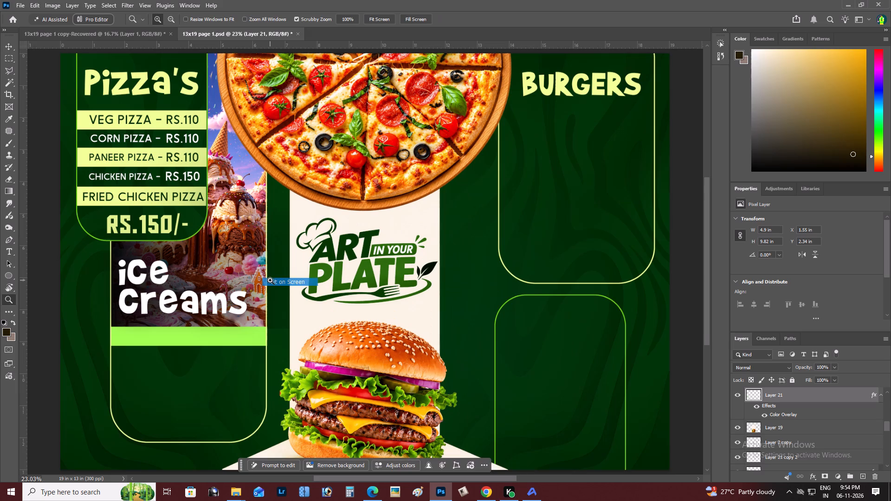
pyautogui.press('space')
pyautogui.moveTo(270, 280); pyautogui.dragTo(280, 283)
pyautogui.click(73, 7)
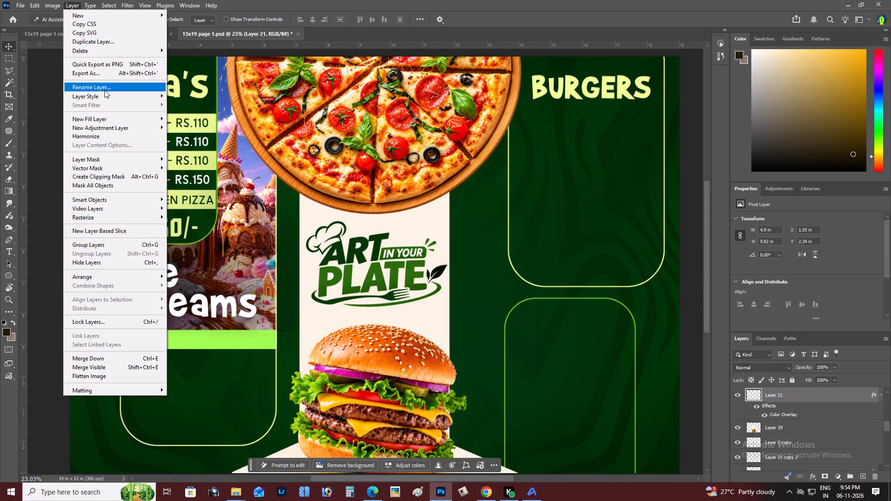
pyautogui.click(196, 157)
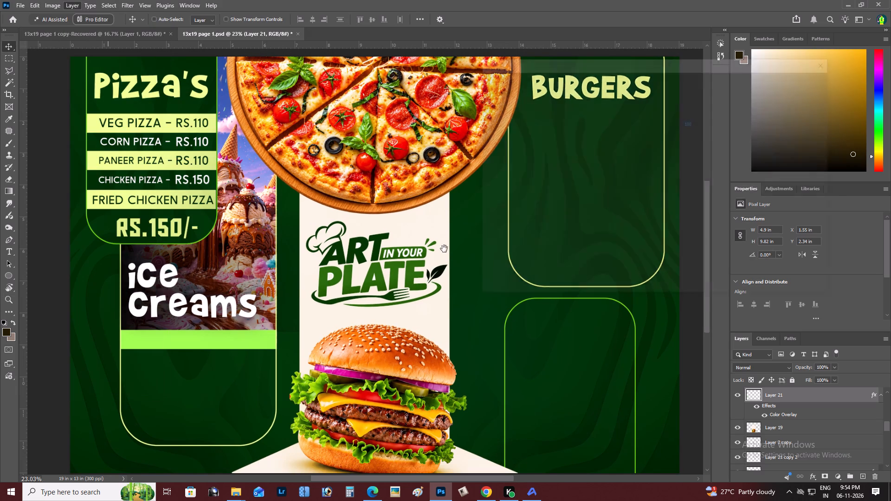
pyautogui.click(700, 110)
pyautogui.moveTo(689, 253); pyautogui.dragTo(486, 152)
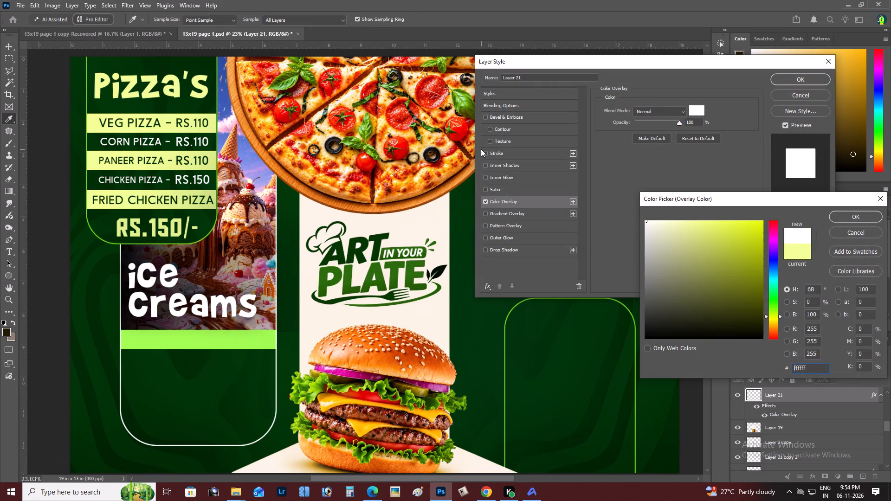
pyautogui.press('Return')
pyautogui.press('Return')
# Change the color overlay of the light green bar below the ice creams heading to white, sampled from the heading.
pyautogui.press('z')
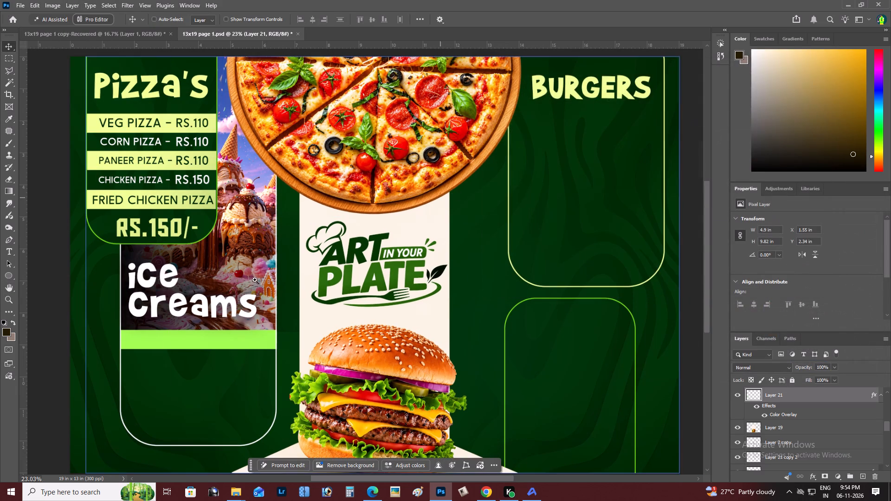
pyautogui.keyDown('alt'); pyautogui.click(213, 332); pyautogui.keyUp('alt')
pyautogui.rightClick(213, 332)
pyautogui.click(219, 335)
pyautogui.press('space')
pyautogui.moveTo(218, 335); pyautogui.dragTo(305, 334)
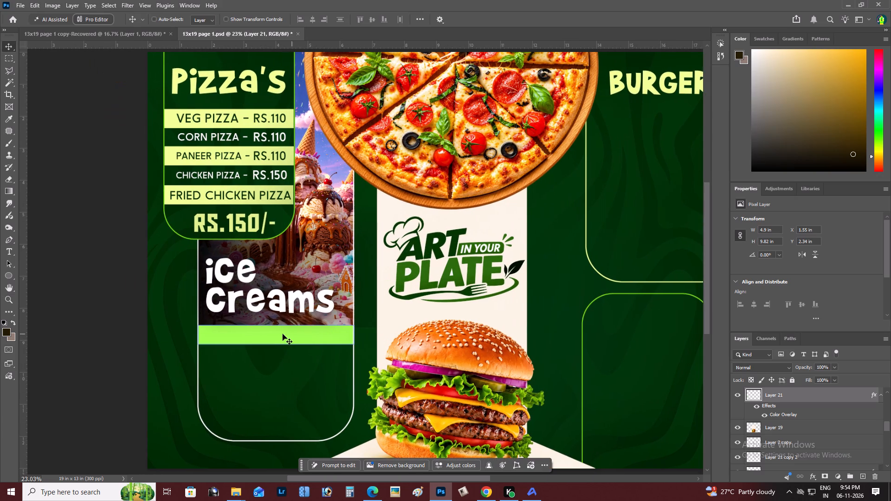
pyautogui.press('v')
pyautogui.rightClick(280, 334)
pyautogui.click(291, 338)
pyautogui.moveTo(287, 337); pyautogui.dragTo(269, 332)
pyautogui.hotkey('ctrl', 'z')
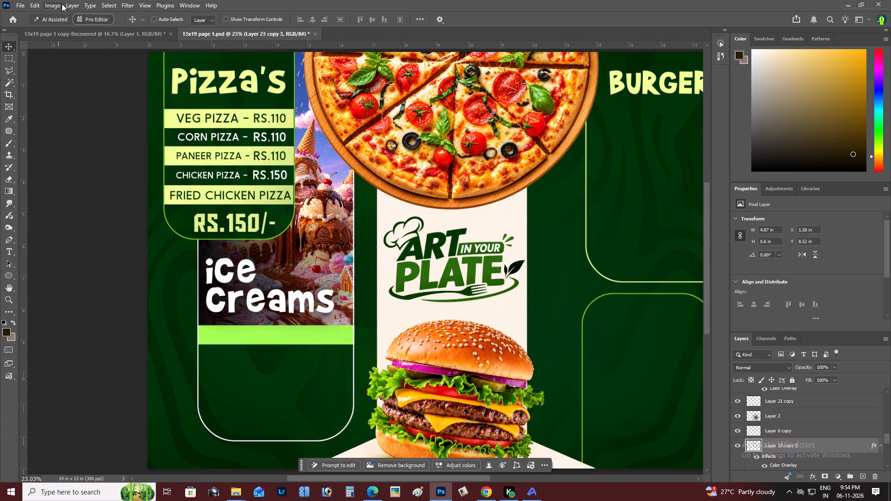
pyautogui.click(69, 6)
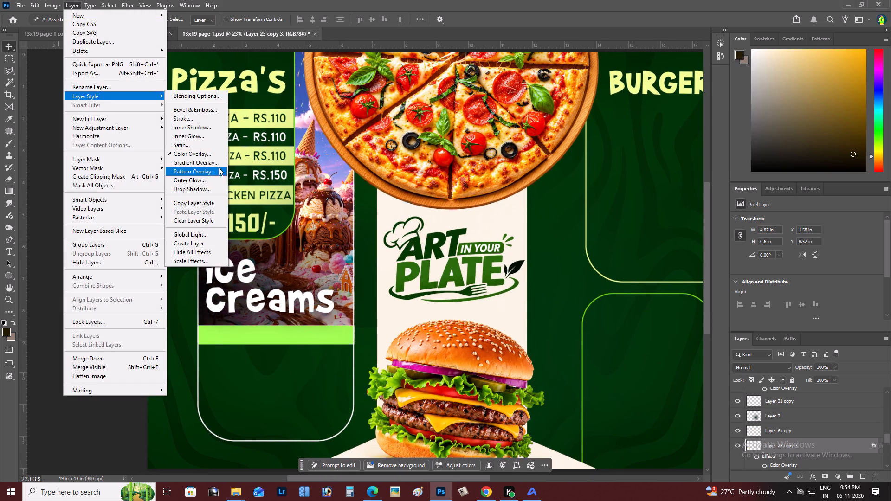
pyautogui.click(211, 156)
pyautogui.click(698, 109)
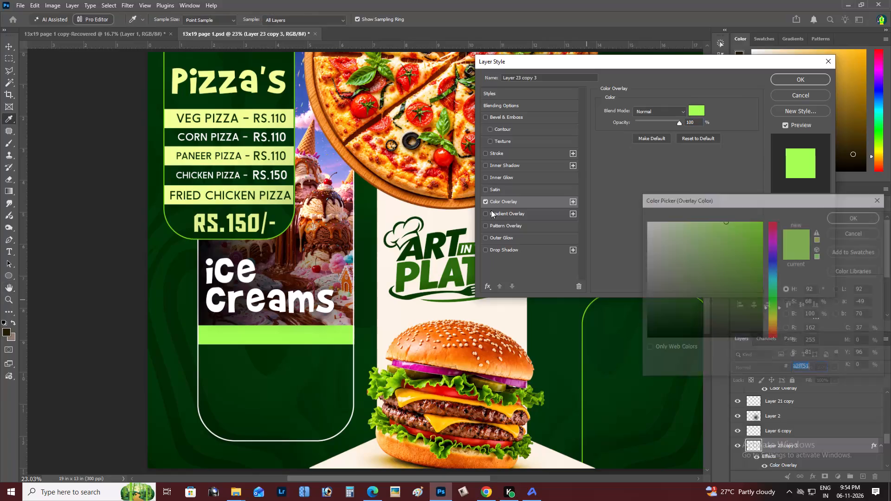
pyautogui.click(281, 303)
pyautogui.press('Return')
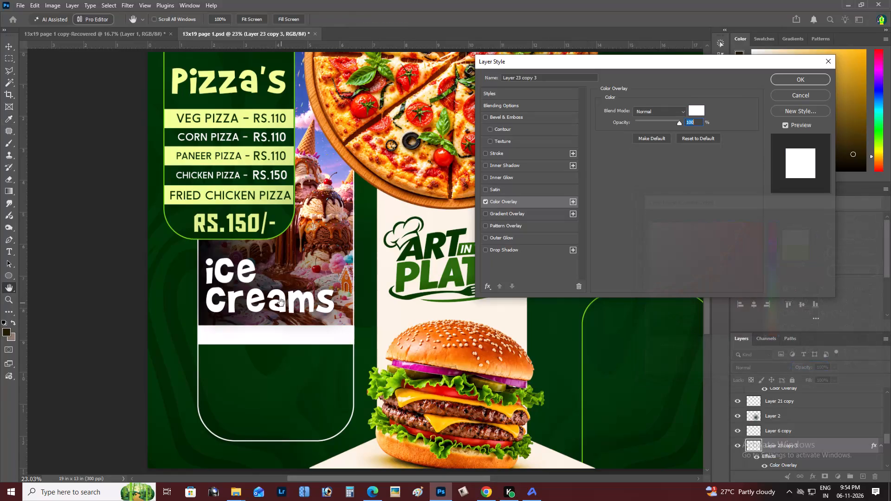
pyautogui.press('z')
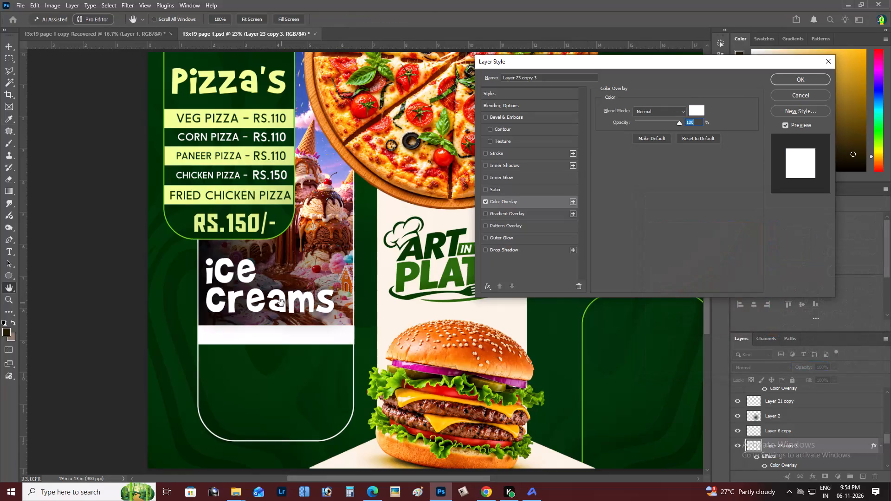
pyautogui.press('Return')
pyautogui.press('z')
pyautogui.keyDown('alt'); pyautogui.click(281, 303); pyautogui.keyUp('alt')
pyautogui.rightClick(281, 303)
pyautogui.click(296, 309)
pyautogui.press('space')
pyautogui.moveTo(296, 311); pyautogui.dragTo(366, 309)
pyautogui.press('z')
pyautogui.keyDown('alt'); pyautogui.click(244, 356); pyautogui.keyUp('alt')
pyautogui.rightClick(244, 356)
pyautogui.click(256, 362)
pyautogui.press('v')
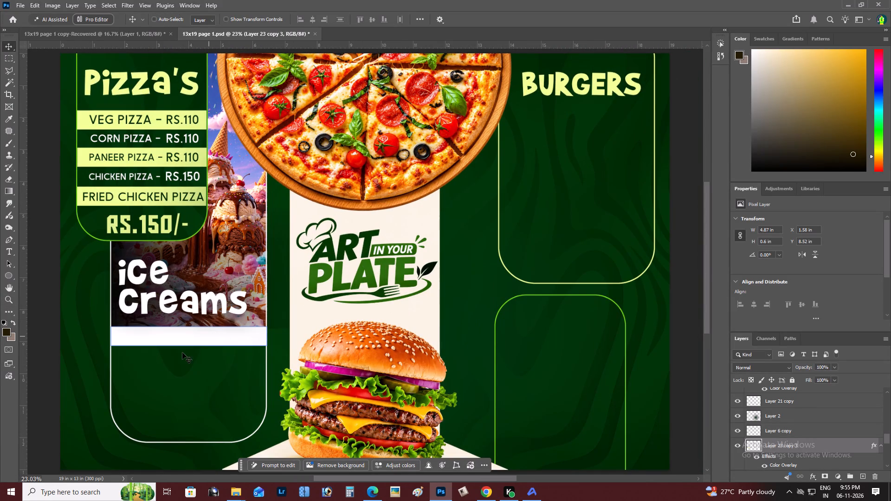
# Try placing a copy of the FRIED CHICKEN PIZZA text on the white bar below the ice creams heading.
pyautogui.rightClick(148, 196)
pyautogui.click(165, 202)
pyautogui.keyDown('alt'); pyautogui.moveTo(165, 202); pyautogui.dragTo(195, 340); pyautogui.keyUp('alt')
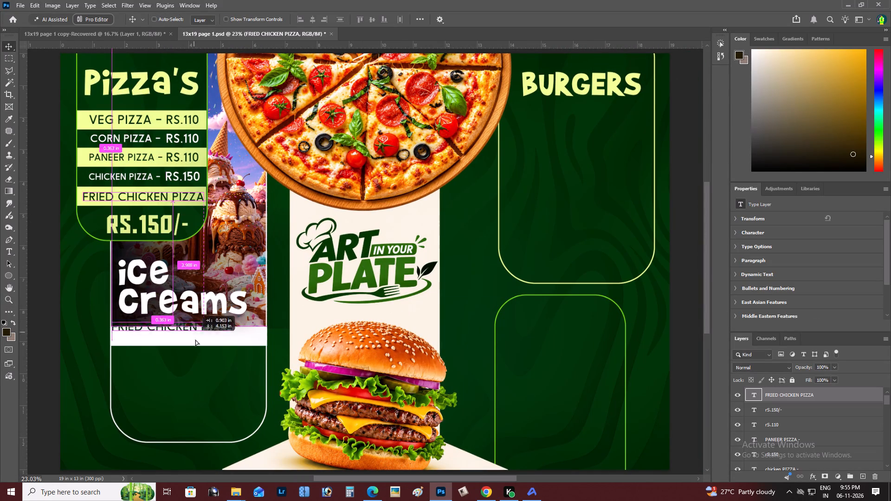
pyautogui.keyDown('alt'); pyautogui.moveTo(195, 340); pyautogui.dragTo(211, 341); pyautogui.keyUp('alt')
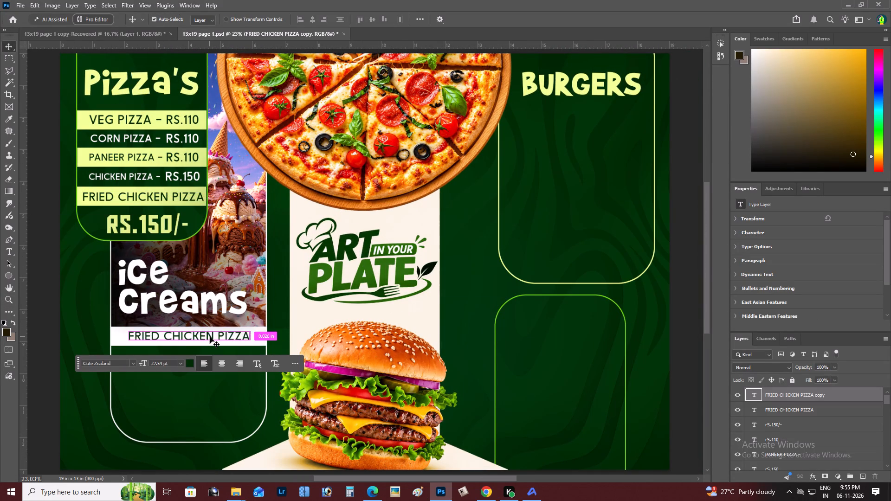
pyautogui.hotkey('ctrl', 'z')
# Copy the PANEER PIZZA text and its RS.110 price together onto the white bar below the ice creams heading.
pyautogui.rightClick(172, 155)
pyautogui.click(186, 160)
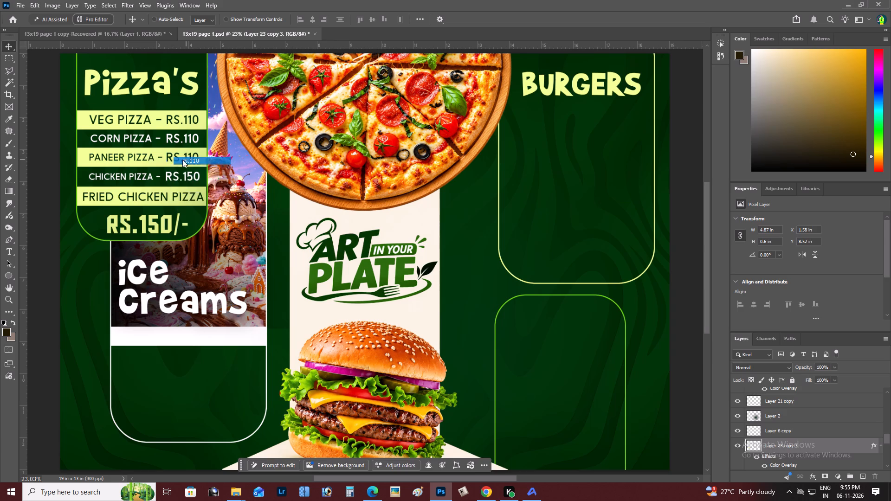
pyautogui.keyDown('shift'); pyautogui.rightClick(143, 156); pyautogui.keyUp('shift')
pyautogui.keyDown('shift'); pyautogui.click(161, 163); pyautogui.keyUp('shift')
pyautogui.keyDown('alt'); pyautogui.moveTo(166, 162); pyautogui.dragTo(207, 343); pyautogui.keyUp('alt')
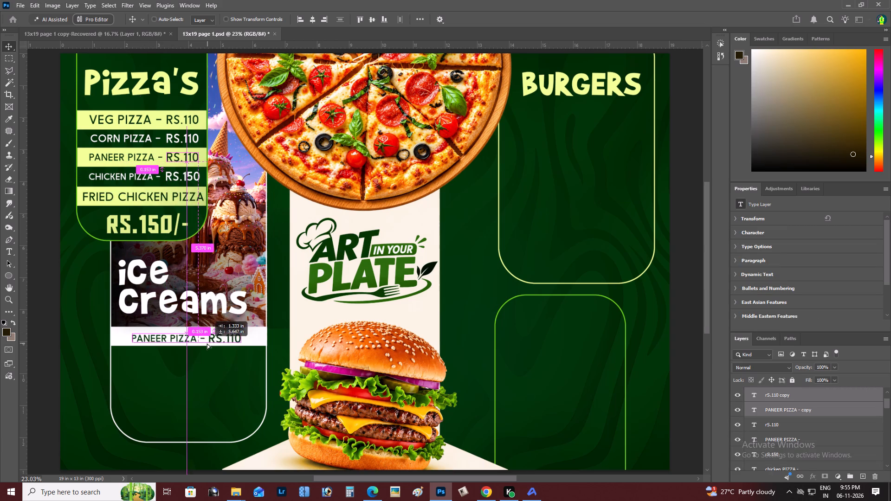
pyautogui.keyDown('alt'); pyautogui.moveTo(207, 343); pyautogui.dragTo(204, 341); pyautogui.keyUp('alt')
# Examine how the copied menu line sits in the white bar and within the whole page.
pyautogui.press('z')
pyautogui.keyDown('alt'); pyautogui.click(232, 290); pyautogui.keyUp('alt')
pyautogui.rightClick(233, 289)
pyautogui.click(250, 295)
pyautogui.press('space')
pyautogui.press('space')
pyautogui.press('space')
pyautogui.press('space')
pyautogui.press('space')
pyautogui.press('space')
pyautogui.press('space')
pyautogui.press('space')
pyautogui.press('space')
pyautogui.press('space')
pyautogui.press('space')
pyautogui.press('space')
pyautogui.press('space')
pyautogui.press('space')
pyautogui.press('space')
pyautogui.moveTo(250, 295); pyautogui.dragTo(390, 304)
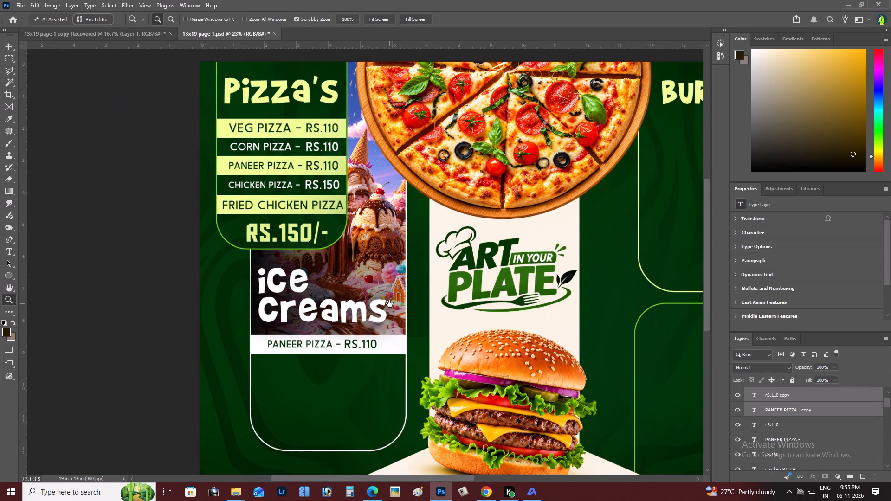
pyautogui.moveTo(390, 304); pyautogui.dragTo(345, 311)
pyautogui.press('z')
pyautogui.keyDown('alt'); pyautogui.click(267, 288); pyautogui.keyUp('alt')
pyautogui.rightClick(268, 285)
pyautogui.click(281, 290)
pyautogui.press('space')
pyautogui.press('space')
pyautogui.press('space')
pyautogui.press('space')
pyautogui.press('space')
pyautogui.press('space')
pyautogui.press('space')
pyautogui.press('space')
pyautogui.press('space')
pyautogui.press('space')
pyautogui.press('space')
pyautogui.press('space')
pyautogui.press('space')
pyautogui.press('space')
pyautogui.press('space')
pyautogui.press('space')
pyautogui.press('space')
pyautogui.press('space')
pyautogui.press('space')
pyautogui.press('space')
pyautogui.moveTo(281, 290); pyautogui.dragTo(366, 308)
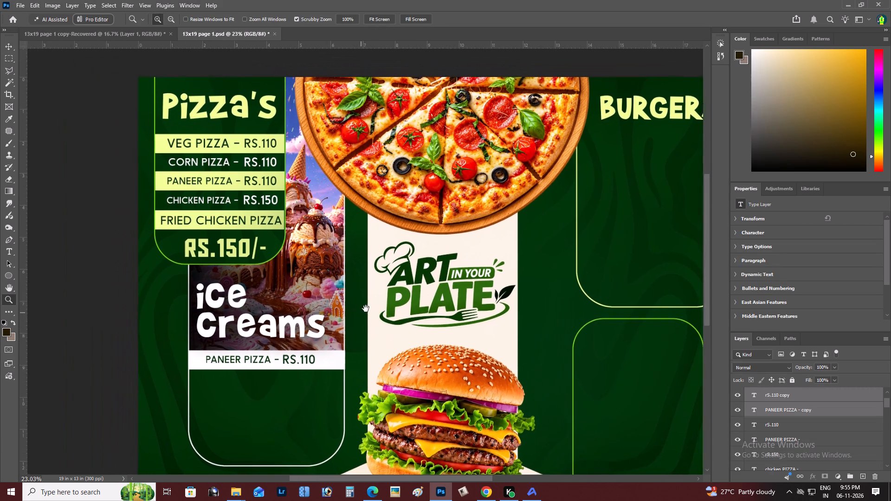
pyautogui.moveTo(366, 308); pyautogui.dragTo(395, 277)
pyautogui.press('z')
pyautogui.keyDown('alt'); pyautogui.click(289, 299); pyautogui.keyUp('alt')
pyautogui.rightClick(289, 299)
pyautogui.click(303, 305)
pyautogui.press('space')
pyautogui.press('space')
pyautogui.moveTo(303, 305); pyautogui.dragTo(403, 305)
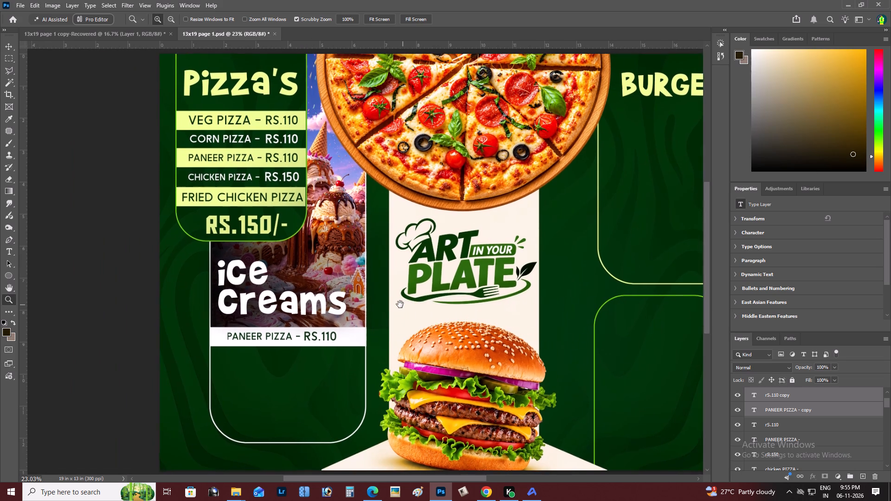
# Move the copied RS.110 price about 0.7 in to the right, towards the end of the white bar.
pyautogui.press('z')
pyautogui.tripleClick(341, 338)
pyautogui.press('v')
pyautogui.rightClick(285, 333)
pyautogui.click(297, 337)
pyautogui.moveTo(299, 337); pyautogui.dragTo(320, 341)
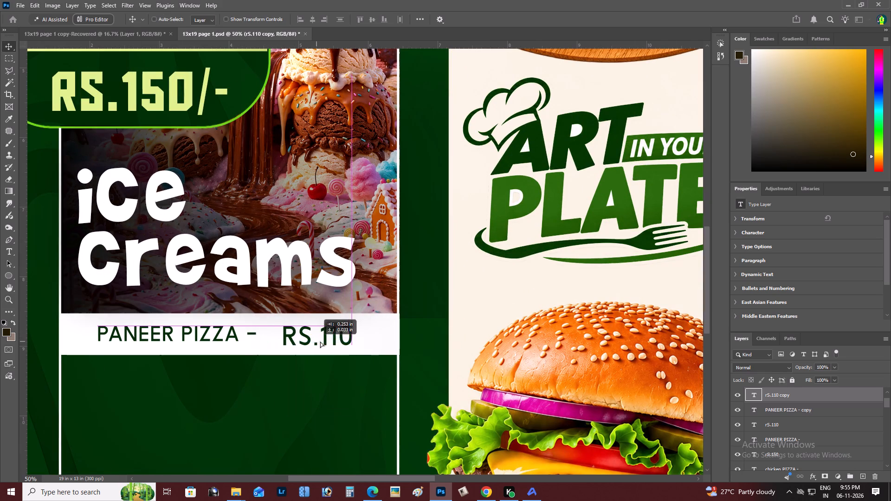
pyautogui.moveTo(320, 341); pyautogui.dragTo(321, 341)
pyautogui.hotkey('ctrl', 'z')
pyautogui.moveTo(308, 335); pyautogui.dragTo(356, 337)
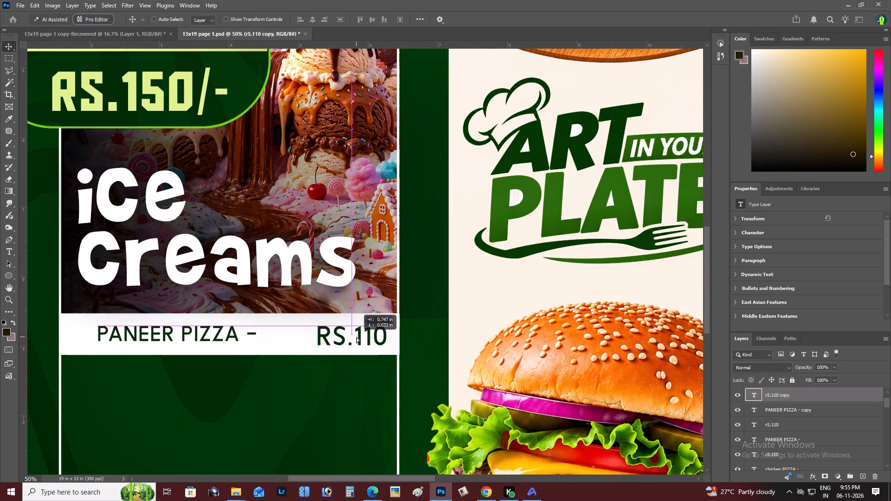
pyautogui.moveTo(356, 337); pyautogui.dragTo(355, 337)
# Nudge the copied price slightly upward within the white bar.
pyautogui.press('z')
pyautogui.keyDown('alt'); pyautogui.click(329, 330); pyautogui.keyUp('alt')
pyautogui.rightClick(329, 330)
pyautogui.click(347, 337)
pyautogui.press('space')
pyautogui.moveTo(347, 337); pyautogui.dragTo(415, 332)
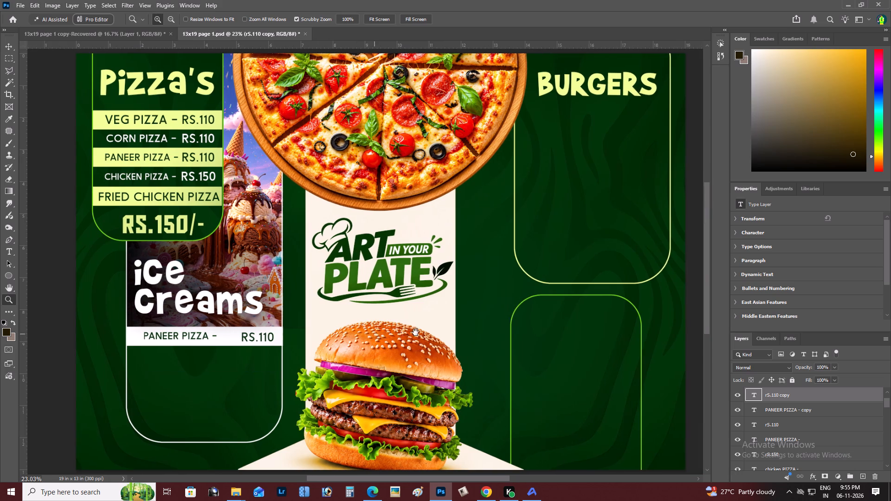
pyautogui.moveTo(415, 332); pyautogui.dragTo(416, 332)
pyautogui.press('z')
pyautogui.tripleClick(335, 326)
pyautogui.press('v')
pyautogui.press('Up')
pyautogui.press('Up')
pyautogui.press('Up')
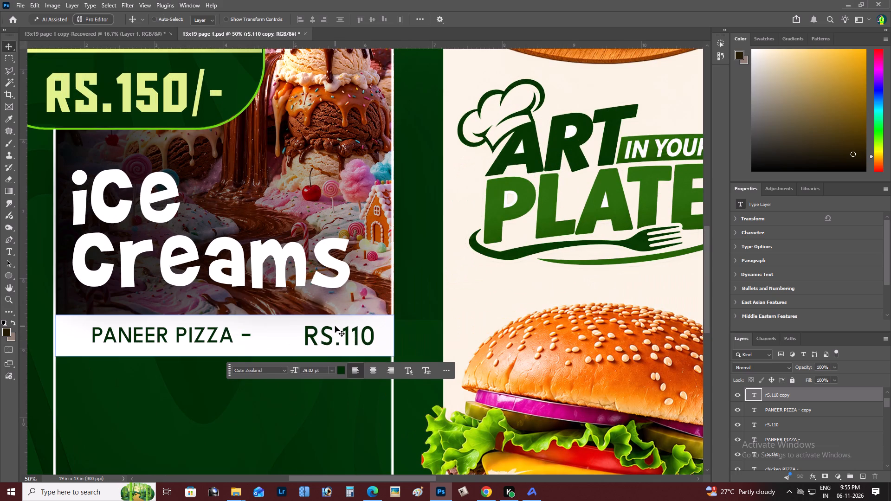
# Change the copied price to RS.60 and shift it slightly right within the white bar.
pyautogui.press('t')
pyautogui.moveTo(342, 333); pyautogui.dragTo(344, 333)
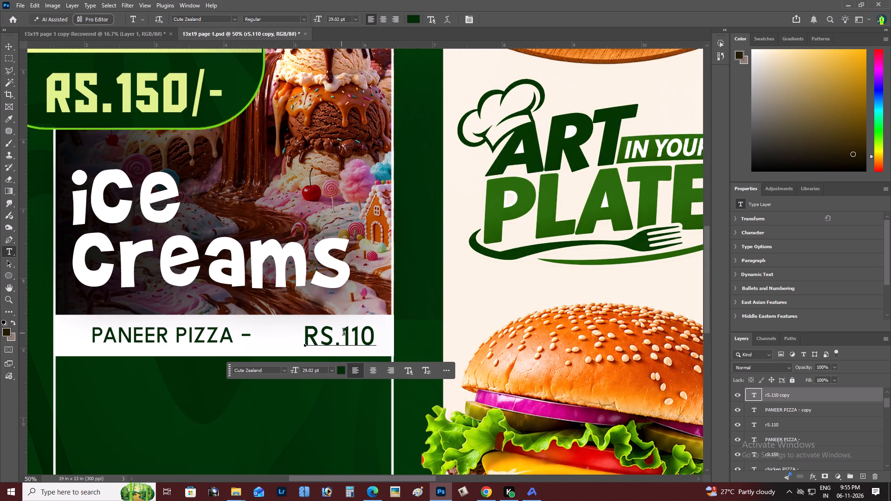
pyautogui.moveTo(344, 333); pyautogui.dragTo(378, 337)
pyautogui.write('60')
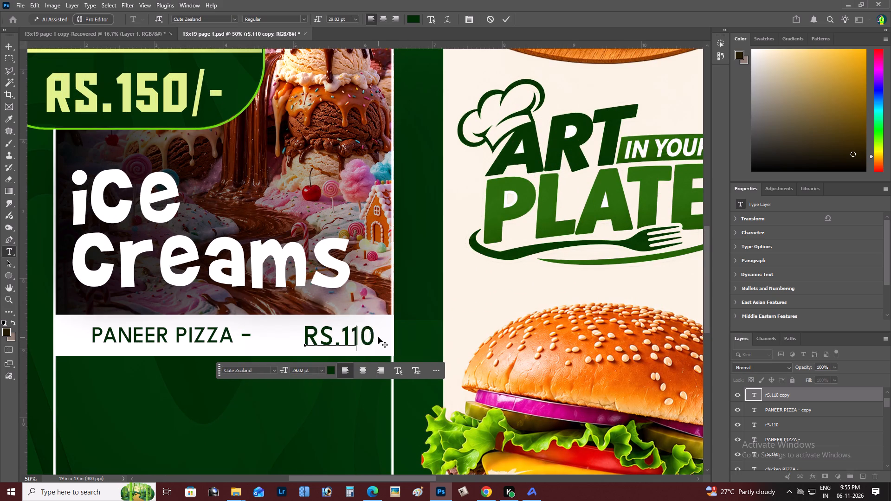
pyautogui.hotkey('ctrl', 'Return')
pyautogui.press('v')
pyautogui.hotkey('shift', 'Right')
pyautogui.hotkey('shift', 'Right')
pyautogui.hotkey('shift', 'Right')
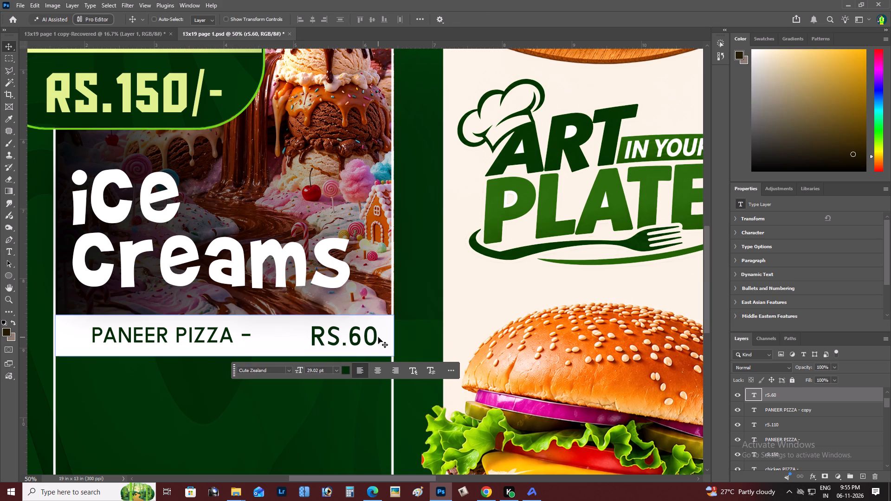
# Replace the copied PANEER PIZZA wording on the white bar with "vannila ice cream", keeping the dash.
pyautogui.press('t')
pyautogui.moveTo(233, 343); pyautogui.dragTo(161, 343)
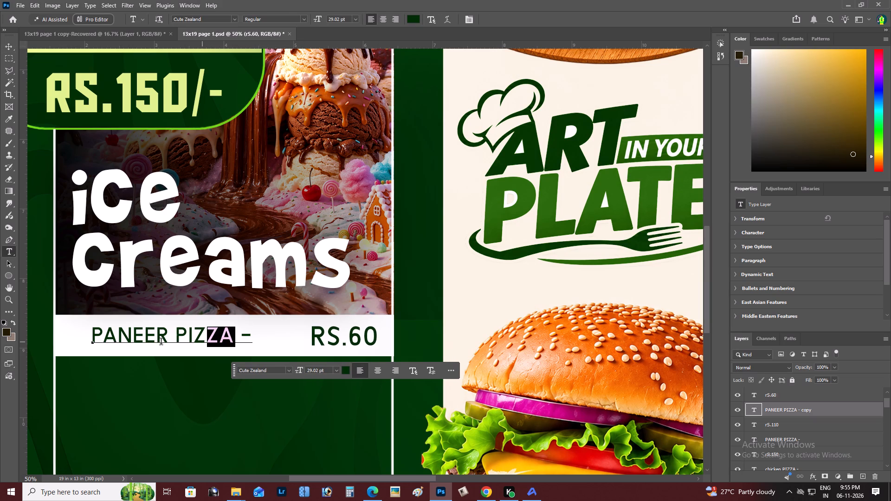
pyautogui.moveTo(161, 343); pyautogui.dragTo(37, 344)
pyautogui.write('vannila ice cream')
pyautogui.hotkey('ctrl', 'Return')
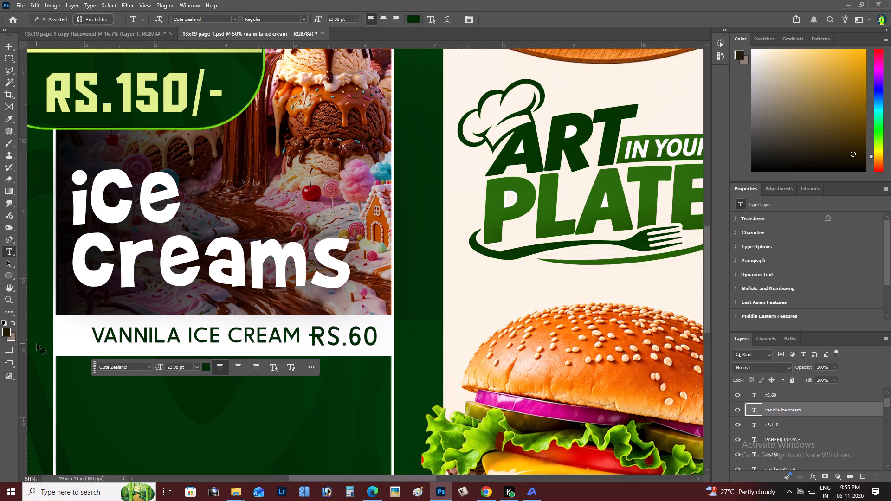
# Shift the VANNILA ICE CREAM text left, clear of the price, and nudge it slightly down in the white bar.
pyautogui.press('v')
pyautogui.hotkey('shift', 'Left')
pyautogui.hotkey('shift', 'Left')
pyautogui.hotkey('shift', 'Left')
pyautogui.hotkey('shift', 'Left')
pyautogui.hotkey('shift', 'Left')
pyautogui.hotkey('shift', 'Left')
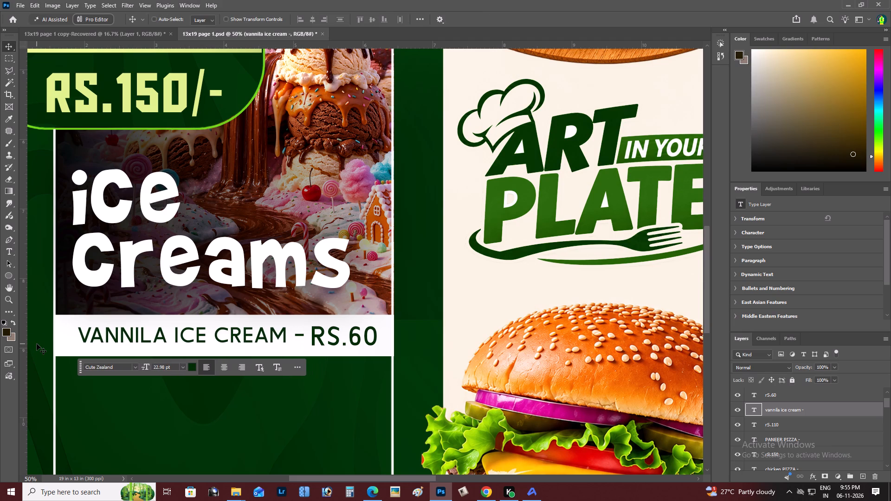
pyautogui.hotkey('shift', 'Left')
pyautogui.hotkey('shift', 'Left')
pyautogui.hotkey('shift', 'Right')
pyautogui.press('Down')
pyautogui.press('Down')
# Enlarge the VANNILA ICE CREAM text slightly to 23.27 pt and nudge it right.
pyautogui.hotkey('ctrl', 't')
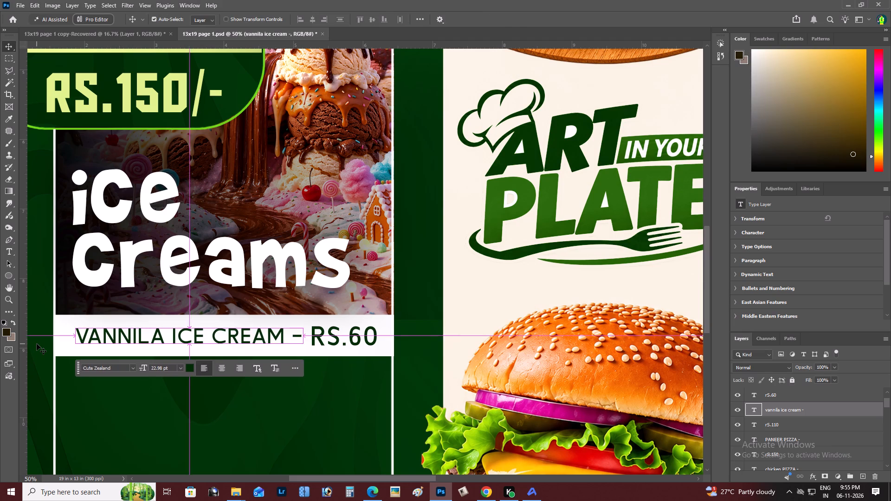
pyautogui.keyDown('alt'); pyautogui.click(303, 323); pyautogui.keyUp('alt')
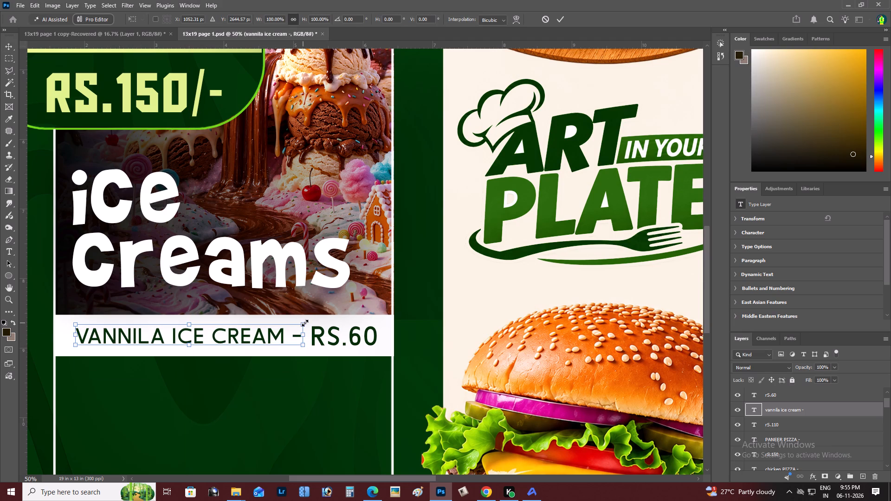
pyautogui.hotkey('ctrl', 'Return')
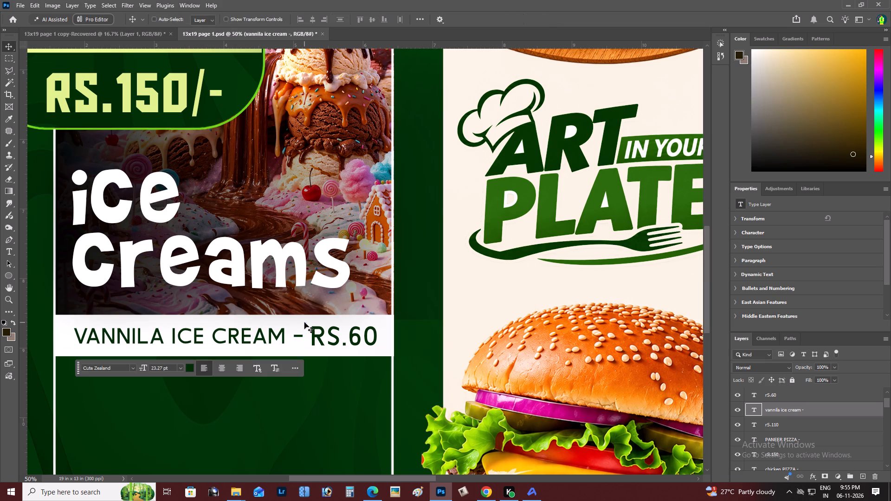
pyautogui.press('Right')
pyautogui.press('Right')
# Check the vanilla ice cream line and its price against the rest of the page.
pyautogui.press('z')
pyautogui.keyDown('alt'); pyautogui.click(304, 322); pyautogui.keyUp('alt')
pyautogui.rightClick(304, 322)
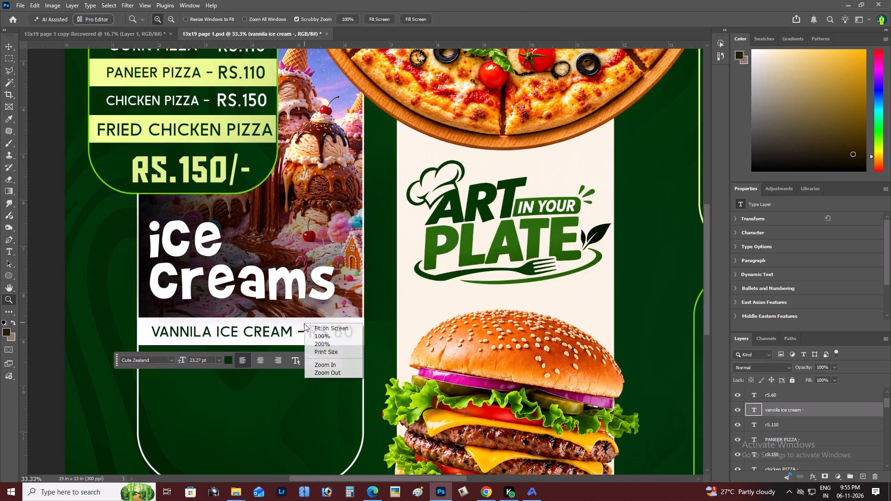
pyautogui.click(319, 329)
pyautogui.press('space')
pyautogui.moveTo(319, 329); pyautogui.dragTo(406, 322)
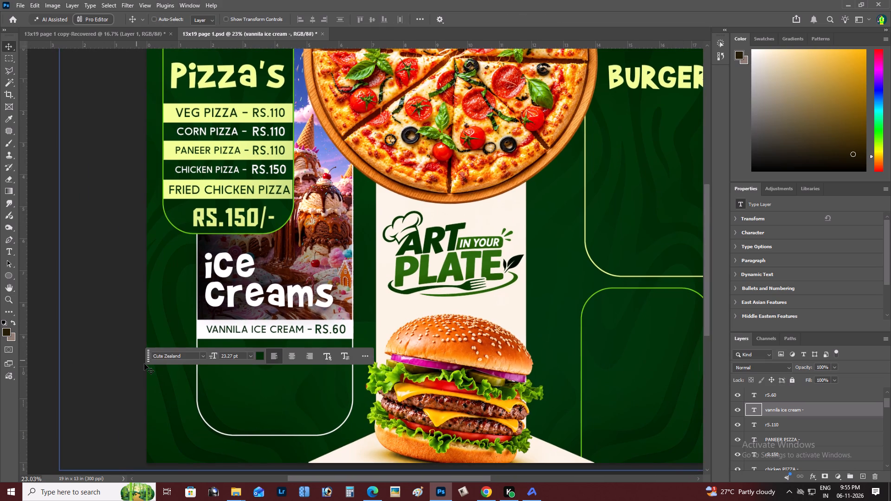
pyautogui.moveTo(147, 360); pyautogui.dragTo(464, 290)
pyautogui.press('z')
pyautogui.keyDown('alt'); pyautogui.click(268, 360); pyautogui.keyUp('alt')
pyautogui.rightClick(268, 360)
pyautogui.click(286, 367)
pyautogui.press('space')
pyautogui.press('space')
pyautogui.press('space')
pyautogui.press('space')
pyautogui.press('space')
pyautogui.press('space')
pyautogui.press('space')
pyautogui.press('space')
pyautogui.press('space')
pyautogui.press('space')
pyautogui.press('space')
pyautogui.press('space')
pyautogui.press('space')
pyautogui.press('space')
pyautogui.press('space')
pyautogui.press('space')
pyautogui.press('space')
pyautogui.press('space')
pyautogui.press('space')
pyautogui.press('space')
pyautogui.moveTo(286, 367); pyautogui.dragTo(394, 370)
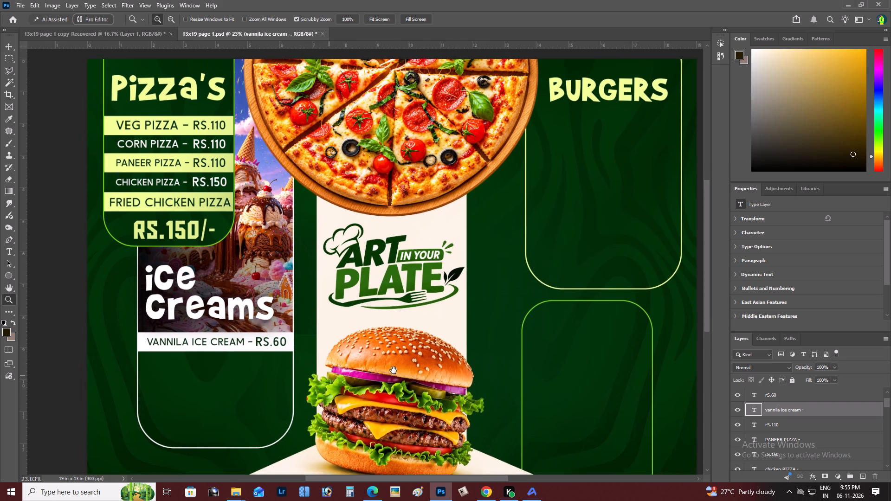
pyautogui.moveTo(394, 370); pyautogui.dragTo(408, 364)
# Duplicate the VANNILA ICE CREAM text and its RS.60 price onto the green area just below the white bar.
pyautogui.press('z')
pyautogui.doubleClick(319, 359)
pyautogui.press('v')
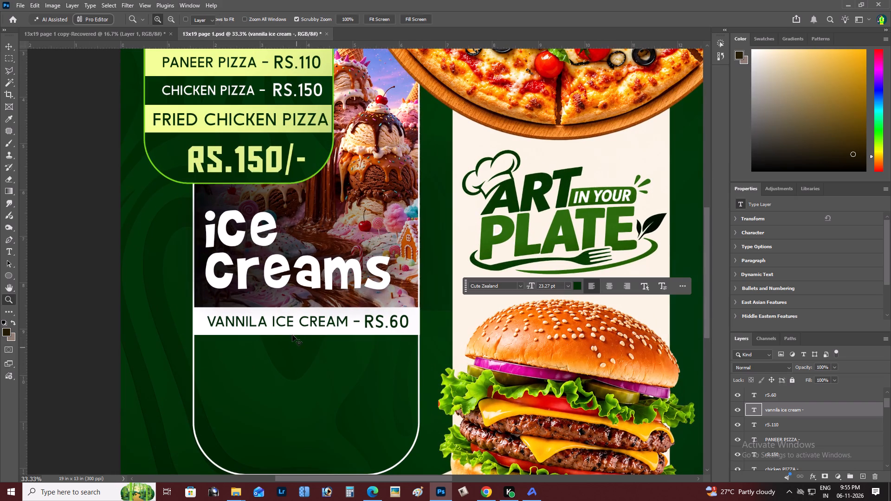
pyautogui.rightClick(290, 318)
pyautogui.click(307, 325)
pyautogui.keyDown('shift'); pyautogui.rightClick(371, 318); pyautogui.keyUp('shift')
pyautogui.keyDown('shift'); pyautogui.click(381, 322); pyautogui.keyUp('shift')
pyautogui.keyDown('alt'); pyautogui.moveTo(381, 323); pyautogui.dragTo(380, 327); pyautogui.keyUp('alt')
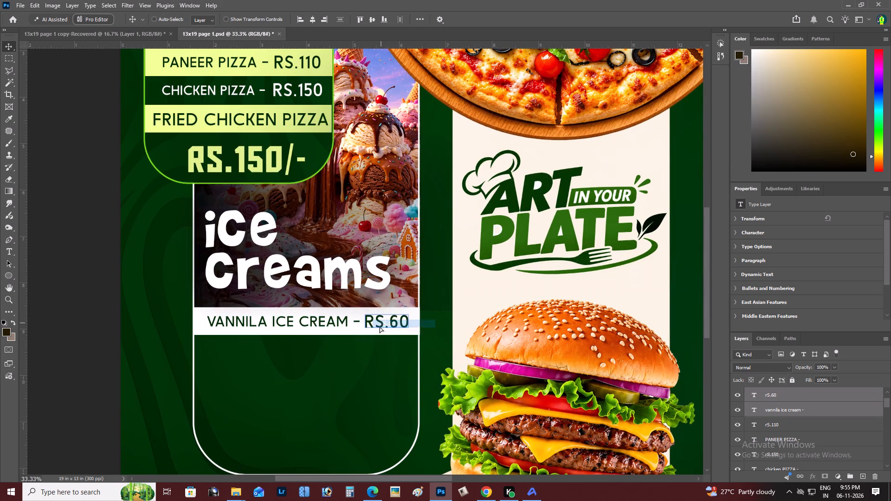
pyautogui.keyDown('alt'); pyautogui.moveTo(380, 327); pyautogui.dragTo(380, 352); pyautogui.keyUp('alt')
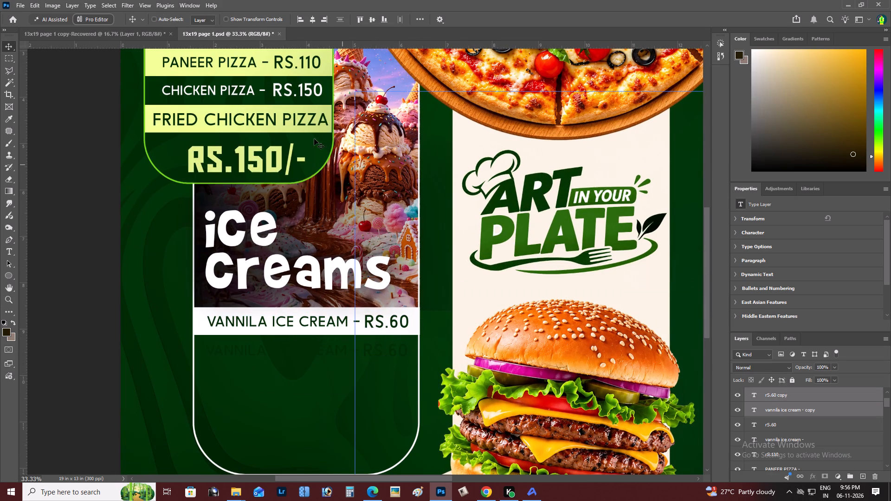
pyautogui.press('Tab')
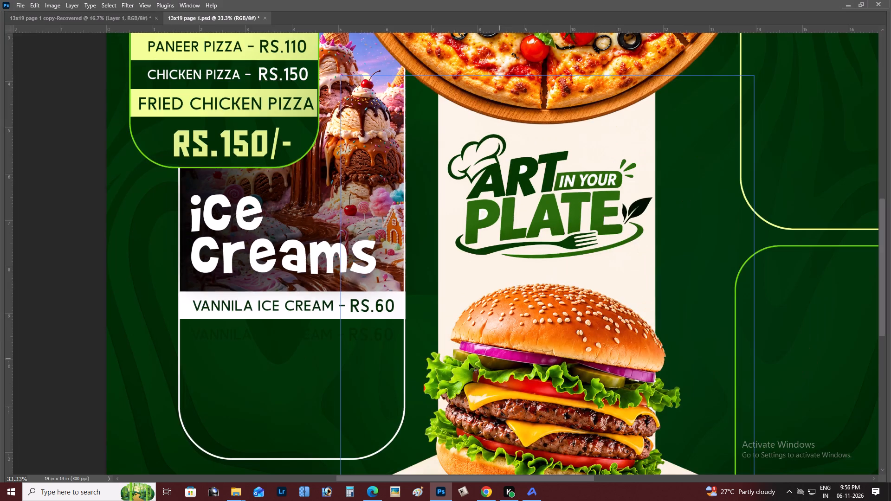
pyautogui.press('Tab')
# Recolour the copied RS.60 price and the copied VANNILA ICE CREAM text white (#ffffff).
pyautogui.rightClick(373, 352)
pyautogui.click(386, 360)
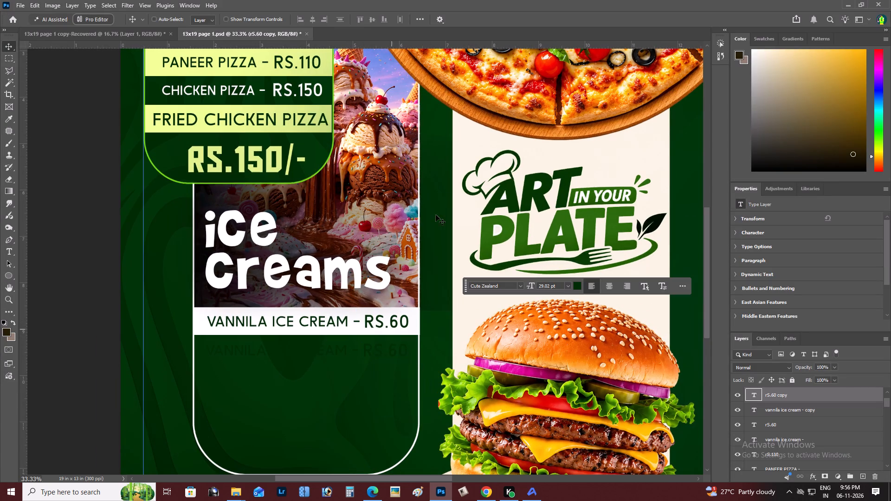
pyautogui.click(578, 285)
pyautogui.moveTo(687, 261); pyautogui.dragTo(529, 174)
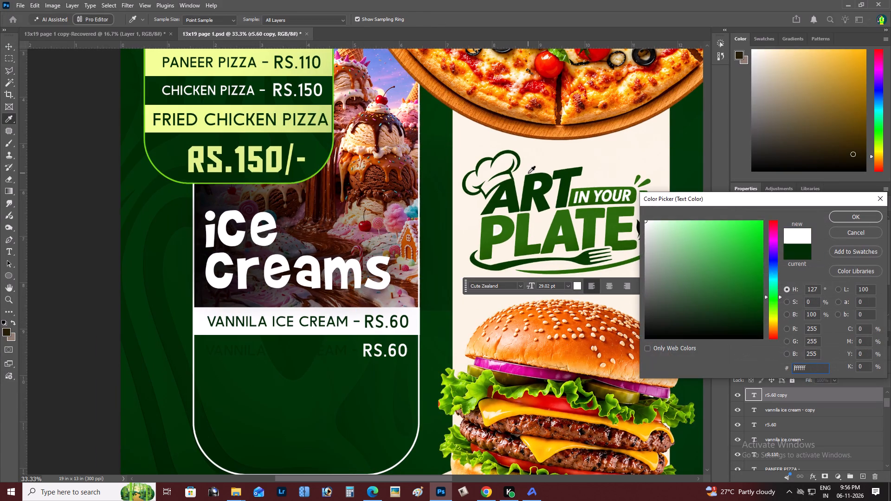
pyautogui.press('Return')
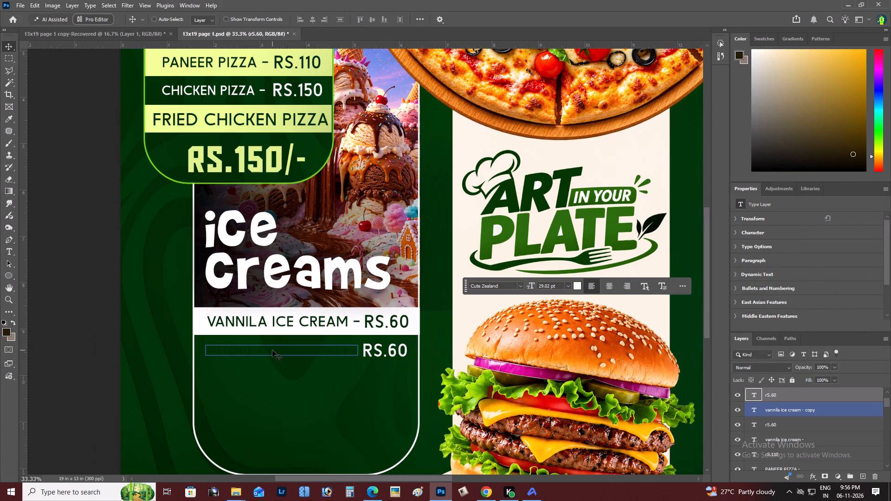
pyautogui.rightClick(272, 350)
pyautogui.click(287, 356)
pyautogui.click(585, 284)
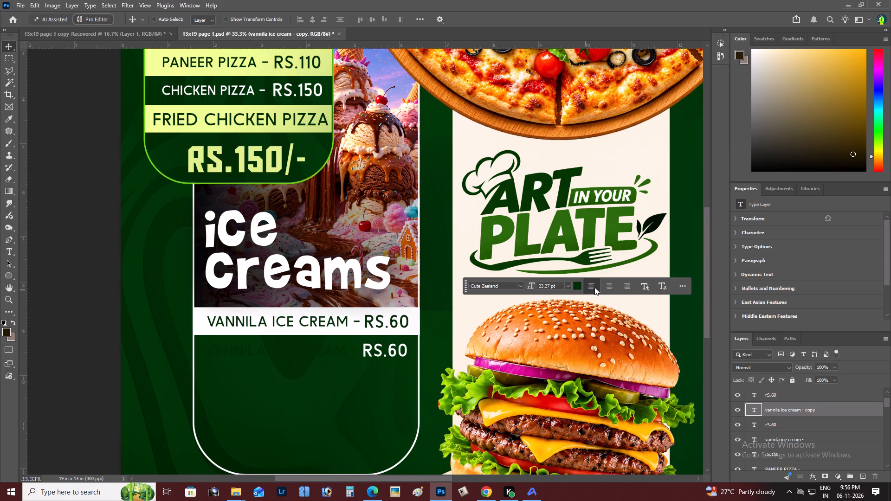
pyautogui.click(578, 286)
pyautogui.moveTo(676, 291); pyautogui.dragTo(530, 206)
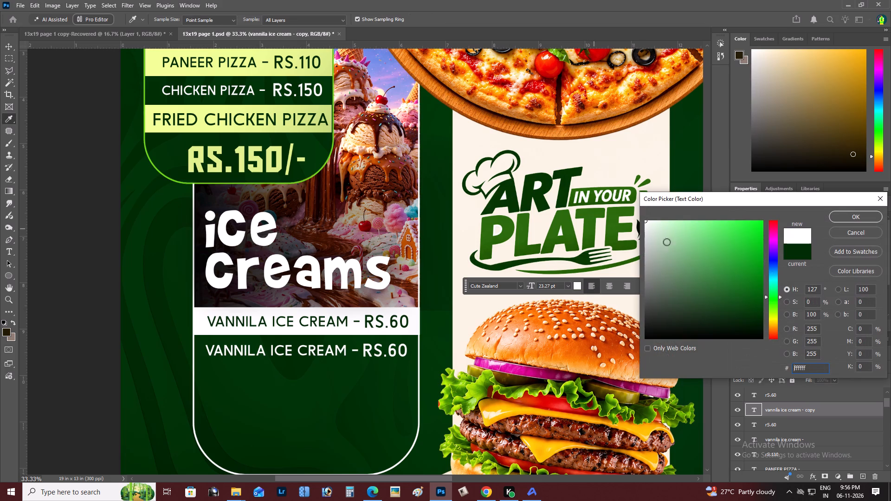
pyautogui.click(844, 216)
# Check the two ice cream lines against the pizza list and the rest of the page.
pyautogui.press('z')
pyautogui.keyDown('alt'); pyautogui.click(369, 301); pyautogui.keyUp('alt')
pyautogui.rightClick(369, 301)
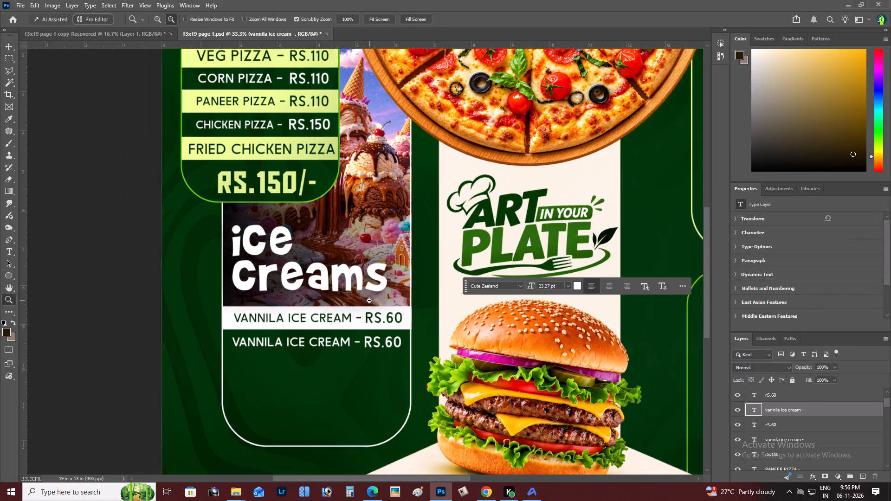
pyautogui.click(376, 303)
pyautogui.press('space')
pyautogui.press('space')
pyautogui.press('space')
pyautogui.press('space')
pyautogui.press('space')
pyautogui.press('space')
pyautogui.press('space')
pyautogui.press('space')
pyautogui.press('space')
pyautogui.press('space')
pyautogui.moveTo(376, 303); pyautogui.dragTo(510, 302)
pyautogui.press('z')
pyautogui.keyDown('alt'); pyautogui.click(357, 302); pyautogui.keyUp('alt')
pyautogui.rightClick(357, 302)
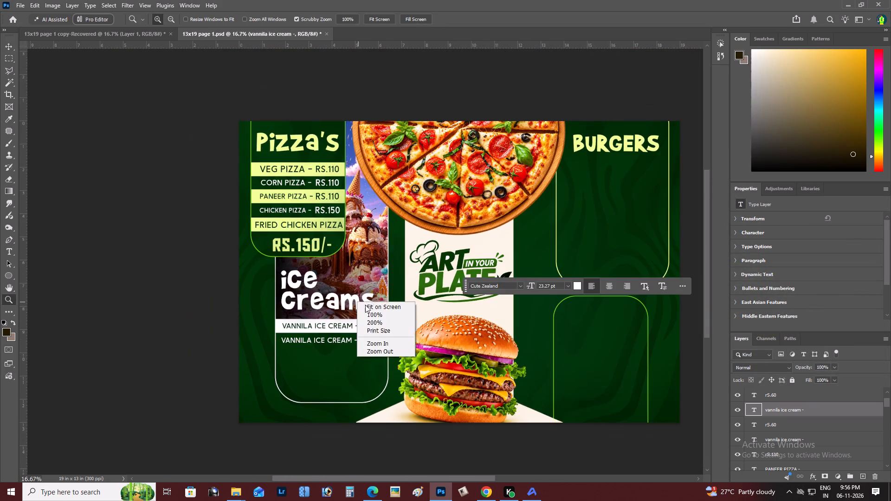
pyautogui.doubleClick(365, 305)
pyautogui.press('space')
pyautogui.press('space')
pyautogui.press('space')
pyautogui.press('space')
pyautogui.press('space')
pyautogui.press('space')
pyautogui.press('space')
pyautogui.press('space')
pyautogui.press('space')
pyautogui.press('space')
pyautogui.press('space')
pyautogui.press('space')
pyautogui.press('space')
pyautogui.press('space')
pyautogui.press('space')
pyautogui.press('space')
pyautogui.press('space')
pyautogui.press('space')
pyautogui.press('space')
pyautogui.press('space')
pyautogui.moveTo(256, 311); pyautogui.dragTo(290, 318)
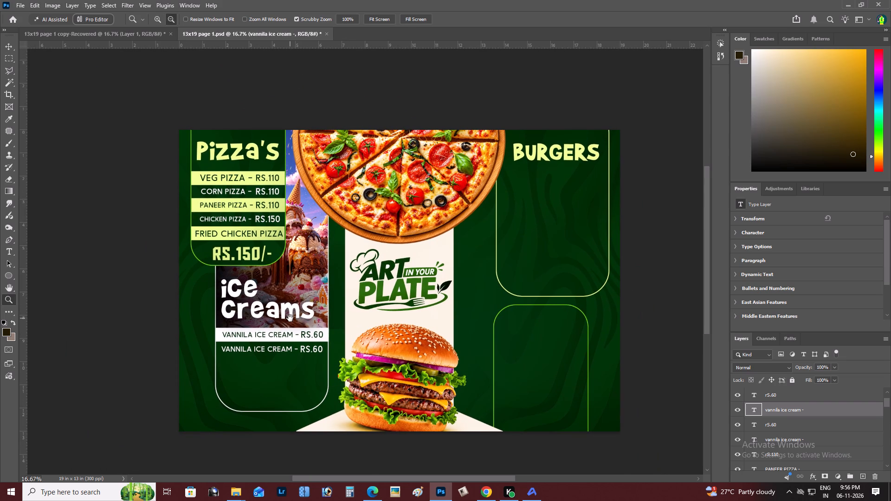
pyautogui.moveTo(290, 318); pyautogui.dragTo(365, 252)
pyautogui.moveTo(441, 297); pyautogui.dragTo(433, 323)
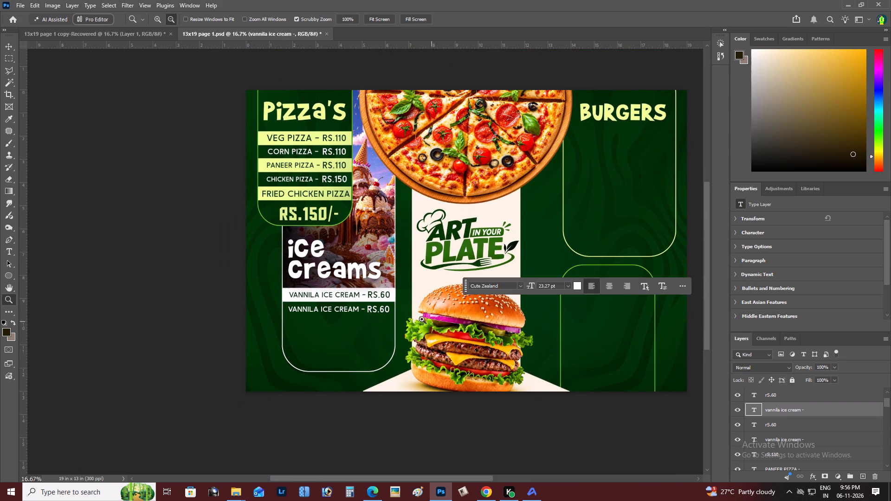
# Replace the word VANNILA in the white copied line with "chocklate".
pyautogui.press('z')
pyautogui.click(364, 316)
pyautogui.doubleClick(343, 326)
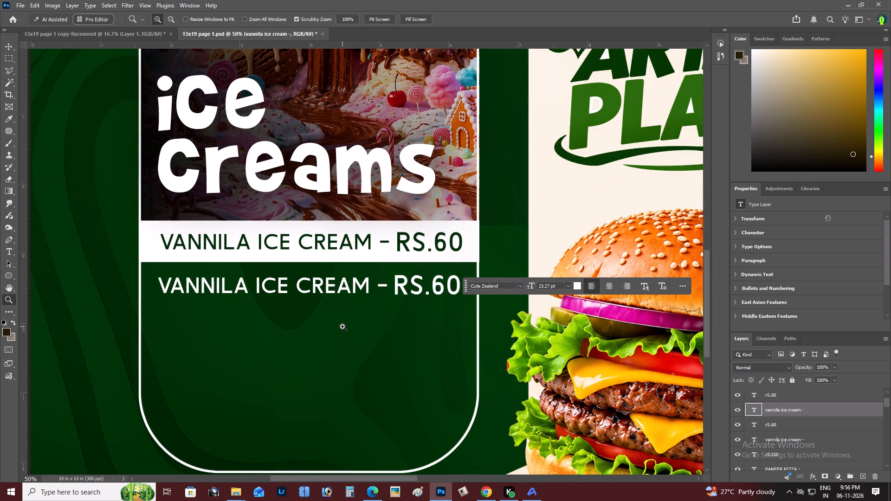
pyautogui.press('t')
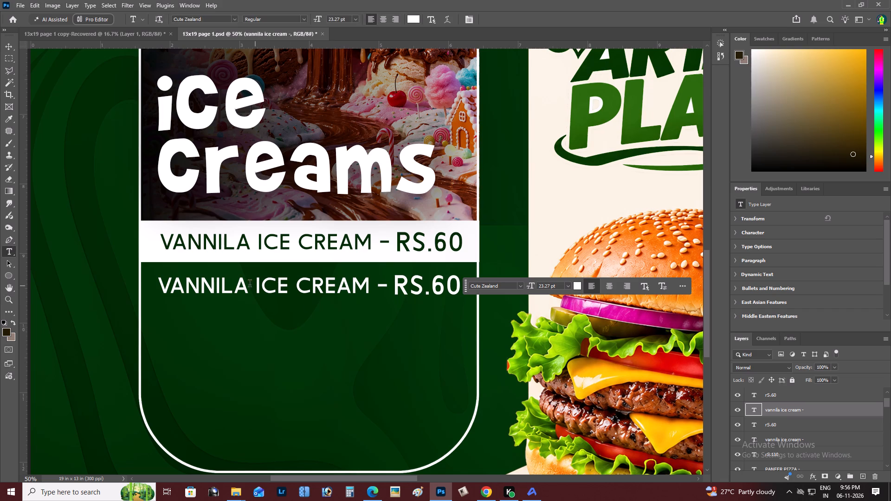
pyautogui.moveTo(248, 284); pyautogui.dragTo(148, 277)
pyautogui.write('chocklate')
pyautogui.hotkey('ctrl', 'Return')
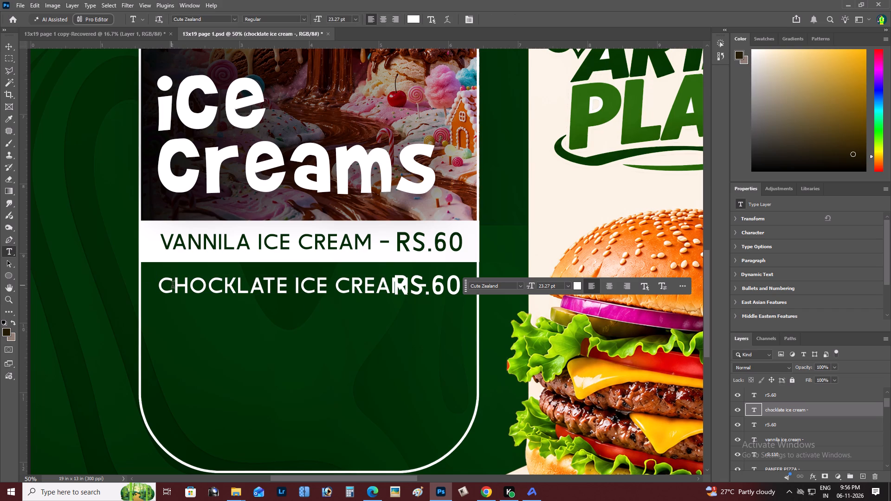
# Scale the CHOCKLATE ICE CREAM text down to about 89% (20.77 pt) and shift it left, away from its price.
pyautogui.hotkey('ctrl', 't')
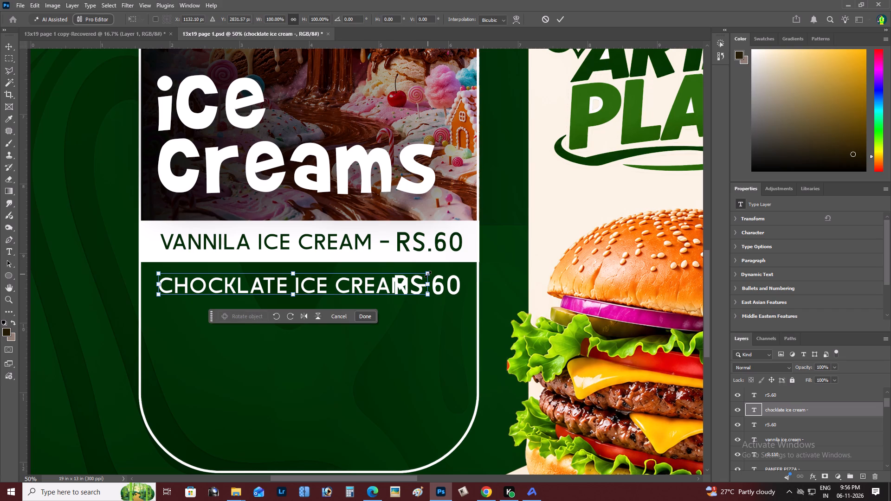
pyautogui.keyDown('alt'); pyautogui.moveTo(428, 273); pyautogui.dragTo(404, 273); pyautogui.keyUp('alt')
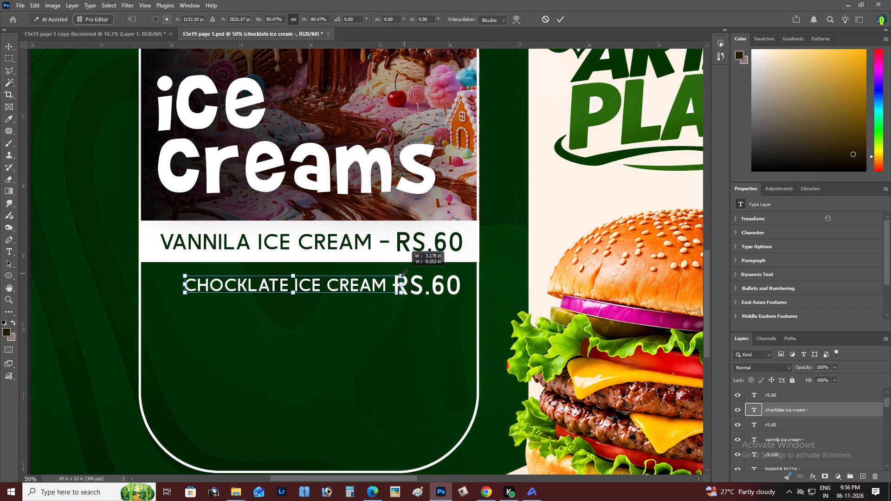
pyautogui.keyDown('alt'); pyautogui.moveTo(404, 273); pyautogui.dragTo(414, 275); pyautogui.keyUp('alt')
pyautogui.hotkey('ctrl', 'Return')
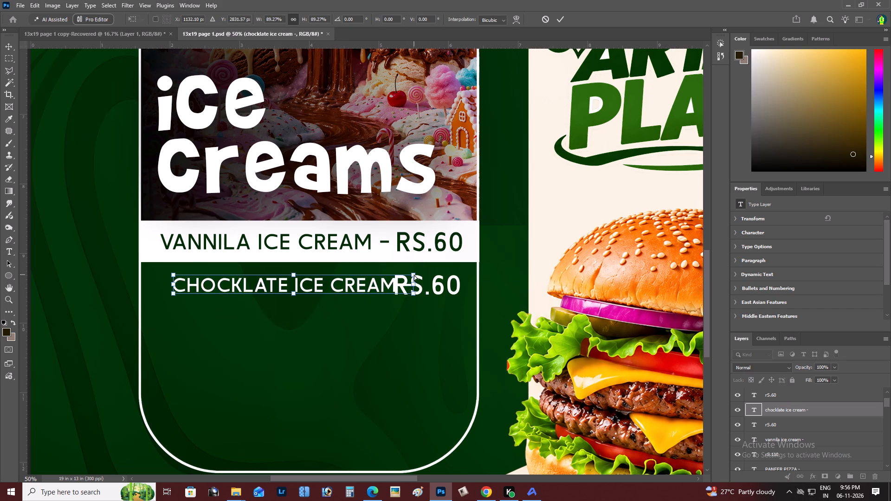
pyautogui.press('v')
pyautogui.hotkey('shift', 'Left')
pyautogui.hotkey('shift', 'Left')
pyautogui.hotkey('shift', 'Left')
pyautogui.hotkey('shift', 'Left')
pyautogui.hotkey('shift', 'Left')
pyautogui.hotkey('shift', 'Left')
pyautogui.hotkey('shift', 'Left')
pyautogui.hotkey('shift', 'Left')
pyautogui.hotkey('shift', 'Left')
pyautogui.hotkey('shift', 'Left')
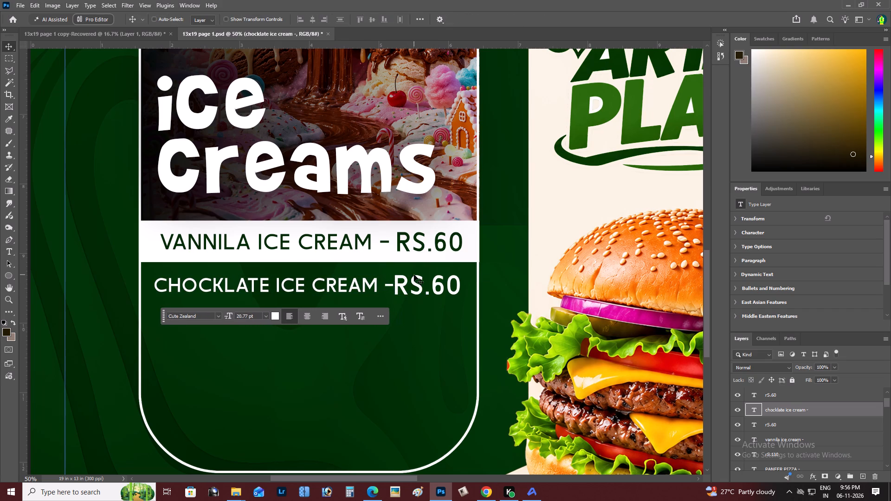
# Narrow the CHOCKLATE ICE CREAM text to about 94% width, stretch its height to about 118%, and nudge it down and slightly right.
pyautogui.hotkey('ctrl', 't')
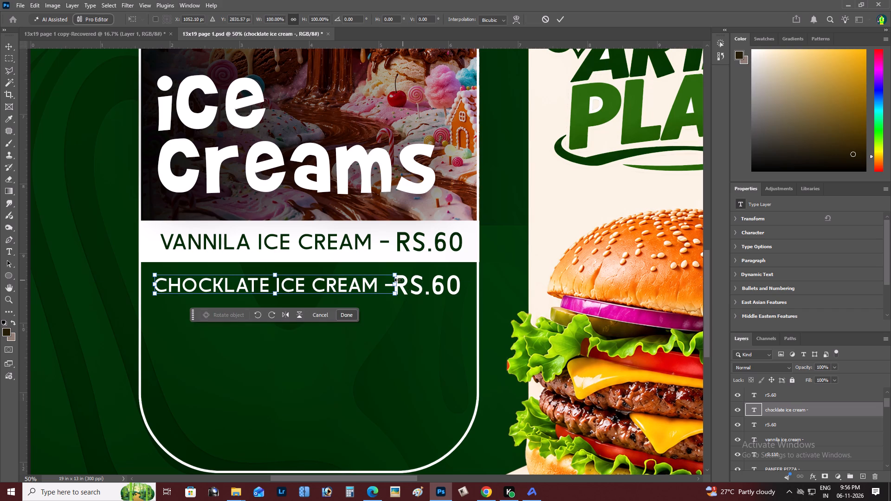
pyautogui.keyDown('alt'); pyautogui.moveTo(395, 277); pyautogui.dragTo(387, 276); pyautogui.keyUp('alt')
pyautogui.keyDown('shift'); pyautogui.moveTo(277, 275); pyautogui.dragTo(277, 270); pyautogui.keyUp('shift')
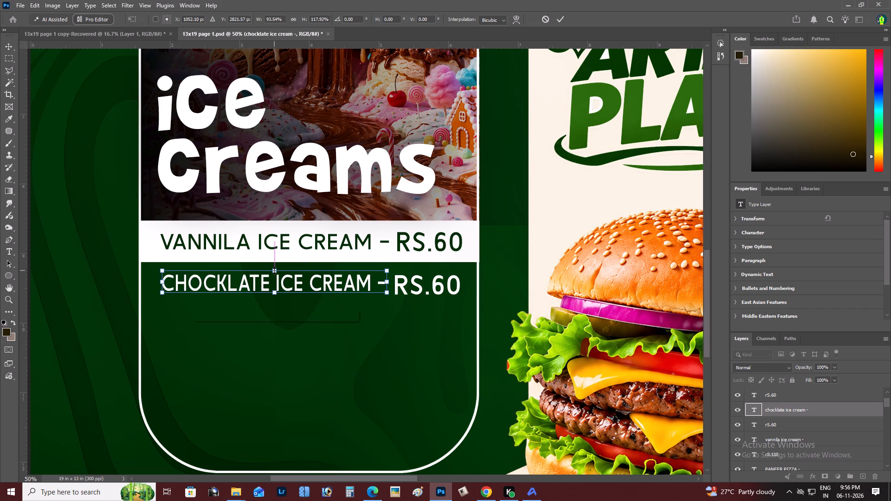
pyautogui.hotkey('ctrl', 'Return')
pyautogui.press('v')
pyautogui.hotkey('shift', 'Down')
pyautogui.press('Right')
# Check the resized chocklate line against the vannila line and the pizza list.
pyautogui.press('z')
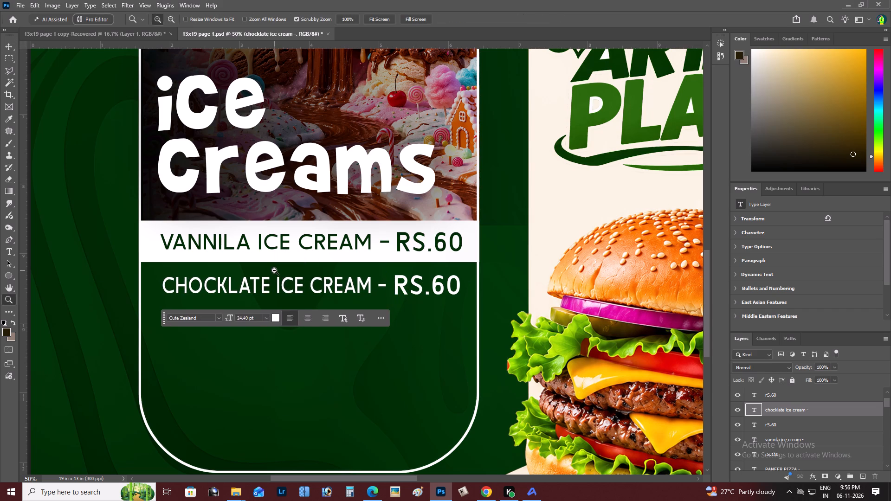
pyautogui.keyDown('alt'); pyautogui.click(274, 270); pyautogui.keyUp('alt')
pyautogui.rightClick(274, 270)
pyautogui.click(286, 276)
pyautogui.press('space')
pyautogui.press('space')
pyautogui.press('space')
pyautogui.press('space')
pyautogui.press('space')
pyautogui.press('space')
pyautogui.press('space')
pyautogui.press('space')
pyautogui.press('space')
pyautogui.press('space')
pyautogui.press('space')
pyautogui.press('space')
pyautogui.press('space')
pyautogui.moveTo(287, 276); pyautogui.dragTo(384, 263)
pyautogui.press('z')
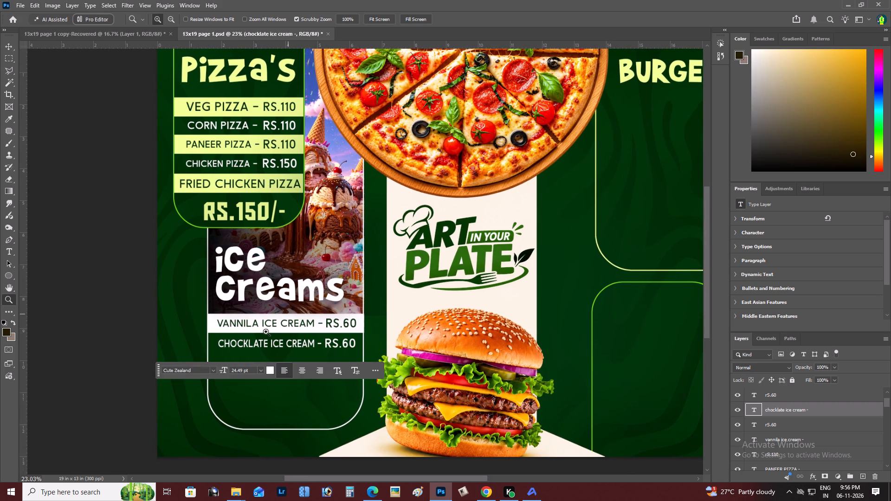
# Nudge the CHOCKLATE ICE CREAM text slightly left.
pyautogui.tripleClick(265, 332)
pyautogui.press('v')
pyautogui.press('Left')
pyautogui.press('Left')
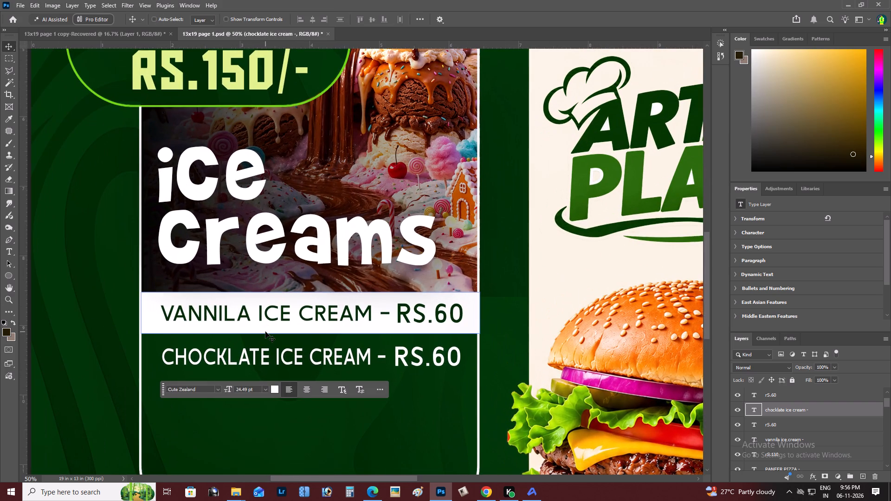
pyautogui.press('Right')
# Duplicate the white bar behind VANNILA ICE CREAM and place the copy below the chocklate row at about Y 9.68 in.
pyautogui.rightClick(245, 328)
pyautogui.click(259, 334)
pyautogui.keyDown('alt'); pyautogui.moveTo(275, 331); pyautogui.dragTo(275, 351); pyautogui.keyUp('alt')
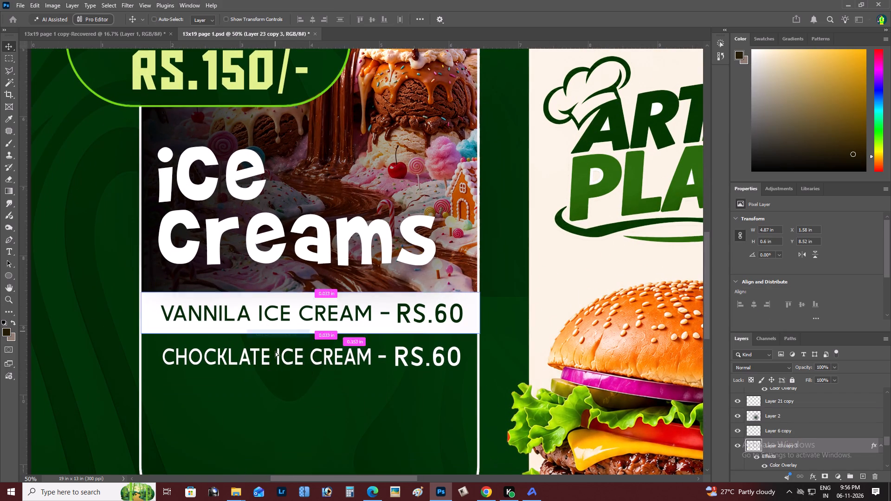
pyautogui.keyDown('alt'); pyautogui.moveTo(275, 351); pyautogui.dragTo(273, 393); pyautogui.keyUp('alt')
pyautogui.press('space')
pyautogui.press('space')
pyautogui.moveTo(273, 393); pyautogui.dragTo(272, 351)
pyautogui.moveTo(280, 337); pyautogui.dragTo(280, 351)
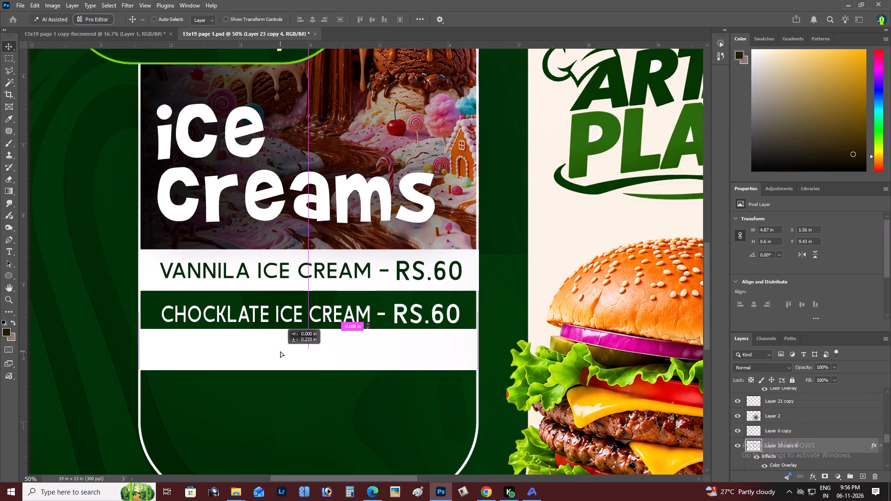
pyautogui.moveTo(280, 351); pyautogui.dragTo(280, 351)
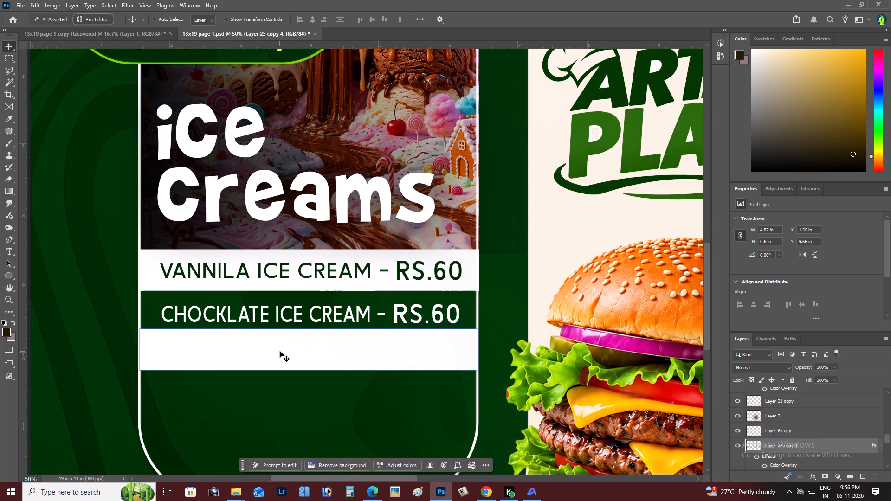
pyautogui.press('Left')
pyautogui.press('Down')
pyautogui.press('Down')
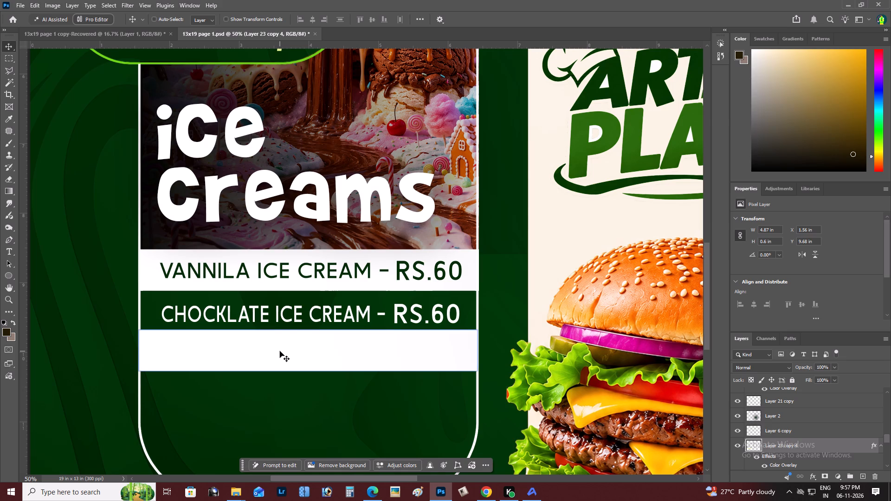
# Compare the row spacing across the page and nudge the copied white bar down to about Y 9.76 in.
pyautogui.press('z')
pyautogui.keyDown('alt'); pyautogui.click(280, 351); pyautogui.keyUp('alt')
pyautogui.rightClick(280, 351)
pyautogui.click(305, 361)
pyautogui.press('space')
pyautogui.moveTo(305, 361); pyautogui.dragTo(346, 363)
pyautogui.press('z')
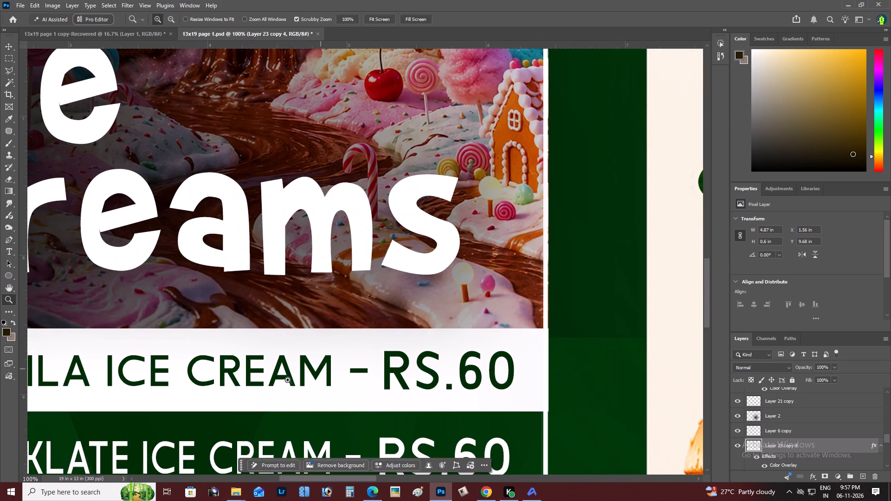
pyautogui.keyDown('alt'); pyautogui.click(287, 380); pyautogui.keyUp('alt')
pyautogui.rightClick(286, 380)
pyautogui.click(298, 384)
pyautogui.press('space')
pyautogui.moveTo(298, 384); pyautogui.dragTo(389, 367)
pyautogui.press('v')
pyautogui.press('Down')
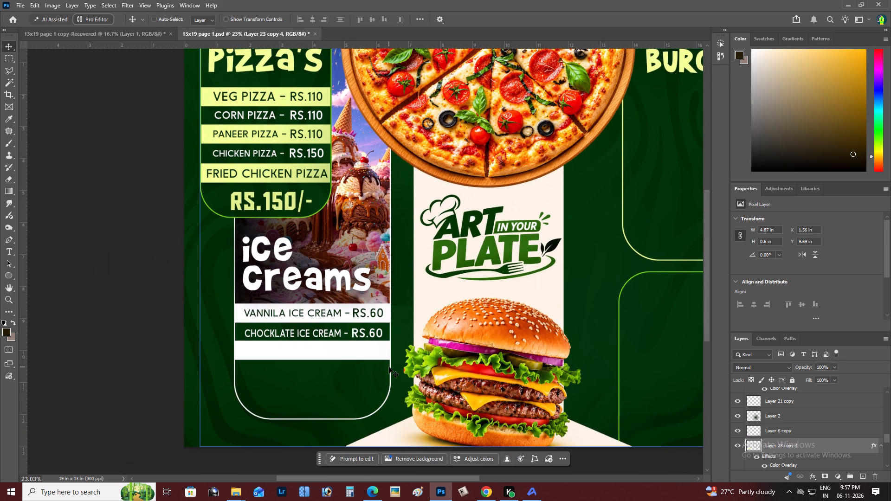
pyautogui.press('Down')
pyautogui.press('Down')
pyautogui.press('Down')
pyautogui.press('Down')
pyautogui.press('Down')
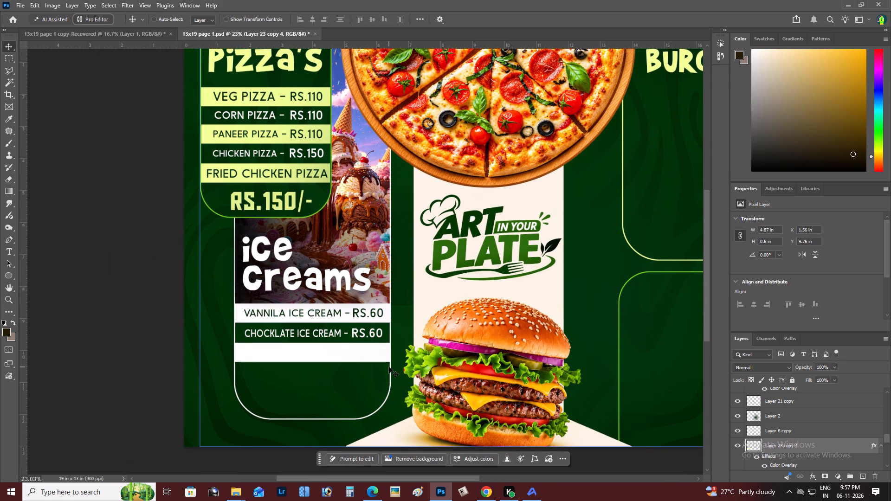
# Duplicate the dark green VANNILA ICE CREAM text and its RS.60 price onto the second white bar.
pyautogui.press('z')
pyautogui.doubleClick(362, 344)
pyautogui.press('v')
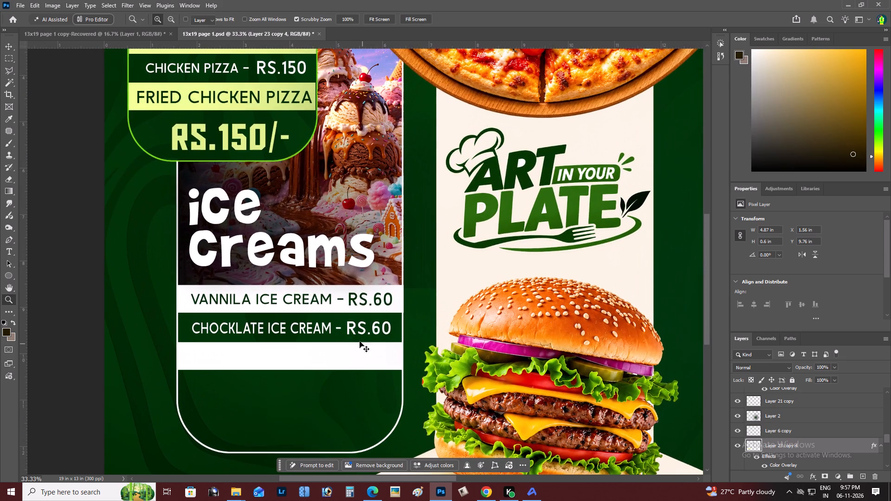
pyautogui.rightClick(315, 300)
pyautogui.click(331, 306)
pyautogui.keyDown('shift'); pyautogui.rightClick(368, 295); pyautogui.keyUp('shift')
pyautogui.keyDown('shift'); pyautogui.click(373, 296); pyautogui.keyUp('shift')
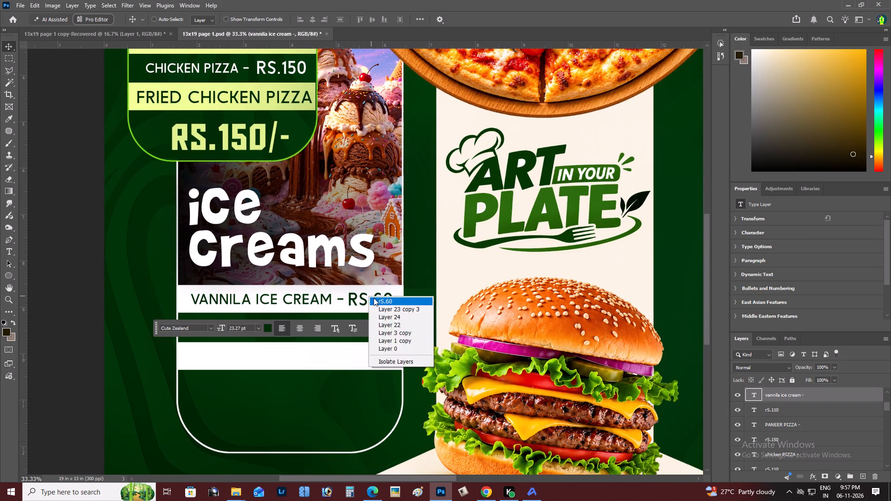
pyautogui.keyDown('shift'); pyautogui.click(373, 302); pyautogui.keyUp('shift')
pyautogui.keyDown('alt'); pyautogui.moveTo(366, 302); pyautogui.dragTo(364, 360); pyautogui.keyUp('alt')
pyautogui.press('z')
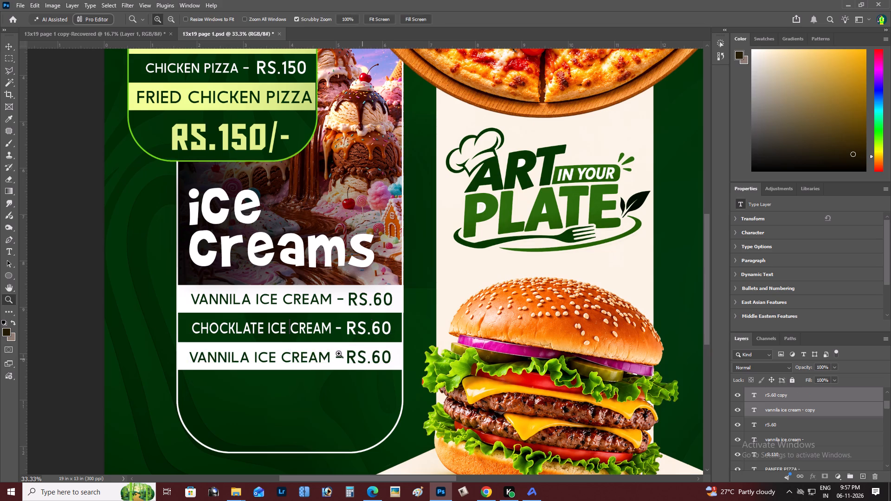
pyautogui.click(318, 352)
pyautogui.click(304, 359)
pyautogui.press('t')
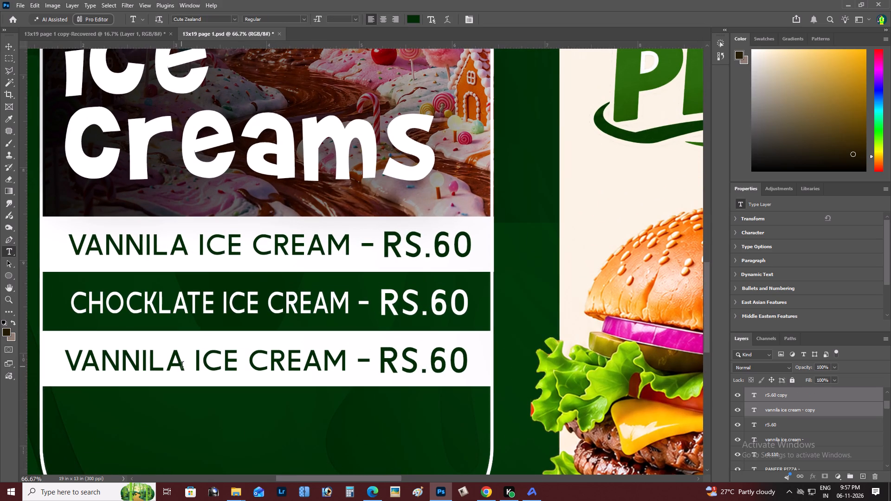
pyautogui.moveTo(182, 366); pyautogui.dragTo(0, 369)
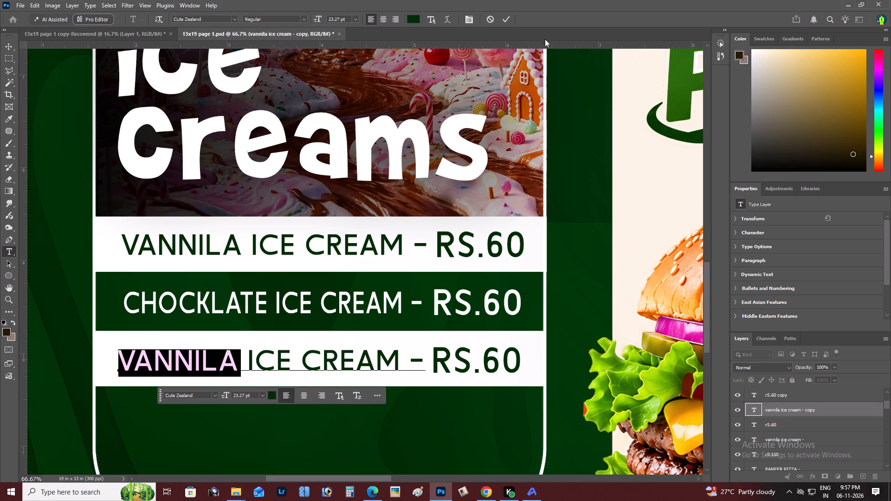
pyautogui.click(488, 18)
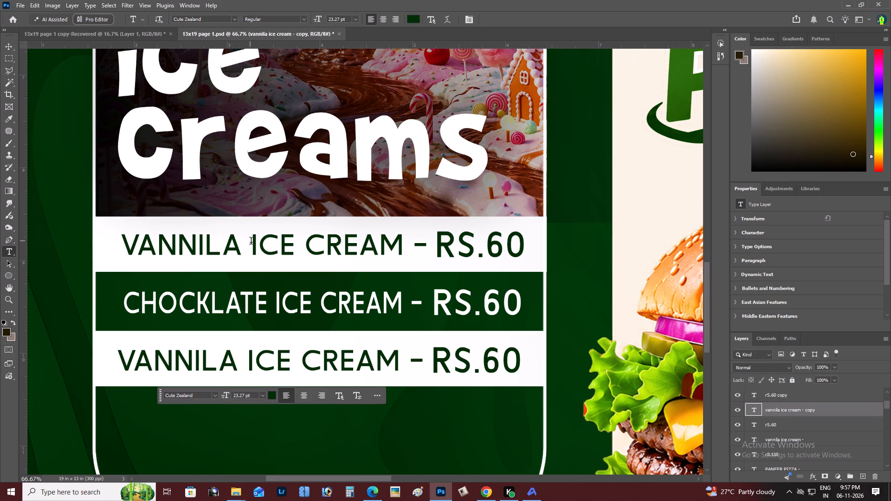
# Delete the words ICE CREAM from the first white row's text, keeping VANNILA and the dash.
pyautogui.moveTo(250, 241); pyautogui.dragTo(403, 240)
pyautogui.press('BackSpace')
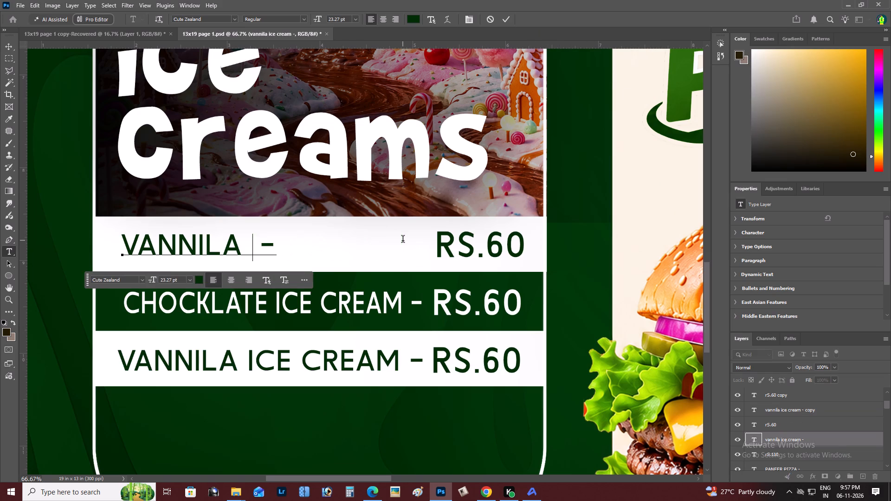
pyautogui.hotkey('ctrl', 'Return')
# Scale the VANNILA text on the first white row to about 114% and shift it toward the row's centre.
pyautogui.hotkey('ctrl', 't')
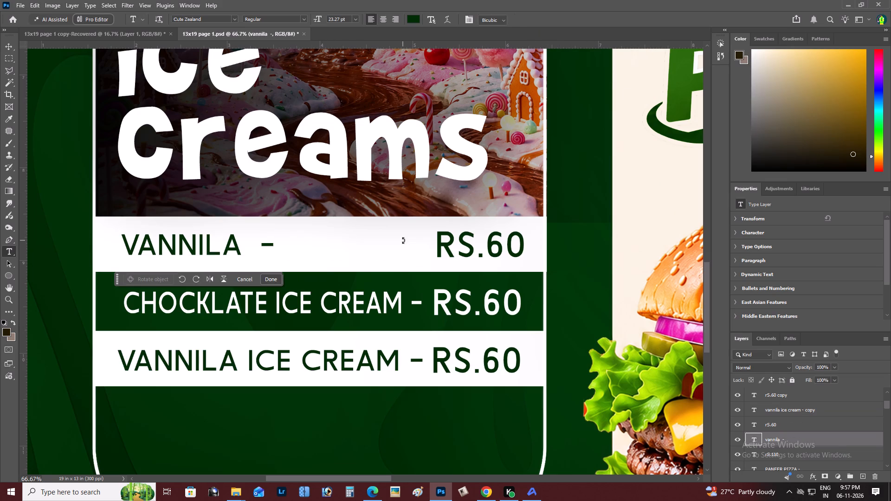
pyautogui.keyDown('alt'); pyautogui.moveTo(275, 229); pyautogui.dragTo(287, 232); pyautogui.keyUp('alt')
pyautogui.moveTo(241, 245); pyautogui.dragTo(340, 248)
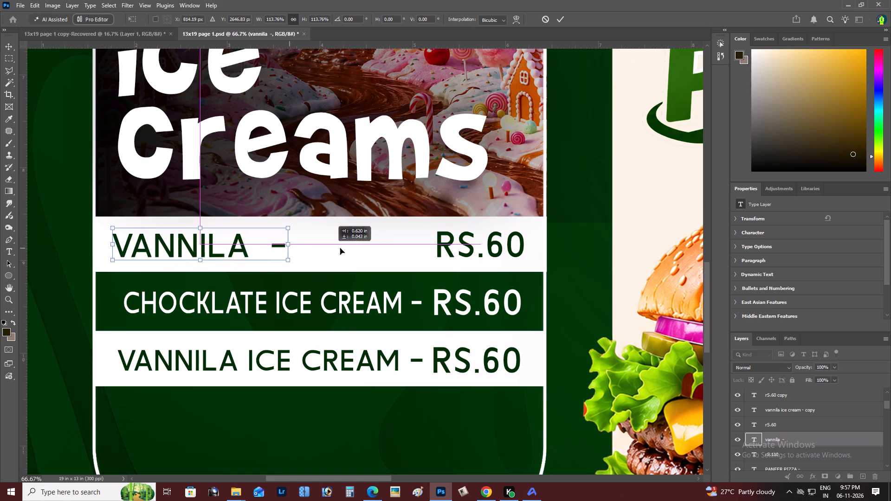
pyautogui.moveTo(340, 248); pyautogui.dragTo(286, 245)
pyautogui.hotkey('ctrl', 'Return')
# Move the VANNILA text slightly right along the first white row.
pyautogui.press('z')
pyautogui.keyDown('alt'); pyautogui.click(286, 245); pyautogui.keyUp('alt')
pyautogui.rightClick(286, 245)
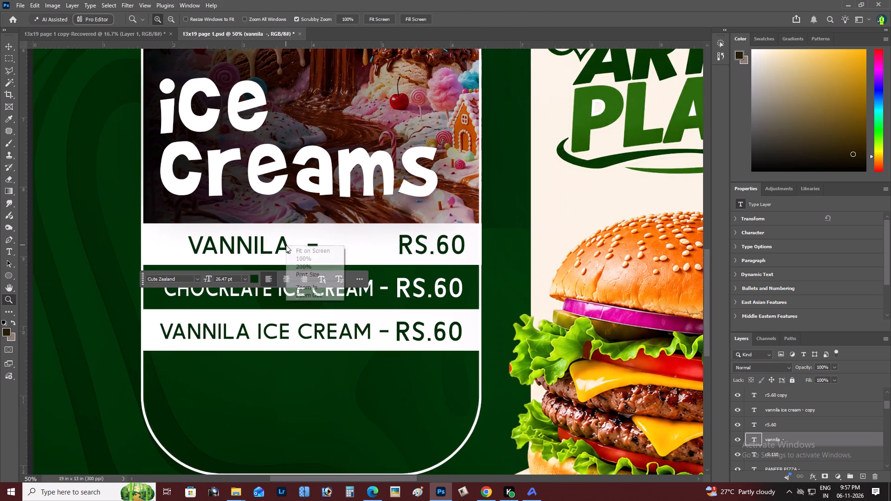
pyautogui.click(302, 251)
pyautogui.press('space')
pyautogui.press('space')
pyautogui.press('space')
pyautogui.press('space')
pyautogui.press('space')
pyautogui.press('space')
pyautogui.press('space')
pyautogui.moveTo(303, 251); pyautogui.dragTo(393, 253)
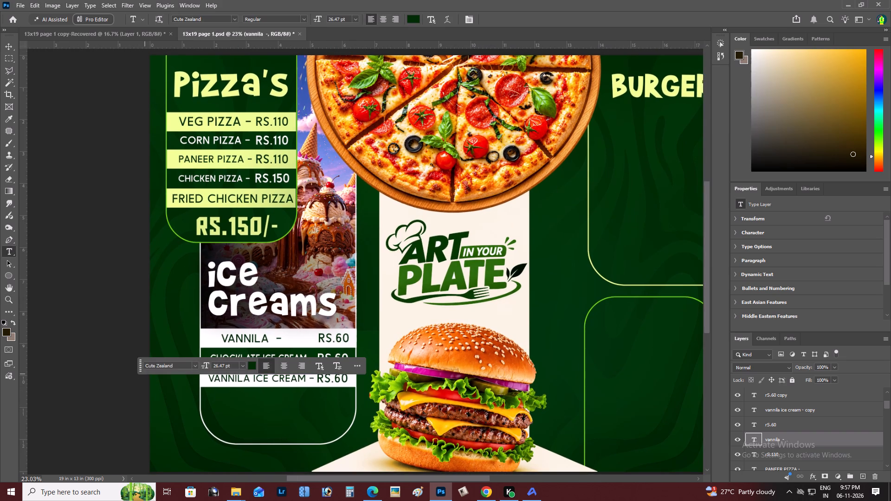
pyautogui.moveTo(141, 366); pyautogui.dragTo(484, 311)
pyautogui.press('z')
pyautogui.tripleClick(244, 351)
pyautogui.press('v')
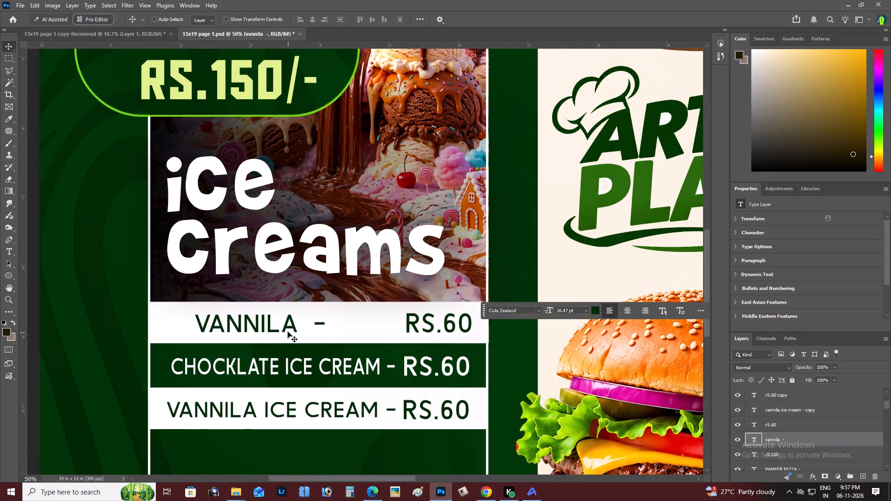
pyautogui.moveTo(287, 331); pyautogui.dragTo(353, 332)
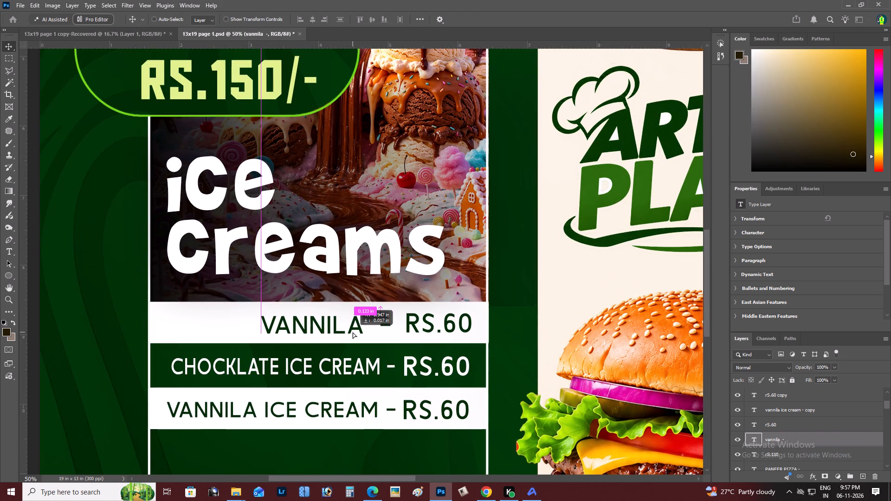
pyautogui.moveTo(353, 332); pyautogui.dragTo(296, 331)
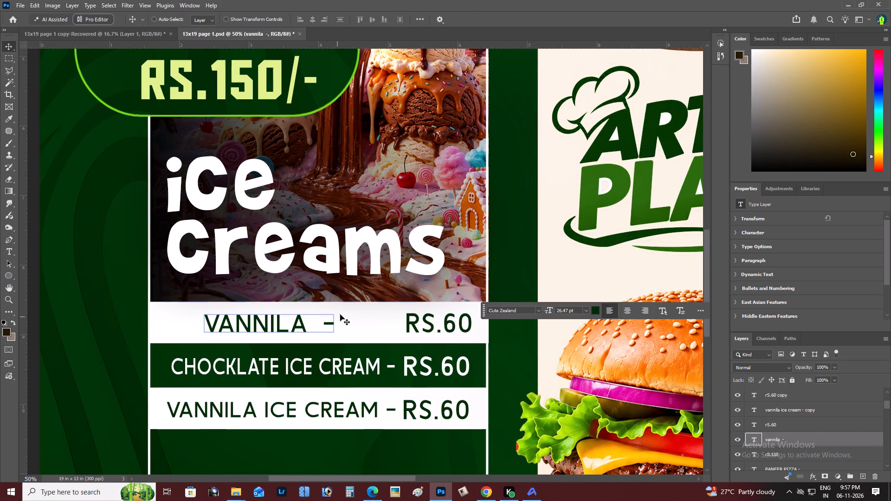
# Insert spaces between VANNILA and its dash so the dash sits just before RS.60.
pyautogui.press('t')
pyautogui.click(320, 319)
pyautogui.press('space')
pyautogui.press('space')
pyautogui.press('space')
pyautogui.press('space')
pyautogui.press('space')
pyautogui.press('space')
pyautogui.press('space')
pyautogui.press('space')
pyautogui.press('space')
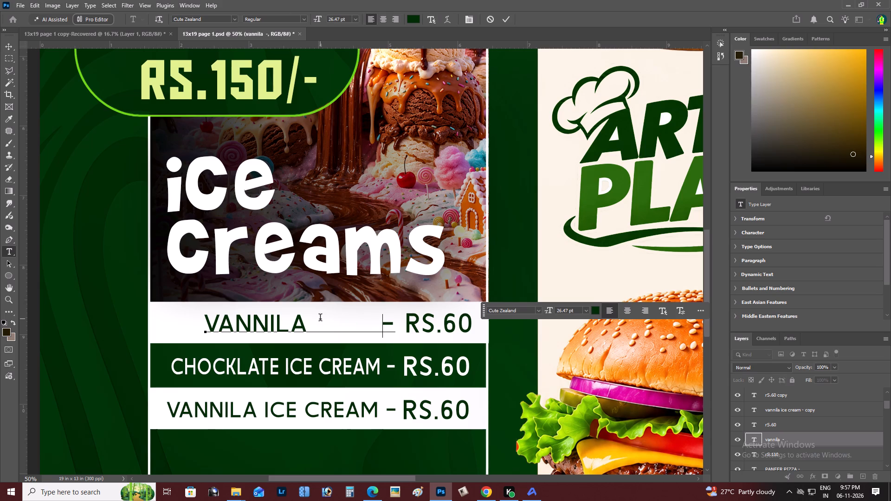
pyautogui.press('BackSpace')
pyautogui.hotkey('ctrl', 'Return')
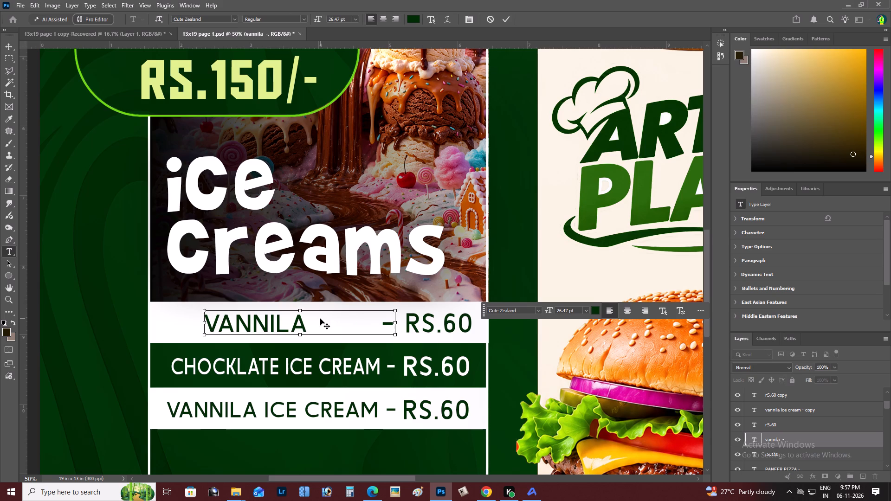
# Examine the ice creams rows against the pizza list and the rest of the page.
pyautogui.press('z')
pyautogui.keyDown('alt'); pyautogui.click(320, 319); pyautogui.keyUp('alt')
pyautogui.rightClick(320, 319)
pyautogui.click(327, 320)
pyautogui.press('space')
pyautogui.press('space')
pyautogui.press('space')
pyautogui.press('space')
pyautogui.press('space')
pyautogui.press('space')
pyautogui.press('space')
pyautogui.press('space')
pyautogui.press('space')
pyautogui.press('space')
pyautogui.press('space')
pyautogui.press('space')
pyautogui.press('space')
pyautogui.press('space')
pyautogui.press('space')
pyautogui.press('space')
pyautogui.press('space')
pyautogui.press('space')
pyautogui.press('space')
pyautogui.press('space')
pyautogui.press('space')
pyautogui.click(333, 321)
pyautogui.moveTo(334, 322); pyautogui.dragTo(376, 315)
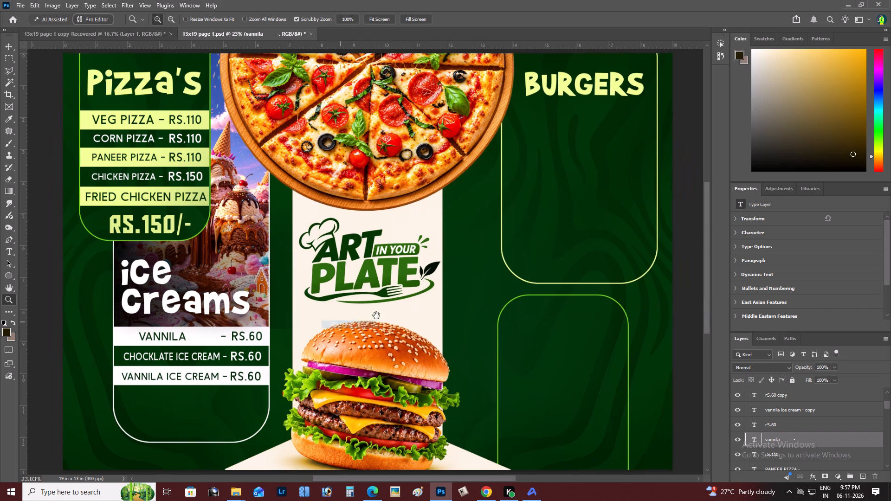
pyautogui.moveTo(376, 315); pyautogui.dragTo(472, 323)
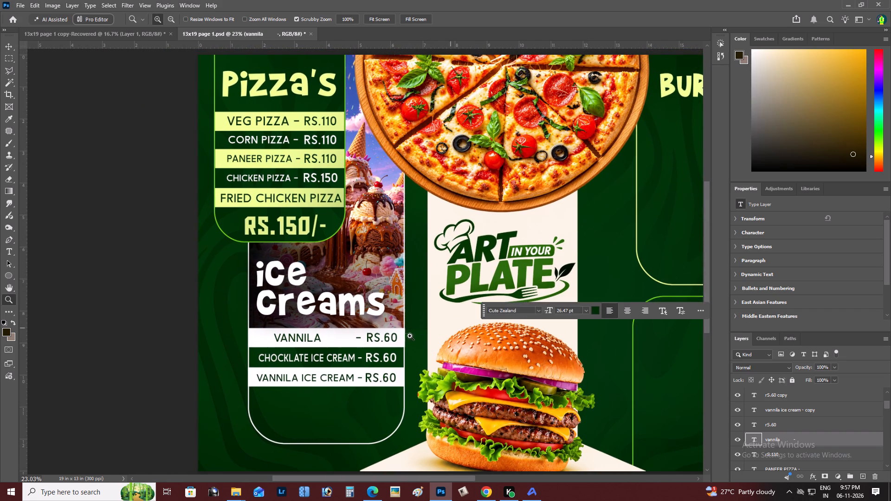
# Delete the white CHOCKLATE ICE CREAM text from the green row.
pyautogui.press('z')
pyautogui.click(311, 364)
pyautogui.click(331, 362)
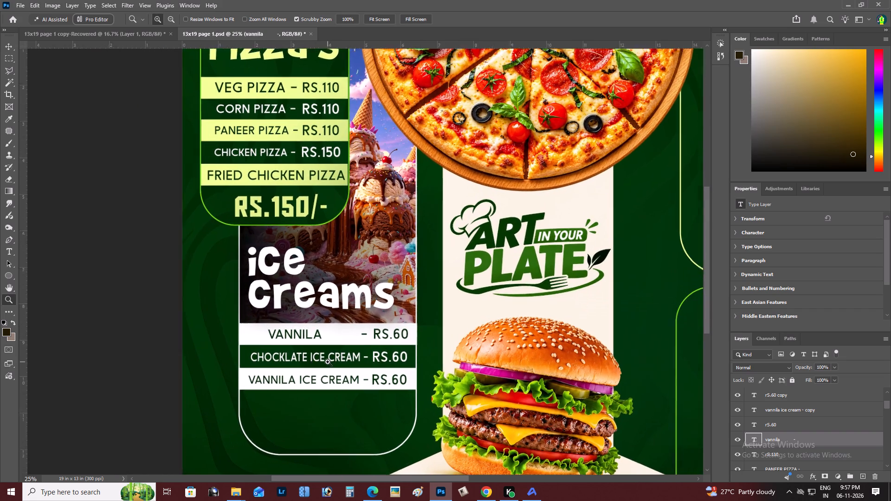
pyautogui.click(328, 362)
pyautogui.press('v')
pyautogui.rightClick(341, 352)
pyautogui.click(355, 355)
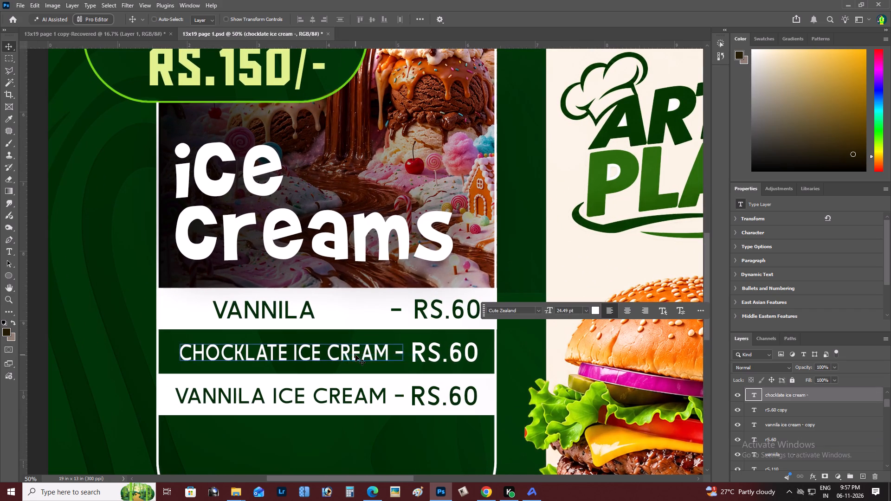
pyautogui.press('BackSpace')
# Duplicate the VANNILA text with its dash onto the green row below.
pyautogui.rightClick(316, 308)
pyautogui.click(324, 315)
pyautogui.keyDown('alt'); pyautogui.moveTo(324, 316); pyautogui.dragTo(330, 358); pyautogui.keyUp('alt')
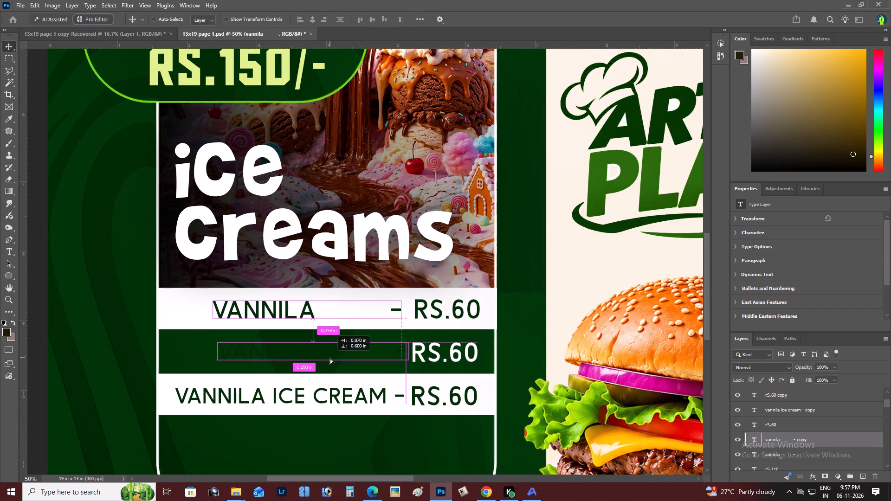
pyautogui.keyDown('alt'); pyautogui.moveTo(330, 358); pyautogui.dragTo(326, 360); pyautogui.keyUp('alt')
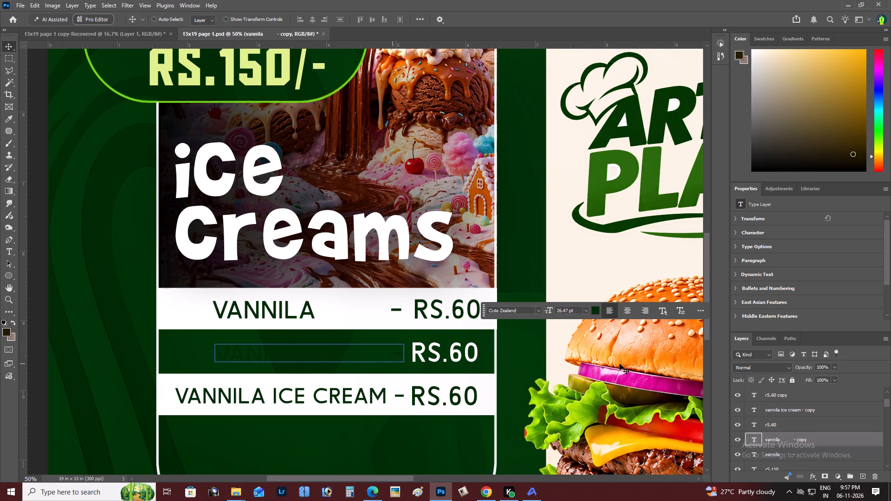
# Set the copied text's colour to white (ffffff).
pyautogui.click(594, 312)
pyautogui.moveTo(679, 285); pyautogui.dragTo(403, 80)
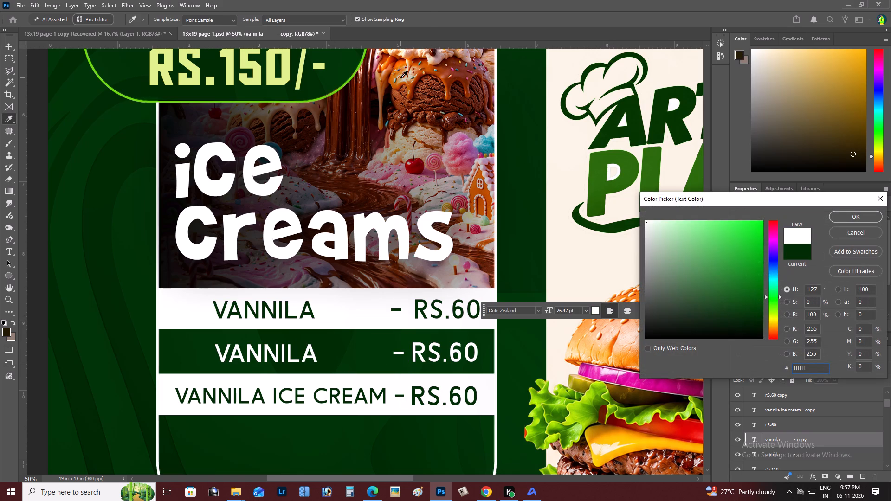
pyautogui.press('Return')
# Replace the word VANNILA in the green row's text with "chocklate".
pyautogui.press('t')
pyautogui.moveTo(313, 359); pyautogui.dragTo(142, 354)
pyautogui.write('chocklate')
pyautogui.hotkey('ctrl', 'Return')
# Nudge the CHOCKLATE text left so its dash moves back from the middle of RS.60.
pyautogui.press('v')
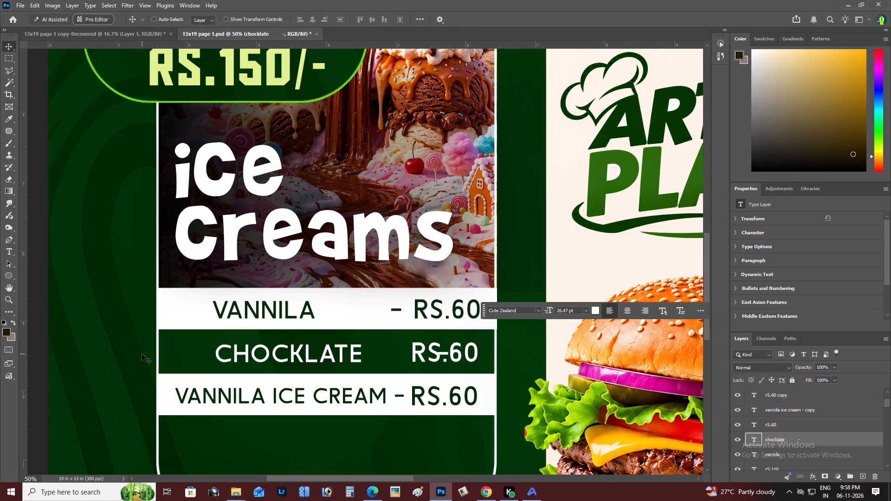
pyautogui.hotkey('shift', 'Left')
pyautogui.hotkey('shift', 'Left')
pyautogui.hotkey('shift', 'Left')
pyautogui.hotkey('shift', 'Left')
pyautogui.hotkey('shift', 'Left')
pyautogui.hotkey('shift', 'Left')
pyautogui.hotkey('shift', 'Left')
pyautogui.hotkey('shift', 'Left')
pyautogui.hotkey('shift', 'Left')
pyautogui.hotkey('shift', 'Left')
pyautogui.hotkey('shift', 'Left')
pyautogui.hotkey('shift', 'Left')
pyautogui.hotkey('shift', 'Left')
pyautogui.hotkey('shift', 'Left')
pyautogui.hotkey('shift', 'Left')
pyautogui.hotkey('shift', 'Left')
pyautogui.hotkey('shift', 'Left')
pyautogui.hotkey('shift', 'Left')
pyautogui.hotkey('shift', 'Left')
pyautogui.hotkey('shift', 'Left')
pyautogui.hotkey('shift', 'Left')
pyautogui.hotkey('shift', 'Left')
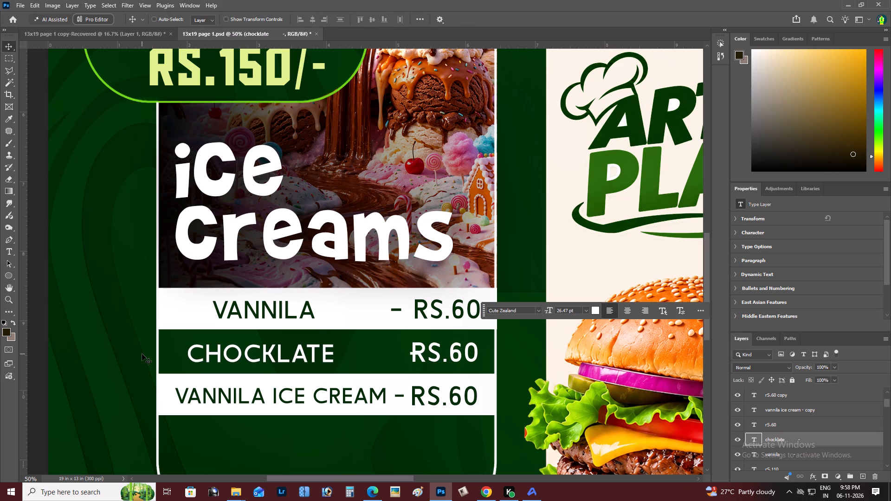
# Remove some spaces before the CHOCKLATE dash and nudge the text right until the dash sits just before RS.60.
pyautogui.press('t')
pyautogui.moveTo(354, 358); pyautogui.dragTo(374, 364)
pyautogui.press('BackSpace')
pyautogui.hotkey('ctrl', 'Return')
pyautogui.press('v')
pyautogui.hotkey('shift', 'Right')
pyautogui.hotkey('shift', 'Right')
pyautogui.hotkey('shift', 'Right')
pyautogui.hotkey('shift', 'Right')
pyautogui.hotkey('shift', 'Right')
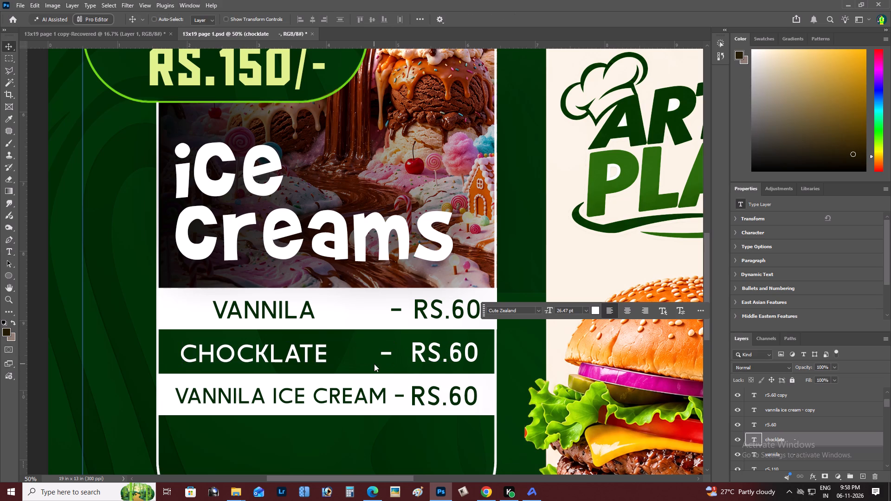
pyautogui.hotkey('shift', 'Right')
pyautogui.press('Right')
pyautogui.press('Right')
pyautogui.press('Right')
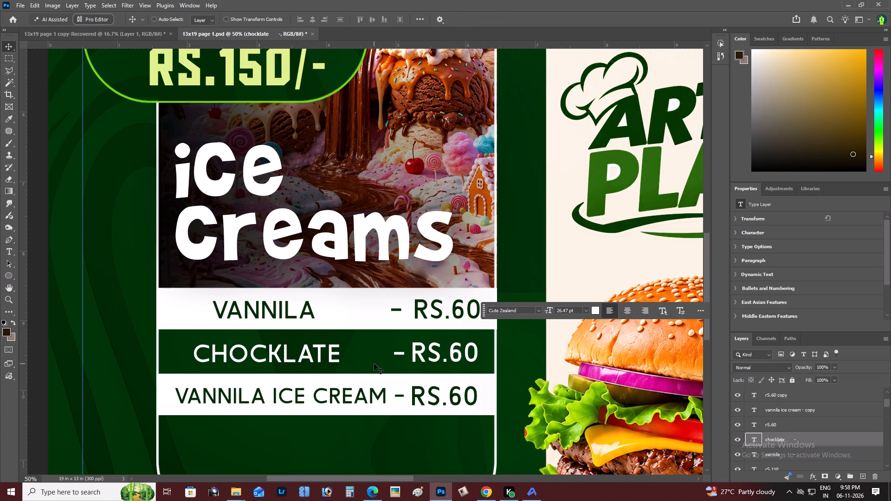
# Tighten the gap between CHOCKLATE and its dash further and nudge the text right toward RS.60.
pyautogui.press('t')
pyautogui.moveTo(353, 353); pyautogui.dragTo(361, 354)
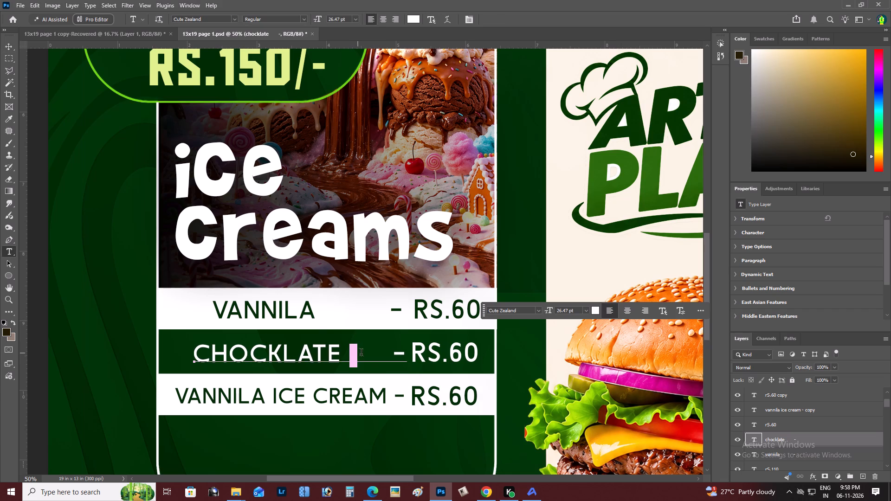
pyautogui.moveTo(361, 354); pyautogui.dragTo(362, 354)
pyautogui.press('BackSpace')
pyautogui.hotkey('ctrl', 'Return')
pyautogui.press('v')
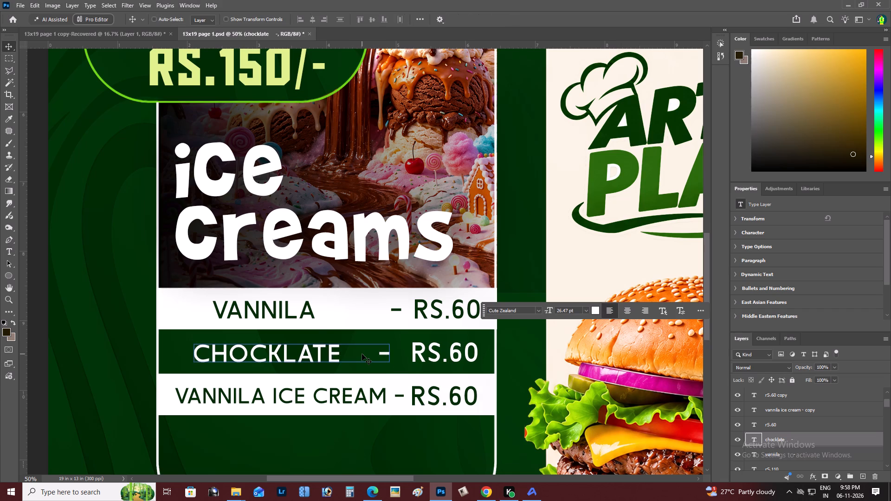
pyautogui.hotkey('shift', 'Right')
pyautogui.hotkey('shift', 'Right')
pyautogui.hotkey('shift', 'Right')
pyautogui.hotkey('shift', 'Right')
pyautogui.hotkey('shift', 'Right')
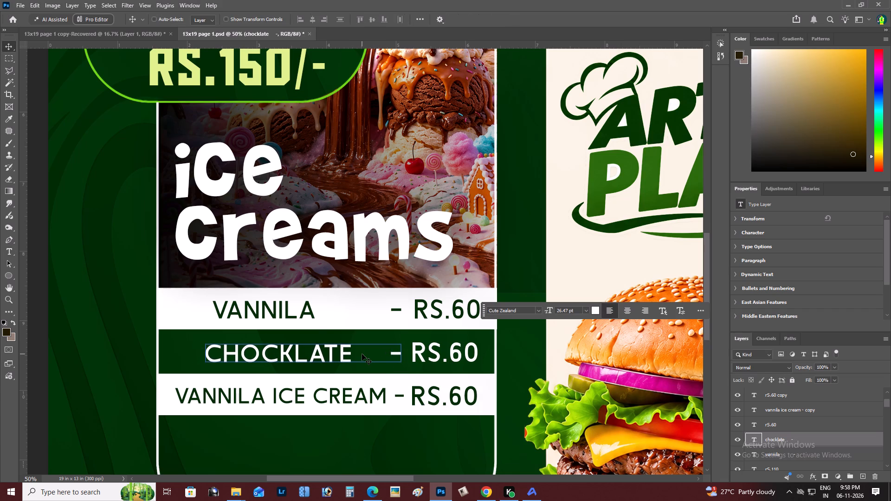
# Delete two more spaces before the CHOCKLATE dash and nudge the text right to start in line with VANNILA.
pyautogui.press('t')
pyautogui.click(391, 356)
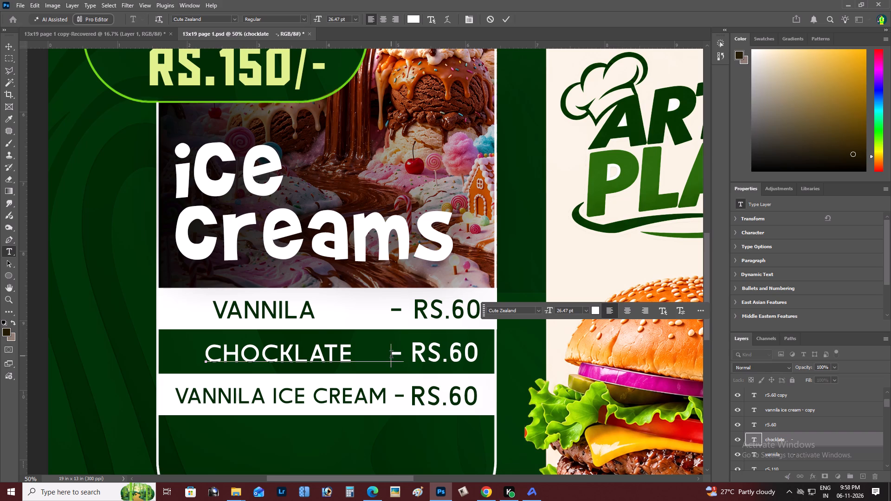
pyautogui.press('BackSpace')
pyautogui.press('BackSpace')
pyautogui.hotkey('ctrl', 'Return')
pyautogui.press('v')
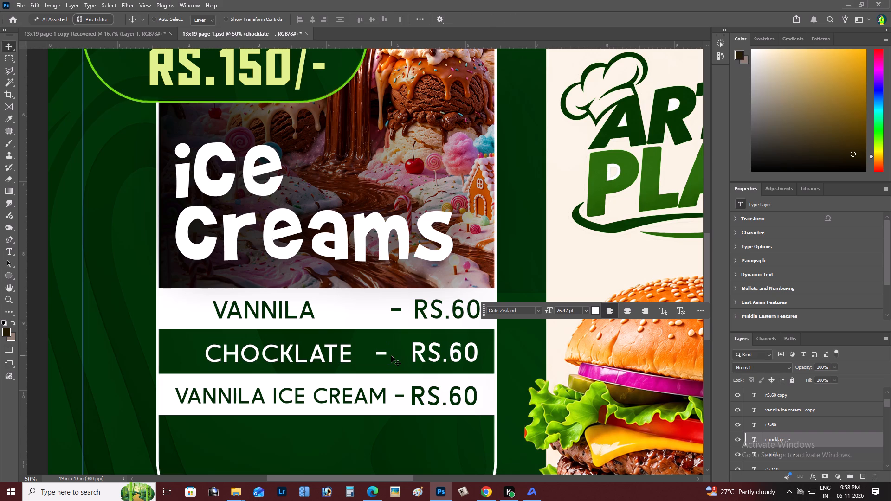
pyautogui.hotkey('shift', 'Right')
pyautogui.hotkey('shift', 'Right')
pyautogui.hotkey('shift', 'Right')
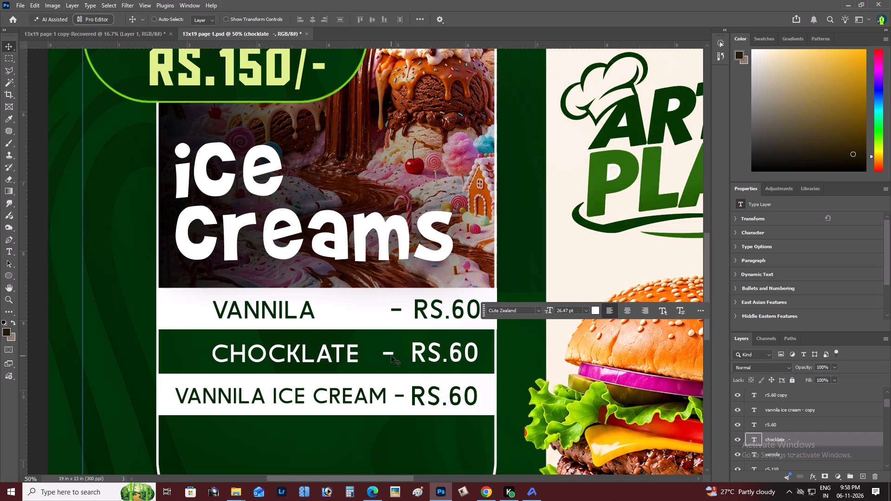
# Add one space before the CHOCKLATE dash to bring it into line with the VANNILA row's dash.
pyautogui.press('t')
pyautogui.click(384, 354)
pyautogui.press('space')
pyautogui.press('space')
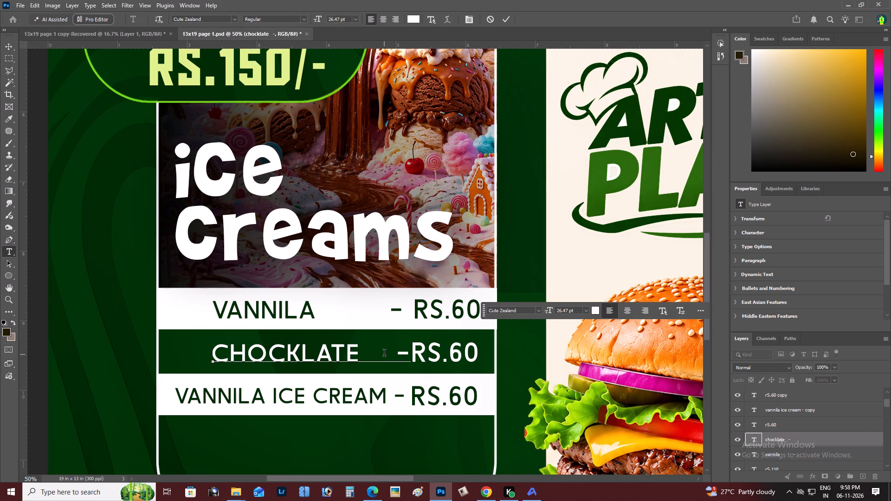
pyautogui.press('BackSpace')
pyautogui.hotkey('ctrl', 'Return')
pyautogui.press('z')
pyautogui.keyDown('alt'); pyautogui.click(384, 354); pyautogui.keyUp('alt')
pyautogui.rightClick(384, 354)
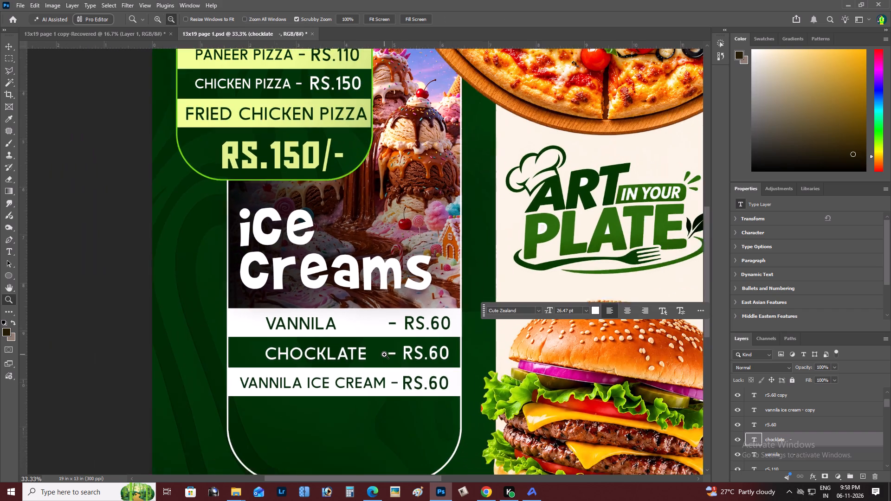
# Examine the ice creams list, comparing the alignment of the flavour names, dashes and prices across its three rows.
pyautogui.click(406, 360)
pyautogui.press('space')
pyautogui.press('space')
pyautogui.press('space')
pyautogui.press('space')
pyautogui.press('space')
pyautogui.press('space')
pyautogui.moveTo(394, 366); pyautogui.dragTo(494, 362)
pyautogui.press('z')
pyautogui.keyDown('alt'); pyautogui.click(294, 398); pyautogui.keyUp('alt')
pyautogui.rightClick(295, 386)
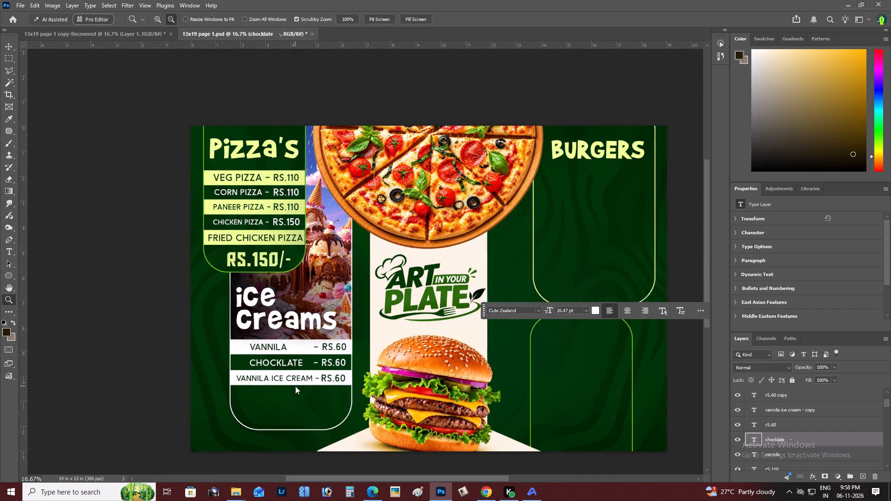
pyautogui.click(310, 388)
pyautogui.press('space')
pyautogui.press('space')
pyautogui.press('space')
pyautogui.press('space')
pyautogui.press('space')
pyautogui.press('space')
pyautogui.press('space')
pyautogui.press('space')
pyautogui.press('space')
pyautogui.press('space')
pyautogui.press('space')
pyautogui.press('space')
pyautogui.press('space')
pyautogui.press('space')
pyautogui.press('space')
pyautogui.press('space')
pyautogui.press('space')
pyautogui.press('space')
pyautogui.press('space')
pyautogui.press('space')
pyautogui.moveTo(310, 388); pyautogui.dragTo(452, 388)
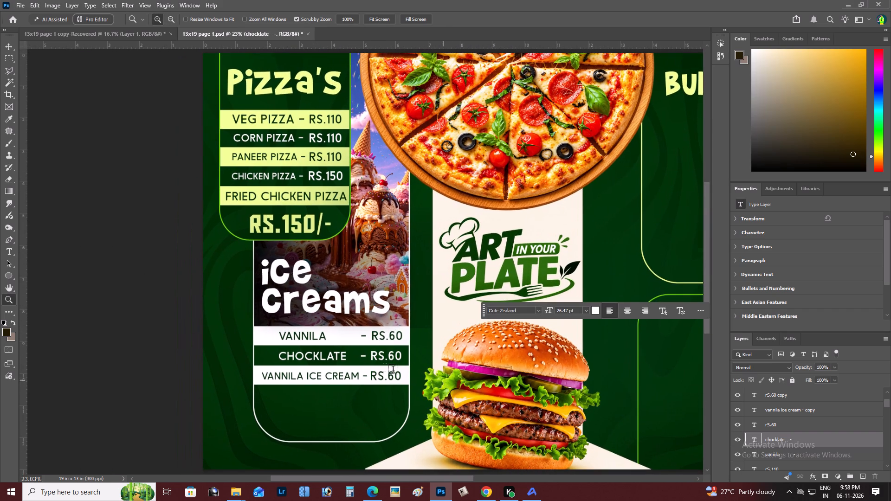
pyautogui.press('z')
pyautogui.doubleClick(307, 348)
pyautogui.click(307, 348)
pyautogui.press('space')
pyautogui.press('space')
pyautogui.press('space')
pyautogui.press('space')
pyautogui.press('space')
pyautogui.press('space')
pyautogui.press('space')
pyautogui.press('space')
pyautogui.press('space')
pyautogui.press('space')
pyautogui.press('space')
pyautogui.press('space')
pyautogui.press('space')
pyautogui.press('space')
pyautogui.press('space')
pyautogui.press('space')
pyautogui.press('space')
pyautogui.press('space')
pyautogui.press('space')
pyautogui.press('space')
pyautogui.moveTo(307, 348); pyautogui.dragTo(293, 341)
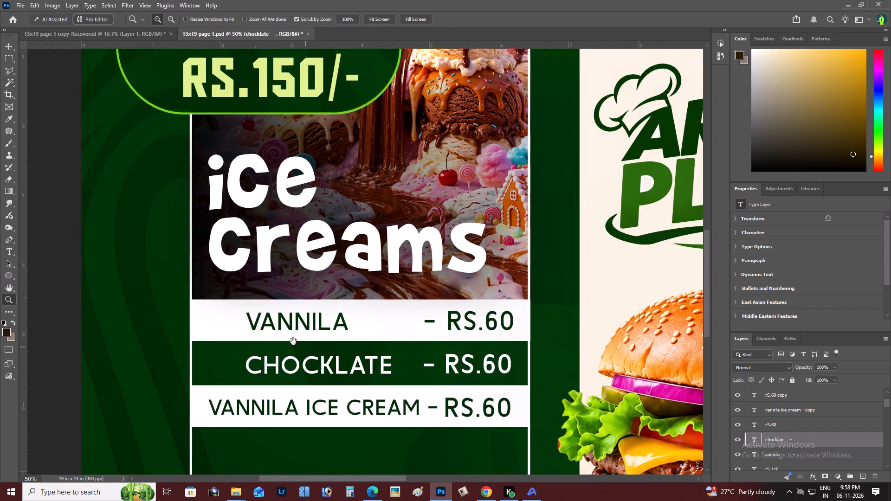
pyautogui.moveTo(293, 341); pyautogui.dragTo(284, 337)
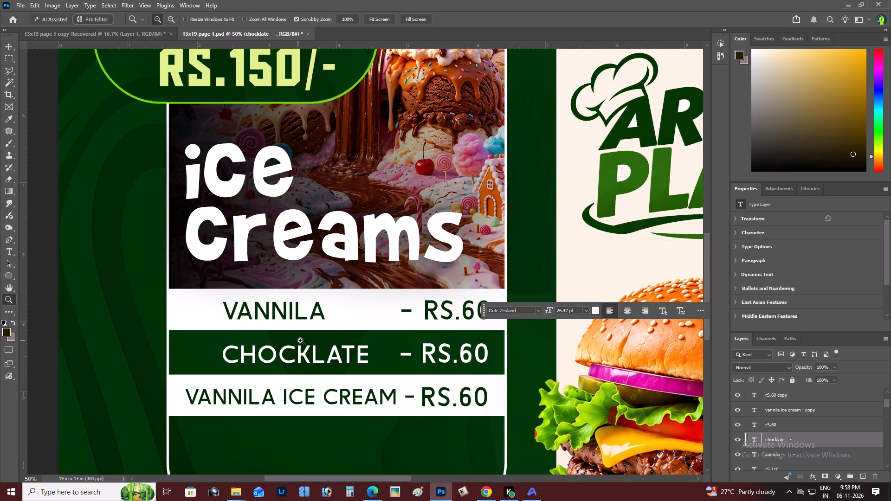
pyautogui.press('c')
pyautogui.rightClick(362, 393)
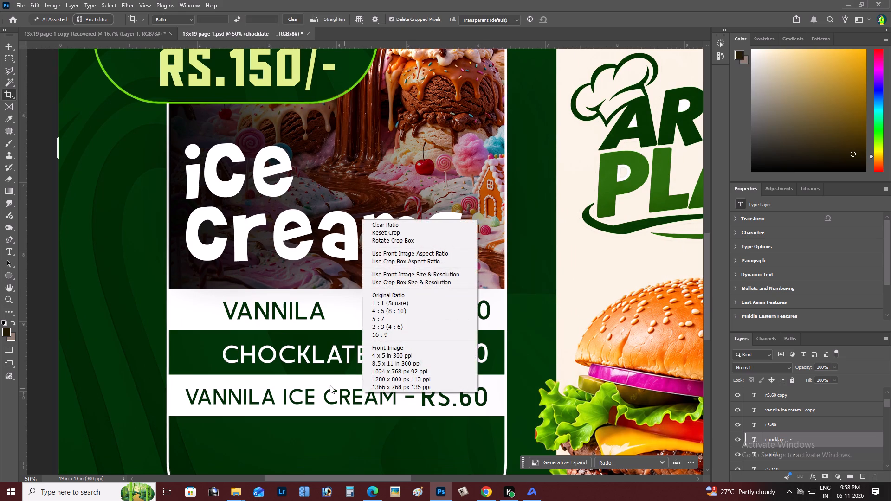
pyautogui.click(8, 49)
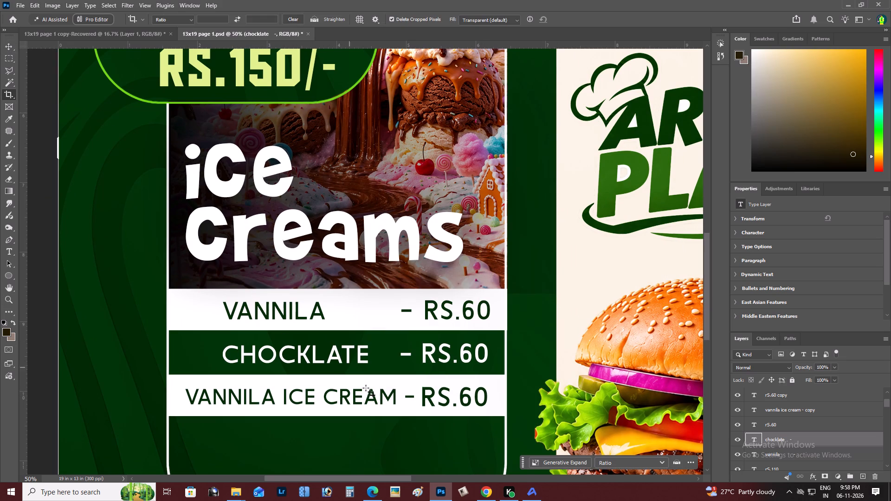
# Replace VANNILA ICE CREAM in the third ice creams row with STRAWBERRY, keeping the dash after it.
pyautogui.press('t')
pyautogui.moveTo(394, 400); pyautogui.dragTo(186, 388)
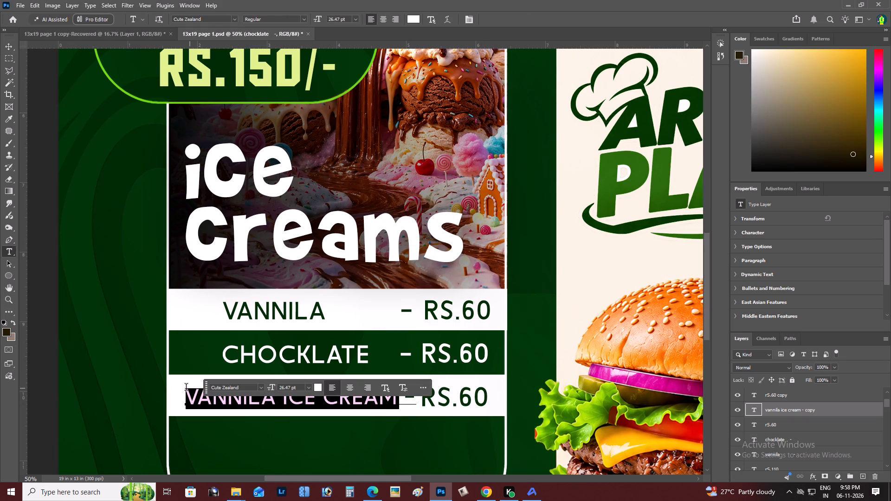
pyautogui.moveTo(186, 388); pyautogui.dragTo(185, 388)
pyautogui.write('stwa')
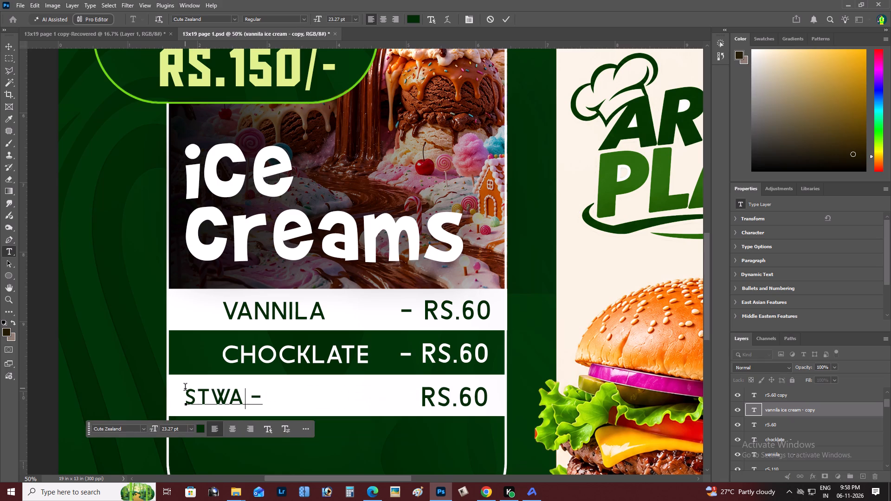
pyautogui.press('BackSpace')
pyautogui.press('BackSpace')
pyautogui.write('rawberry')
pyautogui.hotkey('ctrl', 'Return')
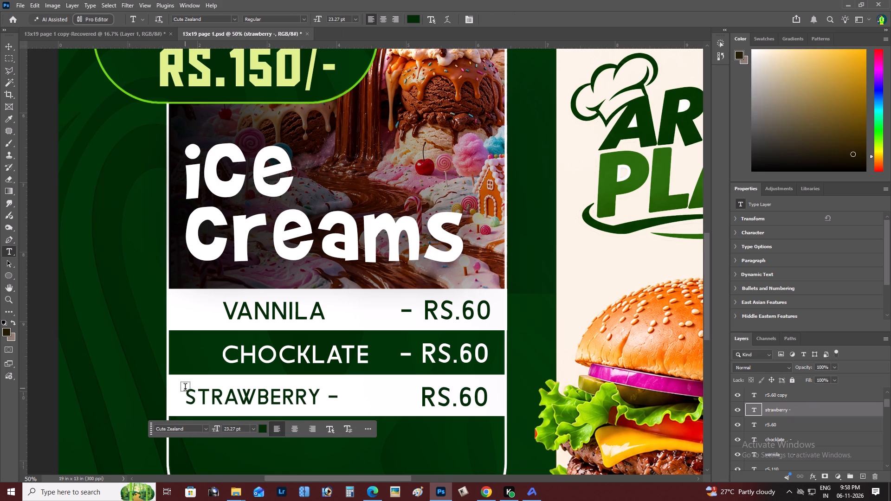
# Nudge the STRAWBERRY text right until it starts roughly under the CHOCKLATE name.
pyautogui.press('v')
pyautogui.hotkey('shift', 'Right')
pyautogui.hotkey('shift', 'Right')
pyautogui.hotkey('shift', 'Right')
pyautogui.hotkey('shift', 'Right')
pyautogui.hotkey('shift', 'Right')
pyautogui.hotkey('shift', 'Right')
pyautogui.hotkey('shift', 'Right')
pyautogui.hotkey('shift', 'Right')
pyautogui.hotkey('shift', 'Right')
pyautogui.hotkey('shift', 'Right')
pyautogui.hotkey('shift', 'Right')
pyautogui.hotkey('shift', 'Right')
pyautogui.hotkey('shift', 'Right')
pyautogui.hotkey('shift', 'Right')
pyautogui.hotkey('shift', 'Right')
pyautogui.hotkey('shift', 'Right')
pyautogui.hotkey('shift', 'Right')
pyautogui.hotkey('shift', 'Right')
pyautogui.hotkey('shift', 'Right')
pyautogui.hotkey('shift', 'Right')
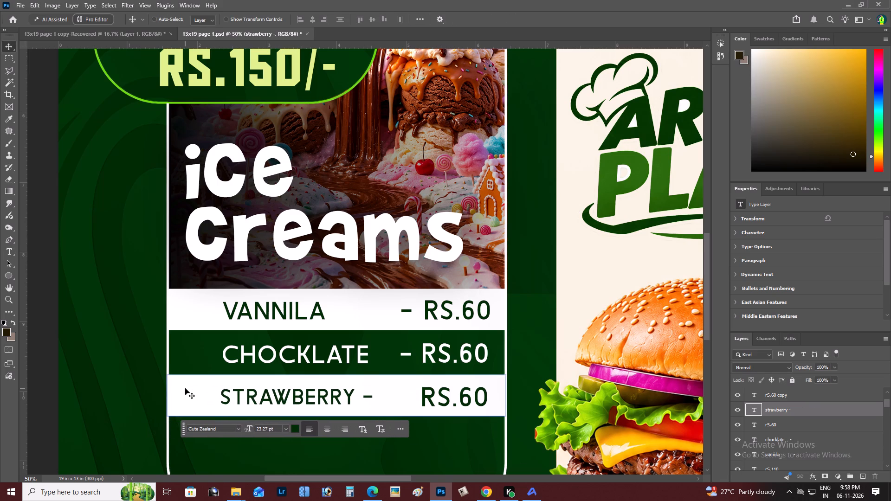
pyautogui.hotkey('shift', 'Right')
pyautogui.hotkey('shift', 'Right')
pyautogui.hotkey('shift', 'Right')
# Scale the STRAWBERRY text up to about 111% and nudge it so it starts in line with the flavour names above.
pyautogui.hotkey('ctrl', 't')
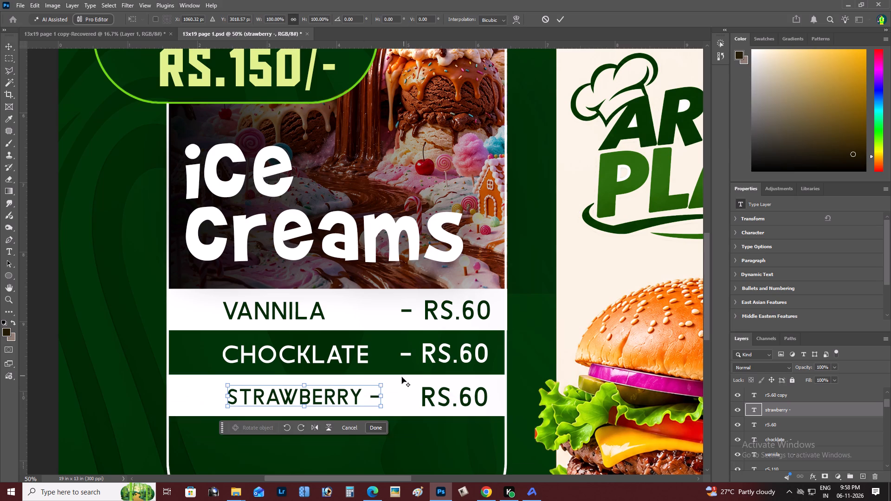
pyautogui.keyDown('alt'); pyautogui.moveTo(383, 387); pyautogui.dragTo(392, 390); pyautogui.keyUp('alt')
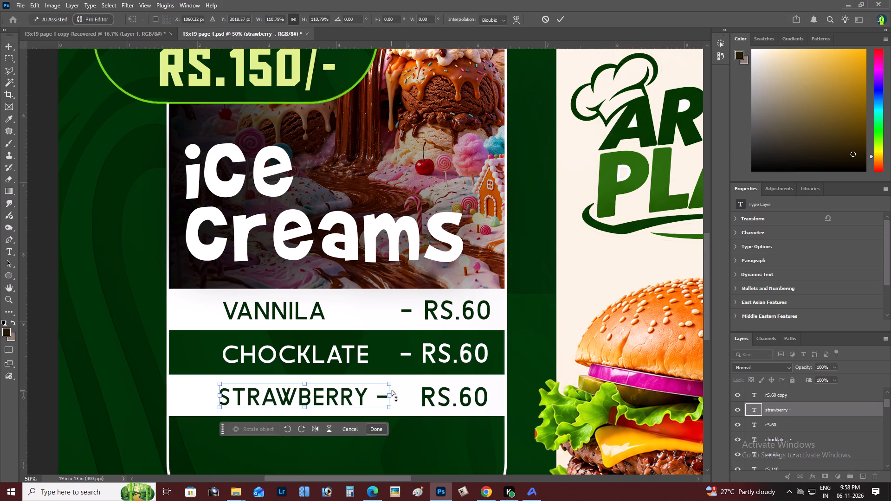
pyautogui.hotkey('ctrl', 'Return')
pyautogui.press('v')
pyautogui.hotkey('shift', 'Right')
pyautogui.hotkey('shift', 'Right')
pyautogui.hotkey('shift', 'Right')
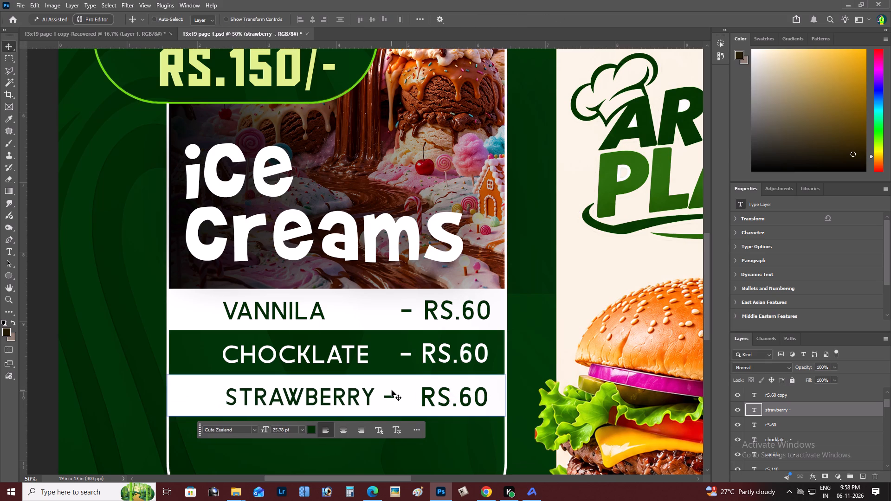
pyautogui.press('Left')
pyautogui.press('Left')
pyautogui.press('Left')
pyautogui.press('Left')
pyautogui.press('Left')
pyautogui.press('Up')
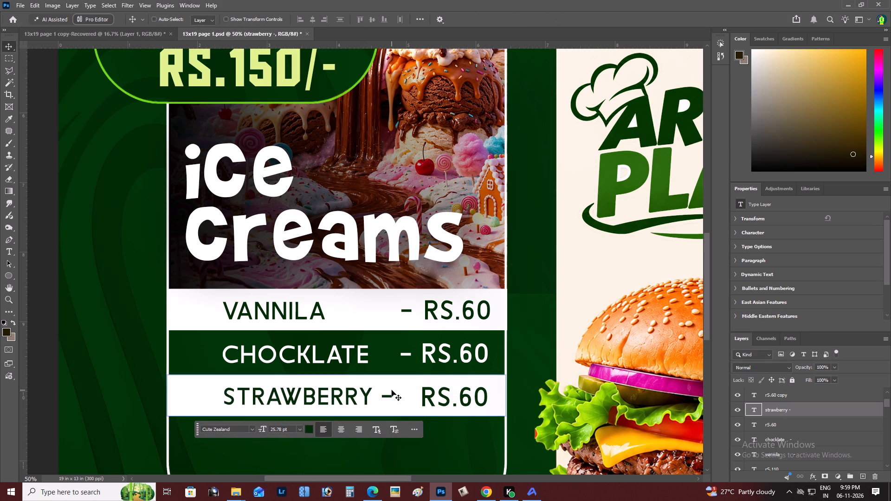
# Add two spaces before the STRAWBERRY dash to bring it close to the dashes in the rows above.
pyautogui.press('t')
pyautogui.click(381, 400)
pyautogui.press('space')
pyautogui.press('space')
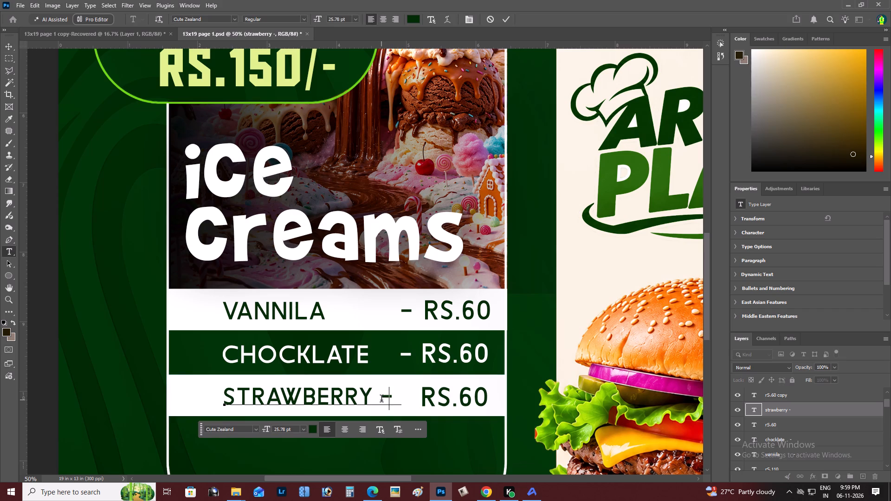
pyautogui.press('space')
pyautogui.press('BackSpace')
pyautogui.hotkey('ctrl', 'Return')
# Examine the three ice cream rows up close and against the whole menu page for consistent alignment and spacing.
pyautogui.press('z')
pyautogui.keyDown('alt'); pyautogui.click(400, 330); pyautogui.keyUp('alt')
pyautogui.rightClick(400, 330)
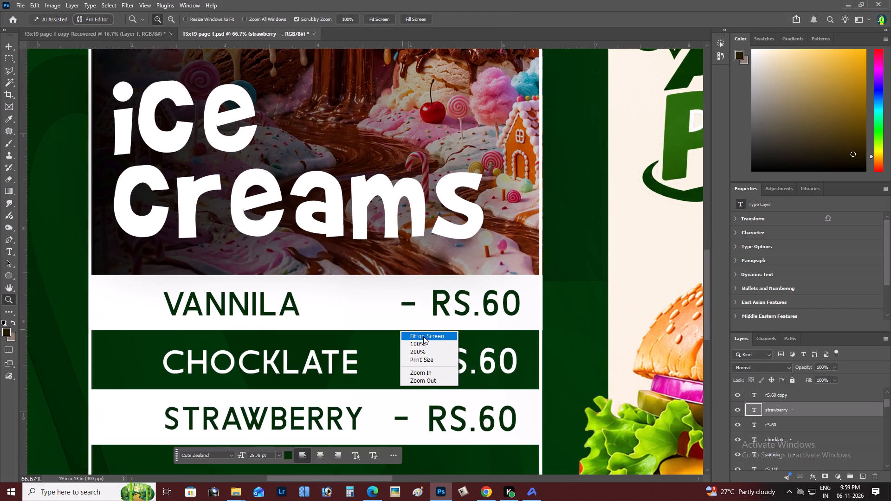
pyautogui.doubleClick(423, 336)
pyautogui.press('space')
pyautogui.press('space')
pyautogui.press('space')
pyautogui.press('space')
pyautogui.press('space')
pyautogui.press('space')
pyautogui.press('space')
pyautogui.press('space')
pyautogui.press('space')
pyautogui.press('space')
pyautogui.press('space')
pyautogui.press('space')
pyautogui.press('space')
pyautogui.press('space')
pyautogui.press('space')
pyautogui.press('space')
pyautogui.press('space')
pyautogui.press('space')
pyautogui.press('space')
pyautogui.press('space')
pyautogui.moveTo(394, 376); pyautogui.dragTo(493, 378)
pyautogui.press('z')
pyautogui.tripleClick(370, 360)
pyautogui.press('space')
pyautogui.moveTo(370, 360); pyautogui.dragTo(381, 362)
pyautogui.press('z')
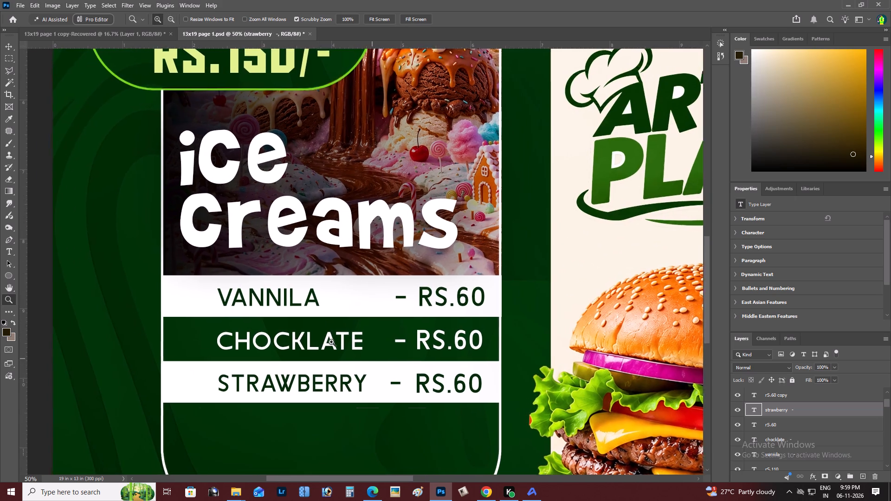
pyautogui.click(331, 342)
pyautogui.rightClick(330, 338)
pyautogui.doubleClick(346, 340)
pyautogui.press('space')
pyautogui.press('space')
pyautogui.press('space')
pyautogui.press('space')
pyautogui.press('space')
pyautogui.press('space')
pyautogui.press('space')
pyautogui.moveTo(346, 340); pyautogui.dragTo(381, 346)
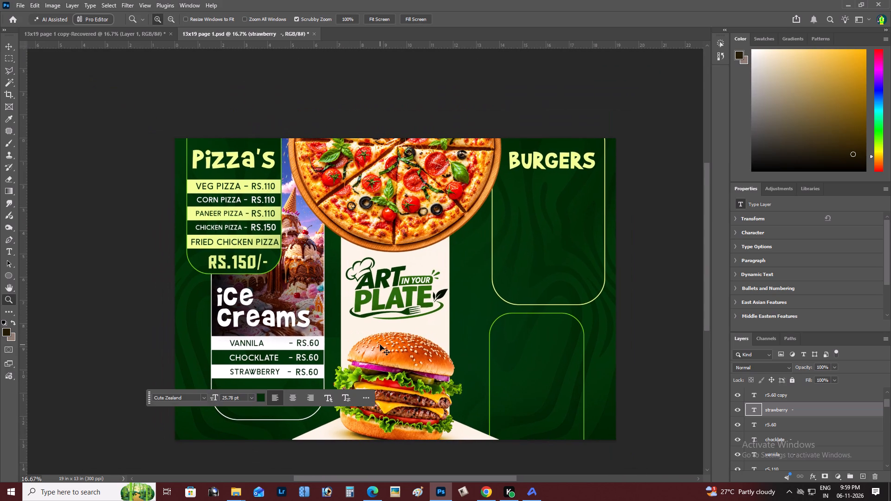
# Save the menu page document.
pyautogui.hotkey('ctrl', 's')
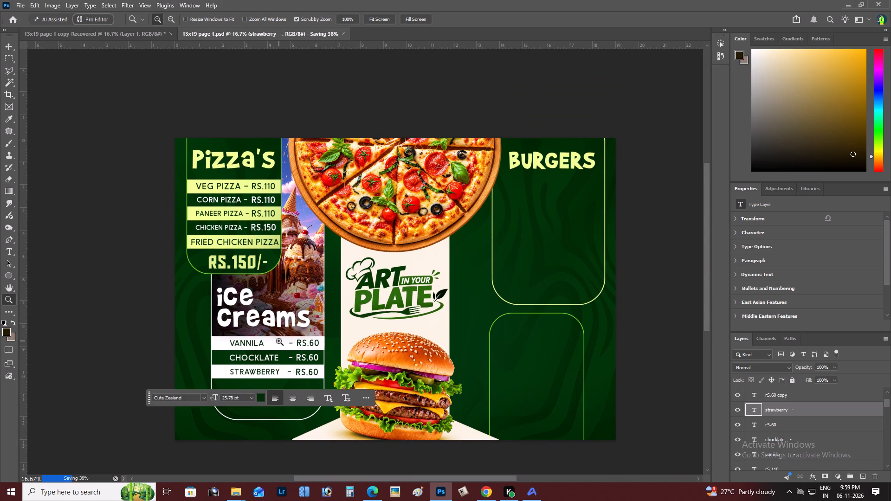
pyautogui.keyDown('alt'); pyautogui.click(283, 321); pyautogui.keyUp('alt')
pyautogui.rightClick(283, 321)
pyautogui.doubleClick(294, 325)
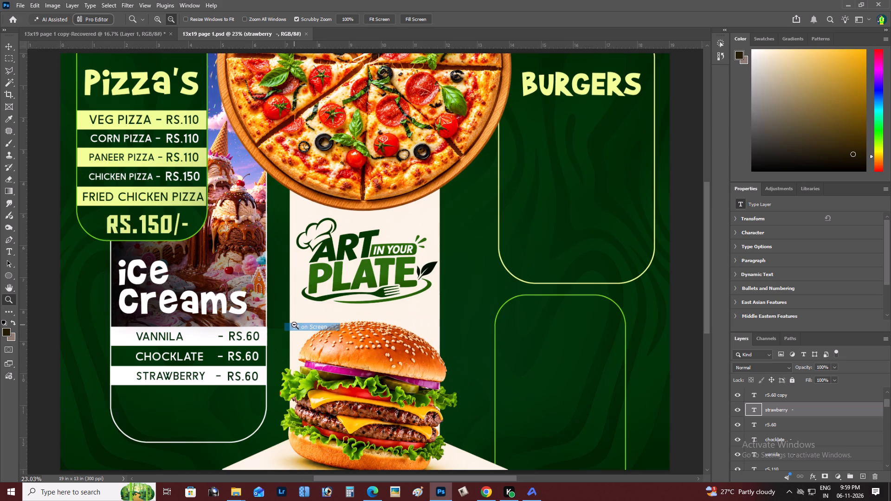
# Examine the whole menu page to check how the three ice cream rows sit in the layout.
pyautogui.press('space')
pyautogui.press('space')
pyautogui.press('space')
pyautogui.press('space')
pyautogui.press('space')
pyautogui.press('space')
pyautogui.press('space')
pyautogui.press('space')
pyautogui.press('space')
pyautogui.press('space')
pyautogui.press('space')
pyautogui.press('space')
pyautogui.press('space')
pyautogui.press('space')
pyautogui.press('space')
pyautogui.press('space')
pyautogui.press('space')
pyautogui.press('space')
pyautogui.press('space')
pyautogui.press('space')
pyautogui.moveTo(281, 336); pyautogui.dragTo(364, 329)
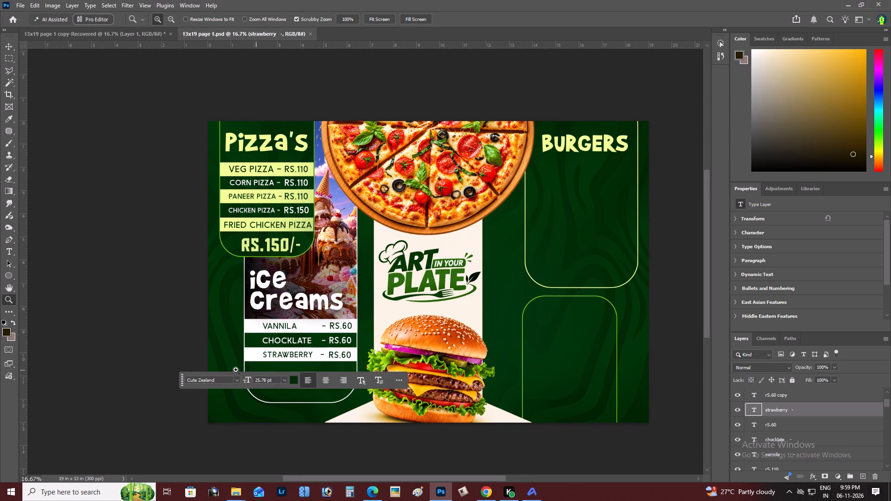
pyautogui.moveTo(181, 379); pyautogui.dragTo(504, 353)
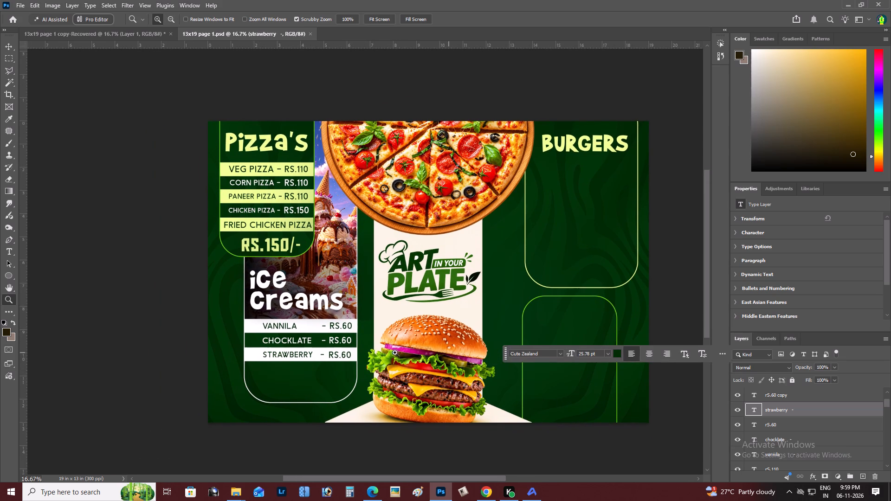
# Duplicate the CHOCKLATE text with its dash into the green area below the STRAWBERRY row, starting in line with the flavour names above.
pyautogui.press('z')
pyautogui.click(307, 366)
pyautogui.press('space')
pyautogui.press('space')
pyautogui.press('space')
pyautogui.press('space')
pyautogui.press('space')
pyautogui.press('space')
pyautogui.press('space')
pyautogui.press('space')
pyautogui.press('space')
pyautogui.press('space')
pyautogui.press('space')
pyautogui.press('space')
pyautogui.press('space')
pyautogui.press('space')
pyautogui.press('space')
pyautogui.press('space')
pyautogui.press('space')
pyautogui.press('space')
pyautogui.press('space')
pyautogui.press('space')
pyautogui.moveTo(307, 366); pyautogui.dragTo(310, 364)
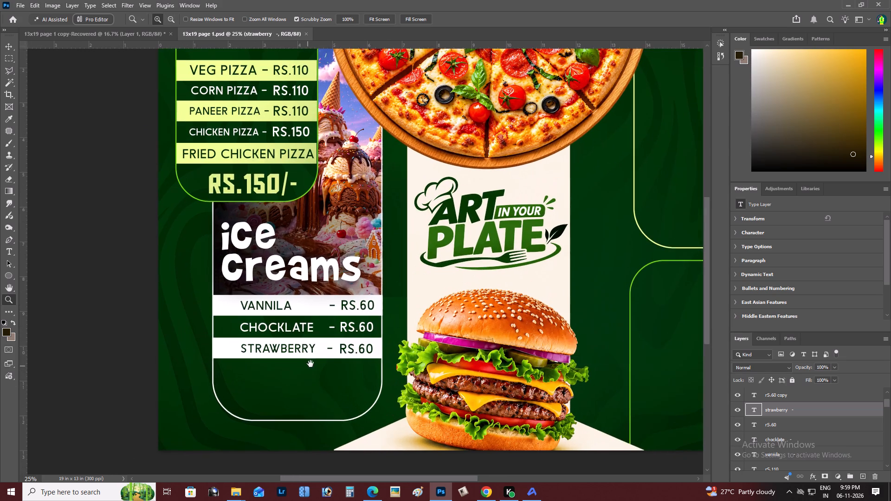
pyautogui.moveTo(310, 364); pyautogui.dragTo(298, 349)
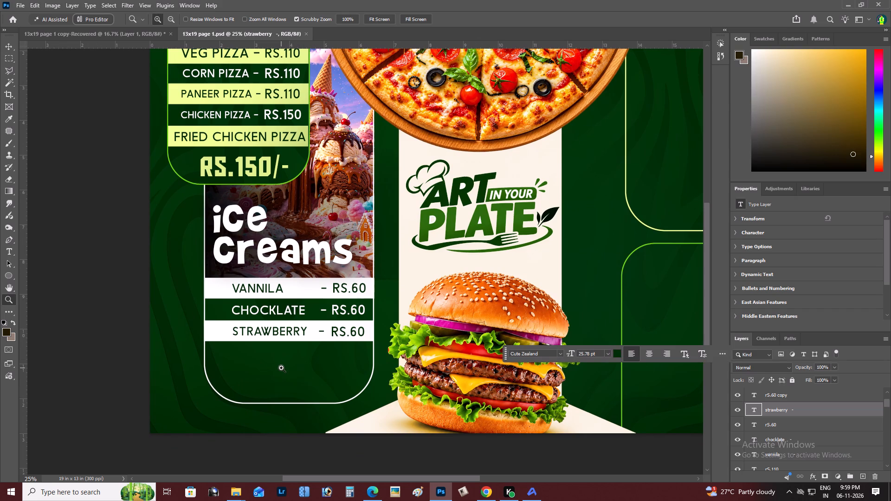
pyautogui.click(281, 368)
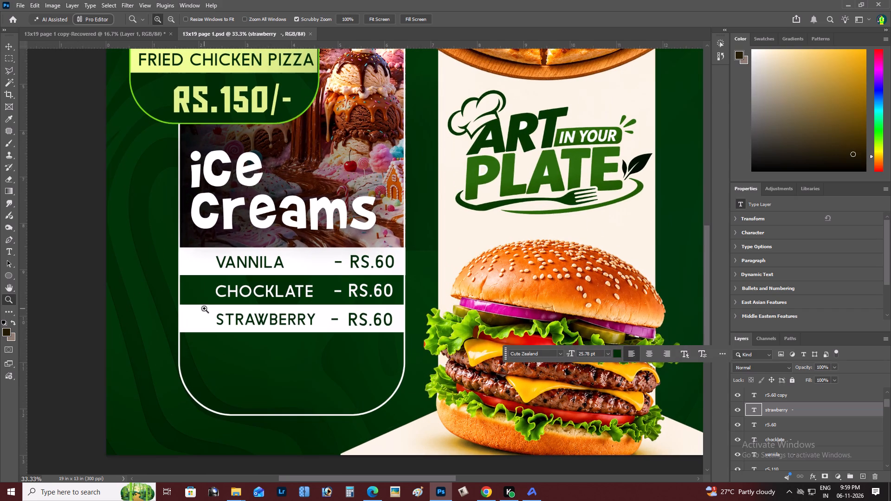
pyautogui.press('v')
pyautogui.rightClick(245, 290)
pyautogui.click(258, 294)
pyautogui.keyDown('alt'); pyautogui.moveTo(274, 292); pyautogui.dragTo(281, 353); pyautogui.keyUp('alt')
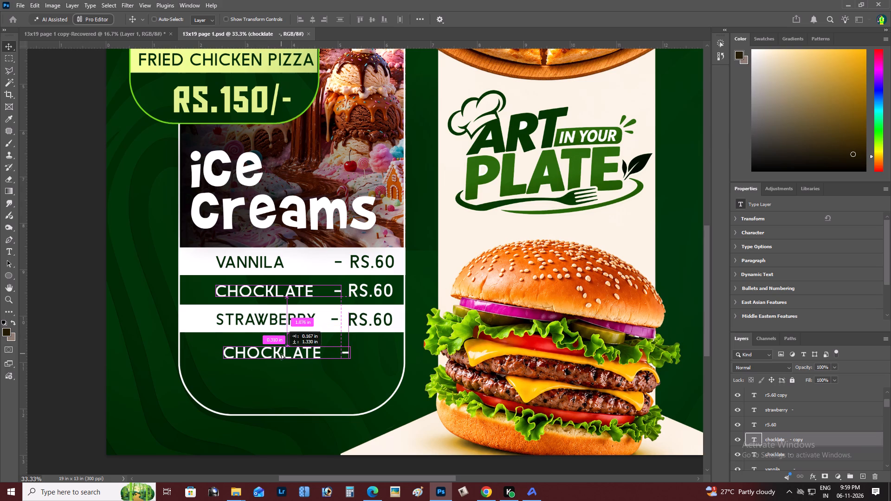
pyautogui.keyDown('alt'); pyautogui.moveTo(281, 353); pyautogui.dragTo(272, 353); pyautogui.keyUp('alt')
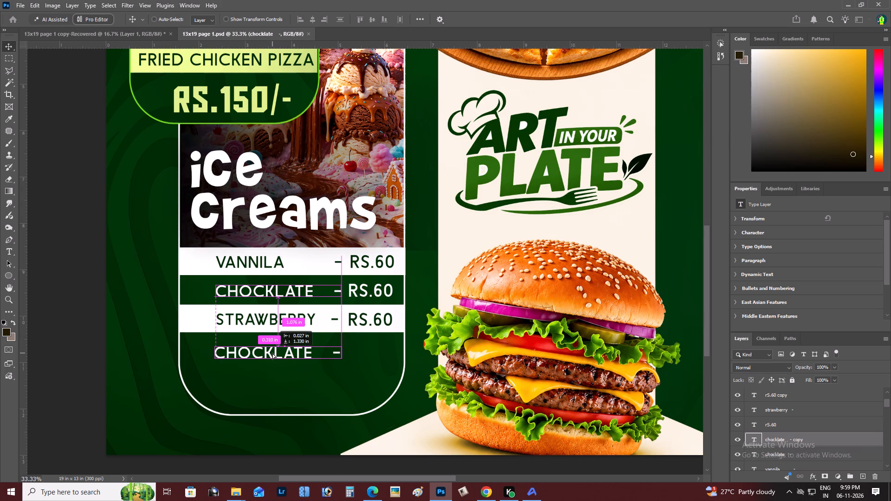
pyautogui.keyDown('alt'); pyautogui.moveTo(272, 353); pyautogui.dragTo(272, 352); pyautogui.keyUp('alt')
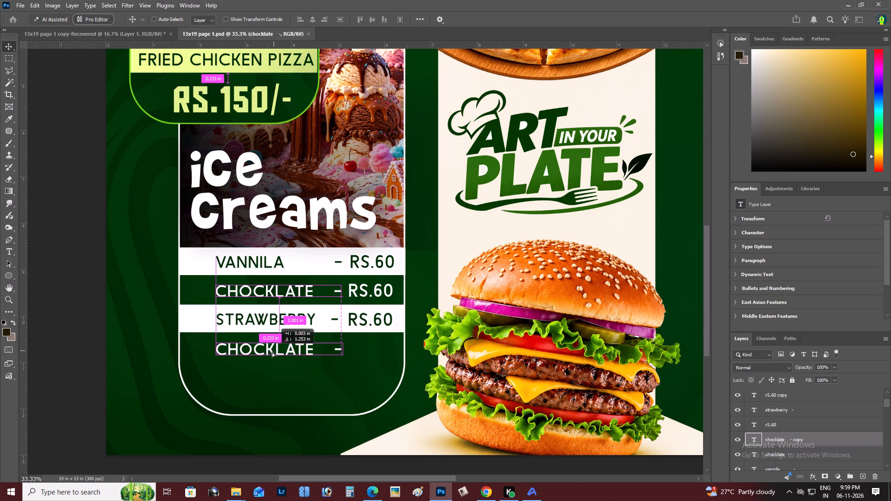
pyautogui.keyDown('alt'); pyautogui.moveTo(272, 352); pyautogui.dragTo(274, 352); pyautogui.keyUp('alt')
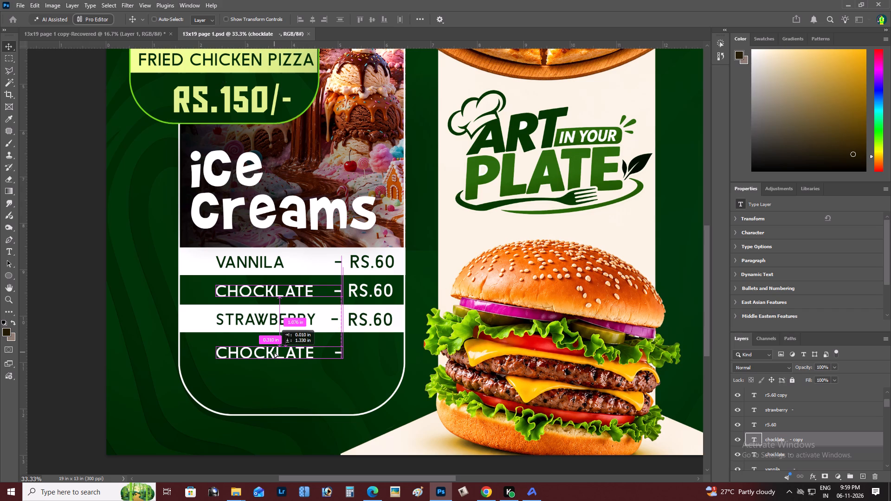
pyautogui.keyDown('alt'); pyautogui.moveTo(274, 352); pyautogui.dragTo(274, 352); pyautogui.keyUp('alt')
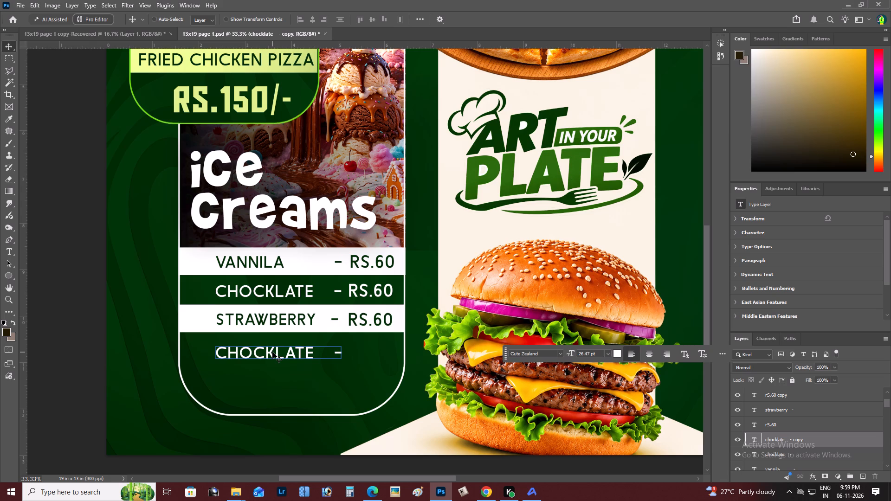
pyautogui.press('Up')
pyautogui.press('Up')
pyautogui.press('Up')
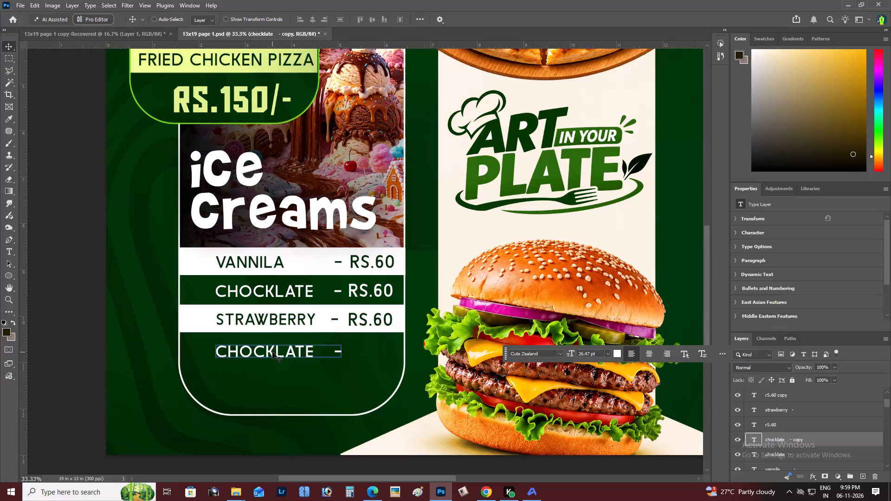
pyautogui.press('Up')
pyautogui.press('Up')
# Change the flavour name in the duplicated row to BUTTERSCOTCH.
pyautogui.press('t')
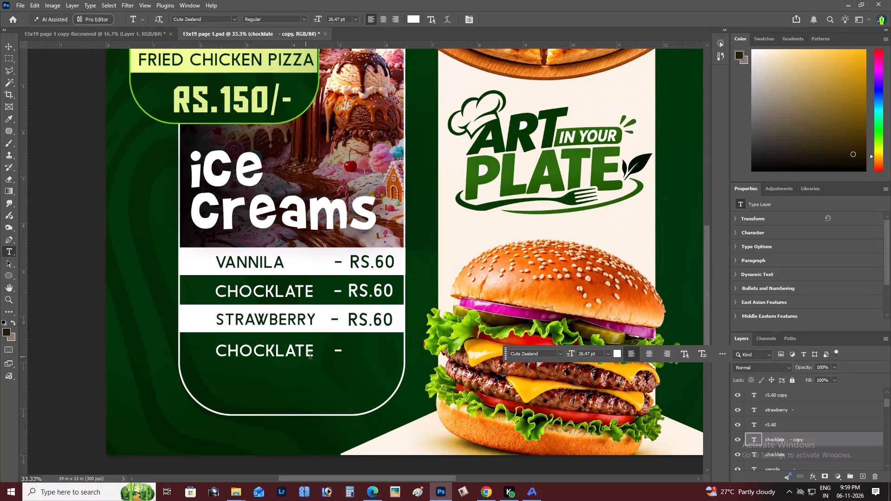
pyautogui.moveTo(313, 356); pyautogui.dragTo(201, 351)
pyautogui.write('buttersco')
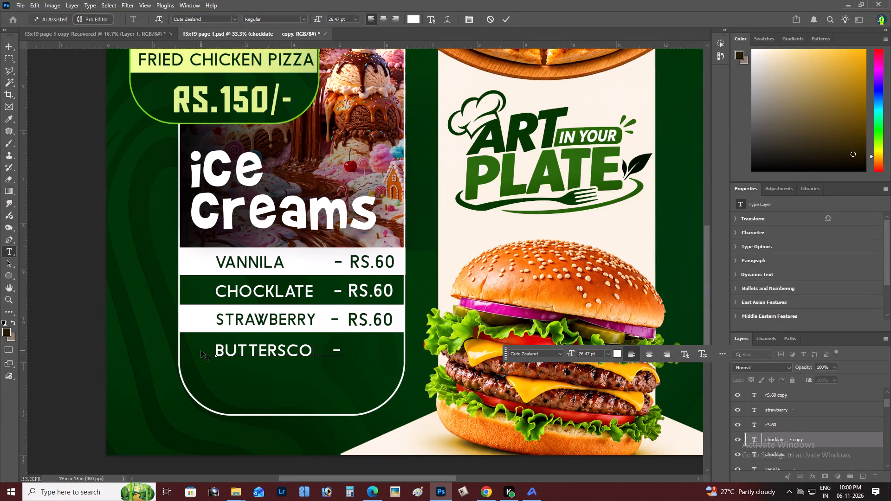
pyautogui.write('tch')
pyautogui.hotkey('ctrl', 'Return')
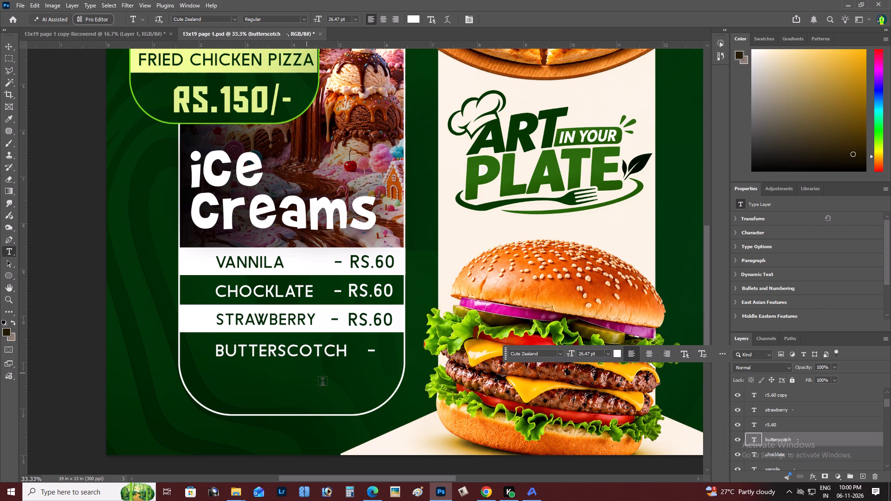
# Examine the BUTTERSCOTCH row and its dash against the ice cream rows above and the rest of the menu page.
pyautogui.press('z')
pyautogui.keyDown('alt'); pyautogui.click(302, 370); pyautogui.keyUp('alt')
pyautogui.rightClick(303, 369)
pyautogui.click(316, 373)
pyautogui.press('space')
pyautogui.press('space')
pyautogui.press('space')
pyautogui.press('space')
pyautogui.press('space')
pyautogui.press('space')
pyautogui.press('space')
pyautogui.press('space')
pyautogui.press('space')
pyautogui.press('space')
pyautogui.press('space')
pyautogui.press('space')
pyautogui.press('space')
pyautogui.press('space')
pyautogui.press('space')
pyautogui.press('space')
pyautogui.press('space')
pyautogui.press('space')
pyautogui.press('space')
pyautogui.press('space')
pyautogui.moveTo(316, 373); pyautogui.dragTo(517, 357)
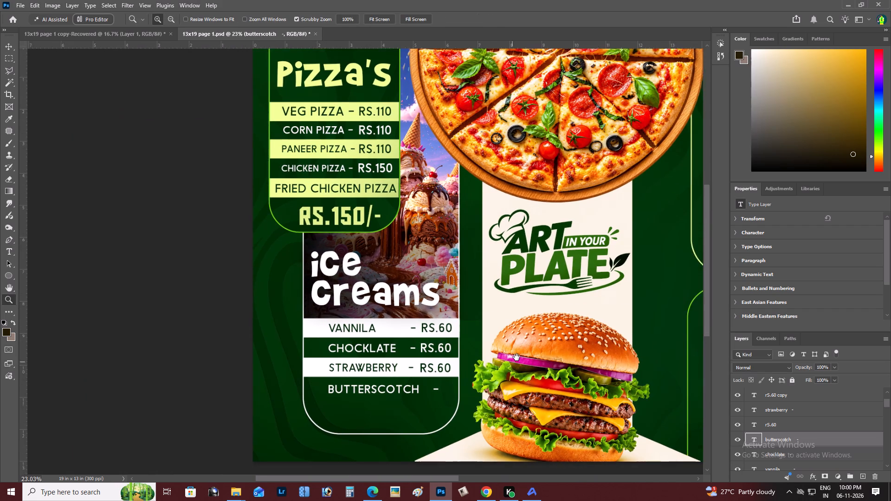
pyautogui.moveTo(517, 357); pyautogui.dragTo(520, 358)
pyautogui.press('z')
pyautogui.keyDown('alt'); pyautogui.click(454, 345); pyautogui.keyUp('alt')
pyautogui.rightClick(455, 343)
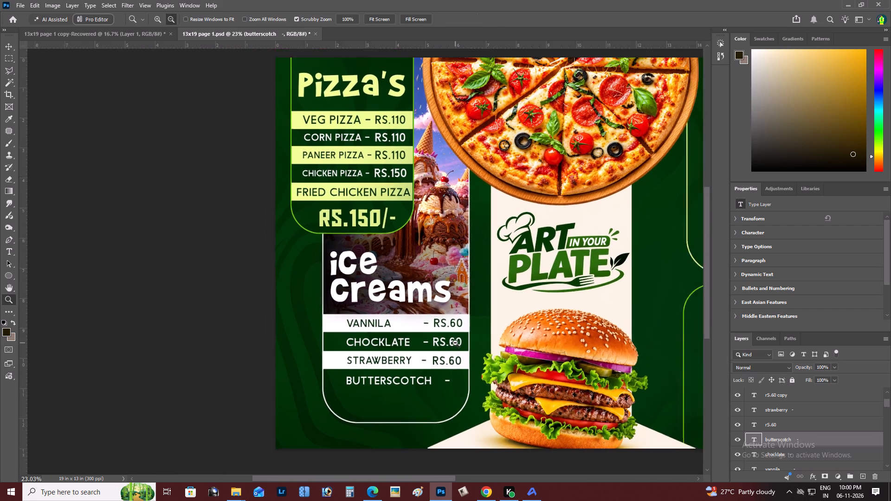
pyautogui.click(464, 345)
pyautogui.press('space')
pyautogui.press('space')
pyautogui.press('space')
pyautogui.press('space')
pyautogui.press('space')
pyautogui.press('space')
pyautogui.press('space')
pyautogui.press('space')
pyautogui.press('space')
pyautogui.press('space')
pyautogui.press('space')
pyautogui.press('space')
pyautogui.press('space')
pyautogui.press('space')
pyautogui.press('space')
pyautogui.press('space')
pyautogui.press('space')
pyautogui.press('space')
pyautogui.press('space')
pyautogui.press('space')
pyautogui.moveTo(402, 385); pyautogui.dragTo(477, 392)
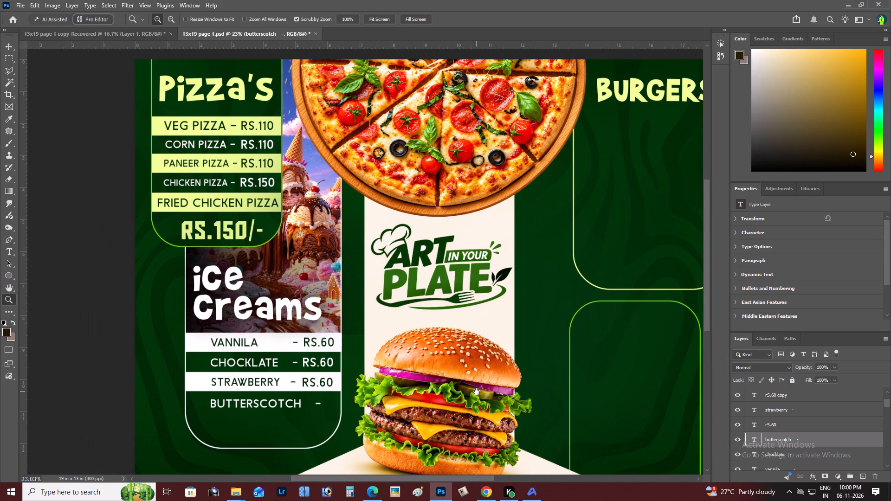
pyautogui.moveTo(477, 392); pyautogui.dragTo(492, 392)
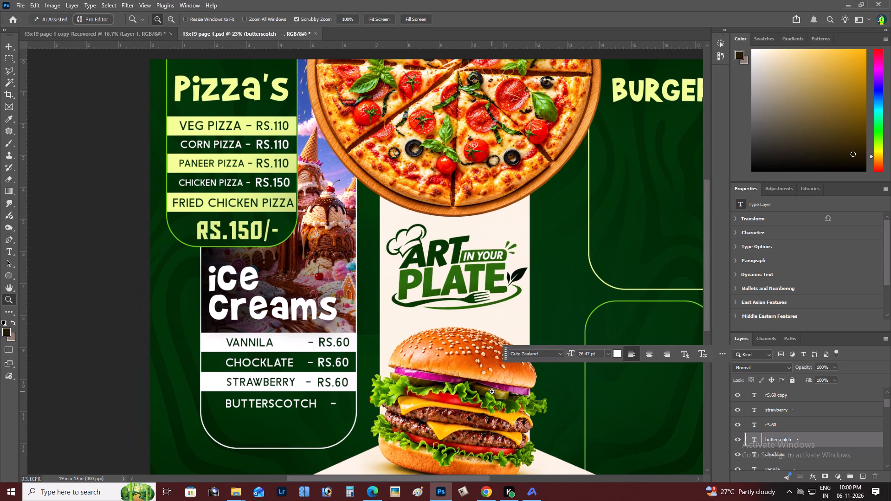
pyautogui.press('z')
pyautogui.keyDown('alt'); pyautogui.click(358, 417); pyautogui.keyUp('alt')
pyautogui.rightClick(361, 408)
pyautogui.click(384, 414)
pyautogui.press('space')
pyautogui.press('space')
pyautogui.press('space')
pyautogui.press('space')
pyautogui.press('space')
pyautogui.press('space')
pyautogui.press('space')
pyautogui.moveTo(282, 428); pyautogui.dragTo(402, 408)
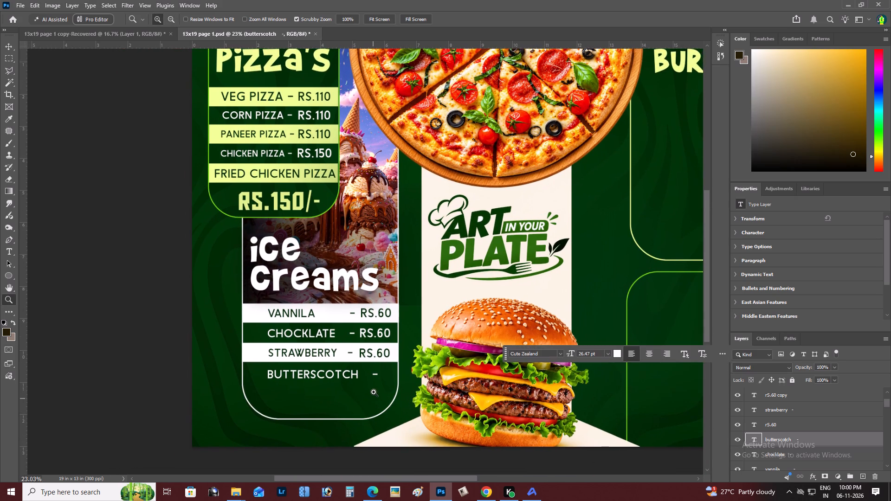
# Delete the dash after BUTTERSCOTCH so the row holds only the flavour name.
pyautogui.doubleClick(368, 381)
pyautogui.press('t')
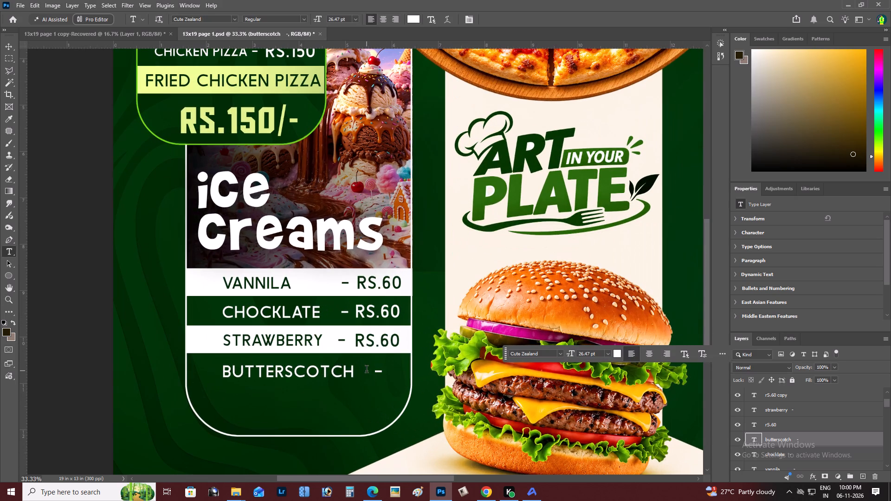
pyautogui.moveTo(367, 371); pyautogui.dragTo(408, 372)
pyautogui.press('BackSpace')
pyautogui.hotkey('ctrl', 'Return')
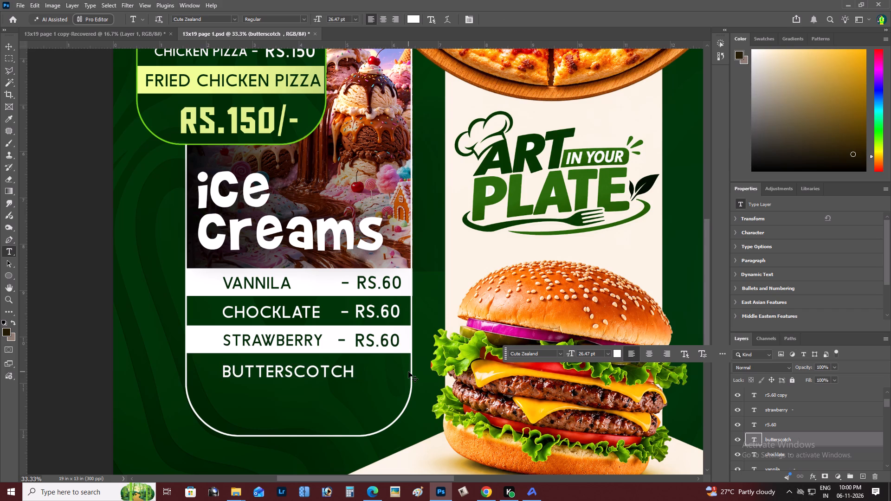
# Scale the BUTTERSCOTCH text up to about 129%, centre it across the ice creams box, and nudge it slightly down.
pyautogui.hotkey('ctrl', 't')
pyautogui.keyDown('alt'); pyautogui.moveTo(366, 363); pyautogui.dragTo(387, 364); pyautogui.keyUp('alt')
pyautogui.moveTo(331, 376); pyautogui.dragTo(344, 375)
pyautogui.hotkey('ctrl', 'Return')
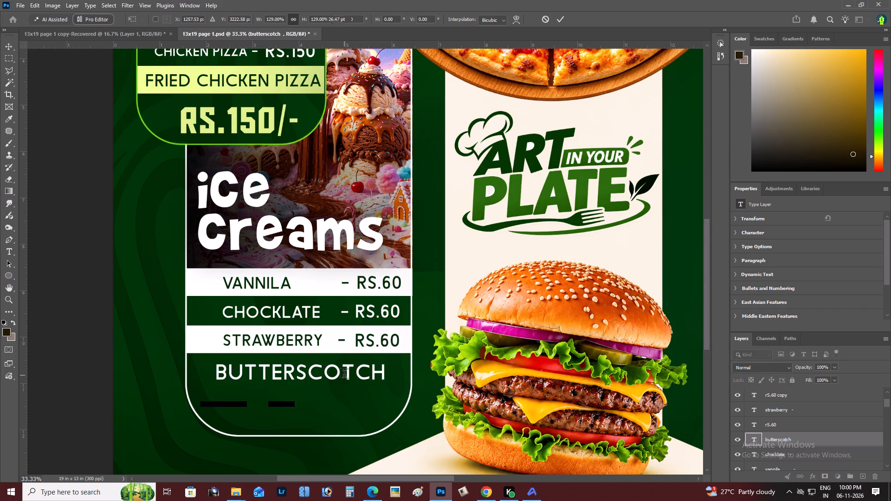
pyautogui.press('v')
pyautogui.hotkey('shift', 'Down')
# Nudge the BUTTERSCOTCH text slightly right to centre it in the ice creams box.
pyautogui.press('z')
pyautogui.keyDown('alt'); pyautogui.click(314, 328); pyautogui.keyUp('alt')
pyautogui.rightClick(317, 327)
pyautogui.click(329, 330)
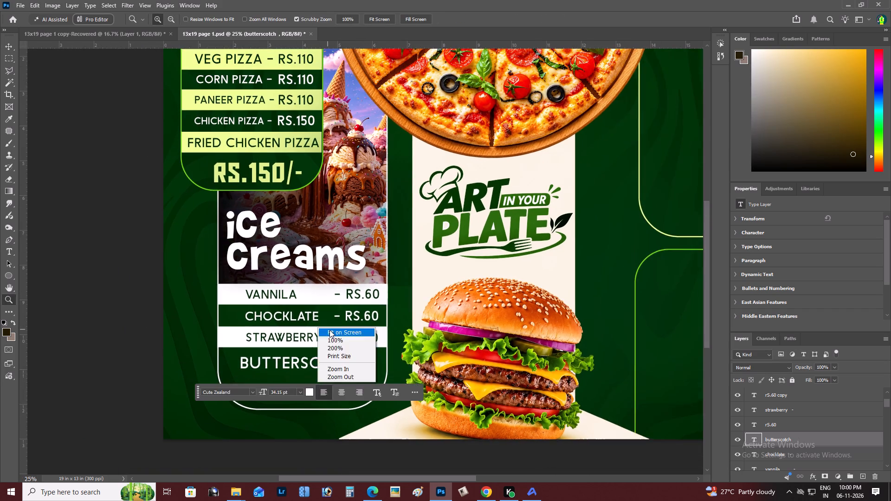
pyautogui.press('space')
pyautogui.press('space')
pyautogui.press('space')
pyautogui.press('space')
pyautogui.press('space')
pyautogui.press('space')
pyautogui.press('space')
pyautogui.press('space')
pyautogui.press('space')
pyautogui.press('space')
pyautogui.press('space')
pyautogui.press('space')
pyautogui.press('space')
pyautogui.press('space')
pyautogui.press('space')
pyautogui.press('space')
pyautogui.press('space')
pyautogui.press('space')
pyautogui.press('space')
pyautogui.press('space')
pyautogui.moveTo(329, 330); pyautogui.dragTo(473, 328)
pyautogui.press('v')
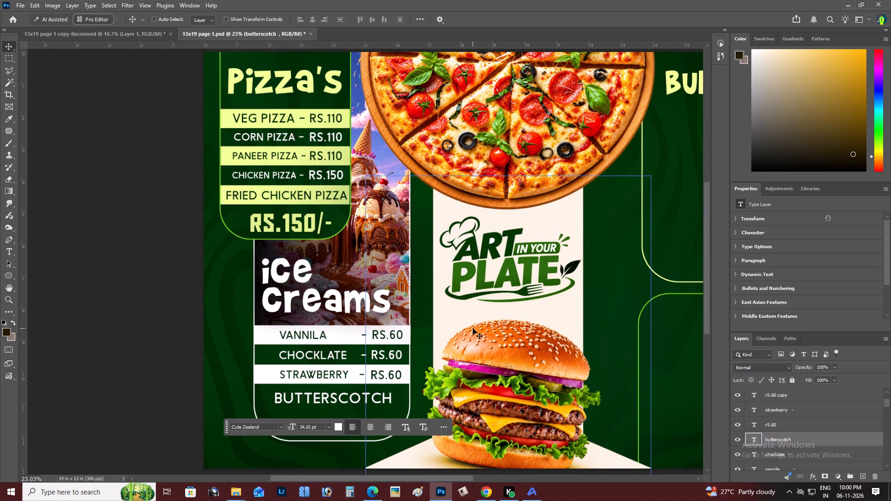
pyautogui.press('Right')
pyautogui.press('Right')
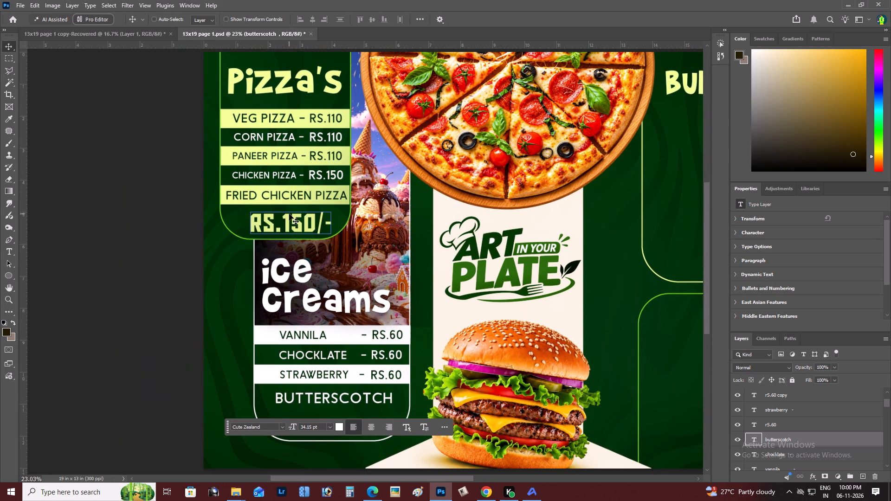
# Duplicate the pizza box's RS.150/- price below BUTTERSCOTCH and change the copy to read RS.60/-.
pyautogui.rightClick(289, 214)
pyautogui.click(301, 217)
pyautogui.keyDown('alt'); pyautogui.moveTo(302, 231); pyautogui.dragTo(351, 434); pyautogui.keyUp('alt')
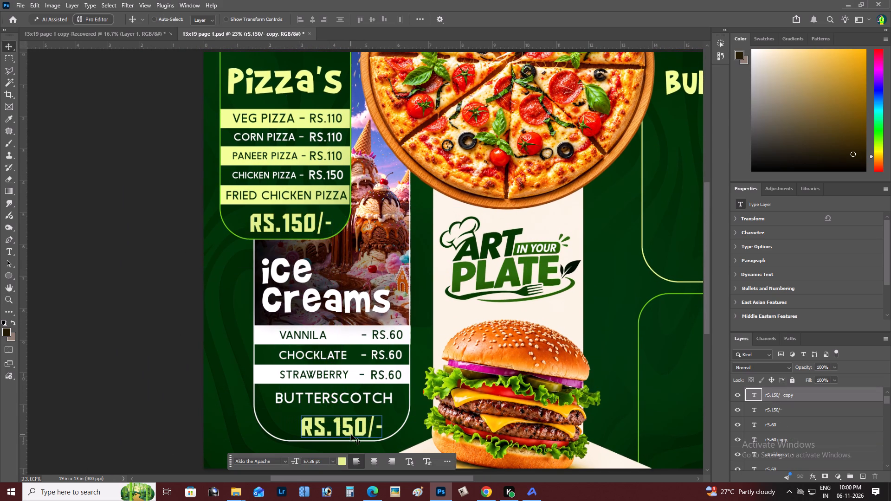
pyautogui.press('t')
pyautogui.moveTo(337, 425); pyautogui.dragTo(370, 428)
pyautogui.write('60')
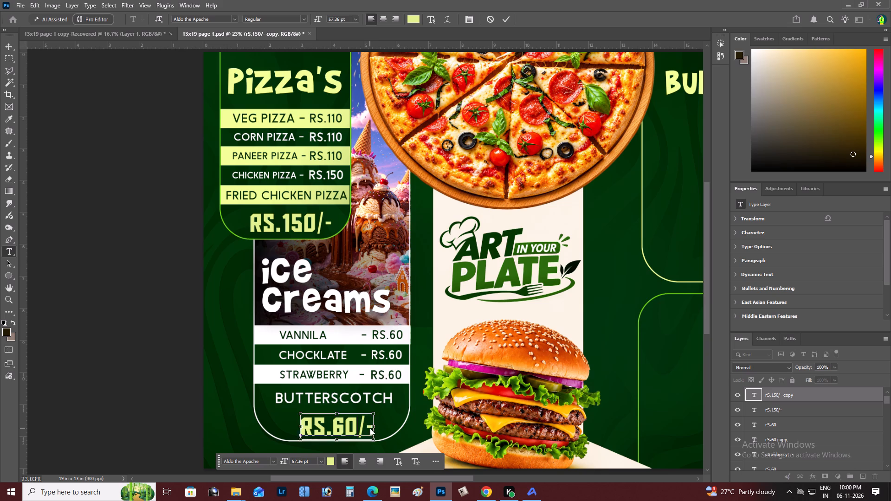
pyautogui.hotkey('ctrl', 'Return')
# Recolour the RS.60/- price below BUTTERSCOTCH to white.
pyautogui.click(336, 465)
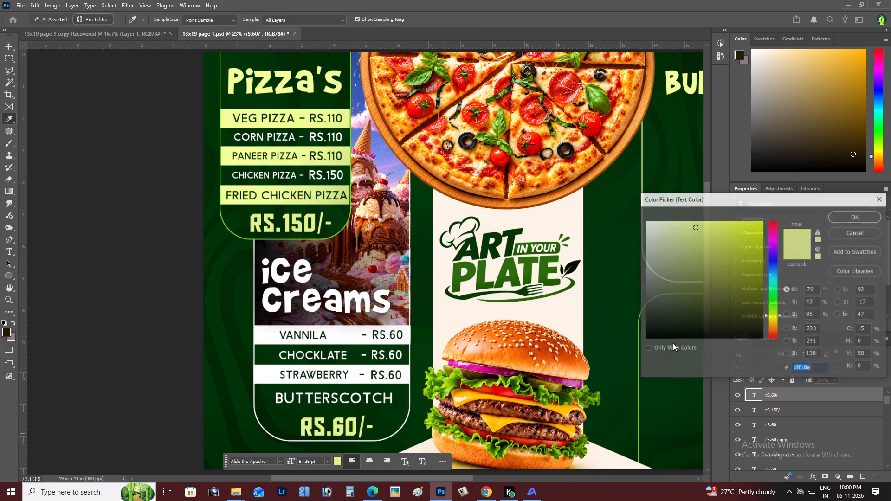
pyautogui.moveTo(710, 241); pyautogui.dragTo(570, 173)
pyautogui.press('Return')
# Move the RS.60/- price up closer to BUTTERSCOTCH and a little to the right.
pyautogui.write('\\v')
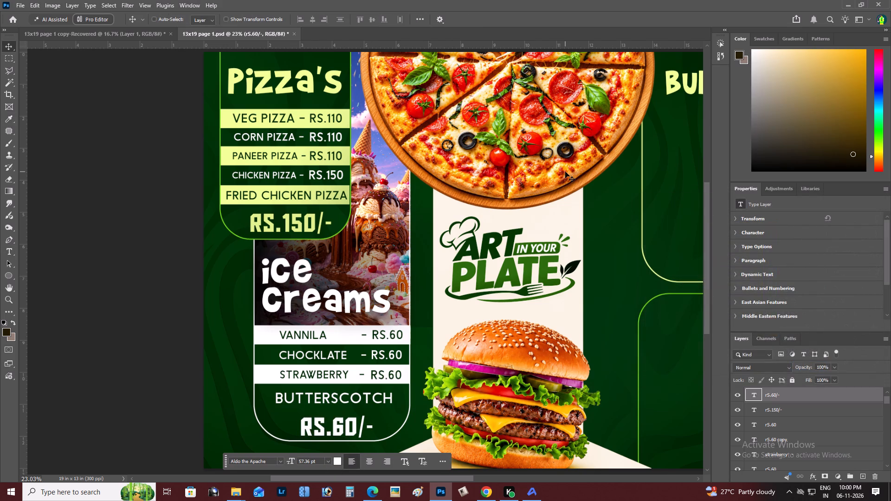
pyautogui.hotkey('shift', 'Up')
pyautogui.hotkey('shift', 'Up')
pyautogui.hotkey('shift', 'Up')
pyautogui.hotkey('shift', 'Up')
pyautogui.hotkey('shift', 'Right')
pyautogui.hotkey('shift', 'Right')
pyautogui.hotkey('shift', 'Right')
pyautogui.press('Up')
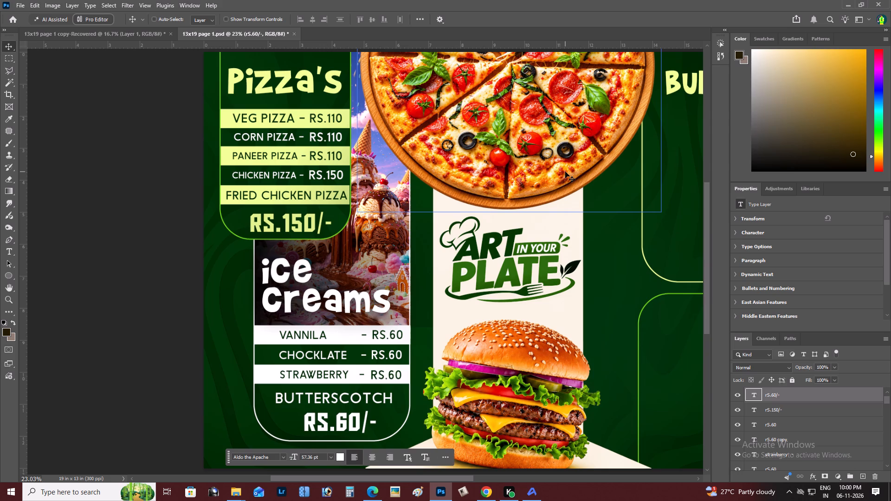
# Scale the large RS.60/- price up proportionally to about 110%.
pyautogui.hotkey('ctrl', 't')
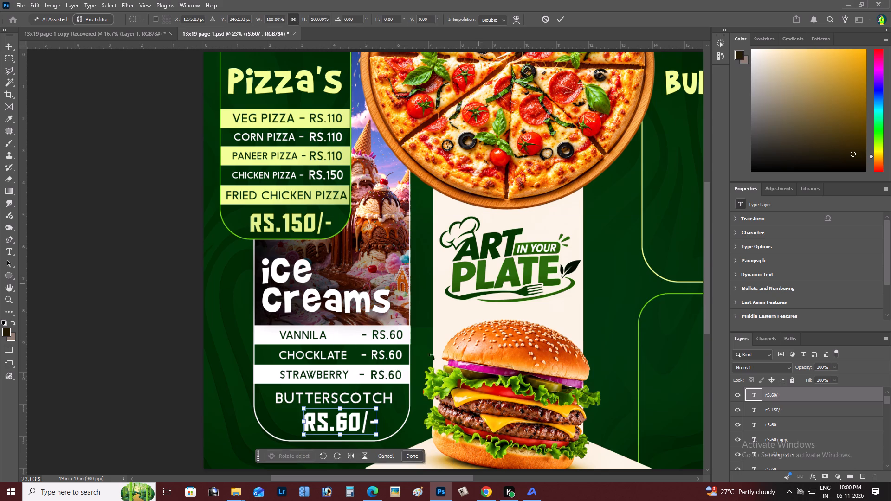
pyautogui.keyDown('alt'); pyautogui.moveTo(374, 411); pyautogui.dragTo(380, 412); pyautogui.keyUp('alt')
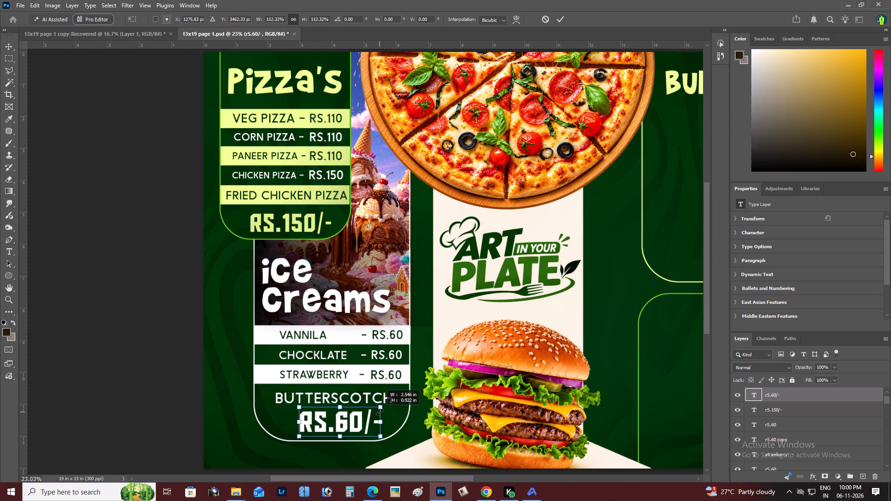
pyautogui.keyDown('alt'); pyautogui.moveTo(380, 412); pyautogui.dragTo(379, 412); pyautogui.keyUp('alt')
pyautogui.hotkey('ctrl', 'Return')
# Shift the enlarged RS.60/- price slightly up and left beneath BUTTERSCOTCH.
pyautogui.press('v')
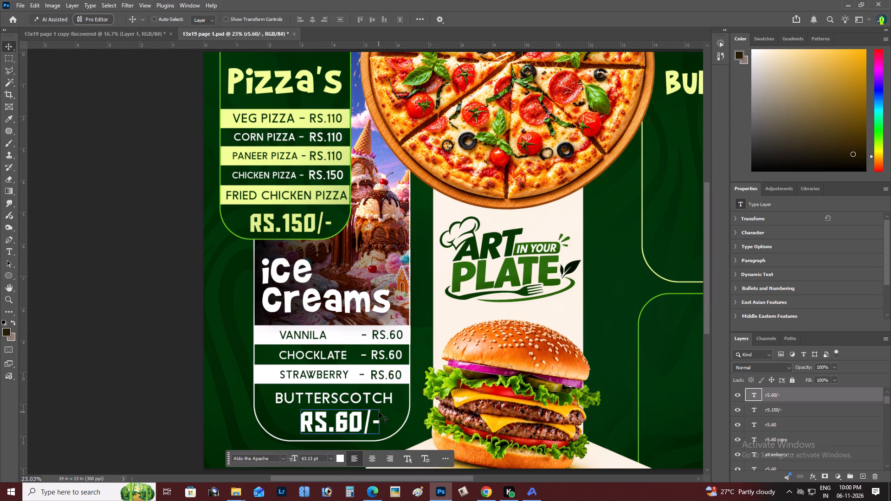
pyautogui.hotkey('shift', 'Up')
pyautogui.hotkey('shift', 'Left')
pyautogui.hotkey('shift', 'Left')
pyautogui.hotkey('shift', 'Left')
pyautogui.hotkey('shift', 'Left')
pyautogui.hotkey('shift', 'Right')
# Check the RS.60/- price against the whole page and nudge it further left and slightly down.
pyautogui.press('z')
pyautogui.keyDown('alt'); pyautogui.click(379, 410); pyautogui.keyUp('alt')
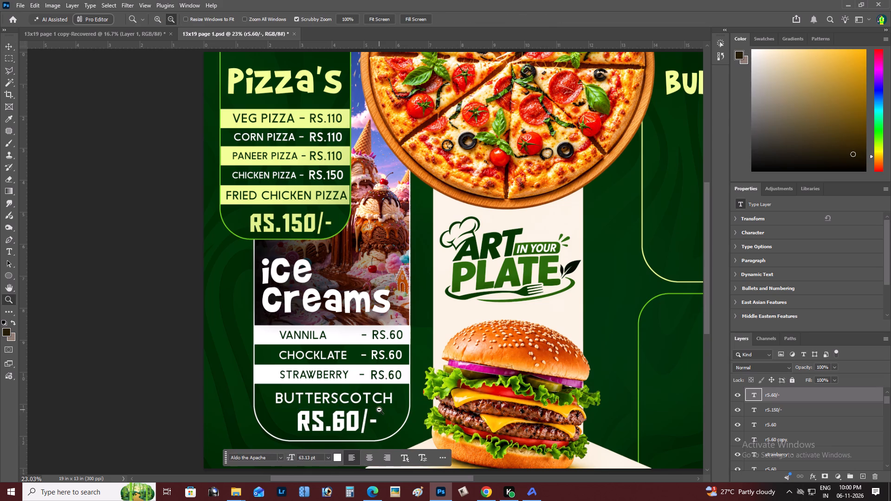
pyautogui.rightClick(389, 402)
pyautogui.doubleClick(404, 409)
pyautogui.press('space')
pyautogui.press('space')
pyautogui.press('space')
pyautogui.press('space')
pyautogui.press('space')
pyautogui.moveTo(398, 409); pyautogui.dragTo(481, 408)
pyautogui.press('z')
pyautogui.click(297, 392)
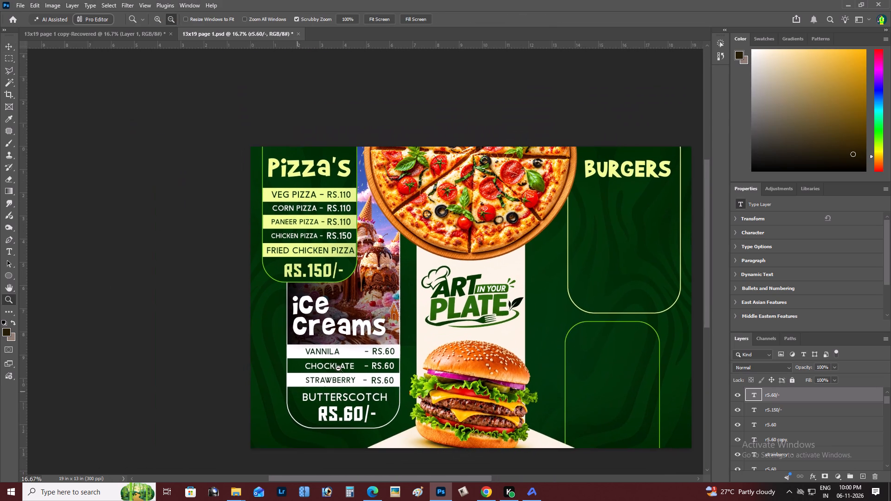
pyautogui.rightClick(345, 361)
pyautogui.click(354, 364)
pyautogui.press('space')
pyautogui.moveTo(354, 365); pyautogui.dragTo(475, 346)
pyautogui.press('z')
pyautogui.doubleClick(331, 398)
pyautogui.press('v')
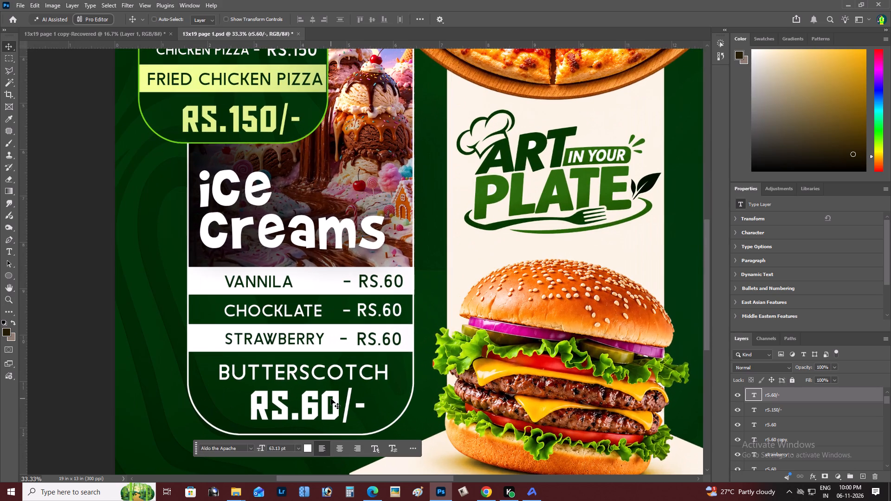
pyautogui.hotkey('shift', 'Left')
pyautogui.hotkey('shift', 'Left')
pyautogui.hotkey('shift', 'Left')
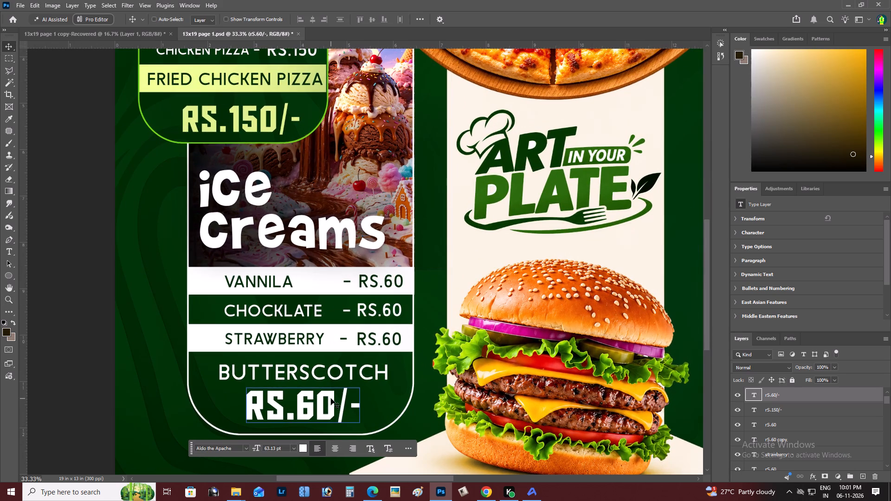
pyautogui.press('Down')
# Nudge the RS.60/- price back to the right and slightly down so it sits centred under BUTTERSCOTCH.
pyautogui.press('z')
pyautogui.keyDown('alt'); pyautogui.click(330, 398); pyautogui.keyUp('alt')
pyautogui.rightClick(330, 398)
pyautogui.click(337, 402)
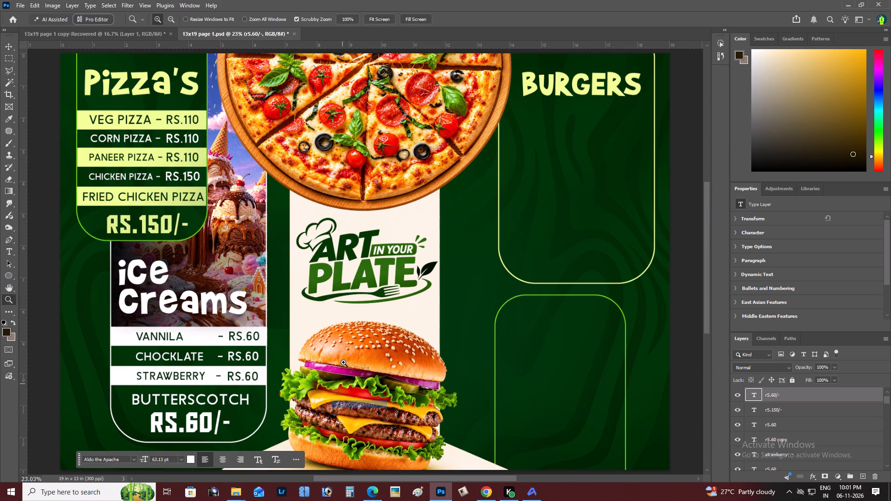
pyautogui.rightClick(255, 322)
pyautogui.click(268, 327)
pyautogui.keyDown('alt'); pyautogui.click(213, 387); pyautogui.keyUp('alt')
pyautogui.press('space')
pyautogui.press('space')
pyautogui.moveTo(208, 388); pyautogui.dragTo(253, 371)
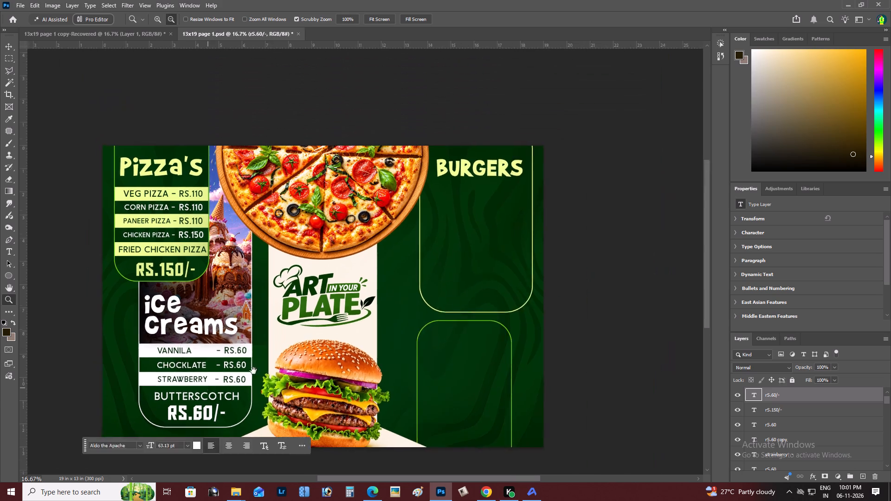
pyautogui.moveTo(253, 371); pyautogui.dragTo(326, 327)
pyautogui.press('z')
pyautogui.doubleClick(331, 326)
pyautogui.press('v')
pyautogui.hotkey('shift', 'Right')
pyautogui.hotkey('shift', 'Right')
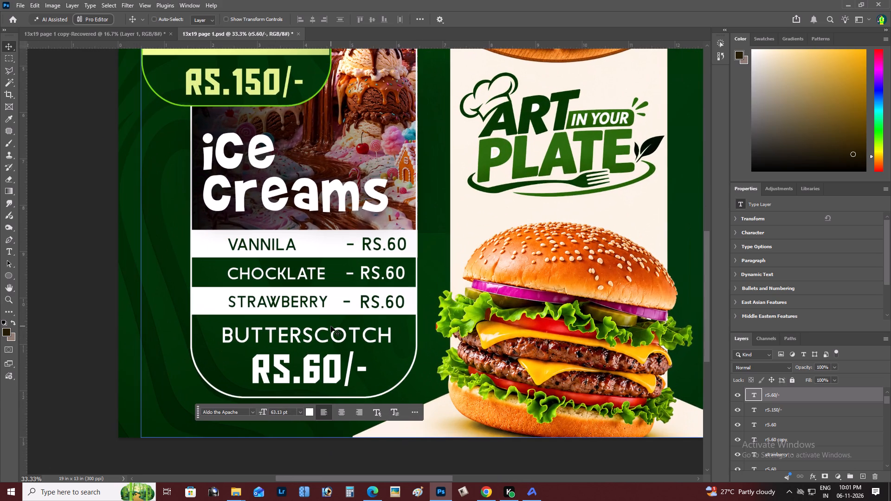
pyautogui.press('Down')
pyautogui.press('Right')
pyautogui.press('Right')
pyautogui.press('Left')
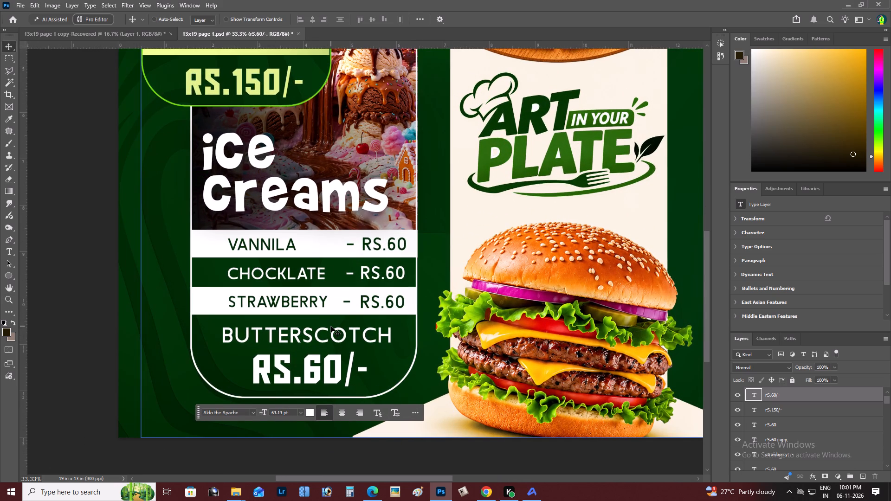
pyautogui.press('Down')
# Fine-tune the RS.60/- price a touch right and down within the ice creams box.
pyautogui.press('z')
pyautogui.keyDown('alt'); pyautogui.click(331, 306); pyautogui.keyUp('alt')
pyautogui.rightClick(331, 306)
pyautogui.doubleClick(339, 310)
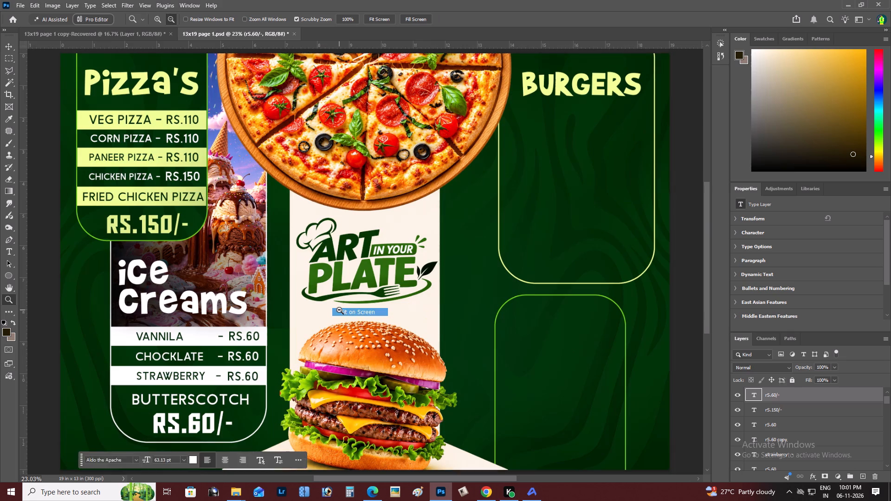
pyautogui.press('space')
pyautogui.press('space')
pyautogui.moveTo(330, 328); pyautogui.dragTo(338, 324)
pyautogui.press('v')
pyautogui.press('Right')
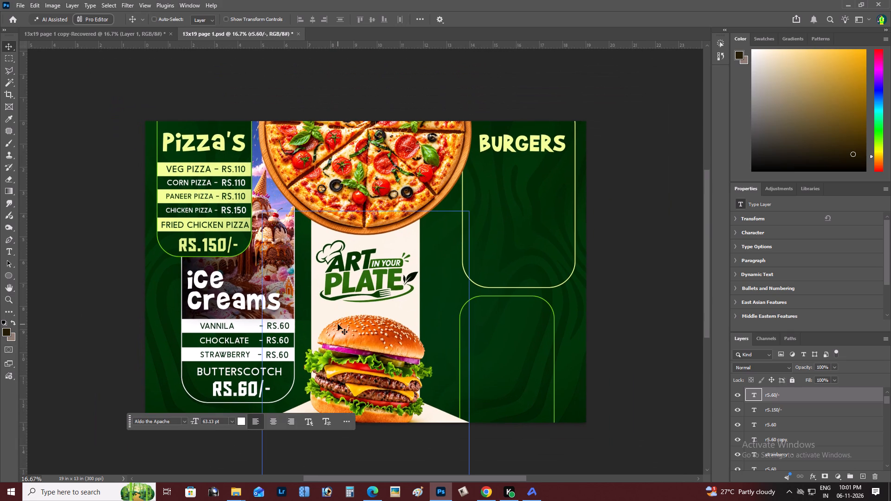
pyautogui.press('Right')
pyautogui.press('Down')
pyautogui.press('Left')
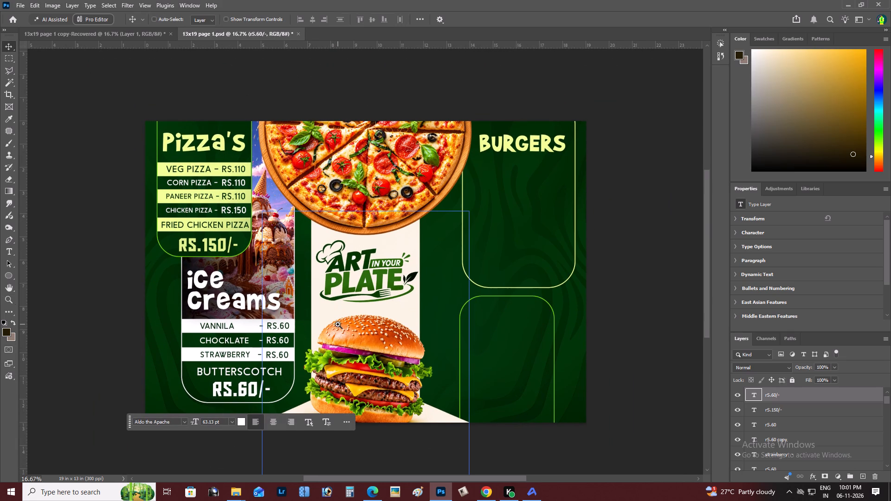
# Save the menu page document.
pyautogui.press('z')
pyautogui.keyDown('alt'); pyautogui.click(338, 324); pyautogui.keyUp('alt')
pyautogui.rightClick(338, 324)
pyautogui.doubleClick(355, 328)
pyautogui.hotkey('ctrl', 's')
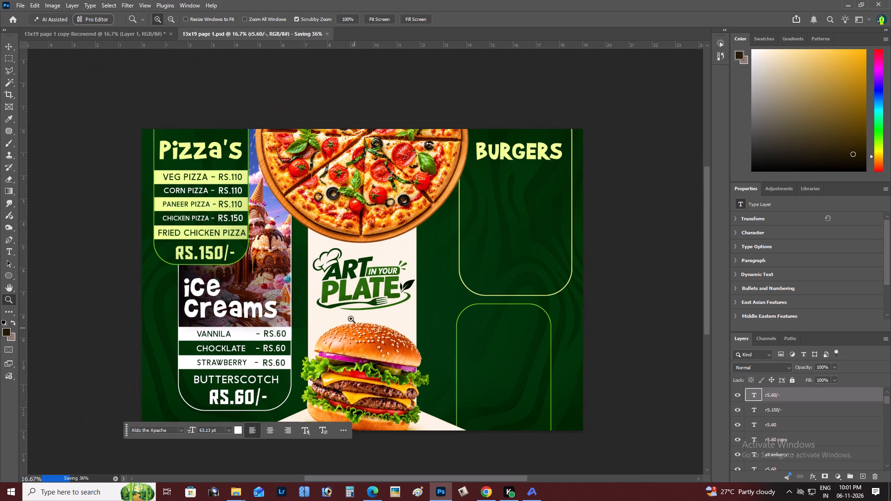
# Delete the empty green rounded outline box in the lower right of the menu page.
pyautogui.keyDown('alt'); pyautogui.click(269, 265); pyautogui.keyUp('alt')
pyautogui.rightClick(269, 265)
pyautogui.doubleClick(284, 270)
pyautogui.press('space')
pyautogui.press('space')
pyautogui.moveTo(284, 270); pyautogui.dragTo(297, 273)
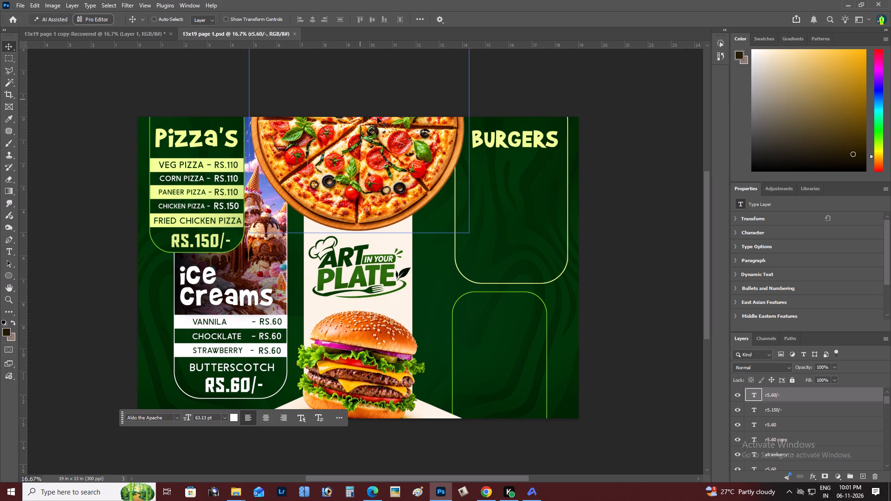
pyautogui.press('z')
pyautogui.keyDown('alt'); pyautogui.click(473, 293); pyautogui.keyUp('alt')
pyautogui.rightClick(475, 290)
pyautogui.click(491, 295)
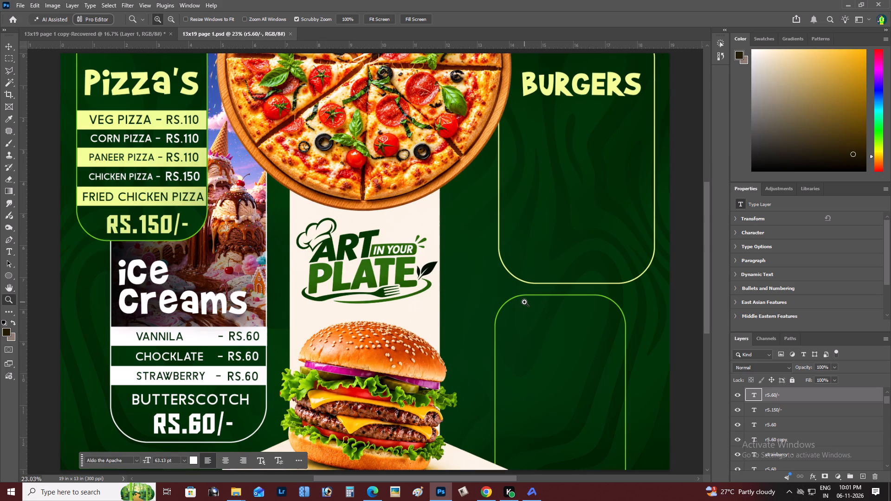
pyautogui.press('v')
pyautogui.rightClick(529, 295)
pyautogui.click(536, 295)
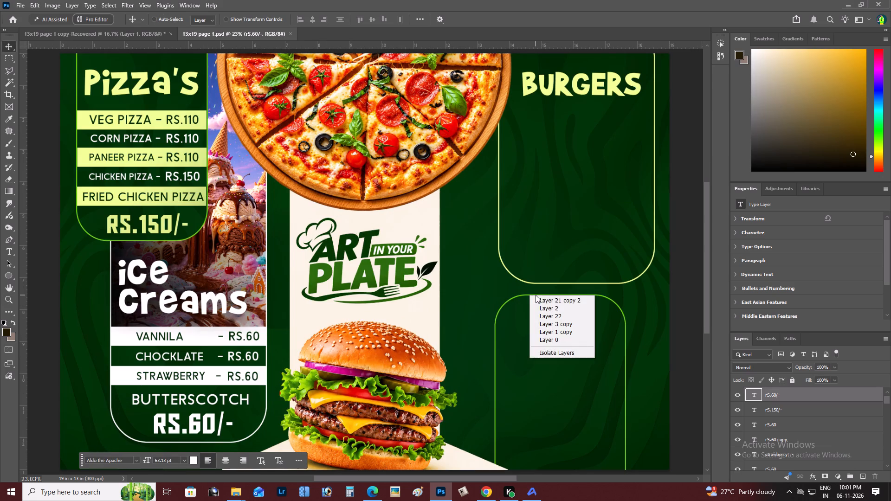
pyautogui.click(542, 298)
pyautogui.moveTo(543, 318); pyautogui.dragTo(543, 339)
pyautogui.press('BackSpace')
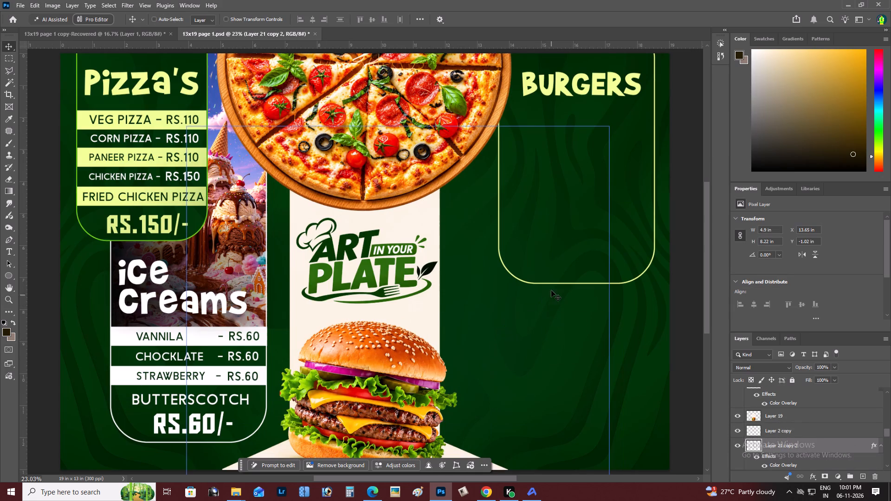
# Delete the empty rounded outline box around the BURGERS section.
pyautogui.rightClick(555, 284)
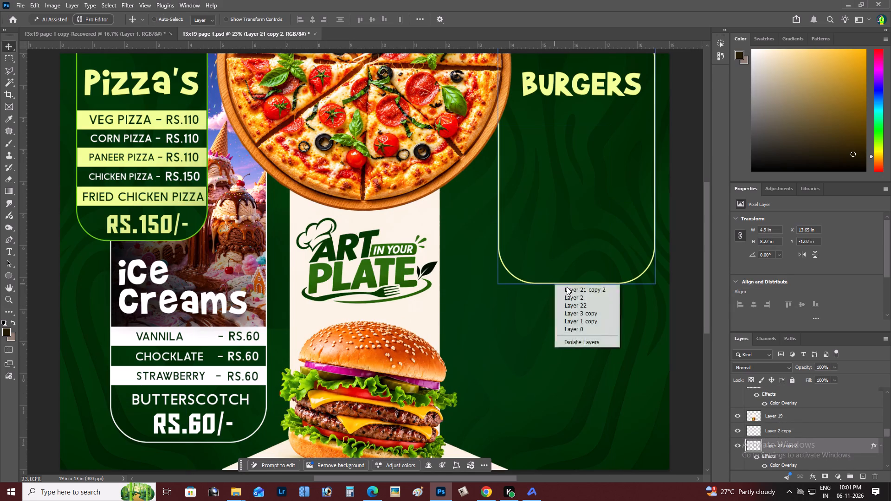
pyautogui.click(567, 287)
pyautogui.moveTo(568, 287); pyautogui.dragTo(575, 328)
pyautogui.press('BackSpace')
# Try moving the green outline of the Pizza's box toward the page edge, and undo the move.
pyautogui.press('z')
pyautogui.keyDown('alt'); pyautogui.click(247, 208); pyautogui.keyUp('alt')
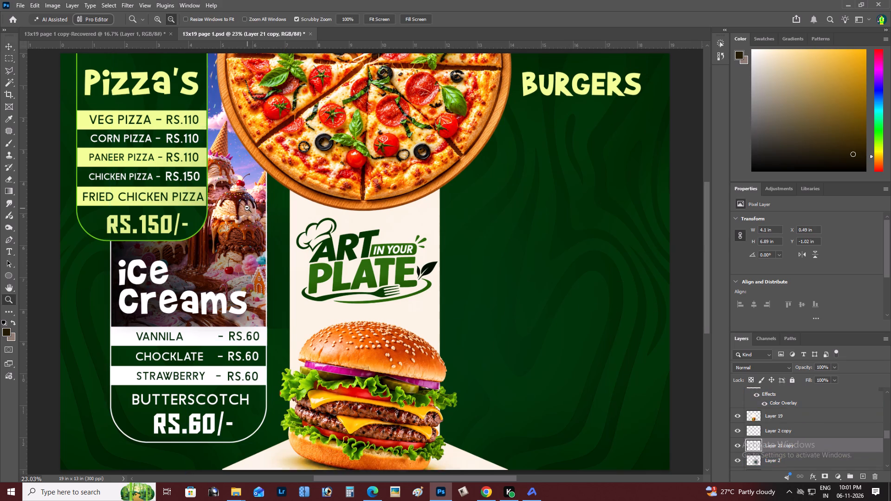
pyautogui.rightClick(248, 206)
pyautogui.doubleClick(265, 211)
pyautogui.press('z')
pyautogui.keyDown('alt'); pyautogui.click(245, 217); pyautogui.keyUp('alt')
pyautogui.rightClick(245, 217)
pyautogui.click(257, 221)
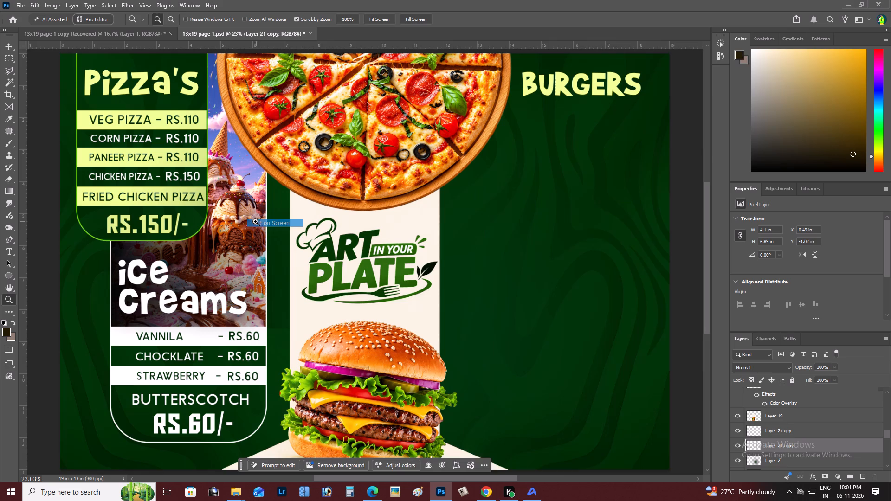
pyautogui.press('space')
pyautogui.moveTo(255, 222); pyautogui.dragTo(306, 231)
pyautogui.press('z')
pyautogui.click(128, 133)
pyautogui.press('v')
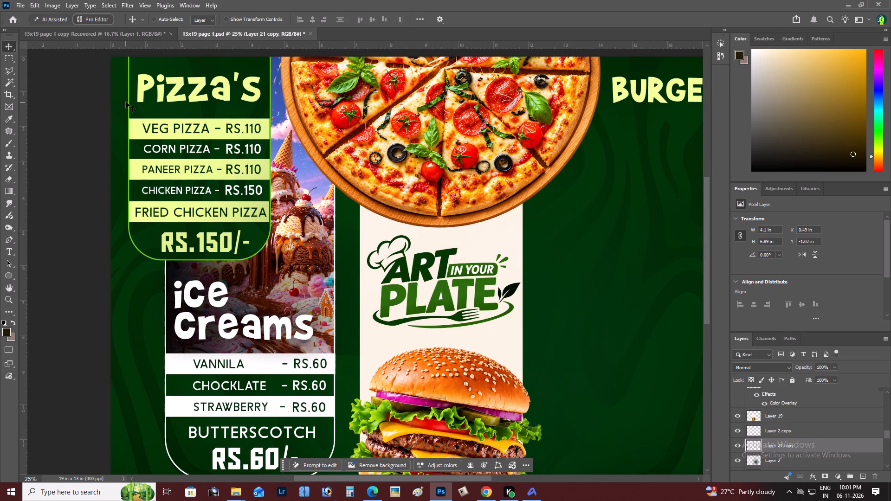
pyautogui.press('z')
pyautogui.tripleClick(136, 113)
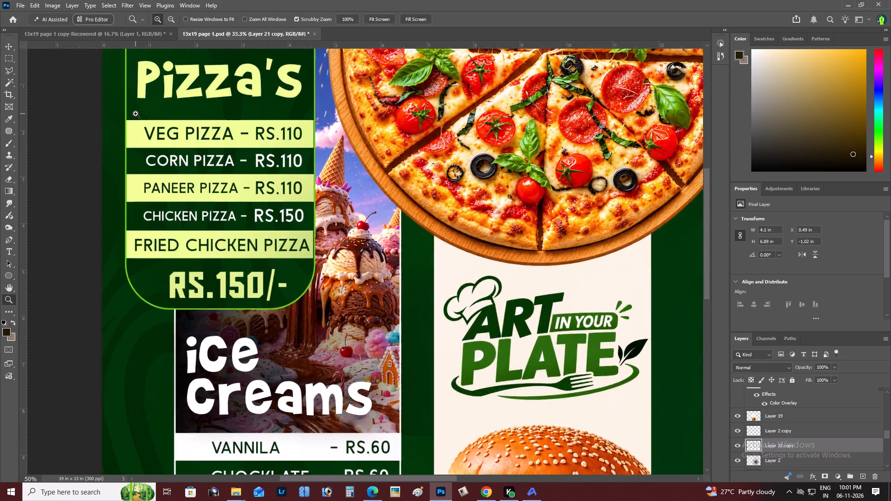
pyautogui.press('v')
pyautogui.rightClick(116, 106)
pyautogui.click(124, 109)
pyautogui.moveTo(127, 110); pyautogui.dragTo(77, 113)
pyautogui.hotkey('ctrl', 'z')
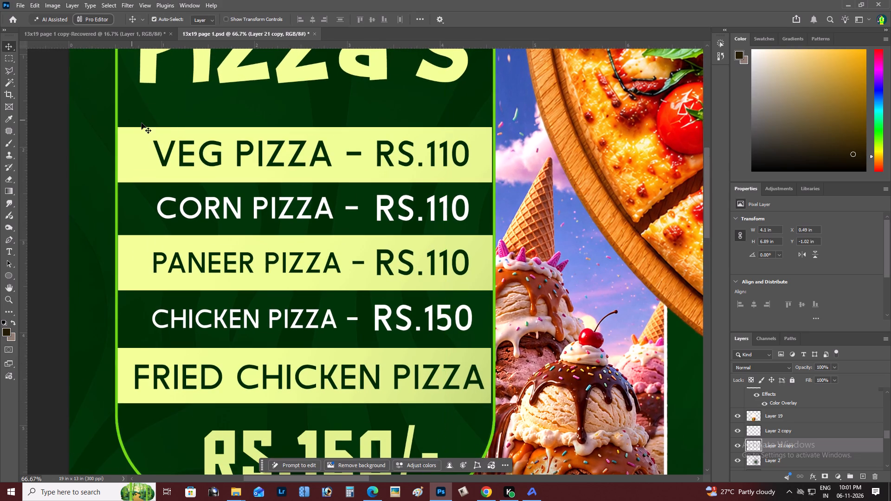
# Select the green Pizza's outline and the white ice creams outline together and duplicate them across to the burgers side of the page.
pyautogui.press('z')
pyautogui.keyDown('alt'); pyautogui.click(185, 175); pyautogui.keyUp('alt')
pyautogui.press('space')
pyautogui.moveTo(175, 258); pyautogui.dragTo(234, 108)
pyautogui.press('z')
pyautogui.click(221, 208)
pyautogui.press('v')
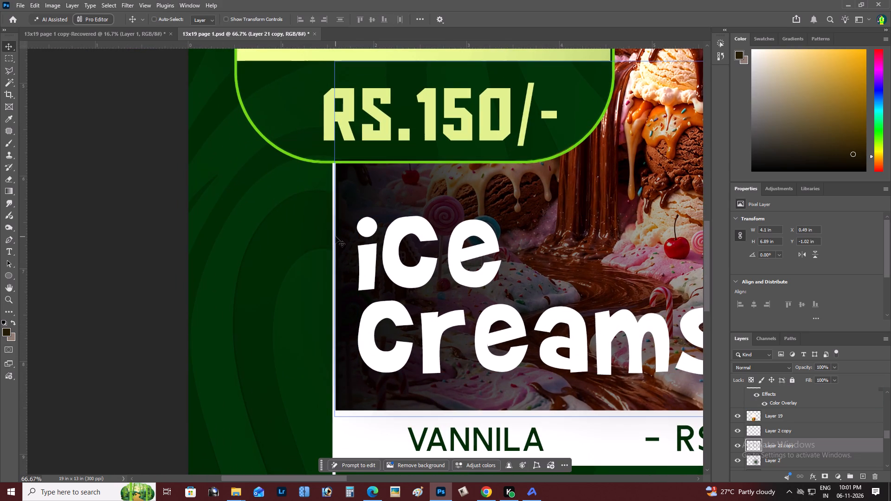
pyautogui.keyDown('shift'); pyautogui.rightClick(335, 237); pyautogui.keyUp('shift')
pyautogui.keyDown('shift'); pyautogui.click(343, 239); pyautogui.keyUp('shift')
pyautogui.keyDown('shift'); pyautogui.moveTo(345, 241); pyautogui.dragTo(316, 243); pyautogui.keyUp('shift')
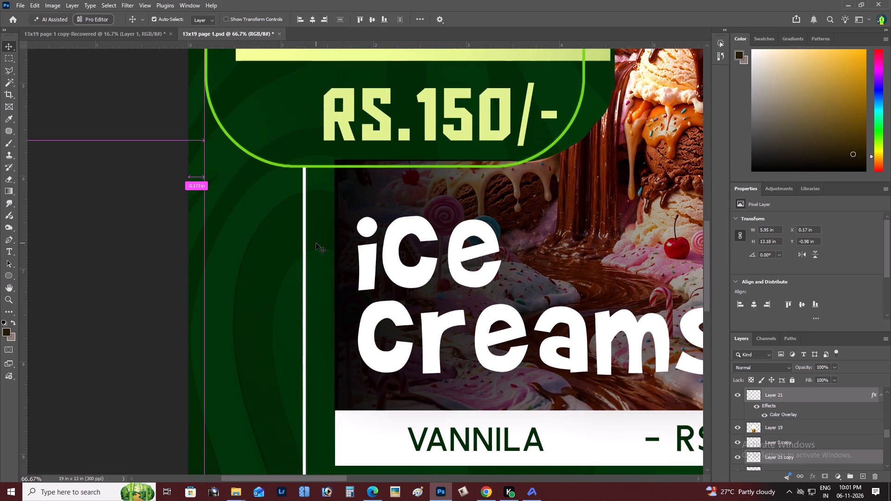
pyautogui.hotkey('ctrl', 'z')
pyautogui.press('z')
pyautogui.keyDown('alt'); pyautogui.tripleClick(329, 243); pyautogui.keyUp('alt')
pyautogui.press('space')
pyautogui.press('space')
pyautogui.press('space')
pyautogui.press('space')
pyautogui.moveTo(358, 256); pyautogui.dragTo(261, 237)
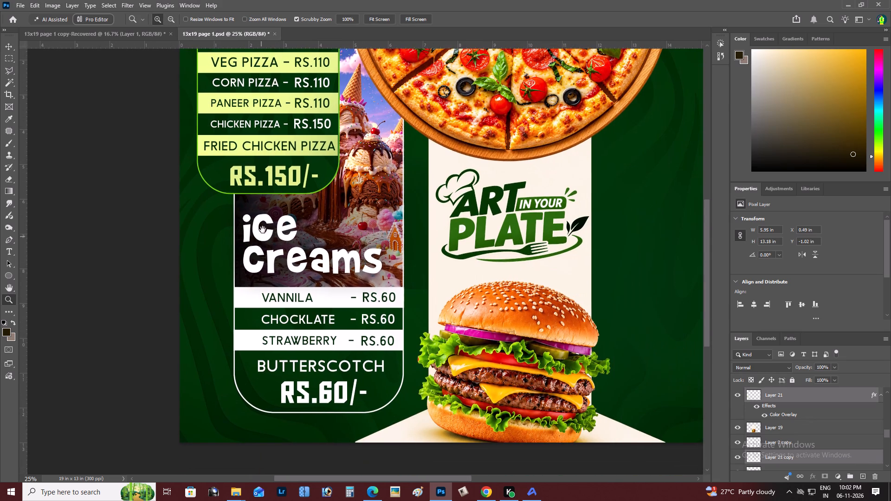
pyautogui.press('v')
pyautogui.keyDown('alt'); pyautogui.moveTo(262, 204); pyautogui.dragTo(357, 217); pyautogui.keyUp('alt')
pyautogui.press('space')
pyautogui.press('space')
pyautogui.moveTo(357, 217); pyautogui.dragTo(212, 227)
pyautogui.moveTo(212, 227); pyautogui.dragTo(527, 227)
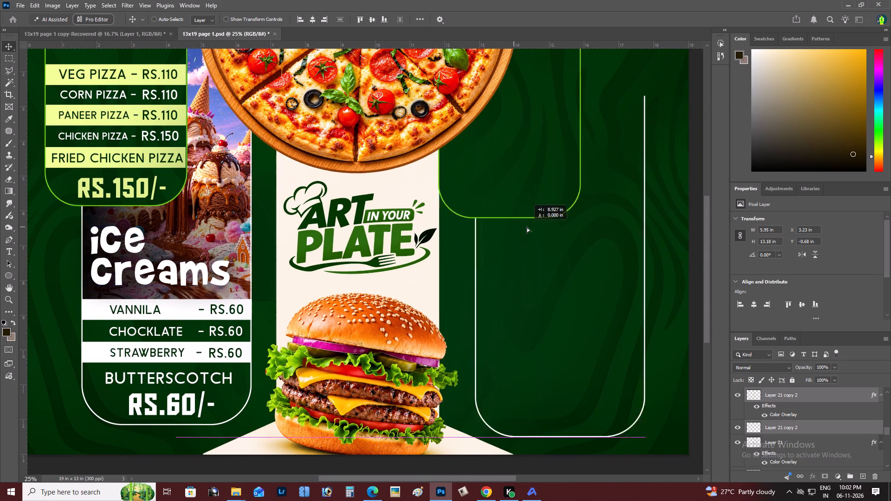
pyautogui.moveTo(527, 227); pyautogui.dragTo(538, 227)
# Rotate the duplicated green and white outlines 180° and place them at about X 12.76 in, Y 0.96 in.
pyautogui.press('z')
pyautogui.keyDown('alt'); pyautogui.click(498, 211); pyautogui.keyUp('alt')
pyautogui.rightClick(499, 209)
pyautogui.click(510, 211)
pyautogui.press('space')
pyautogui.press('space')
pyautogui.press('space')
pyautogui.press('space')
pyautogui.press('space')
pyautogui.press('space')
pyautogui.press('space')
pyautogui.press('space')
pyautogui.press('space')
pyautogui.moveTo(511, 213); pyautogui.dragTo(391, 219)
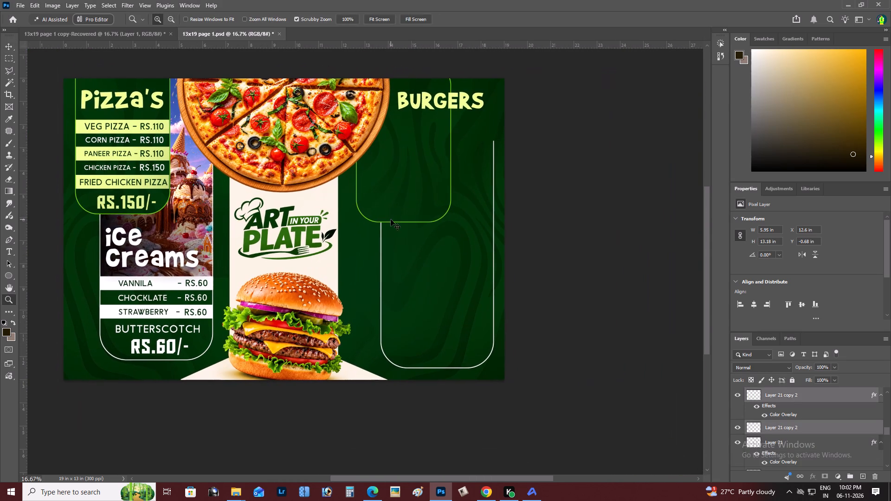
pyautogui.press('z')
pyautogui.moveTo(398, 224); pyautogui.dragTo(388, 219)
pyautogui.hotkey('ctrl', 't')
pyautogui.keyDown('ctrl'); pyautogui.rightClick(410, 222); pyautogui.keyUp('ctrl')
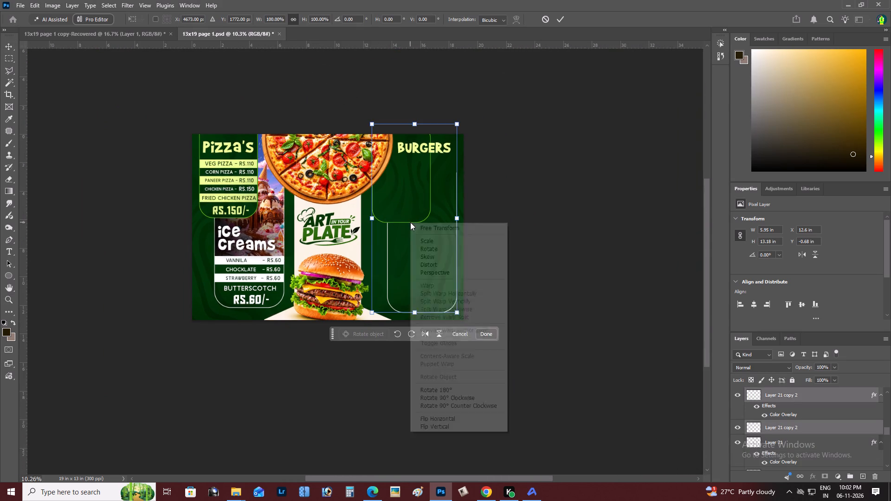
pyautogui.click(437, 389)
pyautogui.moveTo(431, 275); pyautogui.dragTo(433, 307)
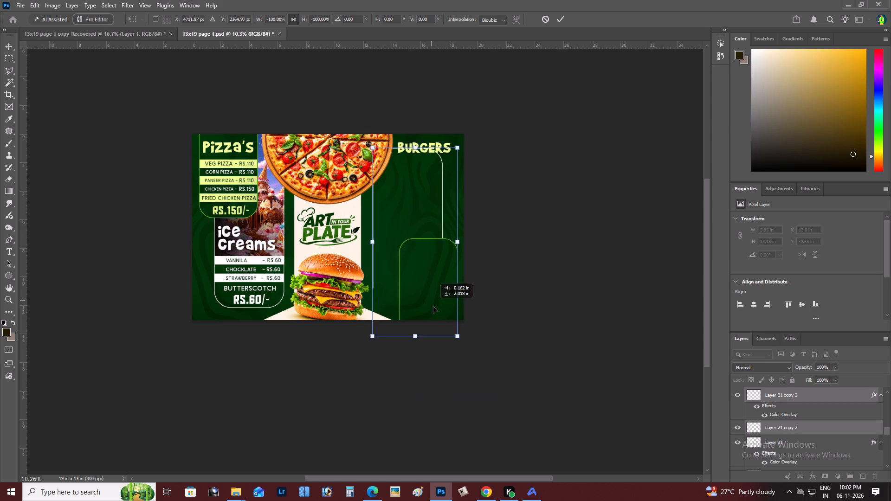
pyautogui.moveTo(433, 307); pyautogui.dragTo(433, 289)
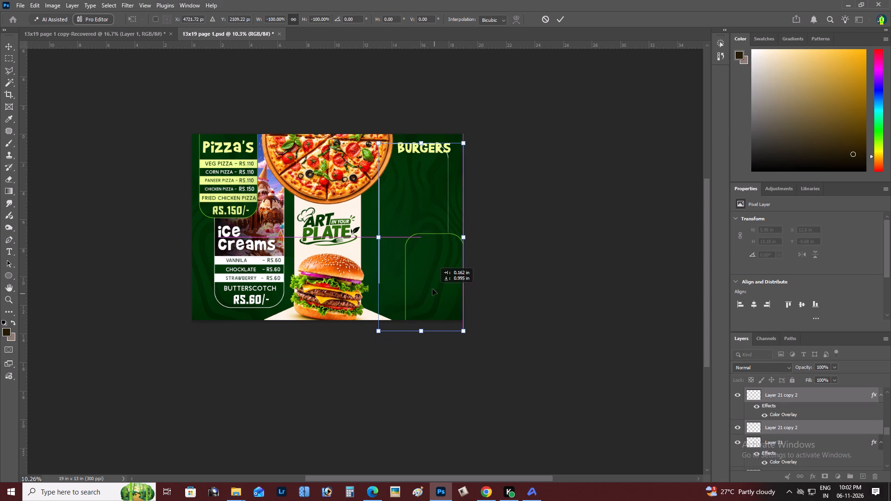
pyautogui.moveTo(433, 289); pyautogui.dragTo(427, 297)
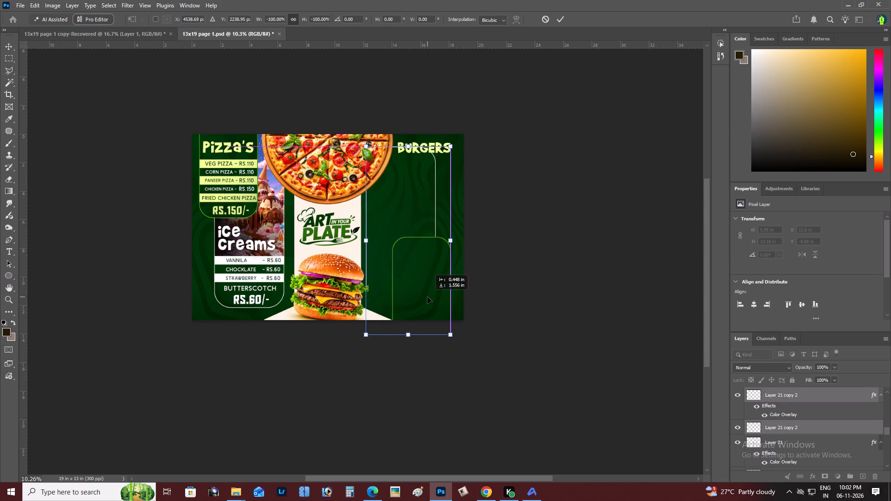
pyautogui.moveTo(427, 297); pyautogui.dragTo(433, 299)
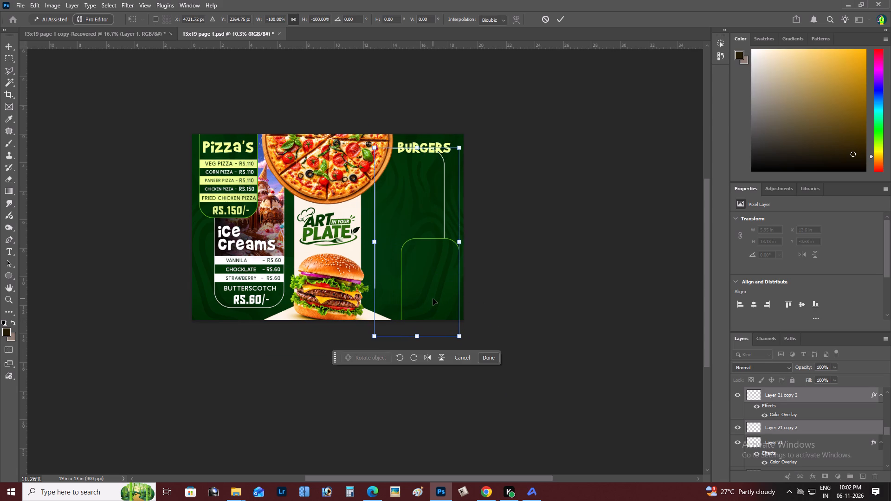
pyautogui.hotkey('ctrl', 'Return')
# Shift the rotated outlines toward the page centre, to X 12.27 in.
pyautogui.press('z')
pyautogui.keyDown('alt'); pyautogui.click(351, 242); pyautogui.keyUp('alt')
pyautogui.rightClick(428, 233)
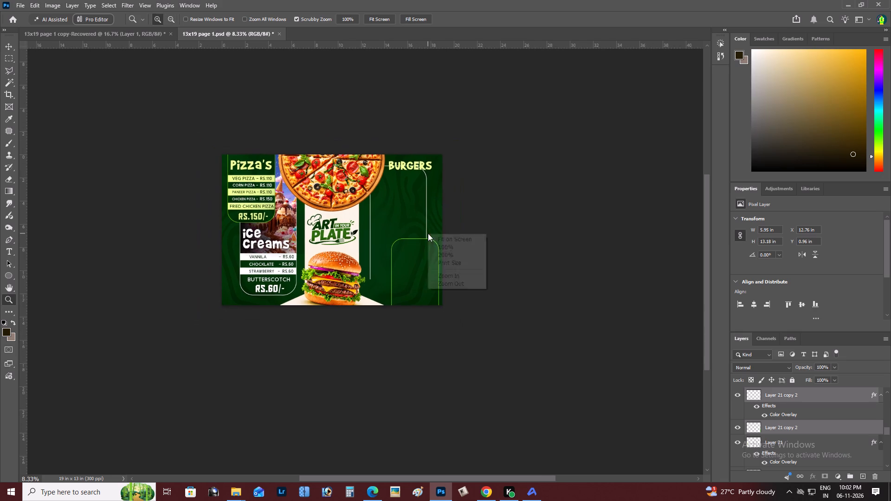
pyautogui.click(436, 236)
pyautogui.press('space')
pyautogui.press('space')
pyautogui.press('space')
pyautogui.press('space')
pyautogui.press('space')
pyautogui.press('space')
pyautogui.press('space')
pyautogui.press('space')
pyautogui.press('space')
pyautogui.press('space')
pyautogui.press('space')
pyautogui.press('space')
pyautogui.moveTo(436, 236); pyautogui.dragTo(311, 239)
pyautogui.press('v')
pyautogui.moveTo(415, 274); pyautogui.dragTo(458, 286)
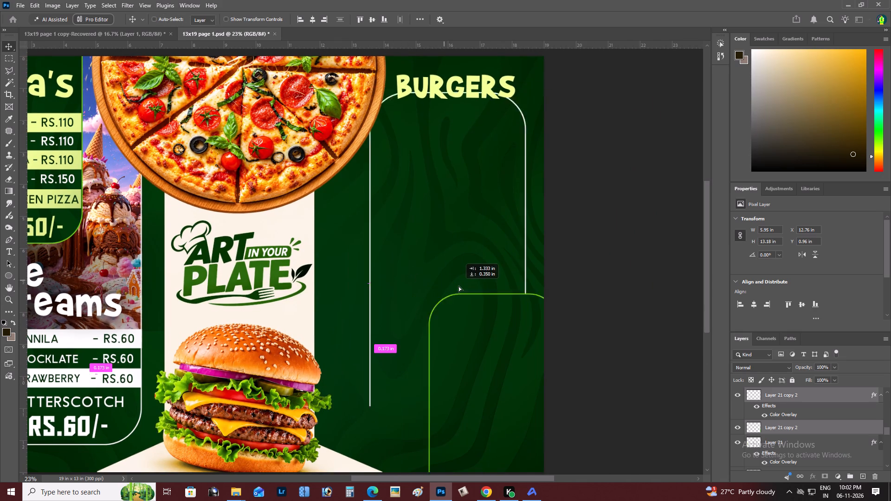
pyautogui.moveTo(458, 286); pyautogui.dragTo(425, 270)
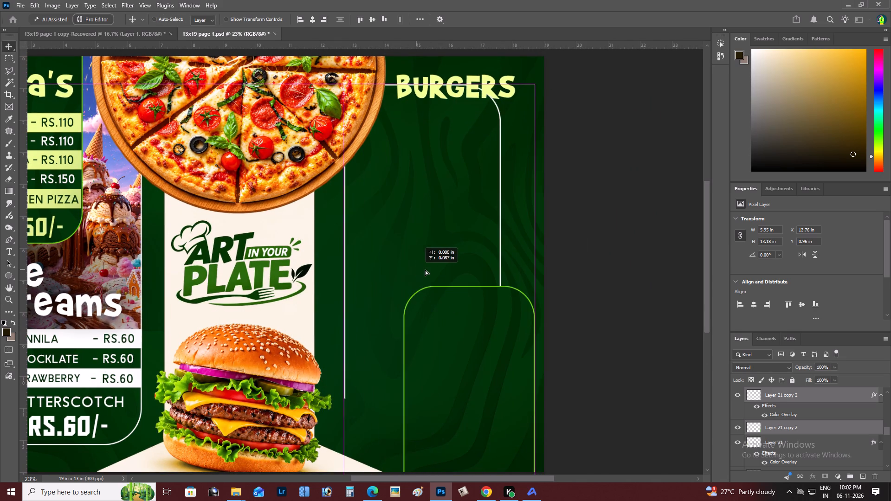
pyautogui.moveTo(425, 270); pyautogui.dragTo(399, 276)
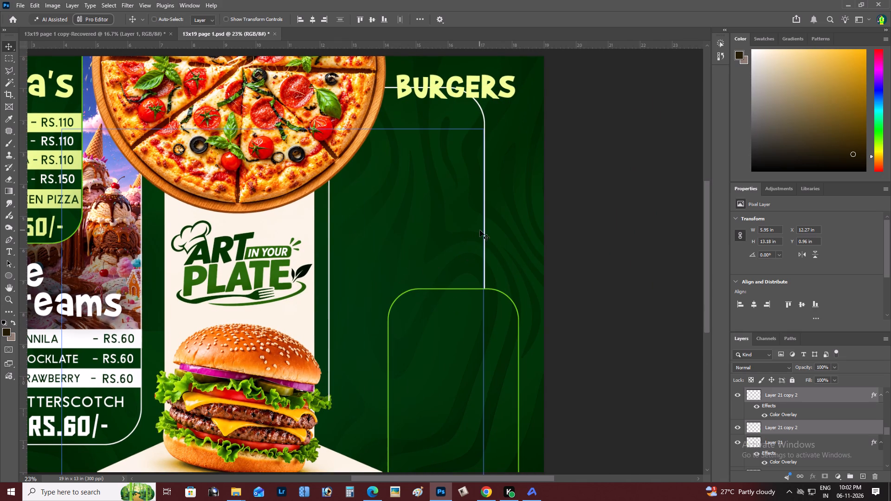
# Flip the two outlines horizontally and move them below the BURGERS heading, to X 12.57 in, Y 2.42 in.
pyautogui.rightClick(482, 230)
pyautogui.click(429, 243)
pyautogui.press('z')
pyautogui.keyDown('alt'); pyautogui.doubleClick(393, 251); pyautogui.keyUp('alt')
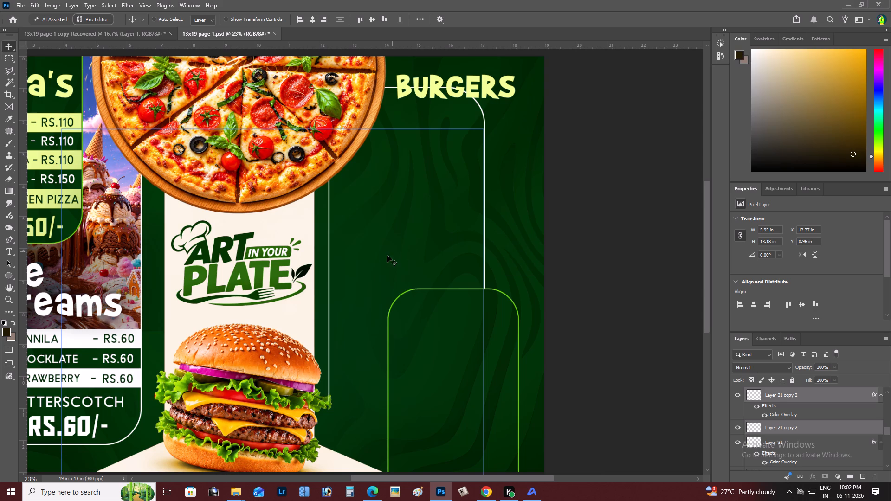
pyautogui.press('z')
pyautogui.keyDown('alt'); pyautogui.click(362, 257); pyautogui.keyUp('alt')
pyautogui.click(14, 296)
pyautogui.keyDown('alt'); pyautogui.click(336, 308); pyautogui.keyUp('alt')
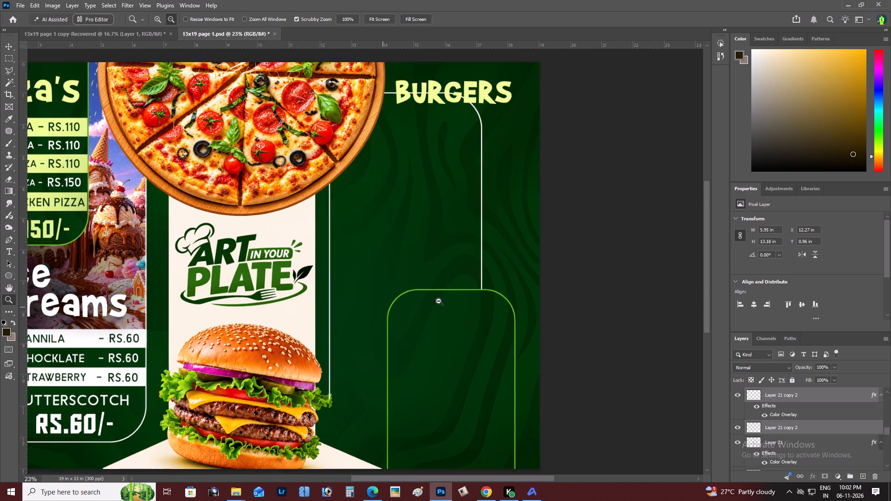
pyautogui.hotkey('ctrl', 't')
pyautogui.keyDown('ctrl'); pyautogui.rightClick(430, 299); pyautogui.keyUp('ctrl')
pyautogui.click(453, 283)
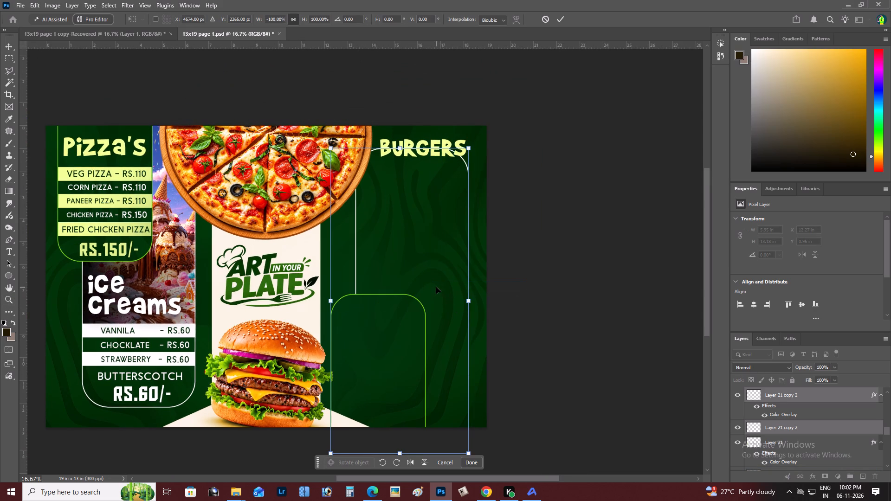
pyautogui.moveTo(436, 287); pyautogui.dragTo(464, 300)
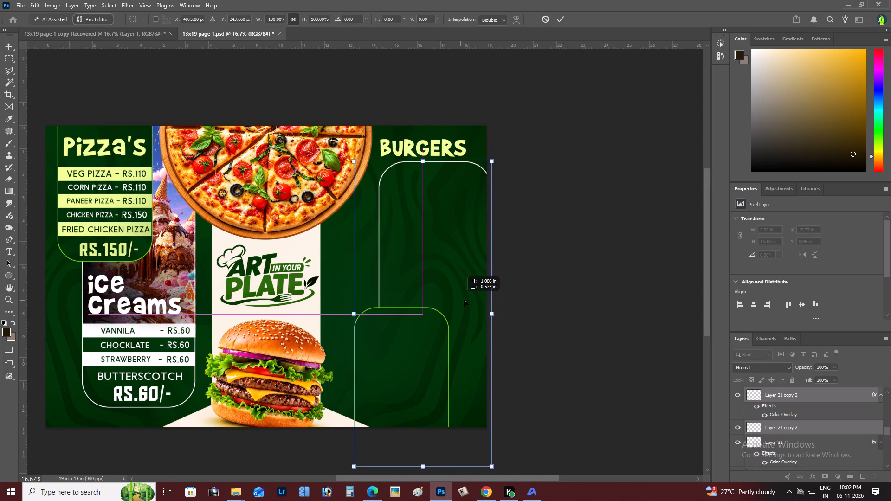
pyautogui.moveTo(464, 300); pyautogui.dragTo(443, 301)
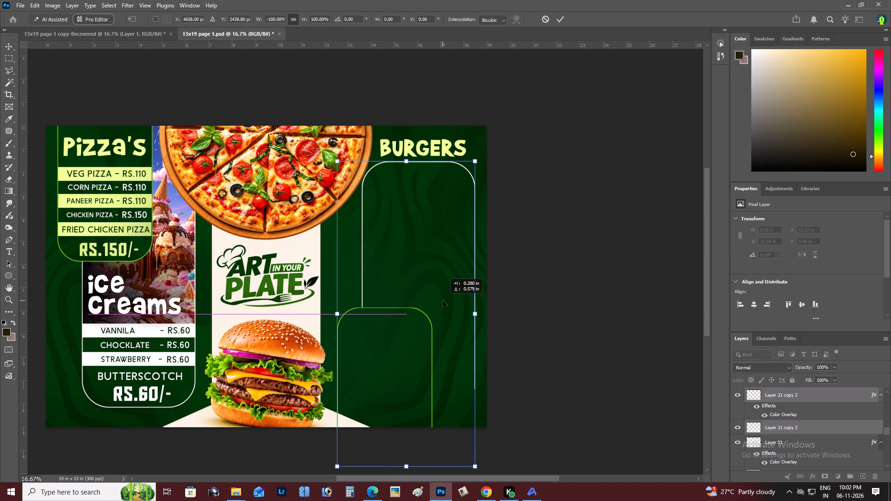
pyautogui.moveTo(443, 301); pyautogui.dragTo(441, 320)
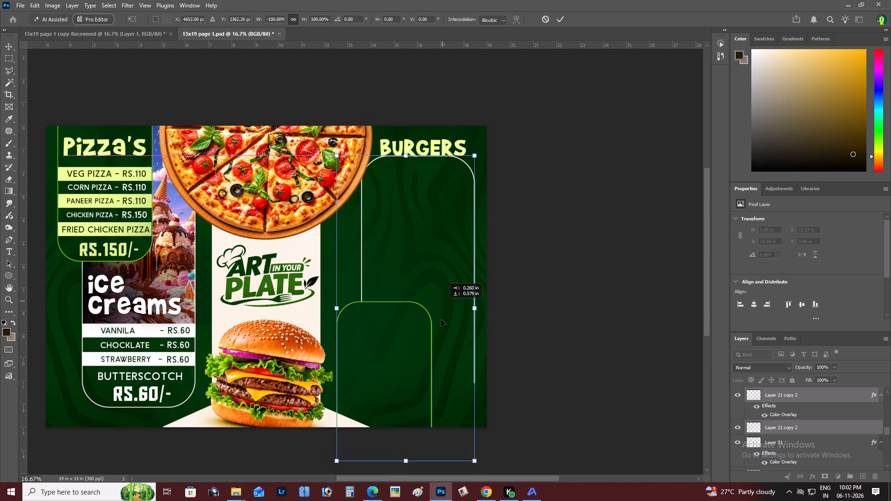
pyautogui.moveTo(441, 320); pyautogui.dragTo(443, 321)
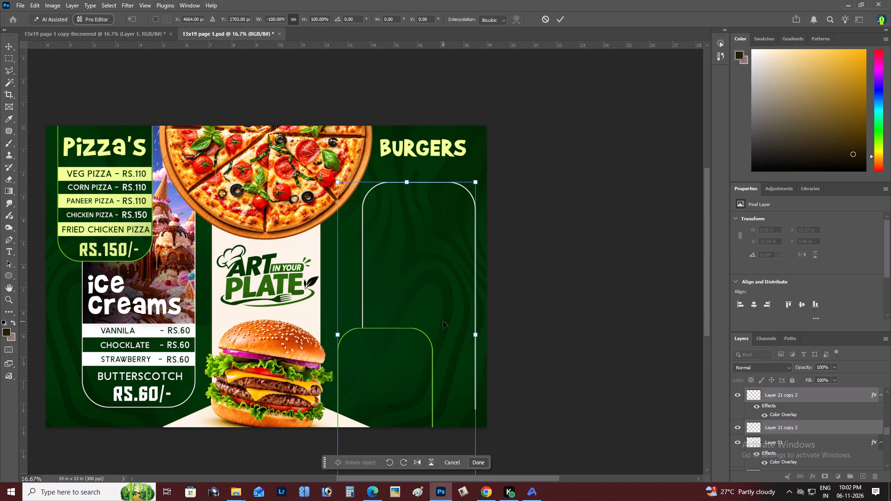
pyautogui.hotkey('ctrl', 'Return')
# Examine the placement of the flipped outlines below the BURGERS heading against the rest of the page.
pyautogui.press('z')
pyautogui.keyDown('alt'); pyautogui.click(443, 321); pyautogui.keyUp('alt')
pyautogui.rightClick(453, 315)
pyautogui.doubleClick(464, 319)
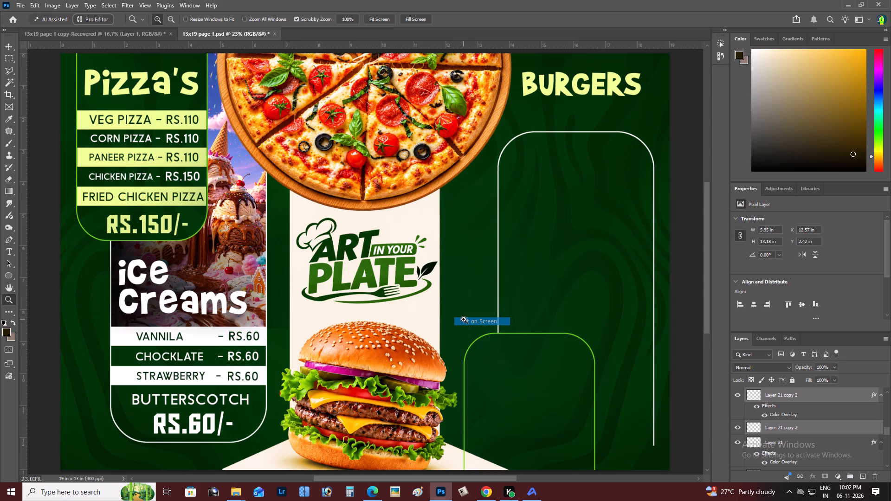
pyautogui.press('space')
pyautogui.press('space')
pyautogui.press('space')
pyautogui.press('space')
pyautogui.press('space')
pyautogui.press('space')
pyautogui.press('space')
pyautogui.press('space')
pyautogui.press('space')
pyautogui.press('space')
pyautogui.press('space')
pyautogui.press('space')
pyautogui.press('space')
pyautogui.press('space')
pyautogui.press('space')
pyautogui.press('space')
pyautogui.press('space')
pyautogui.press('space')
pyautogui.press('space')
pyautogui.press('space')
pyautogui.moveTo(455, 341); pyautogui.dragTo(357, 313)
pyautogui.press('z')
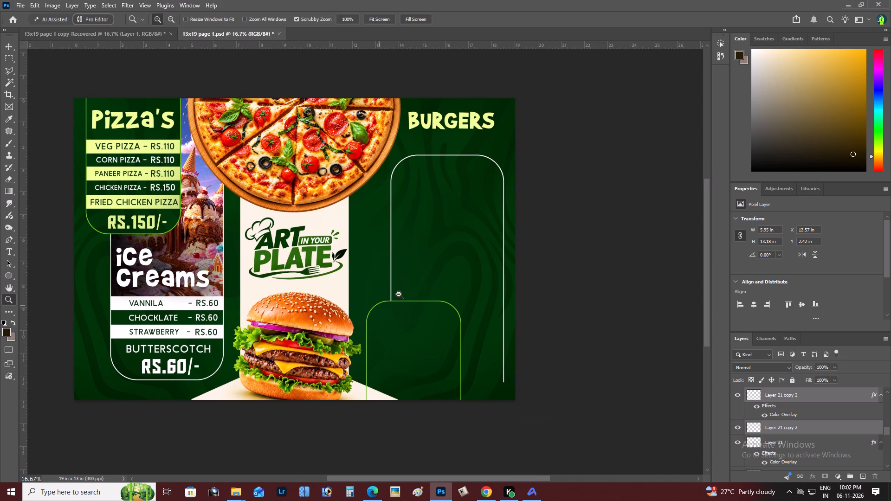
pyautogui.keyDown('alt'); pyautogui.click(399, 294); pyautogui.keyUp('alt')
pyautogui.rightClick(413, 288)
pyautogui.click(420, 293)
pyautogui.press('space')
pyautogui.press('space')
pyautogui.press('space')
pyautogui.press('space')
pyautogui.press('space')
pyautogui.press('space')
pyautogui.press('space')
pyautogui.moveTo(420, 293); pyautogui.dragTo(287, 278)
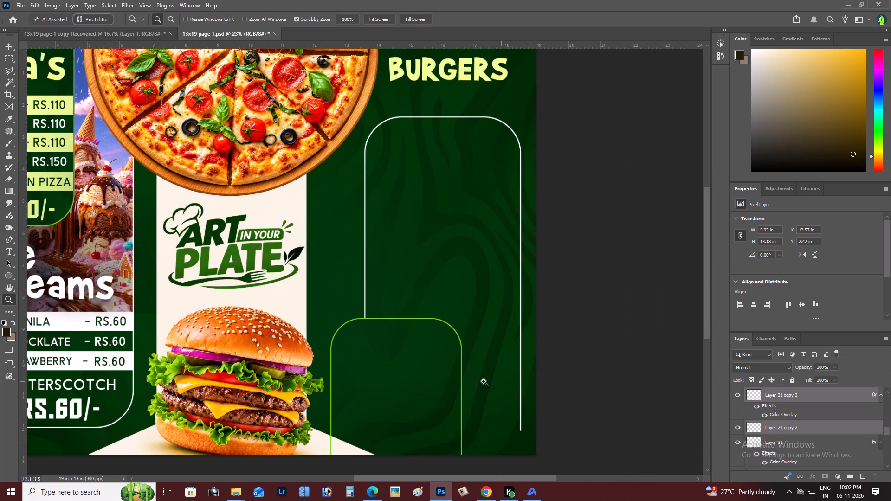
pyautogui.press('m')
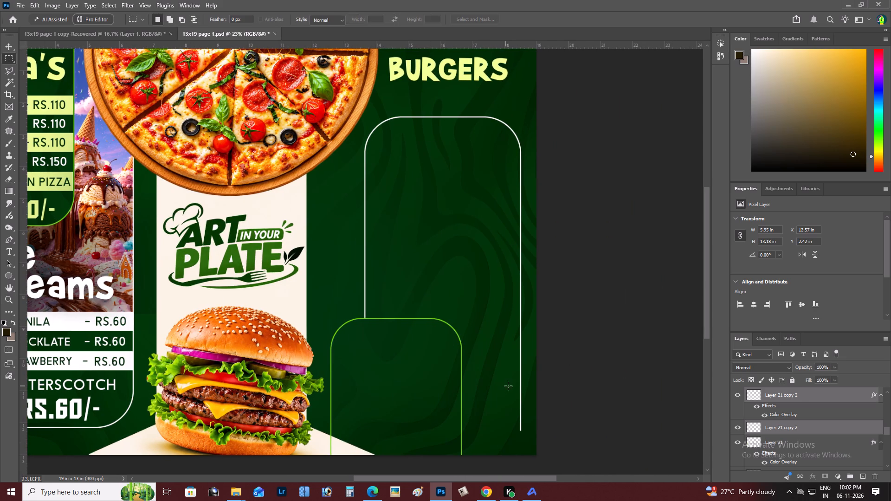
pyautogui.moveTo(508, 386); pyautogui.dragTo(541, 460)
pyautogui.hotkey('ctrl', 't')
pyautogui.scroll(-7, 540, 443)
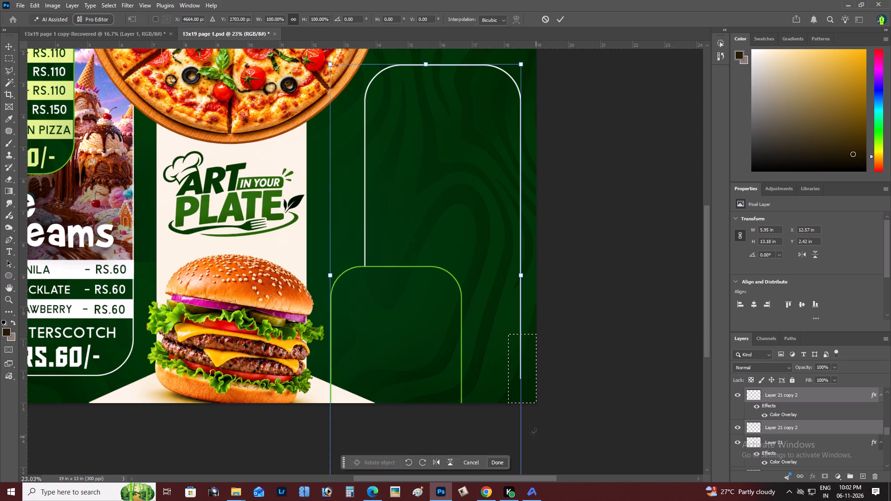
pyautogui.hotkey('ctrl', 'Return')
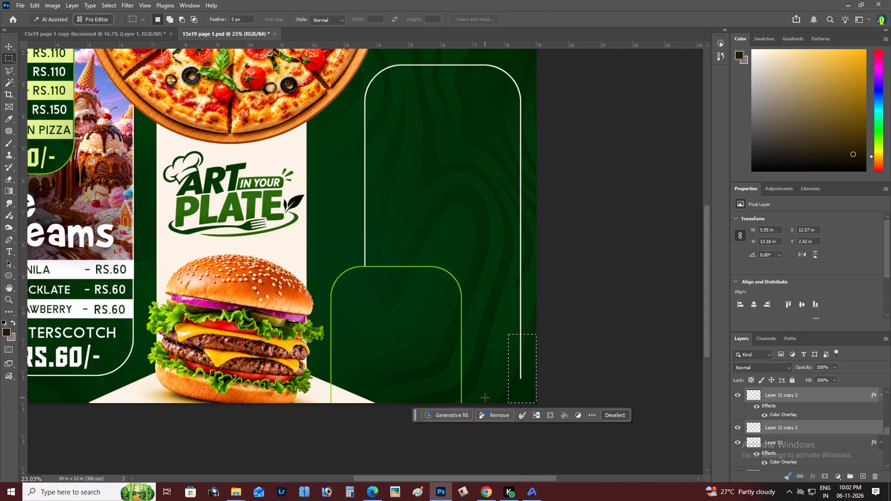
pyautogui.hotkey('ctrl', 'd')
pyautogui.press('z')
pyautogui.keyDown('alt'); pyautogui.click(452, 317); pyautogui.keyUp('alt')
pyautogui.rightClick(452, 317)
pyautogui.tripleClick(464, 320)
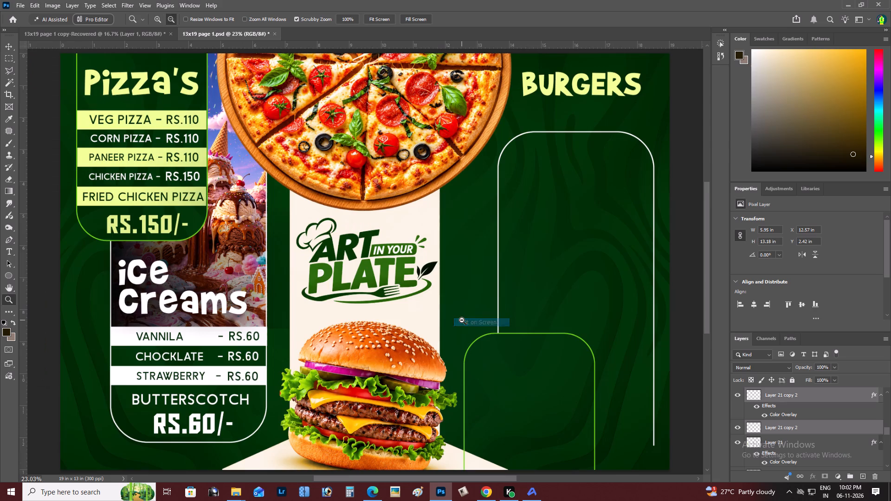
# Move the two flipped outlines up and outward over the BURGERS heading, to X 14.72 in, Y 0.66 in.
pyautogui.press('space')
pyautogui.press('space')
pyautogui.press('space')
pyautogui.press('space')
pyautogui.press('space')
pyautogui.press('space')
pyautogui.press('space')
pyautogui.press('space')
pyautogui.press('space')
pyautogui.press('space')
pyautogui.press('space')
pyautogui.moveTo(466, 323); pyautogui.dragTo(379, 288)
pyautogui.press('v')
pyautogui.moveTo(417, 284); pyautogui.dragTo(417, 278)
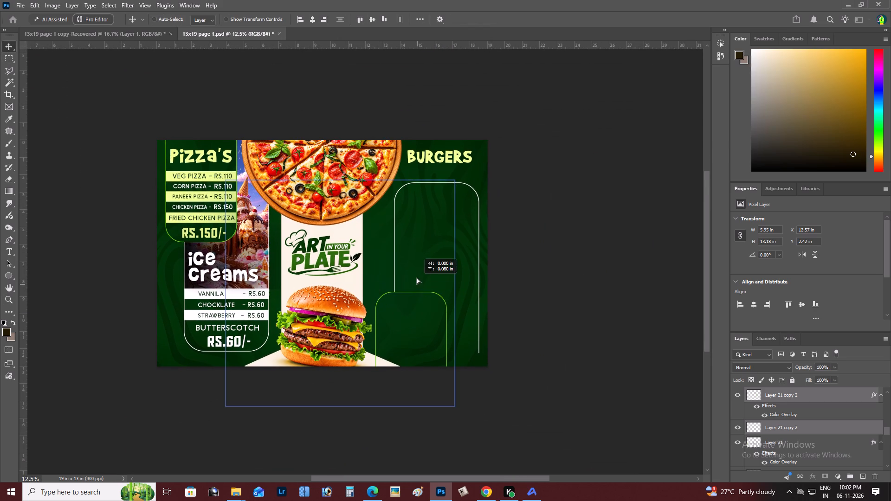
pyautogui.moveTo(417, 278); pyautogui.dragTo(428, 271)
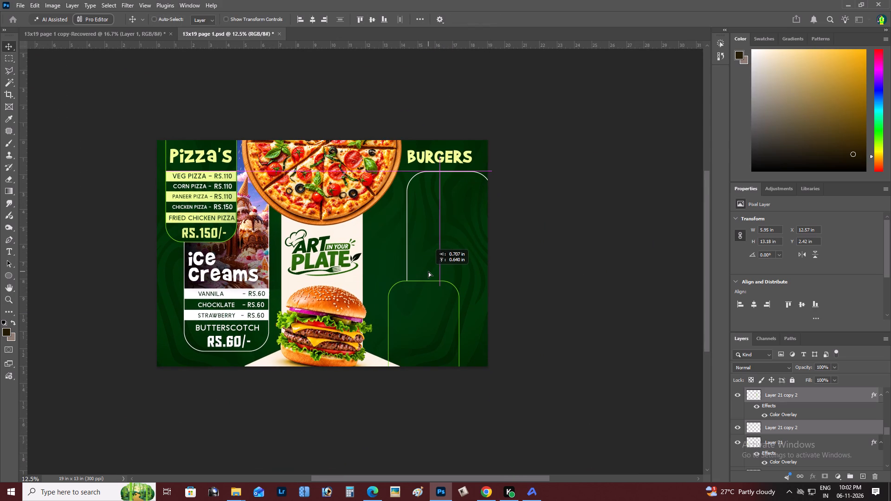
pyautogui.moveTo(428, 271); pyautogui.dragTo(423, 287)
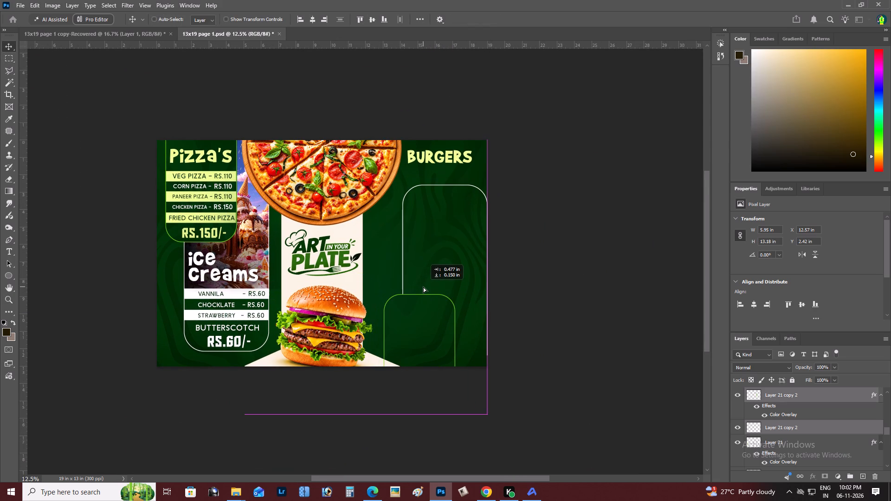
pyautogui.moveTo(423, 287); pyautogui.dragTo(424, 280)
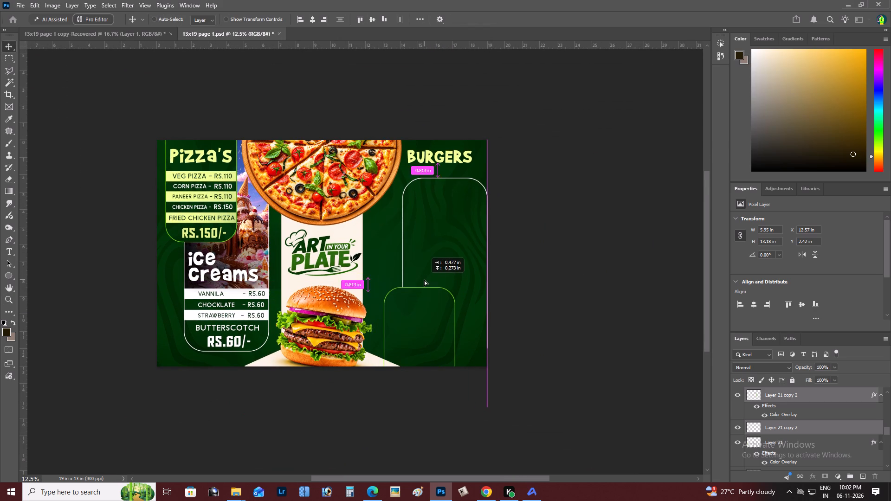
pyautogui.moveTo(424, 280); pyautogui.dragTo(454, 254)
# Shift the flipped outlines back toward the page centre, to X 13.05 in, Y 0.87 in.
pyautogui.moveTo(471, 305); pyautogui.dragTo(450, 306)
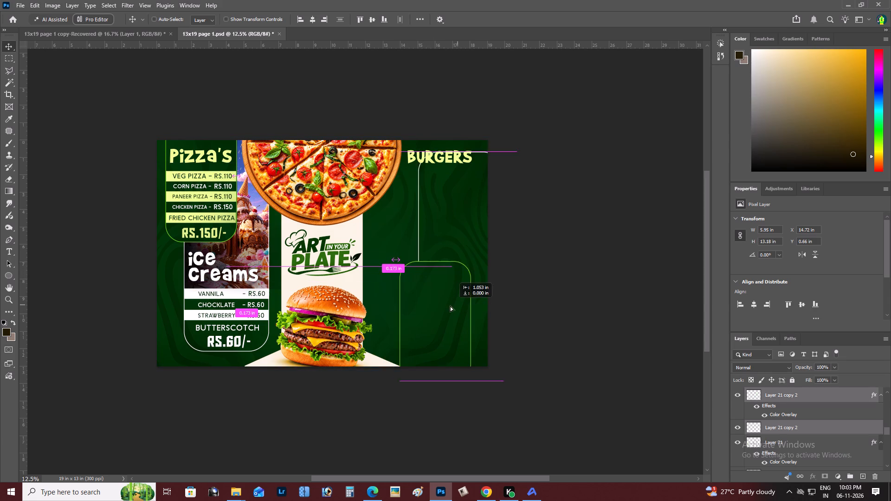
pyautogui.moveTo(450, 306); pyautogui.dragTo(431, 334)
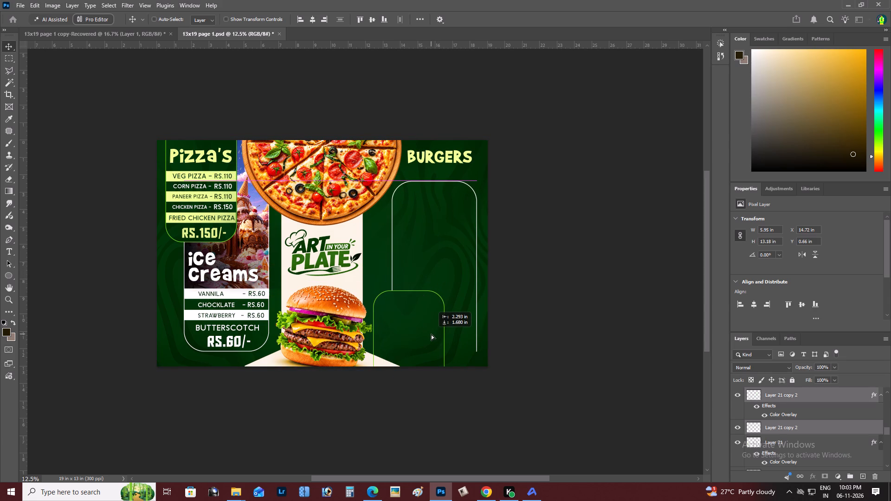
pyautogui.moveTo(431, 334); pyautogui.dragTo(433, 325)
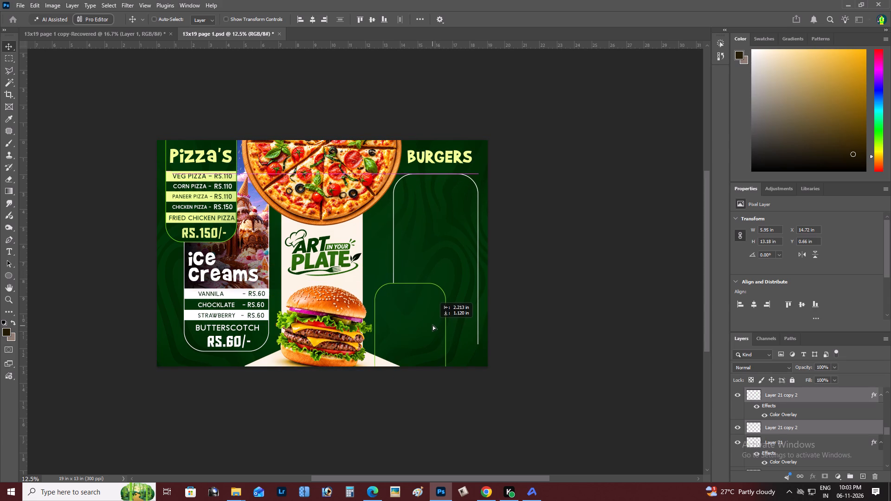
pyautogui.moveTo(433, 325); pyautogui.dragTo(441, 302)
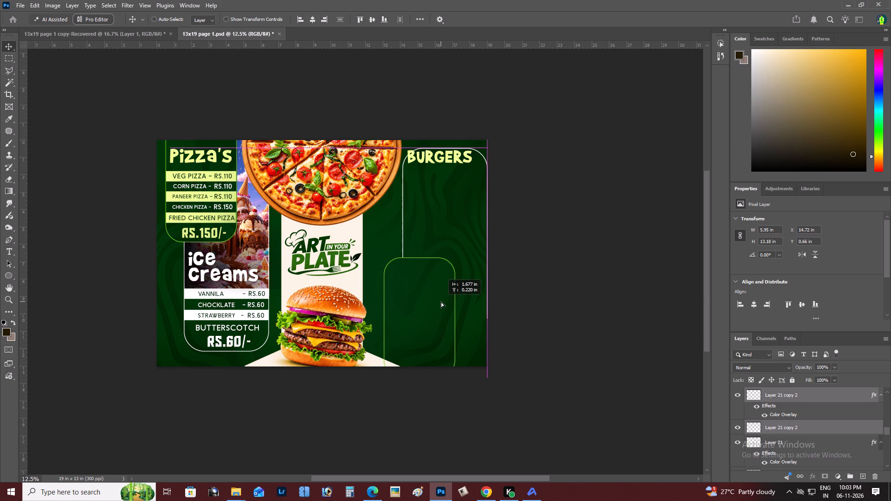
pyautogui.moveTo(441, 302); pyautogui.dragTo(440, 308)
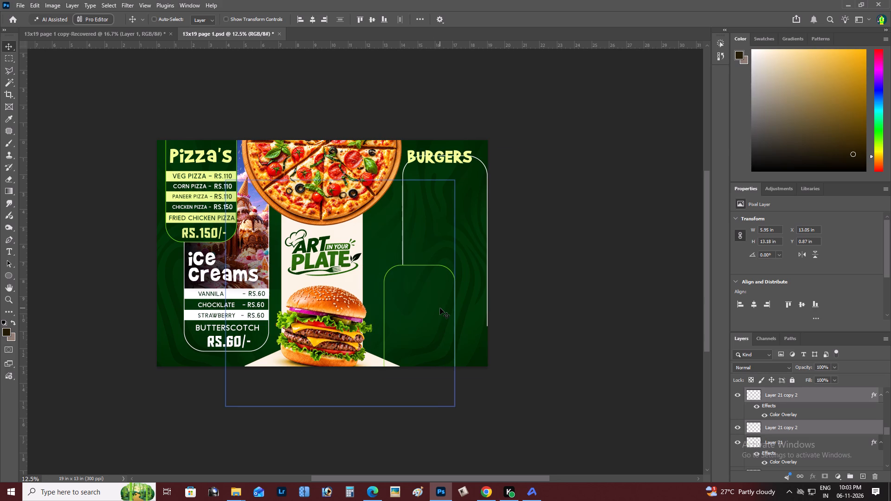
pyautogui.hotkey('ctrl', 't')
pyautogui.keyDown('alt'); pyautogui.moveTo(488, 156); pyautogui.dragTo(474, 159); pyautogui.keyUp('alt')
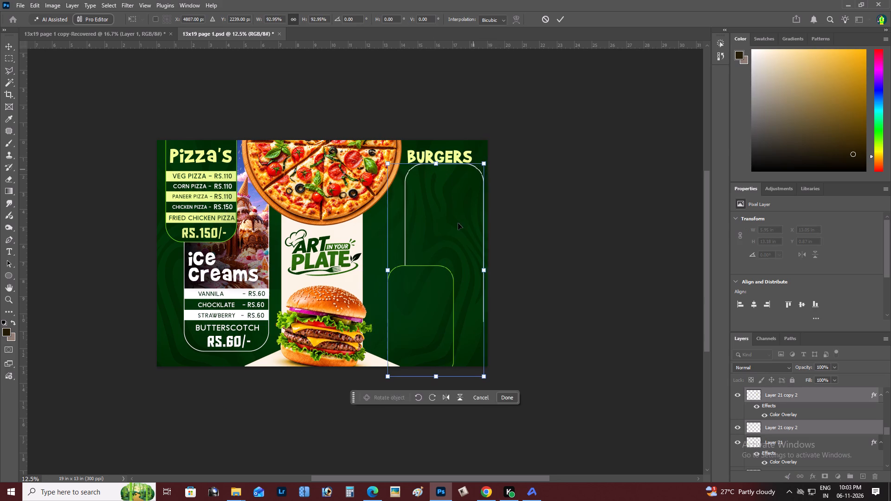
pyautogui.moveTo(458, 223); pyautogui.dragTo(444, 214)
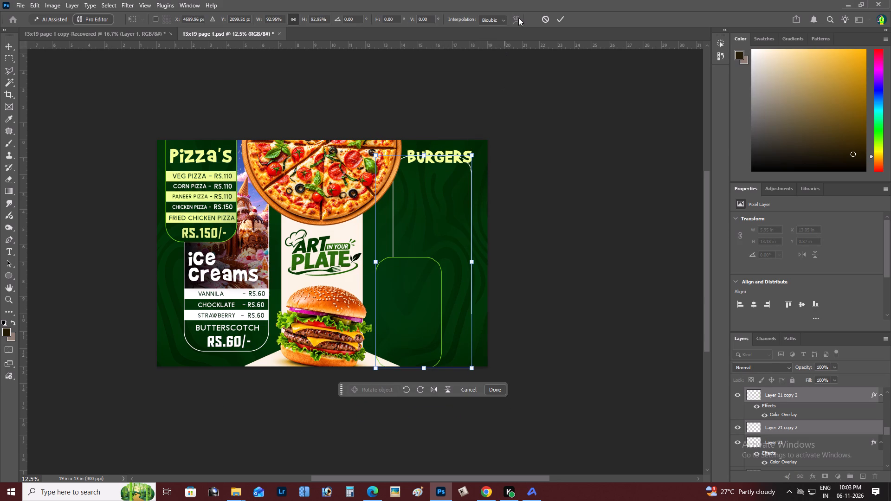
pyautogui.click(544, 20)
# Undo the moves, the horizontal flip and the 180° rotation of the duplicated green and white outlines.
pyautogui.hotkey('ctrl', 'z')
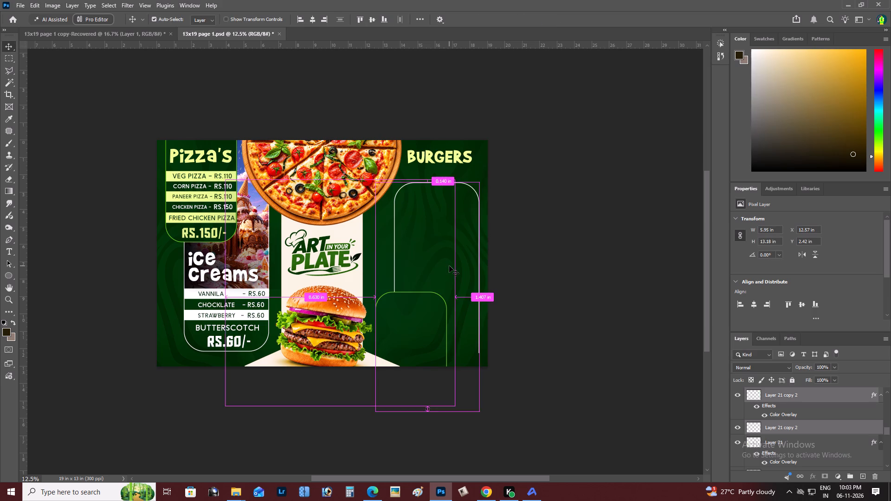
pyautogui.hotkey('ctrl', 'z')
pyautogui.hotkey('ctrl', 'z')
pyautogui.hotkey('ctrl', 'z')
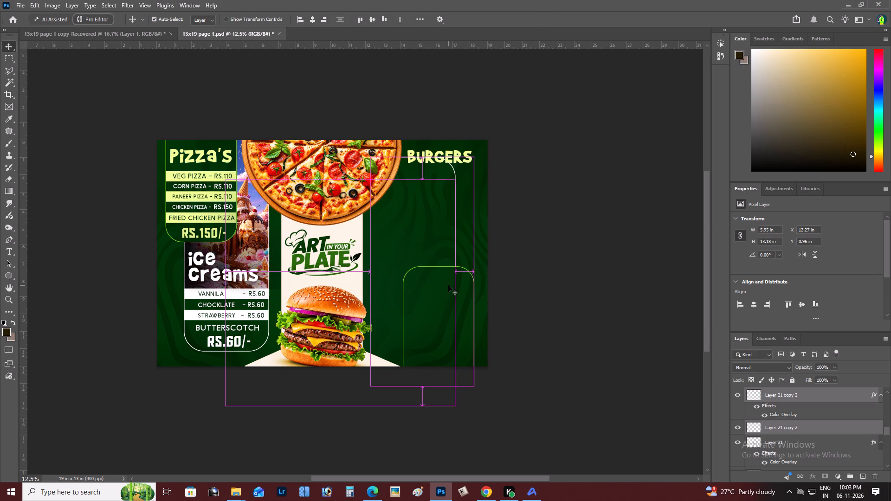
pyautogui.hotkey('ctrl', 'z')
pyautogui.hotkey('ctrl', 'z')
# Flip the upright green and white outline copies horizontally and place them around the BURGERS heading at X 12.57 in, Y -0.98 in.
pyautogui.moveTo(441, 283); pyautogui.dragTo(447, 279)
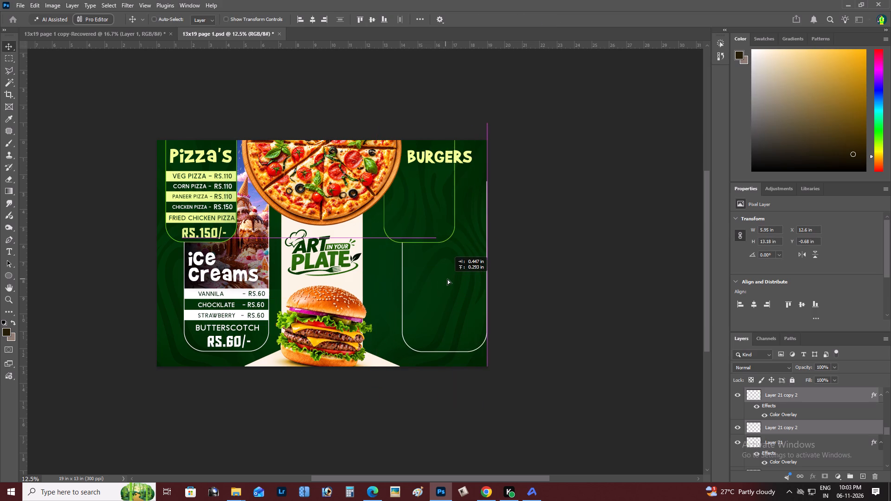
pyautogui.moveTo(447, 279); pyautogui.dragTo(455, 280)
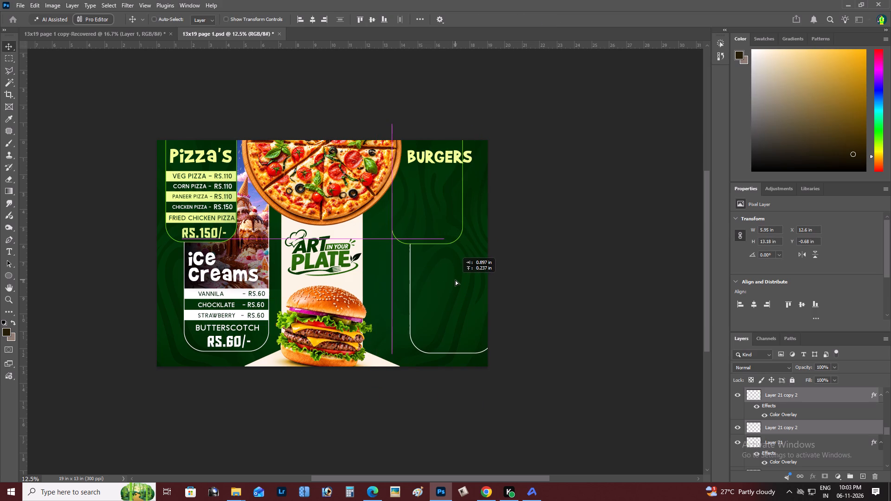
pyautogui.moveTo(455, 280); pyautogui.dragTo(433, 279)
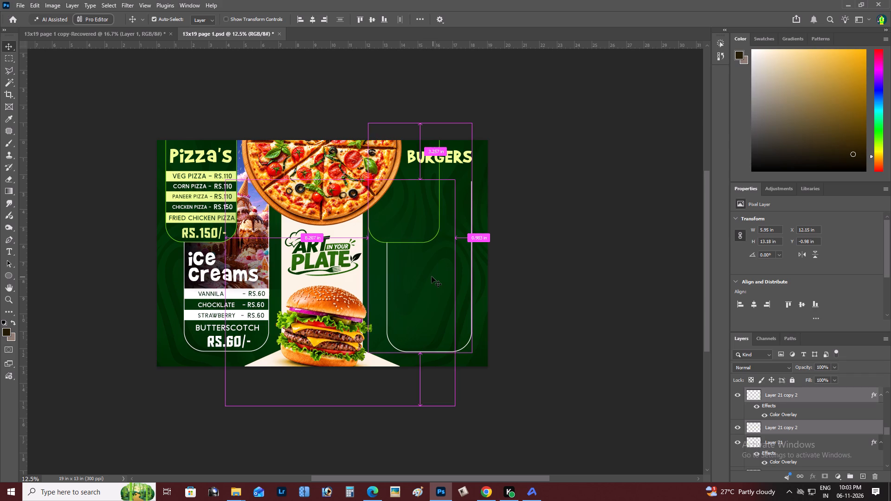
pyautogui.hotkey('ctrl', 't')
pyautogui.keyDown('ctrl'); pyautogui.rightClick(426, 269); pyautogui.keyUp('ctrl')
pyautogui.click(460, 467)
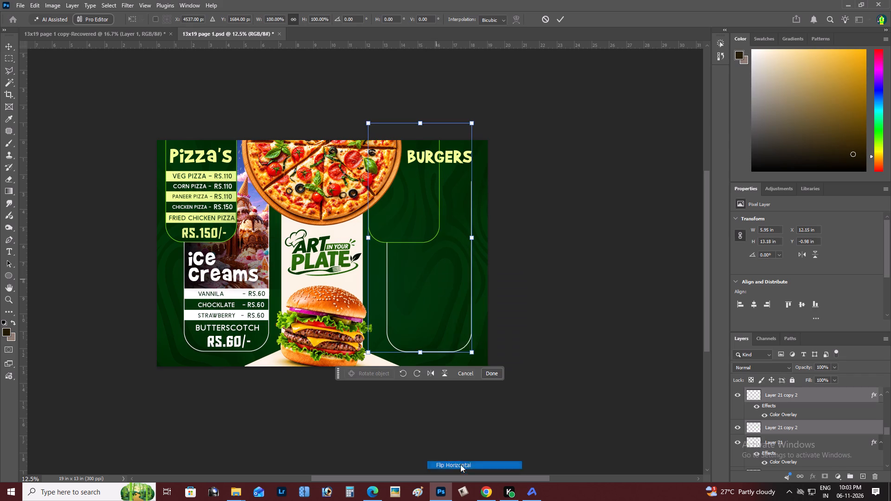
pyautogui.moveTo(446, 285); pyautogui.dragTo(463, 286)
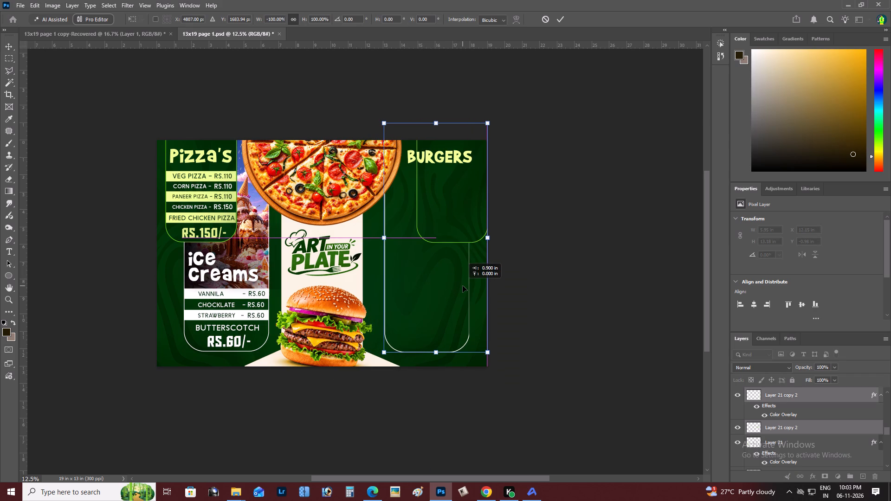
pyautogui.moveTo(463, 286); pyautogui.dragTo(453, 286)
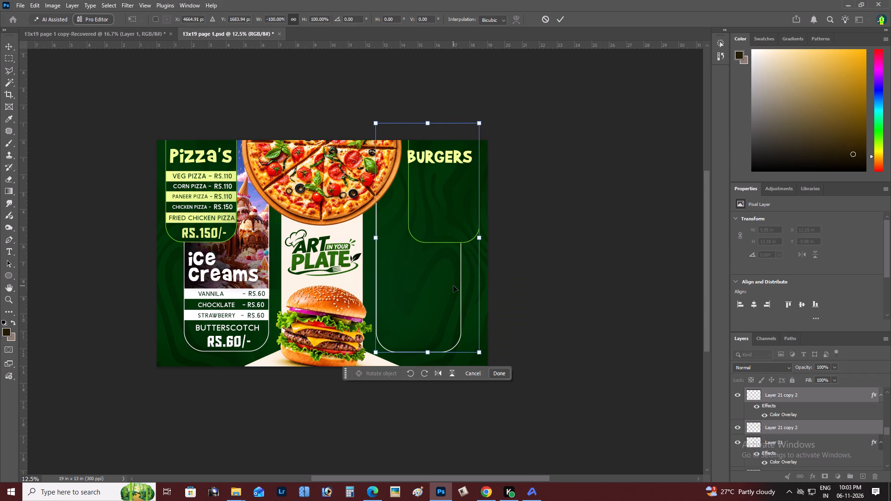
pyautogui.hotkey('ctrl', 'Return')
# Shift the mirrored outlines slightly up, to Y -1.02 in, keeping X at 12.57 in.
pyautogui.press('z')
pyautogui.keyDown('alt'); pyautogui.click(452, 285); pyautogui.keyUp('alt')
pyautogui.rightClick(460, 276)
pyautogui.click(469, 278)
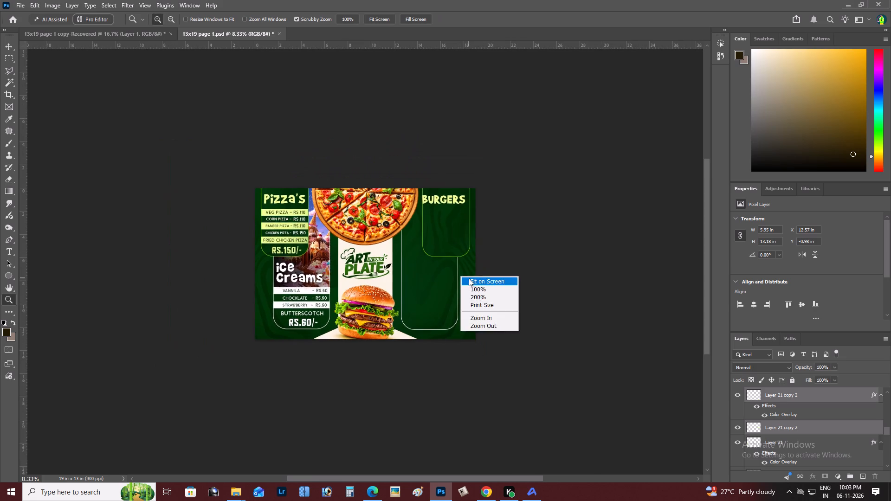
pyautogui.press('space')
pyautogui.press('space')
pyautogui.press('space')
pyautogui.press('space')
pyautogui.press('space')
pyautogui.press('space')
pyautogui.press('space')
pyautogui.press('space')
pyautogui.press('space')
pyautogui.press('space')
pyautogui.press('space')
pyautogui.press('space')
pyautogui.press('space')
pyautogui.press('space')
pyautogui.press('space')
pyautogui.moveTo(461, 281); pyautogui.dragTo(358, 301)
pyautogui.press('v')
pyautogui.click(415, 298)
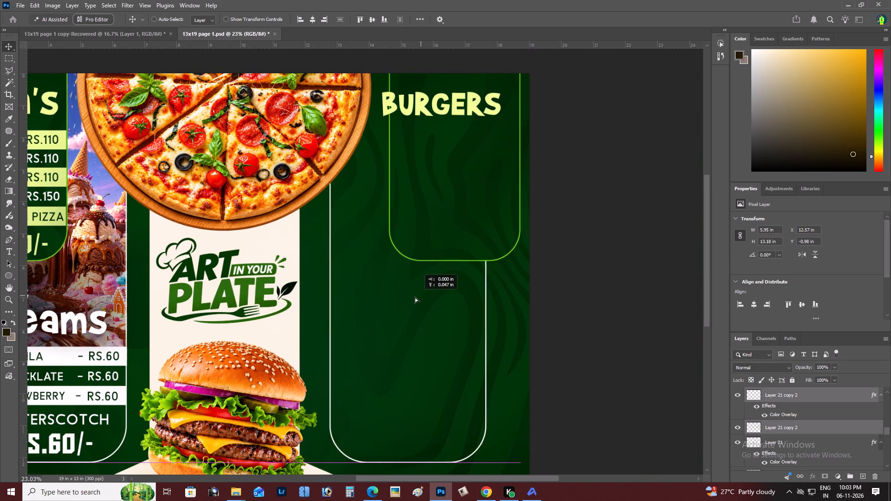
# Nudge the mirrored outlines toward the page centre and slightly down, to X 12.51 in, Y -0.92 in.
pyautogui.press('z')
pyautogui.keyDown('alt'); pyautogui.click(404, 282); pyautogui.keyUp('alt')
pyautogui.rightClick(404, 282)
pyautogui.doubleClick(418, 286)
pyautogui.press('space')
pyautogui.moveTo(415, 287); pyautogui.dragTo(420, 289)
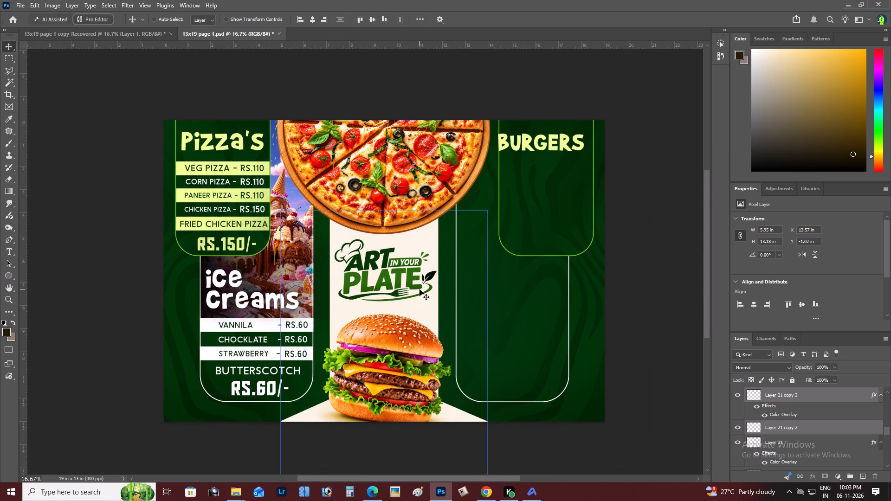
pyautogui.press('v')
pyautogui.press('v')
pyautogui.hotkey('shift', 'Left')
pyautogui.hotkey('shift', 'Left')
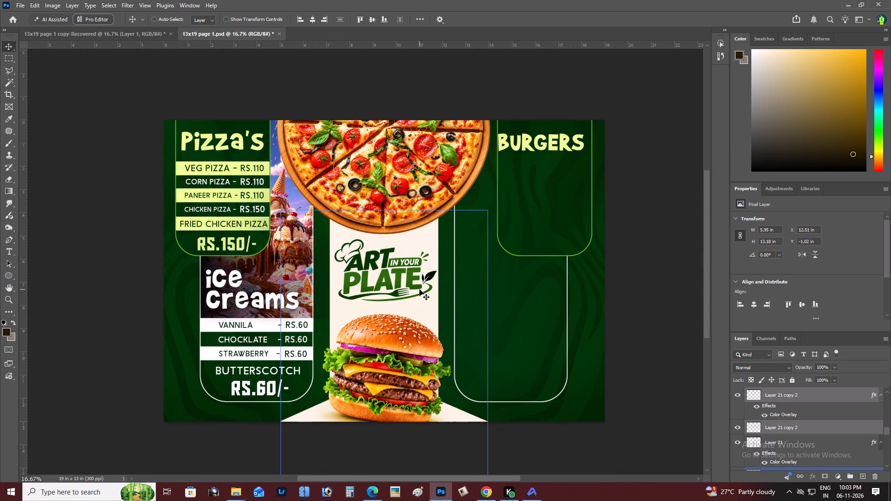
pyautogui.press('Down')
pyautogui.press('Down')
pyautogui.press('Down')
pyautogui.press('Down')
pyautogui.press('Down')
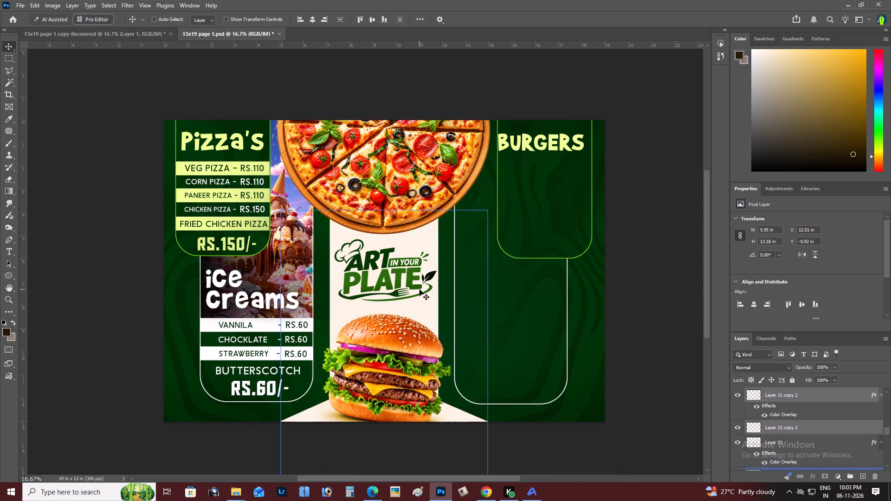
# Place a horizontal guide along the bottom edge of the white ice creams outline.
pyautogui.moveTo(426, 41); pyautogui.dragTo(432, 173)
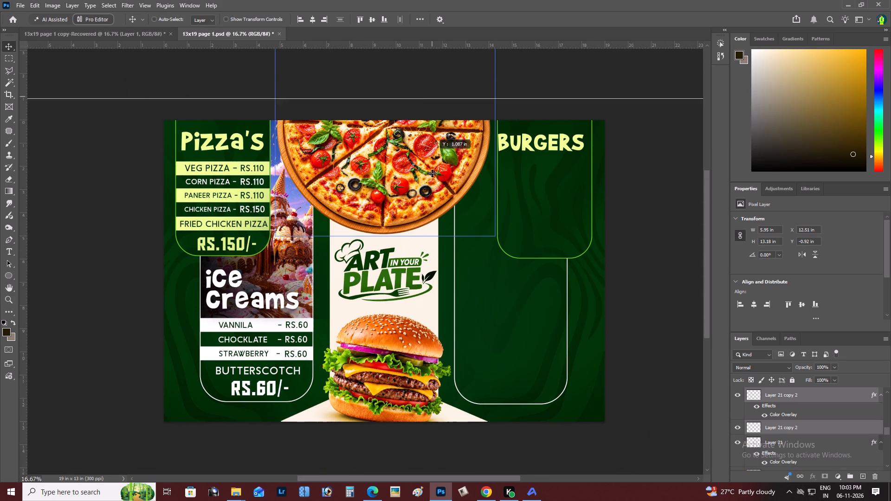
pyautogui.moveTo(432, 173); pyautogui.dragTo(454, 401)
pyautogui.press('z')
pyautogui.tripleClick(241, 382)
pyautogui.press('v')
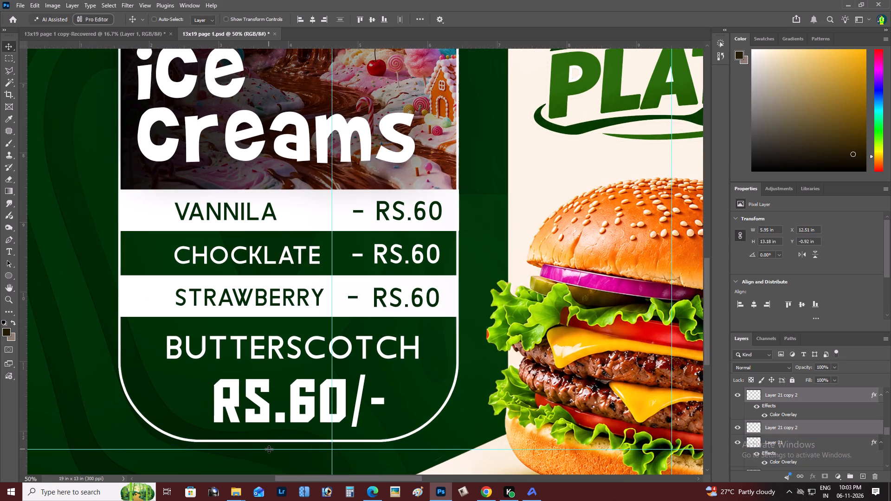
pyautogui.moveTo(269, 449); pyautogui.dragTo(267, 442)
# Nudge the mirrored outlines up to Y -1.06 in so the white one's bottom edge meets the horizontal guide.
pyautogui.press('z')
pyautogui.keyDown('alt'); pyautogui.click(213, 387); pyautogui.keyUp('alt')
pyautogui.rightClick(213, 384)
pyautogui.click(229, 389)
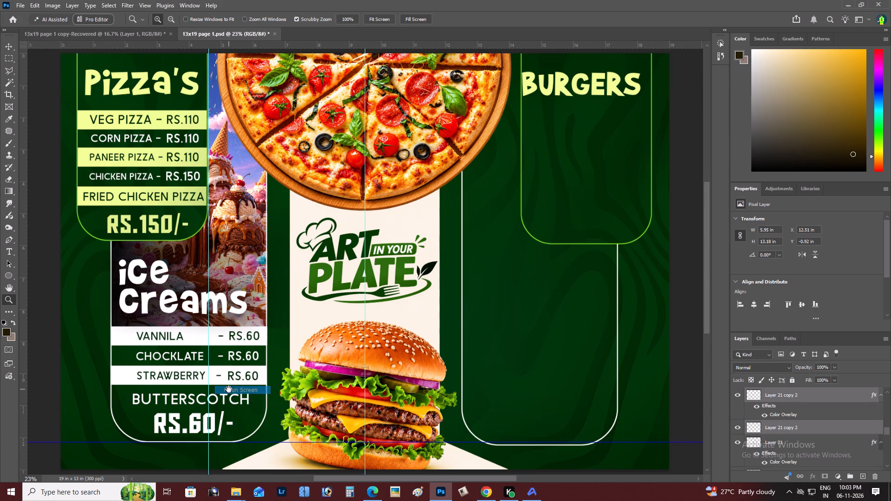
pyautogui.press('space')
pyautogui.press('space')
pyautogui.press('space')
pyautogui.moveTo(227, 388); pyautogui.dragTo(207, 378)
pyautogui.press('v')
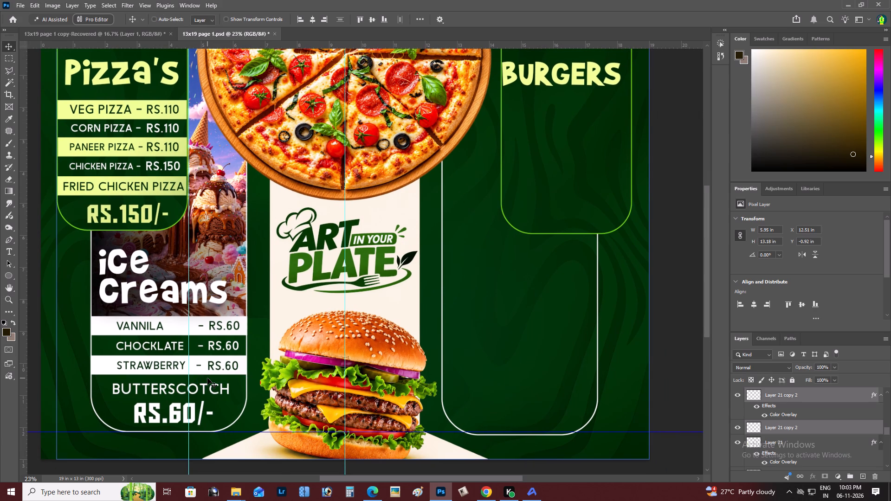
pyautogui.hotkey('shift', 'Up')
pyautogui.hotkey('shift', 'Up')
pyautogui.hotkey('shift', 'Up')
pyautogui.hotkey('shift', 'Up')
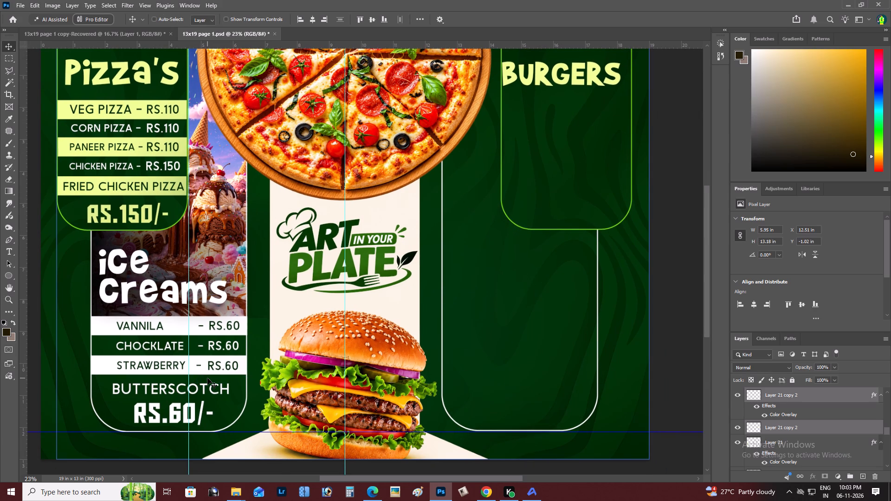
# Hide the guides on the menu page.
pyautogui.press('z')
pyautogui.keyDown('alt'); pyautogui.click(428, 333); pyautogui.keyUp('alt')
pyautogui.rightClick(456, 312)
pyautogui.doubleClick(469, 316)
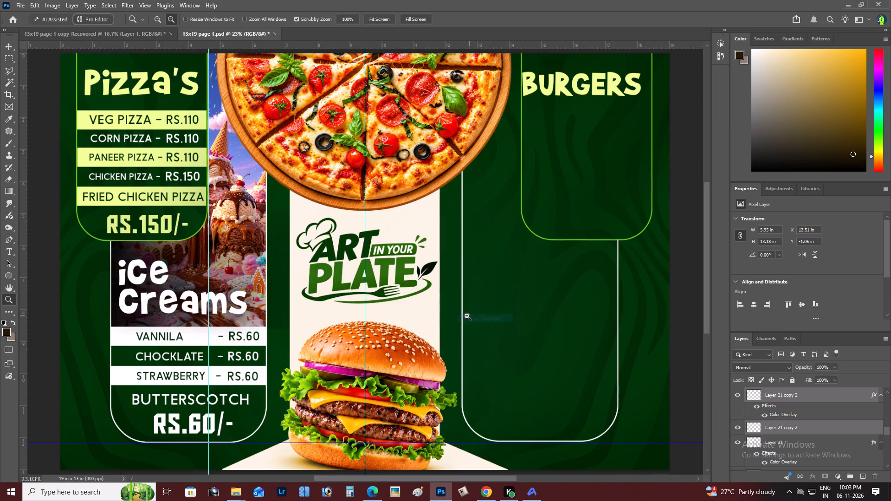
pyautogui.hotkey('ctrl', ';')
# Save the 13x19 page 1.psd document with the whole page in view.
pyautogui.press('z')
pyautogui.keyDown('alt'); pyautogui.click(473, 312); pyautogui.keyUp('alt')
pyautogui.rightClick(473, 312)
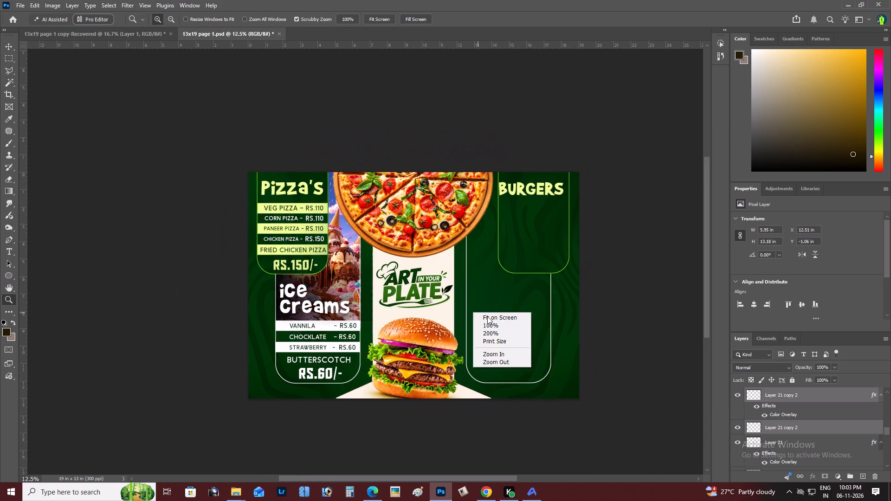
pyautogui.doubleClick(487, 316)
pyautogui.hotkey('ctrl', 's')
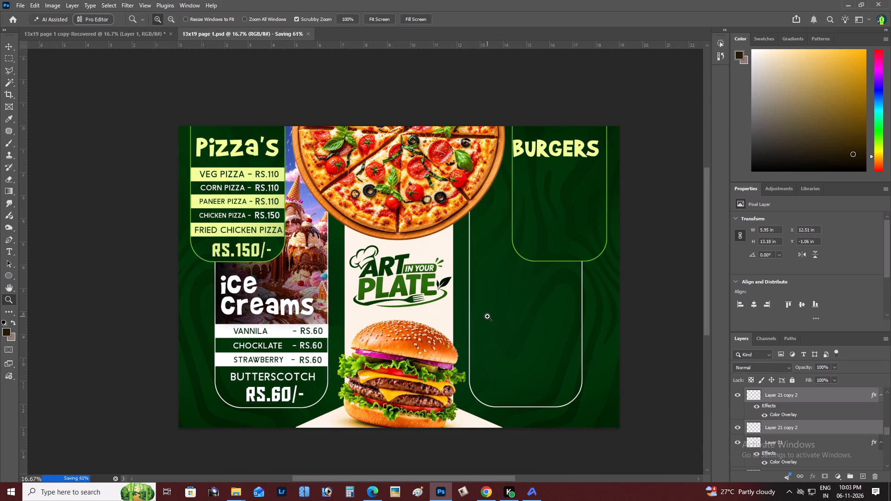
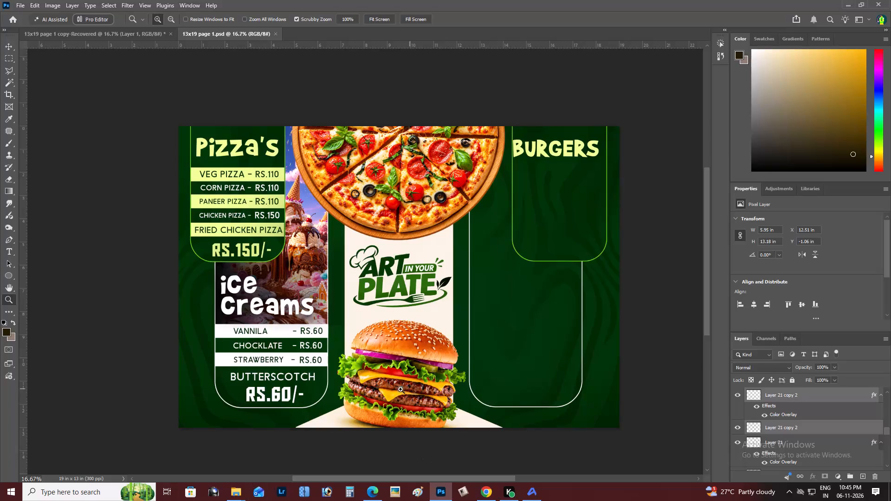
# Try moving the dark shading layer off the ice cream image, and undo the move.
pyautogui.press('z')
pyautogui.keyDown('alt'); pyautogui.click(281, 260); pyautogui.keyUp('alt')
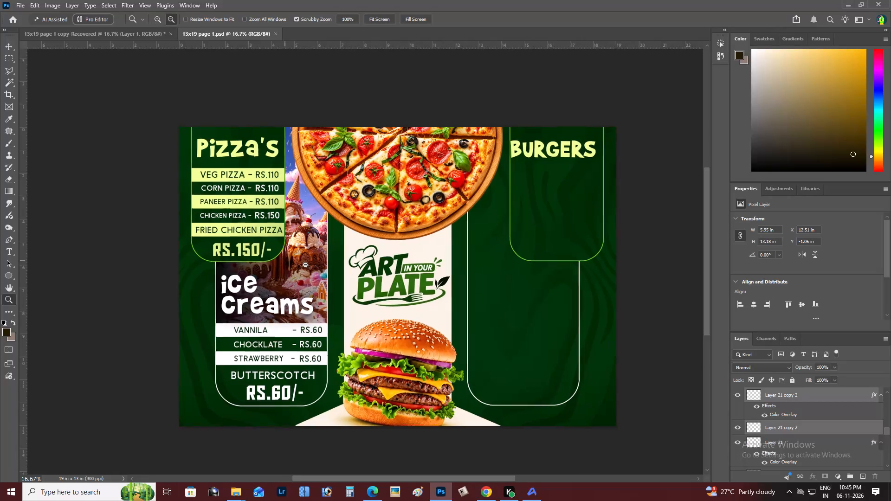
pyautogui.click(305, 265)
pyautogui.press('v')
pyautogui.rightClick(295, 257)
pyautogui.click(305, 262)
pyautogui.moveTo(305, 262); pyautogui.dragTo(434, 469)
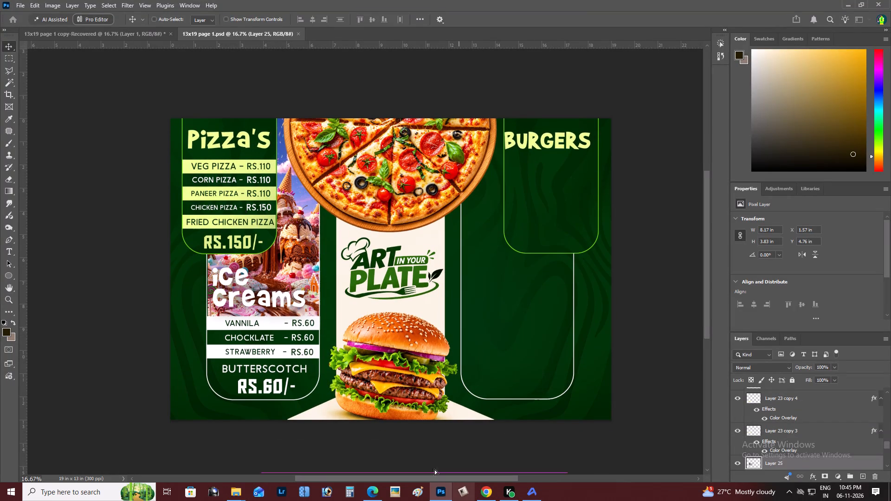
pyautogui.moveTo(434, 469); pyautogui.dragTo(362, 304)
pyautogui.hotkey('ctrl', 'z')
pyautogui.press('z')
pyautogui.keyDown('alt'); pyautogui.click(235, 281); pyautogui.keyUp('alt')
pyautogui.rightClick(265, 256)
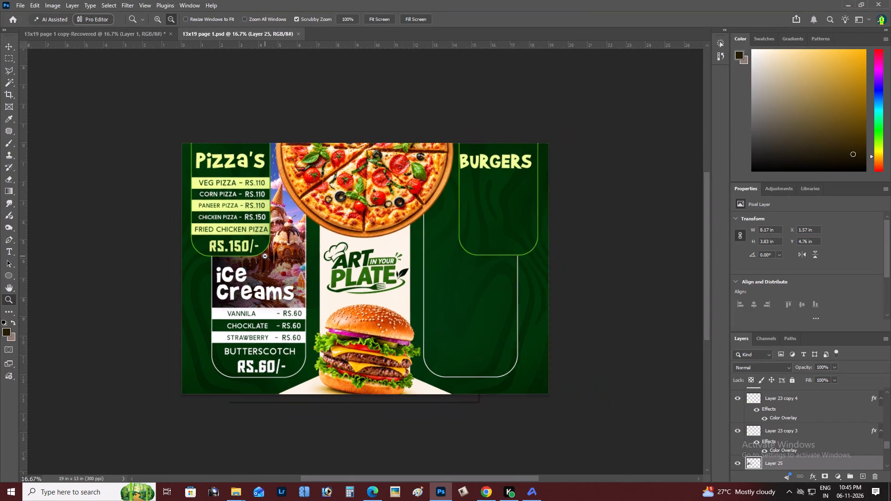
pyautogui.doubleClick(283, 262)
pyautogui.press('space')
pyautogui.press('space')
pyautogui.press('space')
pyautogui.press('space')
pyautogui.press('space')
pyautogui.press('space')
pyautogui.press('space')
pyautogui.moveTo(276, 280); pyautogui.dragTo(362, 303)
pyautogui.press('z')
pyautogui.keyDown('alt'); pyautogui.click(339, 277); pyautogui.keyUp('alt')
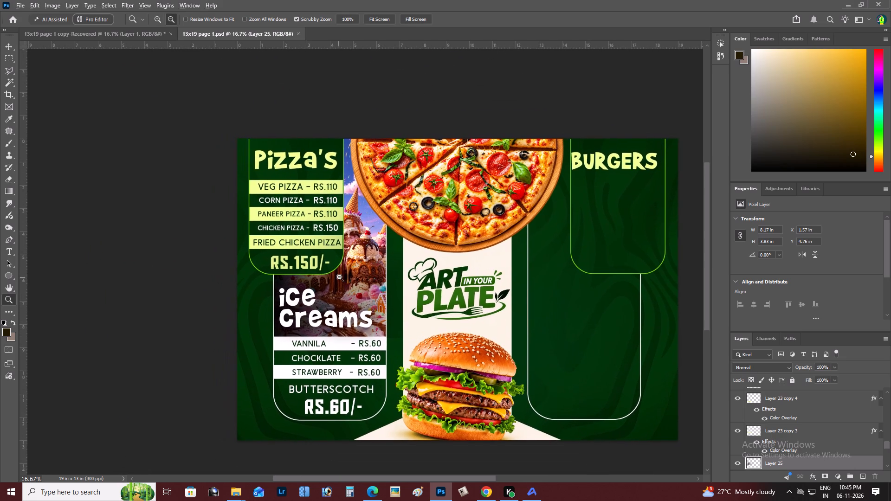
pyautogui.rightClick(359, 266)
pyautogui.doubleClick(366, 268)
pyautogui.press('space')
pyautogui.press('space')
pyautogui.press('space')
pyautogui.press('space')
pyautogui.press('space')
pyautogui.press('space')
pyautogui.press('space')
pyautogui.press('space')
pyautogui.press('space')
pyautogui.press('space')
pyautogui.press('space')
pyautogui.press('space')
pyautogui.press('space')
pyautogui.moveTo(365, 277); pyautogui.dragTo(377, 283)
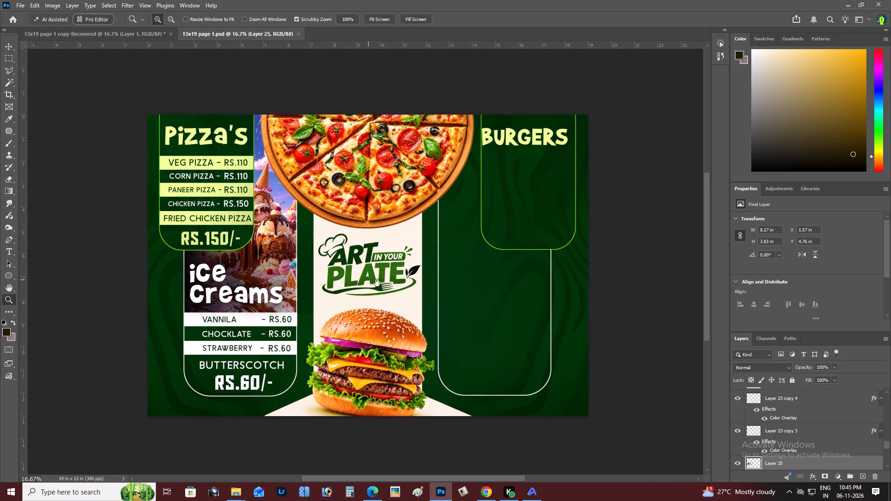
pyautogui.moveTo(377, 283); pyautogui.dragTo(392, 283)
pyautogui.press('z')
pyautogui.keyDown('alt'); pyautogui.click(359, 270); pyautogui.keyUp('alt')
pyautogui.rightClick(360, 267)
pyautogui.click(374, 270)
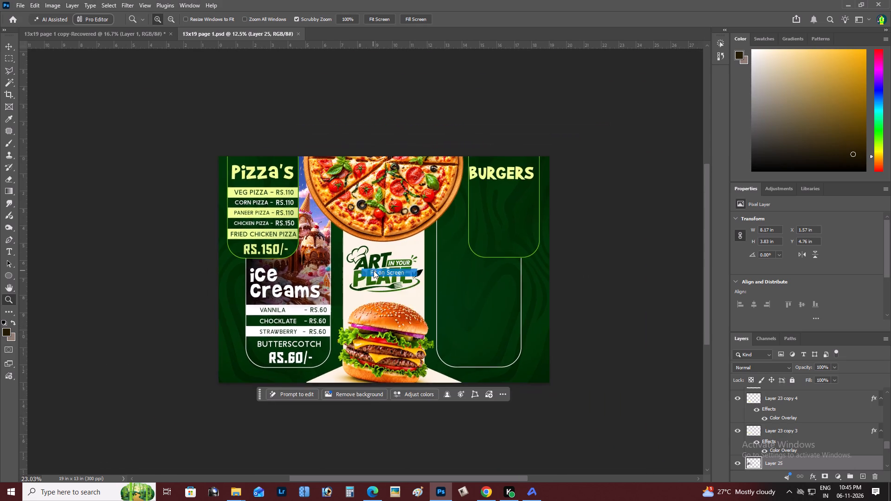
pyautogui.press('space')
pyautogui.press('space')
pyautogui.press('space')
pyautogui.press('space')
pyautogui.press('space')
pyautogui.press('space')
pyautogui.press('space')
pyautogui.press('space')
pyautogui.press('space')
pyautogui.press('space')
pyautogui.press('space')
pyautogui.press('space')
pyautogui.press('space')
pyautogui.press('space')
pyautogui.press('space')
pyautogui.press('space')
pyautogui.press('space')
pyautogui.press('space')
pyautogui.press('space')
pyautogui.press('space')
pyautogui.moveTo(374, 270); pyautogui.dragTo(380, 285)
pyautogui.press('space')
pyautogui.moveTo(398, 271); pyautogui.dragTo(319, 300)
# Shift the BURGERS heading slightly to the right so it sits centred within the green outline.
pyautogui.press('z')
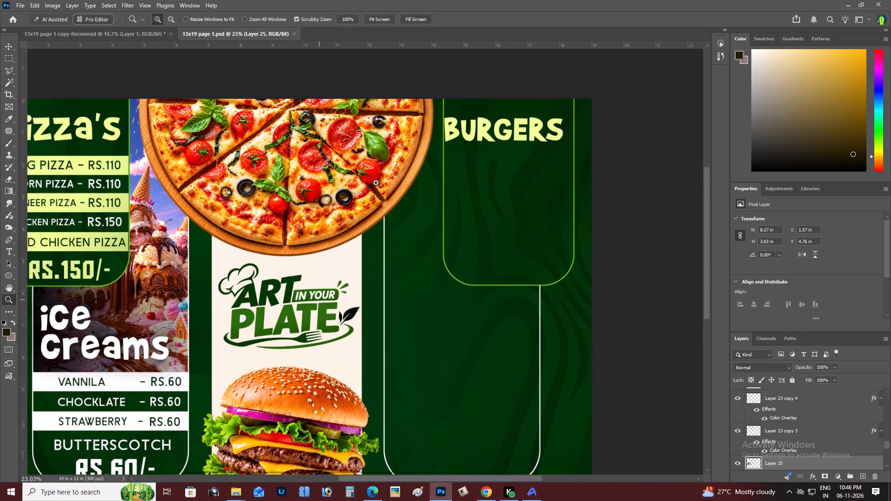
pyautogui.click(386, 177)
pyautogui.press('v')
pyautogui.rightClick(469, 130)
pyautogui.click(478, 133)
pyautogui.moveTo(480, 134); pyautogui.dragTo(490, 133)
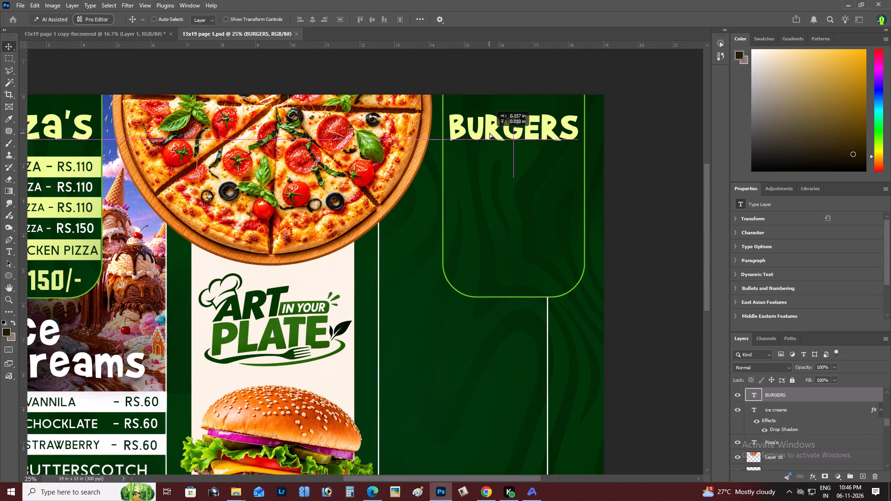
pyautogui.moveTo(490, 133); pyautogui.dragTo(487, 128)
# Move the floating text options bar clear of the menu page artwork.
pyautogui.press('z')
pyautogui.keyDown('alt'); pyautogui.click(425, 149); pyautogui.keyUp('alt')
pyautogui.rightClick(425, 149)
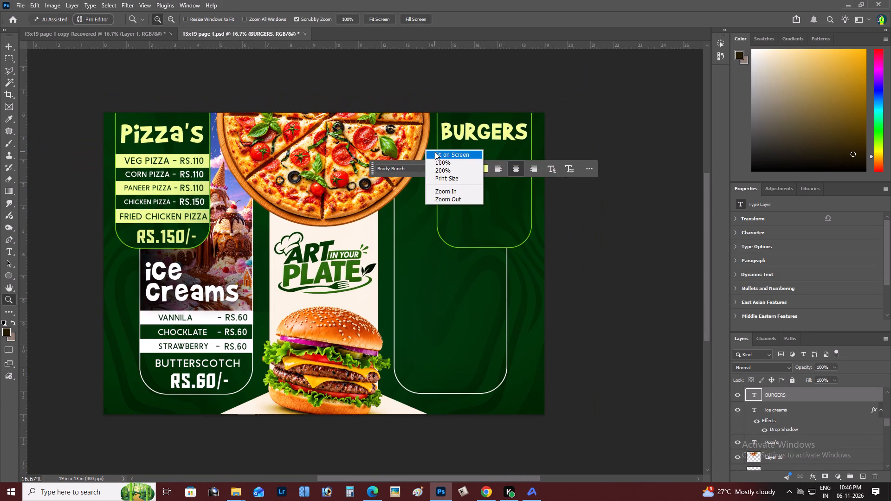
pyautogui.click(321, 184)
pyautogui.press('z')
pyautogui.keyDown('alt'); pyautogui.click(342, 202); pyautogui.keyUp('alt')
pyautogui.rightClick(342, 202)
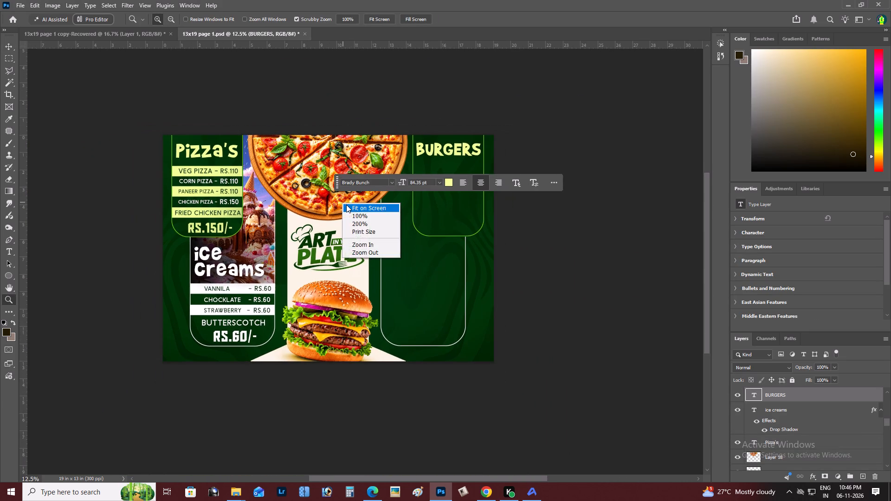
pyautogui.click(349, 206)
pyautogui.press('space')
pyautogui.press('space')
pyautogui.press('space')
pyautogui.press('space')
pyautogui.press('space')
pyautogui.press('space')
pyautogui.press('space')
pyautogui.press('space')
pyautogui.moveTo(349, 206); pyautogui.dragTo(320, 213)
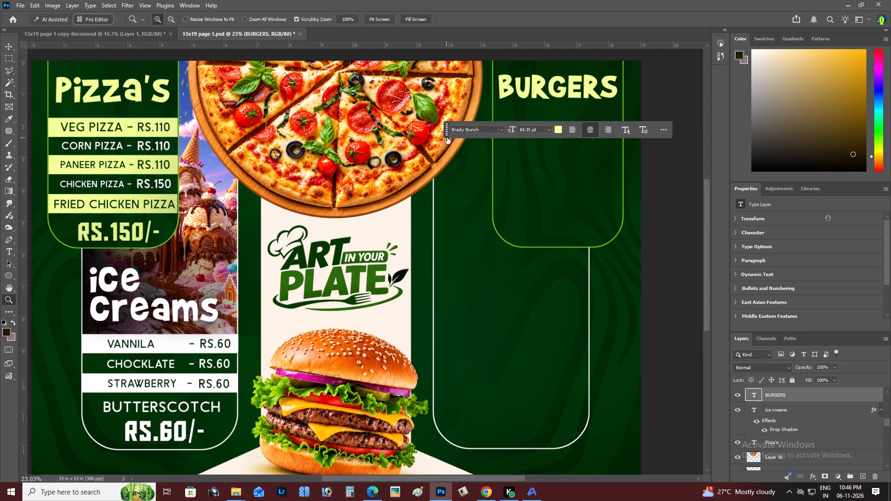
pyautogui.moveTo(449, 130); pyautogui.dragTo(604, 120)
pyautogui.click(423, 219)
pyautogui.press('z')
pyautogui.keyDown('alt'); pyautogui.click(423, 219); pyautogui.keyUp('alt')
pyautogui.rightClick(423, 219)
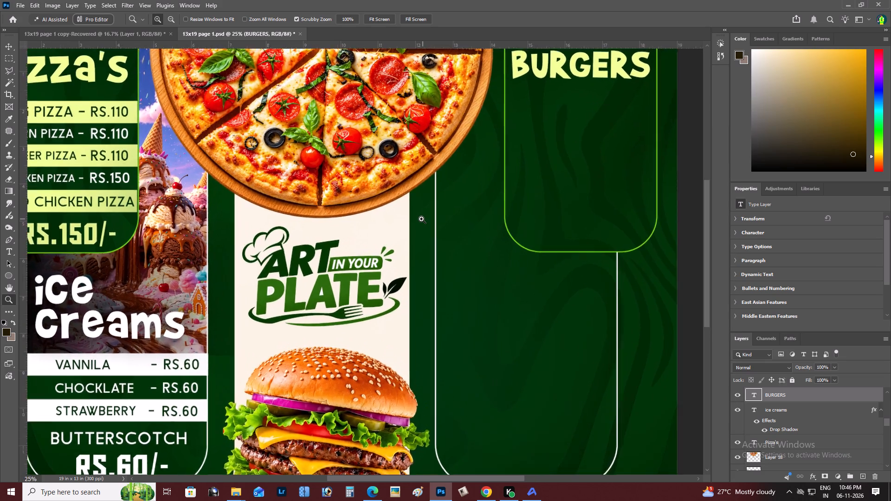
pyautogui.doubleClick(431, 223)
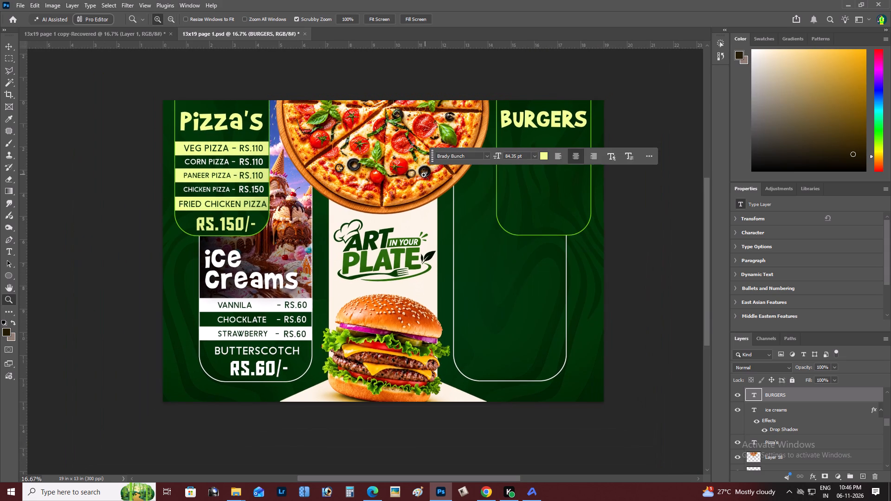
pyautogui.moveTo(432, 160); pyautogui.dragTo(630, 158)
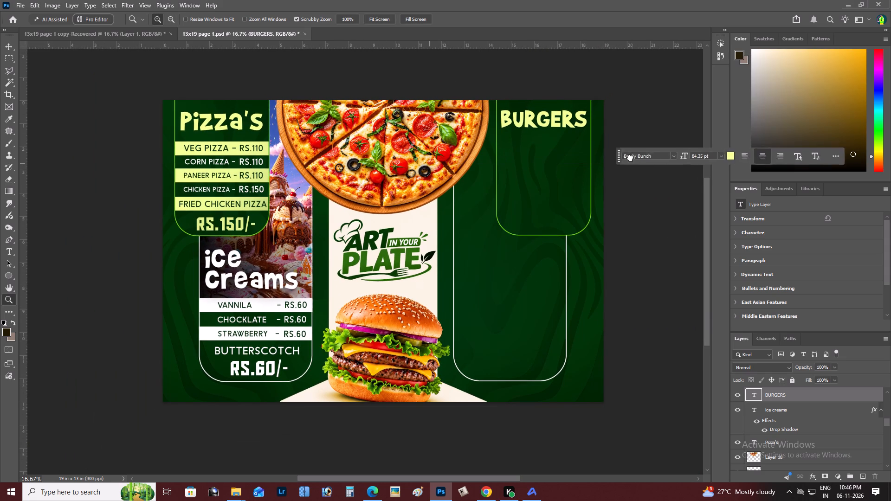
pyautogui.moveTo(630, 158); pyautogui.dragTo(653, 152)
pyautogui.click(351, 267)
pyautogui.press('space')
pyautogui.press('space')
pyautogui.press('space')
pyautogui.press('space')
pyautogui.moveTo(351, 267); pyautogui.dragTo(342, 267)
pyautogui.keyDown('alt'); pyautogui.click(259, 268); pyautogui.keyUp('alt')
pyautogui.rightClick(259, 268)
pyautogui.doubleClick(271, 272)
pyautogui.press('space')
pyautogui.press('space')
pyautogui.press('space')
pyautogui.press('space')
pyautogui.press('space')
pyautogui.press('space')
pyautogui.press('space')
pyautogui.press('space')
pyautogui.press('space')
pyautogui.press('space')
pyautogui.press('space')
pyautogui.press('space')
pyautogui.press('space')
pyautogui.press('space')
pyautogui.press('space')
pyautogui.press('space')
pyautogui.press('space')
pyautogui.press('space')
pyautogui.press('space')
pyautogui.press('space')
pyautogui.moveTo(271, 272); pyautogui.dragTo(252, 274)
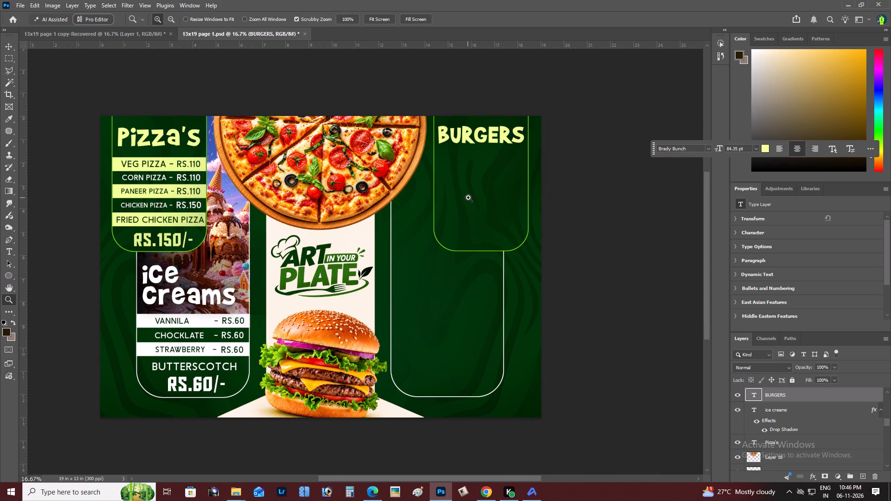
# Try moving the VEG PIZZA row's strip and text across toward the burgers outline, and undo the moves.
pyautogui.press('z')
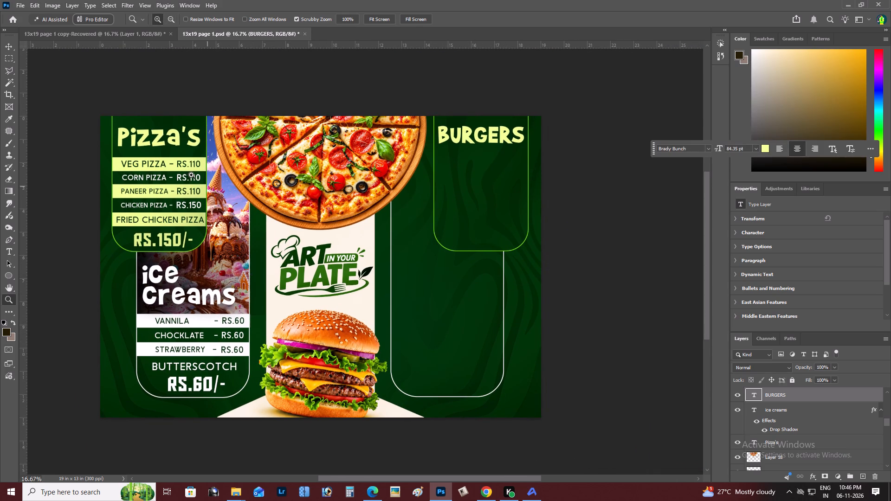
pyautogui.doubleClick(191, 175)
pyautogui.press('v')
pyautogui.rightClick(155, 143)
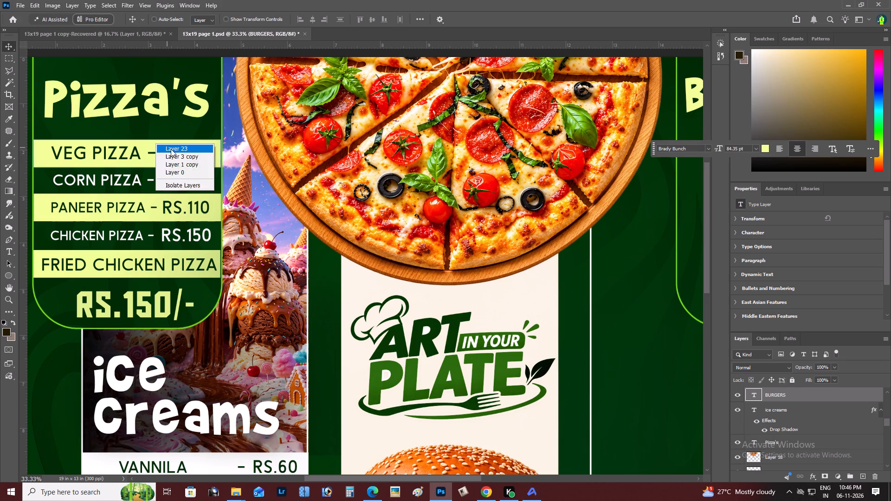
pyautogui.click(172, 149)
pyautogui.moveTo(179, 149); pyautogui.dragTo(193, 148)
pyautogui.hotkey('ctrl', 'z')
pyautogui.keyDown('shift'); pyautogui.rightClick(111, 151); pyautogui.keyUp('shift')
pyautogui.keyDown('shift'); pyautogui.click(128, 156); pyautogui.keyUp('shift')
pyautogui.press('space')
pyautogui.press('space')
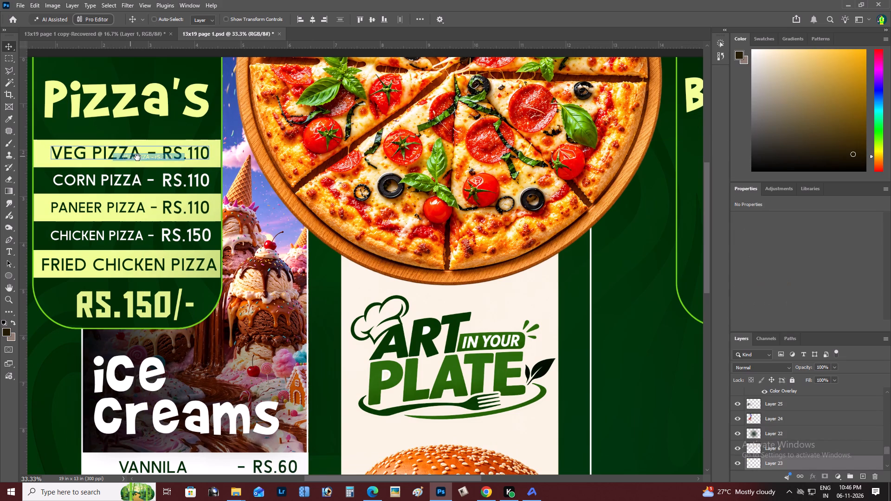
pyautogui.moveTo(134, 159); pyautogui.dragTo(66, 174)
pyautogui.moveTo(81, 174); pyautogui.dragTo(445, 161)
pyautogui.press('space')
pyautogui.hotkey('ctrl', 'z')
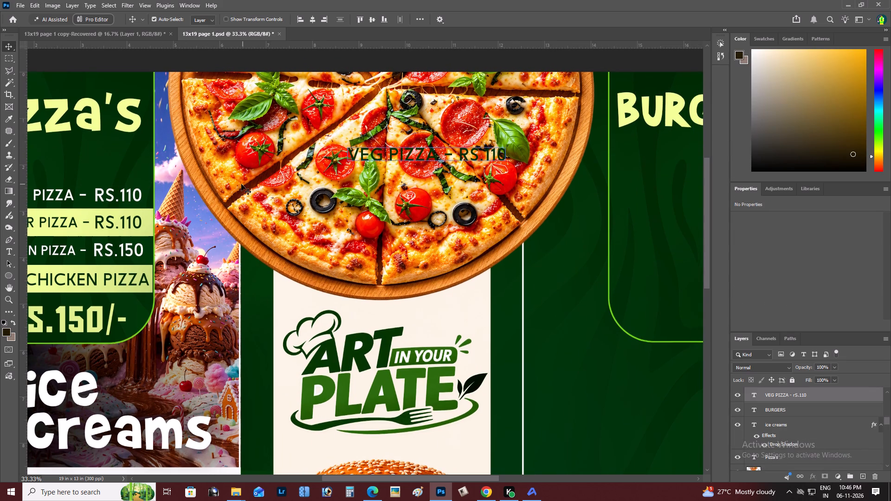
# Duplicate the PANEER PIZZA - RS.110 row with its strip, name and price, and place the copy beneath the BURGERS heading within the green outline.
pyautogui.press('space')
pyautogui.press('space')
pyautogui.press('space')
pyautogui.press('space')
pyautogui.press('space')
pyautogui.press('space')
pyautogui.press('space')
pyautogui.press('space')
pyautogui.press('space')
pyautogui.moveTo(161, 207); pyautogui.dragTo(377, 176)
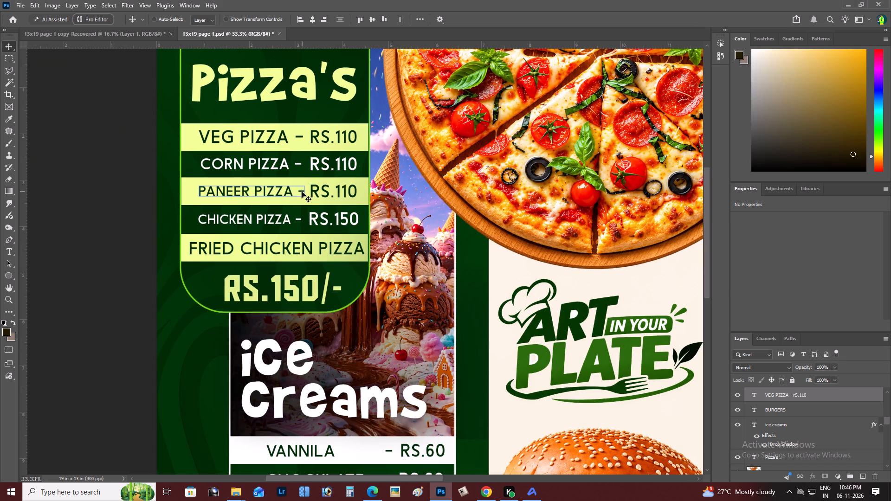
pyautogui.rightClick(303, 199)
pyautogui.click(329, 206)
pyautogui.keyDown('shift'); pyautogui.rightClick(323, 188); pyautogui.keyUp('shift')
pyautogui.keyDown('shift'); pyautogui.click(341, 194); pyautogui.keyUp('shift')
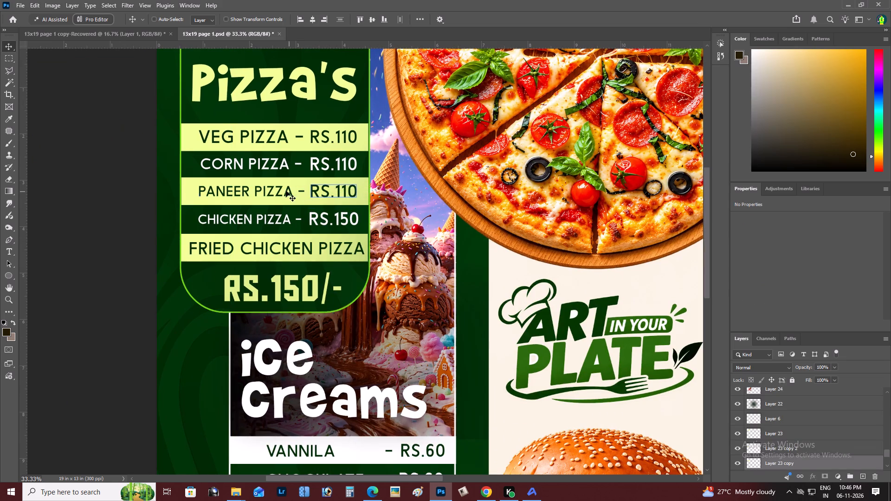
pyautogui.keyDown('shift'); pyautogui.rightClick(283, 190); pyautogui.keyUp('shift')
pyautogui.keyDown('shift'); pyautogui.click(304, 198); pyautogui.keyUp('shift')
pyautogui.press('space')
pyautogui.moveTo(304, 201); pyautogui.dragTo(172, 228)
pyautogui.keyDown('alt'); pyautogui.moveTo(169, 223); pyautogui.dragTo(300, 209); pyautogui.keyUp('alt')
pyautogui.press('space')
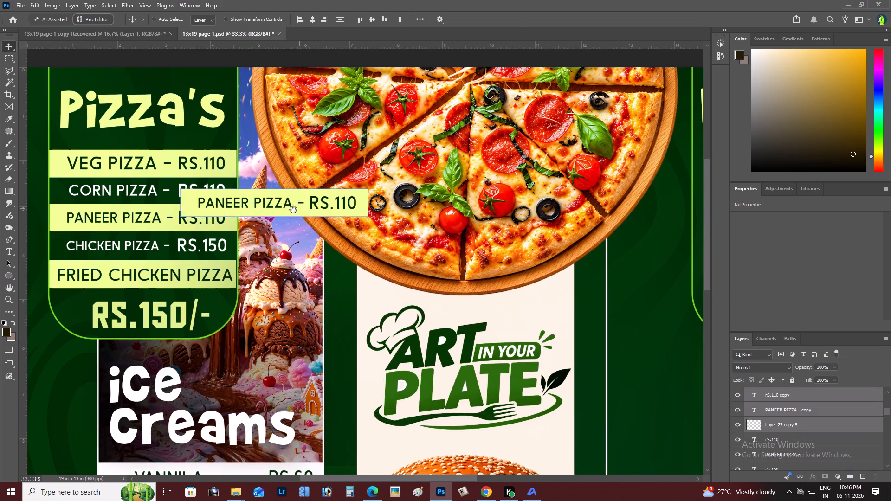
pyautogui.moveTo(293, 210); pyautogui.dragTo(90, 249)
pyautogui.moveTo(90, 249); pyautogui.dragTo(608, 201)
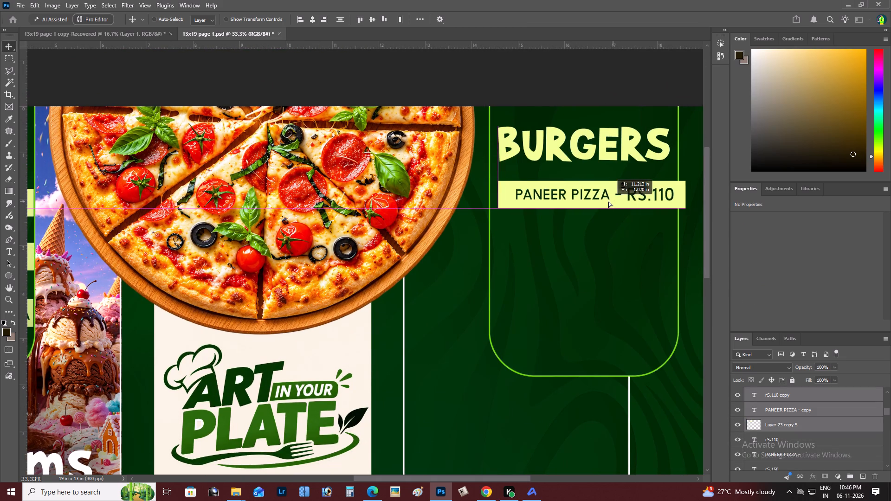
pyautogui.moveTo(608, 201); pyautogui.dragTo(602, 195)
# Nudge the copied PANEER PIZZA row slightly upward, closer to the BURGERS heading, keeping its strip aligned with the green outline.
pyautogui.press('z')
pyautogui.keyDown('alt'); pyautogui.click(503, 173); pyautogui.keyUp('alt')
pyautogui.rightClick(503, 173)
pyautogui.click(511, 178)
pyautogui.press('space')
pyautogui.press('space')
pyautogui.press('space')
pyautogui.press('space')
pyautogui.press('space')
pyautogui.press('space')
pyautogui.press('space')
pyautogui.press('space')
pyautogui.press('space')
pyautogui.press('space')
pyautogui.moveTo(511, 178); pyautogui.dragTo(464, 218)
pyautogui.press('z')
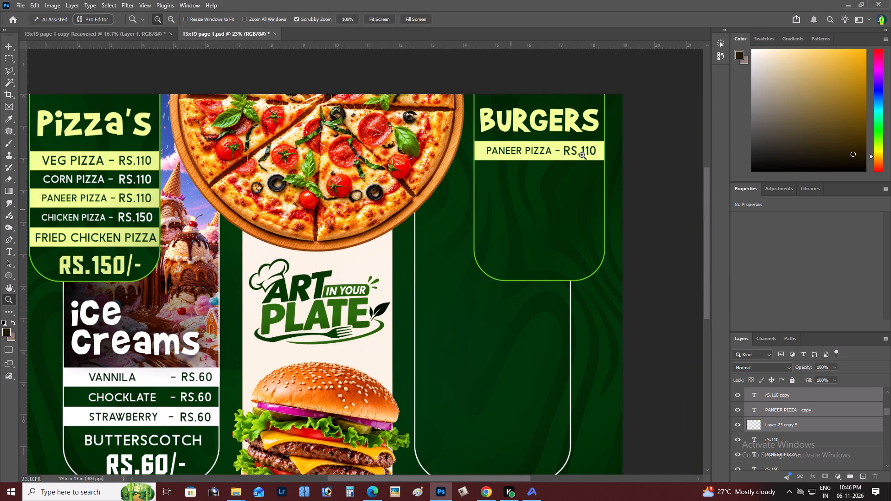
pyautogui.tripleClick(570, 121)
pyautogui.press('space')
pyautogui.moveTo(561, 125); pyautogui.dragTo(539, 137)
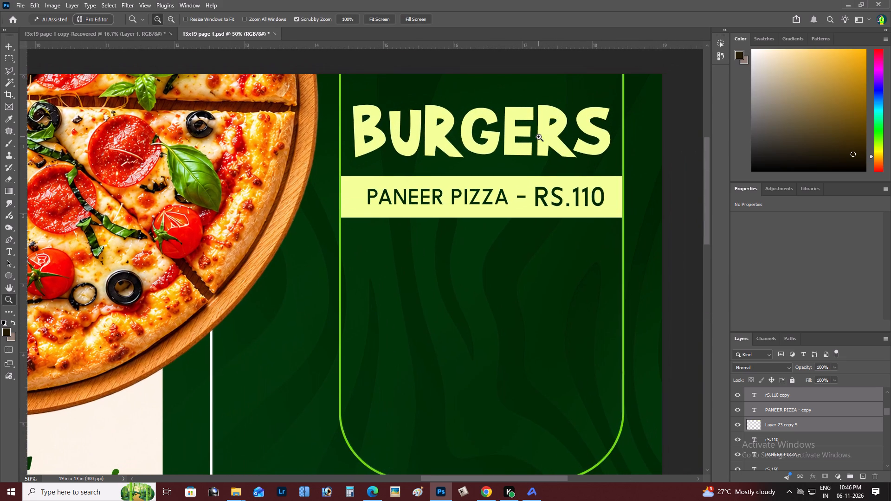
pyautogui.press('v')
pyautogui.press('Up')
pyautogui.press('Up')
pyautogui.press('Up')
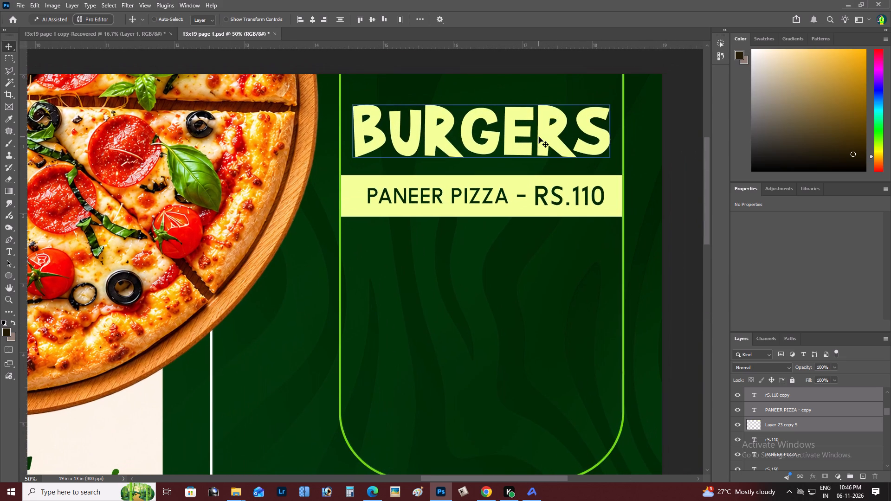
pyautogui.press('Left')
pyautogui.press('Right')
# Examine the whole menu page layout, comparing the burgers section with the Pizza's and ice creams sections.
pyautogui.press('z')
pyautogui.keyDown('alt'); pyautogui.click(539, 137); pyautogui.keyUp('alt')
pyautogui.rightClick(539, 137)
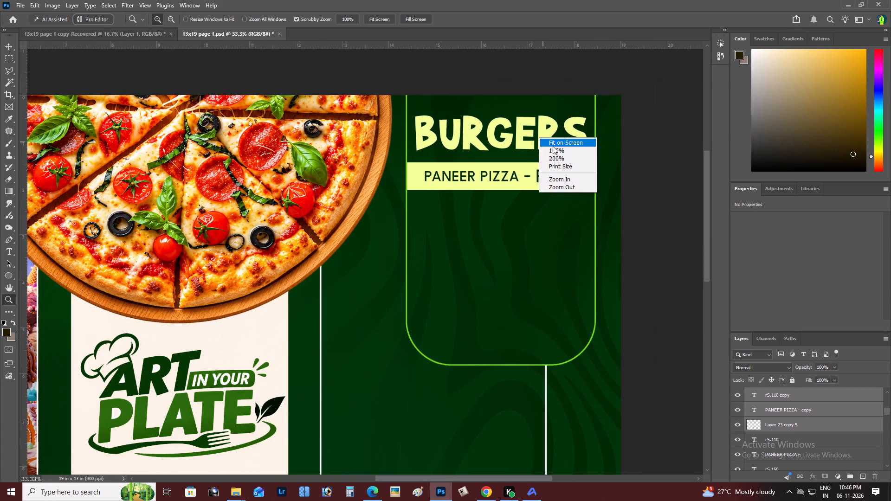
pyautogui.click(553, 146)
pyautogui.keyDown('alt'); pyautogui.click(530, 201); pyautogui.keyUp('alt')
pyautogui.rightClick(530, 209)
pyautogui.doubleClick(537, 213)
pyautogui.press('space')
pyautogui.press('space')
pyautogui.press('space')
pyautogui.press('space')
pyautogui.press('space')
pyautogui.press('space')
pyautogui.press('space')
pyautogui.press('space')
pyautogui.press('space')
pyautogui.press('space')
pyautogui.press('space')
pyautogui.press('space')
pyautogui.press('space')
pyautogui.press('space')
pyautogui.press('space')
pyautogui.press('space')
pyautogui.press('space')
pyautogui.press('space')
pyautogui.press('space')
pyautogui.press('space')
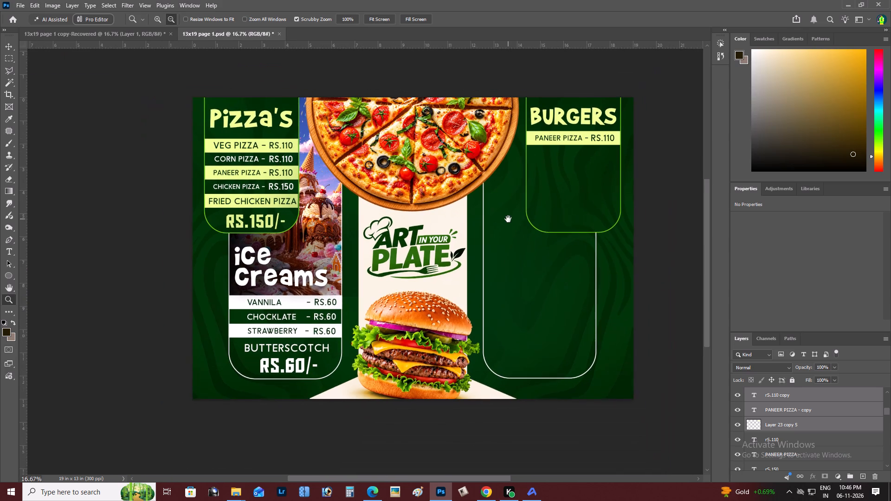
pyautogui.moveTo(508, 219); pyautogui.dragTo(516, 234)
pyautogui.press('z')
pyautogui.keyDown('alt'); pyautogui.click(445, 247); pyautogui.keyUp('alt')
pyautogui.rightClick(445, 247)
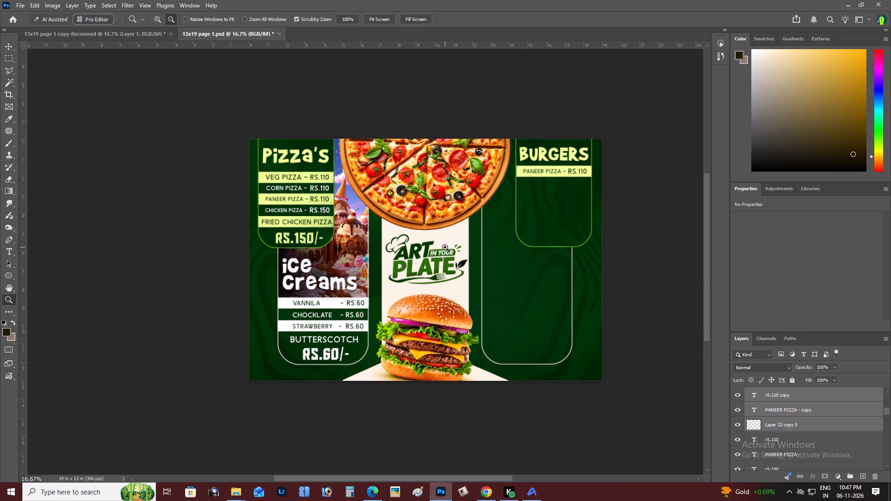
pyautogui.doubleClick(452, 251)
pyautogui.press('space')
pyautogui.press('space')
pyautogui.press('space')
pyautogui.moveTo(458, 276); pyautogui.dragTo(473, 279)
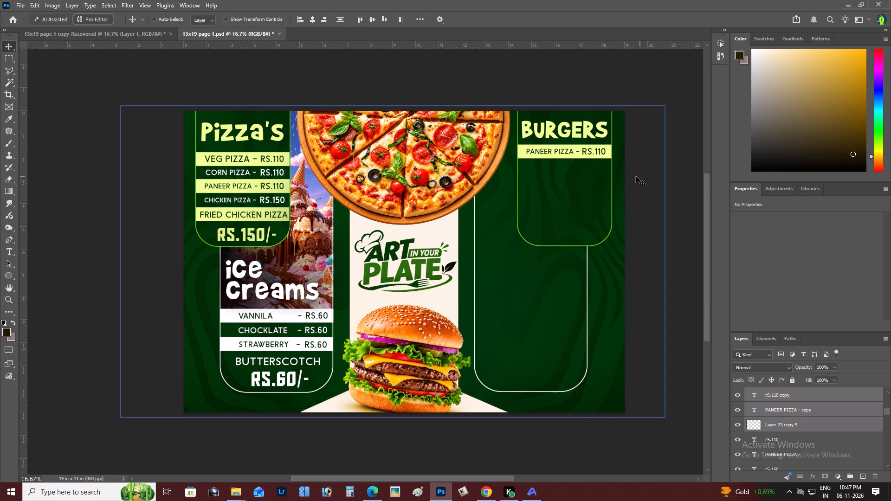
# Switch from Photoshop to the browser window and turn on the computer's Bluetooth in the Windows quick settings.
pyautogui.hotkey('alt', 'Tab')
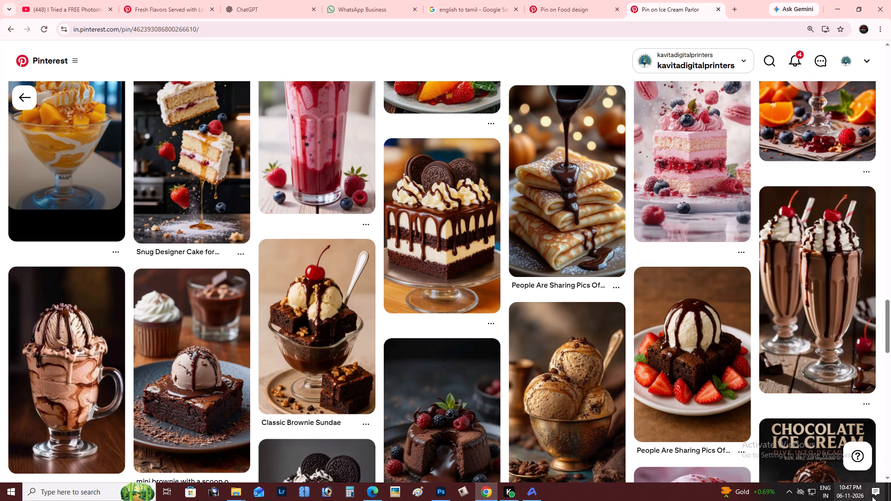
pyautogui.click(877, 495)
pyautogui.click(786, 360)
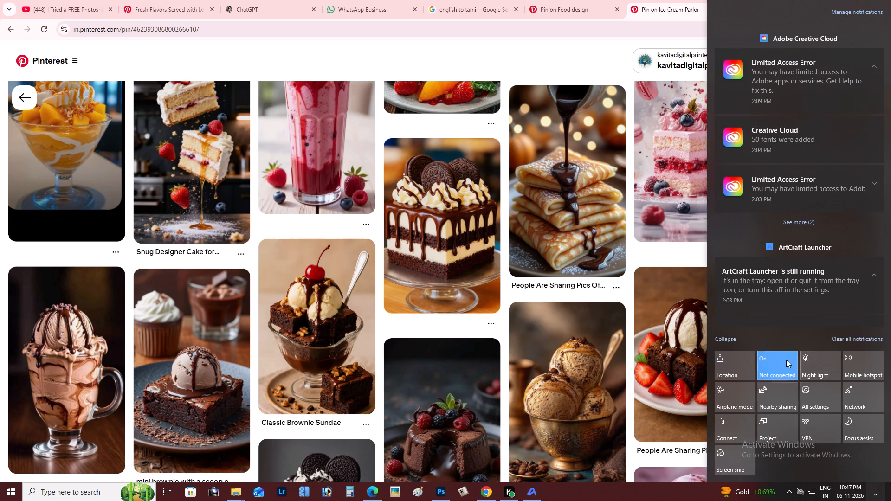
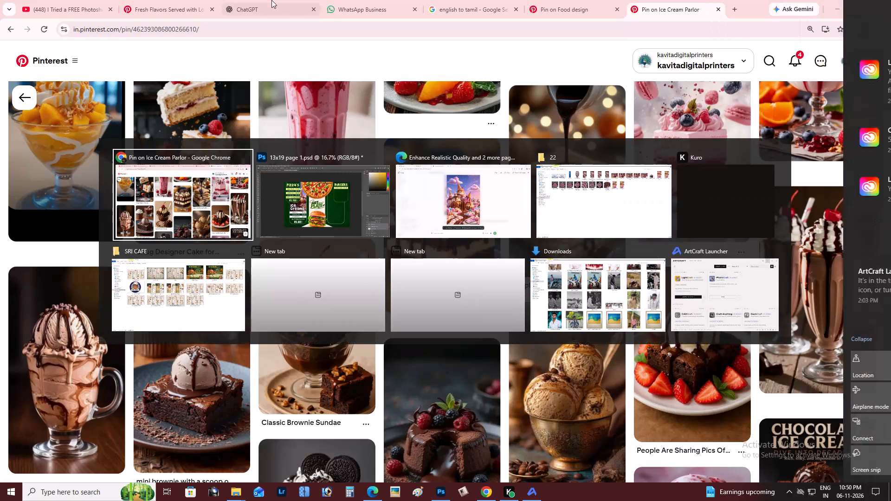
# Switch back to Photoshop and examine the whole menu page, including the PANEER PIZZA row under the BURGERS heading.
pyautogui.press('z')
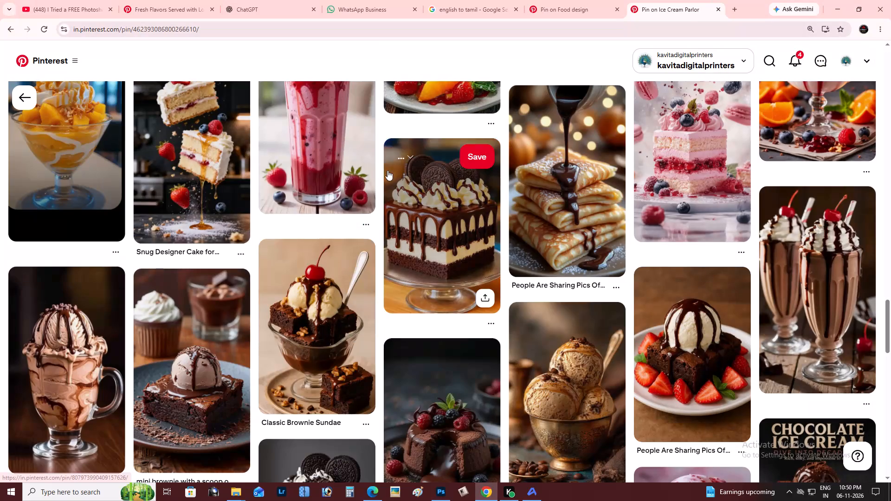
pyautogui.hotkey('alt', 'Tab')
pyautogui.press('z')
pyautogui.keyDown('alt'); pyautogui.click(373, 206); pyautogui.keyUp('alt')
pyautogui.rightClick(376, 186)
pyautogui.click(390, 187)
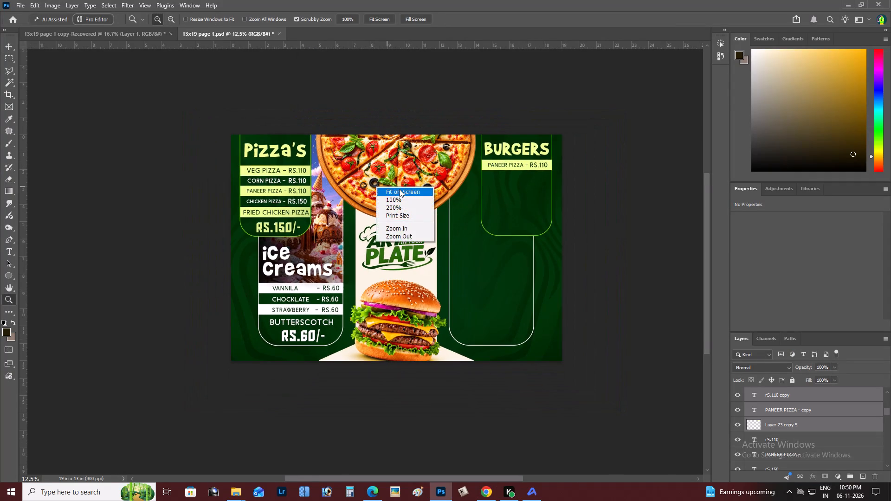
pyautogui.click(400, 189)
pyautogui.press('space')
pyautogui.press('space')
pyautogui.press('space')
pyautogui.press('space')
pyautogui.press('space')
pyautogui.press('space')
pyautogui.press('space')
pyautogui.press('space')
pyautogui.press('space')
pyautogui.press('space')
pyautogui.press('space')
pyautogui.press('space')
pyautogui.press('space')
pyautogui.press('space')
pyautogui.press('space')
pyautogui.press('space')
pyautogui.press('space')
pyautogui.moveTo(400, 189); pyautogui.dragTo(390, 216)
pyautogui.press('z')
pyautogui.keyDown('alt'); pyautogui.click(342, 197); pyautogui.keyUp('alt')
pyautogui.rightClick(342, 197)
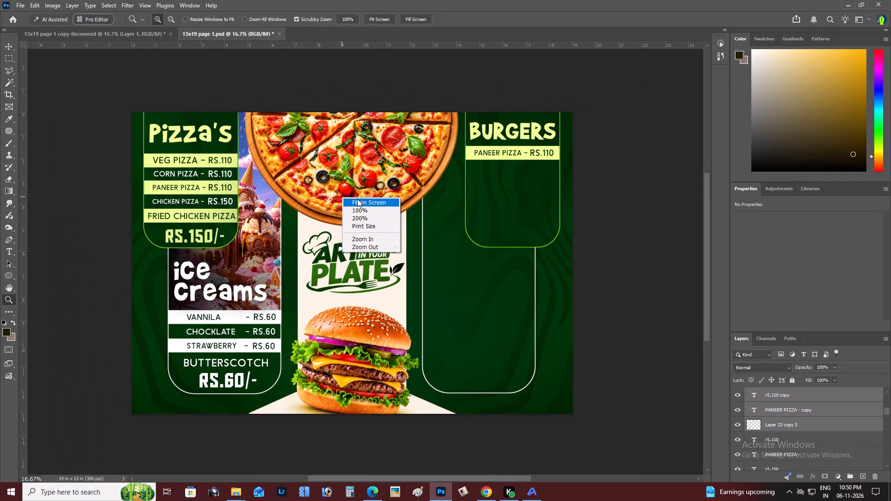
pyautogui.doubleClick(359, 199)
pyautogui.press('space')
pyautogui.press('space')
pyautogui.press('space')
pyautogui.press('space')
pyautogui.press('space')
pyautogui.press('space')
pyautogui.press('space')
pyautogui.press('space')
pyautogui.press('space')
pyautogui.press('space')
pyautogui.press('space')
pyautogui.press('space')
pyautogui.press('space')
pyautogui.press('space')
pyautogui.press('space')
pyautogui.press('space')
pyautogui.press('space')
pyautogui.press('space')
pyautogui.press('space')
pyautogui.press('space')
pyautogui.moveTo(363, 215); pyautogui.dragTo(358, 226)
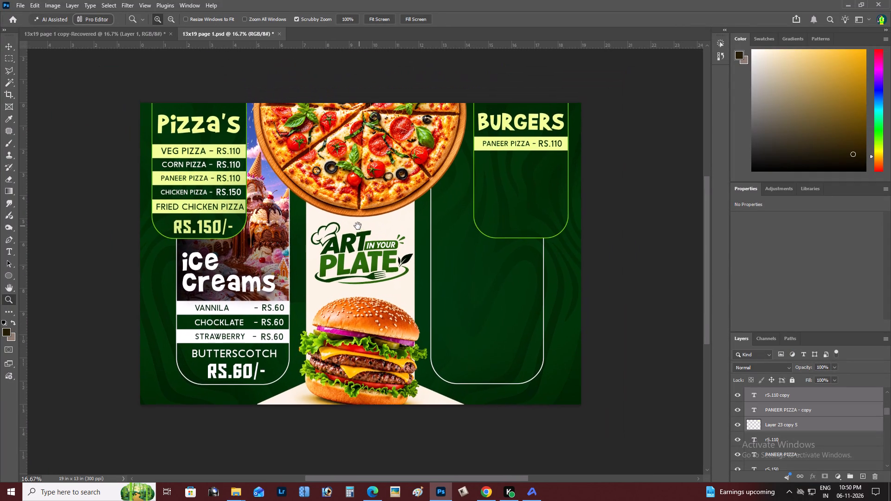
pyautogui.moveTo(358, 226); pyautogui.dragTo(342, 229)
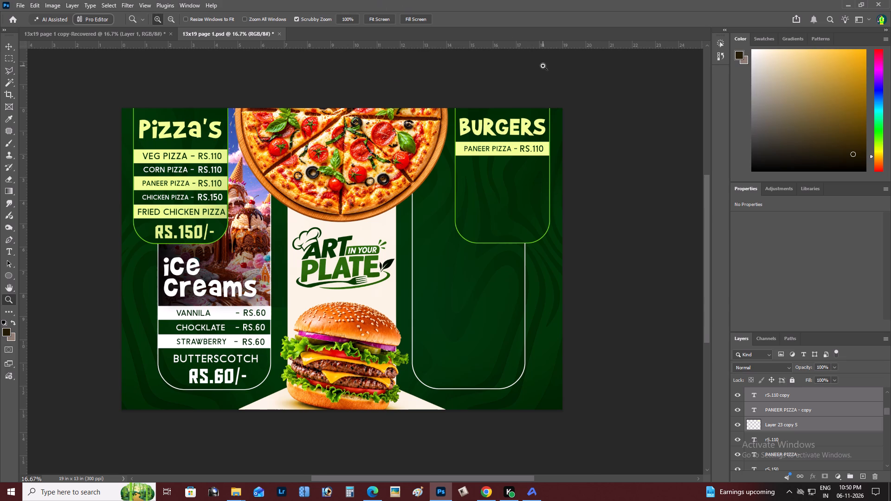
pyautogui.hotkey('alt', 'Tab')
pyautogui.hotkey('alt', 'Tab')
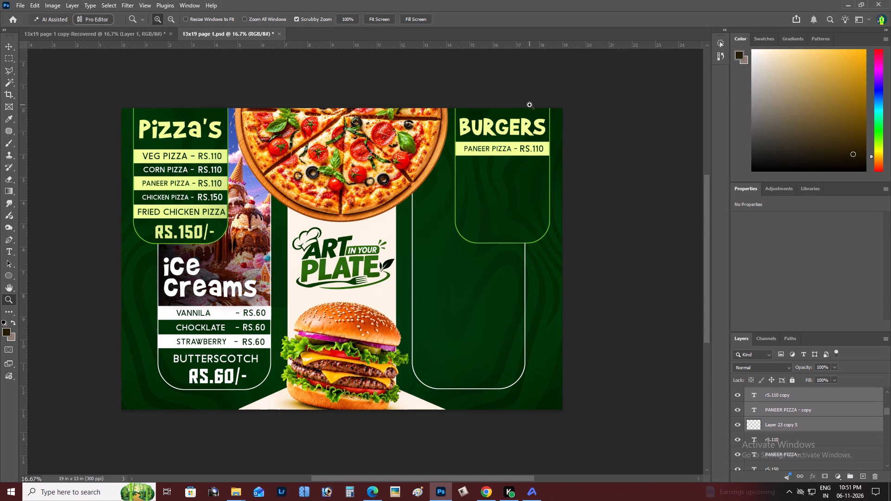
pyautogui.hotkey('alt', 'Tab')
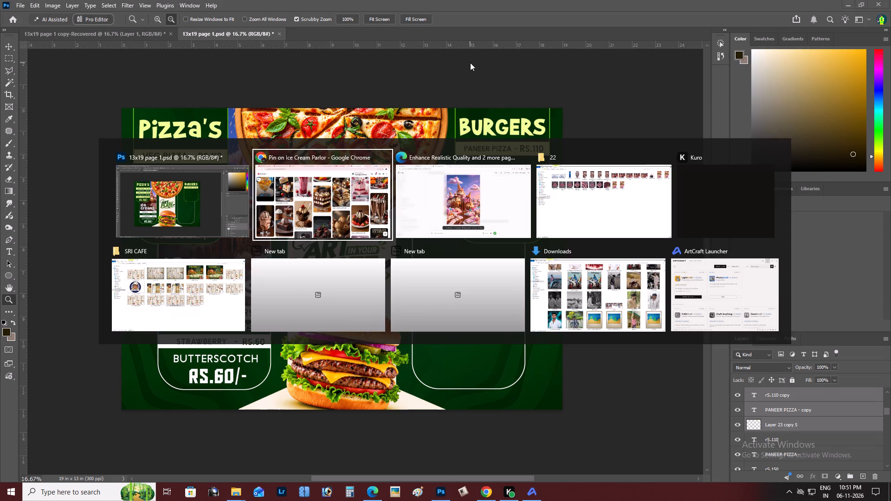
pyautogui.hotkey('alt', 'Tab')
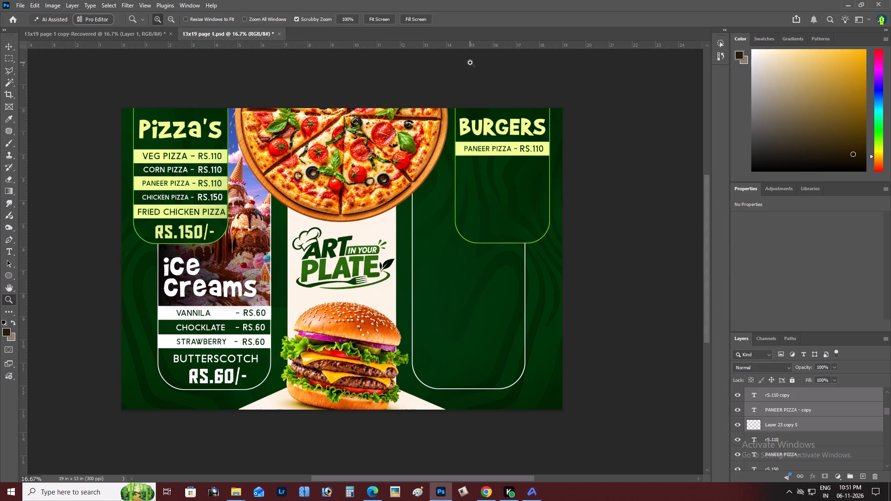
# Switch to the Chrome browser, bring up the YouTube video page, and open the Windows notification and quick settings area.
pyautogui.hotkey('alt', 'Tab')
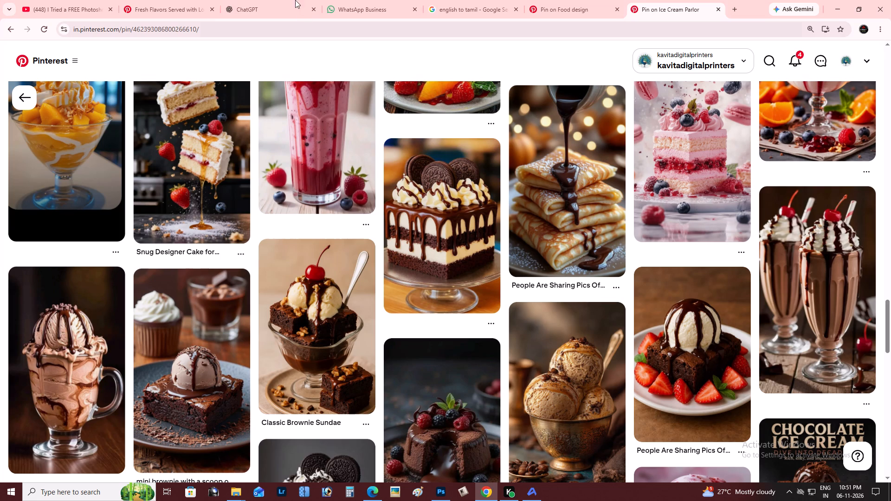
pyautogui.click(79, 6)
pyautogui.click(871, 494)
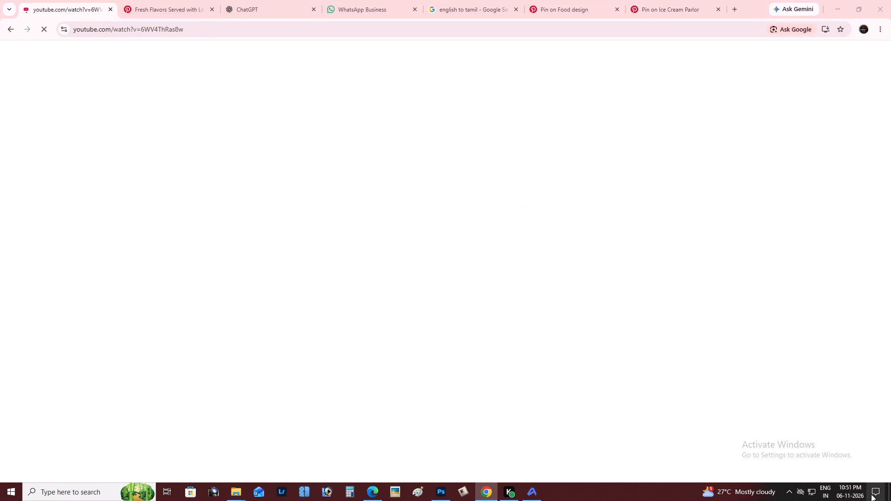
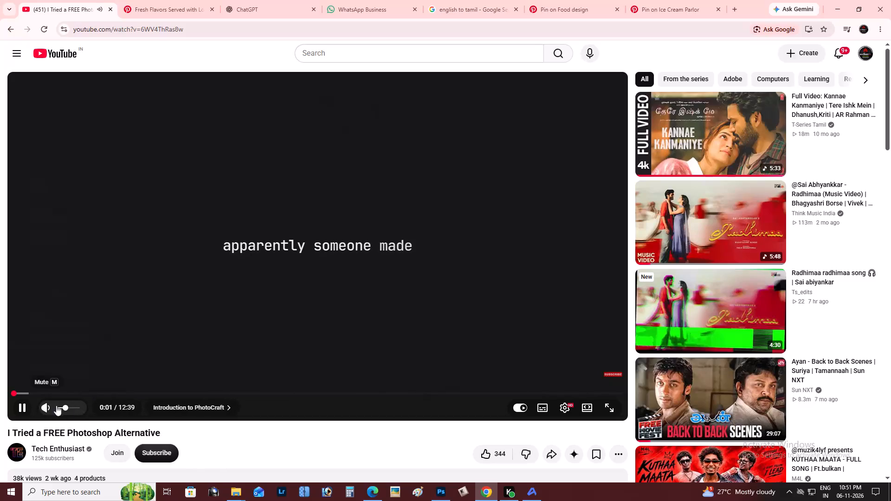
# Raise the playing YouTube video's volume to maximum.
pyautogui.moveTo(67, 407); pyautogui.dragTo(125, 409)
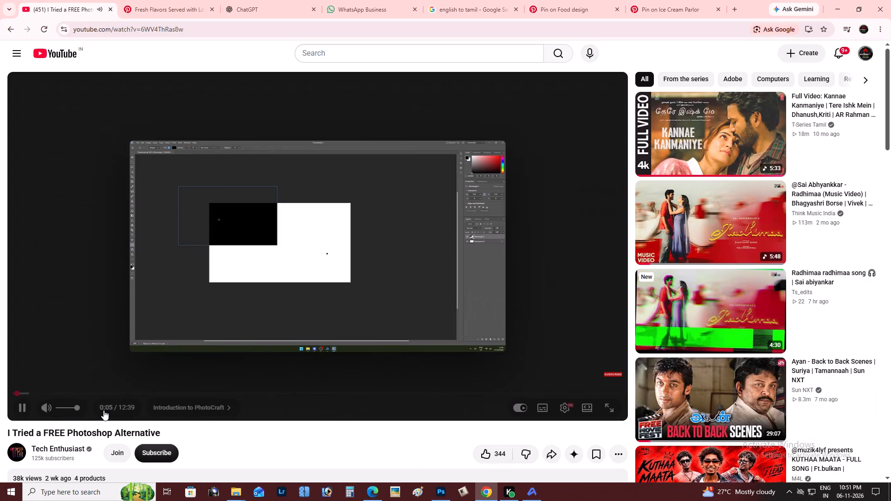
# Leave the Photoshop-alternative video and go to the YouTube home page.
pyautogui.click(6, 53)
pyautogui.click(12, 55)
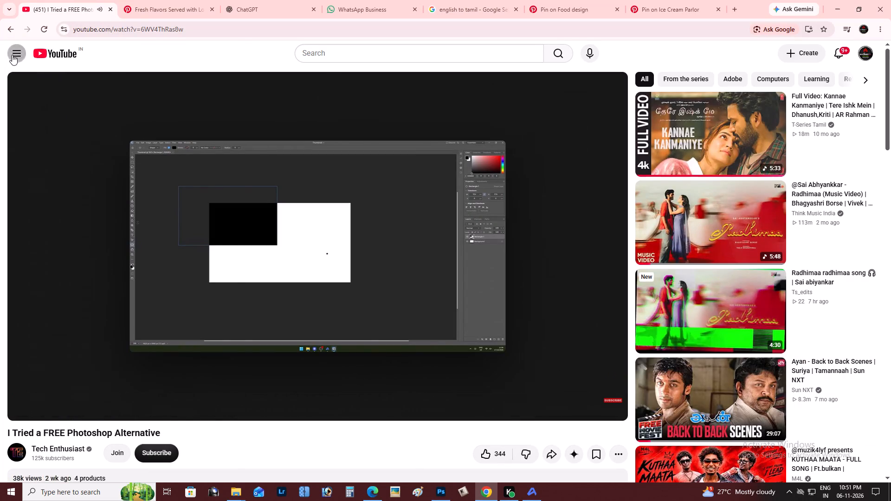
pyautogui.click(51, 81)
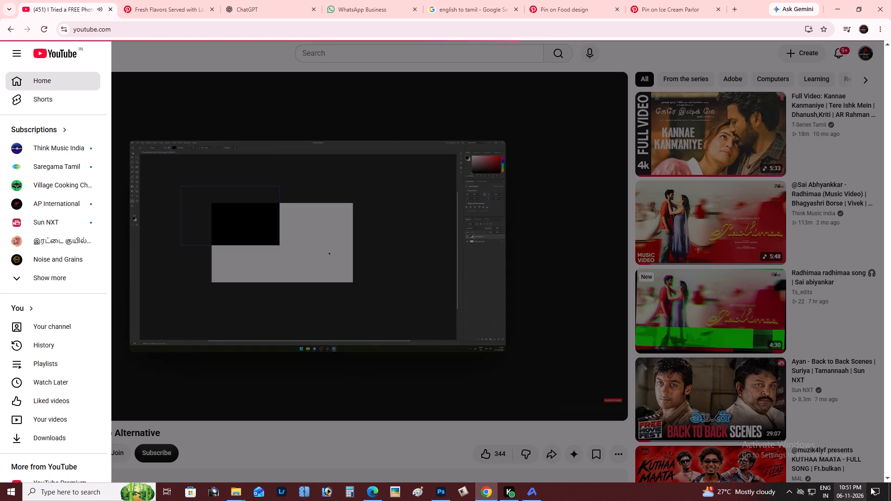
# Open the Windows Bluetooth settings, check the LG-LK72 audio device's connection options, and close the settings.
pyautogui.click(875, 487)
pyautogui.rightClick(789, 361)
pyautogui.click(814, 370)
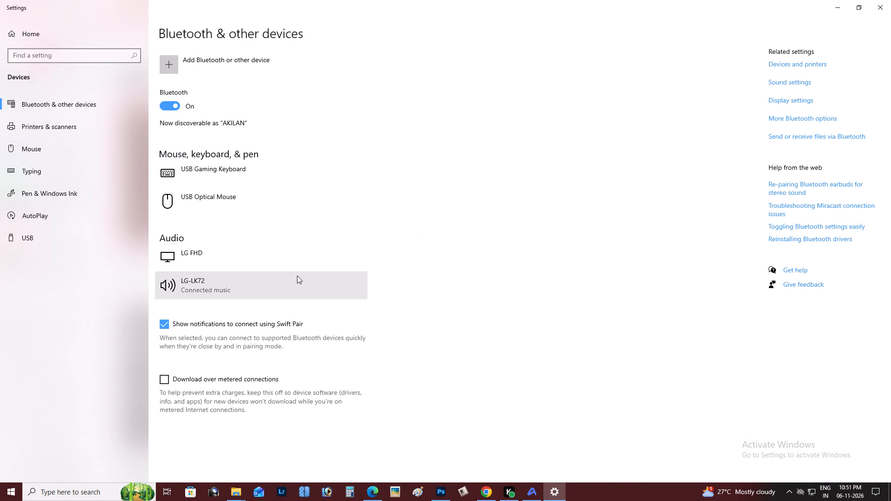
pyautogui.click(297, 276)
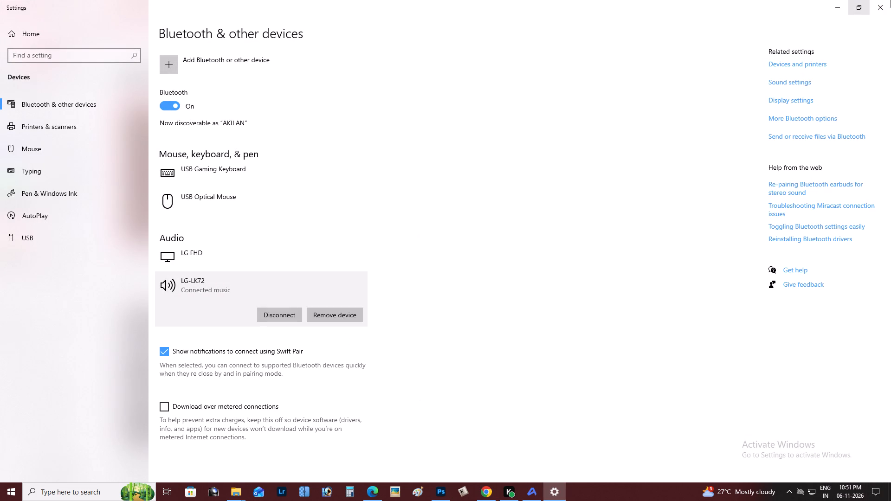
pyautogui.click(890, 0)
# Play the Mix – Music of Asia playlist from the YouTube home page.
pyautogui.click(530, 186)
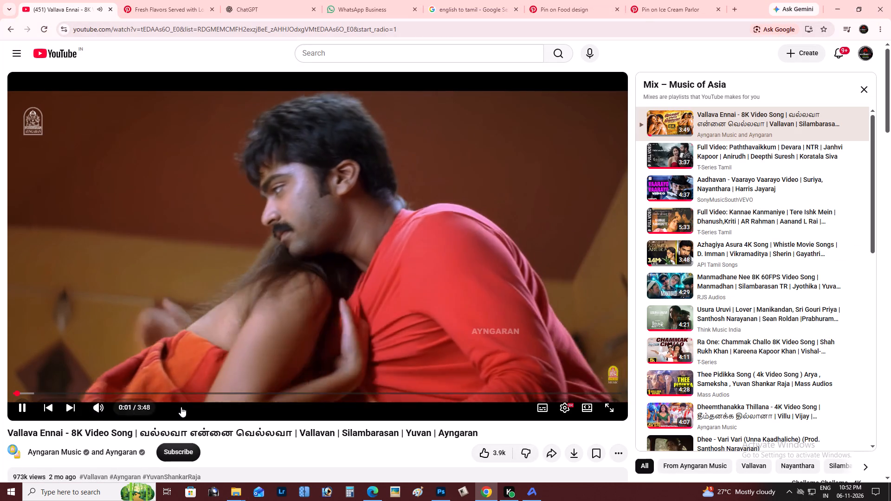
# Find the sound output settings in Windows Settings and set the output device to Speakers (LG-LK72 Stereo).
pyautogui.click(878, 499)
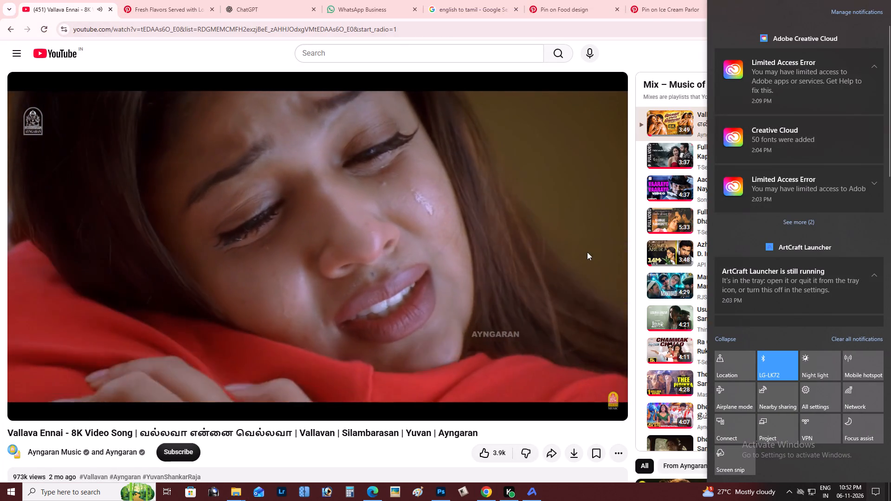
pyautogui.click(487, 221)
pyautogui.click(0, 500)
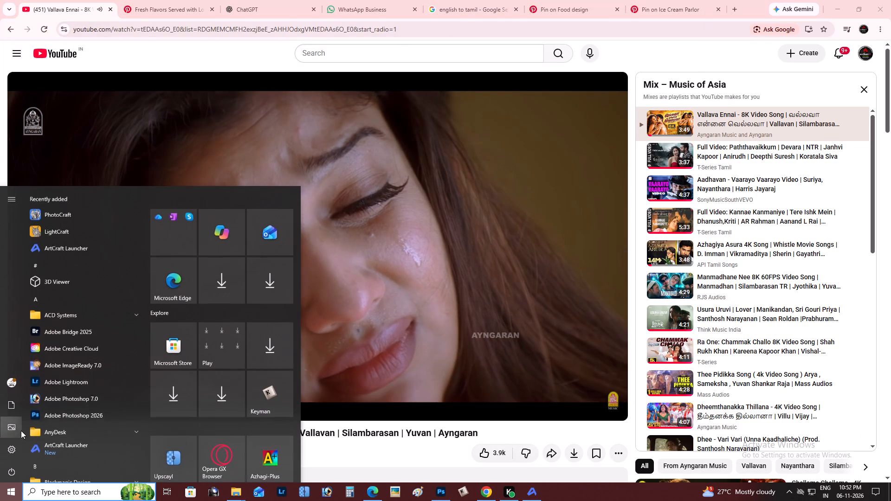
pyautogui.click(13, 457)
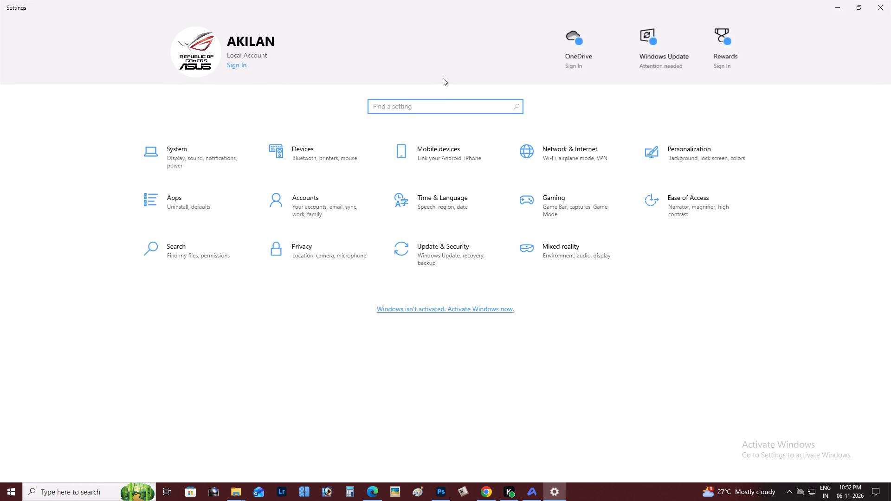
pyautogui.write('out')
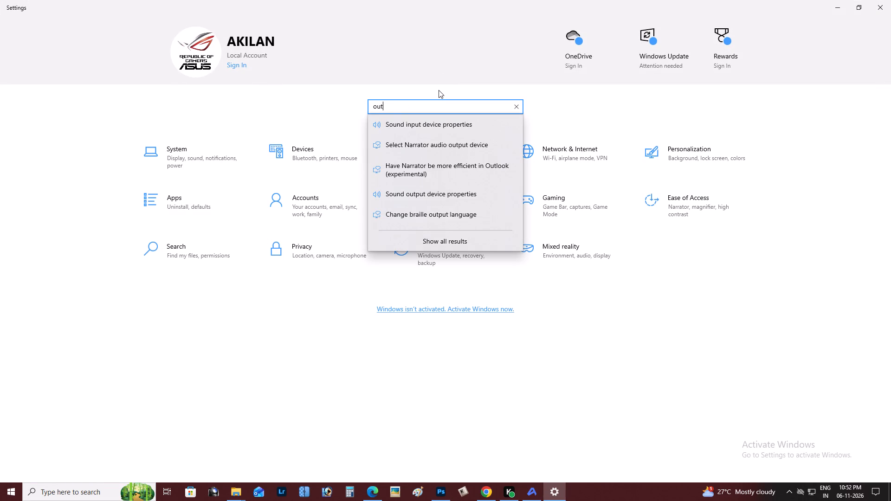
pyautogui.write('pu')
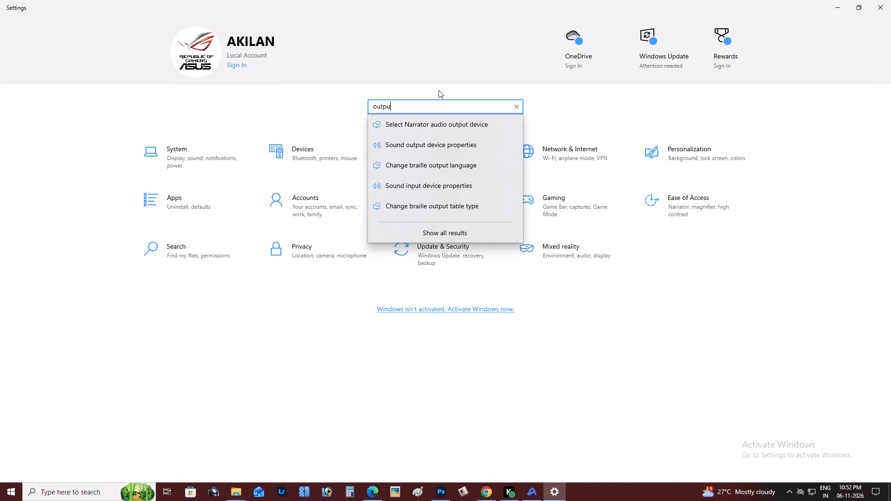
pyautogui.click(452, 150)
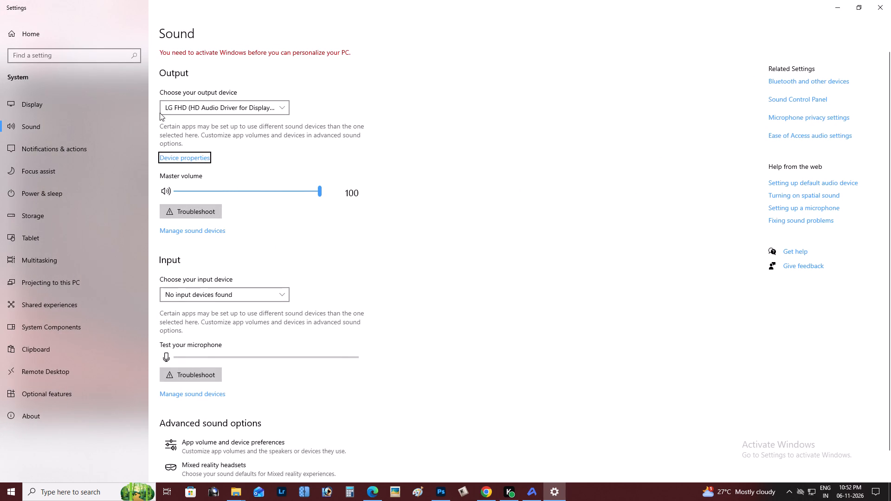
pyautogui.click(197, 105)
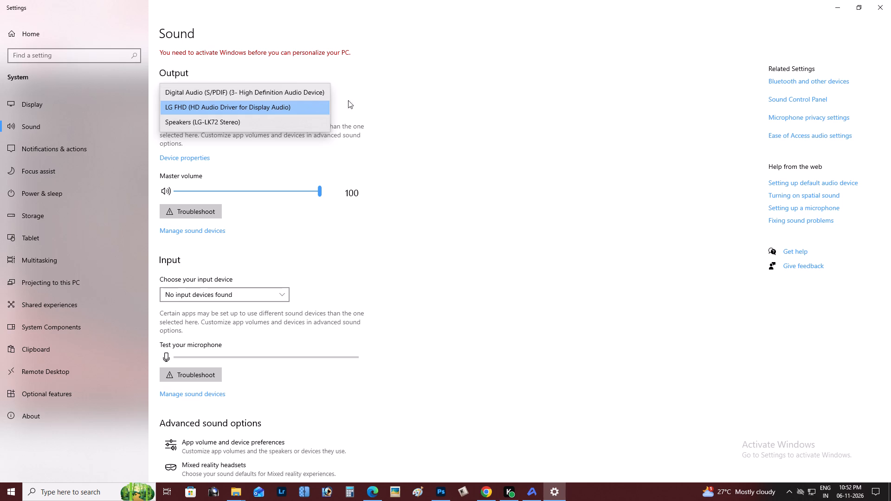
pyautogui.click(303, 122)
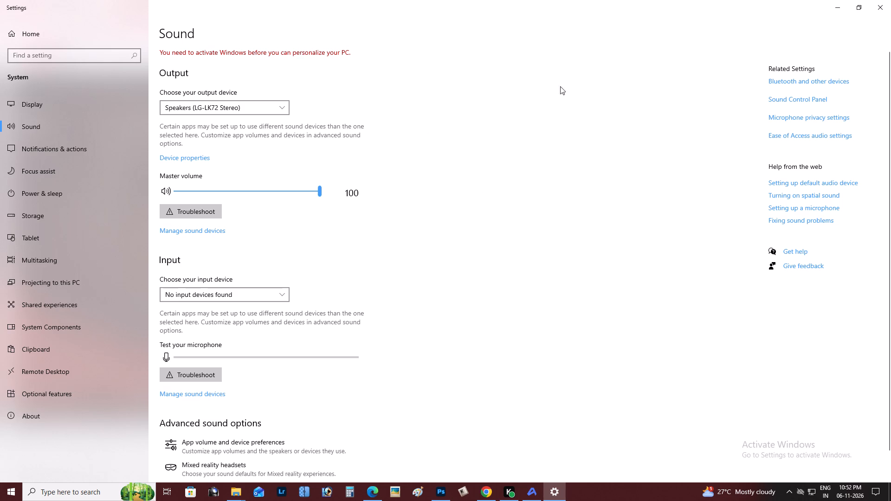
pyautogui.click(490, 491)
pyautogui.click(415, 199)
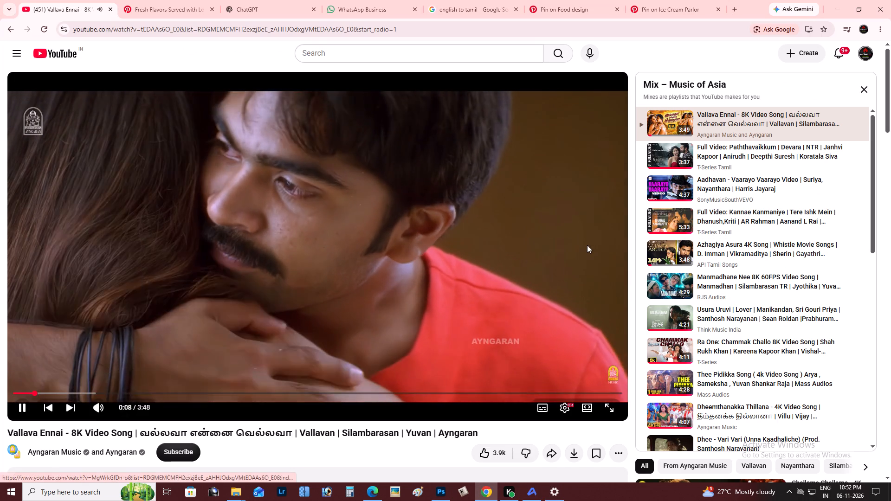
pyautogui.click(19, 60)
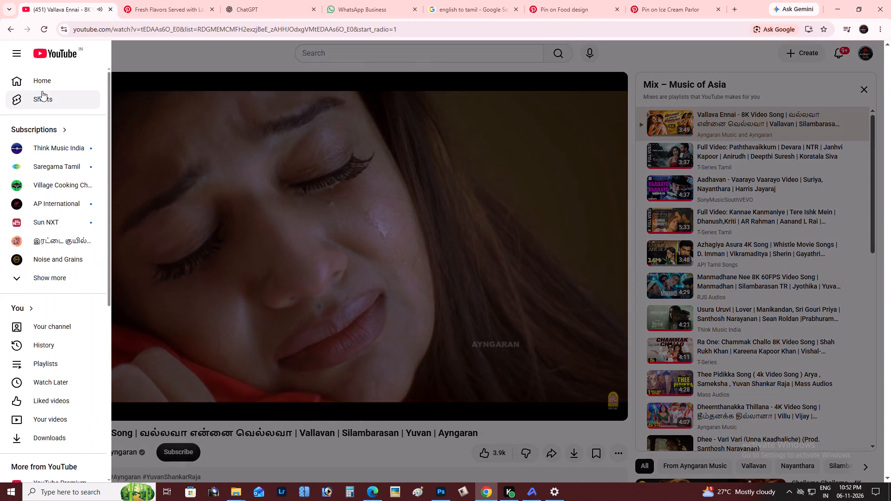
pyautogui.click(39, 82)
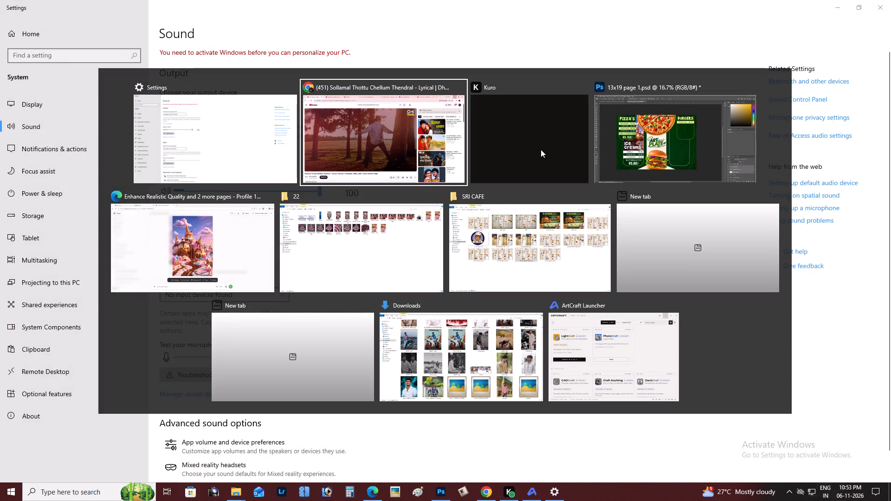
pyautogui.hotkey('alt', 'Tab')
pyautogui.hotkey('alt', 'Tab')
pyautogui.hotkey('alt', 'Tab')
pyautogui.press('z')
pyautogui.click(399, 203)
pyautogui.rightClick(399, 203)
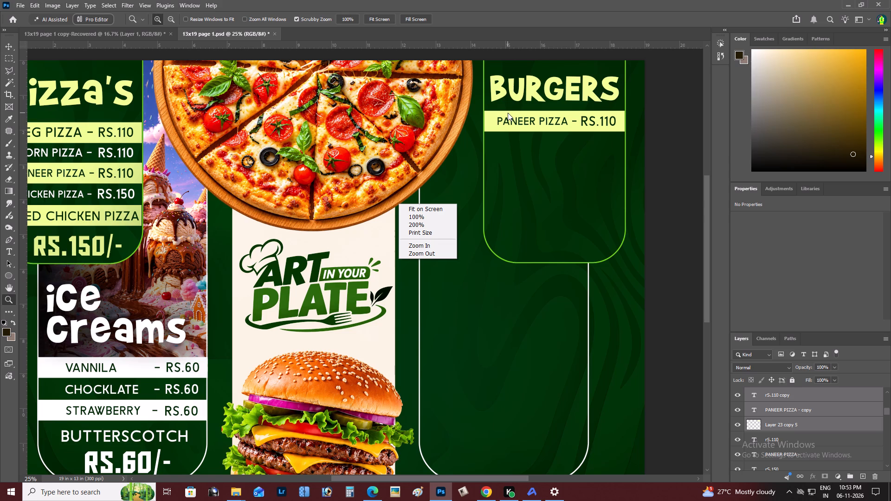
pyautogui.click(366, 157)
pyautogui.press('z')
pyautogui.keyDown('alt'); pyautogui.click(366, 157); pyautogui.keyUp('alt')
pyautogui.rightClick(366, 157)
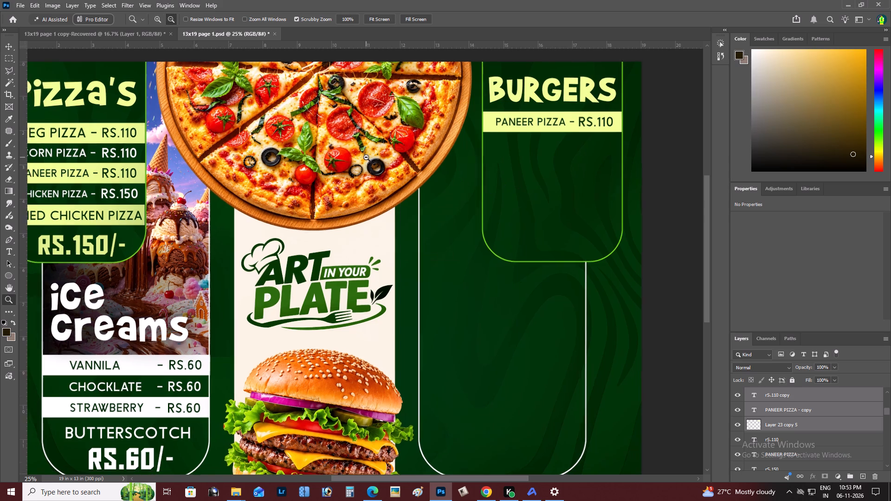
pyautogui.doubleClick(375, 160)
pyautogui.keyDown('alt'); pyautogui.click(402, 181); pyautogui.keyUp('alt')
pyautogui.moveTo(406, 177); pyautogui.dragTo(400, 173, button='right')
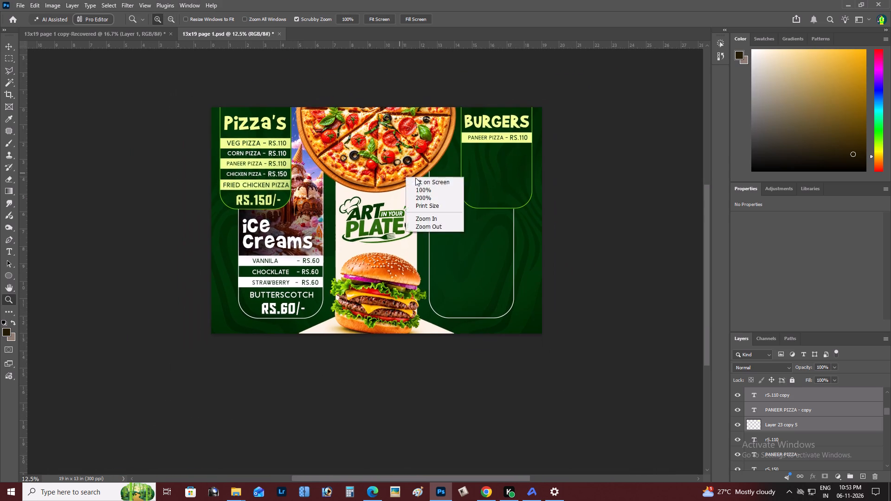
pyautogui.click(419, 180)
pyautogui.keyDown('alt'); pyautogui.click(421, 180); pyautogui.keyUp('alt')
pyautogui.press('space')
pyautogui.moveTo(421, 180); pyautogui.dragTo(428, 196)
pyautogui.press('v')
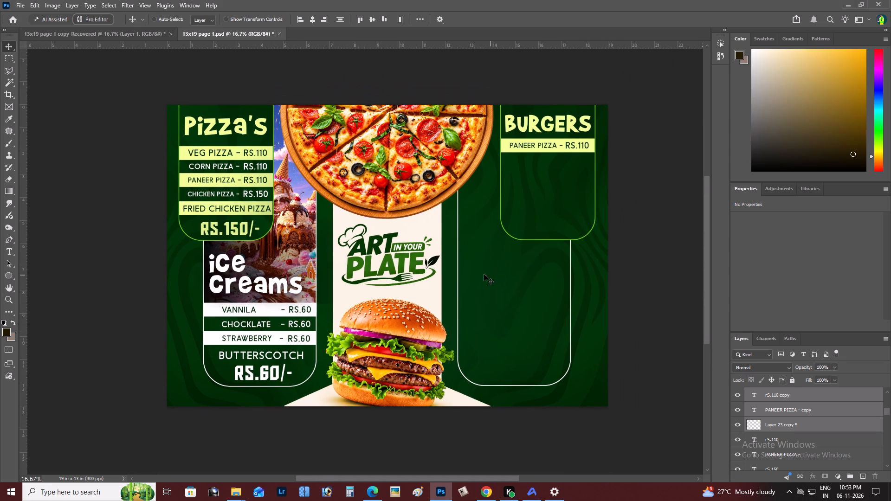
# Select Layer 2, the background texture, and move it to about X 1.21 in, Y 8.22 in.
pyautogui.rightClick(484, 274)
pyautogui.click(492, 275)
pyautogui.click(502, 281)
pyautogui.moveTo(510, 276); pyautogui.dragTo(513, 390)
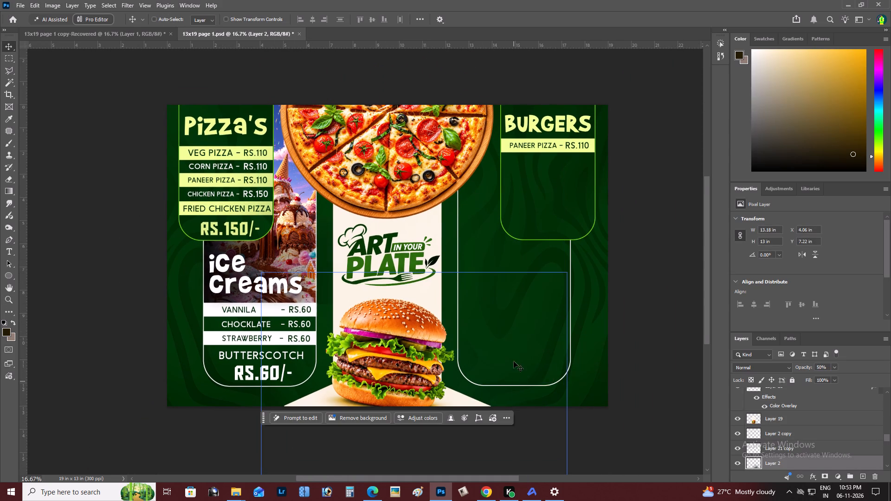
pyautogui.rightClick(506, 336)
pyautogui.click(523, 339)
pyautogui.moveTo(528, 339); pyautogui.dragTo(462, 362)
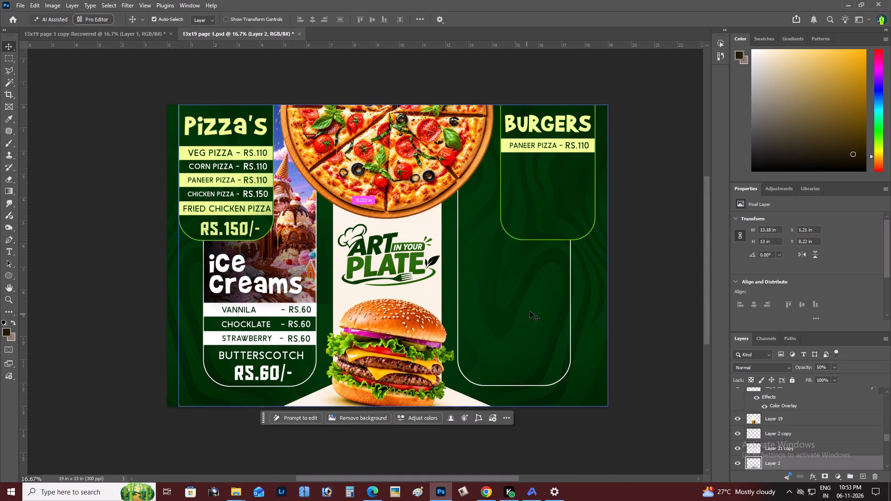
# Examine the whole menu layout, ending on the BURGERS panel and its PANEER PIZZA row.
pyautogui.press('z')
pyautogui.keyDown('alt'); pyautogui.click(469, 272); pyautogui.keyUp('alt')
pyautogui.rightClick(469, 270)
pyautogui.doubleClick(481, 275)
pyautogui.press('space')
pyautogui.press('space')
pyautogui.press('space')
pyautogui.press('space')
pyautogui.press('space')
pyautogui.moveTo(481, 275); pyautogui.dragTo(451, 297)
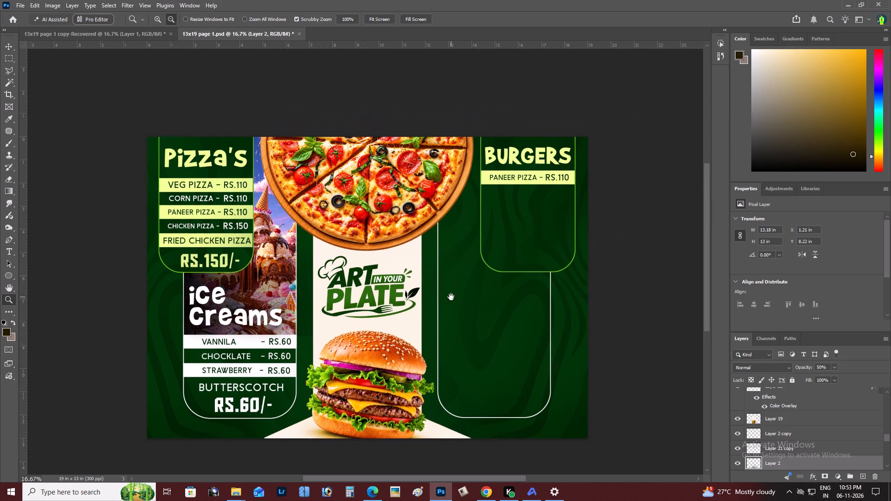
pyautogui.press('z')
pyautogui.doubleClick(518, 205)
# Check the playing YouTube song in Chrome and switch back to Photoshop.
pyautogui.hotkey('alt', 'Tab')
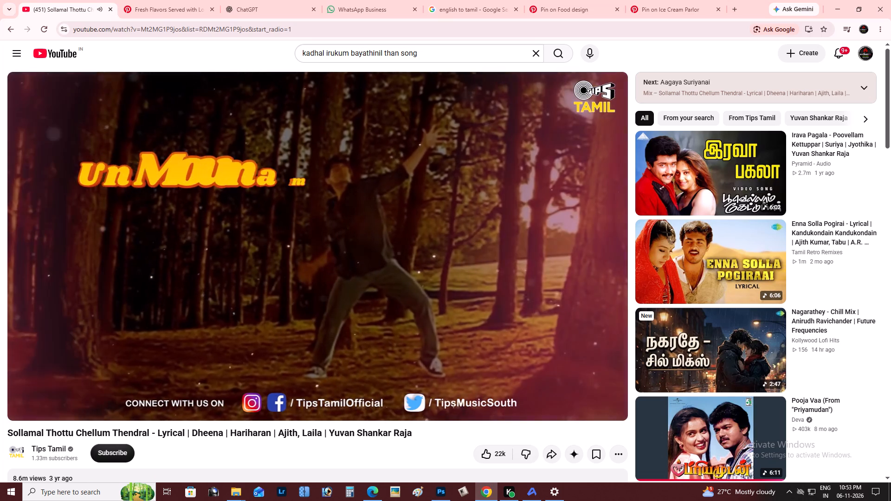
pyautogui.hotkey('alt', 'Tab')
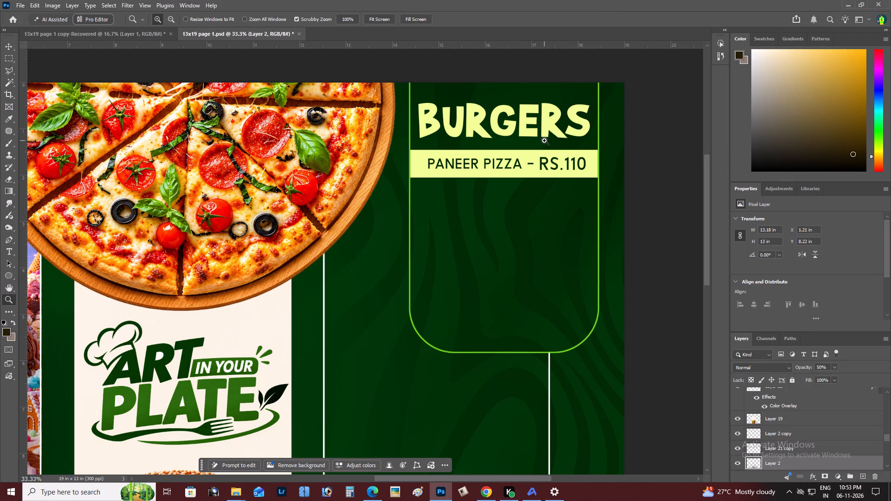
# Replace the item name PANEER PIZZA under the BURGERS heading with "veg burger", keeping the dash.
pyautogui.press('t')
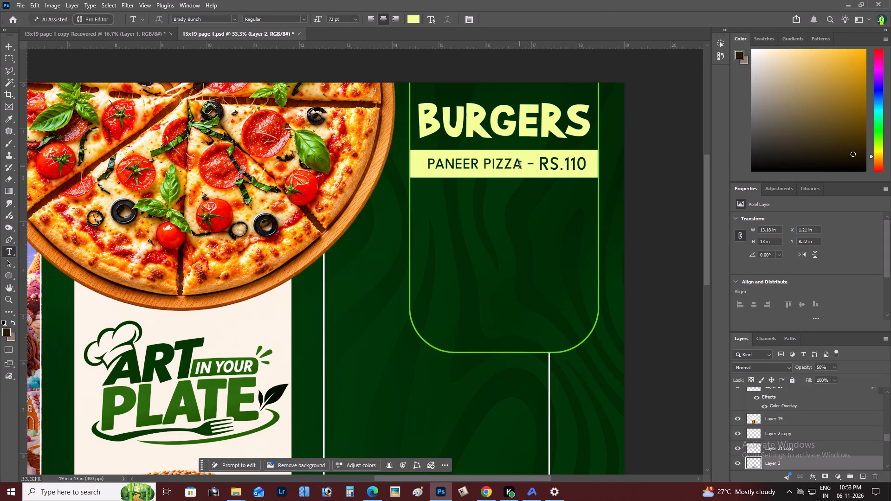
pyautogui.moveTo(520, 166); pyautogui.dragTo(411, 162)
pyautogui.write('veg')
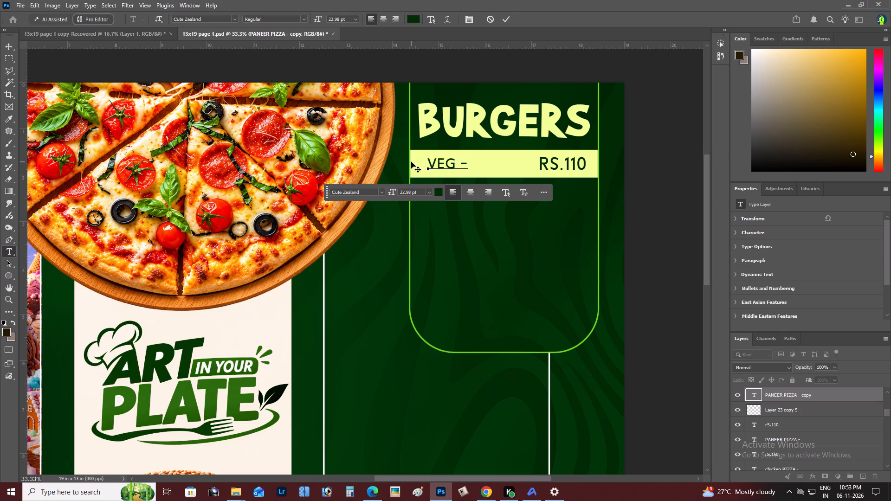
pyautogui.press('space')
pyautogui.write('burger')
pyautogui.hotkey('ctrl', 'Return')
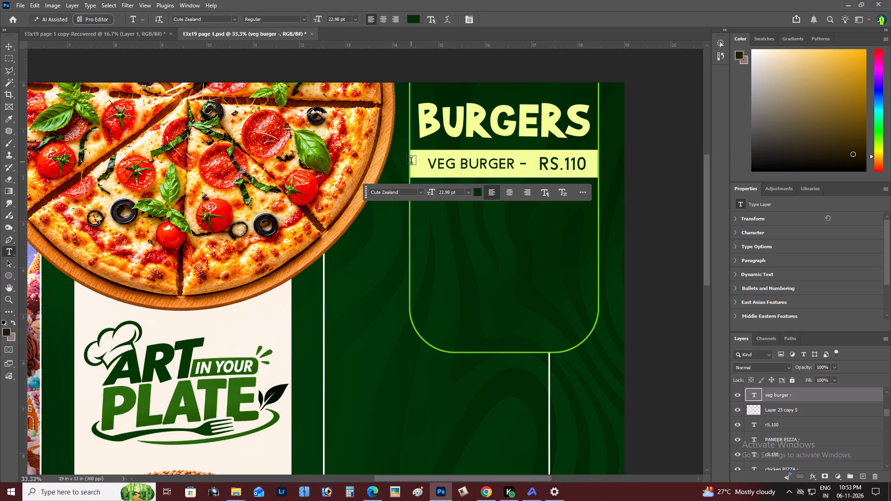
# Scale the VEG BURGER text up to about 106%, 24.39 pt, and nudge it slightly toward the RS.110 price.
pyautogui.press('v')
pyautogui.rightClick(507, 161)
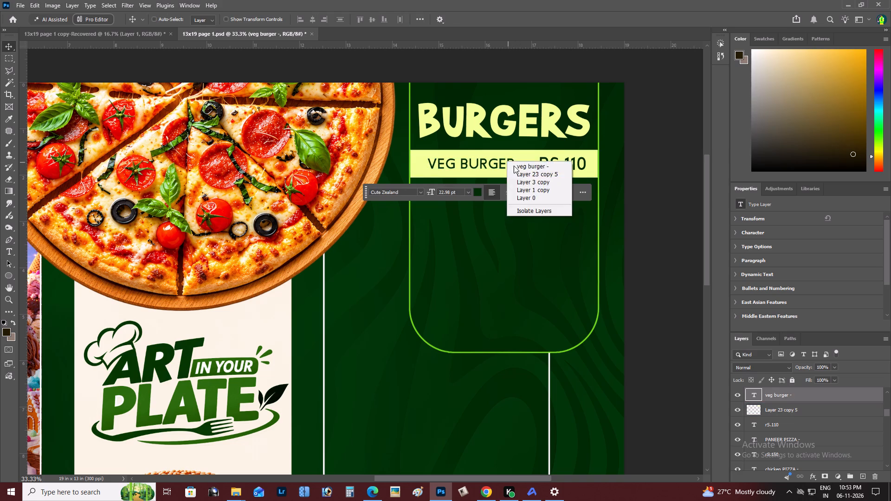
pyautogui.click(517, 167)
pyautogui.hotkey('ctrl', 't')
pyautogui.keyDown('alt'); pyautogui.click(525, 156); pyautogui.keyUp('alt')
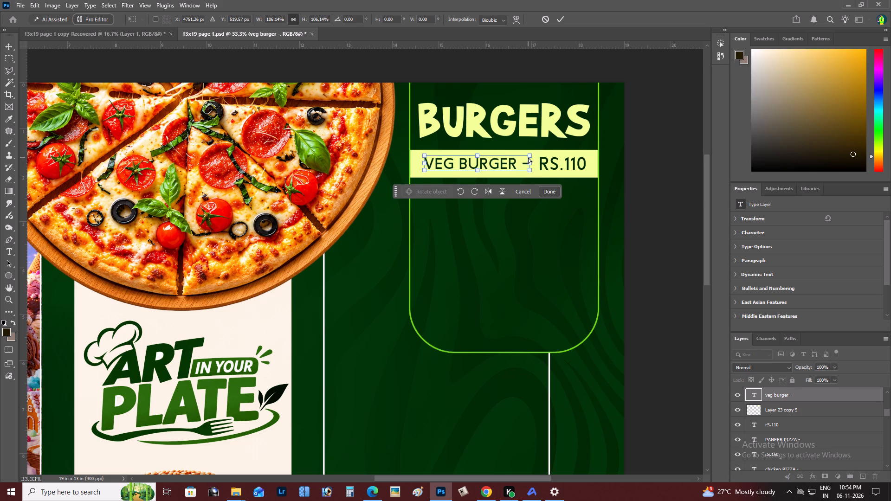
pyautogui.hotkey('ctrl', 'Return')
pyautogui.press('v')
pyautogui.press('Right')
pyautogui.press('Right')
pyautogui.press('Right')
pyautogui.press('Down')
pyautogui.press('Up')
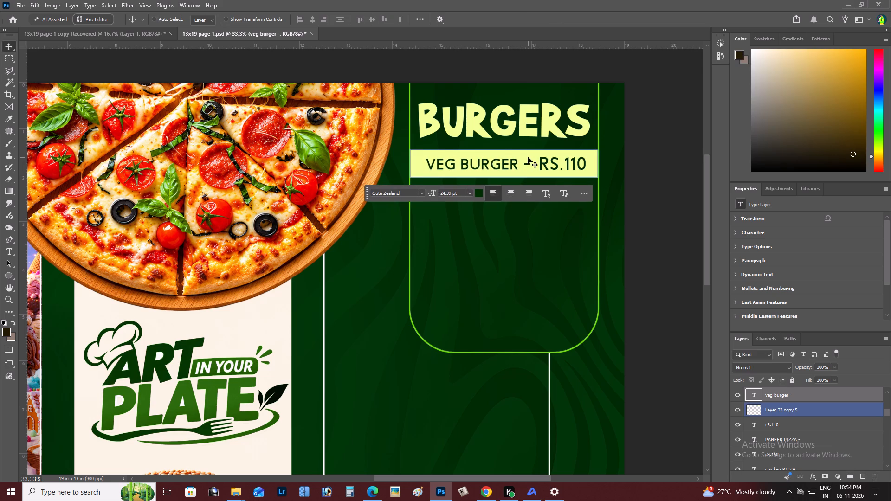
# Select the VEG BURGER name together with its RS.110 price and duplicate both just below the yellow row.
pyautogui.rightClick(446, 164)
pyautogui.click(462, 168)
pyautogui.keyDown('shift'); pyautogui.rightClick(553, 163); pyautogui.keyUp('shift')
pyautogui.keyDown('shift'); pyautogui.click(563, 166); pyautogui.keyUp('shift')
pyautogui.keyDown('alt'); pyautogui.moveTo(559, 164); pyautogui.dragTo(555, 186); pyautogui.keyUp('alt')
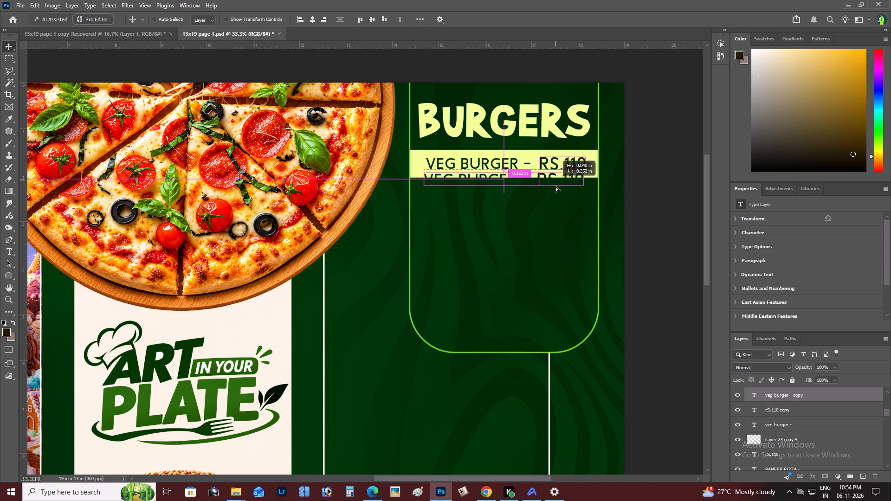
pyautogui.keyDown('alt'); pyautogui.moveTo(555, 186); pyautogui.dragTo(556, 195); pyautogui.keyUp('alt')
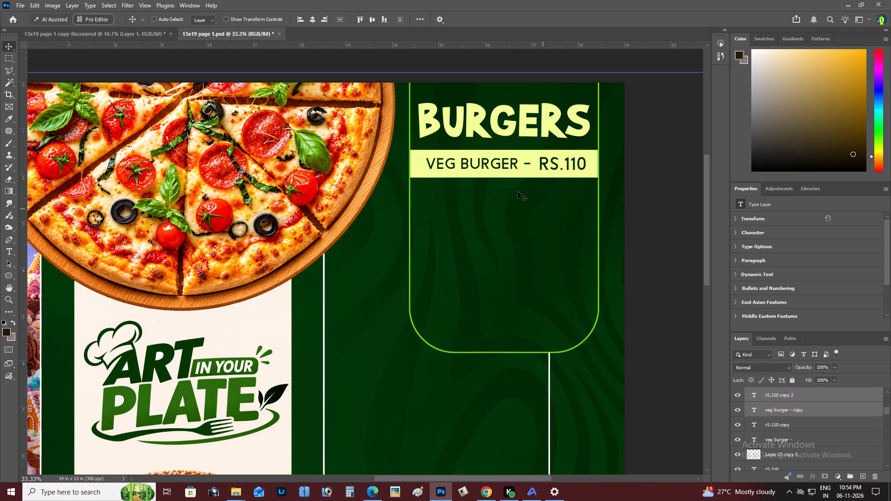
# Change the text color of the duplicated VEG BURGER name below the yellow row to white, ffffff.
pyautogui.press('z')
pyautogui.keyDown('alt'); pyautogui.click(406, 227); pyautogui.keyUp('alt')
pyautogui.rightClick(415, 225)
pyautogui.click(436, 230)
pyautogui.press('space')
pyautogui.moveTo(436, 230); pyautogui.dragTo(424, 236)
pyautogui.press('z')
pyautogui.doubleClick(437, 224)
pyautogui.press('v')
pyautogui.rightClick(441, 202)
pyautogui.click(455, 203)
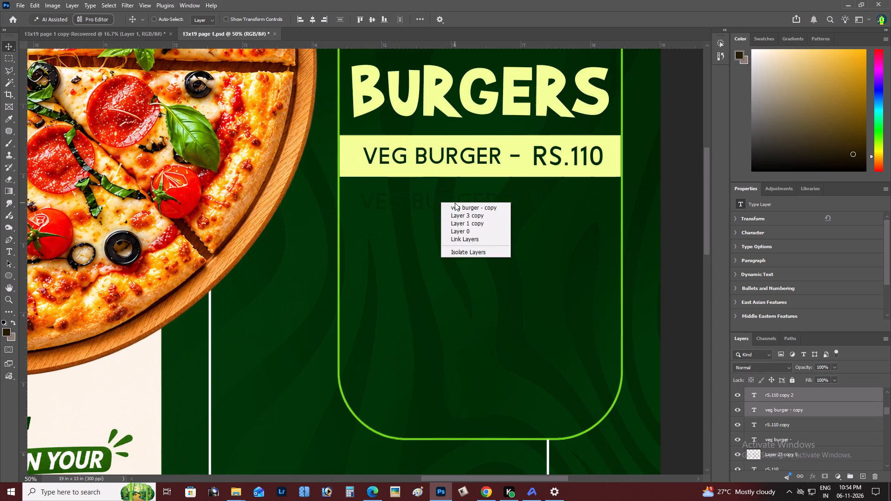
pyautogui.click(473, 210)
pyautogui.rightClick(452, 198)
pyautogui.click(443, 233)
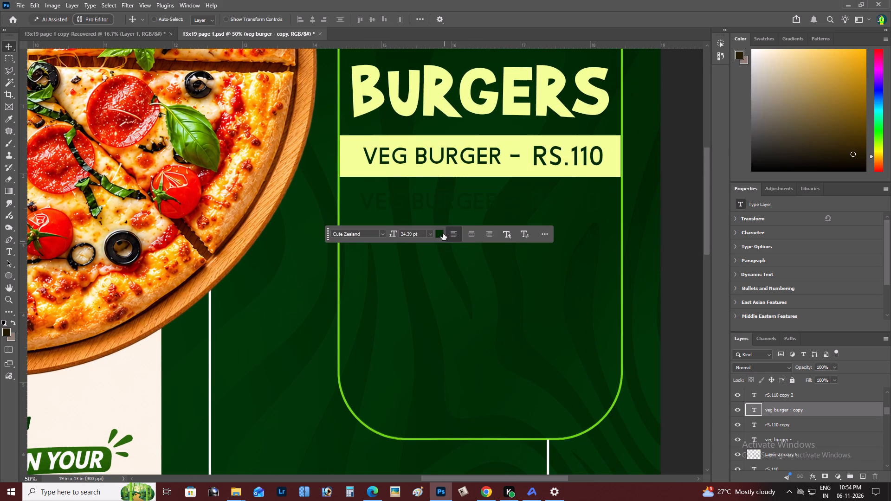
pyautogui.click(437, 233)
pyautogui.moveTo(735, 272); pyautogui.dragTo(572, 199)
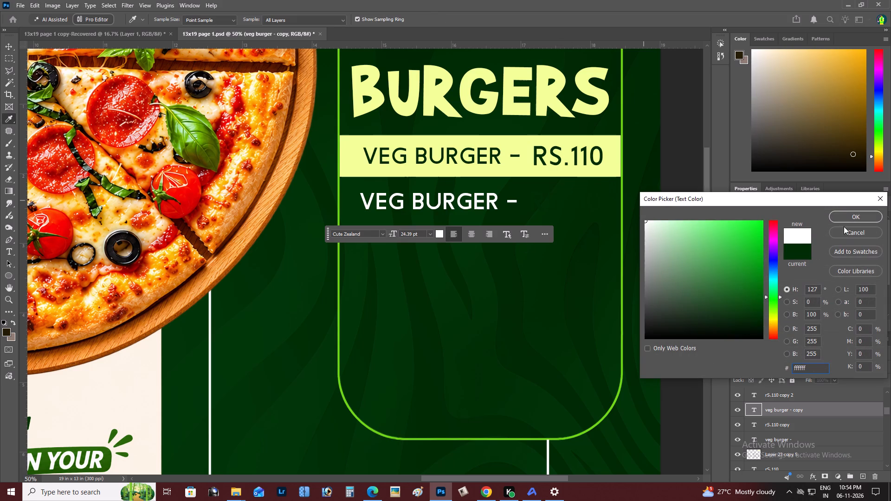
pyautogui.click(843, 217)
# Change the text color of the duplicated RS.110 price in the second burger row to white.
pyautogui.rightClick(569, 193)
pyautogui.click(585, 199)
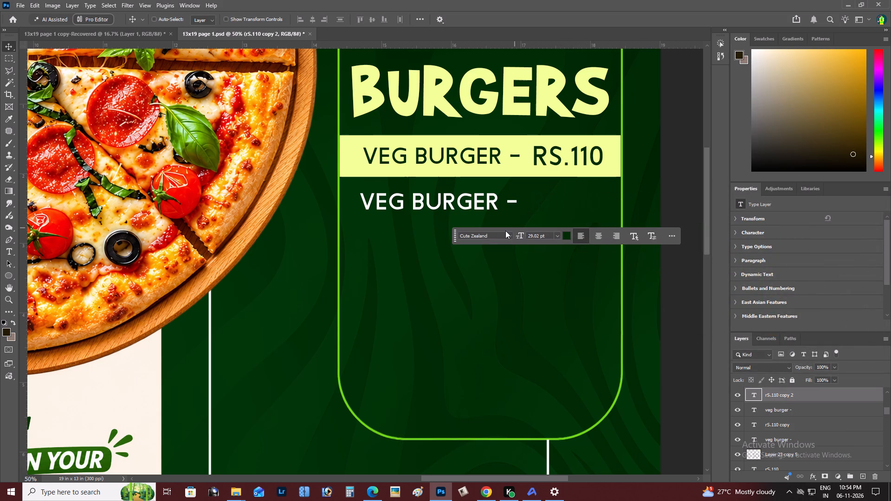
pyautogui.click(569, 234)
pyautogui.moveTo(698, 250); pyautogui.dragTo(661, 237)
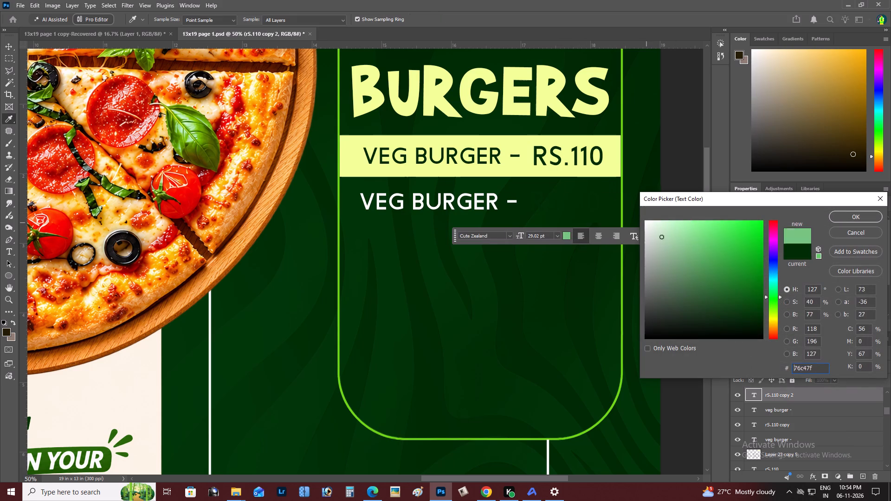
pyautogui.moveTo(661, 237); pyautogui.dragTo(509, 192)
pyautogui.click(850, 217)
# Examine the second burger row and the full menu layout, moving the floating text options bar off the artwork.
pyautogui.press('z')
pyautogui.keyDown('alt'); pyautogui.click(475, 189); pyautogui.keyUp('alt')
pyautogui.rightClick(475, 189)
pyautogui.click(489, 195)
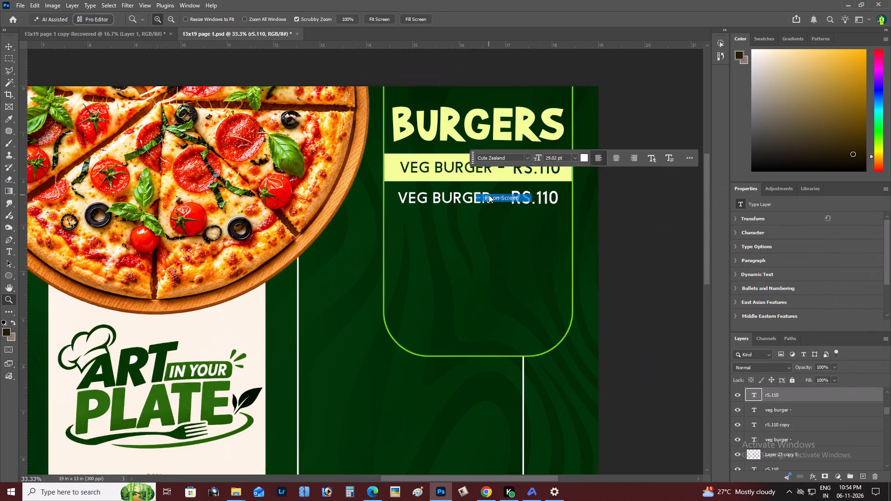
pyautogui.press('space')
pyautogui.press('space')
pyautogui.press('space')
pyautogui.moveTo(484, 193); pyautogui.dragTo(452, 197)
pyautogui.moveTo(471, 168); pyautogui.dragTo(607, 163)
pyautogui.press('z')
pyautogui.keyDown('alt'); pyautogui.click(339, 213); pyautogui.keyUp('alt')
pyautogui.rightClick(339, 213)
pyautogui.tripleClick(358, 219)
pyautogui.press('space')
pyautogui.press('space')
pyautogui.press('space')
pyautogui.moveTo(355, 225); pyautogui.dragTo(383, 250)
pyautogui.press('z')
pyautogui.keyDown('alt'); pyautogui.doubleClick(358, 248); pyautogui.keyUp('alt')
pyautogui.press('space')
pyautogui.press('space')
pyautogui.press('space')
pyautogui.press('space')
pyautogui.press('space')
pyautogui.press('space')
pyautogui.press('space')
pyautogui.press('space')
pyautogui.press('space')
pyautogui.press('space')
pyautogui.press('space')
pyautogui.press('space')
pyautogui.press('space')
pyautogui.press('space')
pyautogui.press('space')
pyautogui.press('space')
pyautogui.press('space')
pyautogui.press('space')
pyautogui.press('space')
pyautogui.press('space')
pyautogui.moveTo(392, 287); pyautogui.dragTo(418, 292)
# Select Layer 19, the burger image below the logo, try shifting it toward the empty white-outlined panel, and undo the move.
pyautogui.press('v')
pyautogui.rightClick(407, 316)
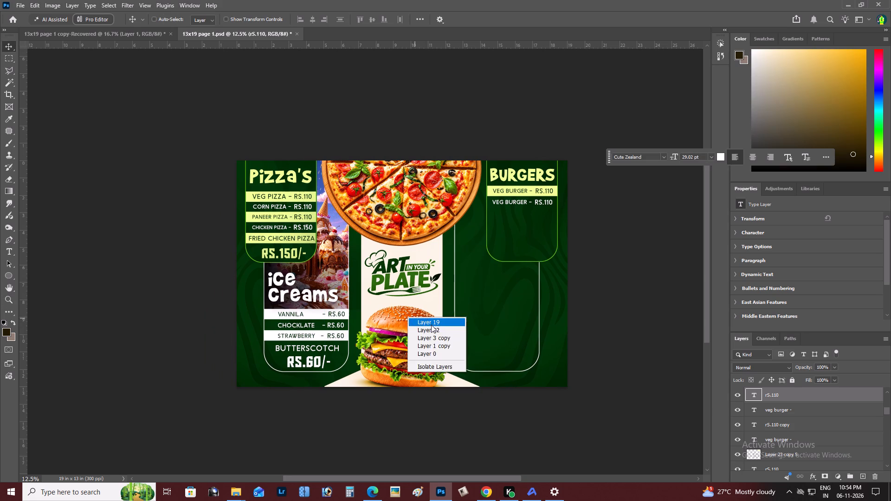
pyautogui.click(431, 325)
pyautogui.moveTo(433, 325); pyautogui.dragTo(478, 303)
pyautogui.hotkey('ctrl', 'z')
# Examine the complete menu composition and the two rows in the BURGERS panel.
pyautogui.press('z')
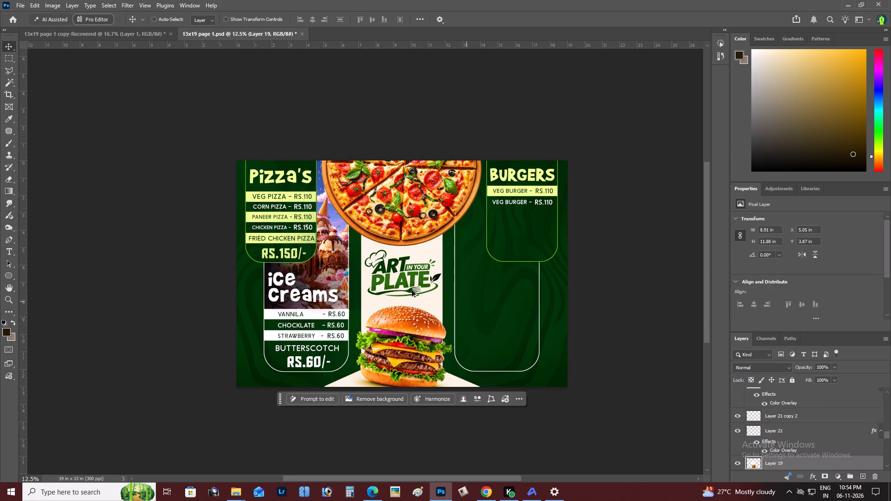
pyautogui.keyDown('alt'); pyautogui.click(410, 289); pyautogui.keyUp('alt')
pyautogui.rightClick(410, 289)
pyautogui.click(390, 266)
pyautogui.press('z')
pyautogui.keyDown('alt'); pyautogui.click(390, 266); pyautogui.keyUp('alt')
pyautogui.rightClick(390, 266)
pyautogui.doubleClick(400, 271)
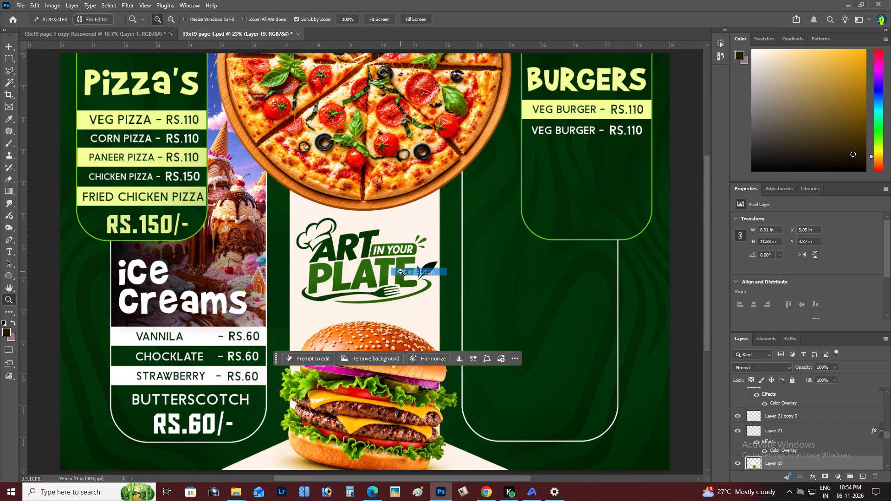
pyautogui.press('space')
pyautogui.press('space')
pyautogui.press('space')
pyautogui.press('space')
pyautogui.press('space')
pyautogui.press('space')
pyautogui.press('space')
pyautogui.press('space')
pyautogui.press('space')
pyautogui.press('space')
pyautogui.press('space')
pyautogui.press('space')
pyautogui.press('space')
pyautogui.press('space')
pyautogui.press('space')
pyautogui.press('space')
pyautogui.press('space')
pyautogui.press('space')
pyautogui.press('space')
pyautogui.press('space')
pyautogui.moveTo(400, 271); pyautogui.dragTo(362, 290)
pyautogui.press('z')
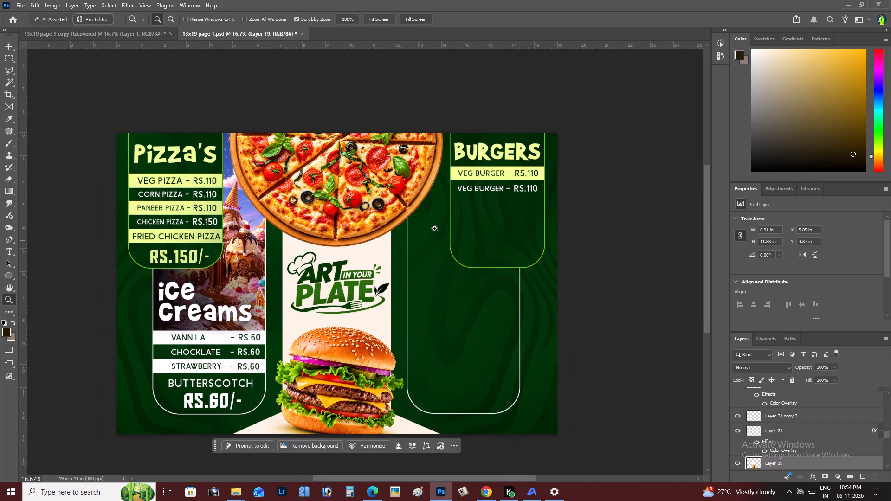
pyautogui.click(434, 228)
pyautogui.click(471, 197)
pyautogui.press('space')
pyautogui.press('space')
pyautogui.press('space')
pyautogui.press('space')
pyautogui.press('space')
pyautogui.press('space')
pyautogui.press('space')
pyautogui.press('space')
pyautogui.press('space')
pyautogui.press('space')
pyautogui.press('space')
pyautogui.press('space')
pyautogui.press('space')
pyautogui.press('space')
pyautogui.press('space')
pyautogui.press('space')
pyautogui.press('space')
pyautogui.press('space')
pyautogui.moveTo(470, 197); pyautogui.dragTo(403, 211)
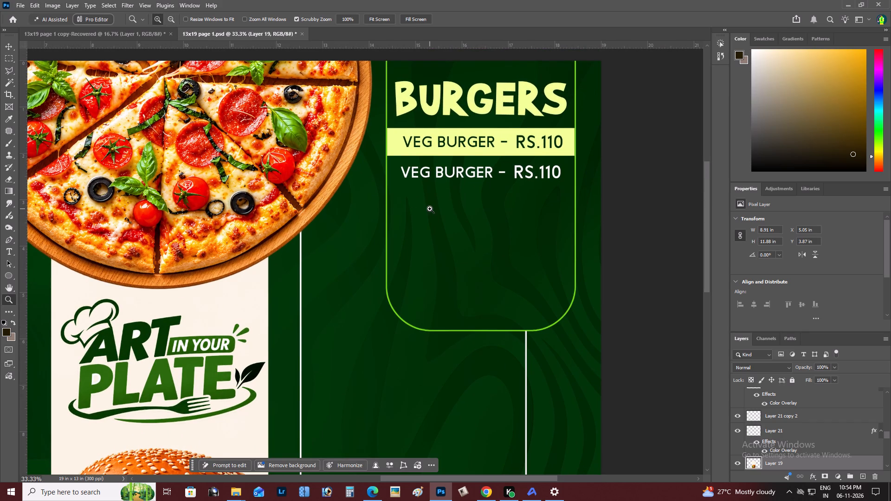
# Change the second burger row's label from veg to "paneer burger -".
pyautogui.press('t')
pyautogui.moveTo(428, 172); pyautogui.dragTo(401, 163)
pyautogui.write('paneer')
pyautogui.hotkey('ctrl', 'Return')
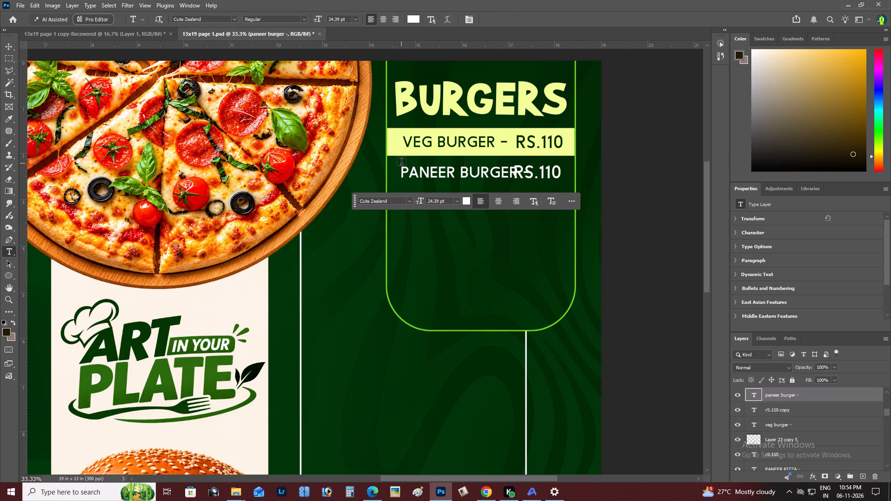
# Scale the PANEER BURGER label to about 84% and nudge it left, clear of the RS.110 price.
pyautogui.press('v')
pyautogui.hotkey('shift', 'Left')
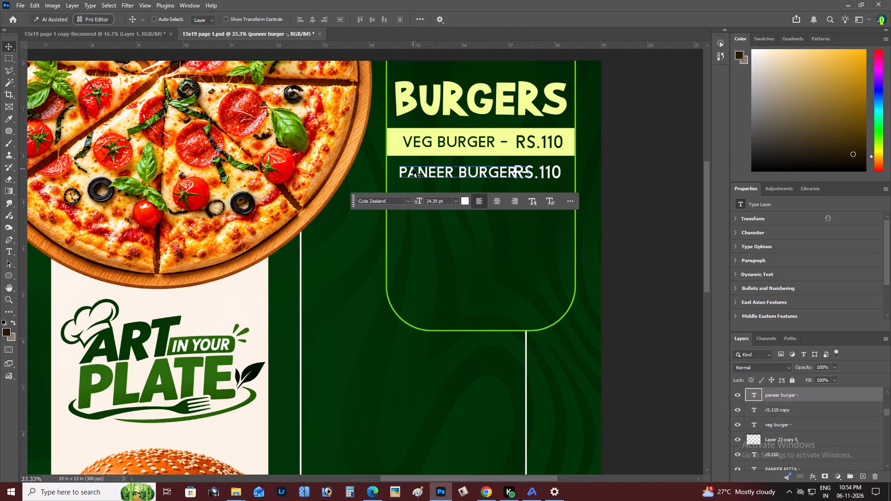
pyautogui.hotkey('ctrl', 't')
pyautogui.keyDown('alt'); pyautogui.moveTo(529, 165); pyautogui.dragTo(523, 164); pyautogui.keyUp('alt')
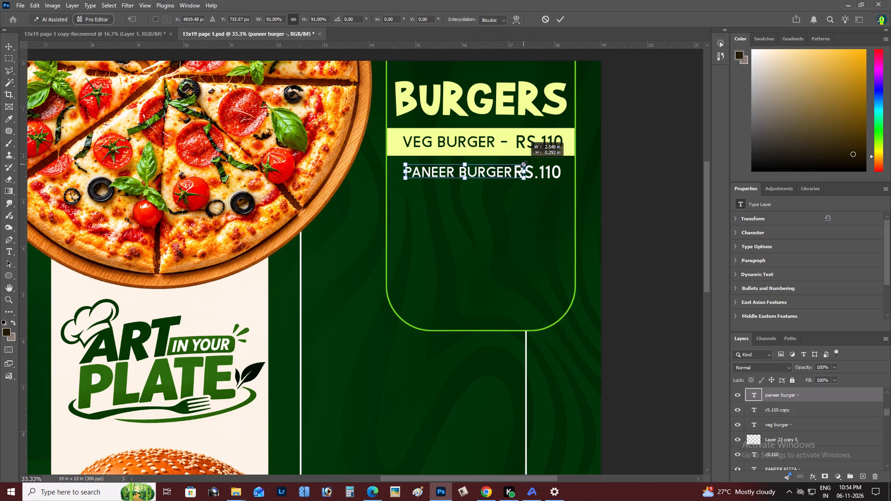
pyautogui.keyDown('alt'); pyautogui.moveTo(523, 164); pyautogui.dragTo(519, 163); pyautogui.keyUp('alt')
pyautogui.hotkey('ctrl', 'Return')
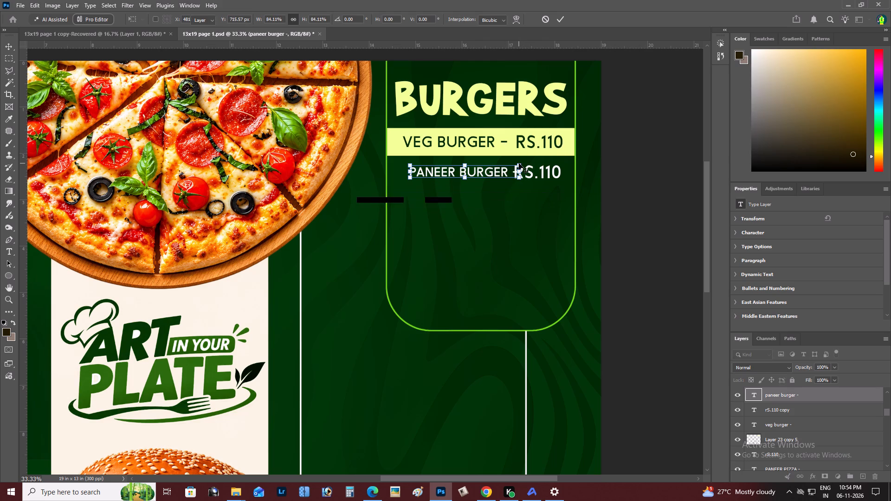
pyautogui.press('v')
pyautogui.hotkey('shift', 'Left')
pyautogui.hotkey('shift', 'Left')
pyautogui.hotkey('shift', 'Left')
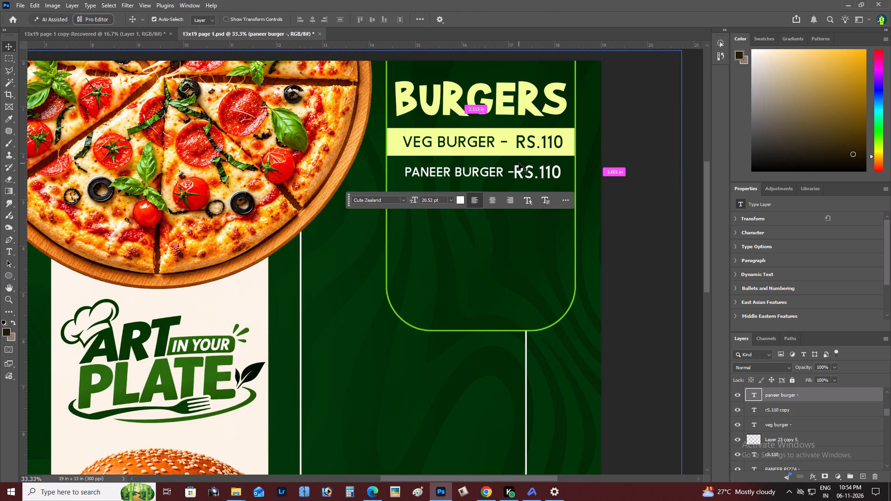
pyautogui.hotkey('ctrl', 't')
pyautogui.hotkey('ctrl', 'Return')
pyautogui.press('v')
pyautogui.hotkey('shift', 'Left')
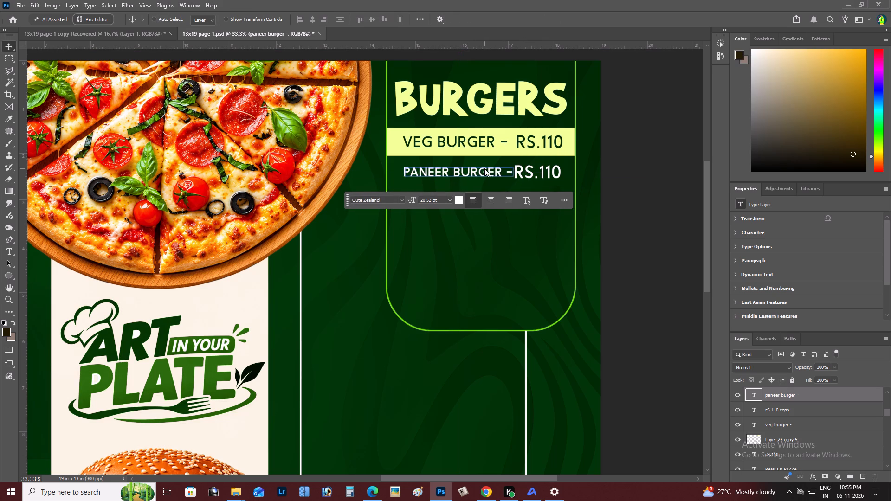
pyautogui.hotkey('shift', 'Left')
# Stretch the PANEER BURGER label's height to about 118% and nudge it slightly down in its row.
pyautogui.hotkey('ctrl', 't')
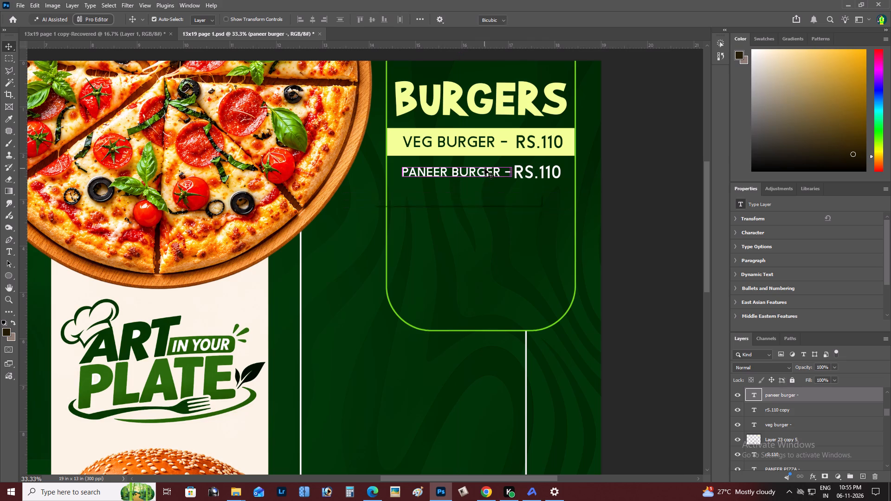
pyautogui.keyDown('shift'); pyautogui.click(458, 164); pyautogui.keyUp('shift')
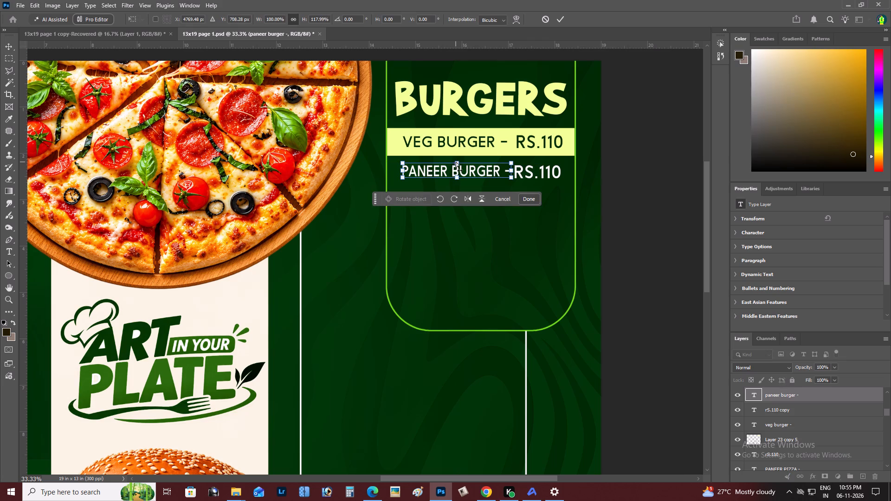
pyautogui.hotkey('ctrl', 'Return')
pyautogui.press('Down')
pyautogui.press('Down')
# Examine the two burger rows against the Pizza's list, moving the floating text options bar off the artwork.
pyautogui.press('z')
pyautogui.keyDown('alt'); pyautogui.click(456, 162); pyautogui.keyUp('alt')
pyautogui.rightClick(456, 162)
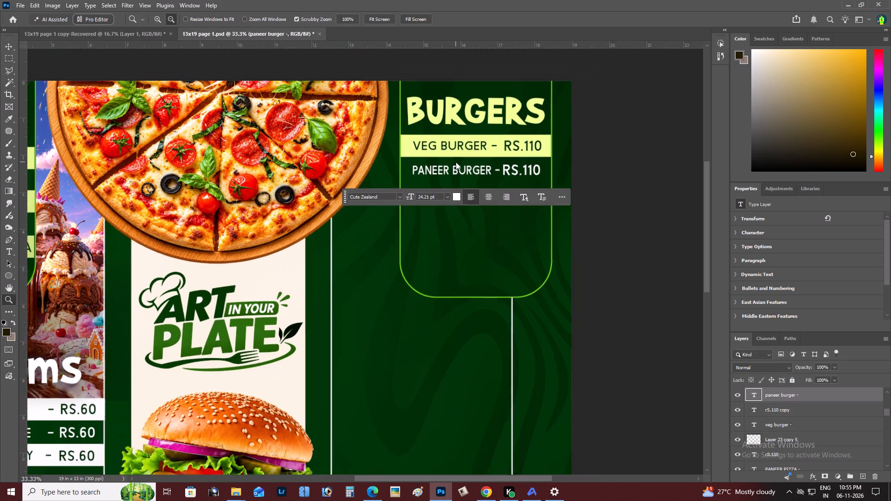
pyautogui.click(478, 165)
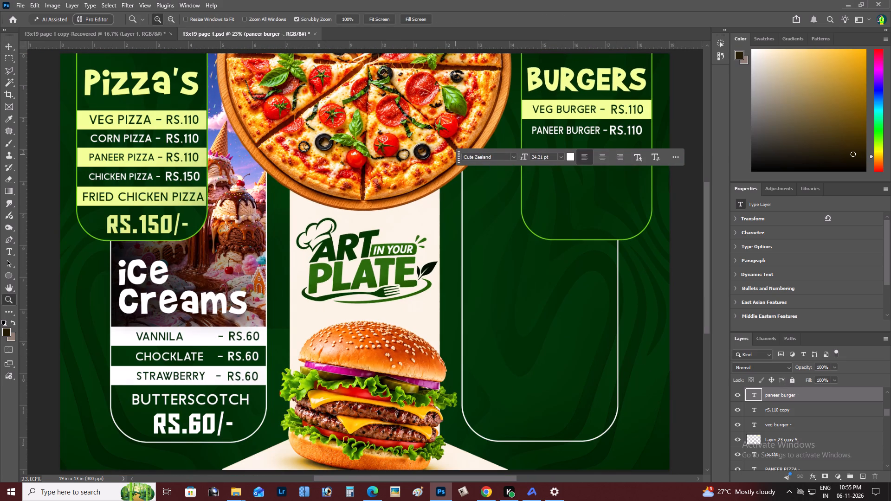
pyautogui.moveTo(461, 154); pyautogui.dragTo(888, 177)
pyautogui.press('z')
pyautogui.keyDown('alt'); pyautogui.click(593, 230); pyautogui.keyUp('alt')
pyautogui.rightClick(593, 230)
pyautogui.doubleClick(606, 236)
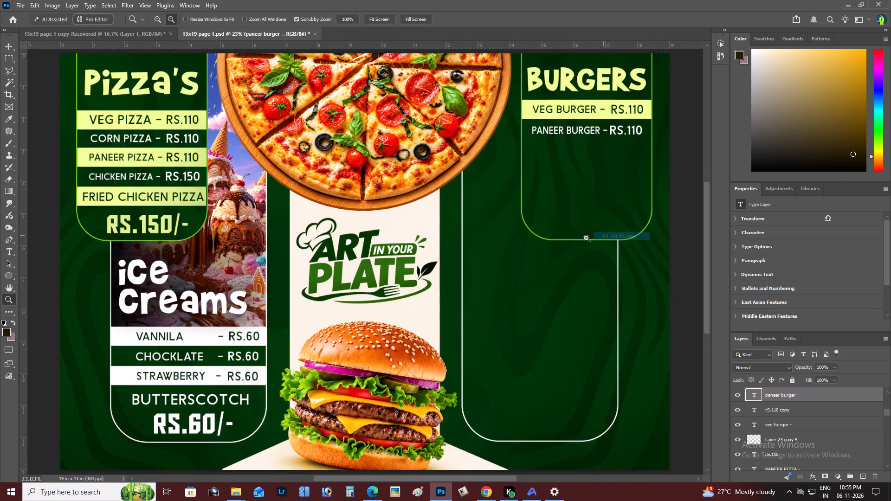
pyautogui.press('space')
pyautogui.press('space')
pyautogui.press('space')
pyautogui.press('space')
pyautogui.press('space')
pyautogui.press('space')
pyautogui.press('space')
pyautogui.press('space')
pyautogui.press('space')
pyautogui.moveTo(513, 239); pyautogui.dragTo(518, 253)
# Try a taller stretch on the CHICKEN PIZZA label in the Pizza's list, and settle its height at about 99.8%.
pyautogui.press('z')
pyautogui.doubleClick(272, 210)
pyautogui.press('v')
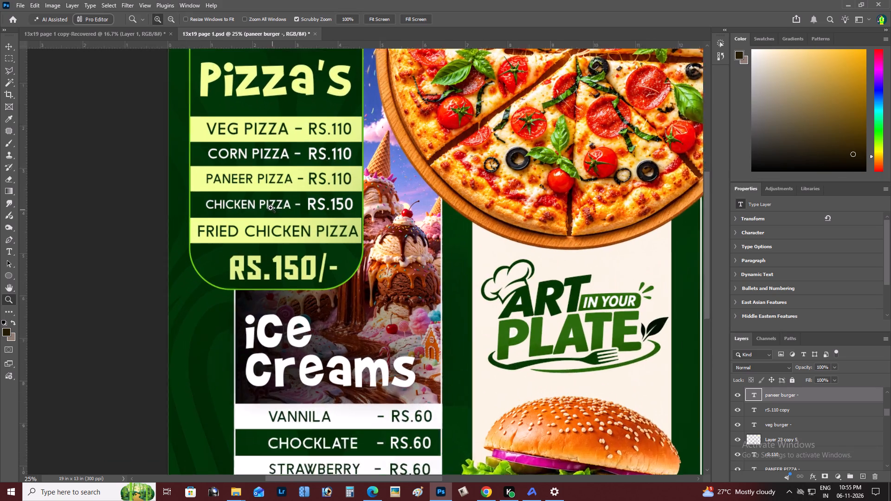
pyautogui.rightClick(266, 203)
pyautogui.click(271, 203)
pyautogui.rightClick(273, 203)
pyautogui.click(285, 207)
pyautogui.hotkey('ctrl', 't')
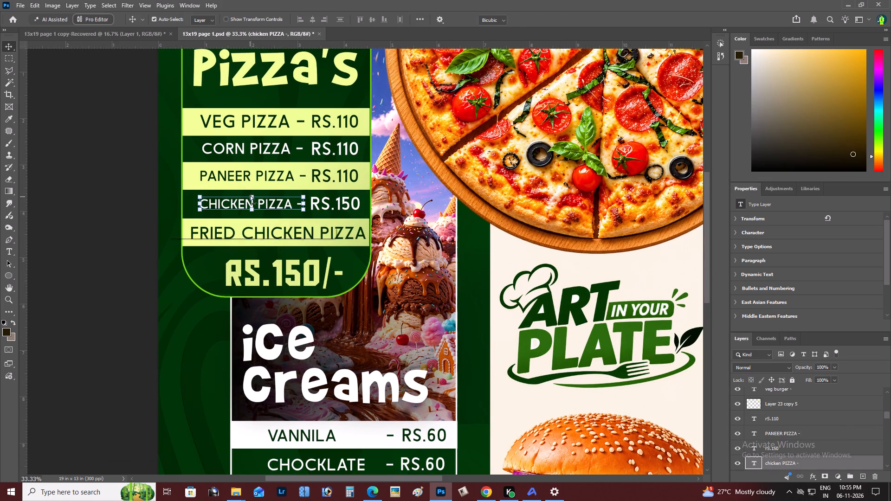
pyautogui.keyDown('shift'); pyautogui.click(253, 193); pyautogui.keyUp('shift')
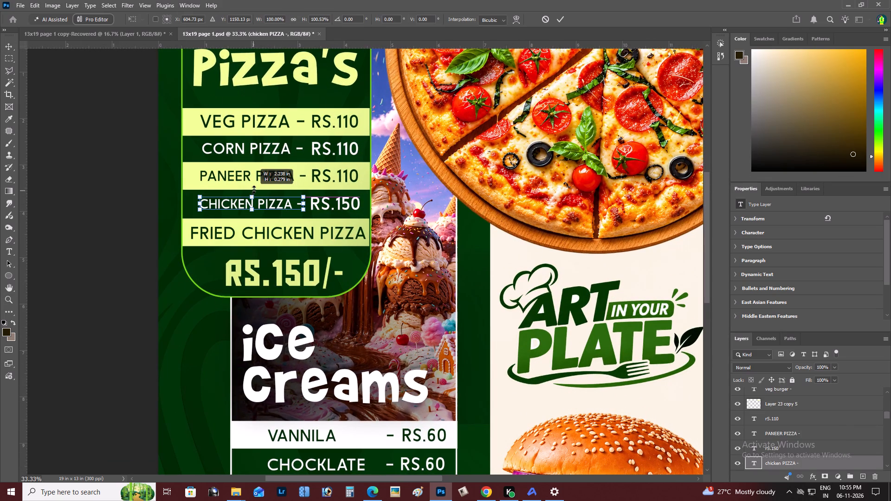
pyautogui.keyDown('shift'); pyautogui.click(252, 198); pyautogui.keyUp('shift')
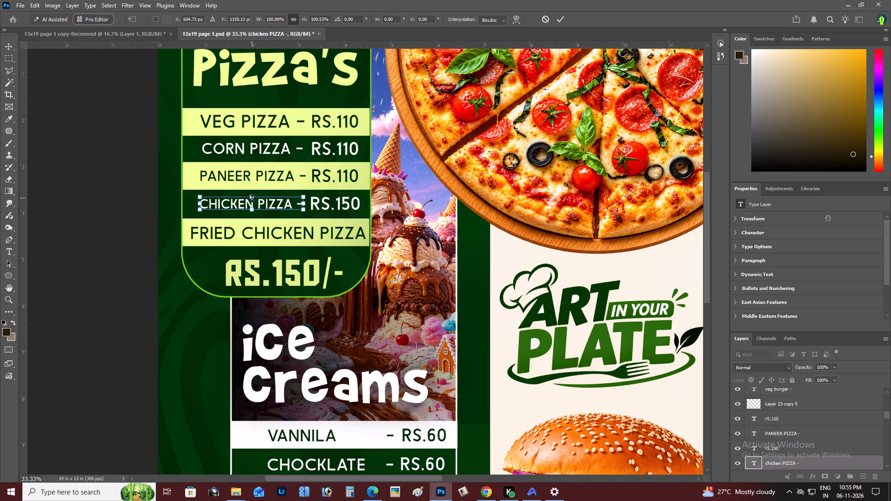
pyautogui.keyDown('shift'); pyautogui.click(252, 208); pyautogui.keyUp('shift')
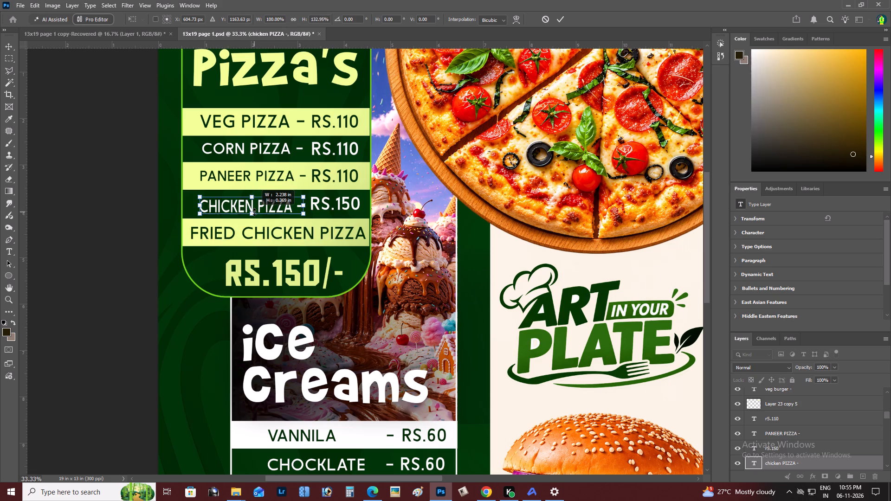
pyautogui.hotkey('ctrl', 'Return')
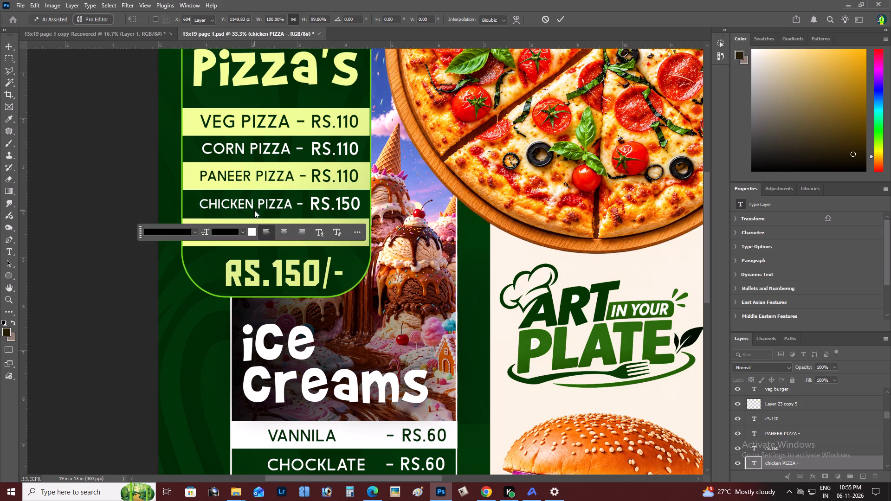
# Nudge the CHICKEN PIZZA label slightly to the right within its row.
pyautogui.press('z')
pyautogui.doubleClick(254, 210)
pyautogui.press('z')
pyautogui.doubleClick(268, 199)
pyautogui.press('v')
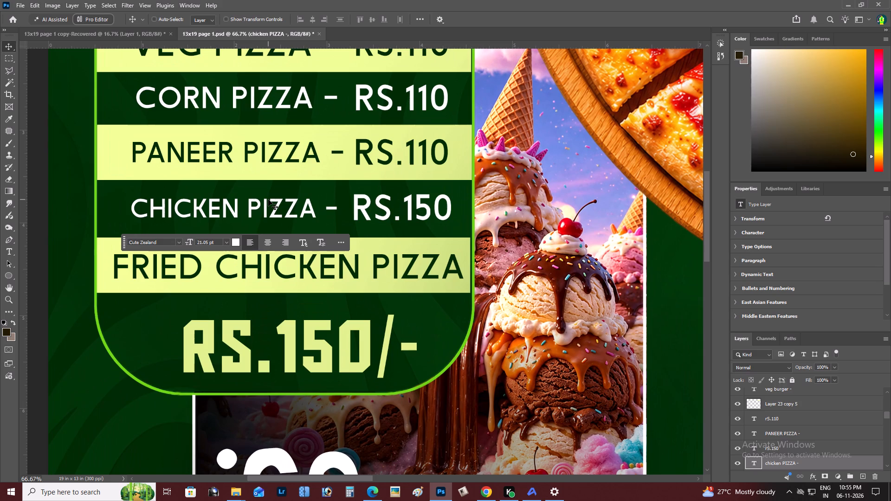
pyautogui.press('Up')
pyautogui.press('Right')
pyautogui.press('Down')
# Widen the PANEER BURGER label slightly toward the panel's left edge and nudge it a touch to the right.
pyautogui.press('z')
pyautogui.keyDown('alt'); pyautogui.click(268, 199); pyautogui.keyUp('alt')
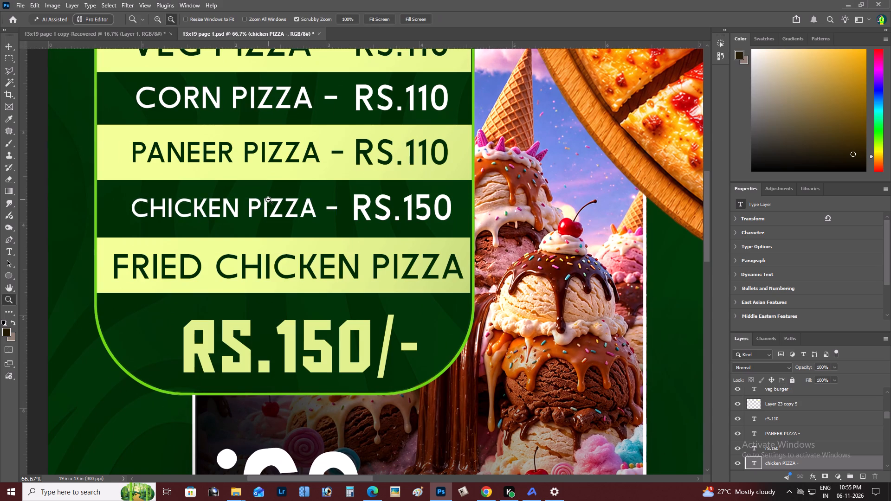
pyautogui.rightClick(269, 199)
pyautogui.click(297, 204)
pyautogui.keyDown('alt'); pyautogui.click(313, 178); pyautogui.keyUp('alt')
pyautogui.rightClick(313, 178)
pyautogui.doubleClick(328, 185)
pyautogui.press('space')
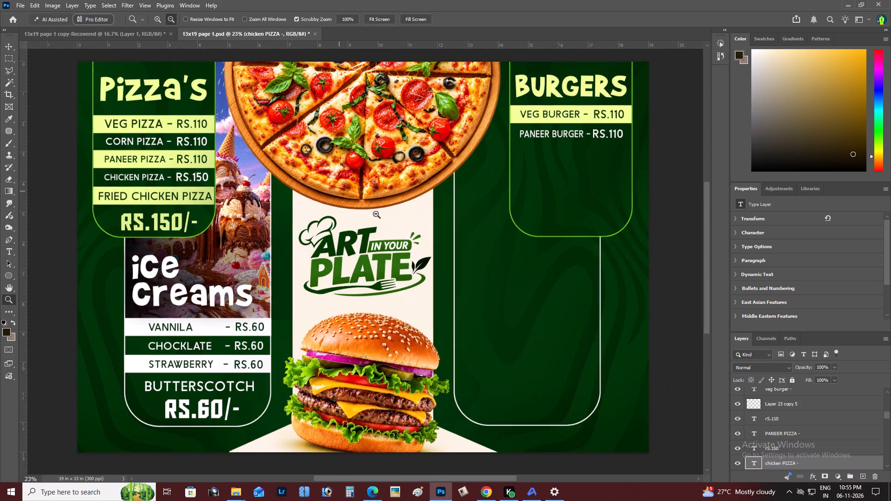
pyautogui.moveTo(376, 215); pyautogui.dragTo(275, 236)
pyautogui.press('z')
pyautogui.click(435, 141)
pyautogui.doubleClick(321, 206)
pyautogui.press('v')
pyautogui.rightClick(317, 168)
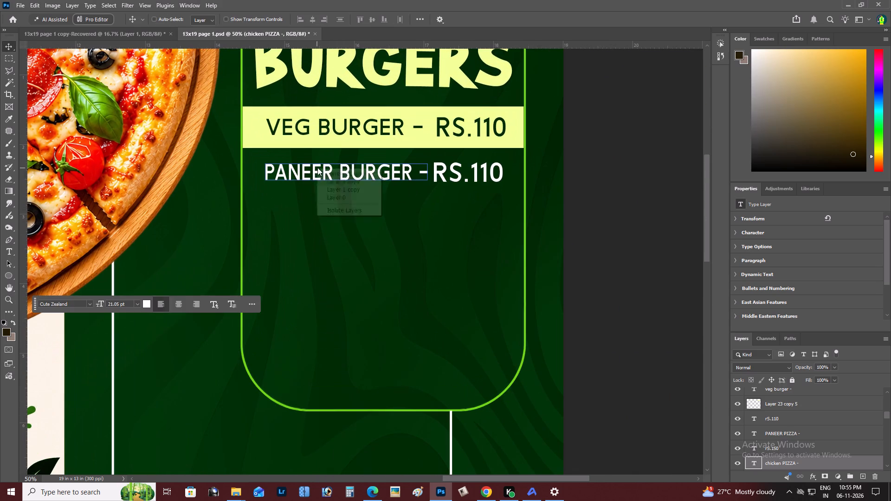
pyautogui.click(330, 174)
pyautogui.hotkey('ctrl', 't')
pyautogui.keyDown('shift'); pyautogui.click(268, 171); pyautogui.keyUp('shift')
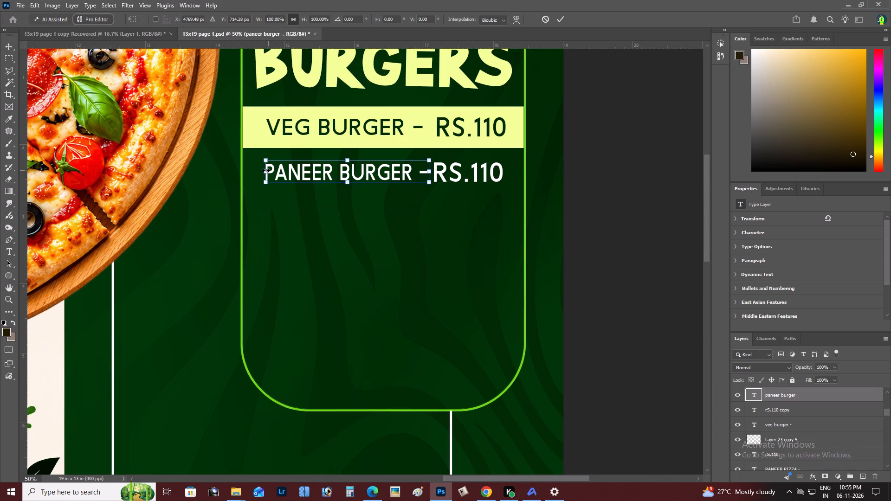
pyautogui.hotkey('ctrl', 'Return')
pyautogui.press('v')
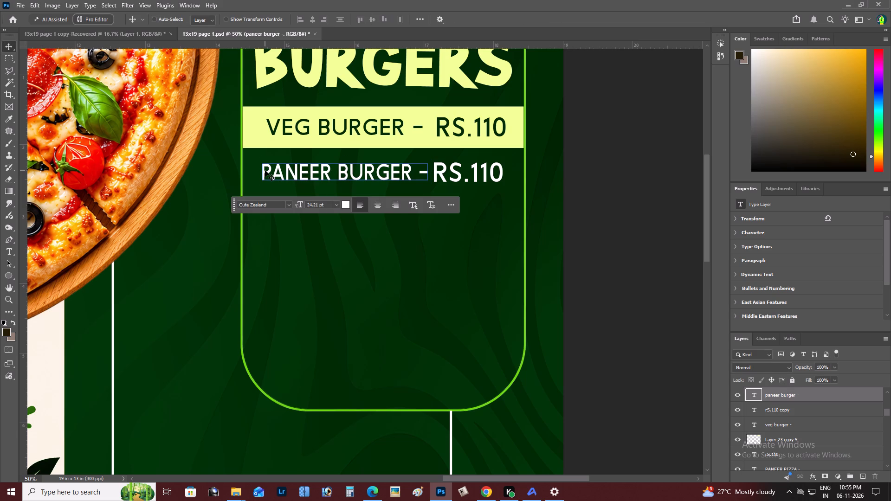
pyautogui.press('Right')
# Duplicate the VEG BURGER label with its yellow band and place the copy as the third row below PANEER BURGER.
pyautogui.rightClick(251, 122)
pyautogui.click(262, 129)
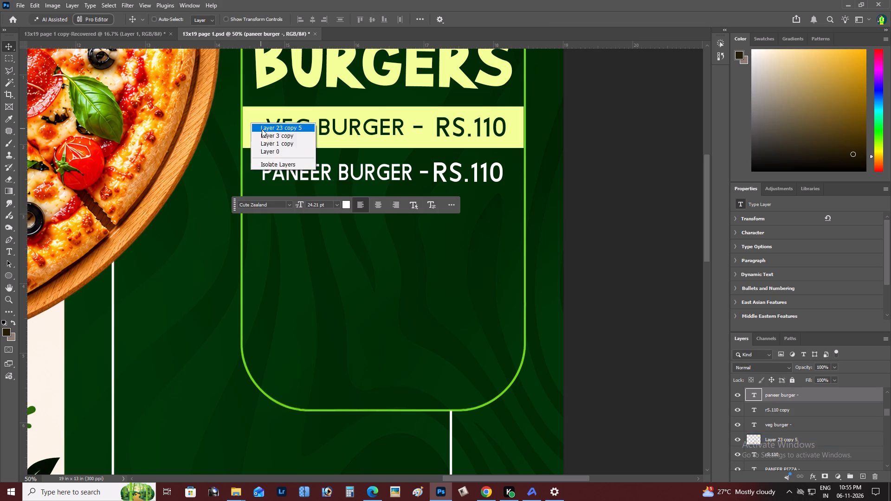
pyautogui.keyDown('shift'); pyautogui.rightClick(324, 121); pyautogui.keyUp('shift')
pyautogui.keyDown('shift'); pyautogui.click(334, 126); pyautogui.keyUp('shift')
pyautogui.moveTo(348, 128); pyautogui.dragTo(343, 124)
pyautogui.hotkey('ctrl', 'z')
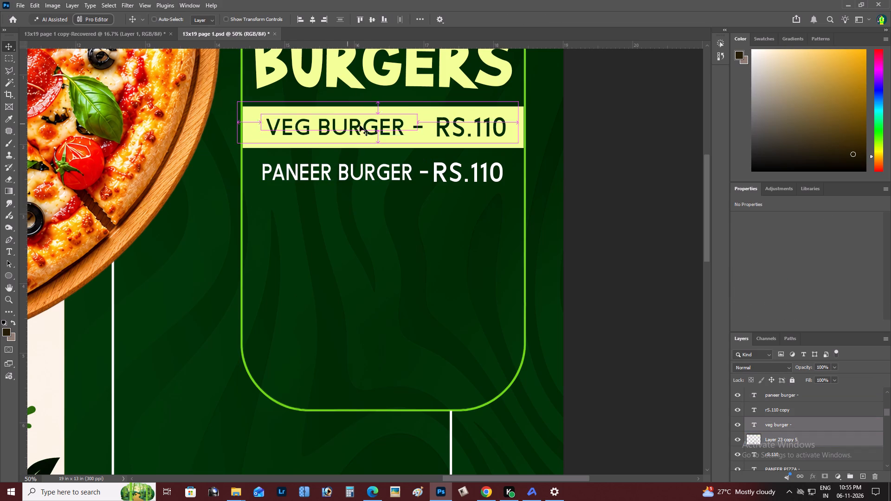
pyautogui.keyDown('alt'); pyautogui.moveTo(364, 127); pyautogui.dragTo(364, 200); pyautogui.keyUp('alt')
pyautogui.hotkey('shift', 'Down')
pyautogui.hotkey('shift', 'Down')
pyautogui.hotkey('shift', 'Down')
pyautogui.hotkey('shift', 'Down')
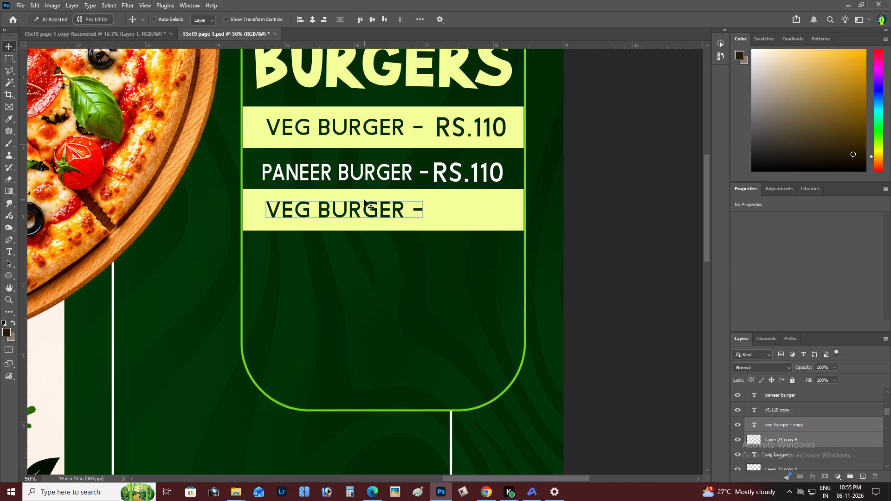
pyautogui.hotkey('shift', 'Down')
pyautogui.press('Down')
# Nudge the duplicated yellow VEG BURGER row slightly down to even out the spacing below PANEER BURGER.
pyautogui.press('z')
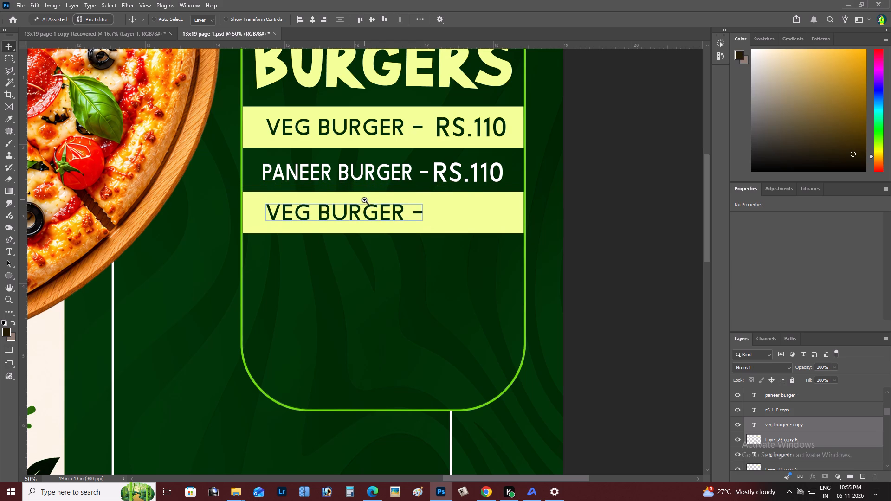
pyautogui.keyDown('alt'); pyautogui.click(364, 200); pyautogui.keyUp('alt')
pyautogui.rightClick(364, 200)
pyautogui.doubleClick(376, 206)
pyautogui.press('space')
pyautogui.press('space')
pyautogui.moveTo(375, 207); pyautogui.dragTo(341, 219)
pyautogui.press('z')
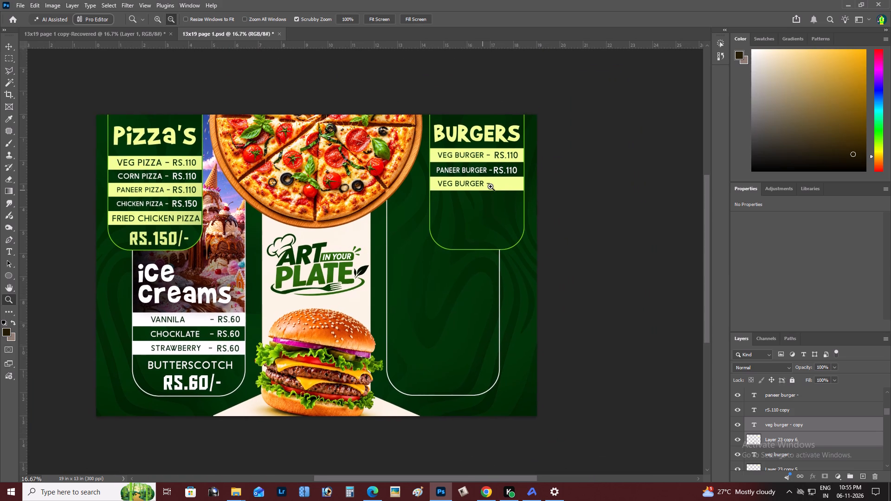
pyautogui.press('z')
pyautogui.tripleClick(482, 182)
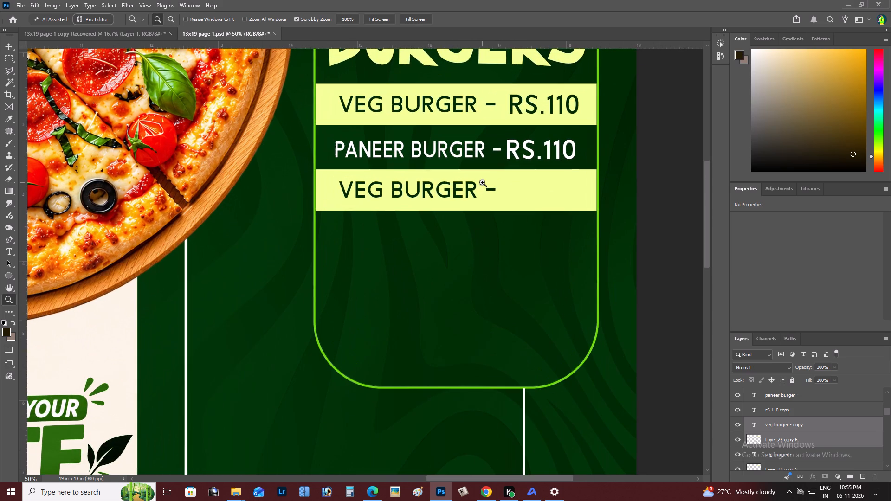
pyautogui.press('v')
pyautogui.press('Down')
pyautogui.press('Down')
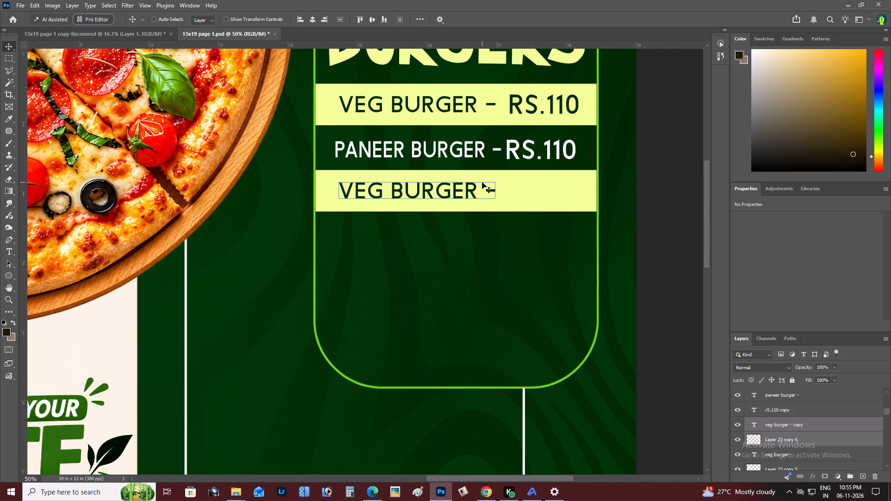
pyautogui.press('Down')
pyautogui.press('Down')
pyautogui.press('Up')
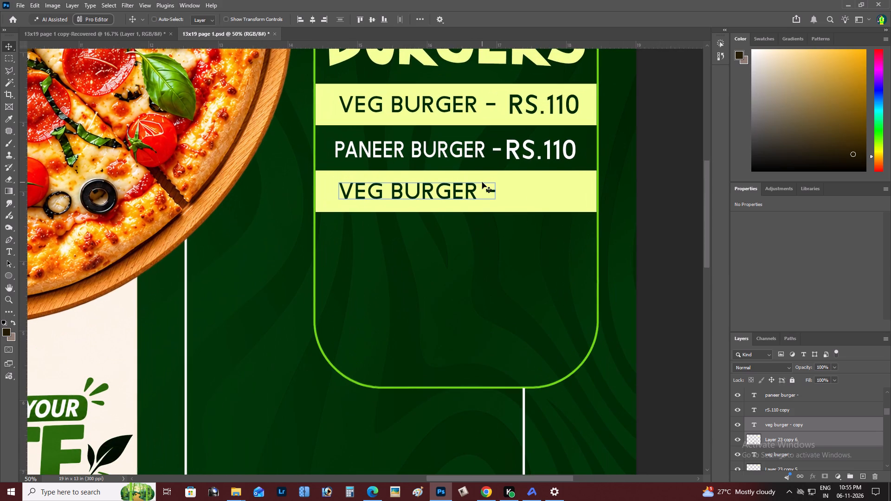
# Examine the full menu layout, comparing the three burger rows' spacing with the Pizza's list.
pyautogui.press('z')
pyautogui.keyDown('alt'); pyautogui.click(482, 182); pyautogui.keyUp('alt')
pyautogui.rightClick(482, 182)
pyautogui.doubleClick(500, 188)
pyautogui.press('space')
pyautogui.press('space')
pyautogui.press('space')
pyautogui.press('space')
pyautogui.press('space')
pyautogui.press('space')
pyautogui.press('space')
pyautogui.press('space')
pyautogui.press('space')
pyautogui.press('space')
pyautogui.press('space')
pyautogui.press('space')
pyautogui.press('space')
pyautogui.press('space')
pyautogui.press('space')
pyautogui.press('space')
pyautogui.press('space')
pyautogui.press('space')
pyautogui.press('space')
pyautogui.press('space')
pyautogui.moveTo(499, 199); pyautogui.dragTo(465, 210)
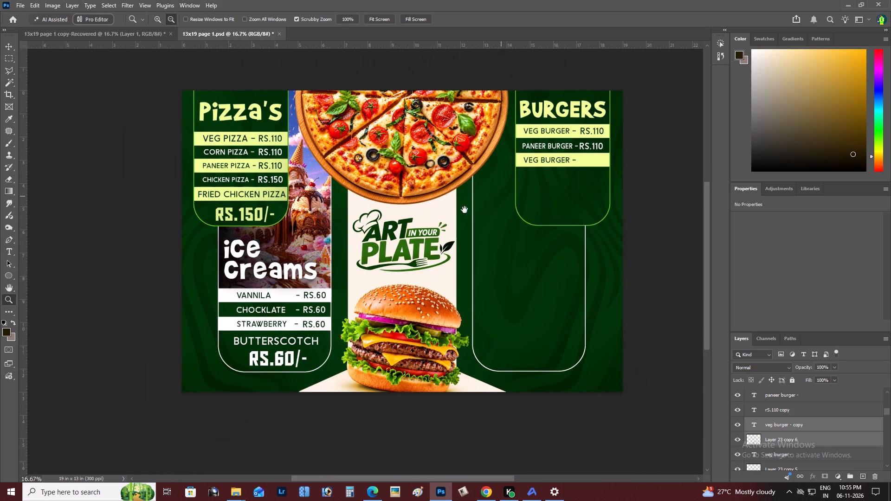
pyautogui.moveTo(465, 210); pyautogui.dragTo(450, 245)
pyautogui.press('z')
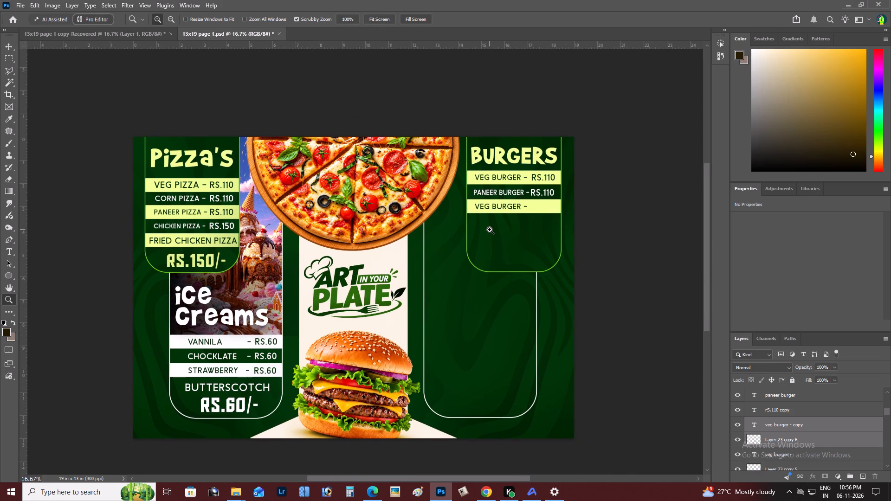
pyautogui.press('space')
pyautogui.press('space')
pyautogui.press('space')
pyautogui.press('space')
pyautogui.press('space')
pyautogui.press('space')
pyautogui.press('space')
pyautogui.press('space')
pyautogui.press('space')
pyautogui.moveTo(490, 230); pyautogui.dragTo(446, 238)
# Change the third burger row's label from veg to "chicken burger -".
pyautogui.press('z')
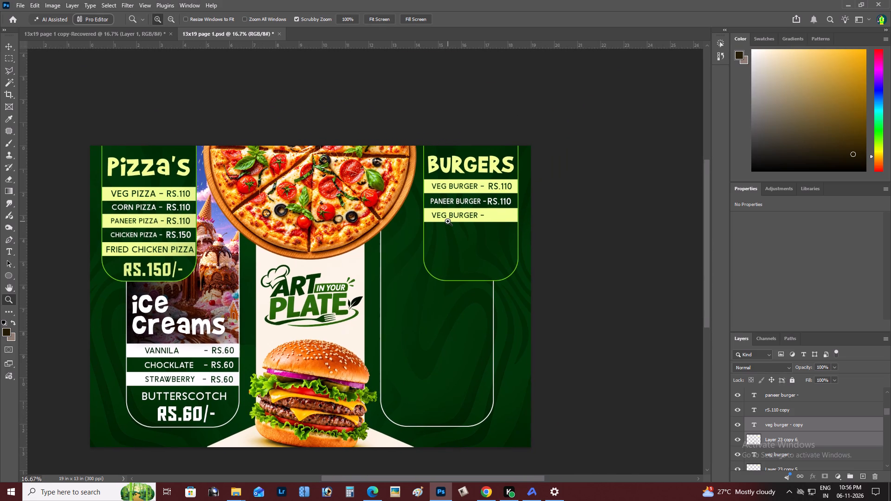
pyautogui.tripleClick(448, 221)
pyautogui.click(448, 221)
pyautogui.press('t')
pyautogui.moveTo(442, 199); pyautogui.dragTo(375, 194)
pyautogui.write('chicken')
pyautogui.hotkey('ctrl', 'Return')
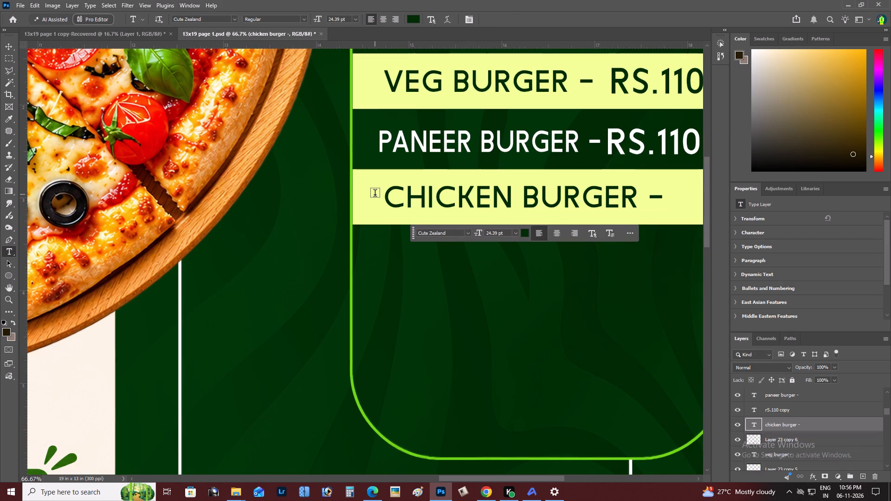
# Scale the CHICKEN BURGER label down to about 88% and shift it left to start level with PANEER BURGER.
pyautogui.press('space')
pyautogui.press('space')
pyautogui.press('space')
pyautogui.press('space')
pyautogui.press('space')
pyautogui.press('space')
pyautogui.press('space')
pyautogui.press('space')
pyautogui.press('space')
pyautogui.press('space')
pyautogui.press('space')
pyautogui.press('space')
pyautogui.press('space')
pyautogui.press('space')
pyautogui.press('space')
pyautogui.press('space')
pyautogui.press('space')
pyautogui.press('space')
pyautogui.press('space')
pyautogui.press('space')
pyautogui.moveTo(379, 194); pyautogui.dragTo(254, 260)
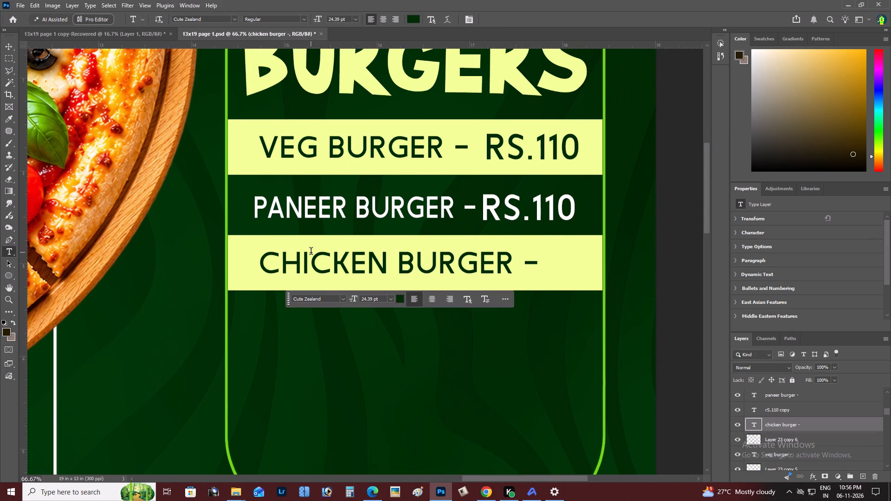
pyautogui.hotkey('ctrl', 't')
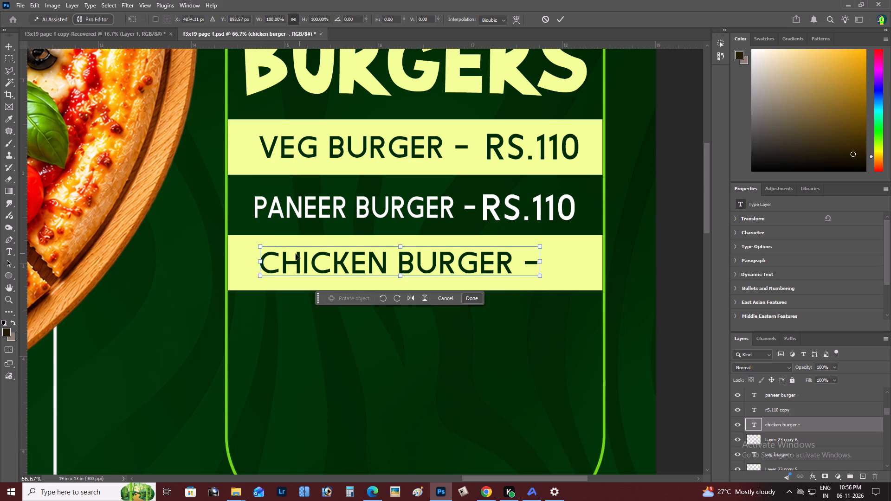
pyautogui.keyDown('alt'); pyautogui.moveTo(264, 246); pyautogui.dragTo(275, 249); pyautogui.keyUp('alt')
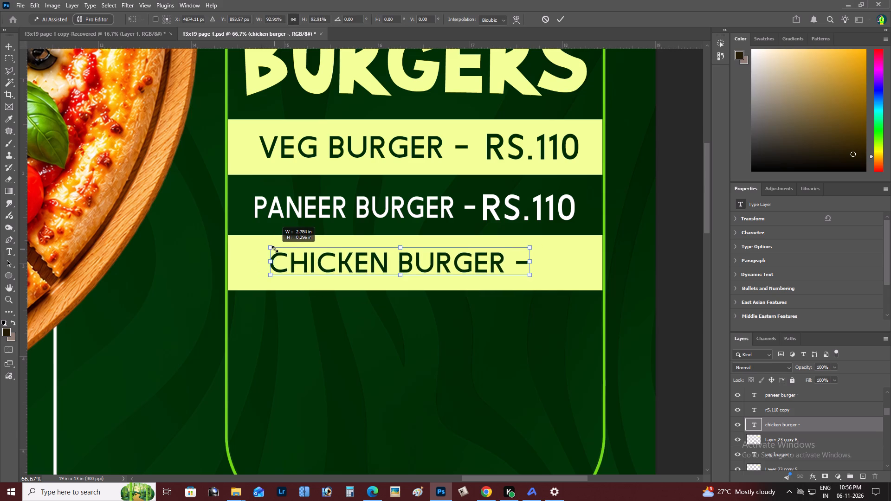
pyautogui.keyDown('alt'); pyautogui.moveTo(275, 249); pyautogui.dragTo(281, 249); pyautogui.keyUp('alt')
pyautogui.hotkey('ctrl', 'Return')
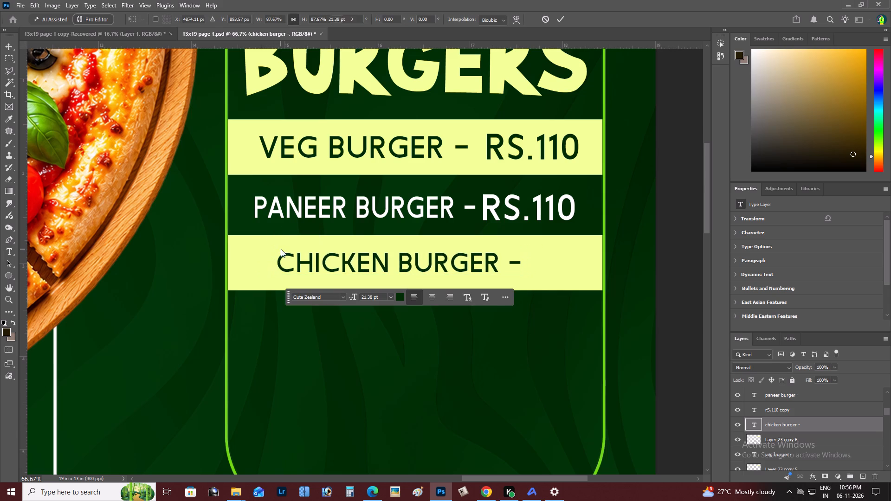
pyautogui.press('v')
pyautogui.hotkey('shift', 'Left')
pyautogui.hotkey('shift', 'Left')
pyautogui.hotkey('shift', 'Left')
pyautogui.hotkey('shift', 'Left')
pyautogui.hotkey('shift', 'Left')
pyautogui.hotkey('shift', 'Left')
pyautogui.hotkey('shift', 'Left')
pyautogui.hotkey('shift', 'Left')
pyautogui.hotkey('shift', 'Left')
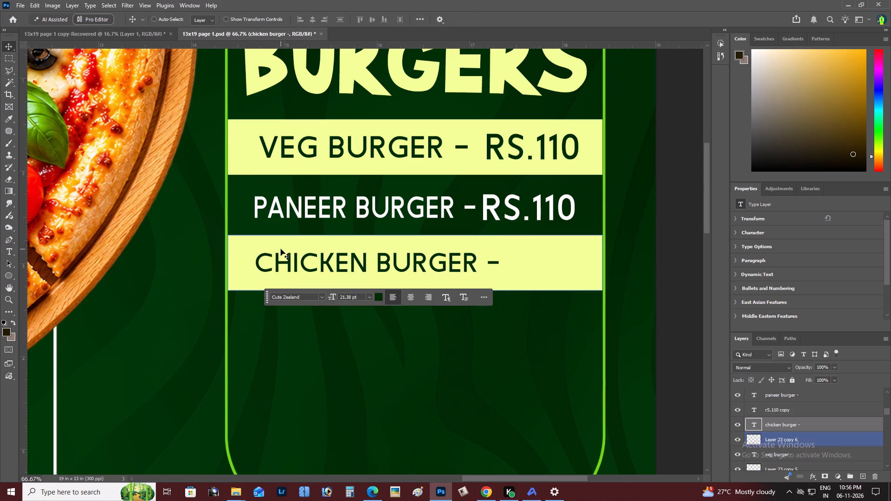
pyautogui.press('Right')
# Shrink the CHICKEN BURGER label further to about 82% width and 87% height, realigning its left edge with PANEER BURGER.
pyautogui.hotkey('ctrl', 't')
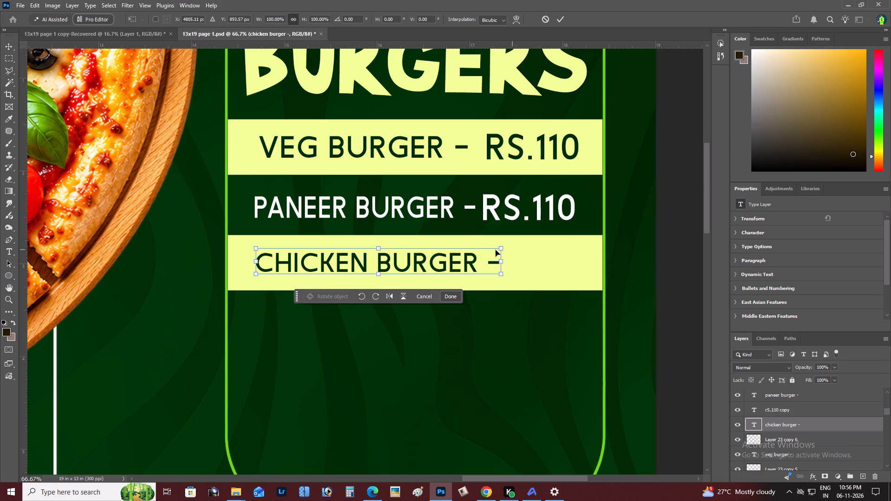
pyautogui.keyDown('alt'); pyautogui.moveTo(500, 248); pyautogui.dragTo(478, 250); pyautogui.keyUp('alt')
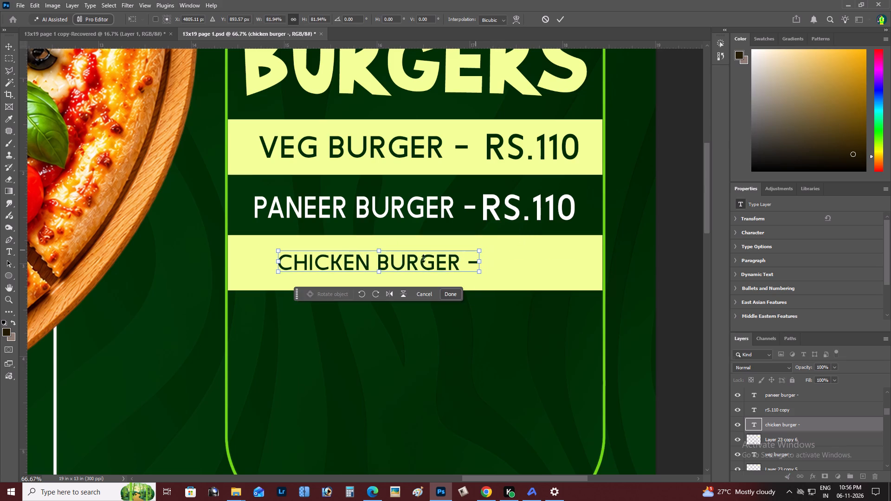
pyautogui.keyDown('shift'); pyautogui.click(376, 249); pyautogui.keyUp('shift')
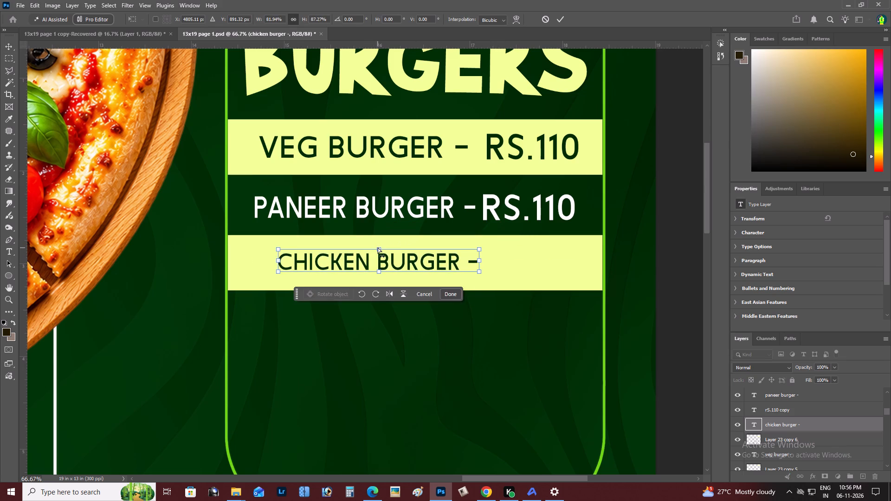
pyautogui.hotkey('ctrl', 'Return')
pyautogui.press('v')
pyautogui.hotkey('shift', 'Left')
pyautogui.hotkey('shift', 'Left')
pyautogui.hotkey('shift', 'Left')
pyautogui.hotkey('shift', 'Left')
pyautogui.hotkey('shift', 'Left')
pyautogui.hotkey('shift', 'Left')
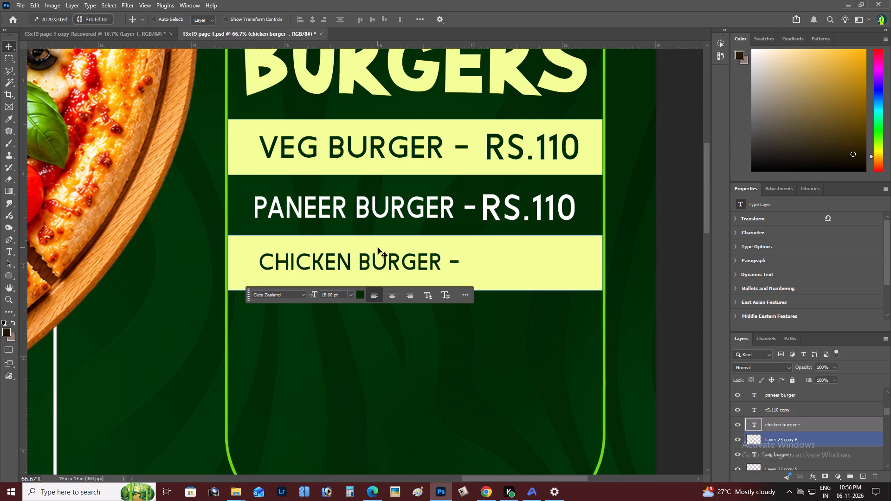
pyautogui.hotkey('shift', 'Left')
pyautogui.hotkey('shift', 'Left')
# Enlarge the CHICKEN BURGER label slightly and adjust its position so it spans about the same width as the PANEER BURGER label.
pyautogui.hotkey('ctrl', 't')
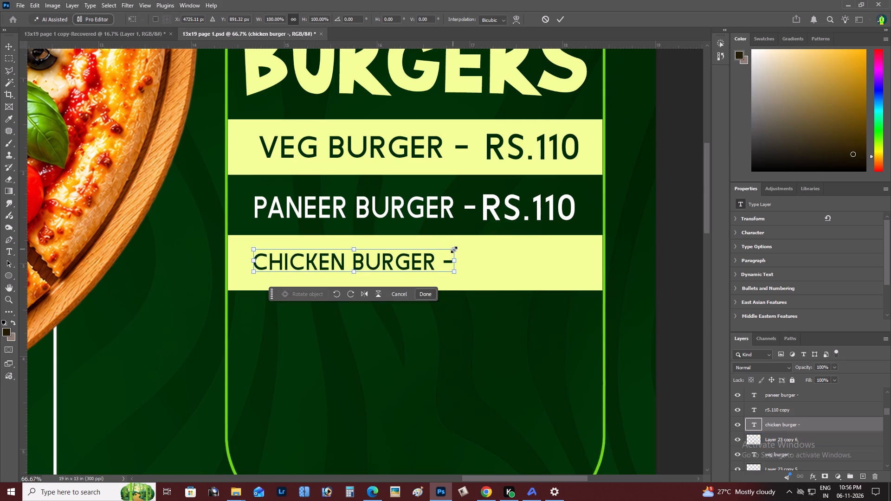
pyautogui.keyDown('alt'); pyautogui.moveTo(454, 250); pyautogui.dragTo(461, 251); pyautogui.keyUp('alt')
pyautogui.moveTo(372, 261); pyautogui.dragTo(378, 263)
pyautogui.hotkey('ctrl', 'Return')
pyautogui.press('v')
pyautogui.hotkey('shift', 'Right')
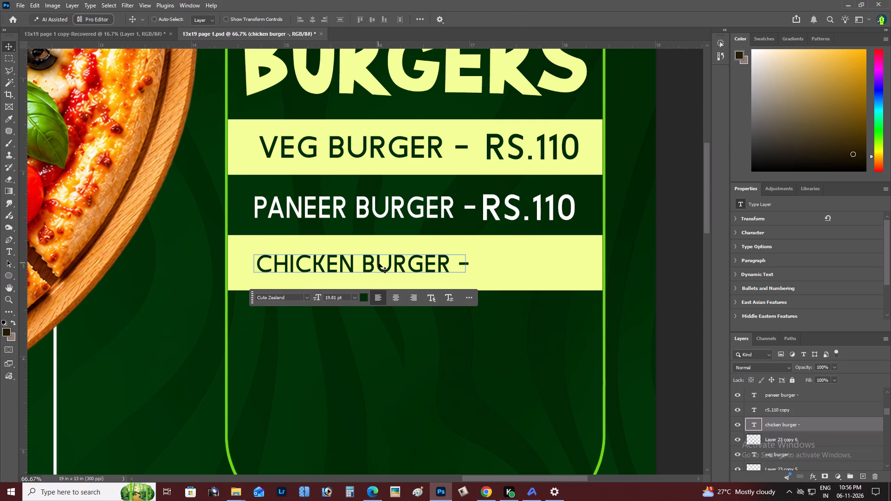
pyautogui.hotkey('ctrl', 't')
pyautogui.keyDown('alt'); pyautogui.click(469, 248); pyautogui.keyUp('alt')
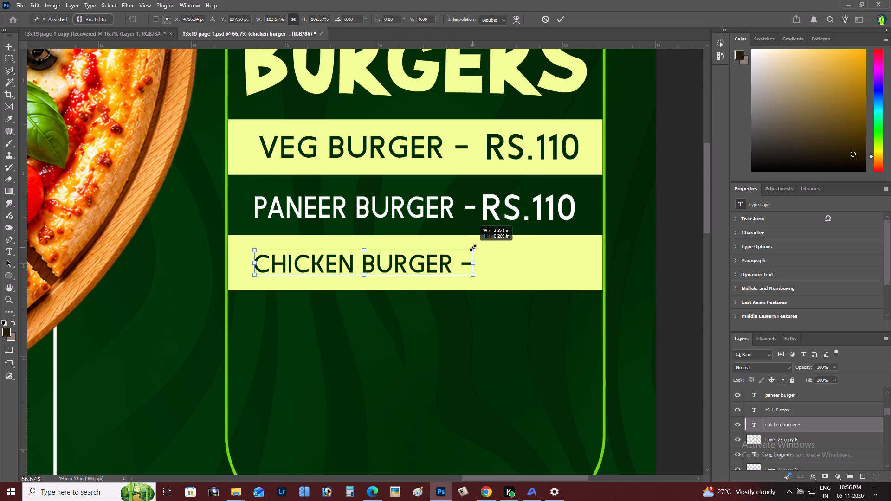
pyautogui.hotkey('ctrl', 'Return')
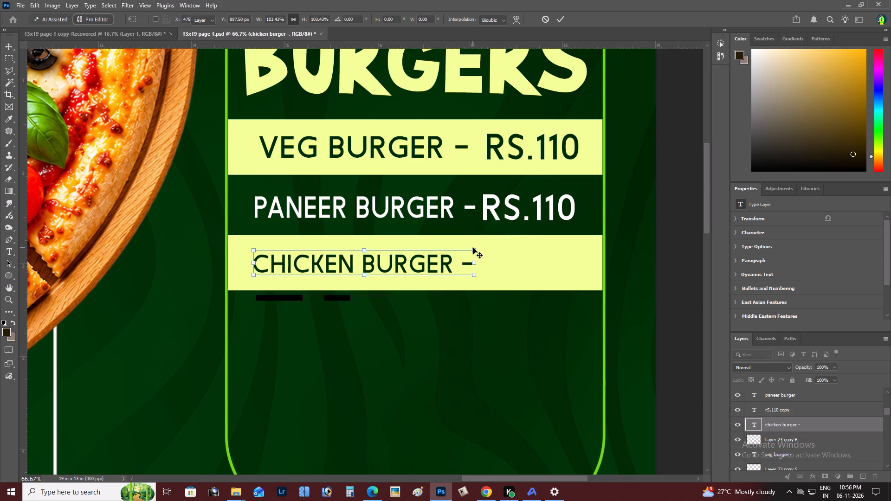
# Stretch only the height of the CHICKEN BURGER label to about 107%.
pyautogui.hotkey('ctrl', 't')
pyautogui.press('v')
pyautogui.rightClick(364, 263)
pyautogui.click(376, 267)
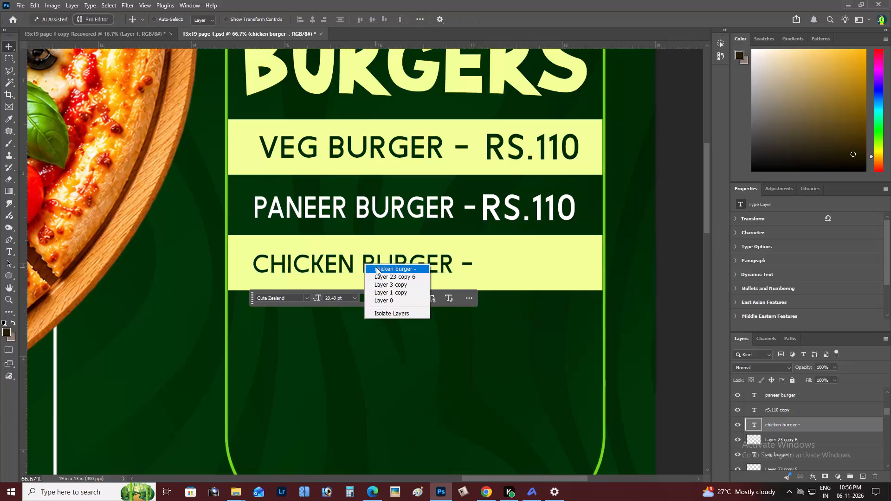
pyautogui.hotkey('ctrl', 't')
pyautogui.keyDown('shift'); pyautogui.click(366, 248); pyautogui.keyUp('shift')
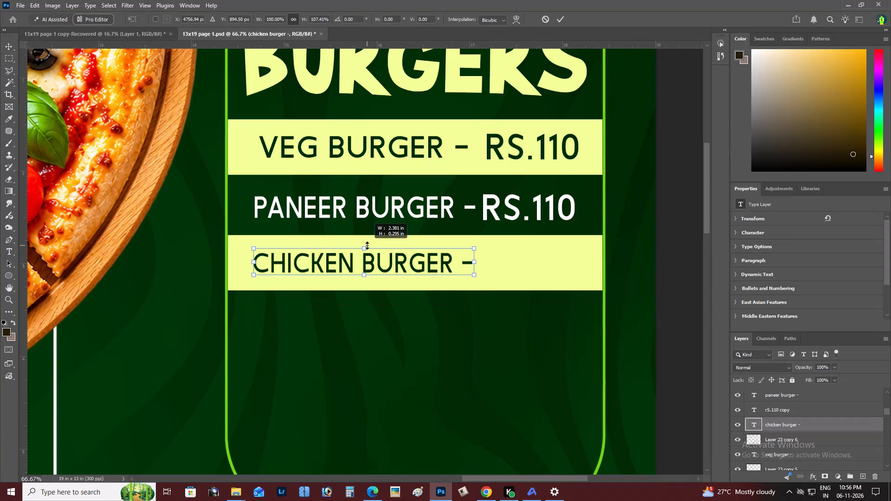
pyautogui.hotkey('ctrl', 'Return')
pyautogui.press('Right')
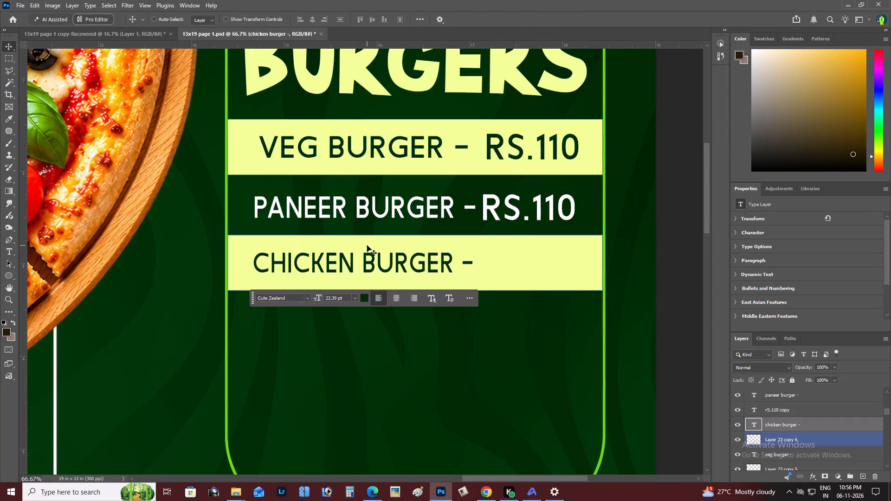
# Duplicate the VEG BURGER row's RS.110 price and place the copy after the CHICKEN BURGER label.
pyautogui.rightClick(551, 143)
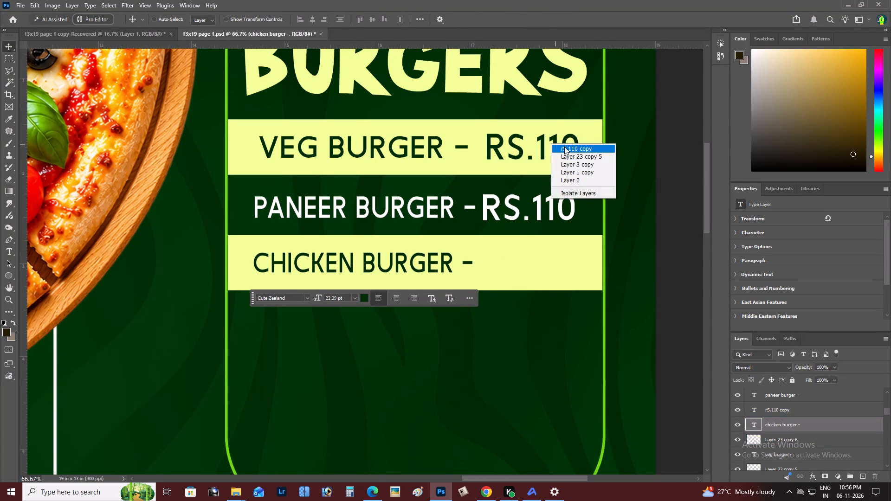
pyautogui.click(564, 147)
pyautogui.keyDown('alt'); pyautogui.moveTo(564, 147); pyautogui.dragTo(562, 261); pyautogui.keyUp('alt')
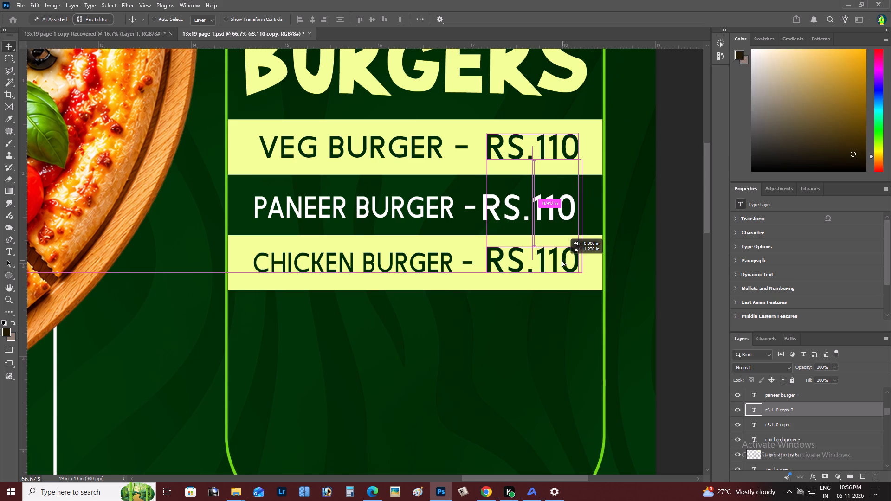
pyautogui.keyDown('alt'); pyautogui.moveTo(562, 261); pyautogui.dragTo(562, 261); pyautogui.keyUp('alt')
# Nudge the copied RS.110 price slightly down to center it in the yellow CHICKEN BURGER band.
pyautogui.press('z')
pyautogui.keyDown('alt'); pyautogui.click(536, 252); pyautogui.keyUp('alt')
pyautogui.rightClick(537, 248)
pyautogui.click(551, 252)
pyautogui.press('space')
pyautogui.press('space')
pyautogui.press('space')
pyautogui.press('space')
pyautogui.press('space')
pyautogui.press('space')
pyautogui.press('space')
pyautogui.press('space')
pyautogui.press('space')
pyautogui.press('space')
pyautogui.press('space')
pyautogui.press('space')
pyautogui.press('space')
pyautogui.press('space')
pyautogui.press('space')
pyautogui.press('space')
pyautogui.moveTo(545, 250); pyautogui.dragTo(510, 271)
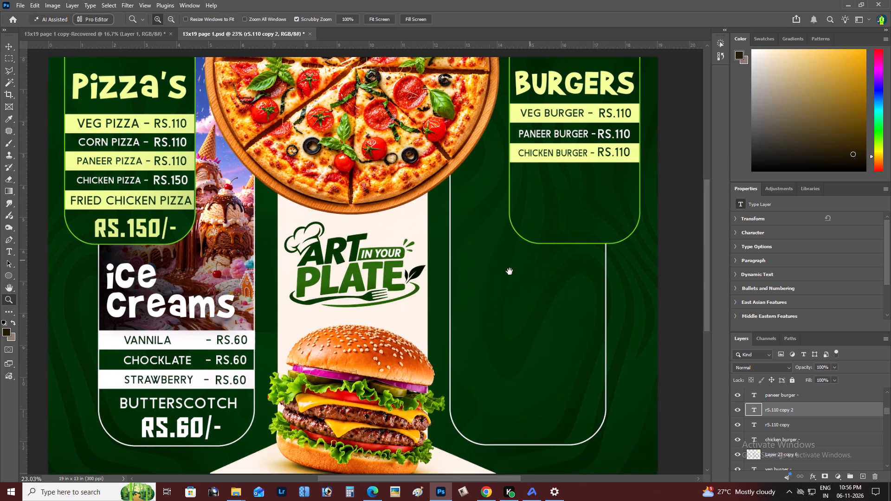
pyautogui.moveTo(510, 271); pyautogui.dragTo(473, 286)
pyautogui.press('z')
pyautogui.click(560, 181)
pyautogui.tripleClick(537, 192)
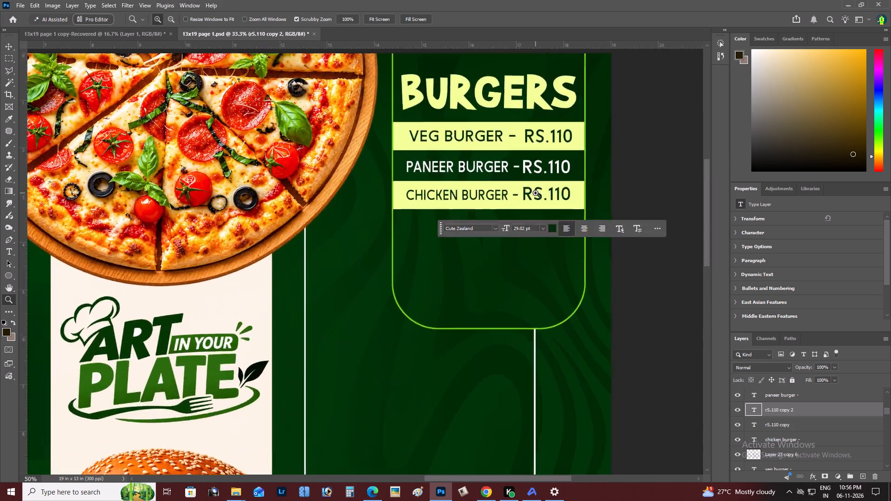
pyautogui.press('v')
pyautogui.press('Down')
pyautogui.press('Down')
pyautogui.press('Down')
pyautogui.press('Down')
pyautogui.press('Down')
pyautogui.press('Down')
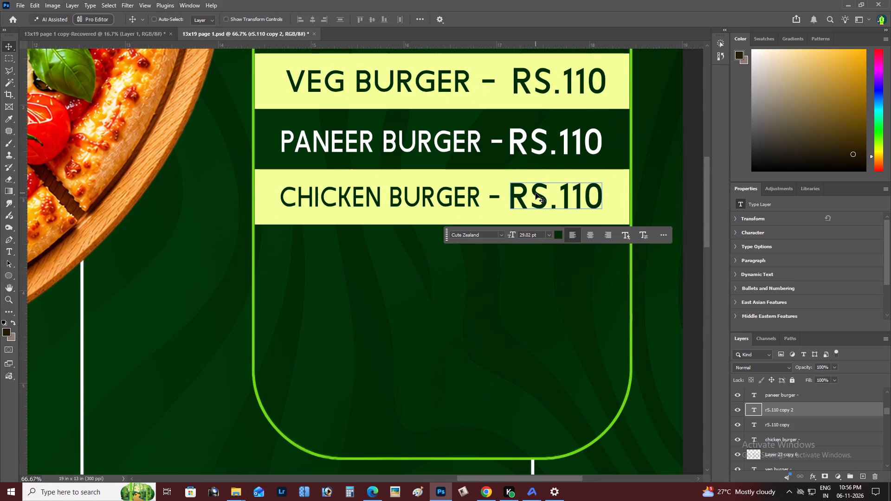
# Examine the full menu layout, comparing the BURGERS list with the Pizza's and ice creams sections.
pyautogui.press('z')
pyautogui.keyDown('alt'); pyautogui.click(326, 199); pyautogui.keyUp('alt')
pyautogui.rightClick(328, 199)
pyautogui.click(341, 203)
pyautogui.press('space')
pyautogui.press('space')
pyautogui.press('space')
pyautogui.press('space')
pyautogui.press('space')
pyautogui.press('space')
pyautogui.press('space')
pyautogui.press('space')
pyautogui.press('space')
pyautogui.press('space')
pyautogui.press('space')
pyautogui.press('space')
pyautogui.press('space')
pyautogui.press('space')
pyautogui.press('space')
pyautogui.press('space')
pyautogui.press('space')
pyautogui.press('space')
pyautogui.press('space')
pyautogui.press('space')
pyautogui.moveTo(341, 203); pyautogui.dragTo(336, 250)
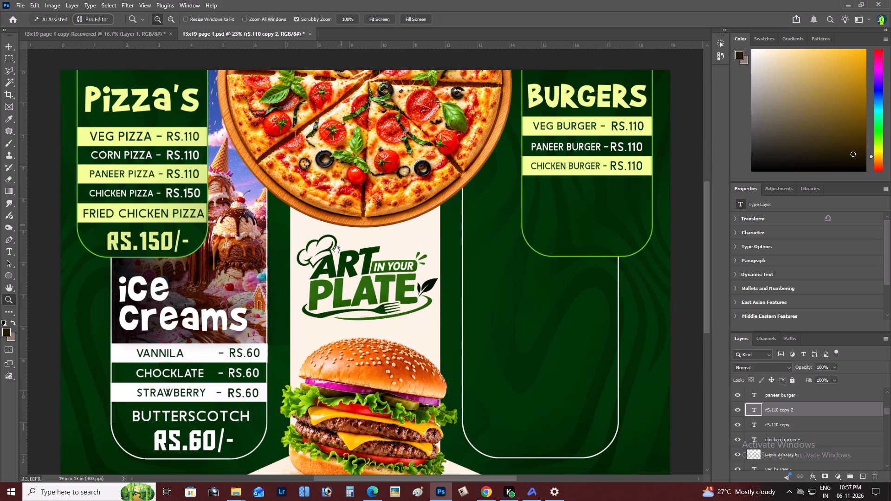
pyautogui.moveTo(336, 250); pyautogui.dragTo(300, 268)
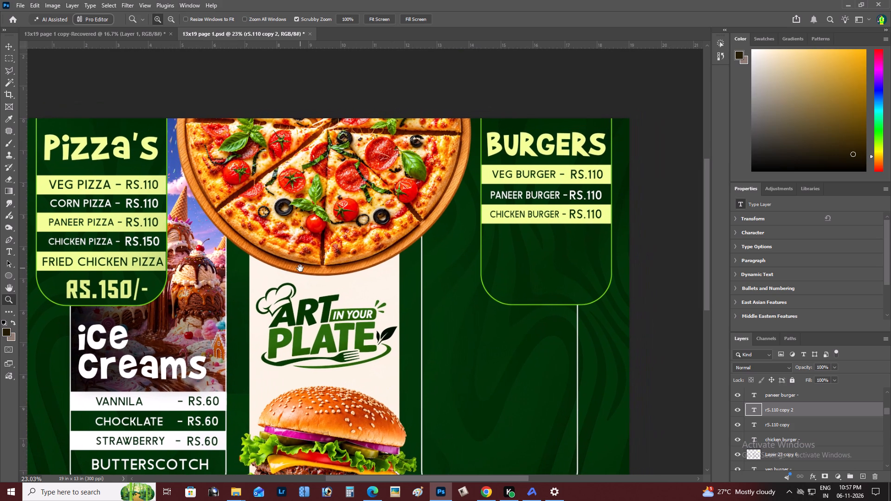
pyautogui.moveTo(300, 268); pyautogui.dragTo(291, 271)
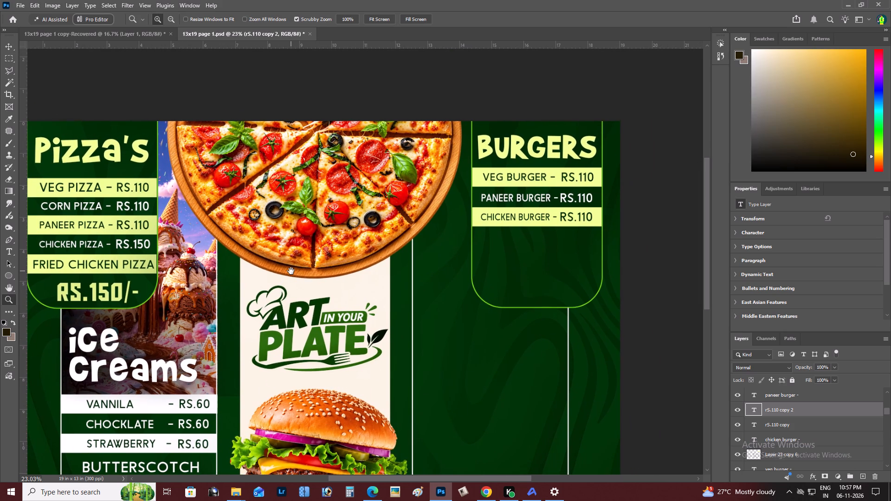
pyautogui.moveTo(291, 271); pyautogui.dragTo(285, 272)
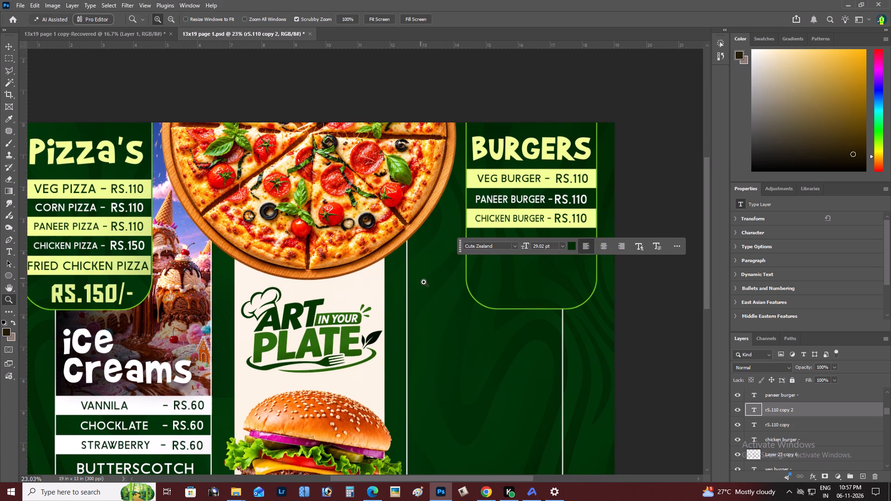
pyautogui.moveTo(458, 245); pyautogui.dragTo(658, 226)
pyautogui.press('z')
pyautogui.keyDown('alt'); pyautogui.click(526, 269); pyautogui.keyUp('alt')
pyautogui.rightClick(526, 269)
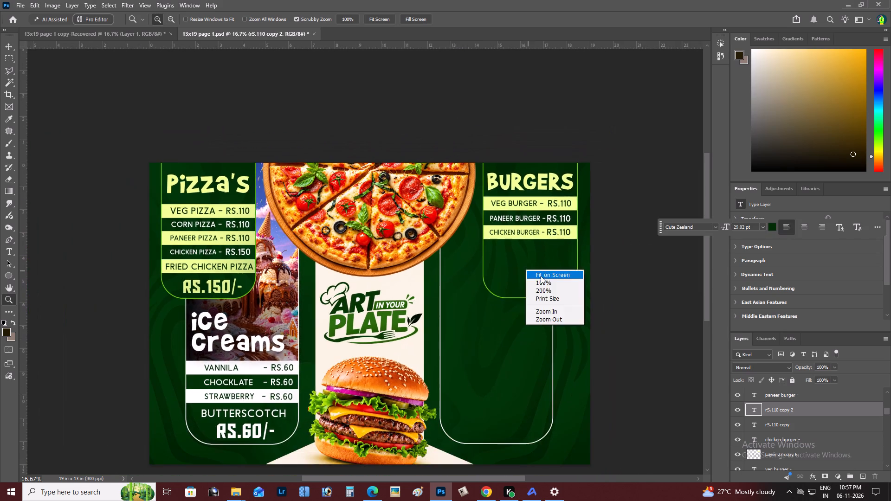
pyautogui.doubleClick(541, 276)
pyautogui.press('space')
pyautogui.press('space')
pyautogui.press('space')
pyautogui.press('space')
pyautogui.press('space')
pyautogui.press('space')
pyautogui.press('space')
pyautogui.press('space')
pyautogui.press('space')
pyautogui.press('space')
pyautogui.press('space')
pyautogui.press('space')
pyautogui.press('space')
pyautogui.press('space')
pyautogui.press('space')
pyautogui.press('space')
pyautogui.press('space')
pyautogui.press('space')
pyautogui.press('space')
pyautogui.press('space')
pyautogui.moveTo(541, 276); pyautogui.dragTo(494, 308)
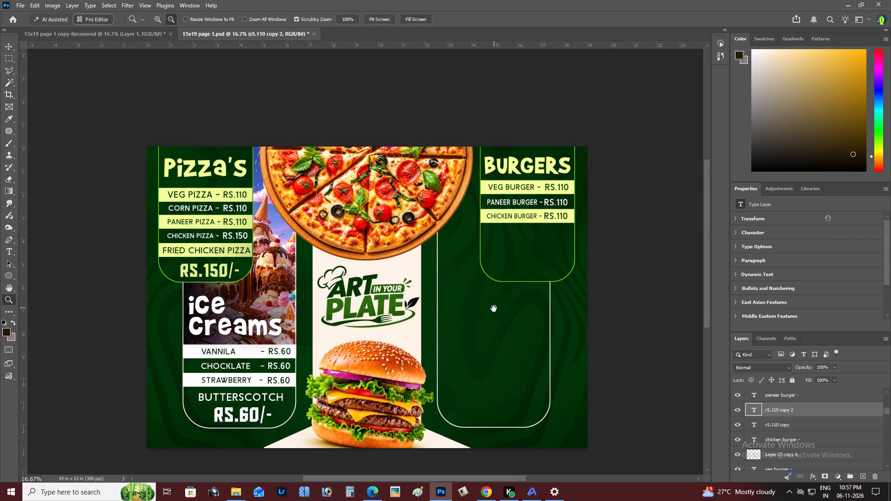
pyautogui.moveTo(494, 308); pyautogui.dragTo(480, 314)
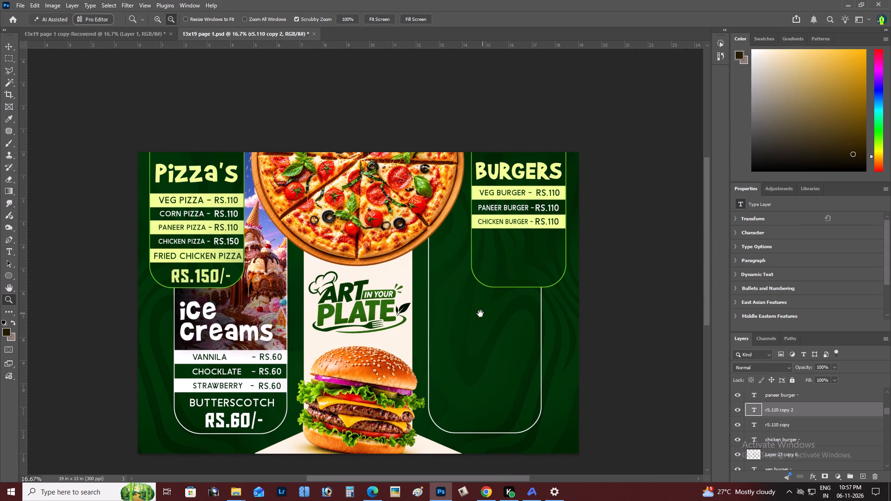
pyautogui.moveTo(480, 314); pyautogui.dragTo(472, 317)
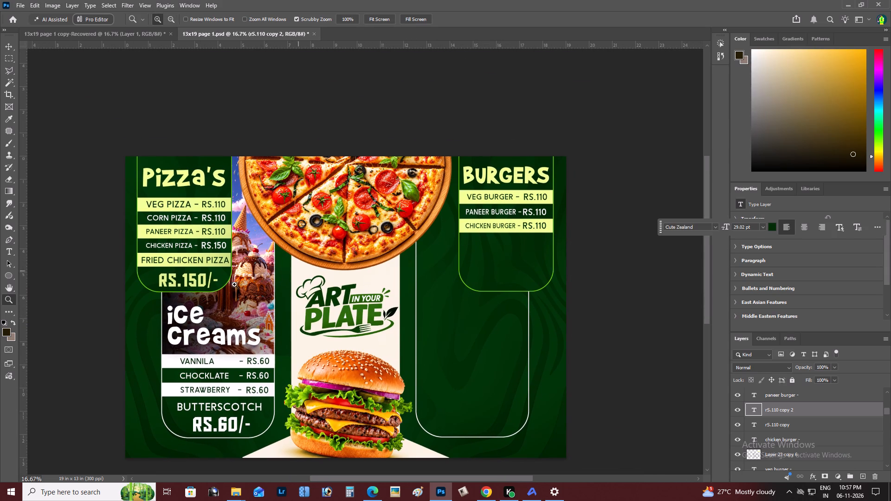
pyautogui.doubleClick(199, 316)
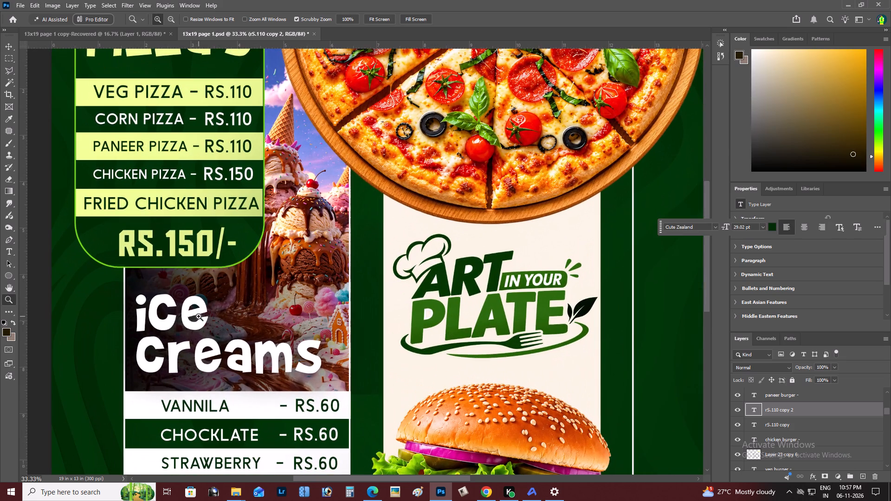
# Duplicate the CORN PIZZA label and place the copy below the CHICKEN BURGER row in the BURGERS panel.
pyautogui.keyDown('alt'); pyautogui.click(199, 316); pyautogui.keyUp('alt')
pyautogui.press('v')
pyautogui.rightClick(155, 166)
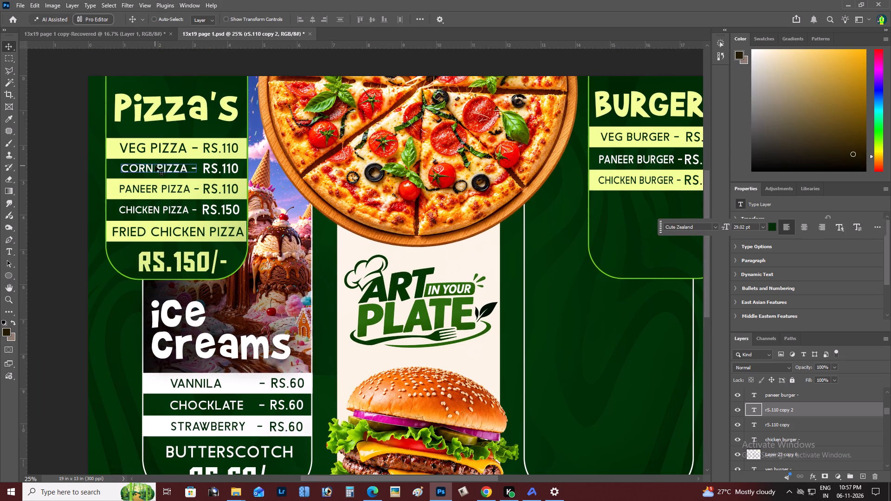
pyautogui.click(166, 169)
pyautogui.keyDown('alt'); pyautogui.moveTo(165, 169); pyautogui.dragTo(536, 212); pyautogui.keyUp('alt')
pyautogui.press('space')
pyautogui.press('space')
pyautogui.press('space')
pyautogui.press('space')
pyautogui.moveTo(536, 212); pyautogui.dragTo(415, 222)
pyautogui.moveTo(415, 222); pyautogui.dragTo(535, 222)
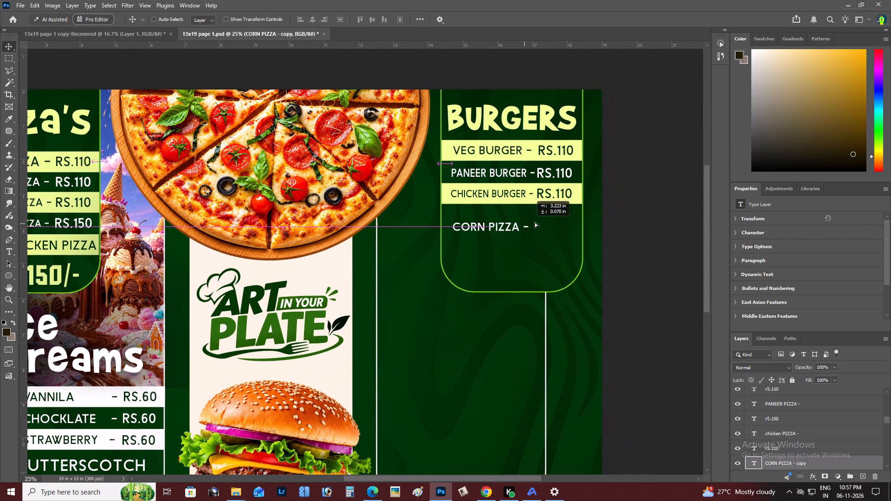
pyautogui.moveTo(535, 222); pyautogui.dragTo(549, 219)
# Replace the copied label's text with ZINGER on the first line and CHICKEN BURGER on the second.
pyautogui.press('z')
pyautogui.doubleClick(532, 216)
pyautogui.press('t')
pyautogui.click(494, 224)
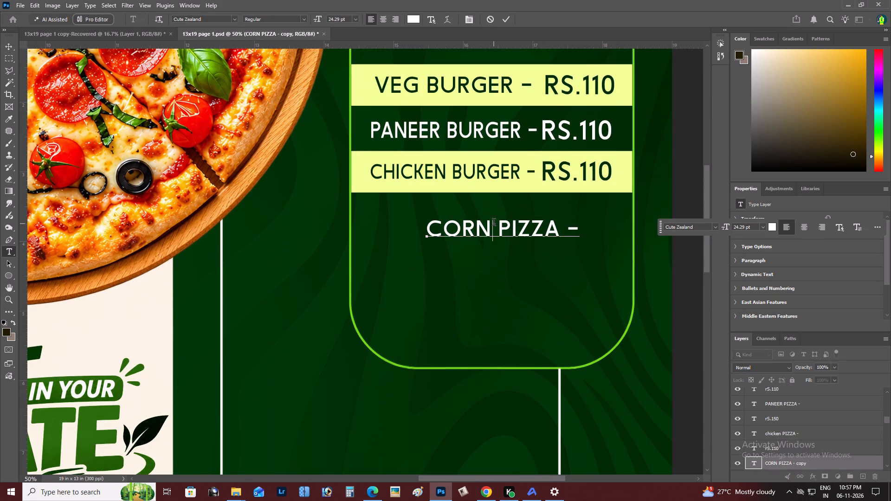
pyautogui.hotkey('ctrl', 'a')
pyautogui.write('zingw')
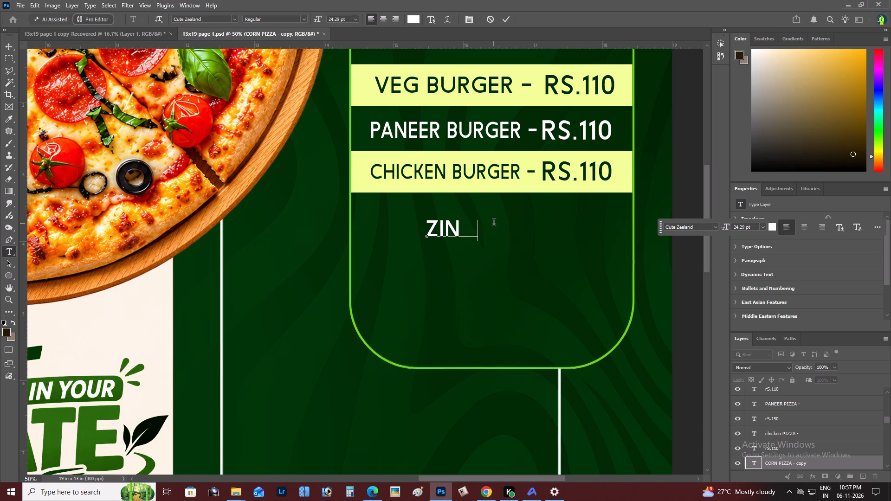
pyautogui.press('space')
pyautogui.press('BackSpace')
pyautogui.press('BackSpace')
pyautogui.write('ee')
pyautogui.press('BackSpace')
pyautogui.press('r')
pyautogui.press('Return')
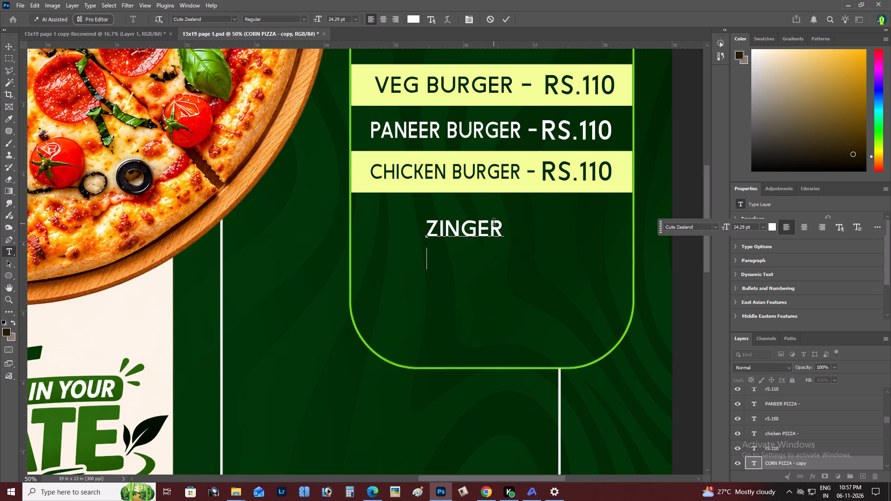
pyautogui.write('chicken bu')
pyautogui.write('rger')
# Center-align the two lines of the ZINGER CHICKEN BURGER label.
pyautogui.hotkey('ctrl', 'a')
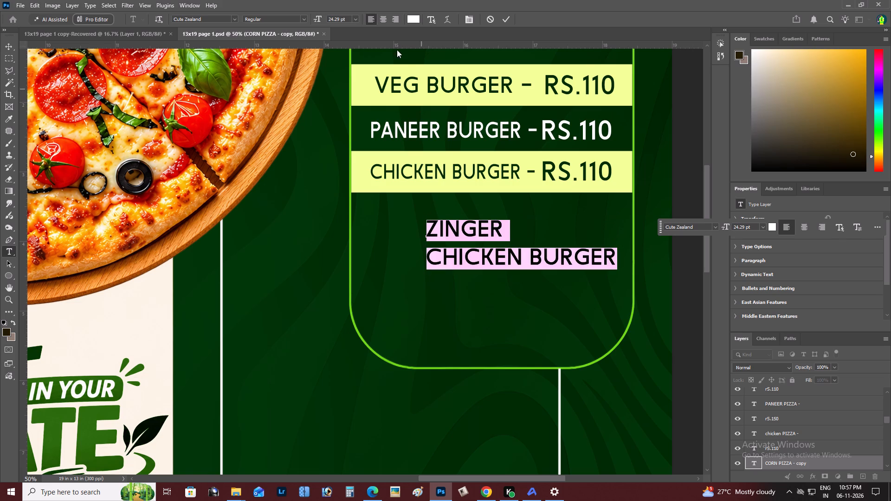
pyautogui.click(467, 268)
pyautogui.click(382, 17)
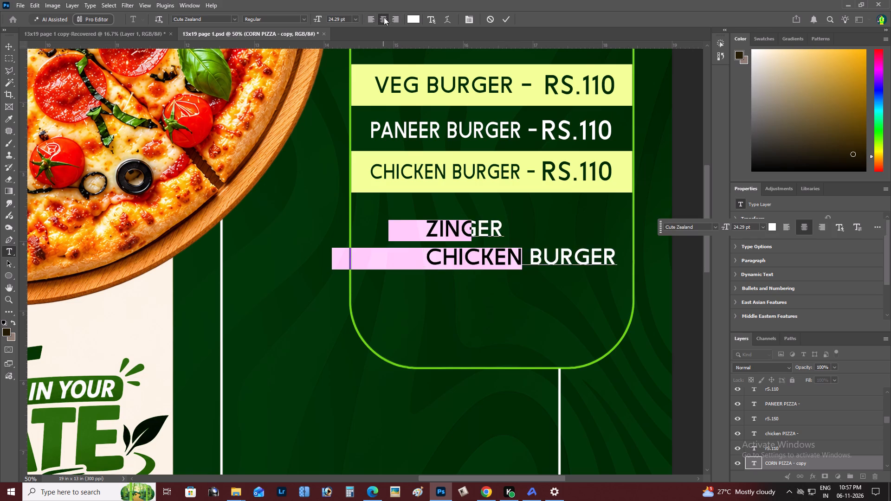
pyautogui.click(504, 15)
# Move the ZINGER CHICKEN BURGER label into the middle of the BURGERS panel, below the CHICKEN BURGER row.
pyautogui.press('z')
pyautogui.keyDown('alt'); pyautogui.click(447, 215); pyautogui.keyUp('alt')
pyautogui.rightClick(447, 215)
pyautogui.click(457, 218)
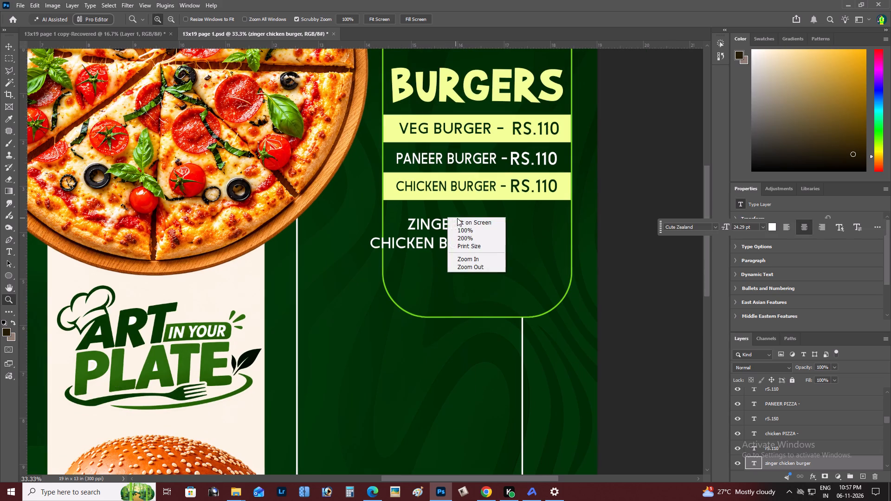
pyautogui.click(464, 225)
pyautogui.press('v')
pyautogui.moveTo(555, 189); pyautogui.dragTo(571, 188)
pyautogui.click(509, 16)
pyautogui.press('v')
pyautogui.moveTo(555, 184); pyautogui.dragTo(563, 184)
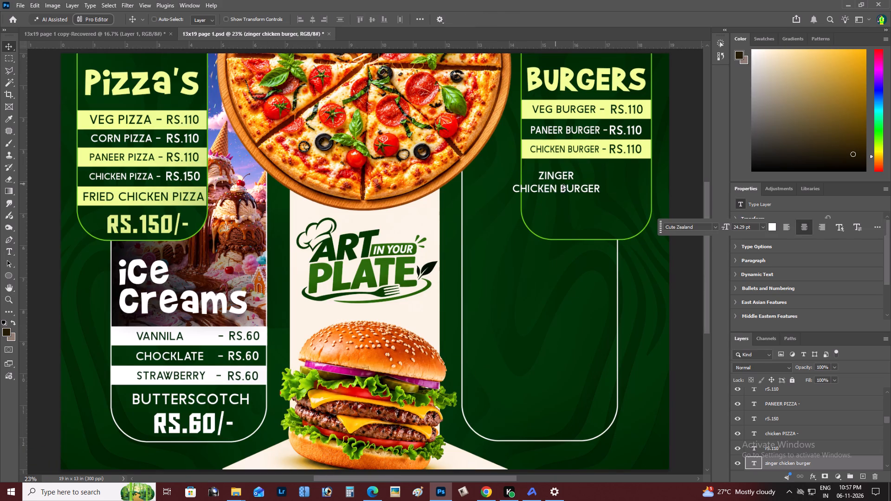
pyautogui.moveTo(563, 184); pyautogui.dragTo(588, 181)
# Enlarge the ZINGER CHICKEN BURGER label proportionally to about 141% and center it across the BURGERS panel.
pyautogui.press('z')
pyautogui.keyDown('alt'); pyautogui.click(567, 167); pyautogui.keyUp('alt')
pyautogui.rightClick(568, 166)
pyautogui.click(582, 169)
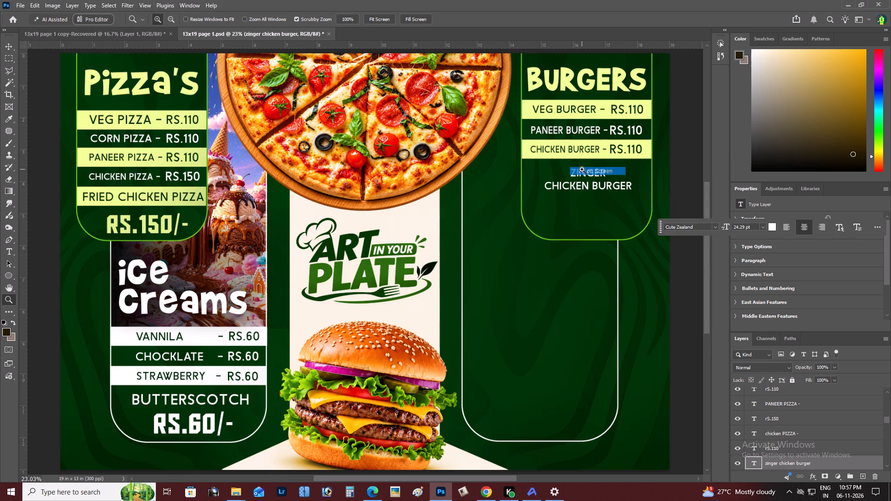
pyautogui.press('space')
pyautogui.moveTo(577, 172); pyautogui.dragTo(492, 215)
pyautogui.hotkey('ctrl', 't')
pyautogui.keyDown('alt'); pyautogui.moveTo(545, 211); pyautogui.dragTo(556, 209); pyautogui.keyUp('alt')
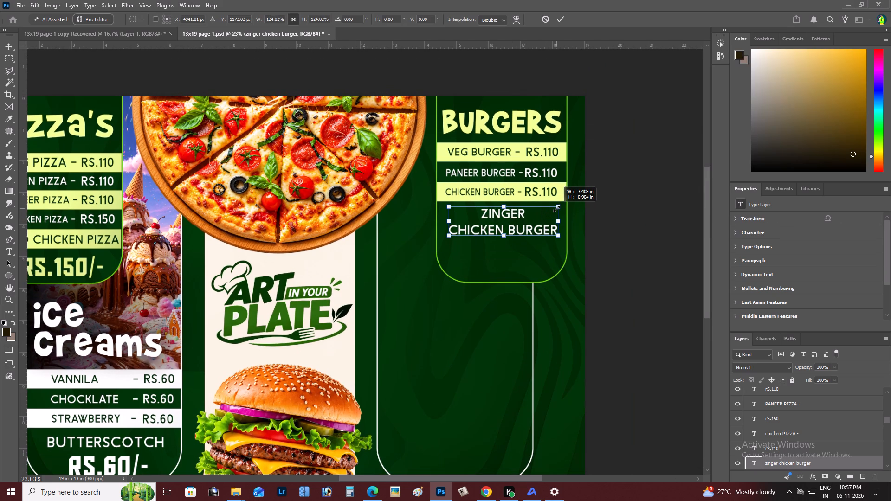
pyautogui.keyDown('alt'); pyautogui.moveTo(556, 209); pyautogui.dragTo(564, 209); pyautogui.keyUp('alt')
pyautogui.click(533, 220)
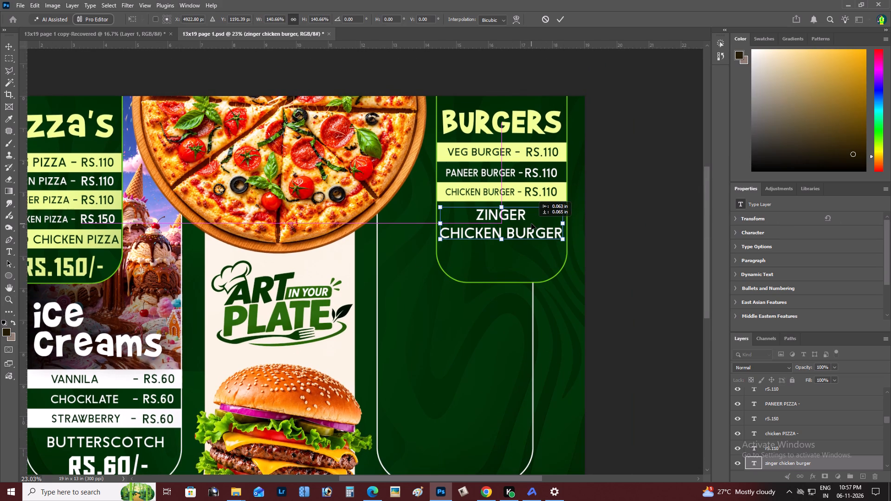
pyautogui.hotkey('ctrl', 'Return')
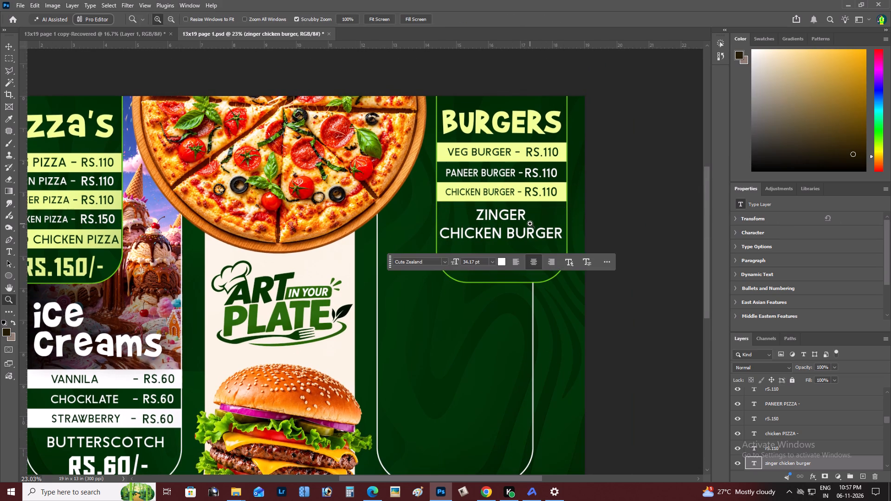
# Examine the whole menu layout, comparing the enlarged ZINGER CHICKEN BURGER label with the other sections.
pyautogui.press('z')
pyautogui.keyDown('alt'); pyautogui.click(530, 224); pyautogui.keyUp('alt')
pyautogui.rightClick(530, 224)
pyautogui.click(540, 228)
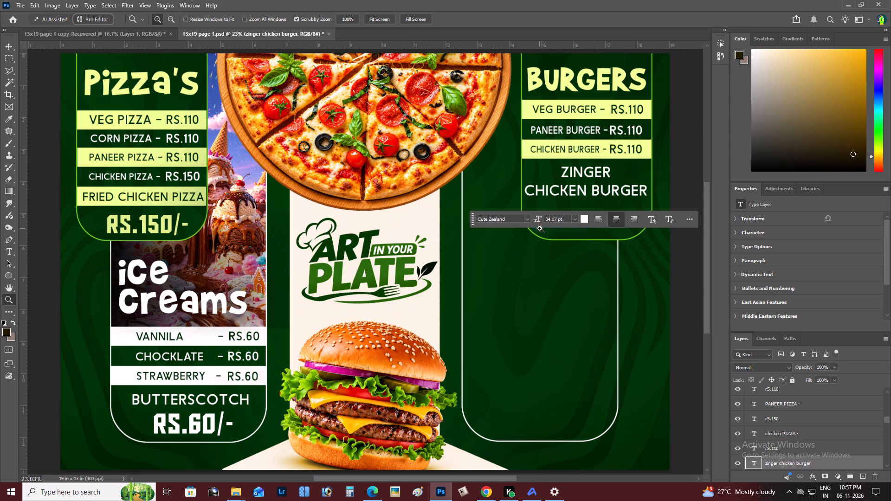
pyautogui.keyDown('alt'); pyautogui.click(499, 146); pyautogui.keyUp('alt')
pyautogui.press('space')
pyautogui.press('space')
pyautogui.press('space')
pyautogui.press('space')
pyautogui.press('space')
pyautogui.press('space')
pyautogui.moveTo(505, 171); pyautogui.dragTo(438, 186)
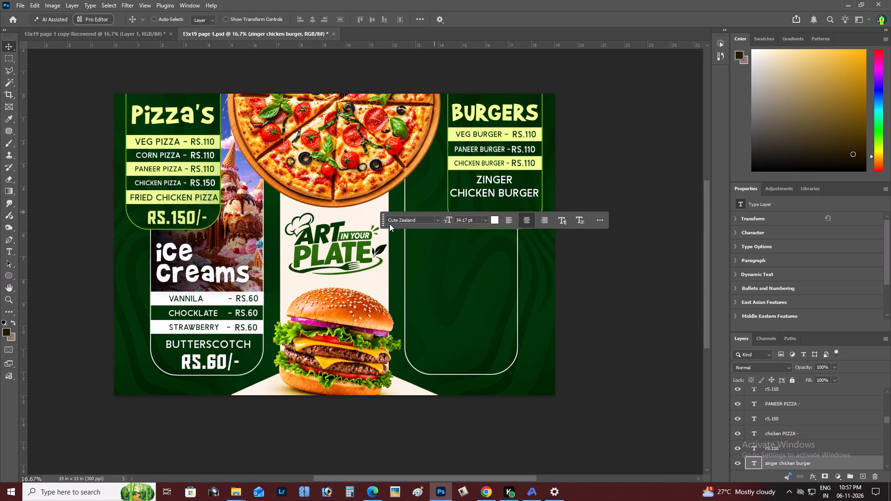
# Reposition the ZINGER CHICKEN BURGER label so it sits centered within the BURGERS panel's side borders.
pyautogui.moveTo(379, 218); pyautogui.dragTo(394, 218)
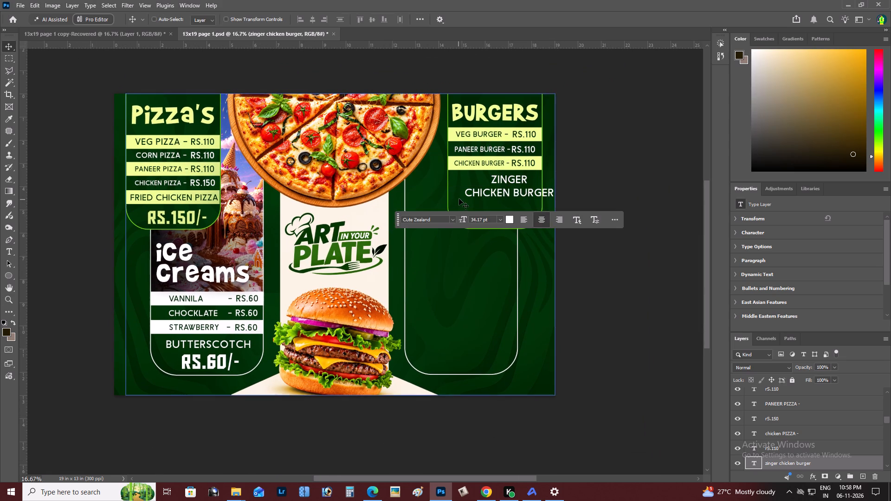
pyautogui.press('z')
pyautogui.tripleClick(474, 163)
pyautogui.press('v')
pyautogui.moveTo(573, 213); pyautogui.dragTo(532, 215)
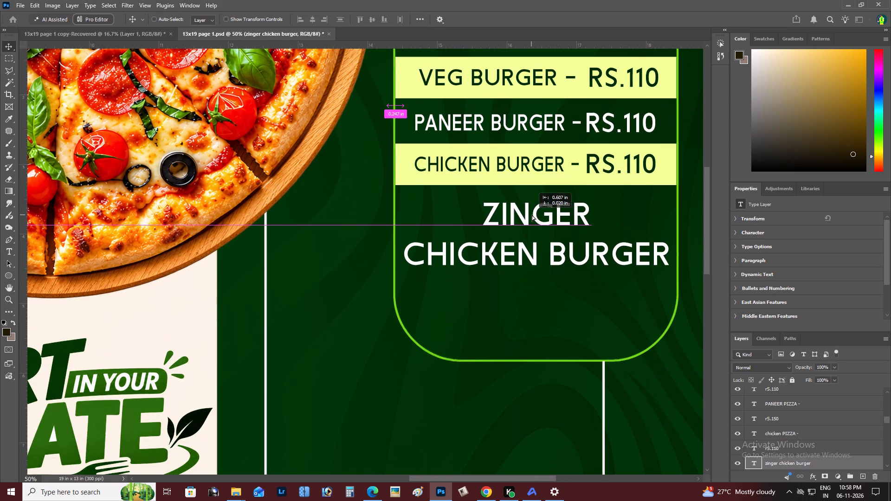
pyautogui.moveTo(532, 215); pyautogui.dragTo(529, 214)
# Nudge the ZINGER CHICKEN BURGER label slightly up and to the right, closer to the yellow CHICKEN BURGER band.
pyautogui.press('z')
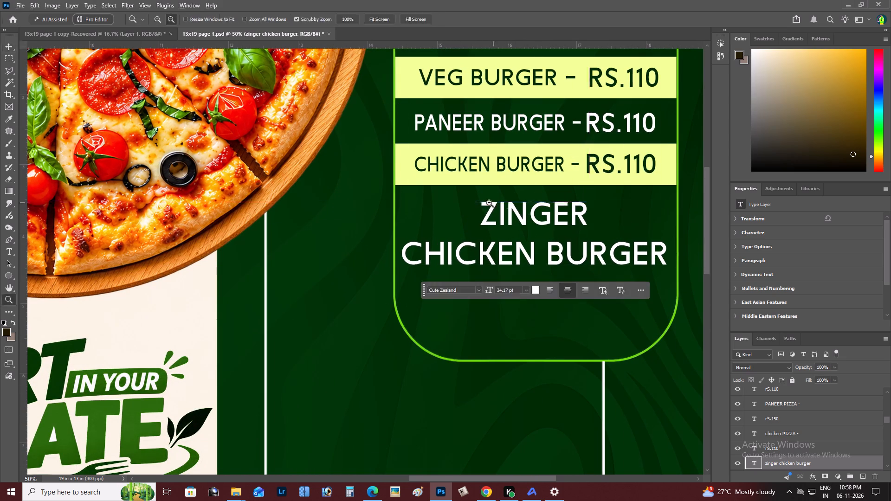
pyautogui.keyDown('alt'); pyautogui.click(489, 203); pyautogui.keyUp('alt')
pyautogui.rightClick(489, 202)
pyautogui.click(494, 204)
pyautogui.press('space')
pyautogui.moveTo(494, 204); pyautogui.dragTo(435, 200)
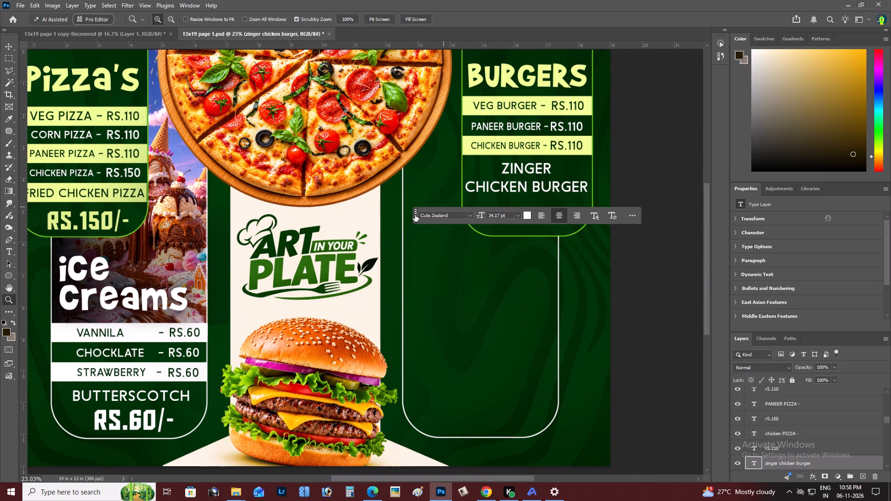
pyautogui.moveTo(415, 215); pyautogui.dragTo(627, 206)
pyautogui.press('z')
pyautogui.tripleClick(528, 185)
pyautogui.press('v')
pyautogui.hotkey('shift', 'Up')
pyautogui.hotkey('shift', 'Right')
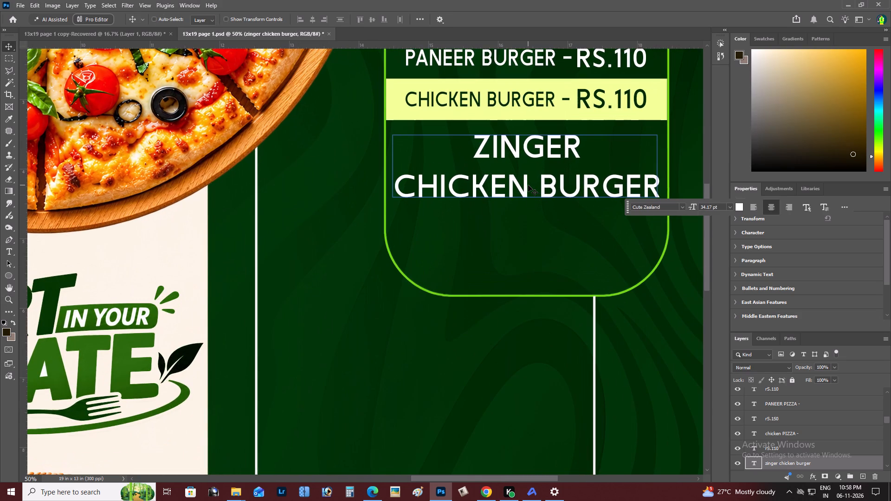
pyautogui.press('Left')
pyautogui.press('Left')
pyautogui.press('Up')
# Examine the full menu layout, comparing the BURGERS panel's spacing with the Pizza's and ice creams sections.
pyautogui.press('z')
pyautogui.keyDown('alt'); pyautogui.click(528, 185); pyautogui.keyUp('alt')
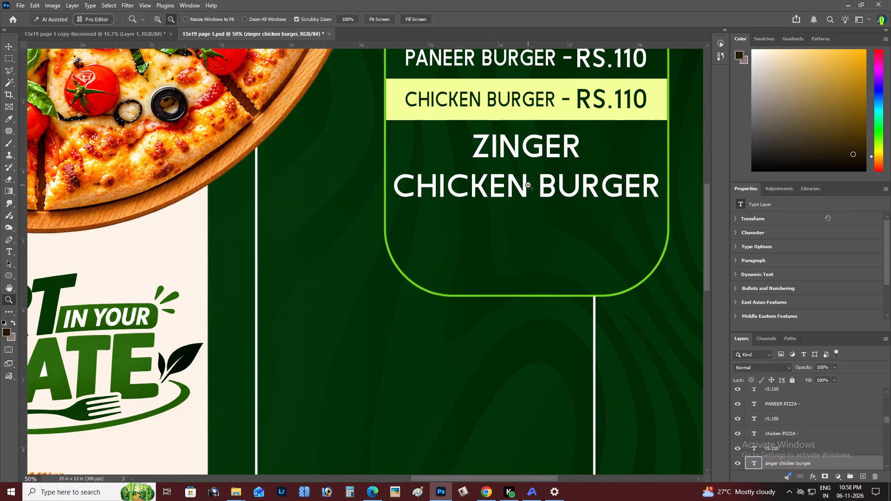
pyautogui.rightClick(528, 185)
pyautogui.click(536, 192)
pyautogui.press('space')
pyautogui.press('space')
pyautogui.press('space')
pyautogui.press('space')
pyautogui.press('space')
pyautogui.press('space')
pyautogui.press('space')
pyautogui.press('space')
pyautogui.press('space')
pyautogui.press('space')
pyautogui.press('space')
pyautogui.click(536, 192)
pyautogui.moveTo(536, 192); pyautogui.dragTo(509, 199)
pyautogui.press('z')
pyautogui.keyDown('alt'); pyautogui.click(488, 201); pyautogui.keyUp('alt')
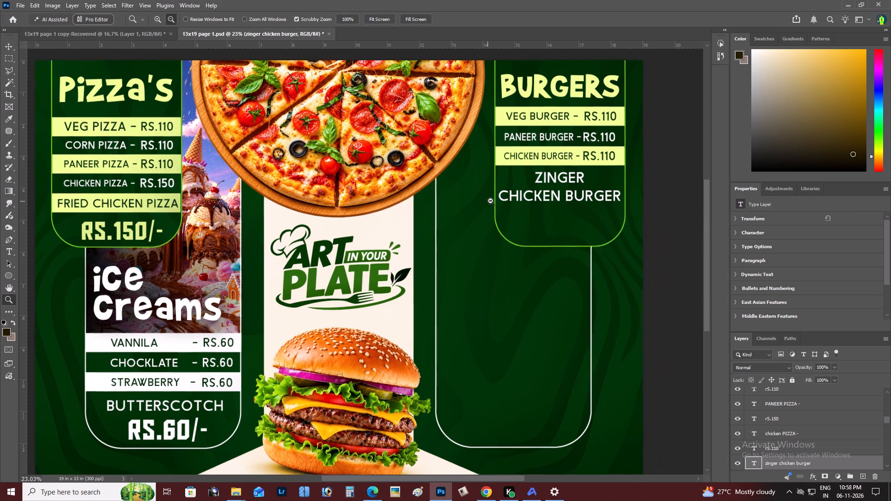
pyautogui.rightClick(491, 201)
pyautogui.doubleClick(505, 208)
pyautogui.press('space')
pyautogui.press('space')
pyautogui.press('space')
pyautogui.press('space')
pyautogui.press('space')
pyautogui.press('space')
pyautogui.press('space')
pyautogui.press('space')
pyautogui.press('space')
pyautogui.press('space')
pyautogui.press('space')
pyautogui.press('space')
pyautogui.press('space')
pyautogui.moveTo(505, 208); pyautogui.dragTo(445, 223)
# Duplicate the Pizza's panel's large RS.150/- price and place the copy below the ZINGER CHICKEN BURGER label.
pyautogui.press('z')
pyautogui.click(251, 226)
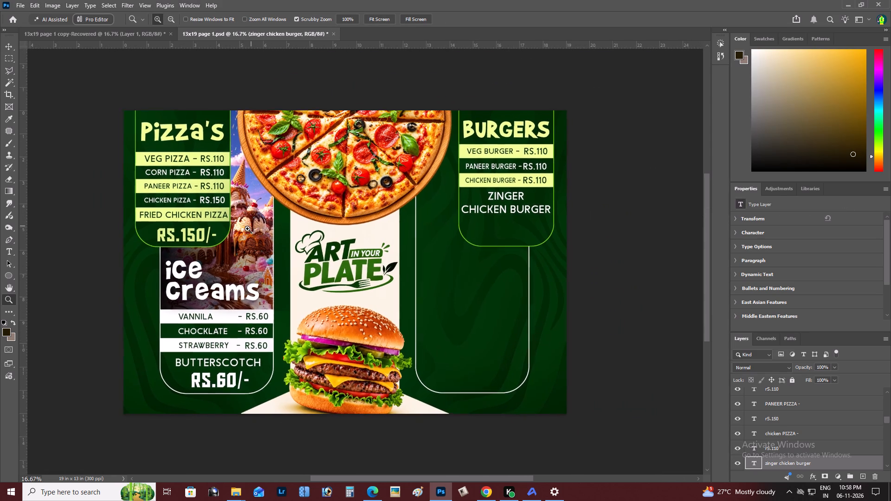
pyautogui.click(194, 245)
pyautogui.press('v')
pyautogui.rightClick(135, 230)
pyautogui.click(149, 235)
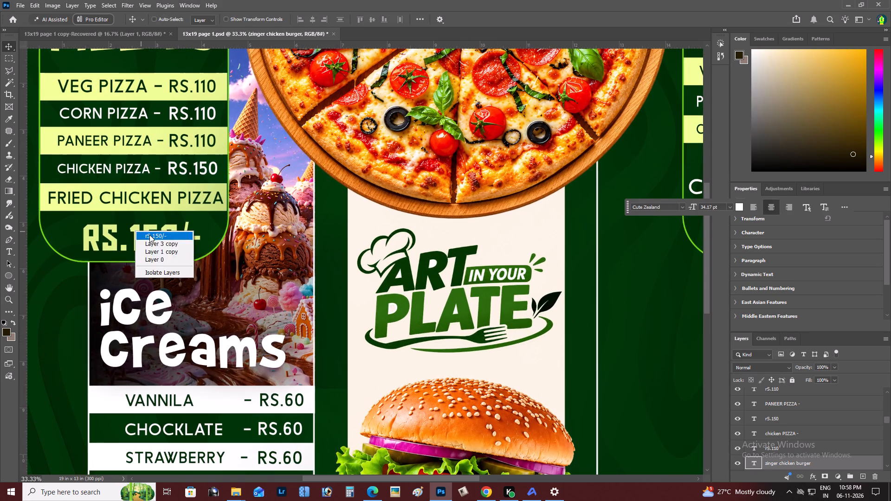
pyautogui.keyDown('alt'); pyautogui.moveTo(148, 235); pyautogui.dragTo(237, 235); pyautogui.keyUp('alt')
pyautogui.press('space')
pyautogui.moveTo(233, 236); pyautogui.dragTo(159, 238)
pyautogui.moveTo(159, 238); pyautogui.dragTo(684, 225)
pyautogui.press('space')
pyautogui.press('space')
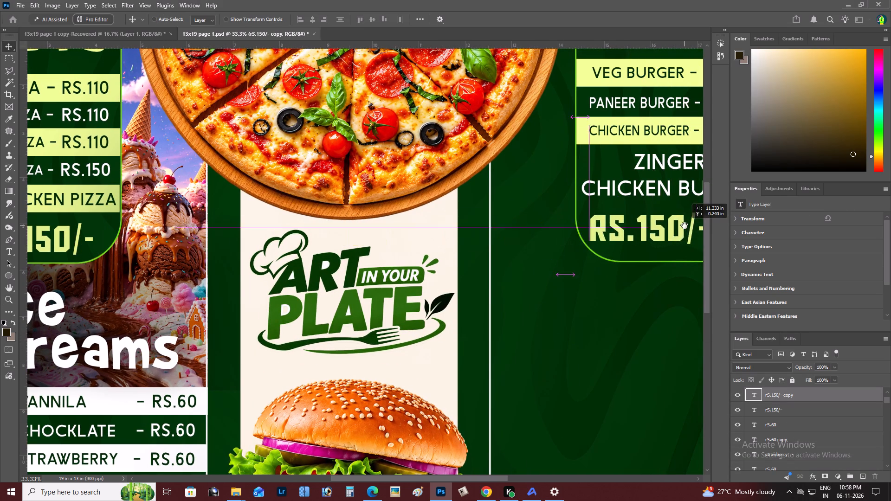
pyautogui.moveTo(676, 228); pyautogui.dragTo(522, 221)
pyautogui.moveTo(494, 221); pyautogui.dragTo(506, 220)
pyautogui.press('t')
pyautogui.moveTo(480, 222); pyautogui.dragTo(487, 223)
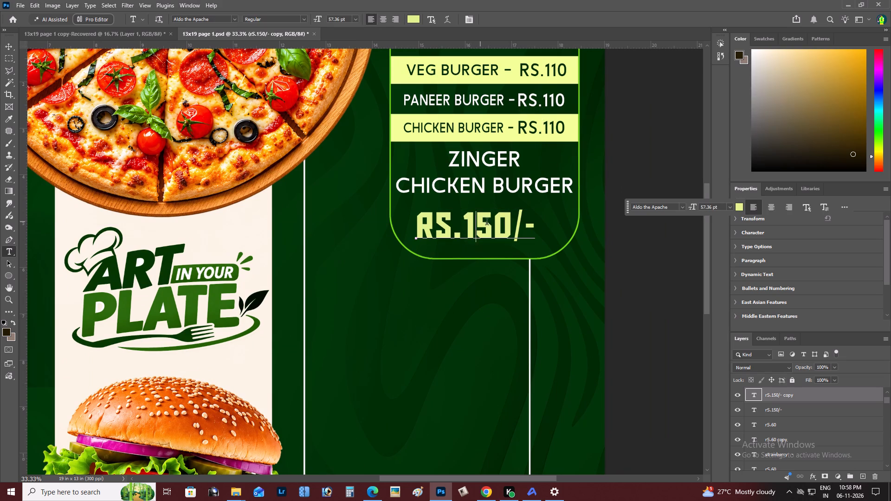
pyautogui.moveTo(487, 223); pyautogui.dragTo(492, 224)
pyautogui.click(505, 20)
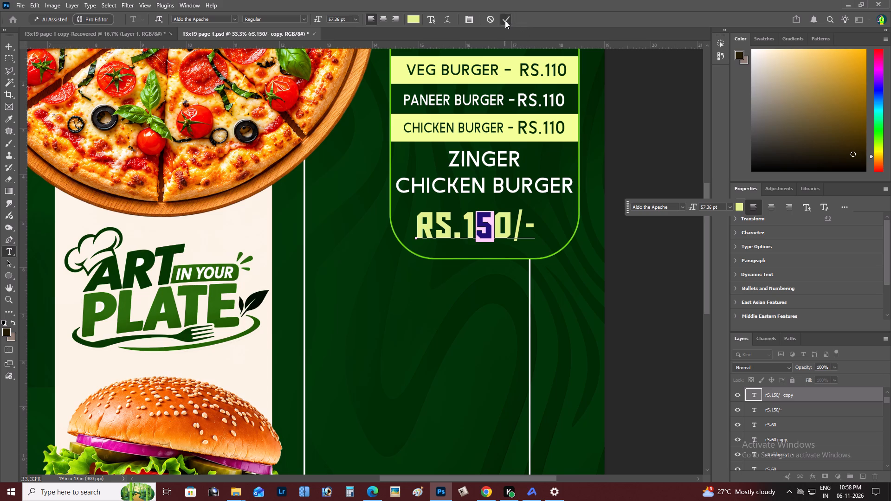
# Shift the copied RS.150/- price slightly right to center it under the ZINGER CHICKEN BURGER label.
pyautogui.hotkey('ctrl', 't')
pyautogui.keyDown('alt'); pyautogui.click(534, 206); pyautogui.keyUp('alt')
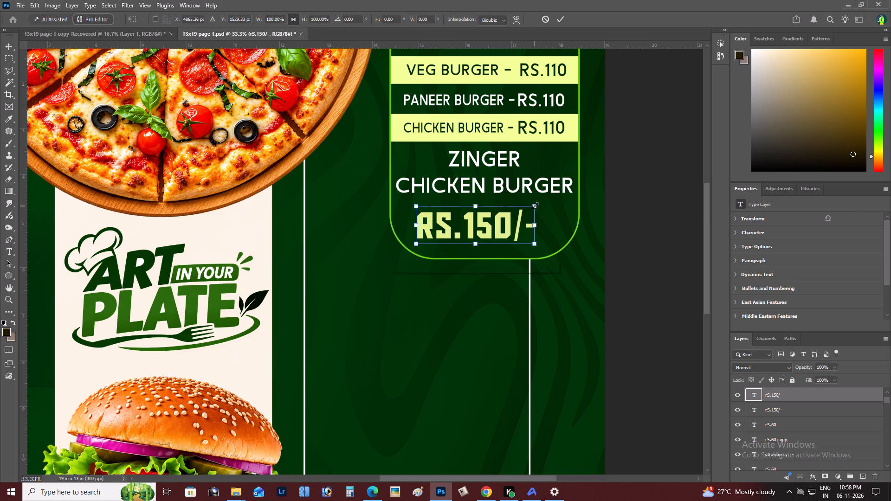
pyautogui.moveTo(510, 215); pyautogui.dragTo(522, 214)
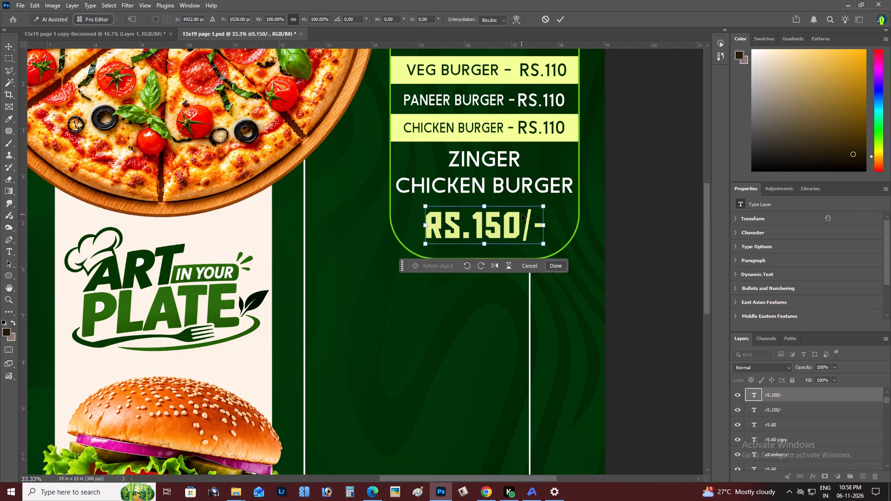
pyautogui.hotkey('ctrl', 'Return')
pyautogui.press('v')
pyautogui.press('Right')
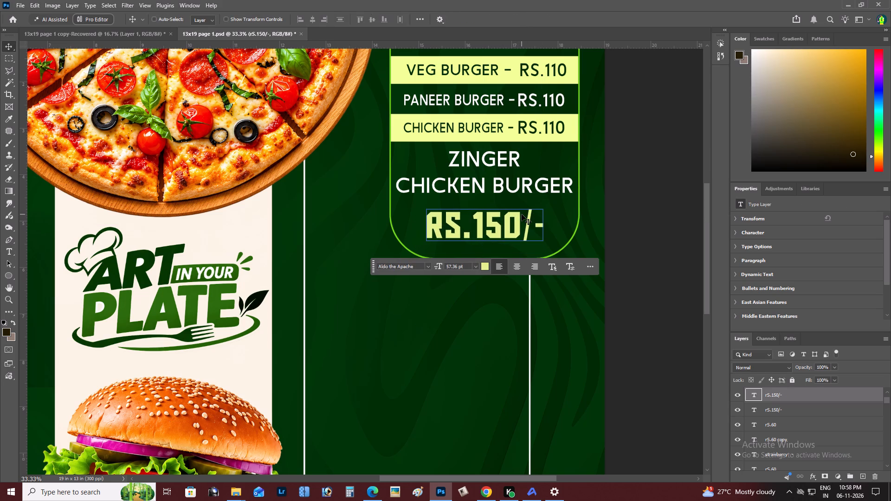
# Examine the BURGERS panel's new RS.150/- price against the matching price in the Pizza's panel.
pyautogui.press('z')
pyautogui.keyDown('alt'); pyautogui.click(521, 212); pyautogui.keyUp('alt')
pyautogui.rightClick(521, 212)
pyautogui.doubleClick(538, 218)
pyautogui.press('space')
pyautogui.press('space')
pyautogui.press('space')
pyautogui.press('space')
pyautogui.press('space')
pyautogui.press('space')
pyautogui.press('space')
pyautogui.press('space')
pyautogui.press('space')
pyautogui.press('space')
pyautogui.press('space')
pyautogui.press('space')
pyautogui.press('space')
pyautogui.press('space')
pyautogui.moveTo(538, 218); pyautogui.dragTo(480, 270)
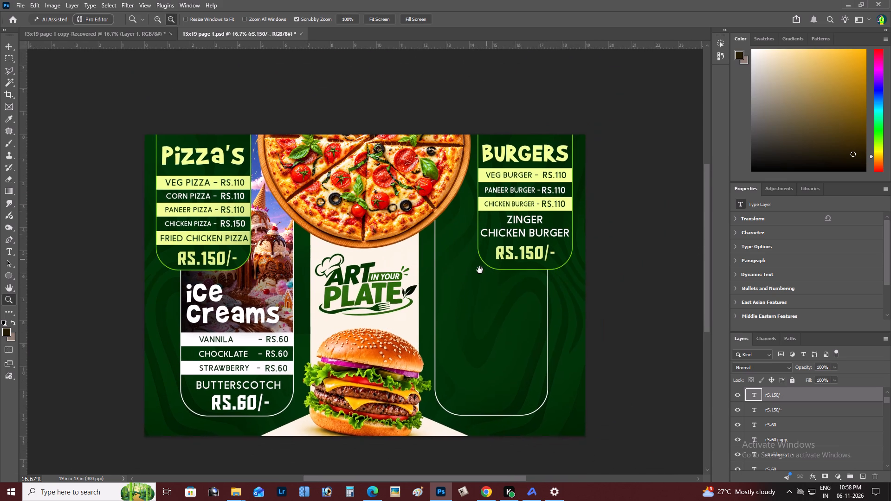
pyautogui.moveTo(480, 270); pyautogui.dragTo(478, 272)
pyautogui.press('z')
pyautogui.click(506, 207)
pyautogui.rightClick(506, 207)
pyautogui.doubleClick(528, 214)
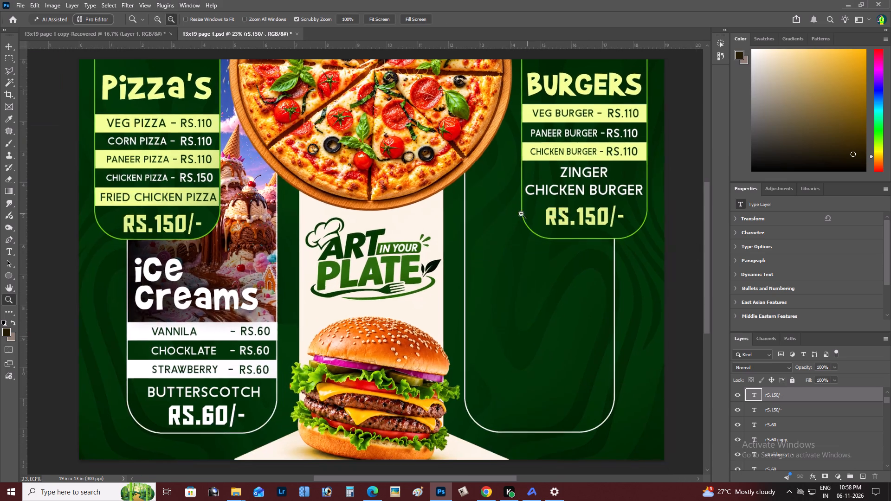
pyautogui.press('space')
pyautogui.press('space')
pyautogui.press('space')
pyautogui.press('space')
pyautogui.press('space')
pyautogui.press('space')
pyautogui.moveTo(498, 216); pyautogui.dragTo(481, 231)
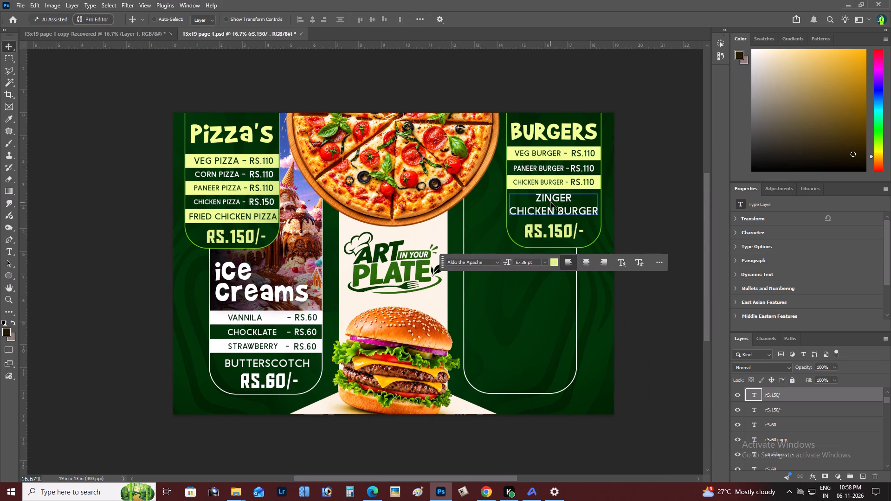
# Nudge the ZINGER CHICKEN BURGER label slightly to the left above its RS.150/- price.
pyautogui.rightClick(551, 202)
pyautogui.click(563, 206)
pyautogui.press('Left')
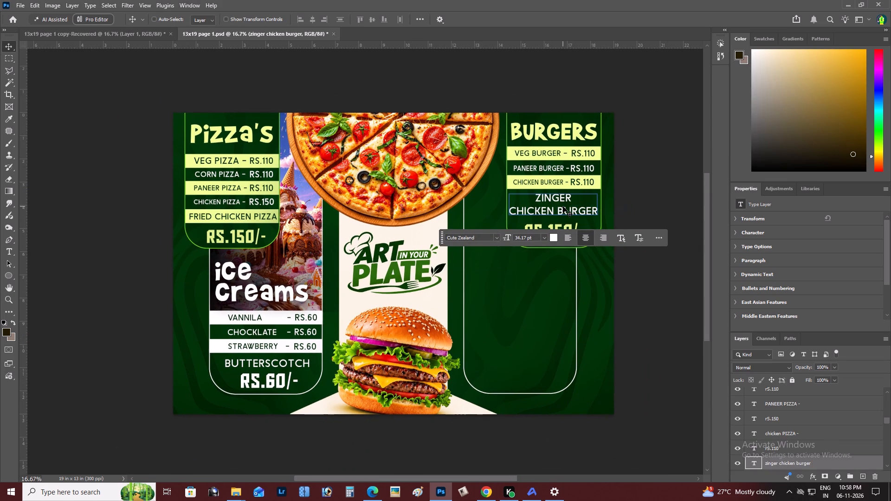
# Examine the whole menu page, checking the balance between the Pizza's, BURGERS and ice creams sections.
pyautogui.scroll(1, 563, 206)
pyautogui.moveTo(441, 244); pyautogui.dragTo(729, 244)
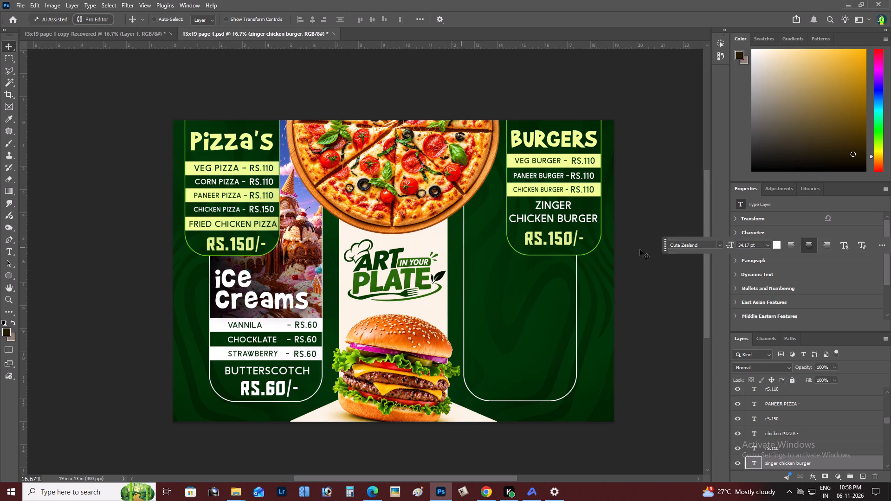
pyautogui.press('z')
pyautogui.keyDown('alt'); pyautogui.click(431, 249); pyautogui.keyUp('alt')
pyautogui.rightClick(431, 249)
pyautogui.doubleClick(446, 252)
pyautogui.press('space')
pyautogui.press('space')
pyautogui.press('space')
pyautogui.press('space')
pyautogui.press('space')
pyautogui.press('space')
pyautogui.press('space')
pyautogui.press('space')
pyautogui.press('space')
pyautogui.press('space')
pyautogui.press('space')
pyautogui.press('space')
pyautogui.press('space')
pyautogui.press('space')
pyautogui.moveTo(477, 268); pyautogui.dragTo(456, 334)
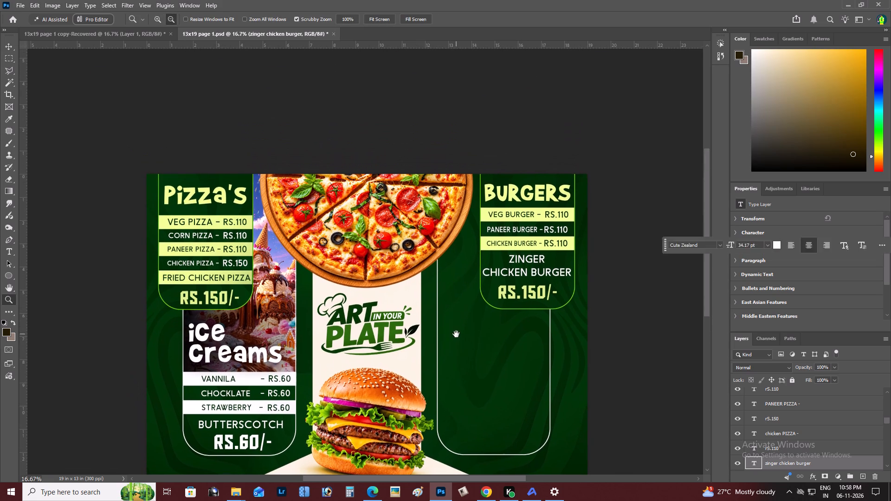
pyautogui.press('z')
pyautogui.click(433, 278)
pyautogui.rightClick(433, 276)
pyautogui.click(445, 280)
pyautogui.press('z')
pyautogui.keyDown('alt'); pyautogui.click(462, 277); pyautogui.keyUp('alt')
pyautogui.rightClick(462, 258)
pyautogui.doubleClick(475, 260)
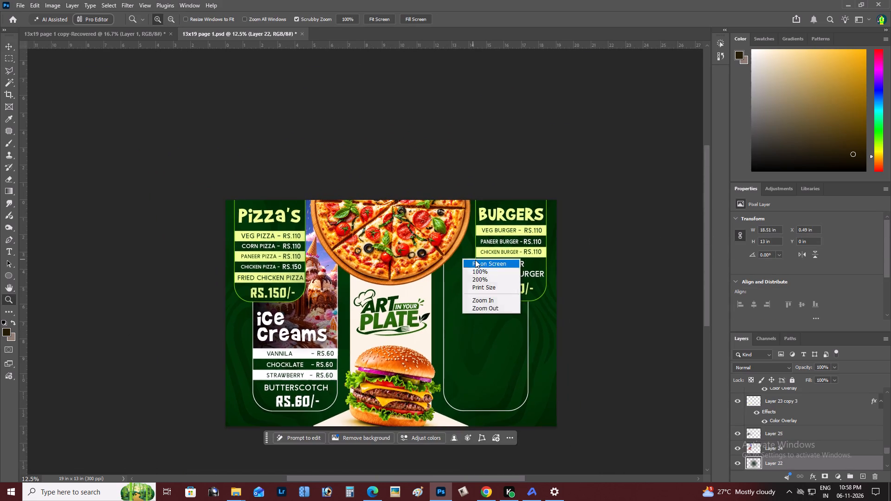
pyautogui.press('space')
pyautogui.press('space')
pyautogui.press('space')
pyautogui.press('space')
pyautogui.moveTo(469, 262); pyautogui.dragTo(468, 279)
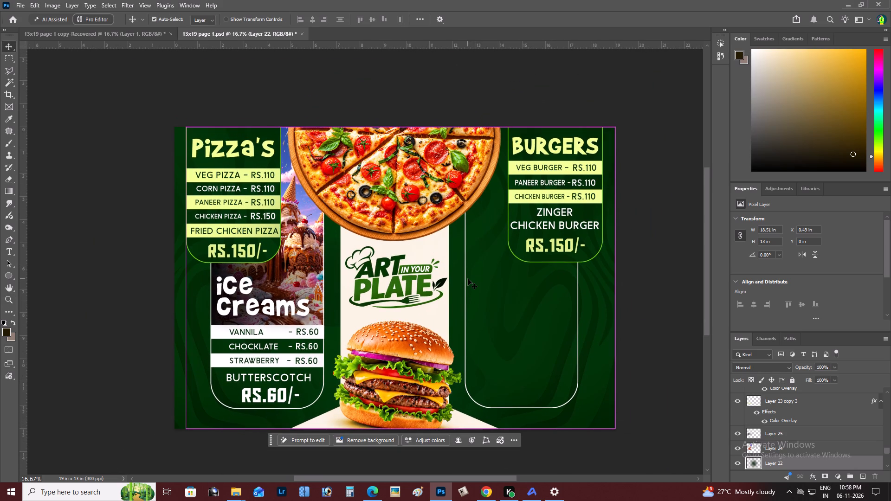
# Save the menu document.
pyautogui.hotkey('ctrl', 's')
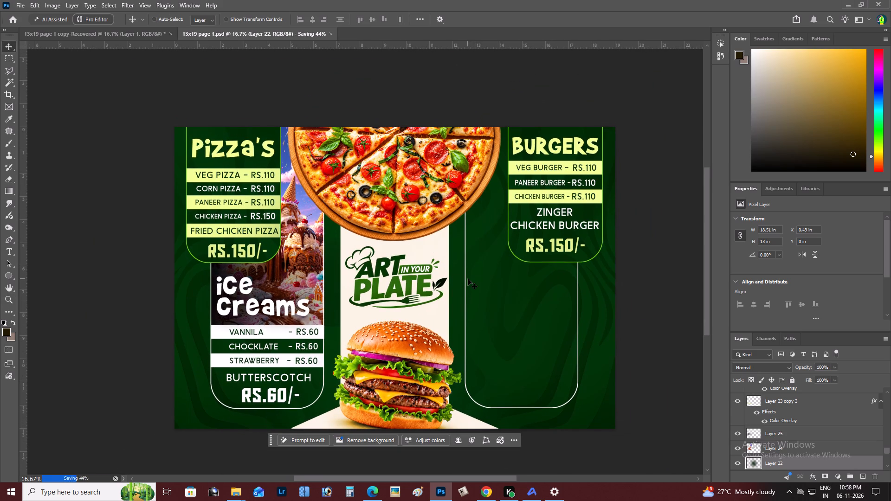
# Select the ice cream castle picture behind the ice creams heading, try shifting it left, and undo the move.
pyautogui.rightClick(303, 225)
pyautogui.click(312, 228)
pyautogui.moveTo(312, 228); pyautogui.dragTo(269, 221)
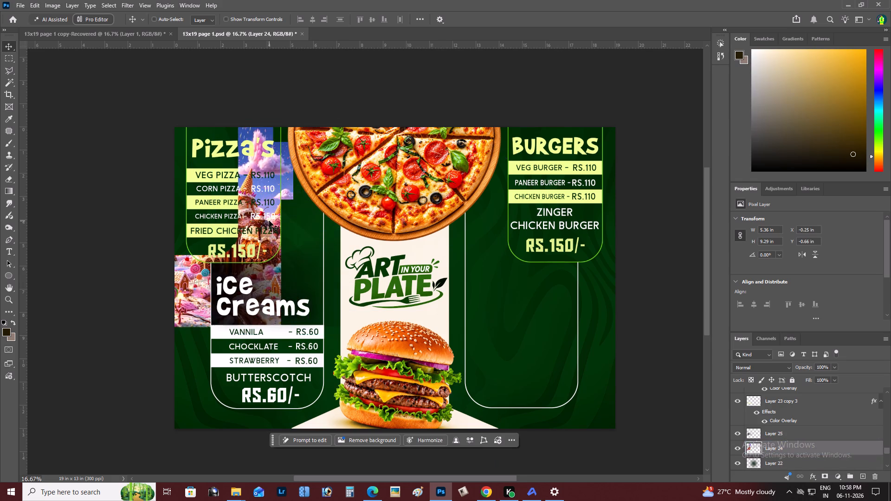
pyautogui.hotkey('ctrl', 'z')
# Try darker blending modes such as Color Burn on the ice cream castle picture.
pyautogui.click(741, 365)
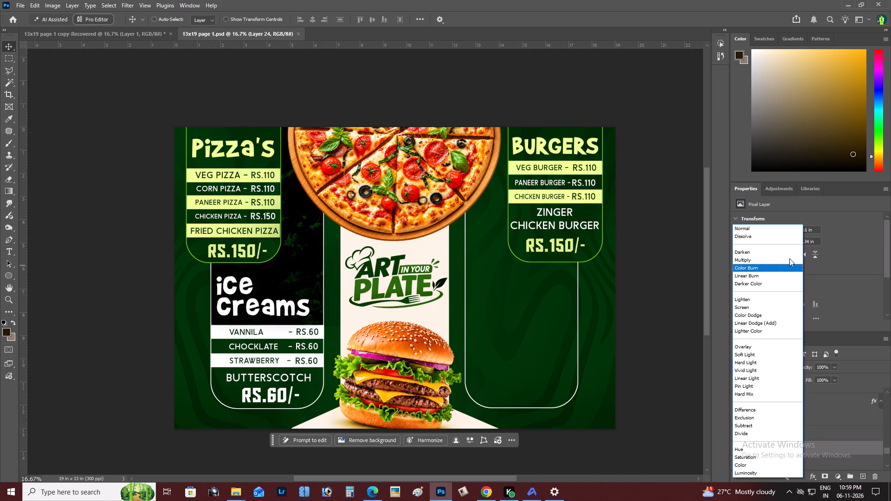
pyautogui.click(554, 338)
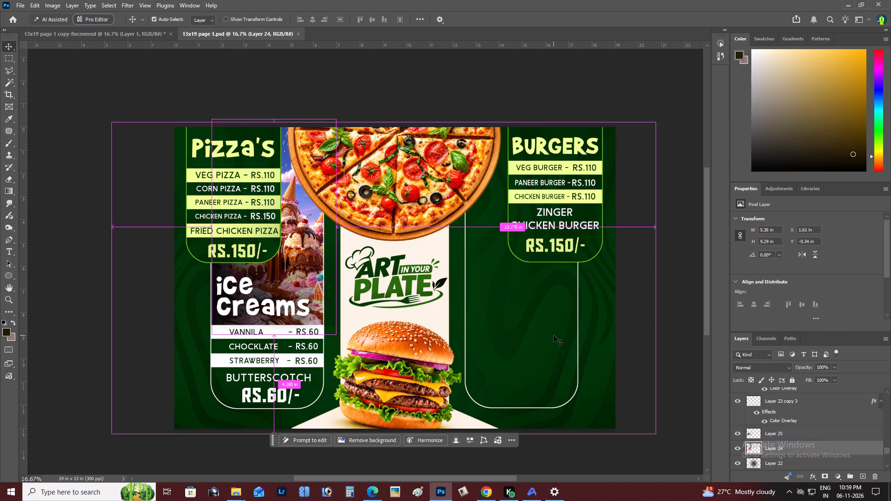
# Darken the ice cream castle picture with a Hue/Saturation adjustment, setting its lightness to -41.
pyautogui.hotkey('ctrl', 'u')
pyautogui.click(684, 203)
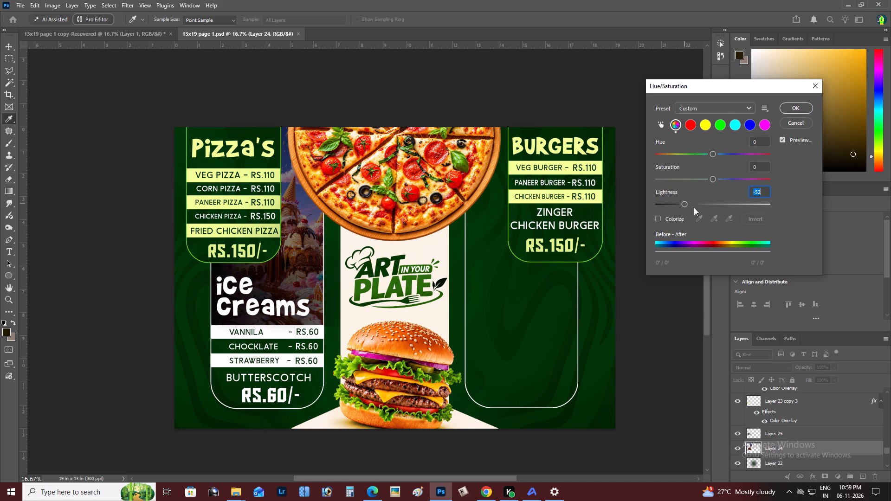
pyautogui.click(691, 206)
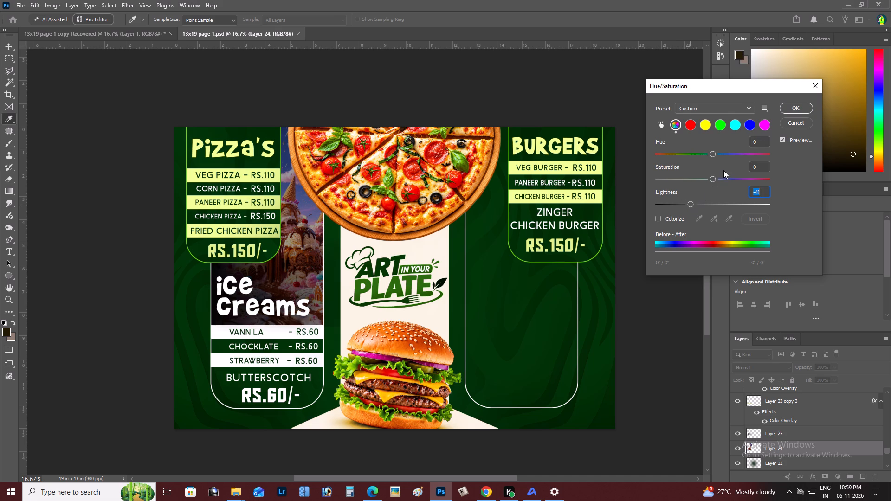
pyautogui.click(795, 108)
# Examine how the darkened ice cream picture sits within the overall menu layout.
pyautogui.press('z')
pyautogui.keyDown('alt'); pyautogui.click(345, 264); pyautogui.keyUp('alt')
pyautogui.rightClick(344, 264)
pyautogui.doubleClick(364, 269)
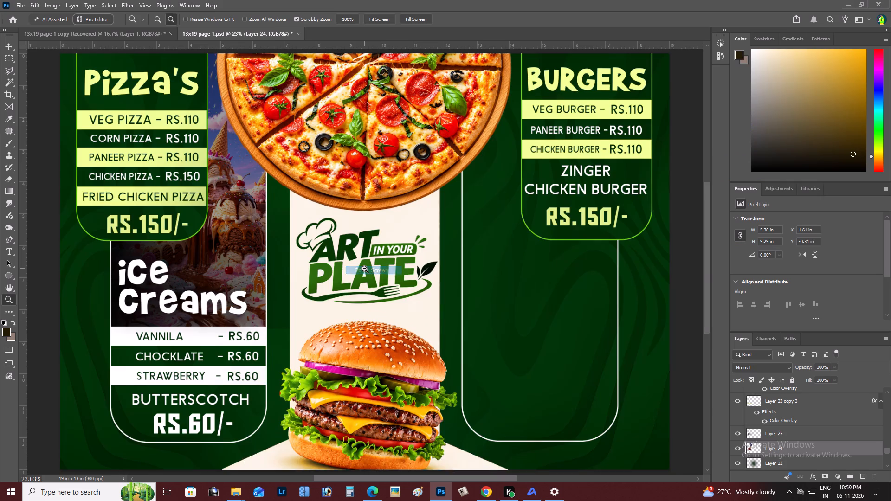
pyautogui.press('space')
pyautogui.press('space')
pyautogui.press('space')
pyautogui.press('space')
pyautogui.press('space')
pyautogui.press('space')
pyautogui.press('space')
pyautogui.press('space')
pyautogui.press('space')
pyautogui.moveTo(364, 269); pyautogui.dragTo(396, 285)
pyautogui.press('z')
pyautogui.keyDown('alt'); pyautogui.click(337, 307); pyautogui.keyUp('alt')
pyautogui.rightClick(340, 295)
pyautogui.doubleClick(359, 298)
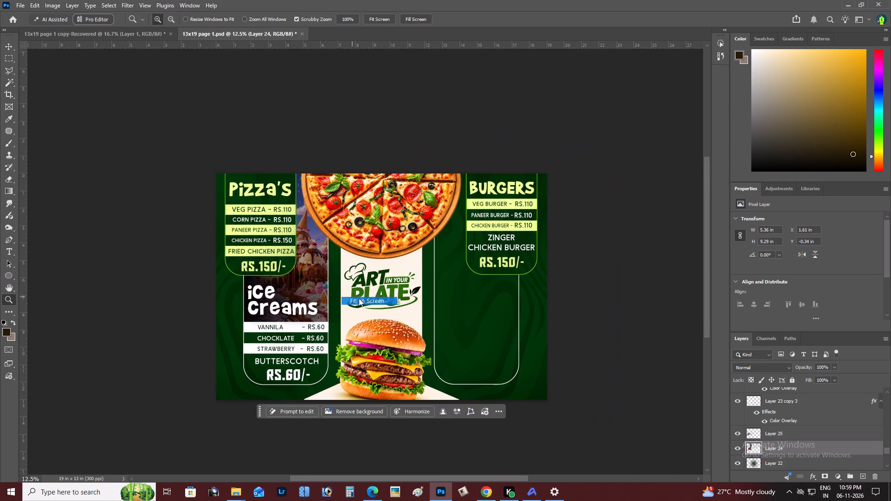
pyautogui.press('space')
pyautogui.press('space')
pyautogui.press('space')
pyautogui.press('space')
pyautogui.press('space')
pyautogui.press('space')
pyautogui.press('space')
pyautogui.press('space')
pyautogui.press('space')
pyautogui.press('space')
pyautogui.press('space')
pyautogui.press('space')
pyautogui.press('space')
pyautogui.press('space')
pyautogui.press('space')
pyautogui.press('space')
pyautogui.moveTo(359, 298); pyautogui.dragTo(377, 303)
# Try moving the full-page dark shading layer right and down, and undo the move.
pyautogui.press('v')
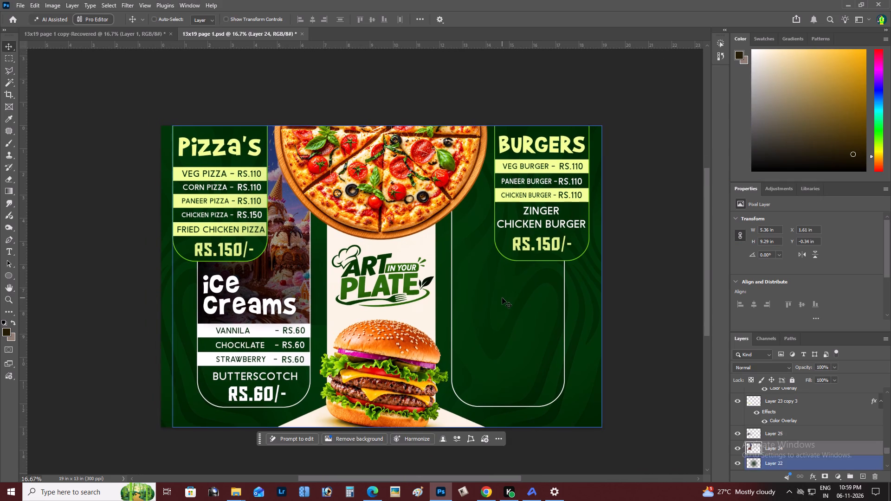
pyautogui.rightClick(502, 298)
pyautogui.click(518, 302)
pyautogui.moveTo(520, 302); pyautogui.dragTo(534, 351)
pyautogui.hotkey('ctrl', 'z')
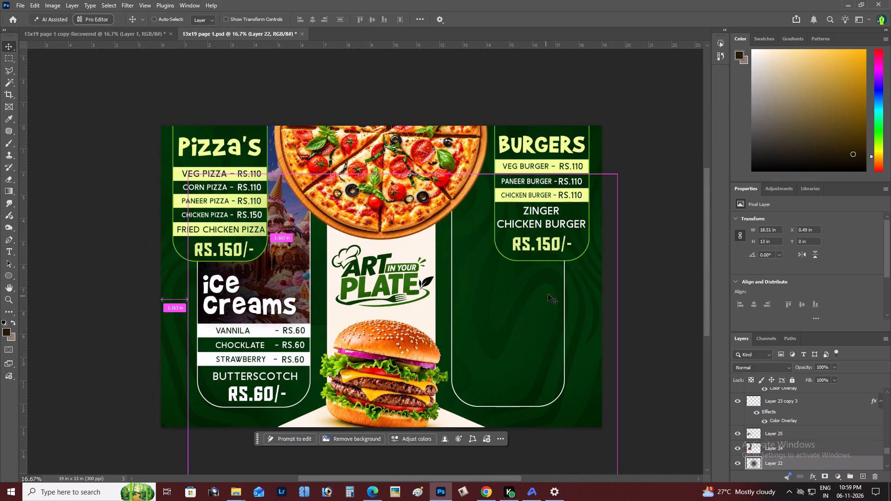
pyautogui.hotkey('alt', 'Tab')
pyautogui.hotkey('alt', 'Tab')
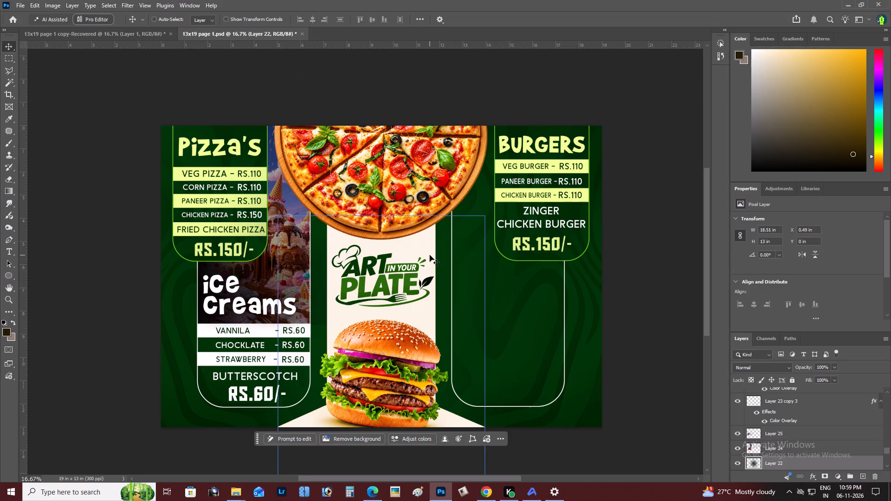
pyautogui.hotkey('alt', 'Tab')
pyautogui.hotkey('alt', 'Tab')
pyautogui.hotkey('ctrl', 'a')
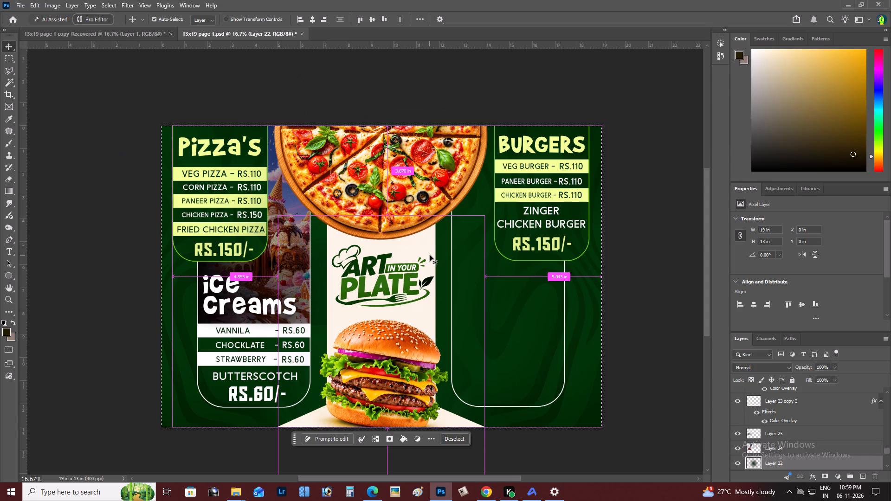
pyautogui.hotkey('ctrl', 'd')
# Save the menu document with the darkened ice cream picture.
pyautogui.hotkey('ctrl', 's')
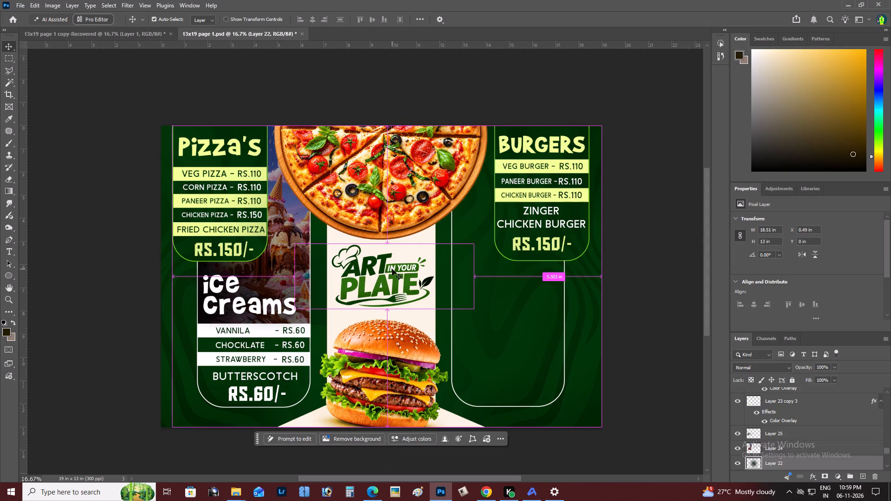
# Examine the complete menu page, including the empty outlined panel below BURGERS.
pyautogui.press('z')
pyautogui.keyDown('alt'); pyautogui.click(362, 261); pyautogui.keyUp('alt')
pyautogui.rightClick(362, 261)
pyautogui.doubleClick(379, 264)
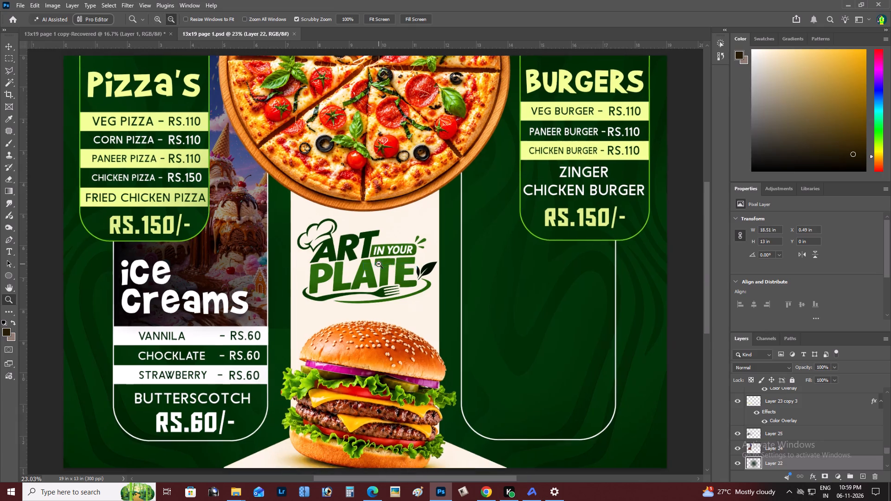
pyautogui.hotkey('alt', 'Tab')
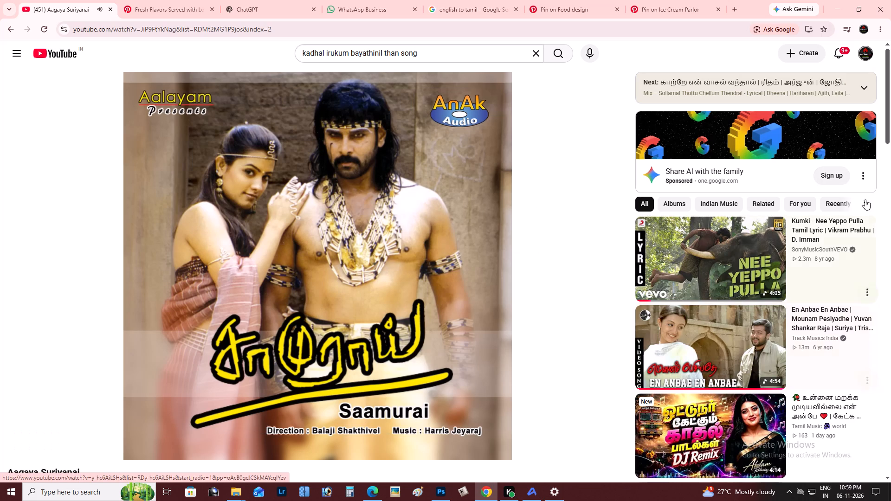
pyautogui.hotkey('alt', 'Tab')
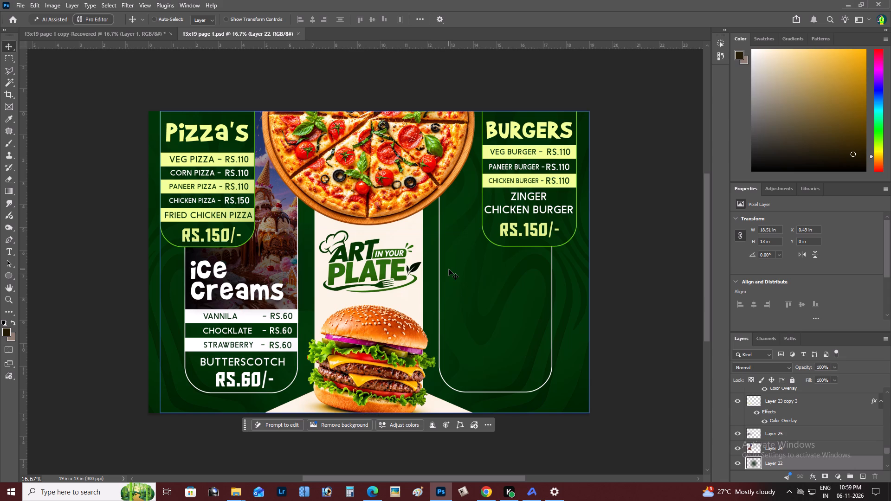
pyautogui.press('z')
pyautogui.keyDown('alt'); pyautogui.click(406, 262); pyautogui.keyUp('alt')
pyautogui.rightClick(412, 253)
pyautogui.doubleClick(432, 257)
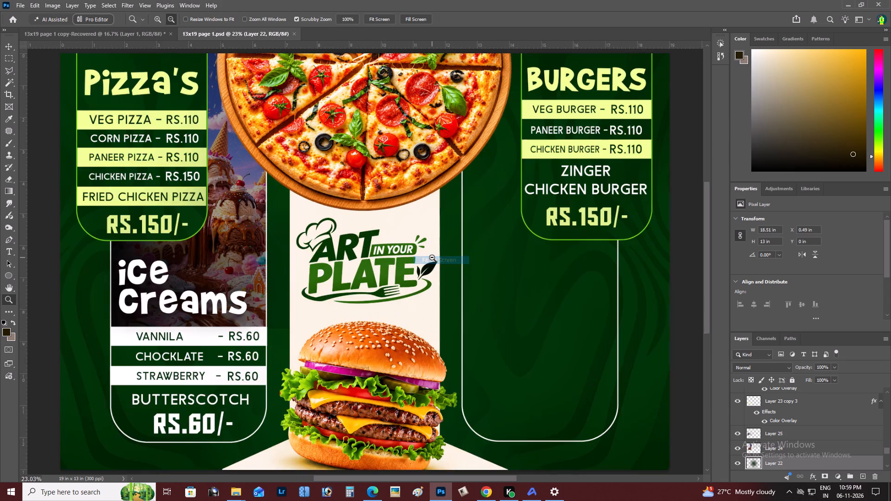
pyautogui.press('space')
pyautogui.moveTo(432, 257); pyautogui.dragTo(450, 269)
pyautogui.press('z')
pyautogui.click(401, 271)
pyautogui.rightClick(401, 271)
pyautogui.doubleClick(417, 276)
pyautogui.press('space')
pyautogui.moveTo(417, 276); pyautogui.dragTo(422, 279)
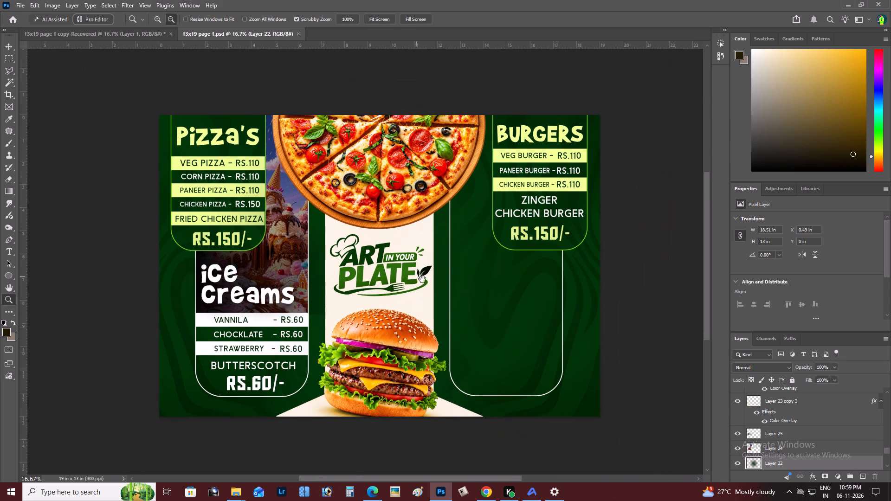
pyautogui.moveTo(422, 279); pyautogui.dragTo(431, 283)
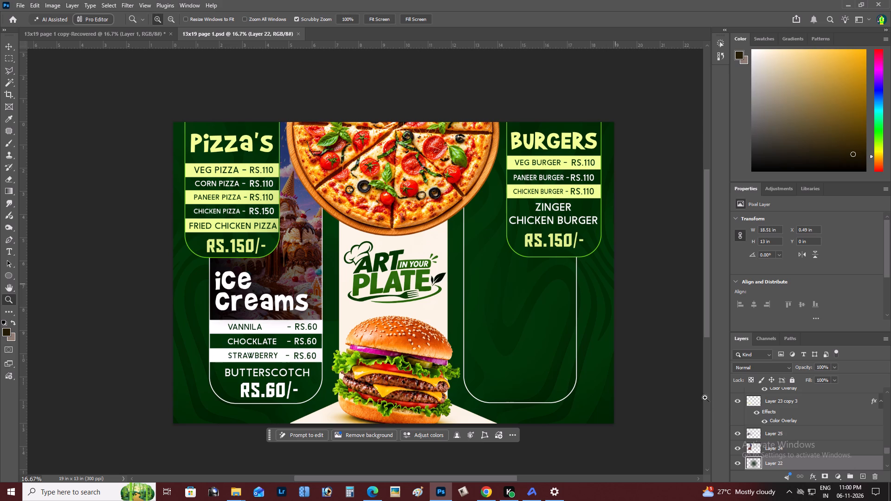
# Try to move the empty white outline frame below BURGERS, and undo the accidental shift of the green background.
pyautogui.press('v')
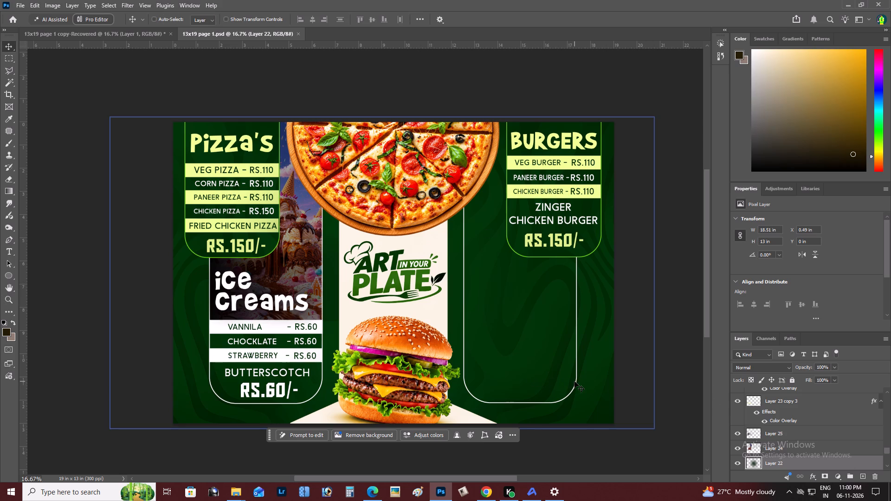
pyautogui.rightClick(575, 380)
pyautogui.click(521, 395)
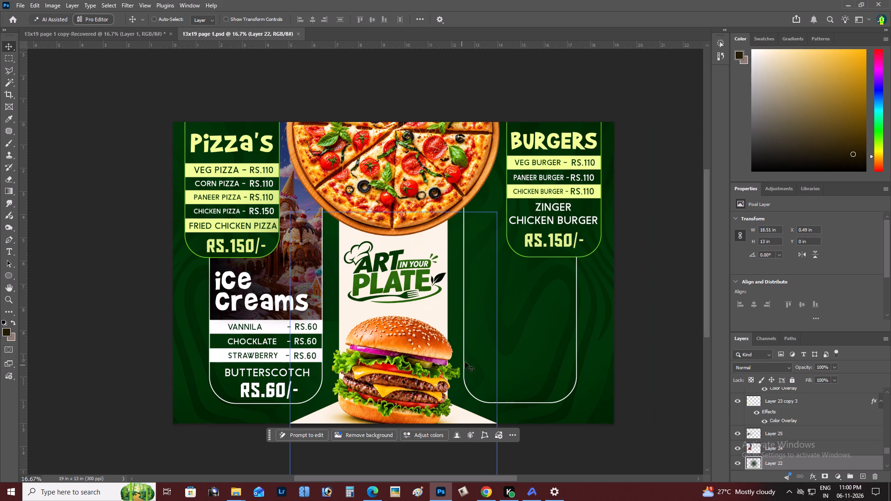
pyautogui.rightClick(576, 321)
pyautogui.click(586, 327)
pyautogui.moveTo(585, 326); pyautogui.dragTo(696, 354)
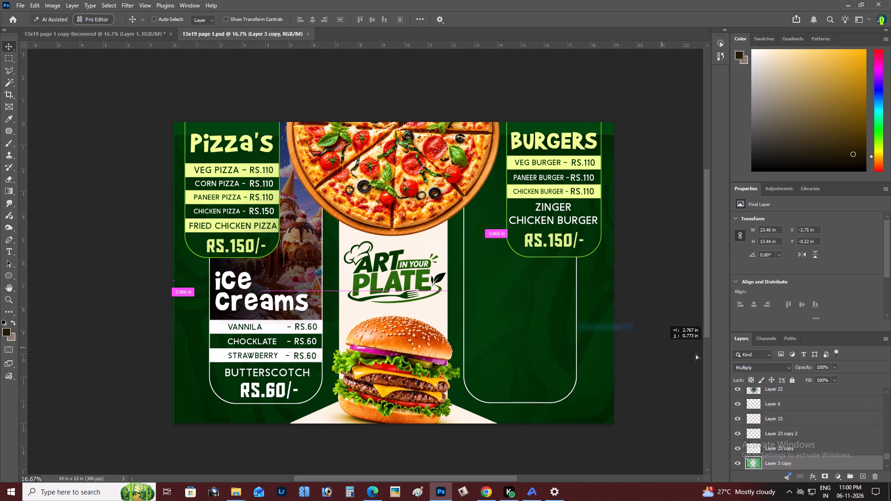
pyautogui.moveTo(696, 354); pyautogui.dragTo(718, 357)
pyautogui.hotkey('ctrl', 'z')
# Select the empty white outline frame below BURGERS and shift it right and down, away from the central cream strip.
pyautogui.press('z')
pyautogui.doubleClick(476, 288)
pyautogui.press('v')
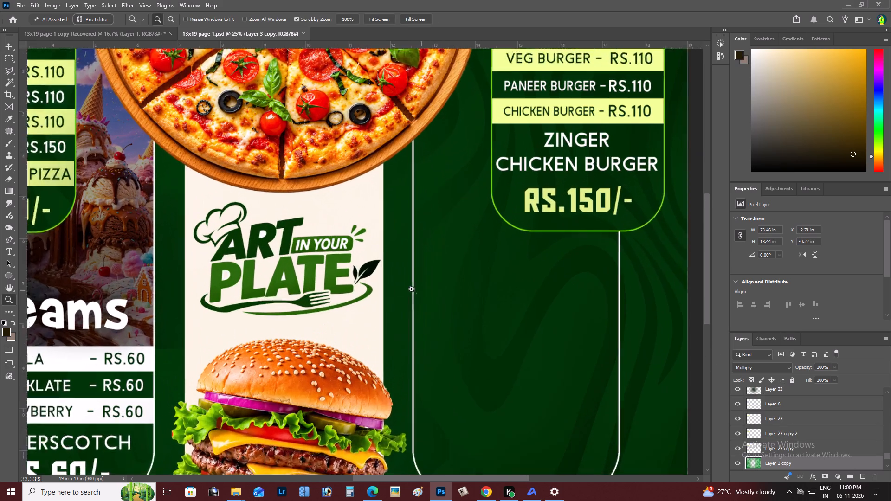
pyautogui.rightClick(407, 281)
pyautogui.click(413, 283)
pyautogui.moveTo(413, 283); pyautogui.dragTo(520, 322)
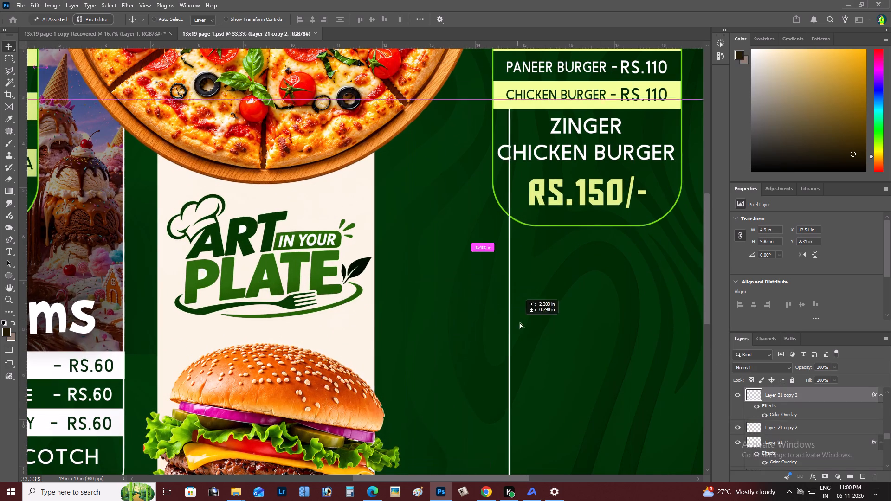
pyautogui.moveTo(520, 322); pyautogui.dragTo(518, 322)
pyautogui.press('z')
pyautogui.keyDown('alt'); pyautogui.doubleClick(452, 286); pyautogui.keyUp('alt')
pyautogui.press('space')
pyautogui.moveTo(478, 313); pyautogui.dragTo(417, 301)
pyautogui.press('z')
pyautogui.keyDown('alt'); pyautogui.click(381, 290); pyautogui.keyUp('alt')
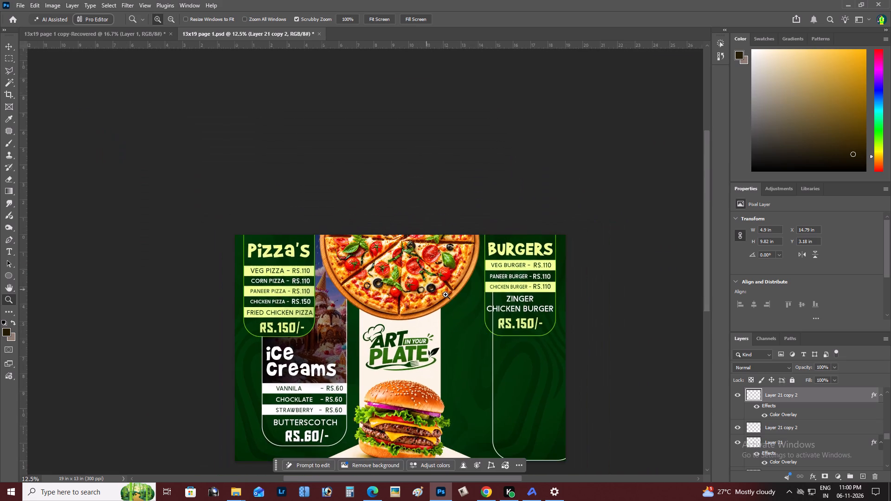
pyautogui.rightClick(445, 295)
pyautogui.click(459, 300)
pyautogui.press('v')
pyautogui.moveTo(536, 310); pyautogui.dragTo(497, 342)
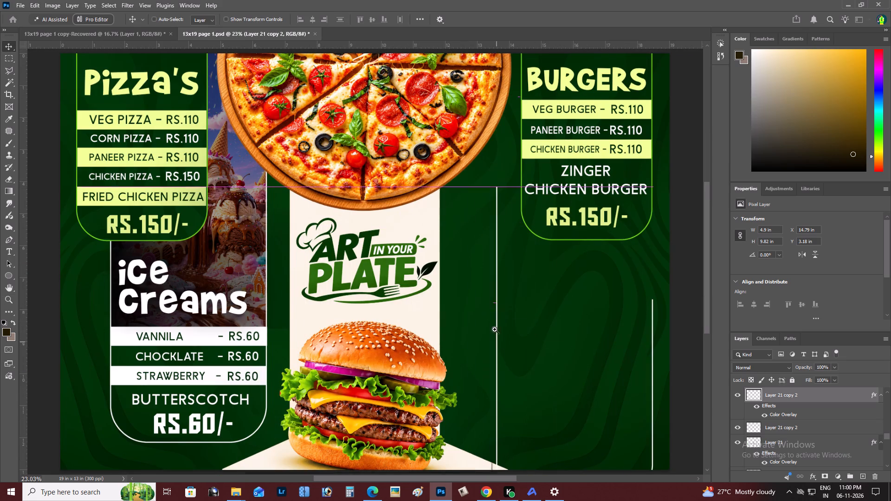
# Rotate the white outline frame 180° and place its rounded end just below the BURGERS panel, at about X 12.29 in, Y 6.68 in.
pyautogui.press('z')
pyautogui.keyDown('alt'); pyautogui.doubleClick(484, 293); pyautogui.keyUp('alt')
pyautogui.press('space')
pyautogui.moveTo(529, 324); pyautogui.dragTo(466, 300)
pyautogui.press('v')
pyautogui.moveTo(427, 290); pyautogui.dragTo(406, 203)
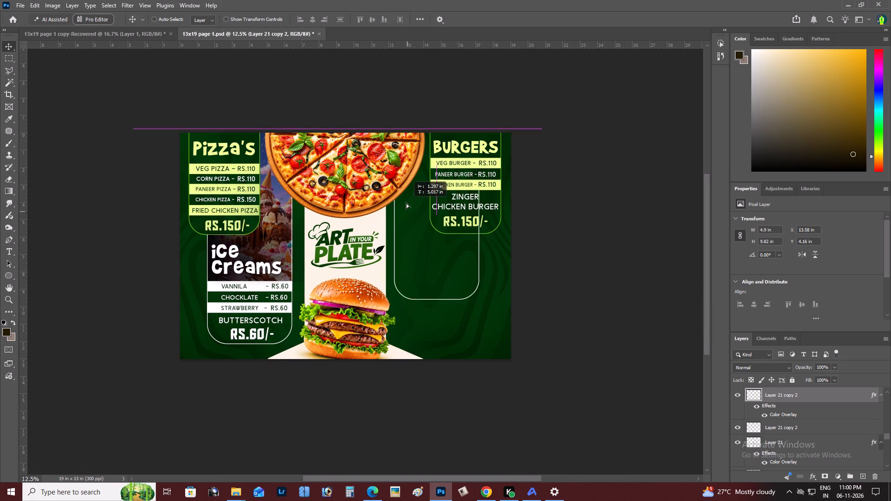
pyautogui.moveTo(406, 203); pyautogui.dragTo(406, 203)
pyautogui.hotkey('ctrl', 't')
pyautogui.rightClick(471, 276)
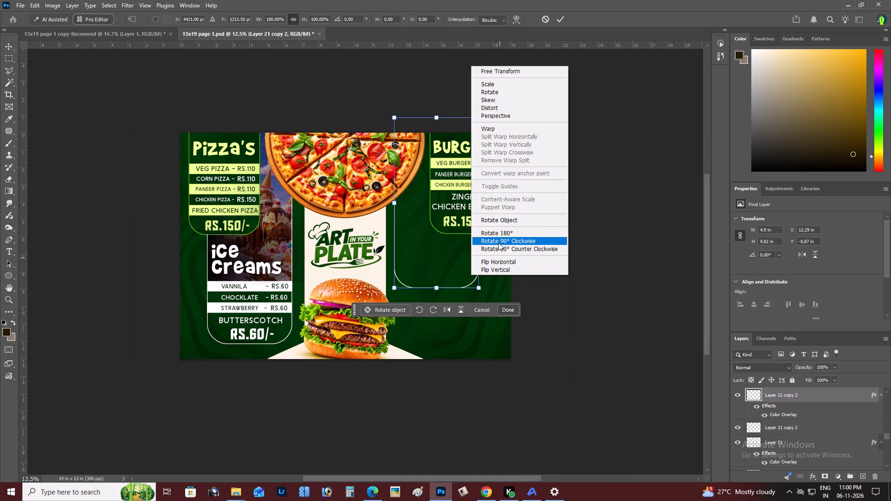
pyautogui.click(496, 235)
pyautogui.moveTo(477, 242); pyautogui.dragTo(478, 363)
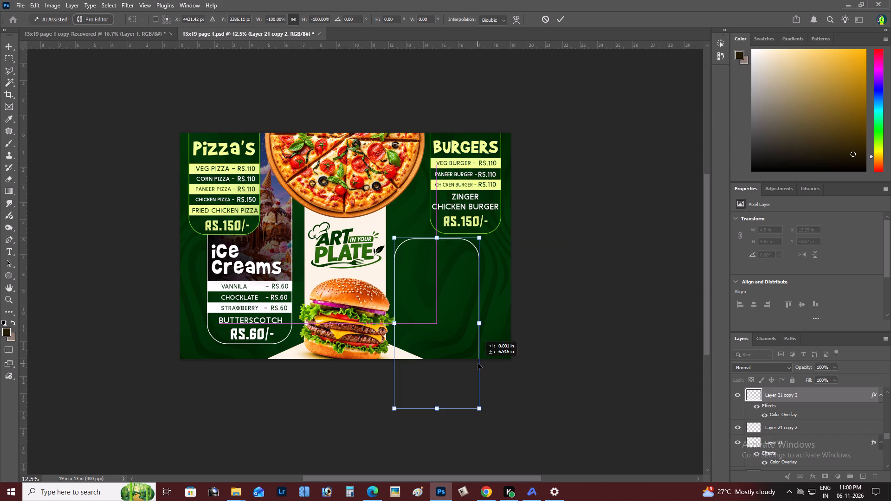
pyautogui.moveTo(478, 363); pyautogui.dragTo(479, 374)
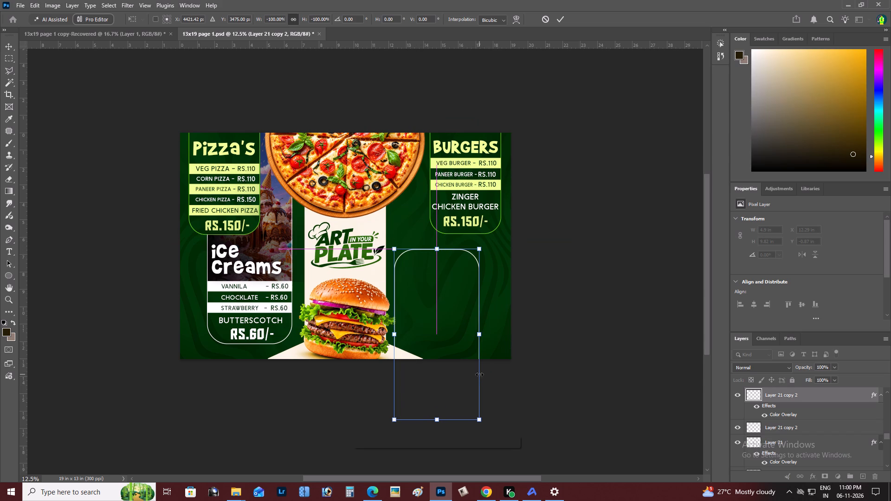
pyautogui.hotkey('ctrl', 'Return')
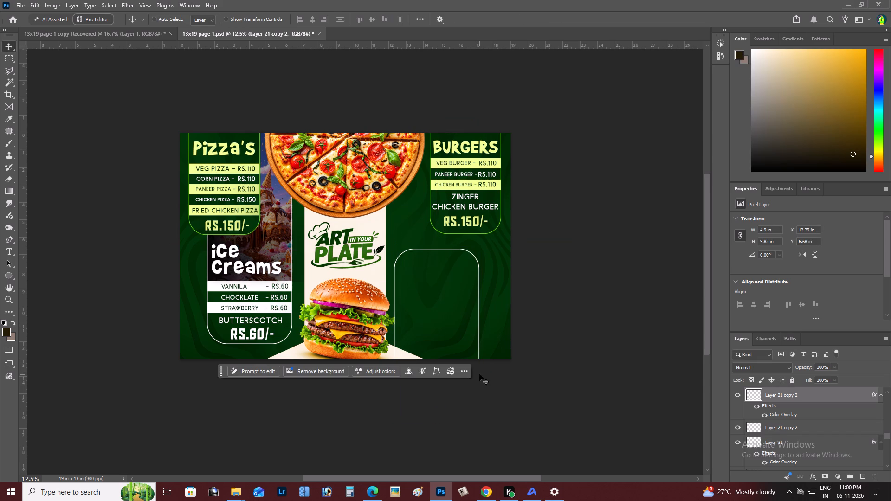
# Move the rotated outline frame up and slightly left to about X 12.03 in, Y 4.55 in, overlapping the lower part of the BURGERS panel.
pyautogui.press('z')
pyautogui.keyDown('alt'); pyautogui.click(468, 313); pyautogui.keyUp('alt')
pyautogui.press('space')
pyautogui.moveTo(468, 313); pyautogui.dragTo(452, 332)
pyautogui.press('z')
pyautogui.click(441, 328)
pyautogui.press('v')
pyautogui.moveTo(433, 308); pyautogui.dragTo(430, 293)
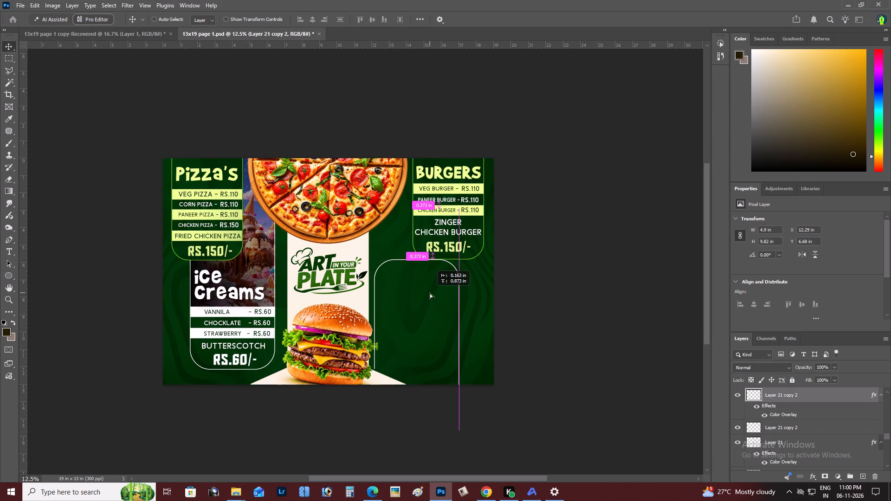
pyautogui.moveTo(430, 293); pyautogui.dragTo(426, 292)
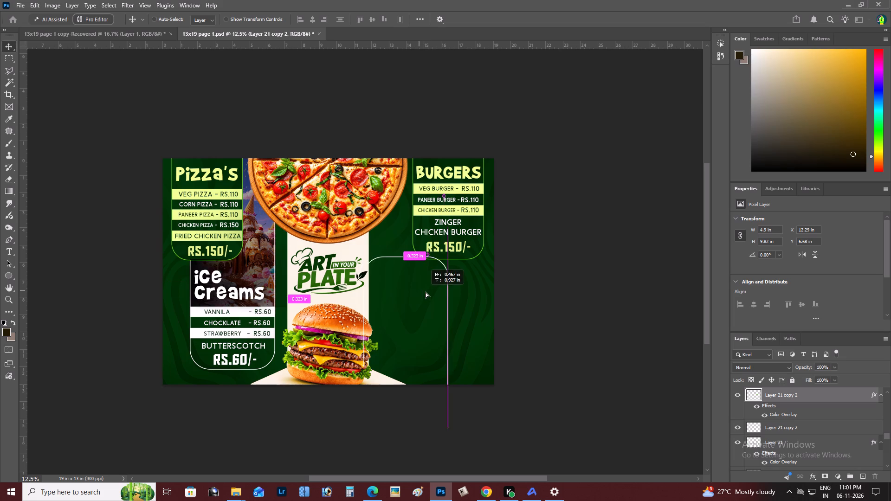
pyautogui.moveTo(426, 292); pyautogui.dragTo(426, 271)
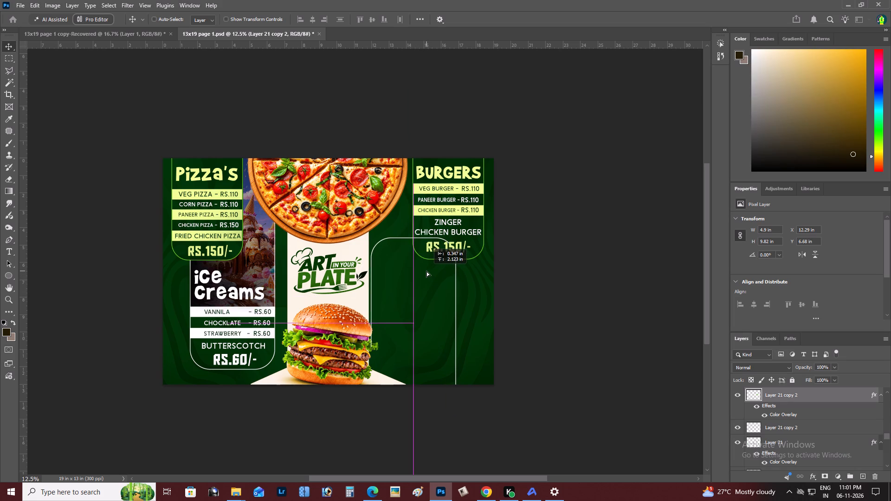
pyautogui.moveTo(426, 271); pyautogui.dragTo(428, 271)
# Delete the part of the white outline frame that crosses the BURGERS panel, using a rectangular selection, and clear the selection.
pyautogui.press('z')
pyautogui.keyDown('alt'); pyautogui.click(426, 280); pyautogui.keyUp('alt')
pyautogui.rightClick(441, 284)
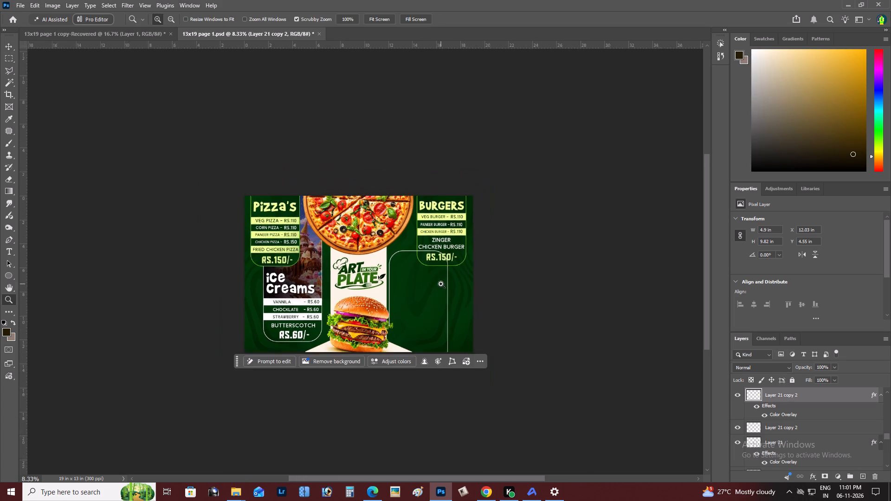
pyautogui.click(450, 287)
pyautogui.press('space')
pyautogui.moveTo(440, 291); pyautogui.dragTo(407, 311)
pyautogui.press('z')
pyautogui.click(489, 262)
pyautogui.click(475, 258)
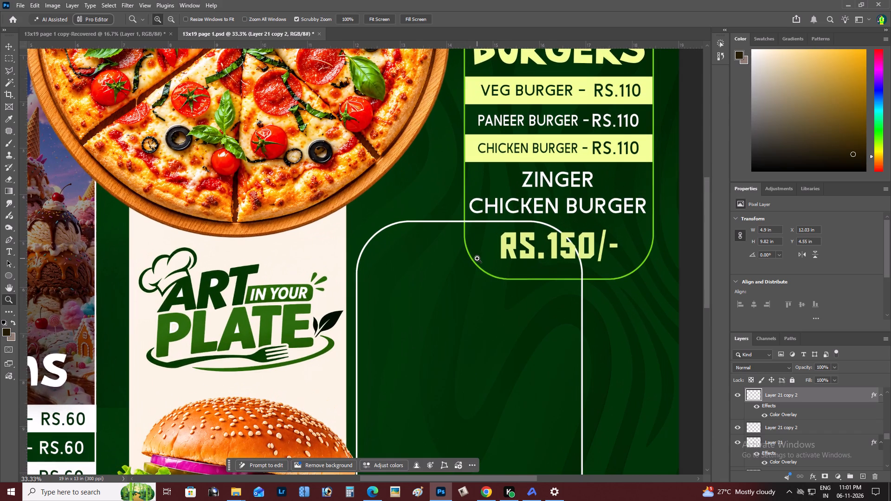
pyautogui.press('m')
pyautogui.moveTo(464, 196); pyautogui.dragTo(602, 264)
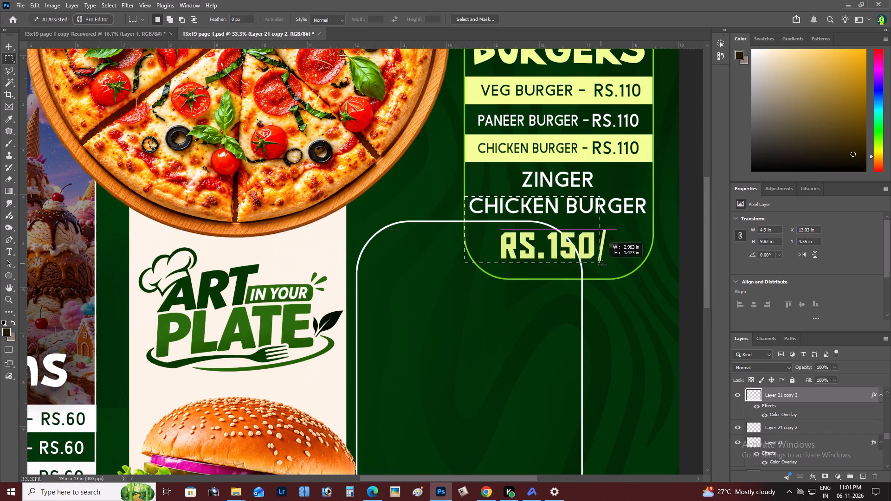
pyautogui.moveTo(602, 264); pyautogui.dragTo(615, 277)
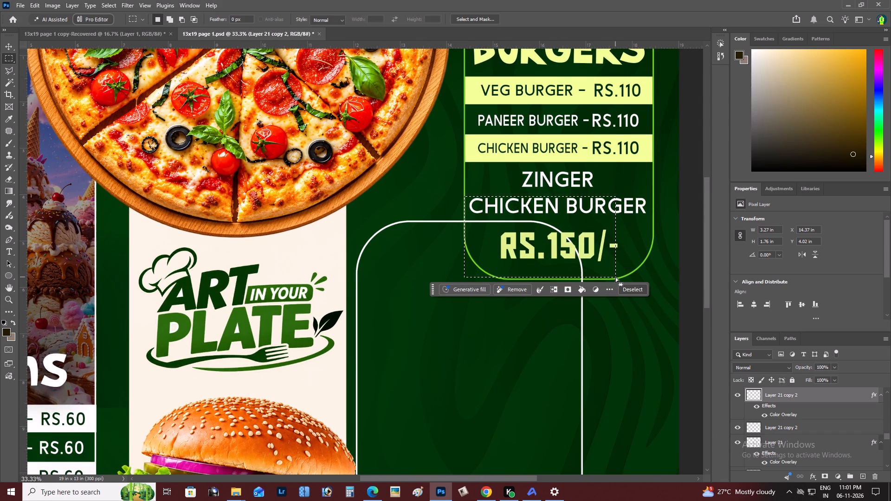
pyautogui.press('BackSpace')
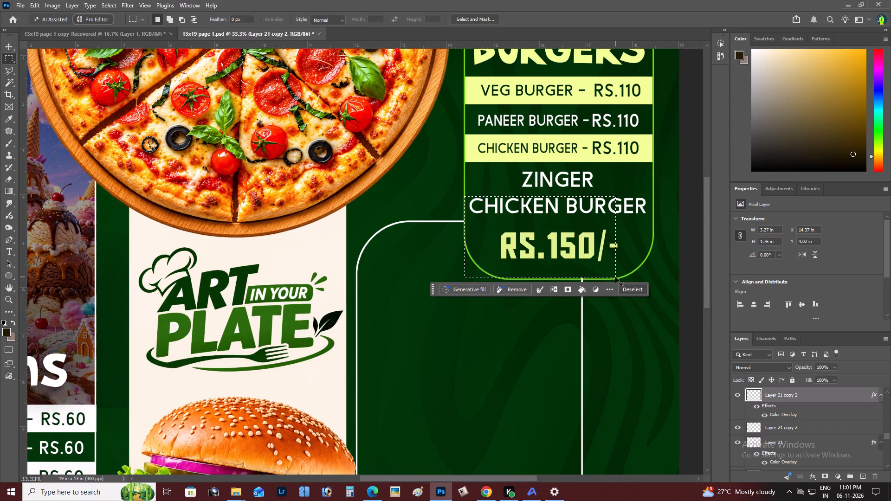
pyautogui.hotkey('ctrl', 'd')
# Examine the trimmed outline frame beside the BURGERS panel in the context of the complete menu page.
pyautogui.press('z')
pyautogui.keyDown('alt'); pyautogui.click(540, 255); pyautogui.keyUp('alt')
pyautogui.rightClick(540, 255)
pyautogui.click(553, 263)
pyautogui.press('space')
pyautogui.press('space')
pyautogui.press('space')
pyautogui.press('space')
pyautogui.press('space')
pyautogui.press('space')
pyautogui.press('space')
pyautogui.press('space')
pyautogui.press('space')
pyautogui.press('space')
pyautogui.press('space')
pyautogui.press('space')
pyautogui.moveTo(552, 263); pyautogui.dragTo(581, 270)
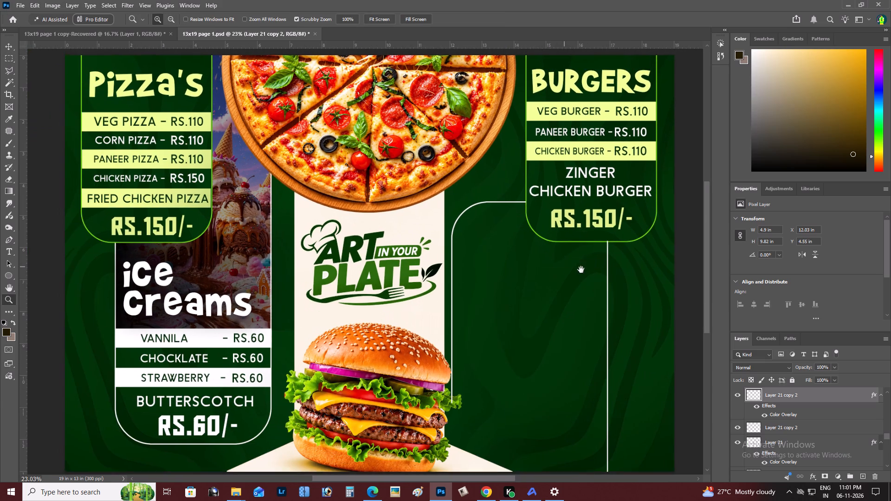
pyautogui.moveTo(581, 270); pyautogui.dragTo(476, 249)
pyautogui.press('z')
pyautogui.keyDown('alt'); pyautogui.doubleClick(448, 259); pyautogui.keyUp('alt')
pyautogui.keyDown('alt'); pyautogui.click(452, 295); pyautogui.keyUp('alt')
pyautogui.press('space')
pyautogui.press('space')
pyautogui.press('space')
pyautogui.press('space')
pyautogui.press('space')
pyautogui.press('space')
pyautogui.press('space')
pyautogui.press('space')
pyautogui.press('space')
pyautogui.press('space')
pyautogui.press('space')
pyautogui.press('space')
pyautogui.press('space')
pyautogui.press('space')
pyautogui.press('space')
pyautogui.press('space')
pyautogui.press('space')
pyautogui.press('space')
pyautogui.press('space')
pyautogui.press('space')
pyautogui.moveTo(456, 310); pyautogui.dragTo(441, 344)
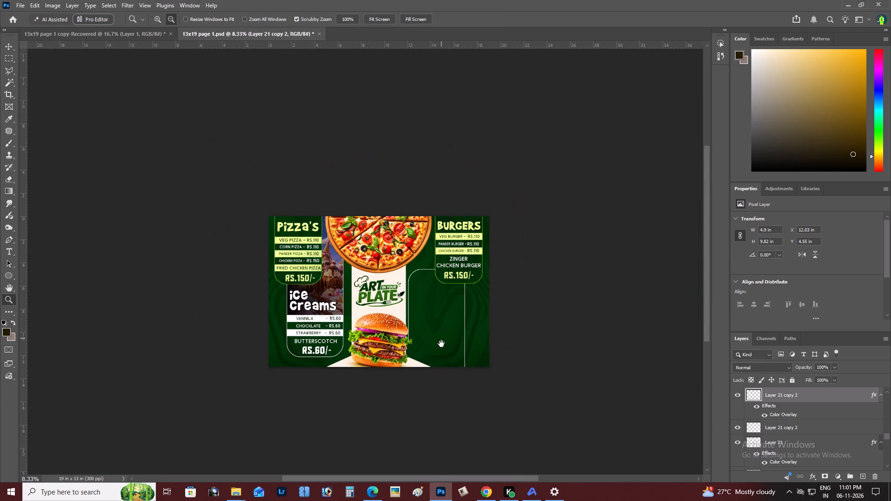
pyautogui.moveTo(441, 344); pyautogui.dragTo(424, 348)
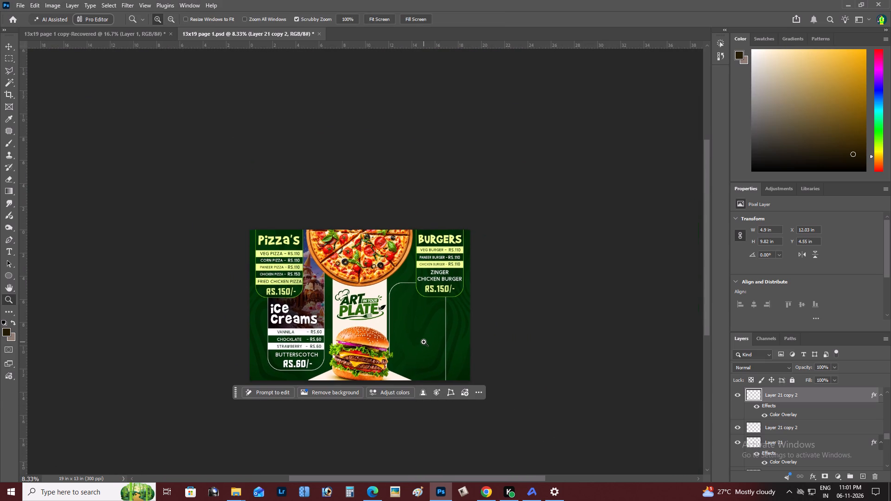
# Nudge the trimmed outline frame right and slightly down to about X 12.39 in, Y 4.62 in, away from the central strip.
pyautogui.press('v')
pyautogui.press('Down')
pyautogui.press('Down')
pyautogui.press('Down')
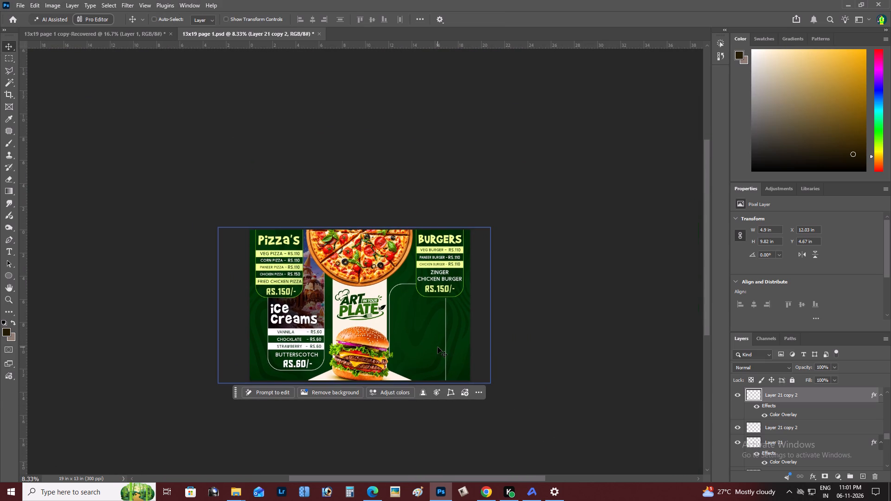
pyautogui.press('Left')
pyautogui.press('z')
pyautogui.keyDown('alt'); pyautogui.click(427, 346); pyautogui.keyUp('alt')
pyautogui.rightClick(427, 346)
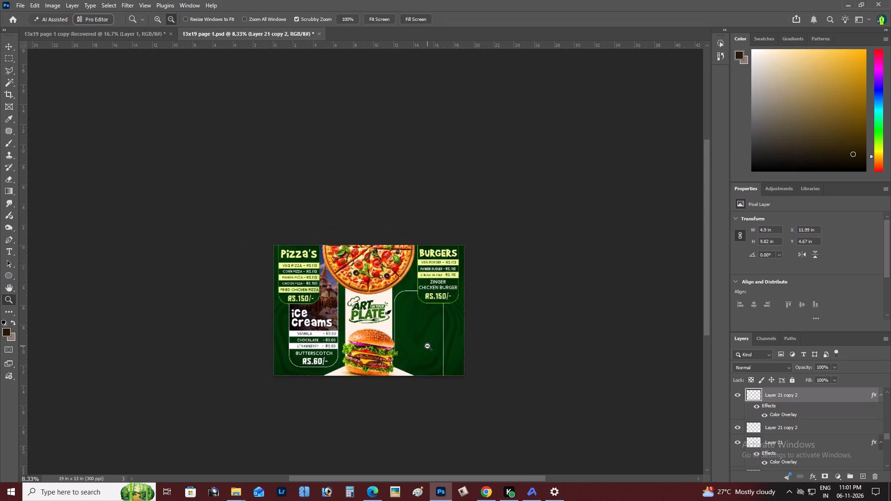
pyautogui.click(436, 349)
pyautogui.press('v')
pyautogui.hotkey('shift', 'Right')
pyautogui.hotkey('shift', 'Right')
pyautogui.hotkey('shift', 'Right')
pyautogui.hotkey('shift', 'Right')
pyautogui.hotkey('shift', 'Right')
pyautogui.hotkey('shift', 'Right')
pyautogui.hotkey('shift', 'Right')
pyautogui.hotkey('shift', 'Right')
pyautogui.hotkey('shift', 'Right')
pyautogui.hotkey('shift', 'Right')
pyautogui.hotkey('shift', 'Right')
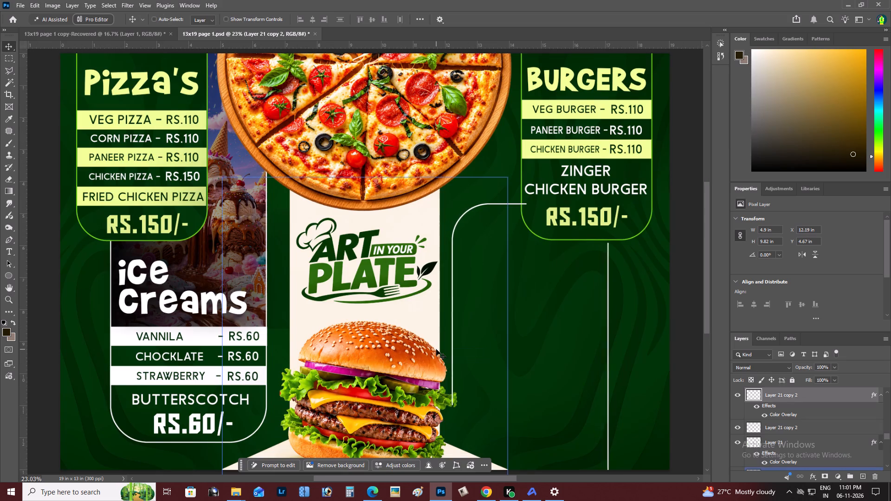
pyautogui.hotkey('shift', 'Right')
pyautogui.hotkey('shift', 'Right')
pyautogui.press('Up')
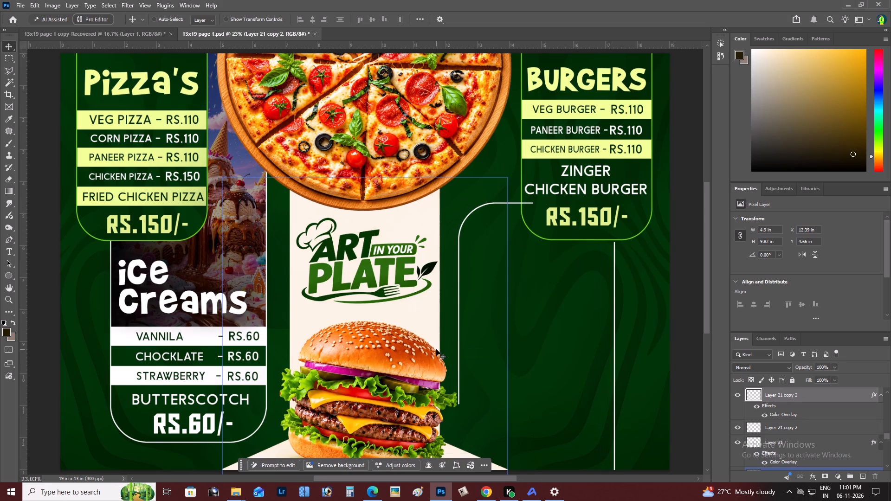
pyautogui.press('Up')
pyautogui.press('Up')
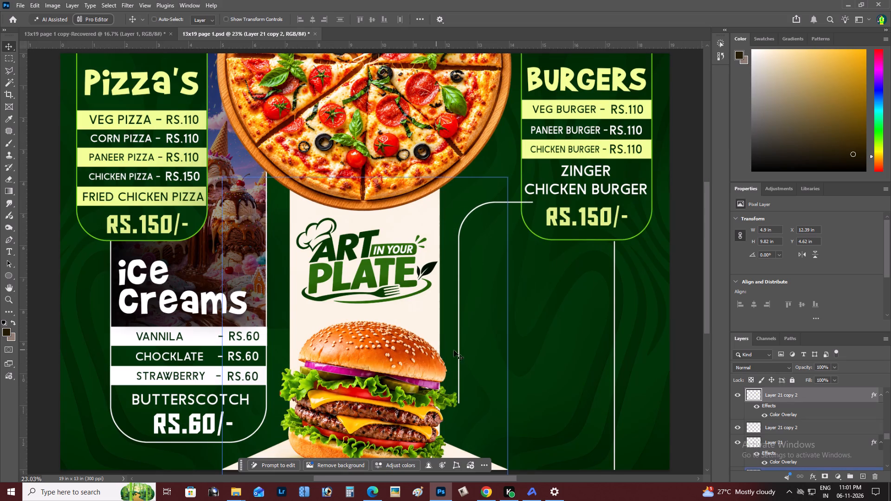
# Examine the complete menu page to judge the nudged frame's position between the burger picture and the BURGERS panel.
pyautogui.press('z')
pyautogui.keyDown('alt'); pyautogui.click(505, 343); pyautogui.keyUp('alt')
pyautogui.rightClick(519, 324)
pyautogui.doubleClick(533, 328)
pyautogui.press('space')
pyautogui.moveTo(530, 328); pyautogui.dragTo(492, 333)
pyautogui.press('z')
pyautogui.keyDown('alt'); pyautogui.doubleClick(463, 315); pyautogui.keyUp('alt')
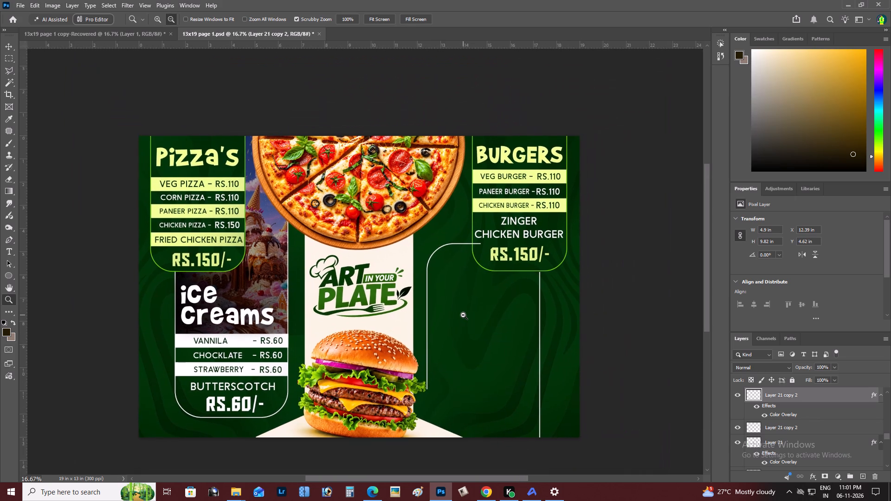
pyautogui.press('space')
pyautogui.press('space')
pyautogui.press('space')
pyautogui.press('space')
pyautogui.press('space')
pyautogui.press('space')
pyautogui.press('space')
pyautogui.press('space')
pyautogui.press('space')
pyautogui.press('space')
pyautogui.press('space')
pyautogui.press('space')
pyautogui.press('space')
pyautogui.press('space')
pyautogui.press('space')
pyautogui.press('space')
pyautogui.press('space')
pyautogui.press('space')
pyautogui.press('space')
pyautogui.press('space')
pyautogui.moveTo(463, 315); pyautogui.dragTo(432, 314)
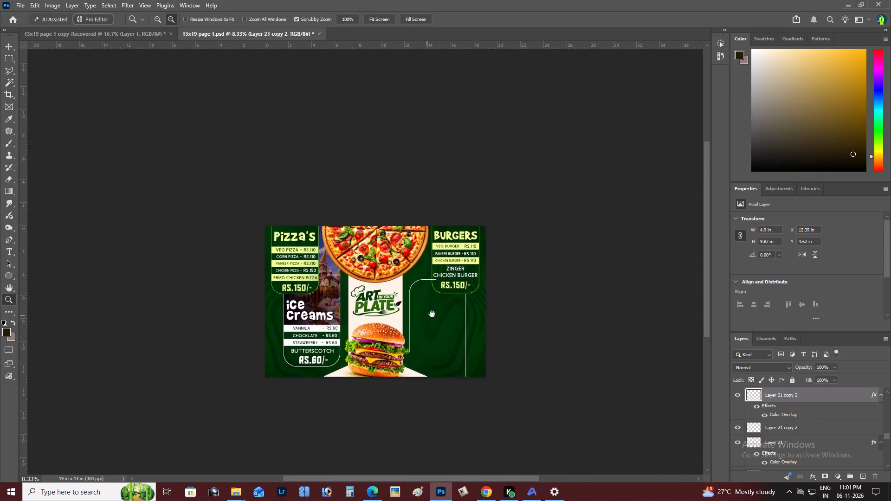
# Nudge the trimmed outline frame right to X 12.63 in, widening its gap from the central cream strip.
pyautogui.moveTo(432, 314); pyautogui.dragTo(452, 314)
pyautogui.press('v')
pyautogui.press('Right')
pyautogui.press('Right')
pyautogui.press('Right')
pyautogui.press('Right')
pyautogui.press('Right')
pyautogui.press('Right')
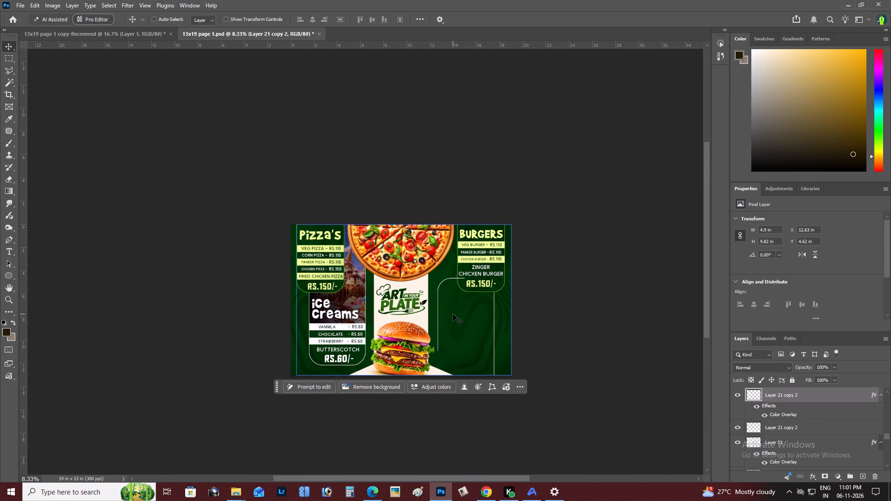
# Examine the complete menu page to judge the outline frame's spacing against the central strip and the BURGERS panel.
pyautogui.press('z')
pyautogui.keyDown('alt'); pyautogui.click(479, 305); pyautogui.keyUp('alt')
pyautogui.rightClick(479, 305)
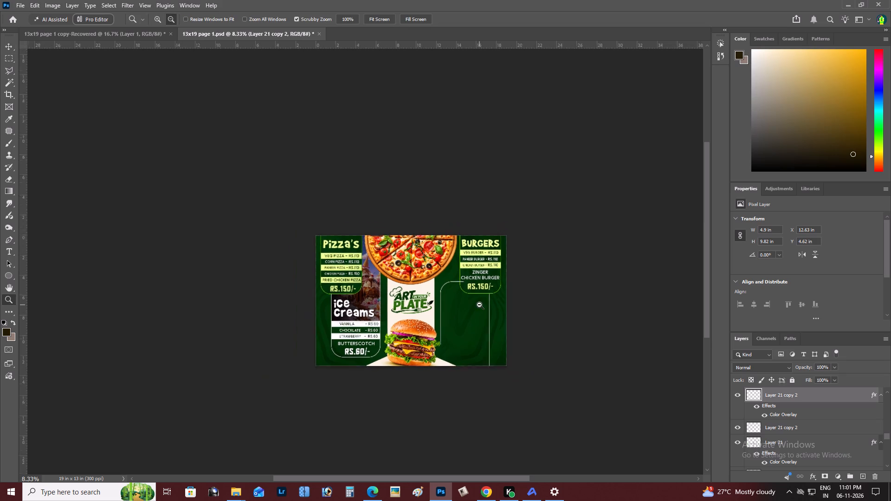
pyautogui.doubleClick(504, 314)
pyautogui.press('space')
pyautogui.click(503, 315)
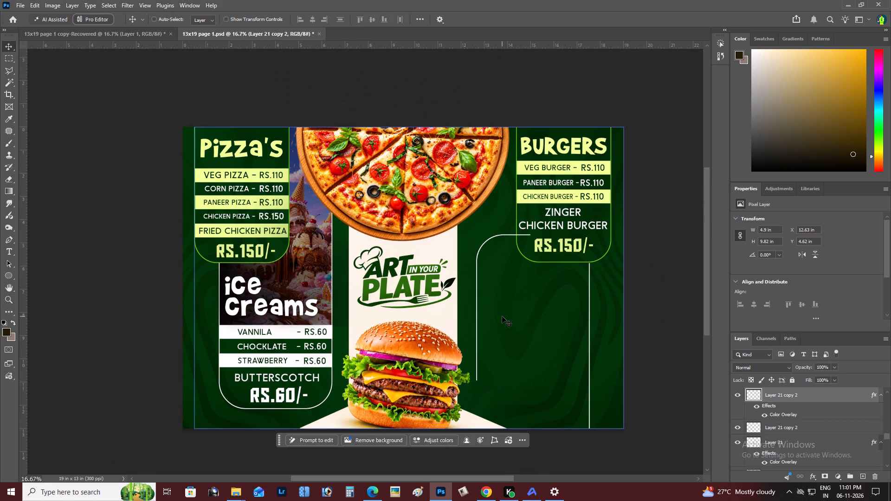
pyautogui.keyDown('alt'); pyautogui.click(502, 316); pyautogui.keyUp('alt')
pyautogui.press('z')
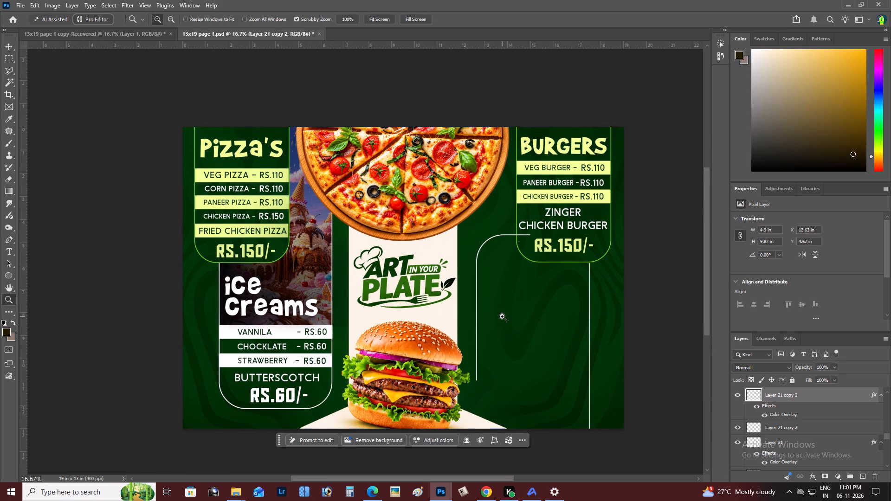
pyautogui.keyDown('alt'); pyautogui.click(502, 316); pyautogui.keyUp('alt')
pyautogui.rightClick(502, 316)
pyautogui.doubleClick(517, 319)
pyautogui.press('space')
pyautogui.press('space')
pyautogui.moveTo(517, 319); pyautogui.dragTo(522, 334)
pyautogui.keyDown('alt'); pyautogui.doubleClick(522, 334); pyautogui.keyUp('alt')
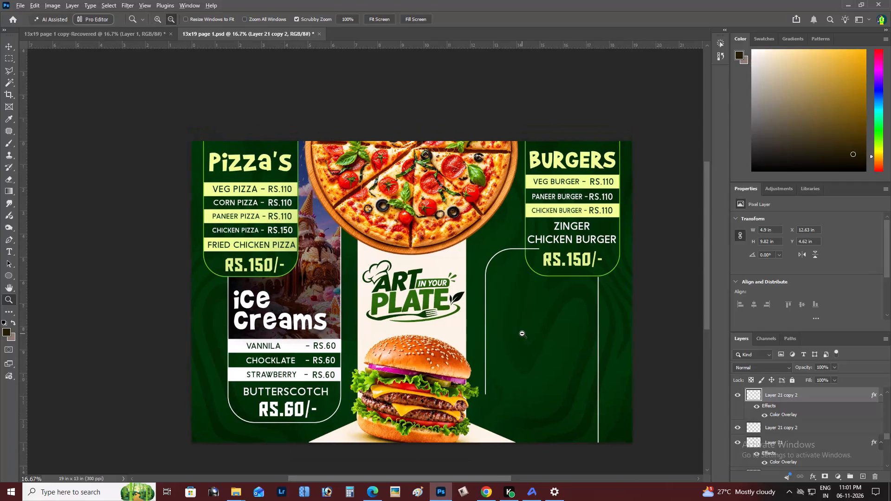
pyautogui.press('space')
pyautogui.click(522, 334)
pyautogui.keyDown('alt'); pyautogui.click(524, 334); pyautogui.keyUp('alt')
pyautogui.press('space')
pyautogui.press('space')
pyautogui.moveTo(524, 334); pyautogui.dragTo(519, 335)
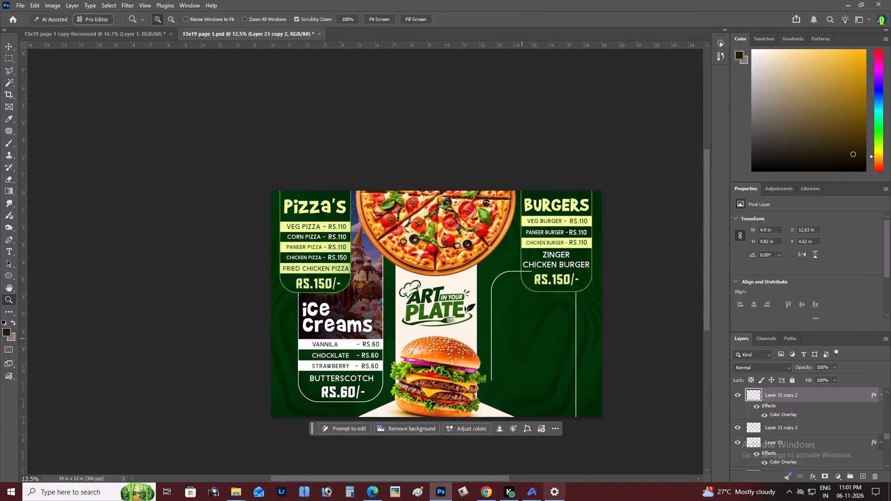
pyautogui.press('space')
pyautogui.press('space')
pyautogui.press('space')
pyautogui.press('space')
pyautogui.press('space')
pyautogui.press('space')
pyautogui.press('space')
pyautogui.press('space')
pyautogui.press('space')
pyautogui.press('space')
pyautogui.press('space')
pyautogui.press('space')
pyautogui.press('space')
pyautogui.press('space')
pyautogui.press('space')
pyautogui.press('space')
pyautogui.press('space')
pyautogui.press('space')
pyautogui.press('space')
pyautogui.press('space')
pyautogui.moveTo(559, 313); pyautogui.dragTo(542, 320)
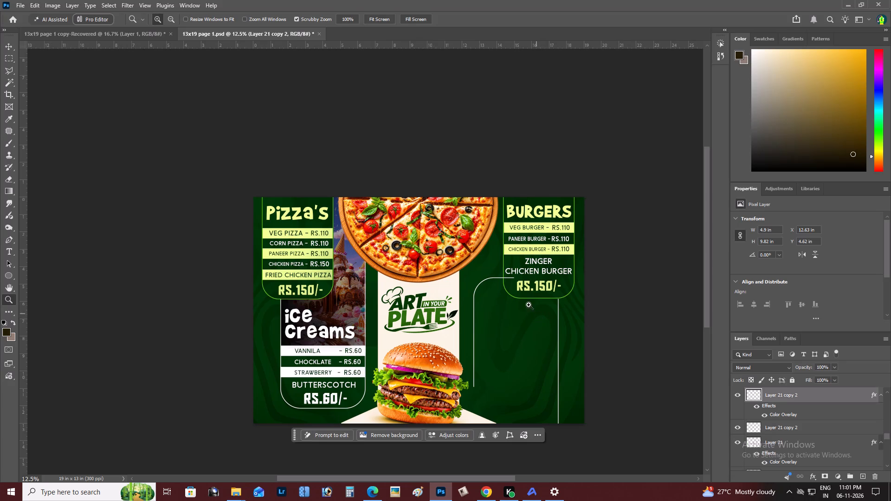
# Delete the end of the frame's top line that overlaps the BURGERS panel, using a rectangular selection, and clear the selection.
pyautogui.press('z')
pyautogui.tripleClick(518, 288)
pyautogui.press('space')
pyautogui.press('space')
pyautogui.press('space')
pyautogui.press('space')
pyautogui.moveTo(519, 289); pyautogui.dragTo(522, 296)
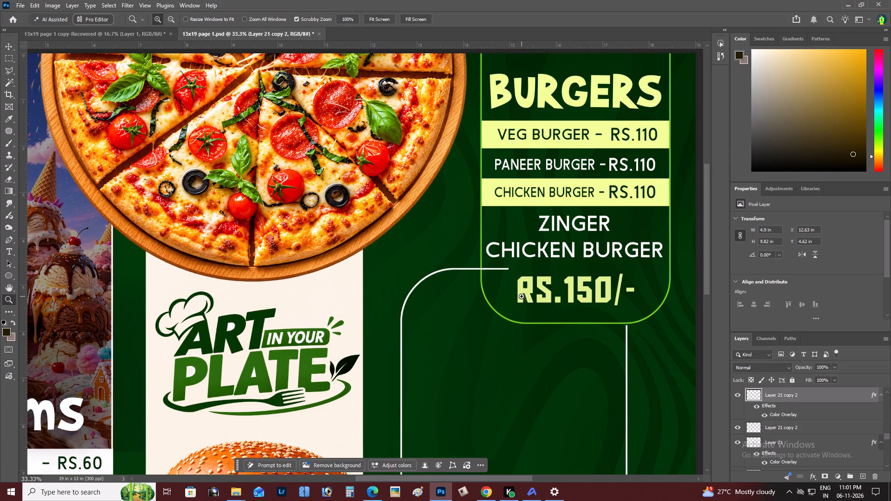
pyautogui.press('m')
pyautogui.moveTo(482, 238); pyautogui.dragTo(499, 255)
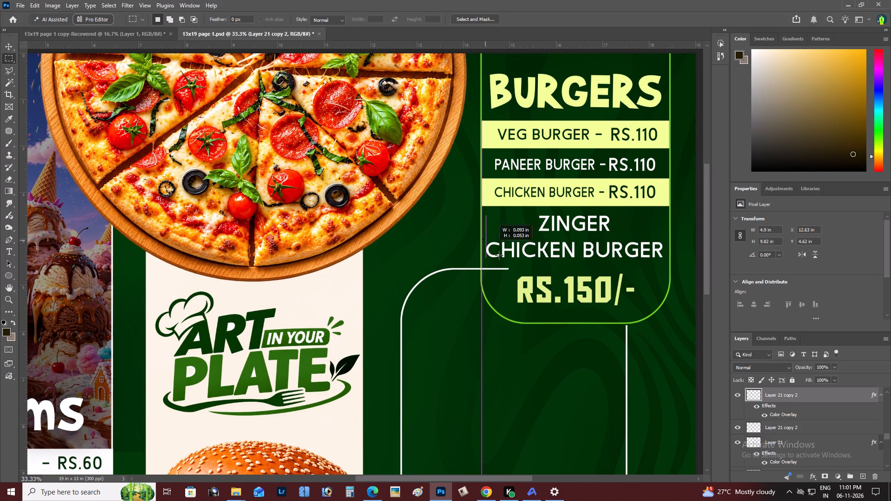
pyautogui.moveTo(499, 255); pyautogui.dragTo(533, 282)
pyautogui.press('BackSpace')
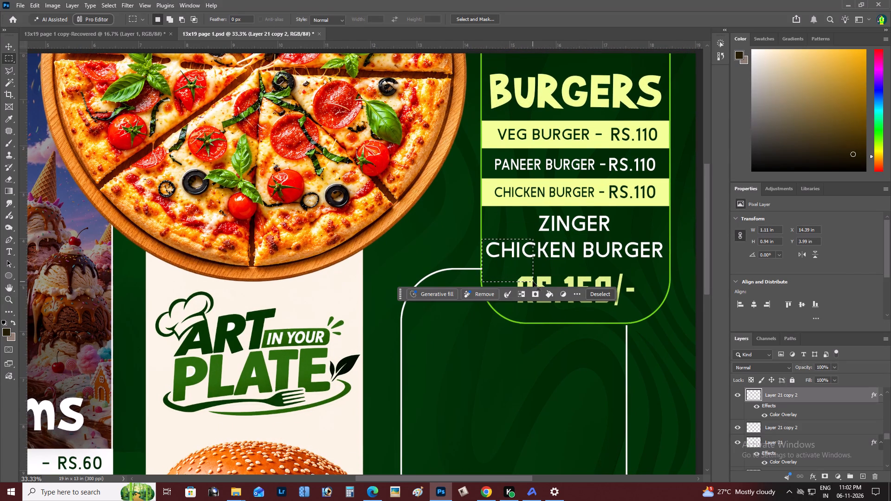
pyautogui.hotkey('ctrl', 'd')
# Stretch the upper end of the frame's right-hand line slightly upward to meet the BURGERS panel's bottom edge, and clear the selection.
pyautogui.press('space')
pyautogui.press('space')
pyautogui.press('space')
pyautogui.press('space')
pyautogui.moveTo(533, 282); pyautogui.dragTo(419, 283)
pyautogui.moveTo(491, 303); pyautogui.dragTo(520, 334)
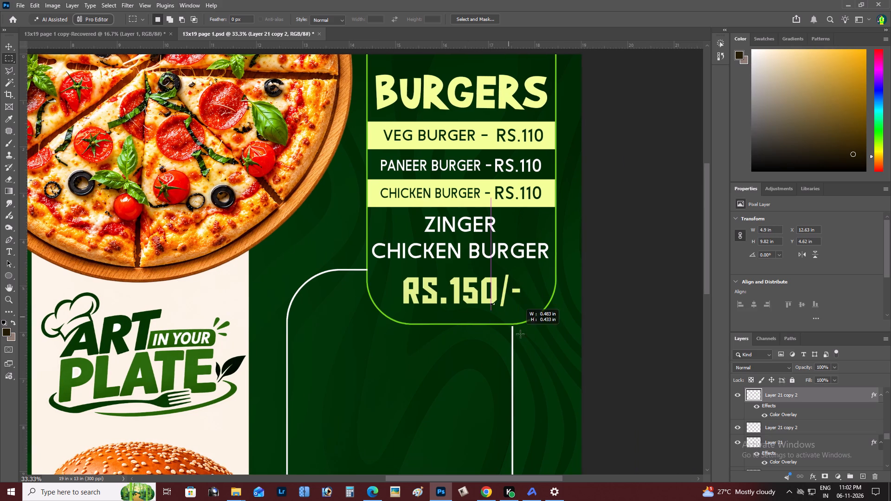
pyautogui.moveTo(520, 334); pyautogui.dragTo(528, 343)
pyautogui.hotkey('ctrl', 't')
pyautogui.keyDown('shift'); pyautogui.moveTo(507, 304); pyautogui.dragTo(509, 299); pyautogui.keyUp('shift')
pyautogui.hotkey('ctrl', 'Return')
pyautogui.hotkey('ctrl', 'd')
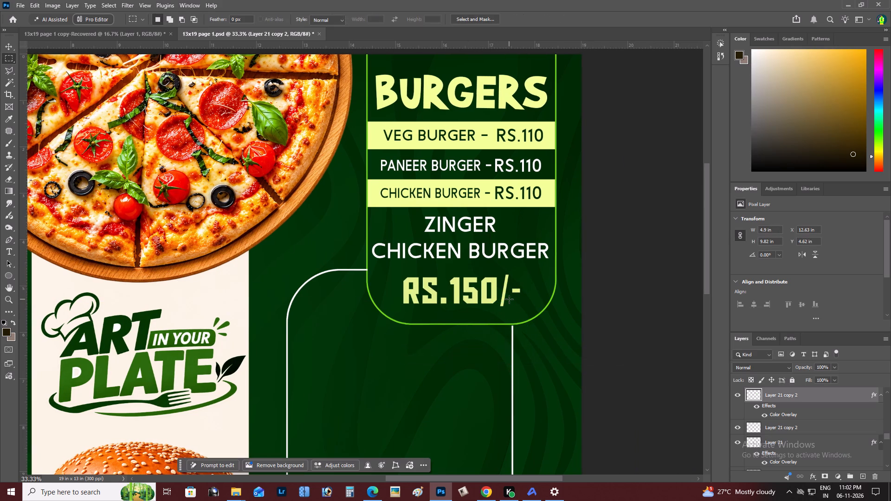
# Stretch the lower end of the frame's left-hand line beside the burger down toward the page's bottom edge, and clear the selection.
pyautogui.press('z')
pyautogui.keyDown('alt'); pyautogui.click(509, 299); pyautogui.keyUp('alt')
pyautogui.rightClick(509, 299)
pyautogui.doubleClick(534, 308)
pyautogui.press('space')
pyautogui.moveTo(543, 327); pyautogui.dragTo(535, 327)
pyautogui.press('z')
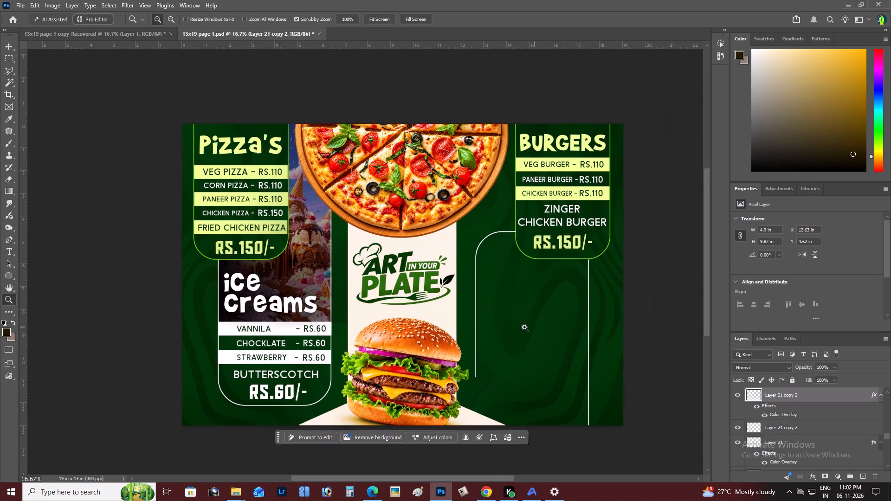
pyautogui.keyDown('alt'); pyautogui.click(498, 330); pyautogui.keyUp('alt')
pyautogui.rightClick(497, 330)
pyautogui.doubleClick(506, 333)
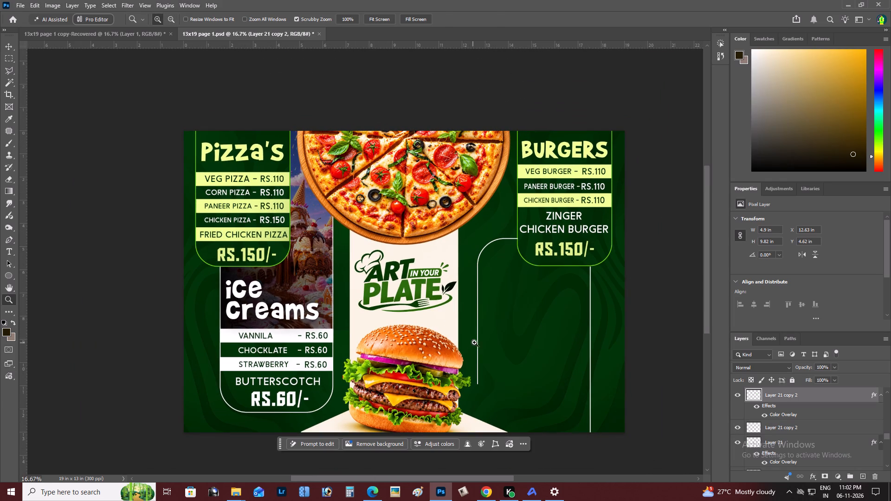
pyautogui.press('m')
pyautogui.moveTo(469, 340); pyautogui.dragTo(501, 403)
pyautogui.hotkey('ctrl', 't')
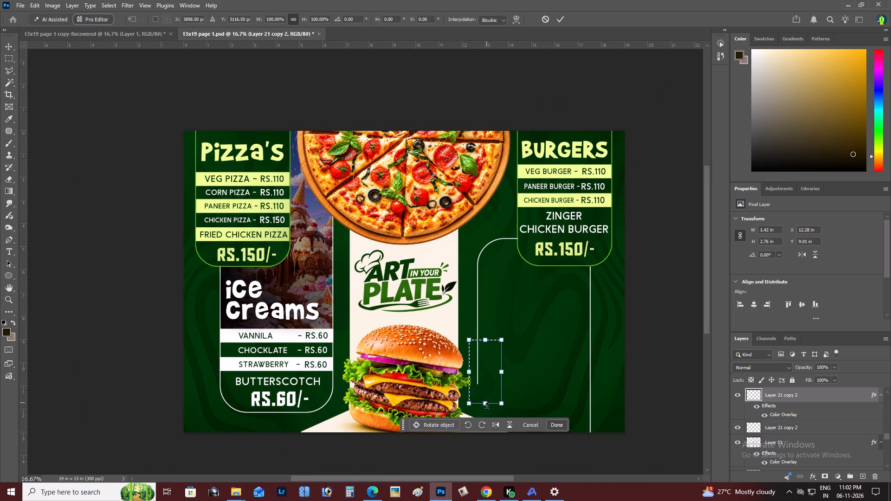
pyautogui.keyDown('shift'); pyautogui.moveTo(487, 407); pyautogui.dragTo(484, 473); pyautogui.keyUp('shift')
pyautogui.hotkey('ctrl', 'Return')
pyautogui.hotkey('ctrl', 'd')
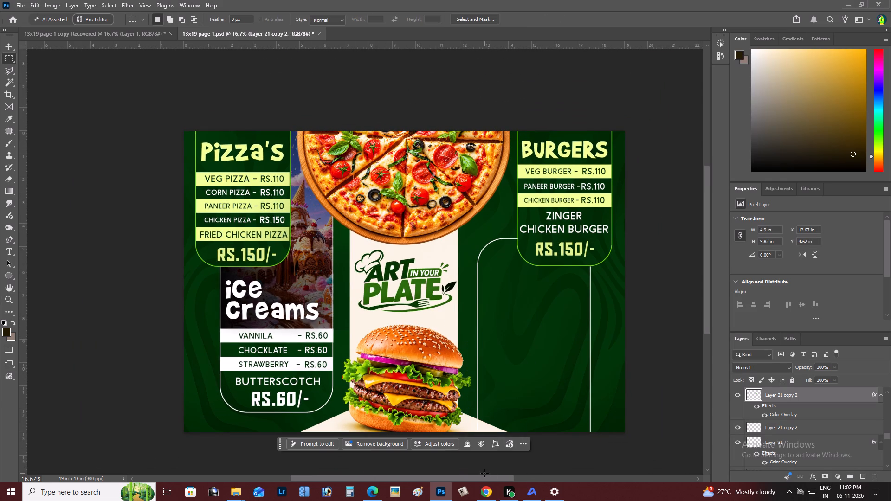
# Examine the extended outline frame below the BURGERS panel in the context of the whole menu page.
pyautogui.press('z')
pyautogui.keyDown('alt'); pyautogui.click(507, 309); pyautogui.keyUp('alt')
pyautogui.rightClick(507, 309)
pyautogui.doubleClick(529, 317)
pyautogui.press('space')
pyautogui.press('space')
pyautogui.press('space')
pyautogui.press('space')
pyautogui.press('space')
pyautogui.press('space')
pyautogui.press('space')
pyautogui.press('space')
pyautogui.press('space')
pyautogui.press('space')
pyautogui.press('space')
pyautogui.press('space')
pyautogui.press('space')
pyautogui.moveTo(535, 329); pyautogui.dragTo(497, 335)
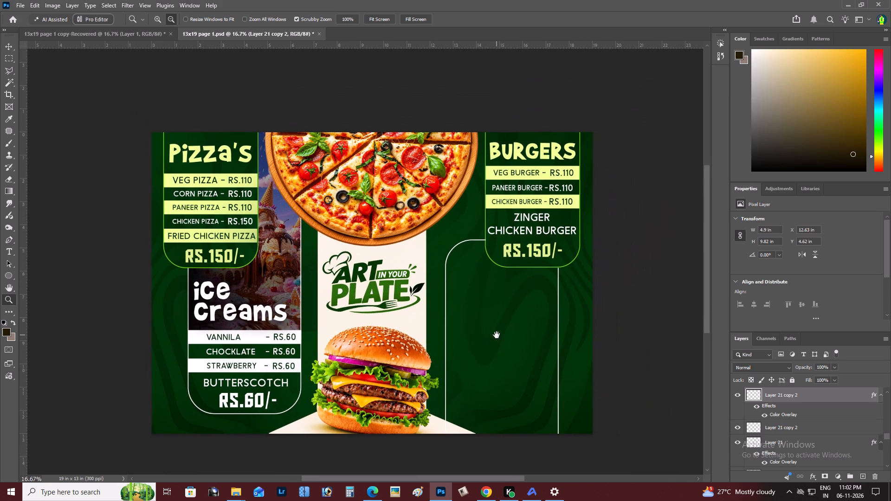
pyautogui.moveTo(497, 335); pyautogui.dragTo(494, 334)
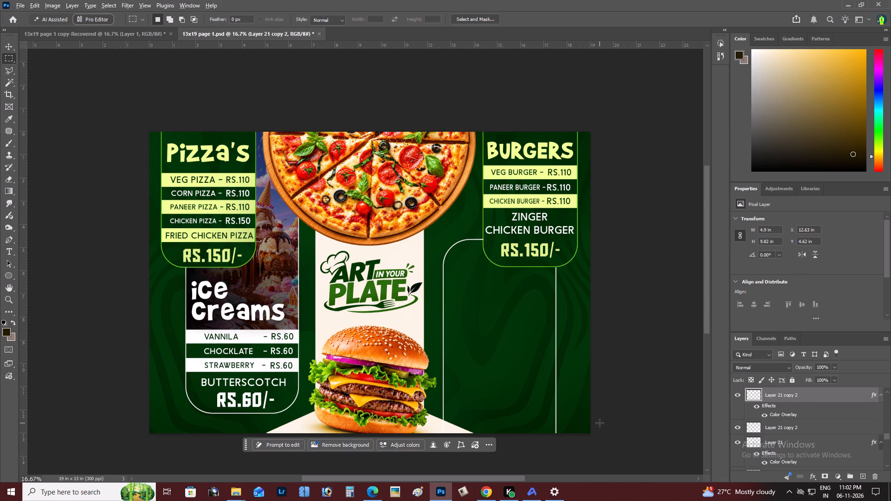
# Switch to Pinterest in Chrome and search for momos.
pyautogui.hotkey('alt', 'Tab')
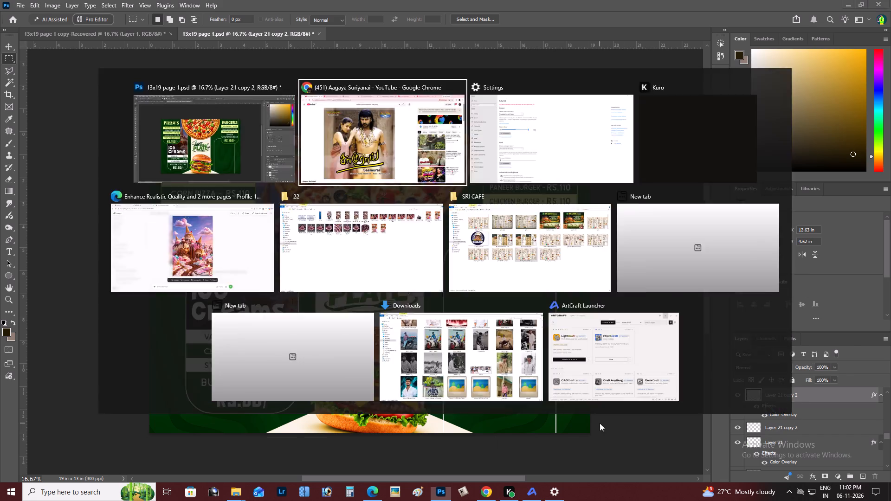
pyautogui.click(168, 0)
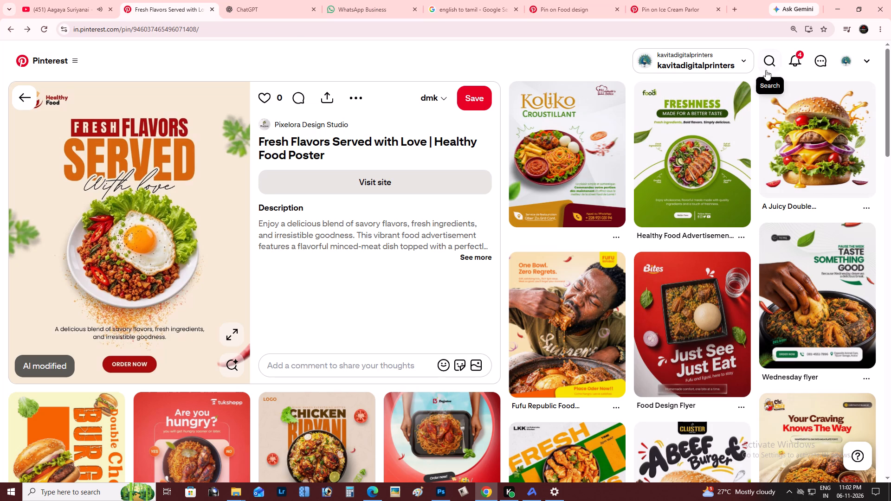
pyautogui.click(768, 63)
pyautogui.press(',')
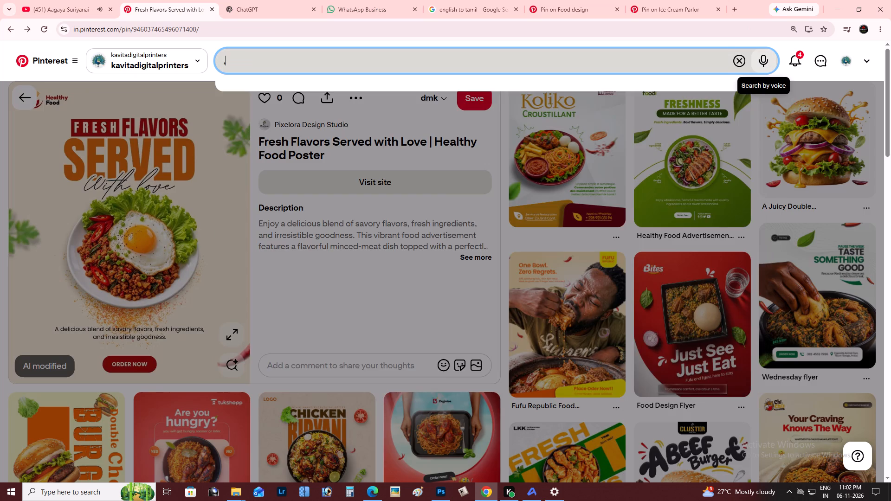
pyautogui.press('BackSpace')
pyautogui.write('momos')
pyautogui.press('Return')
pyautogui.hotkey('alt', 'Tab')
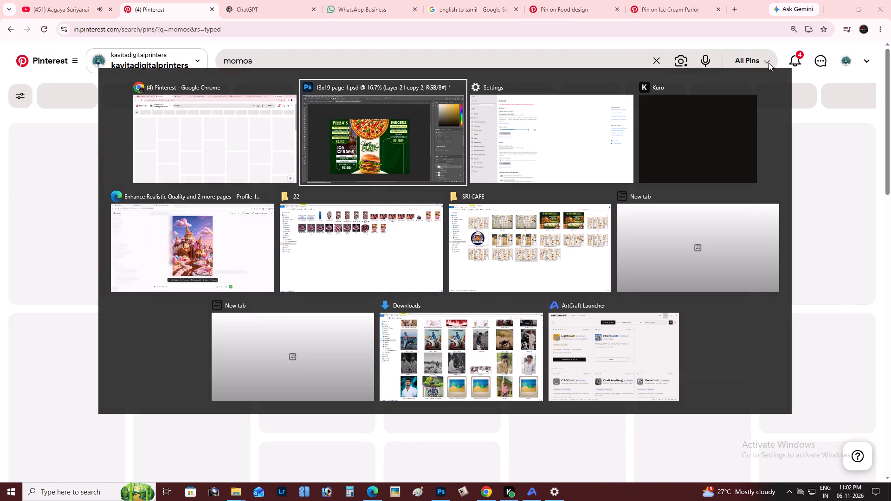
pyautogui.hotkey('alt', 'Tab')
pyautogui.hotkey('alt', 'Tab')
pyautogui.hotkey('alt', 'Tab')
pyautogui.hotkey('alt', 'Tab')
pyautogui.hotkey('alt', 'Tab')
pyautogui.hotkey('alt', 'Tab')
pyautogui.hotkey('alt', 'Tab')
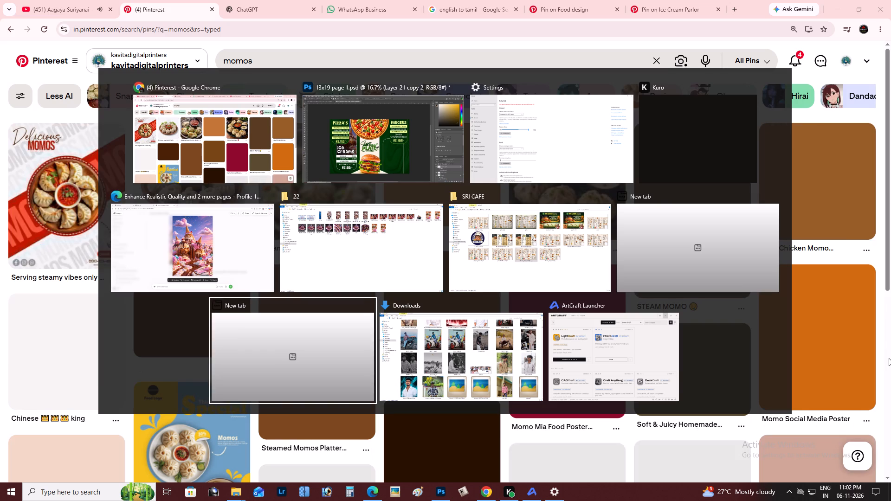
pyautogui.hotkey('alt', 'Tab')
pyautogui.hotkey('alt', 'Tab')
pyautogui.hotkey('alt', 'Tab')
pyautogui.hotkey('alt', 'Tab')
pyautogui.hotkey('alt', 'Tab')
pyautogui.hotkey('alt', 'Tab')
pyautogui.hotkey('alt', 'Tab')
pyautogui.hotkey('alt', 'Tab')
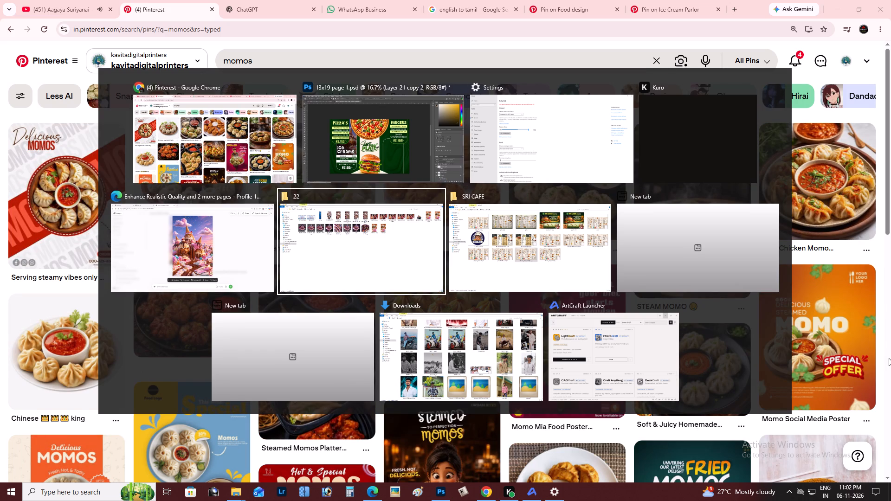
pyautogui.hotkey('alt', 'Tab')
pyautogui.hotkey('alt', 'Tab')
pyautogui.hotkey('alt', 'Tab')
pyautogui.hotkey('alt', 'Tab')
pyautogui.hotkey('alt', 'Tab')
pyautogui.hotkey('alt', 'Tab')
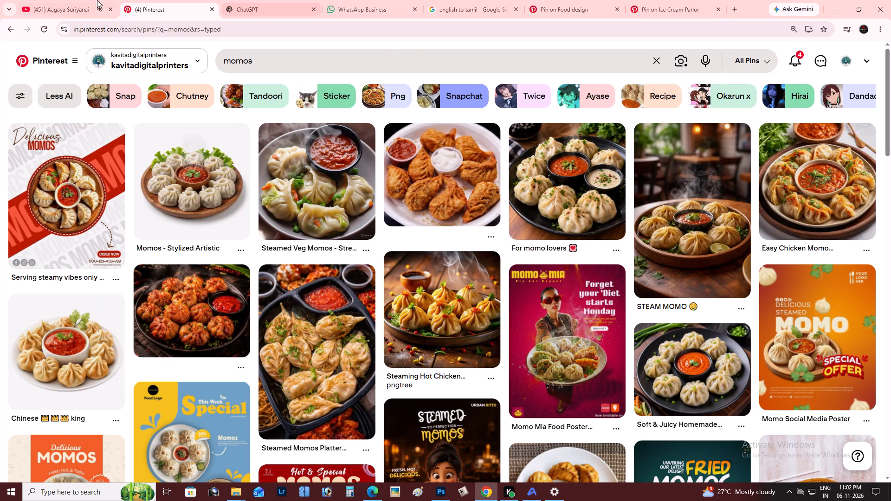
# Search YouTube for nan padum mounaragam and play the Music Wave video Naan Paadum Mouna Ragam.
pyautogui.click(73, 0)
pyautogui.click(537, 50)
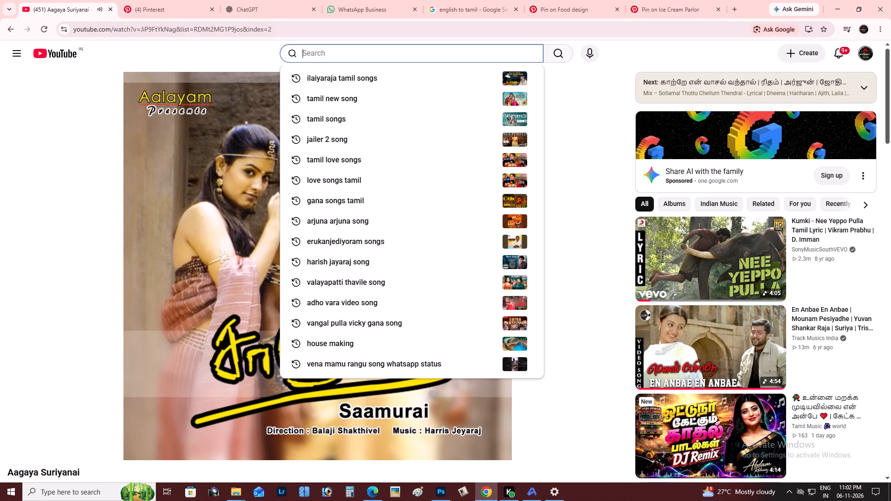
pyautogui.write('nan padu')
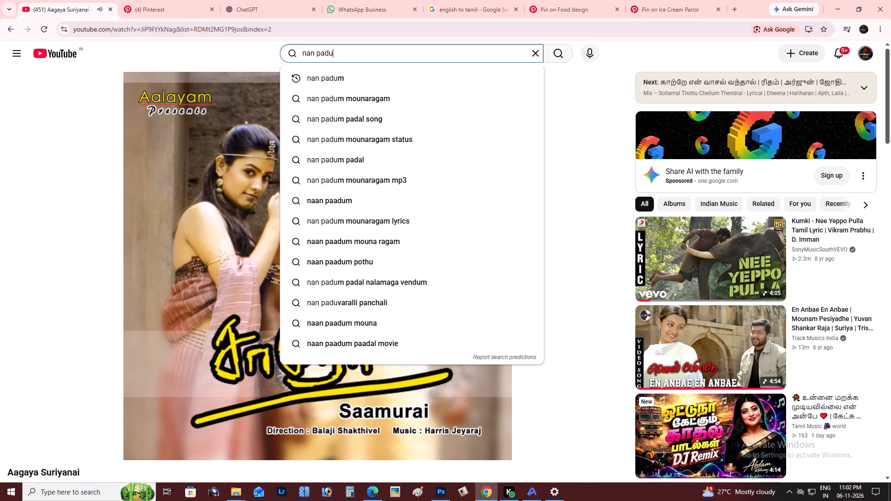
pyautogui.press('Down')
pyautogui.press('Down')
pyautogui.press('Return')
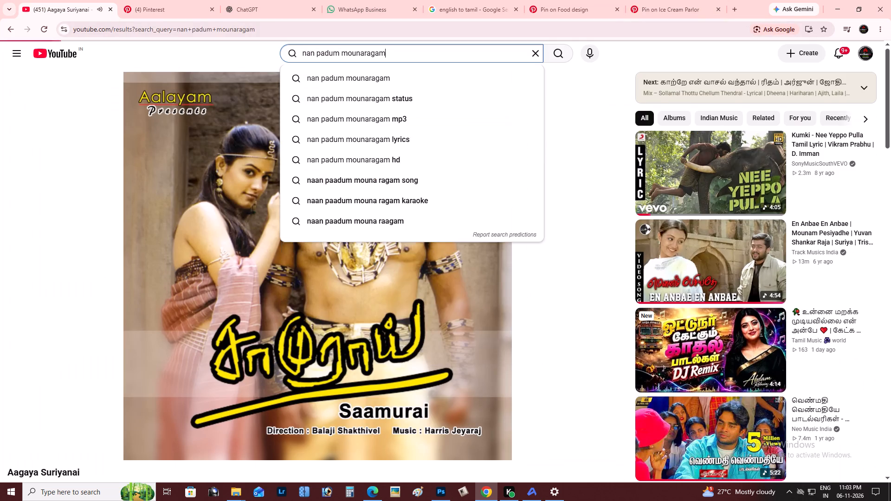
pyautogui.hotkey('alt', 'Tab')
pyautogui.hotkey('alt', 'Tab')
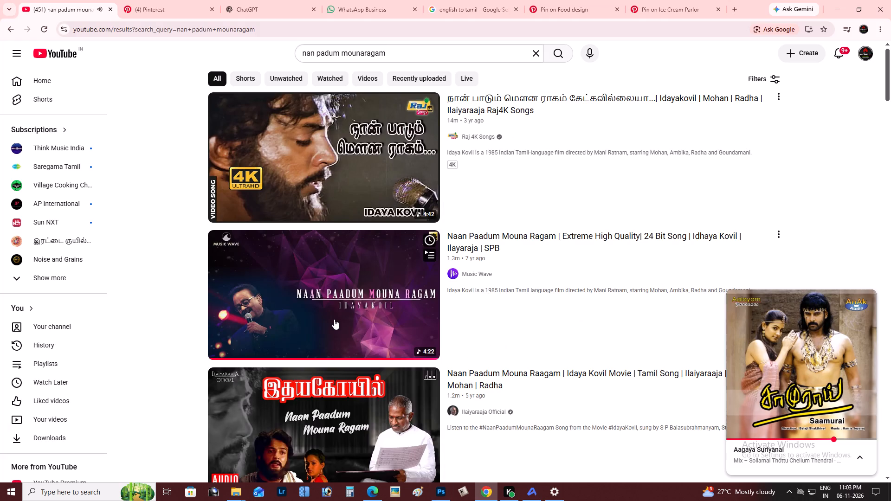
pyautogui.click(333, 319)
pyautogui.hotkey('alt', 'Tab')
# Open the Steaming Hot Chicken Momos pin from the Pinterest momos results and copy its image.
pyautogui.hotkey('alt', 'Tab')
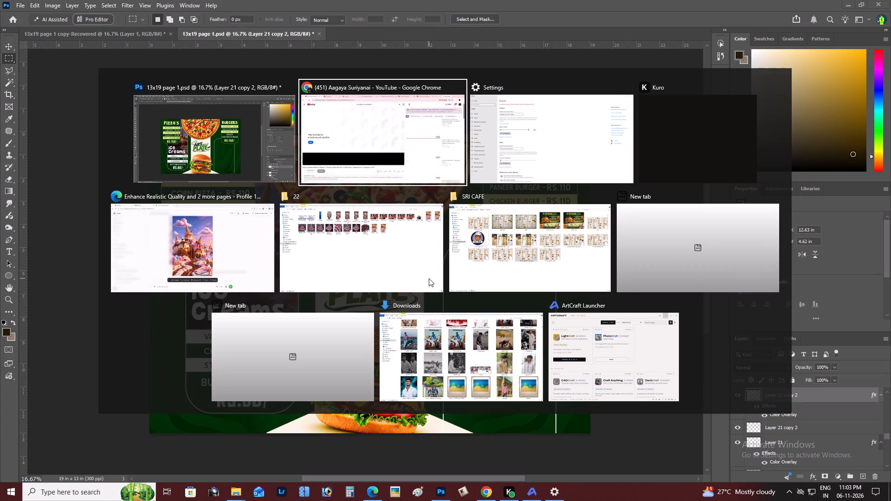
pyautogui.click(132, 0)
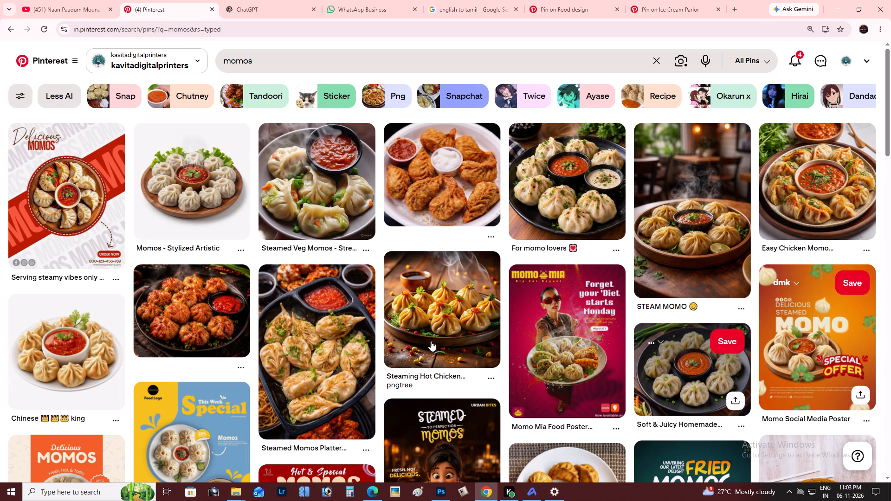
pyautogui.click(436, 309)
pyautogui.hotkey('alt', 'Tab')
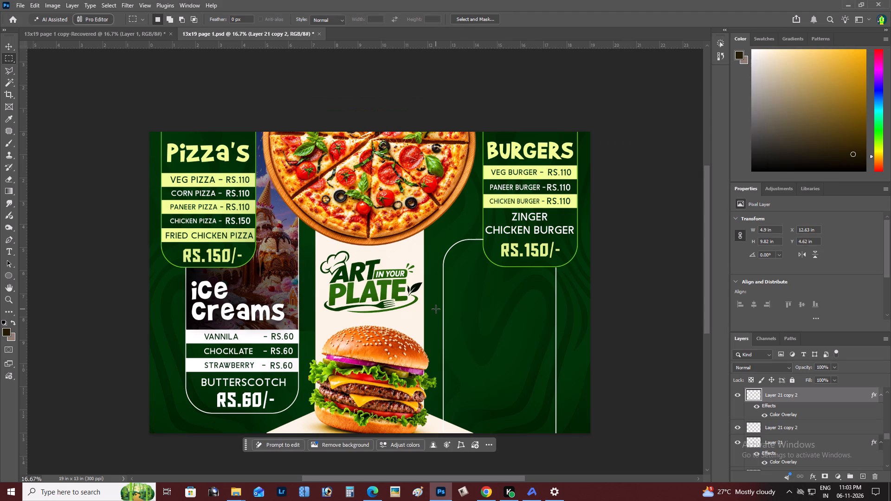
pyautogui.hotkey('alt', 'Tab')
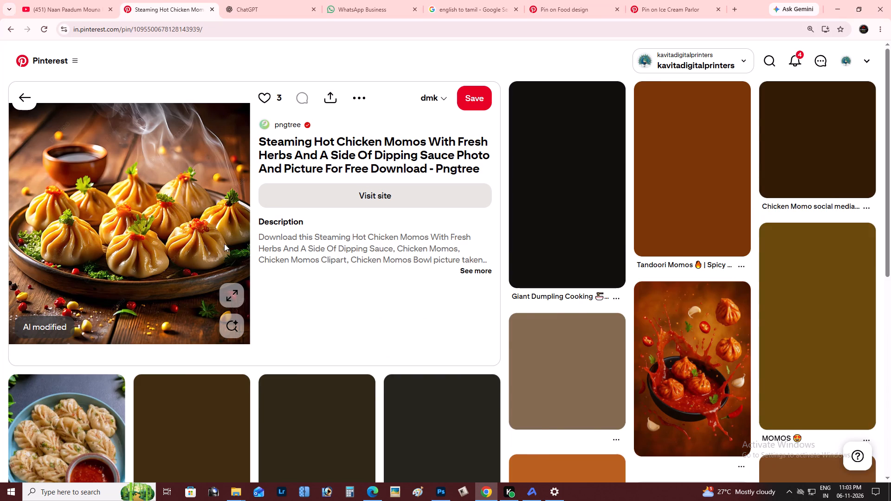
pyautogui.rightClick(161, 227)
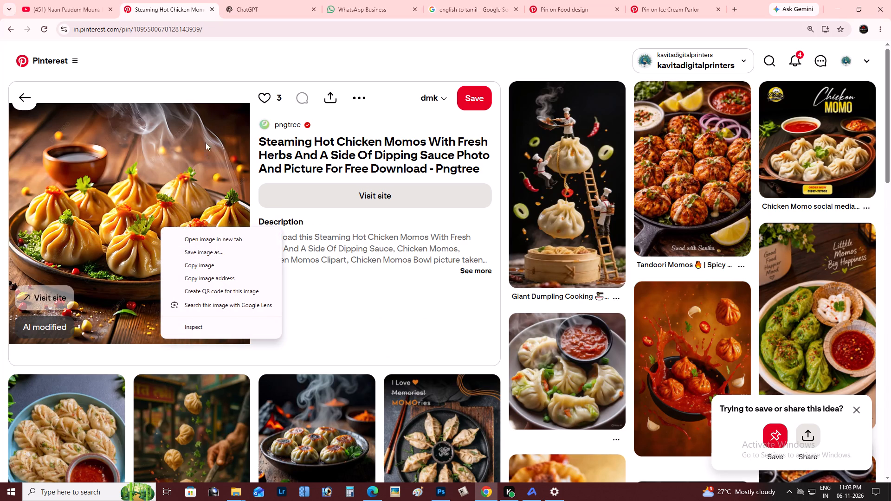
pyautogui.click(318, 46)
pyautogui.rightClick(143, 202)
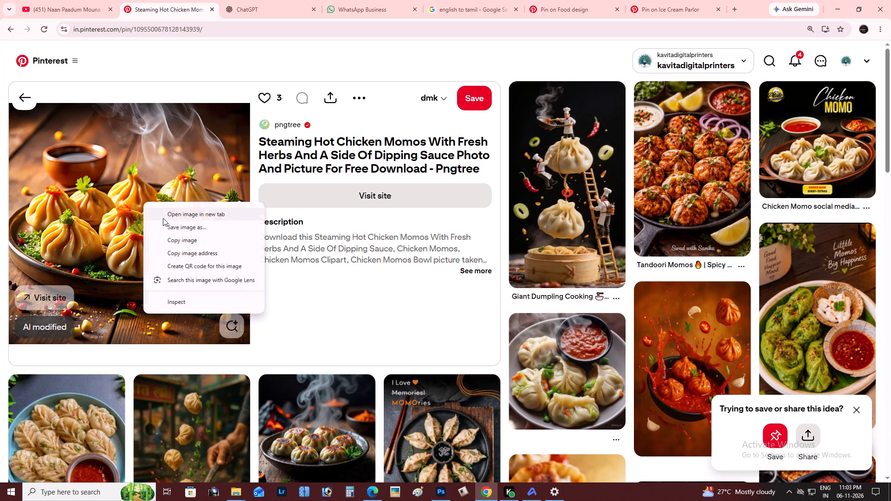
pyautogui.click(182, 236)
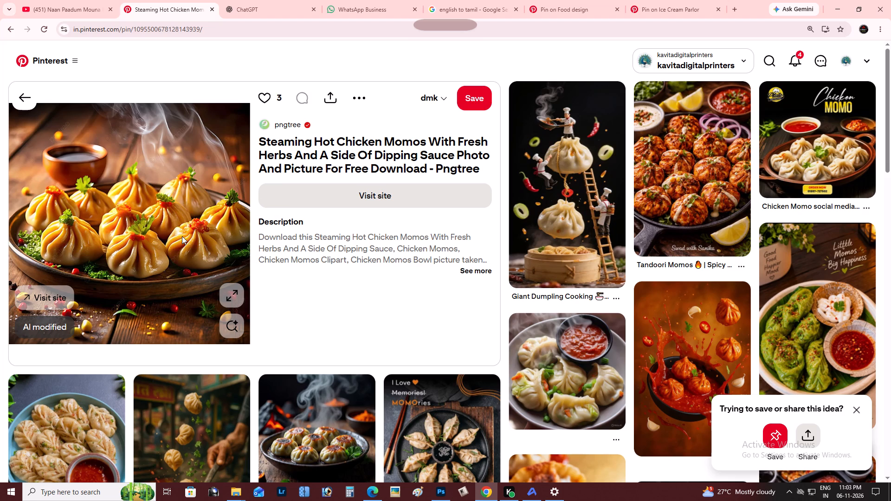
# Switch to Photoshop and examine the empty outlined frame below the BURGERS panel against the whole menu page.
pyautogui.hotkey('alt', 'Tab')
pyautogui.scroll(1, 182, 236)
pyautogui.press('z')
pyautogui.keyDown('alt'); pyautogui.click(401, 308); pyautogui.keyUp('alt')
pyautogui.rightClick(401, 308)
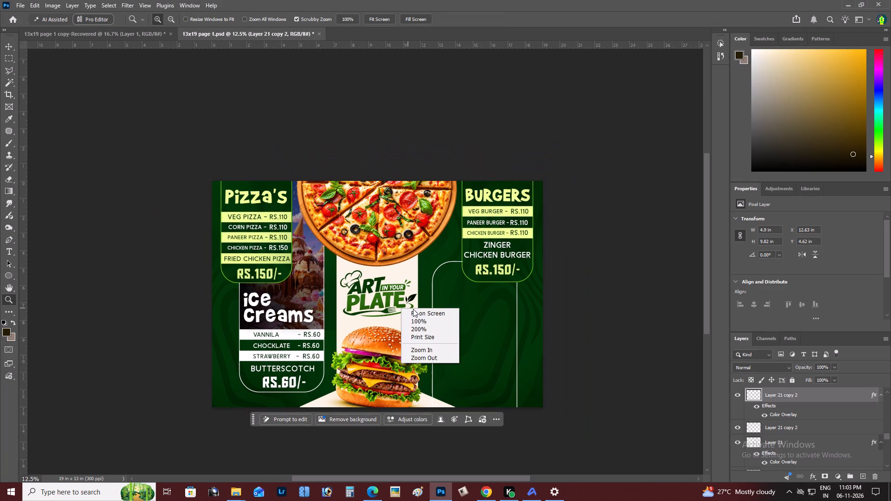
pyautogui.doubleClick(414, 309)
pyautogui.doubleClick(431, 313)
pyautogui.press('space')
pyautogui.press('space')
pyautogui.press('space')
pyautogui.press('space')
pyautogui.press('space')
pyautogui.press('space')
pyautogui.press('space')
pyautogui.press('space')
pyautogui.press('space')
pyautogui.press('space')
pyautogui.press('space')
pyautogui.press('space')
pyautogui.press('space')
pyautogui.press('space')
pyautogui.press('space')
pyautogui.press('space')
pyautogui.press('space')
pyautogui.press('space')
pyautogui.press('space')
pyautogui.press('space')
pyautogui.moveTo(435, 324); pyautogui.dragTo(432, 345)
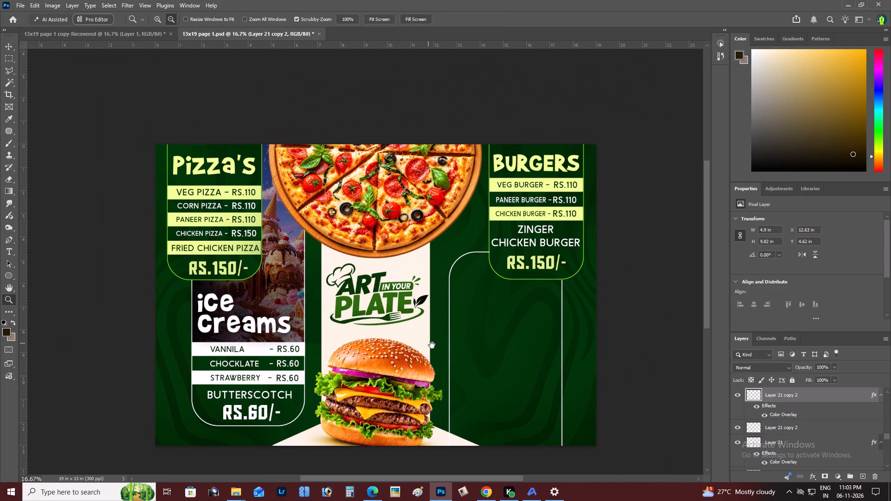
pyautogui.moveTo(432, 345); pyautogui.dragTo(441, 349)
pyautogui.moveTo(540, 328); pyautogui.dragTo(526, 326)
pyautogui.keyDown('alt'); pyautogui.click(526, 326); pyautogui.keyUp('alt')
pyautogui.rightClick(534, 323)
pyautogui.doubleClick(546, 327)
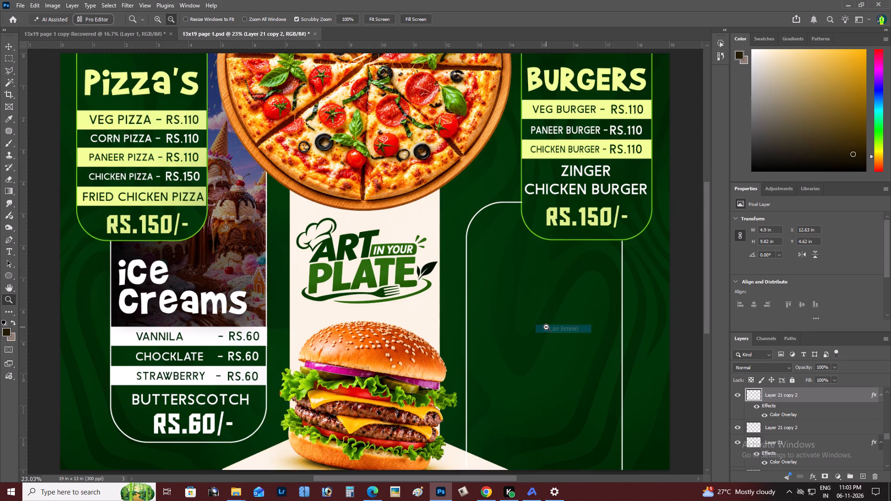
pyautogui.press('space')
pyautogui.press('space')
pyautogui.press('space')
pyautogui.press('space')
pyautogui.press('space')
pyautogui.press('space')
pyautogui.press('space')
pyautogui.press('space')
pyautogui.press('space')
pyautogui.press('space')
pyautogui.press('space')
pyautogui.press('space')
pyautogui.press('space')
pyautogui.press('space')
pyautogui.press('space')
pyautogui.press('space')
pyautogui.press('space')
pyautogui.press('space')
pyautogui.press('space')
pyautogui.press('space')
pyautogui.moveTo(546, 327); pyautogui.dragTo(533, 294)
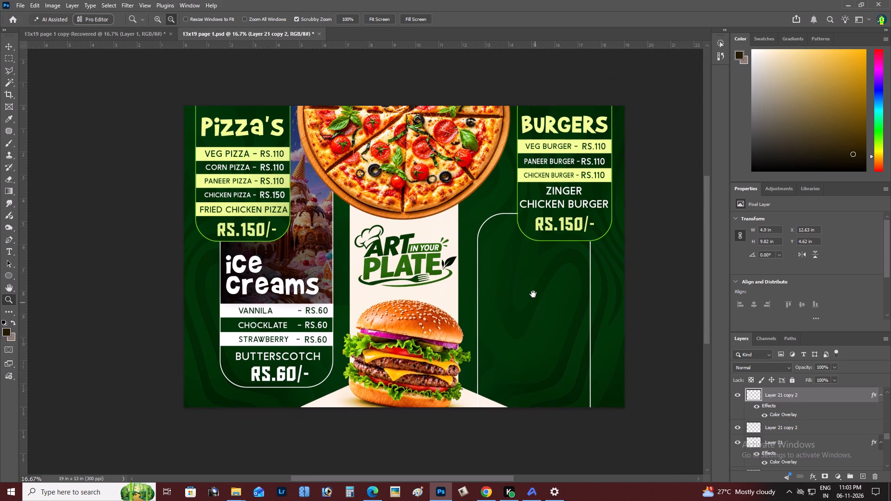
pyautogui.moveTo(533, 294); pyautogui.dragTo(539, 266)
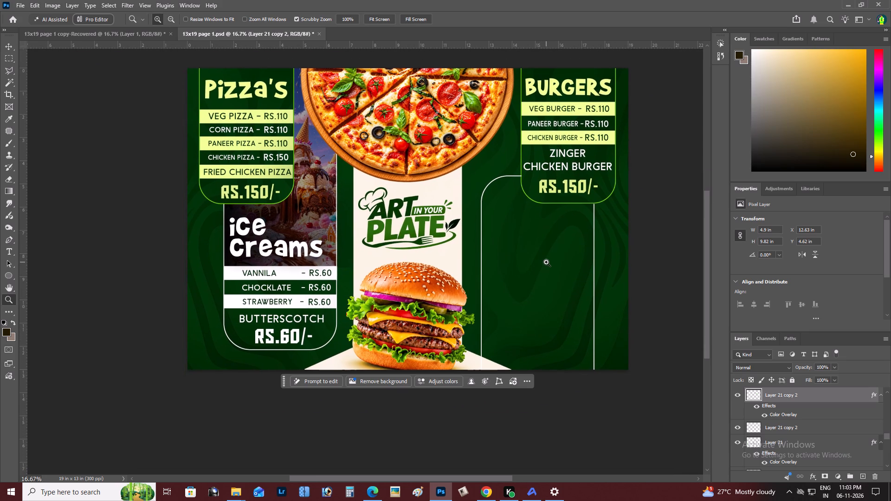
pyautogui.keyDown('alt'); pyautogui.click(517, 319); pyautogui.keyUp('alt')
pyautogui.press('space')
pyautogui.press('space')
pyautogui.press('space')
pyautogui.press('space')
pyautogui.press('space')
pyautogui.press('space')
pyautogui.press('space')
pyautogui.press('space')
pyautogui.press('space')
pyautogui.press('space')
pyautogui.press('space')
pyautogui.press('space')
pyautogui.press('space')
pyautogui.press('space')
pyautogui.press('space')
pyautogui.press('space')
pyautogui.press('space')
pyautogui.press('space')
pyautogui.press('space')
pyautogui.press('space')
pyautogui.moveTo(517, 319); pyautogui.dragTo(539, 324)
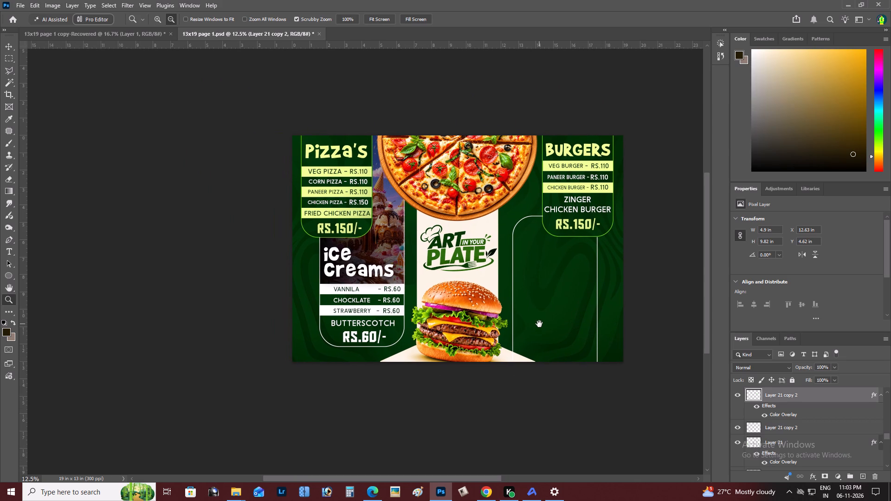
pyautogui.moveTo(539, 324); pyautogui.dragTo(542, 276)
pyautogui.press('z')
pyautogui.keyDown('alt'); pyautogui.click(579, 203); pyautogui.keyUp('alt')
pyautogui.rightClick(582, 197)
pyautogui.doubleClick(591, 199)
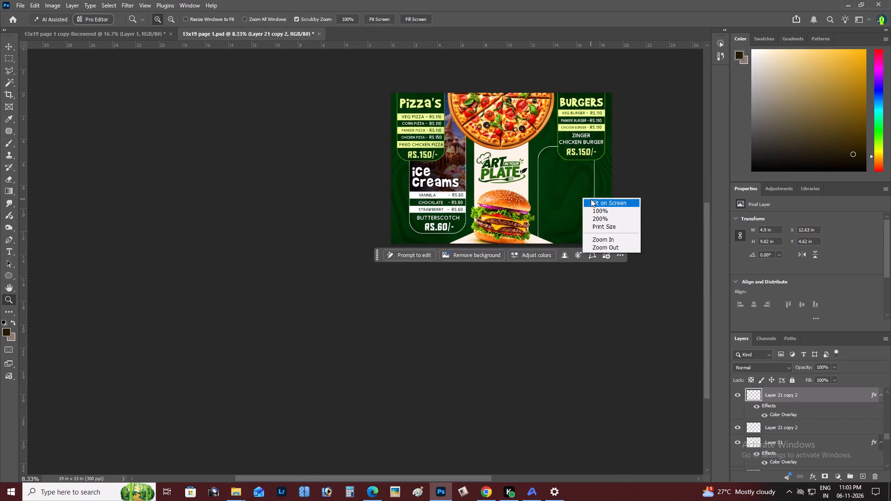
pyautogui.press('space')
pyautogui.press('space')
pyautogui.press('space')
pyautogui.press('space')
pyautogui.press('space')
pyautogui.press('space')
pyautogui.press('space')
pyautogui.press('space')
pyautogui.press('space')
pyautogui.press('space')
pyautogui.press('space')
pyautogui.press('space')
pyautogui.press('space')
pyautogui.press('space')
pyautogui.press('space')
pyautogui.press('space')
pyautogui.press('space')
pyautogui.press('space')
pyautogui.press('space')
pyautogui.press('space')
pyautogui.moveTo(550, 256); pyautogui.dragTo(544, 265)
pyautogui.press('z')
pyautogui.keyDown('alt'); pyautogui.click(528, 272); pyautogui.keyUp('alt')
pyautogui.rightClick(531, 272)
pyautogui.doubleClick(541, 274)
pyautogui.press('space')
pyautogui.press('space')
pyautogui.press('space')
pyautogui.press('space')
pyautogui.press('space')
pyautogui.press('space')
pyautogui.press('space')
pyautogui.press('space')
pyautogui.press('space')
pyautogui.press('space')
pyautogui.press('space')
pyautogui.press('space')
pyautogui.press('space')
pyautogui.press('space')
pyautogui.press('space')
pyautogui.press('space')
pyautogui.press('space')
pyautogui.press('space')
pyautogui.press('space')
pyautogui.press('space')
pyautogui.moveTo(539, 275); pyautogui.dragTo(536, 277)
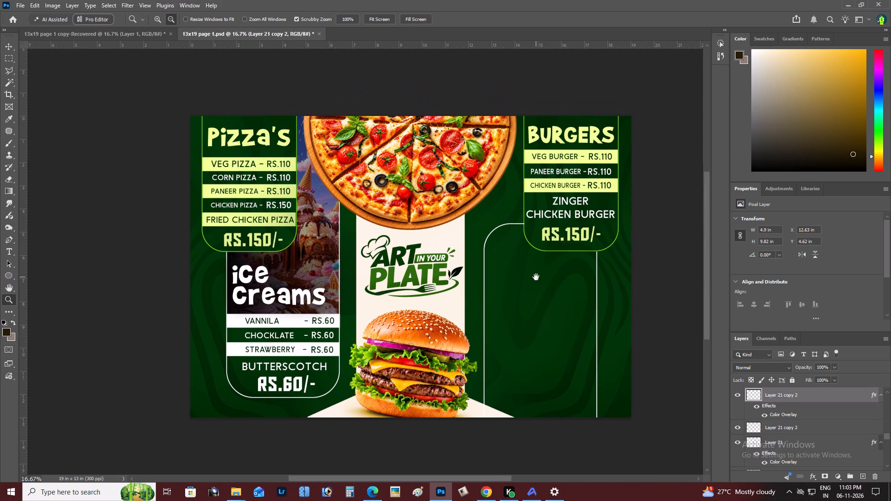
pyautogui.moveTo(536, 277); pyautogui.dragTo(538, 281)
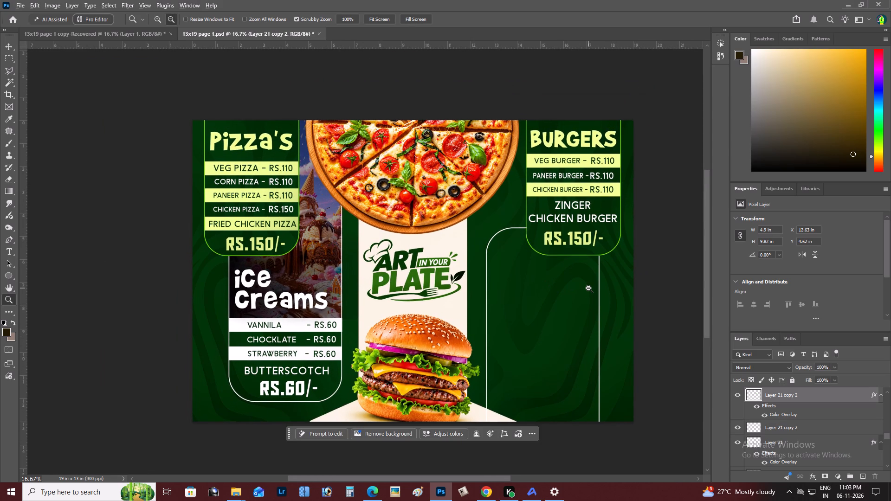
# Switch to Chrome and search Pinterest for food typography in the tab holding the Ice Cream Parlor pin.
pyautogui.hotkey('alt', 'Tab')
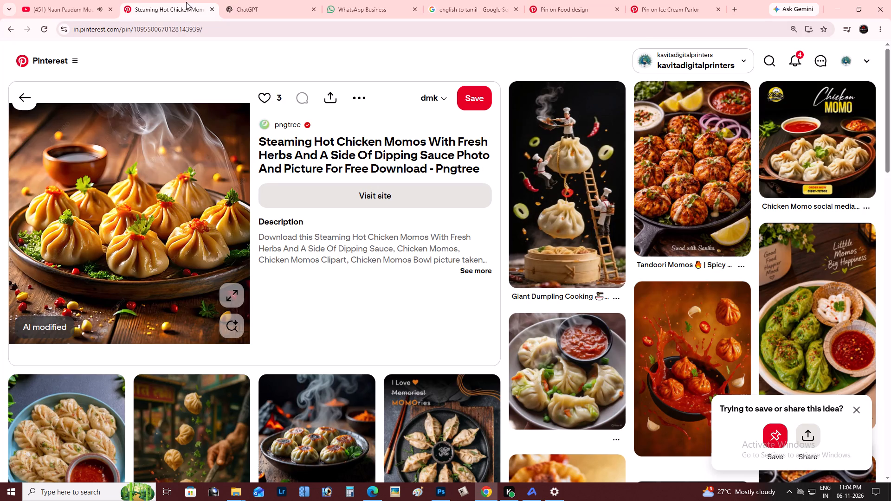
pyautogui.click(773, 67)
pyautogui.write('food ttyp')
pyautogui.press('BackSpace')
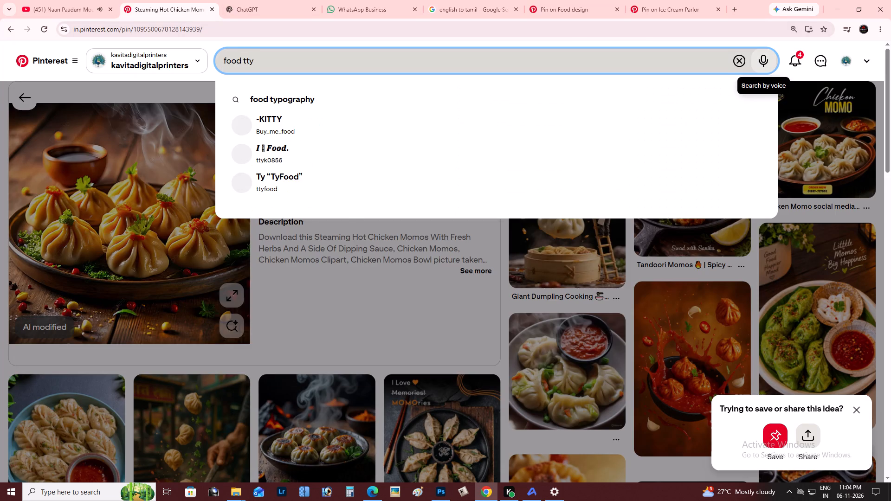
pyautogui.press('BackSpace')
pyautogui.press('BackSpace')
pyautogui.click(641, 3)
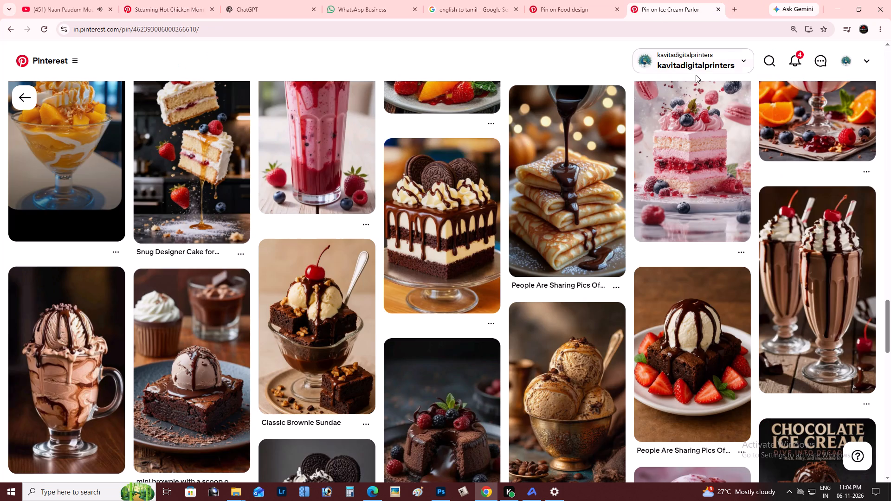
pyautogui.click(764, 67)
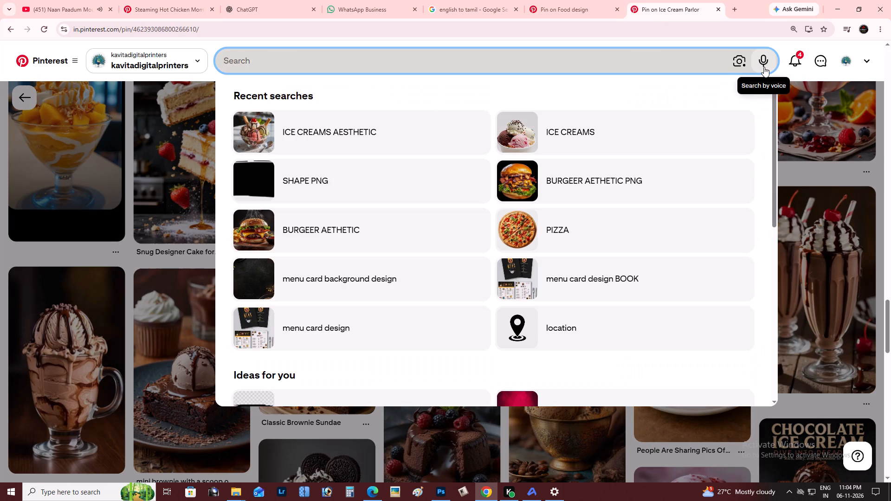
pyautogui.write('food typography')
pyautogui.press('Return')
pyautogui.hotkey('alt', 'Tab')
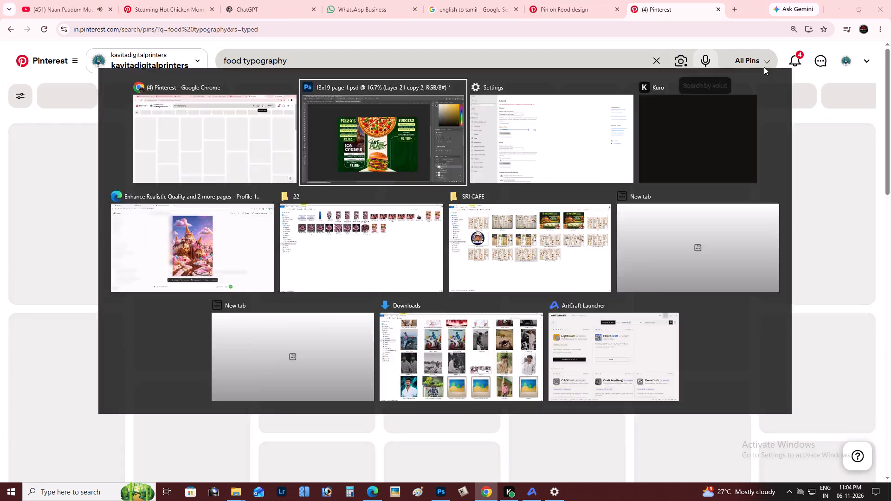
pyautogui.hotkey('alt', 'Tab')
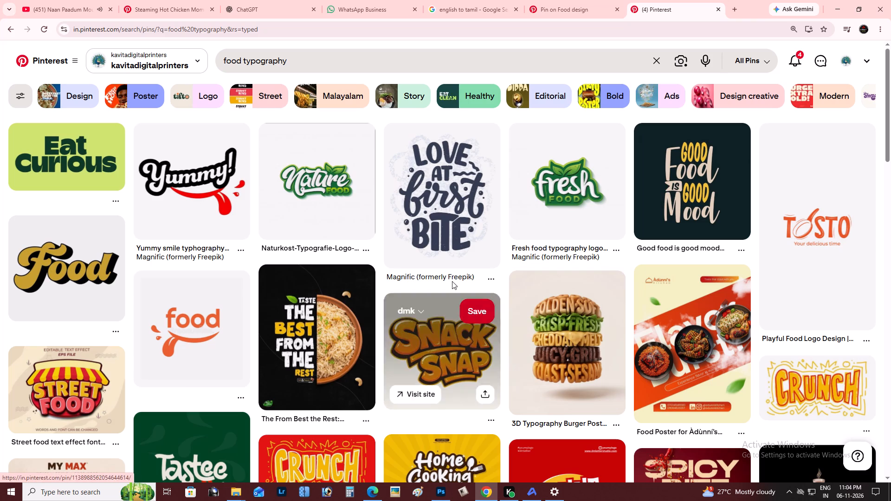
# Open the Love at First Bite lettering pin and look through its related pins for food typography ideas.
pyautogui.click(453, 170)
pyautogui.hotkey('alt', 'Tab')
pyautogui.hotkey('alt', 'Tab')
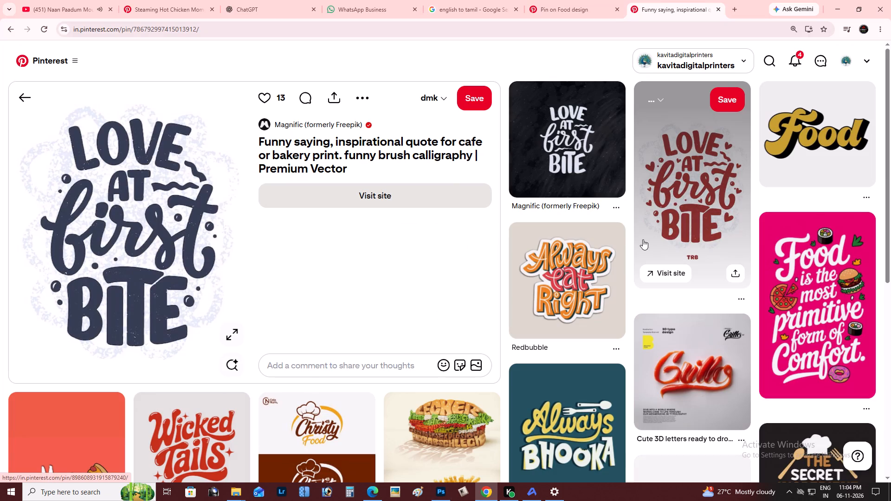
pyautogui.moveTo(890, 167); pyautogui.dragTo(890, 182)
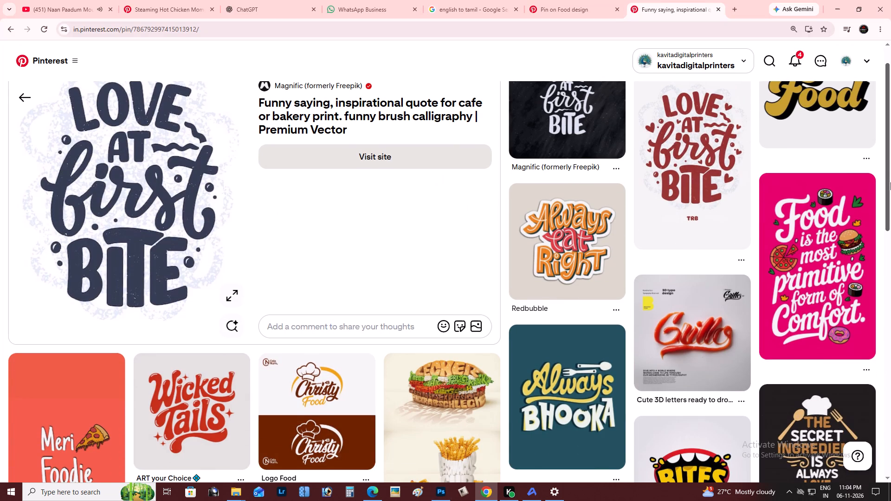
pyautogui.moveTo(890, 182); pyautogui.dragTo(890, 206)
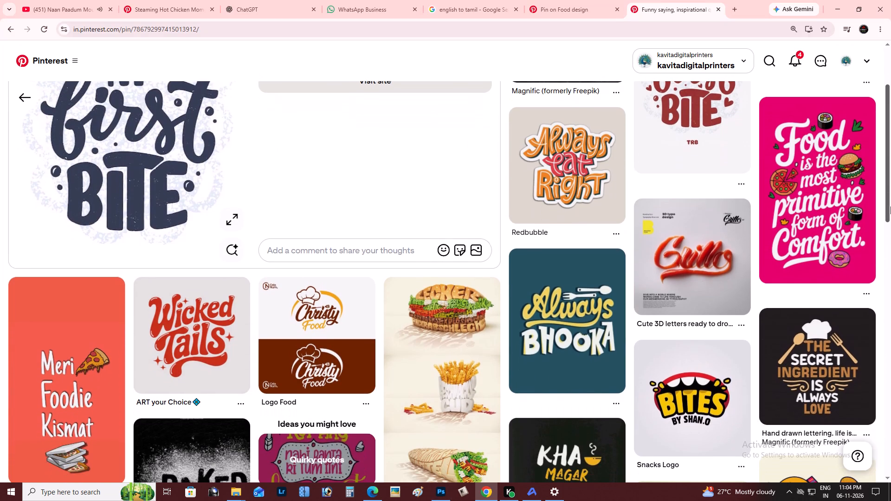
pyautogui.moveTo(890, 206); pyautogui.dragTo(890, 233)
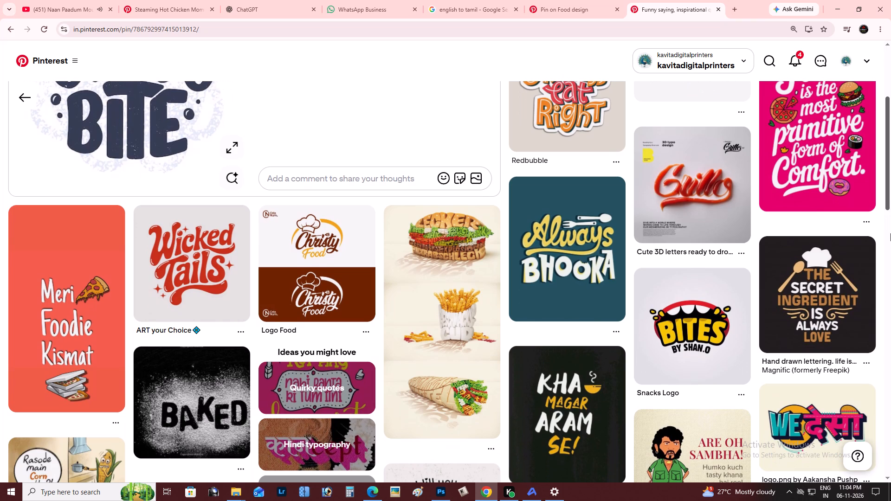
pyautogui.moveTo(890, 233); pyautogui.dragTo(890, 249)
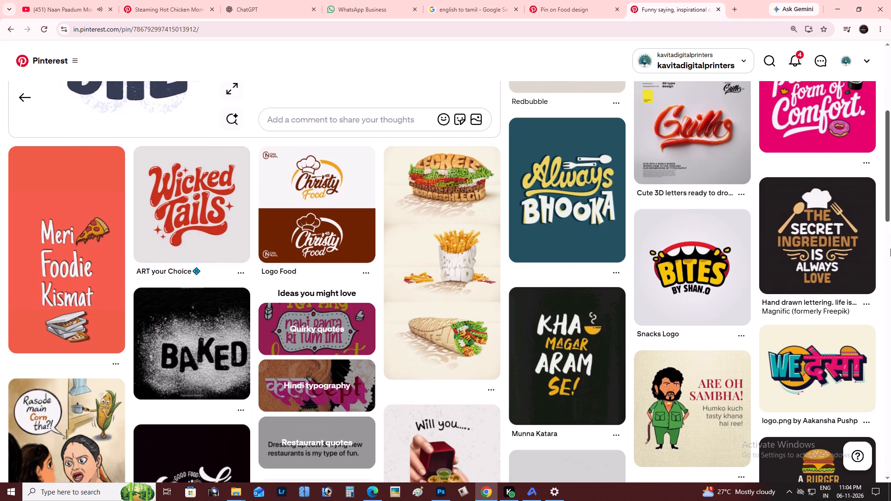
pyautogui.moveTo(890, 249); pyautogui.dragTo(890, 279)
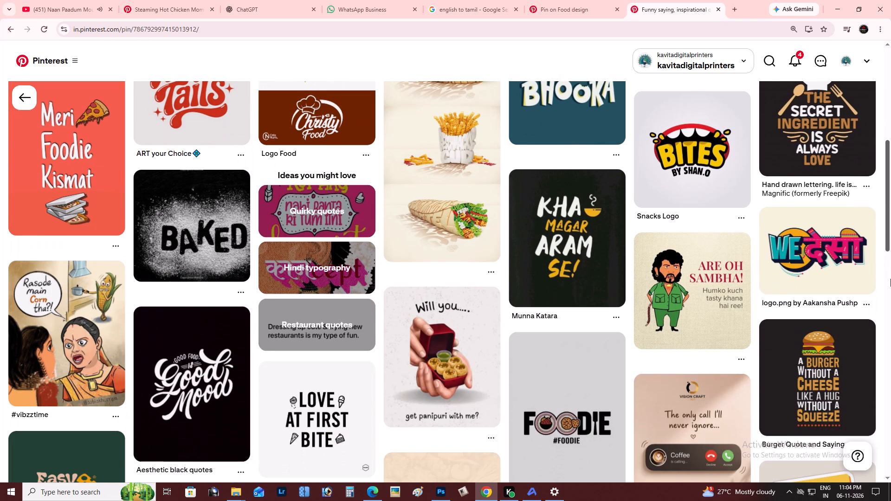
pyautogui.moveTo(890, 279); pyautogui.dragTo(890, 332)
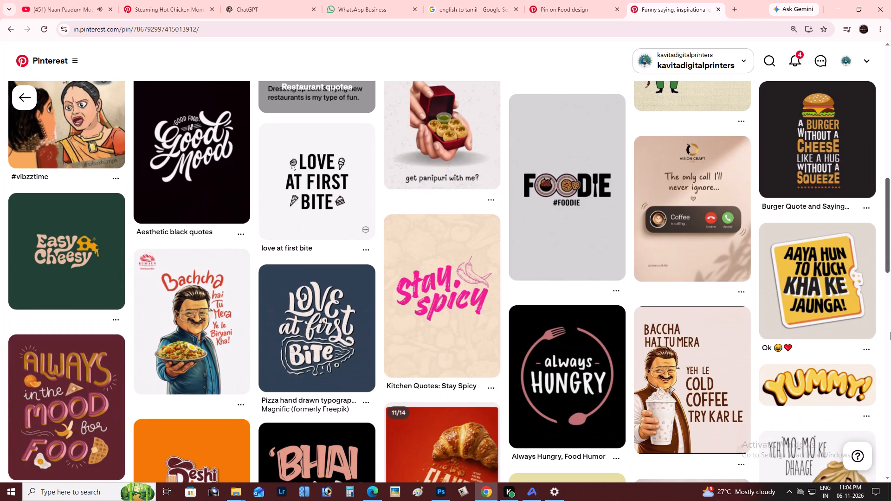
pyautogui.moveTo(890, 332); pyautogui.dragTo(878, 408)
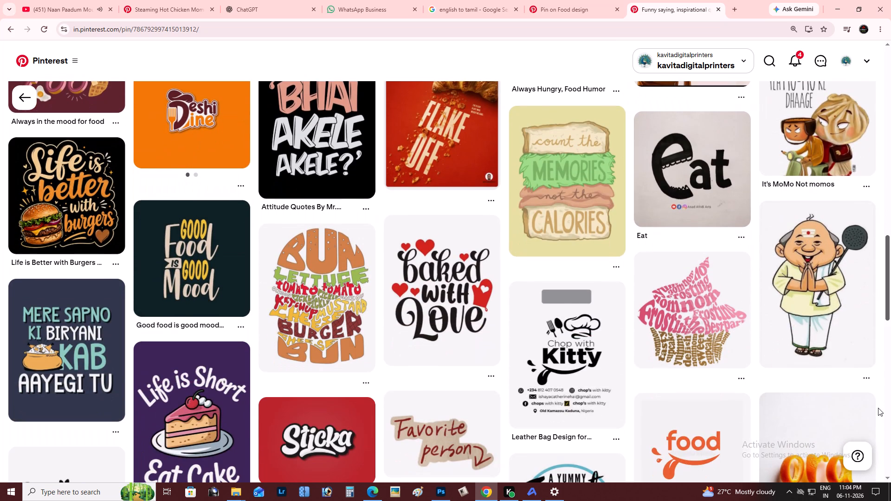
pyautogui.moveTo(878, 408); pyautogui.dragTo(878, 412)
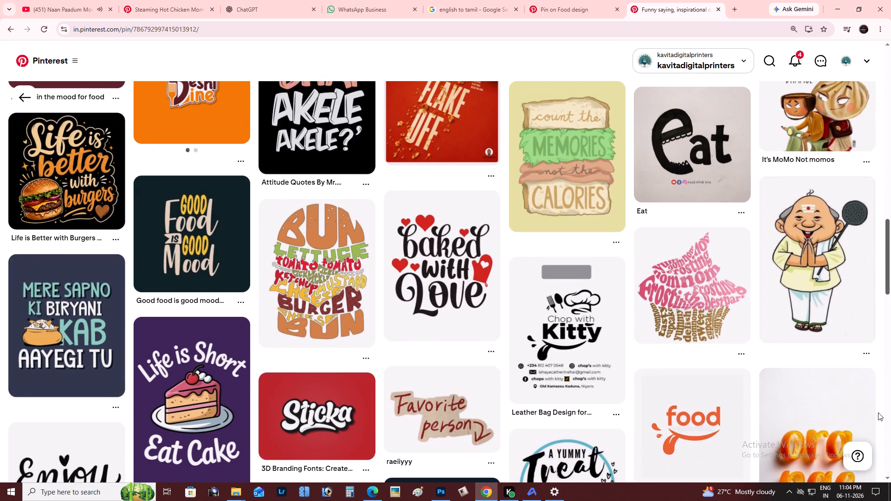
pyautogui.moveTo(878, 412); pyautogui.dragTo(881, 424)
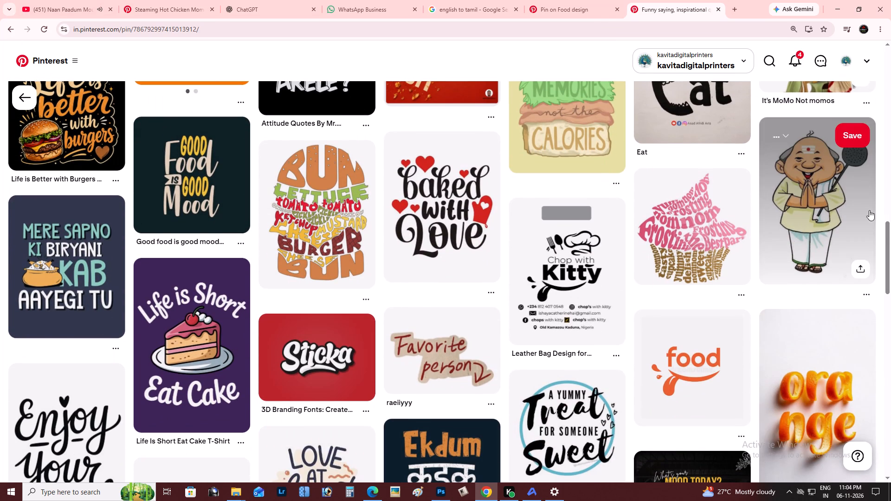
pyautogui.moveTo(890, 230); pyautogui.dragTo(890, 260)
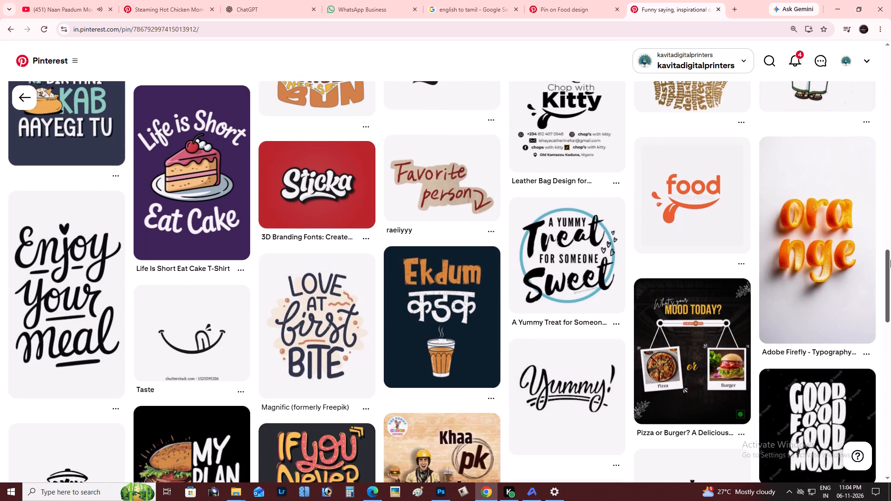
pyautogui.moveTo(890, 260); pyautogui.dragTo(890, 270)
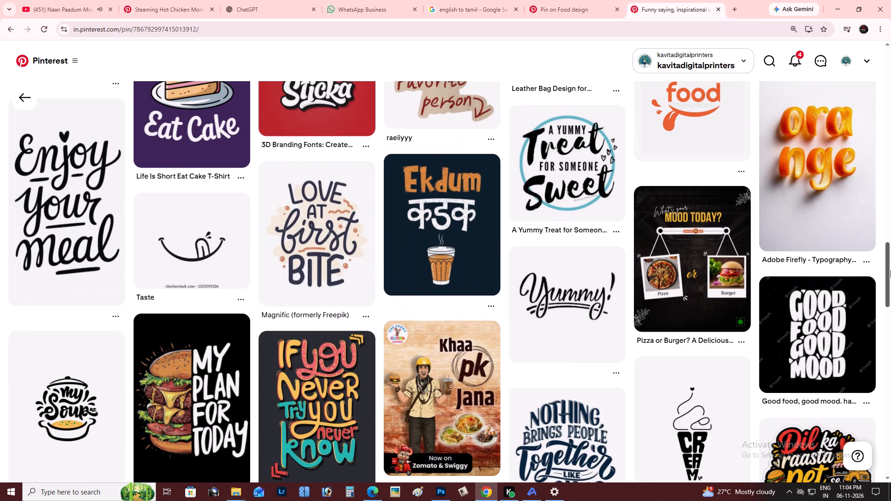
pyautogui.moveTo(890, 270); pyautogui.dragTo(890, 282)
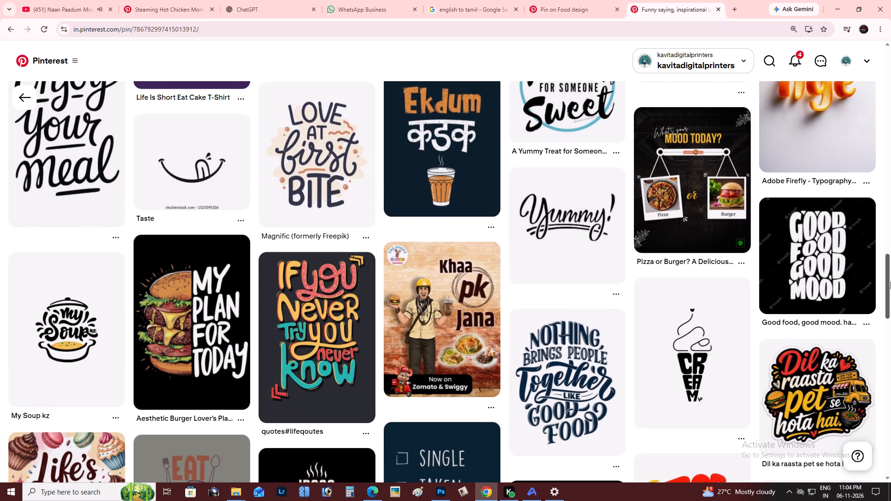
pyautogui.moveTo(890, 282); pyautogui.dragTo(890, 290)
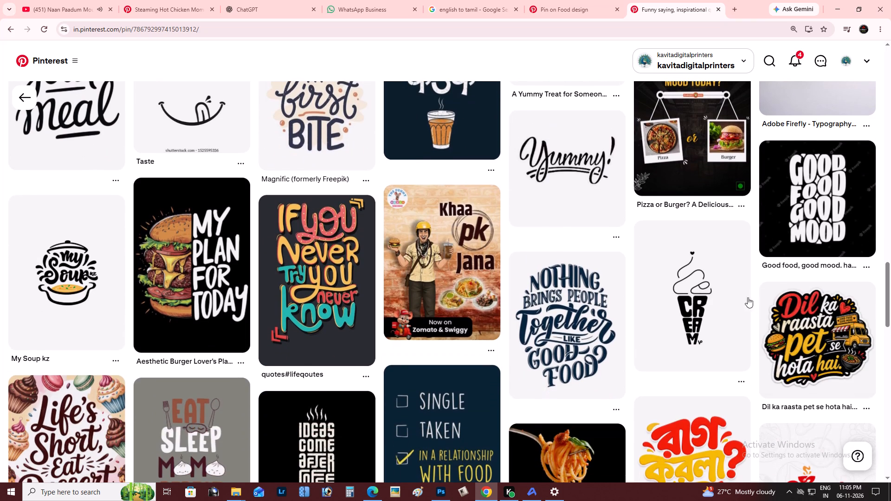
# Open the CREAM cone-shaped lettering pin from the related pins and look through its similar food typography designs.
pyautogui.click(713, 297)
pyautogui.hotkey('alt', 'Tab')
pyautogui.hotkey('alt', 'Tab')
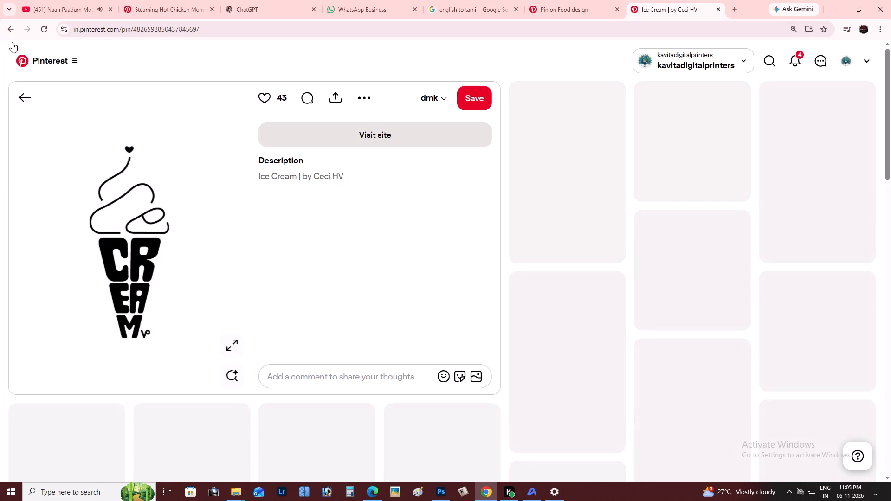
pyautogui.hotkey('alt', 'Tab')
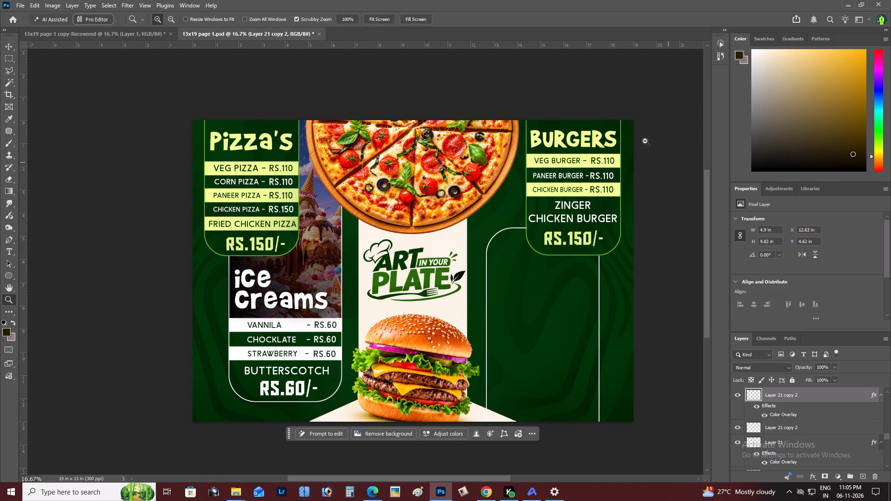
pyautogui.hotkey('alt', 'Tab')
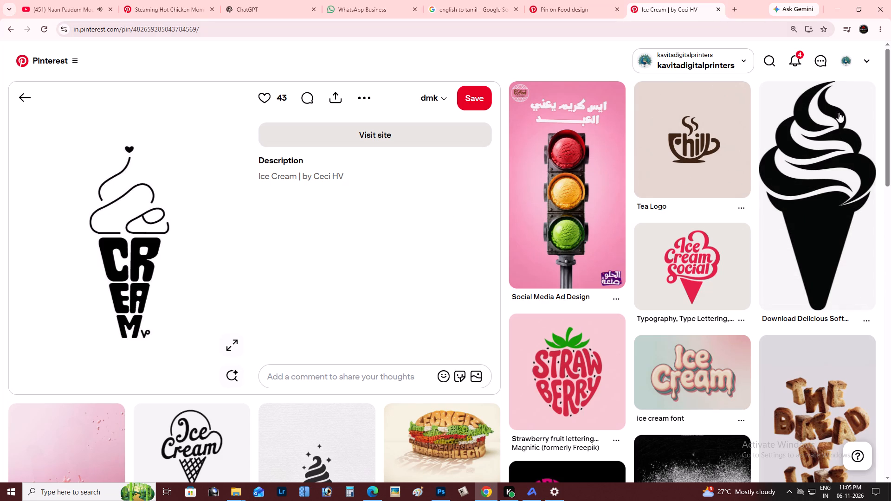
pyautogui.moveTo(890, 106); pyautogui.dragTo(890, 113)
pyautogui.hotkey('alt', 'Tab')
pyautogui.hotkey('alt', 'Tab')
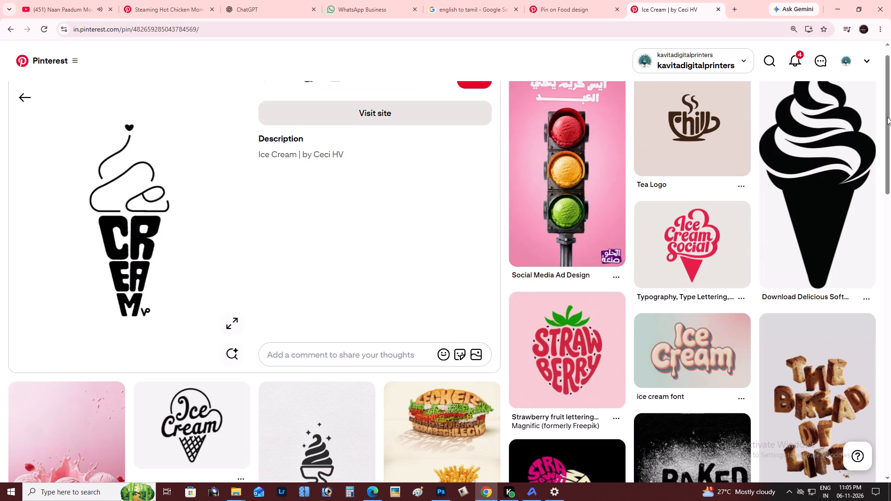
pyautogui.moveTo(890, 121); pyautogui.dragTo(890, 219)
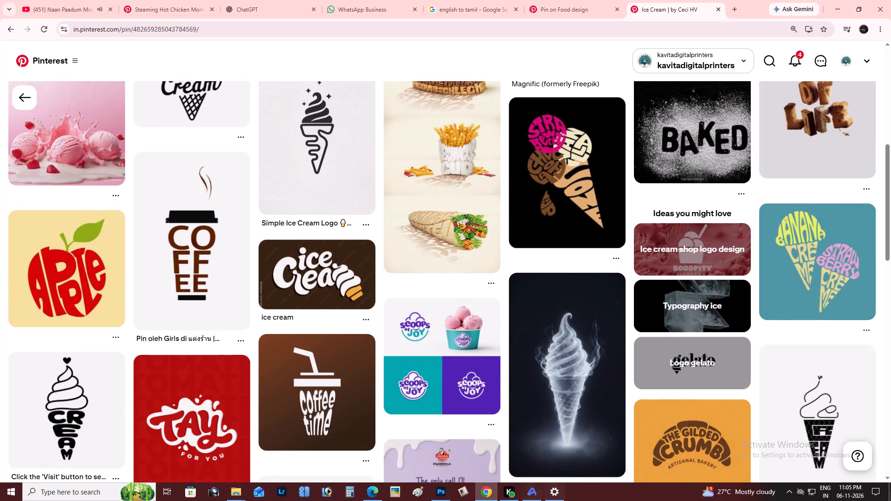
pyautogui.moveTo(890, 212); pyautogui.dragTo(890, 269)
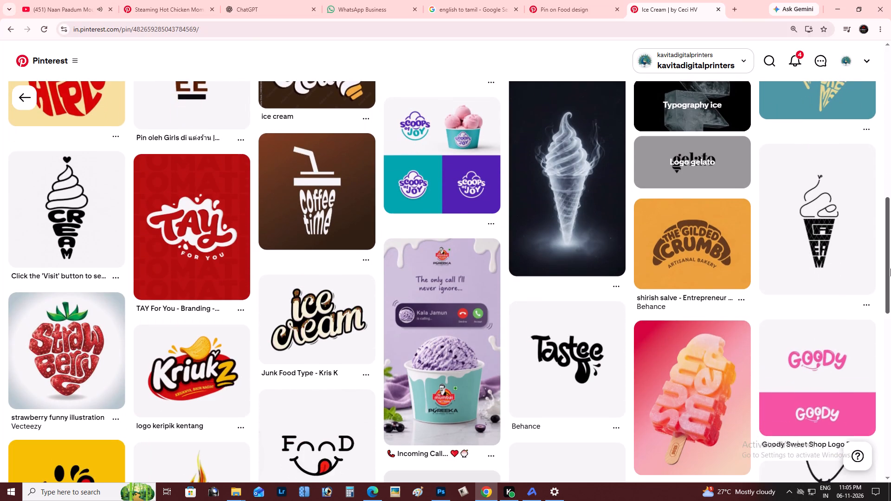
pyautogui.moveTo(890, 269); pyautogui.dragTo(890, 315)
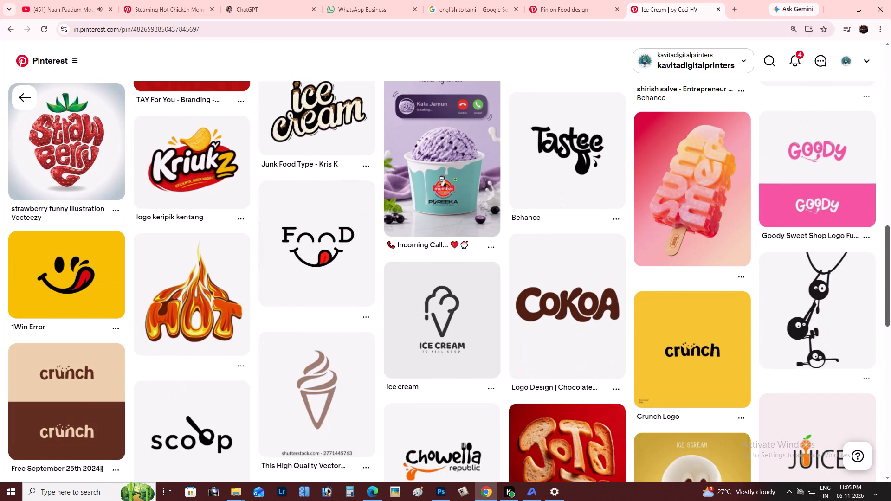
pyautogui.moveTo(890, 315); pyautogui.dragTo(878, 389)
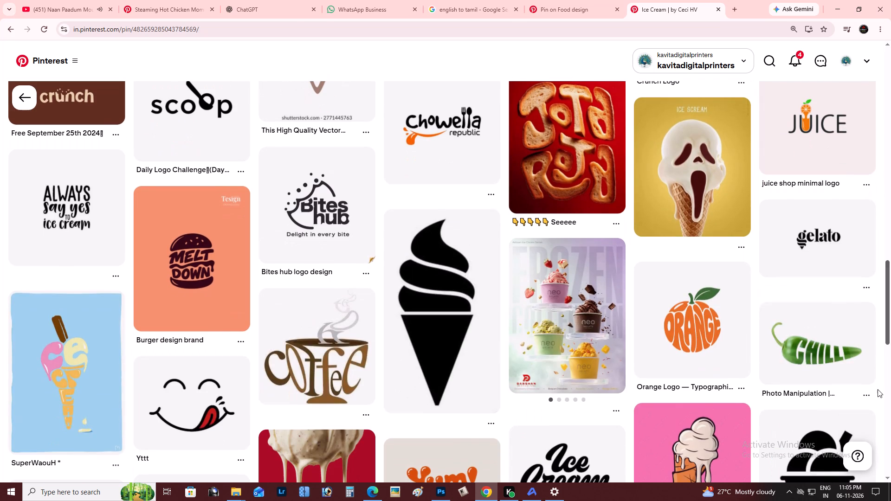
pyautogui.moveTo(878, 389); pyautogui.dragTo(878, 459)
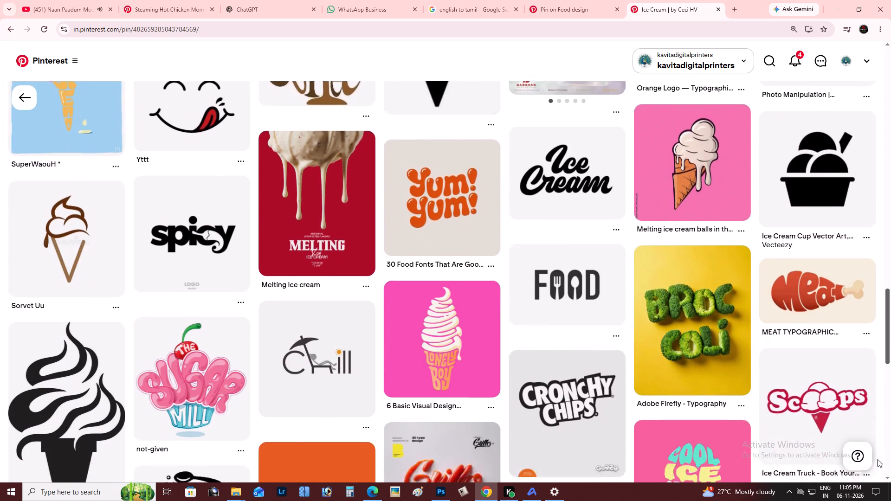
pyautogui.moveTo(878, 459); pyautogui.dragTo(884, 500)
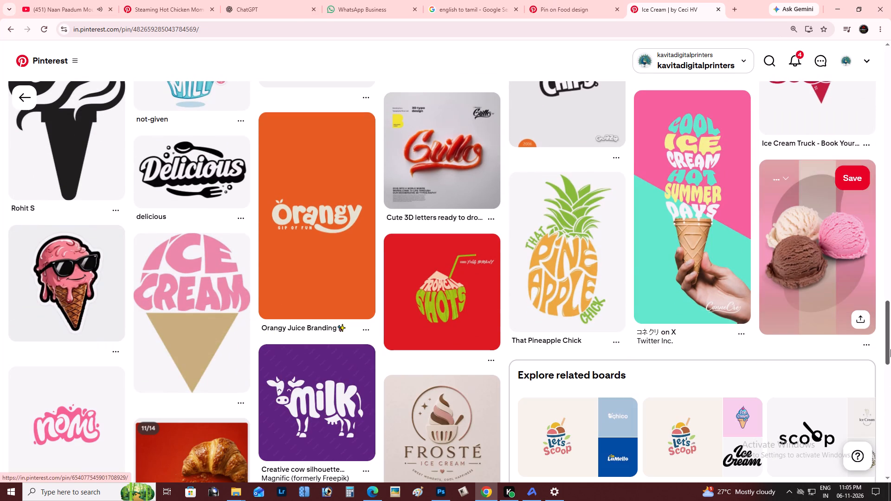
pyautogui.moveTo(890, 322); pyautogui.dragTo(890, 381)
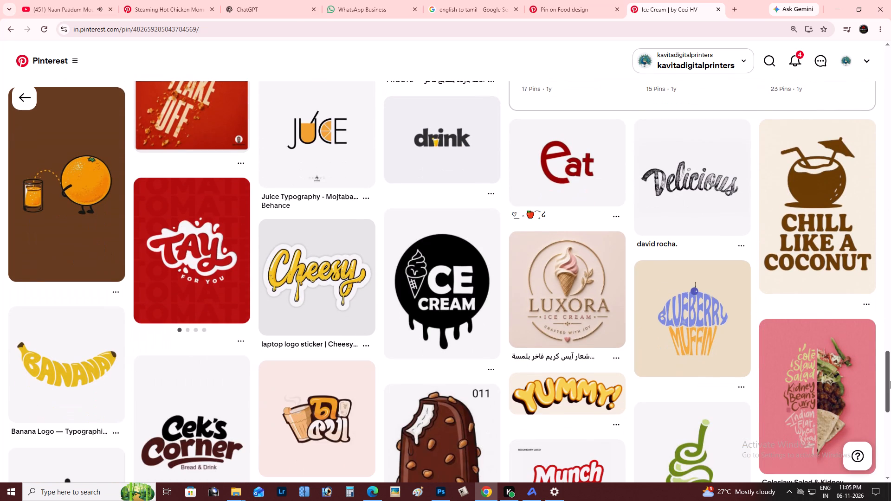
pyautogui.moveTo(890, 381); pyautogui.dragTo(890, 405)
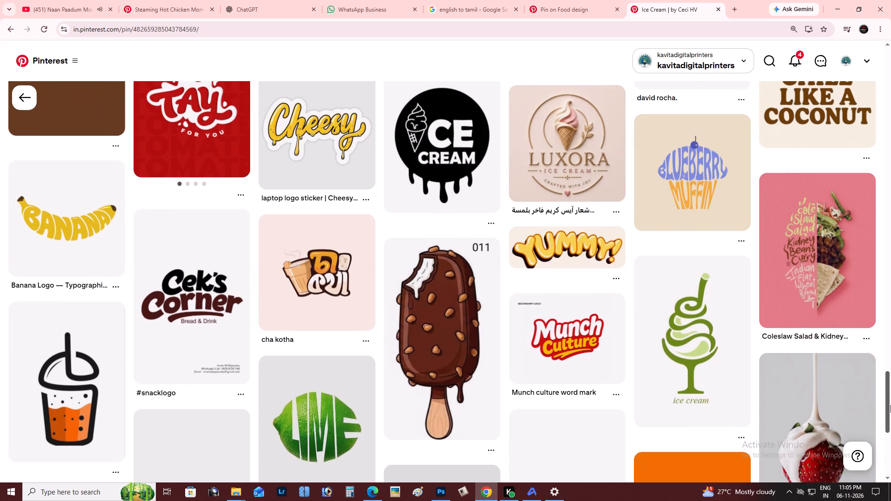
pyautogui.moveTo(890, 405); pyautogui.dragTo(890, 448)
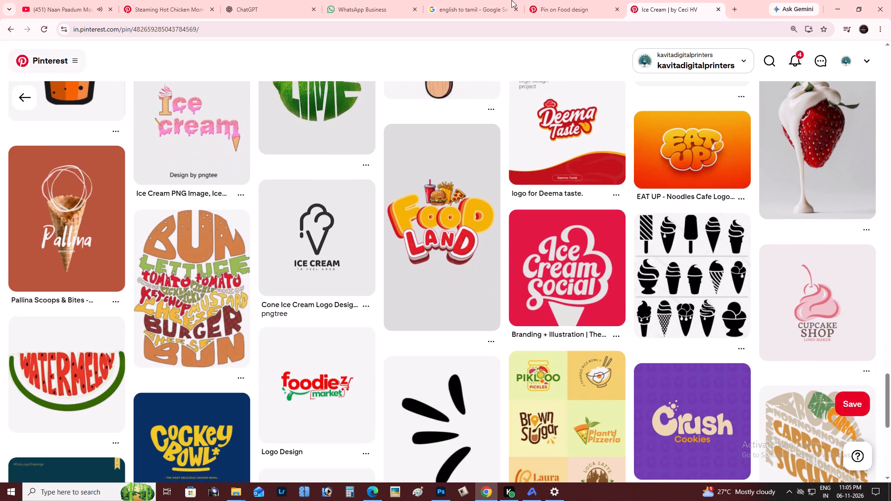
pyautogui.scroll(-1, 533, 409)
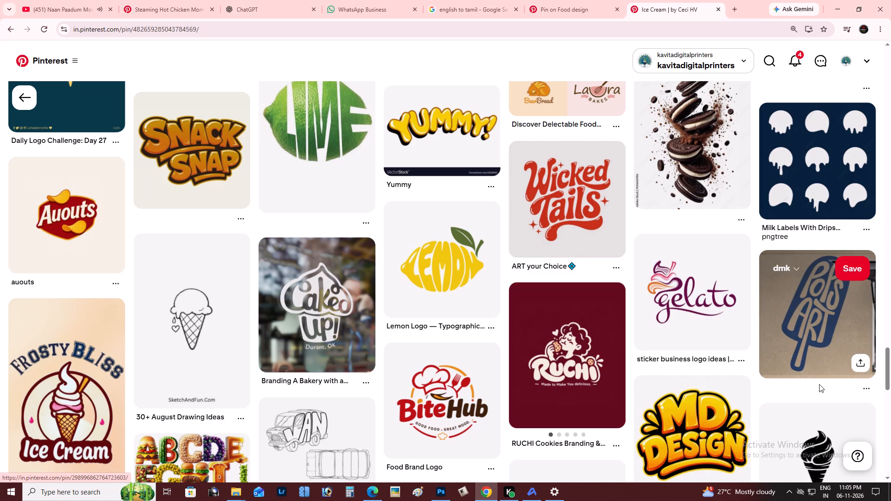
pyautogui.moveTo(890, 362); pyautogui.dragTo(890, 425)
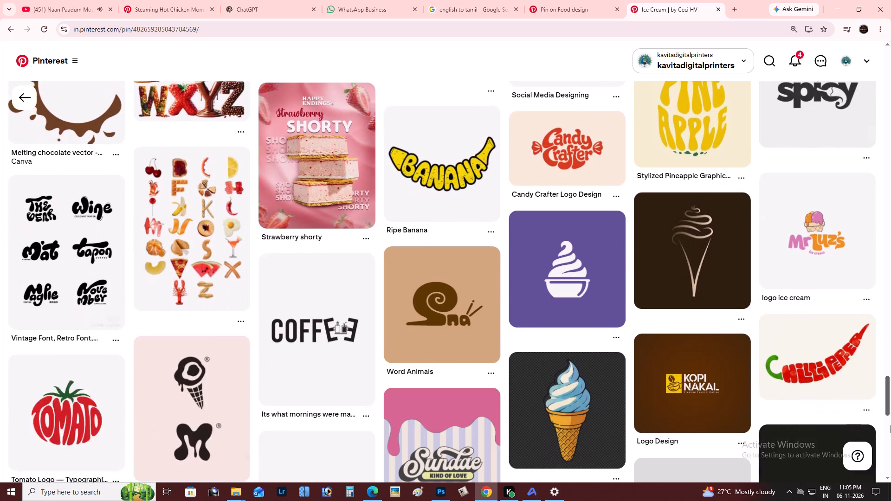
pyautogui.moveTo(890, 425); pyautogui.dragTo(890, 434)
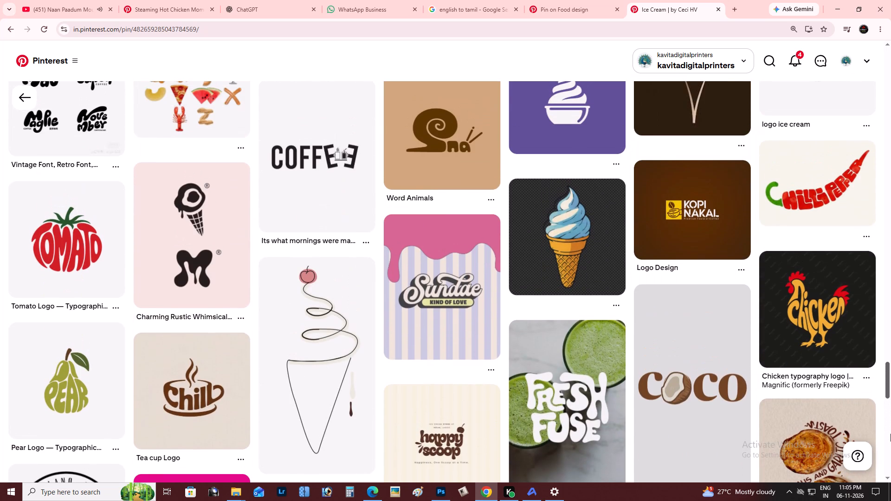
pyautogui.moveTo(890, 434); pyautogui.dragTo(890, 467)
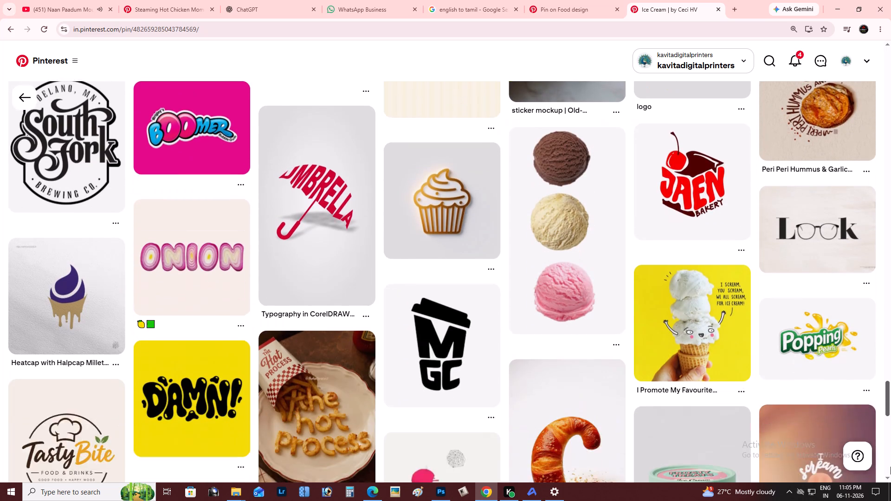
pyautogui.moveTo(890, 467); pyautogui.dragTo(890, 482)
# Switch to Photoshop and examine the empty outlined frame below the BURGERS panel, first within the whole page and then close up.
pyautogui.hotkey('alt', 'Tab')
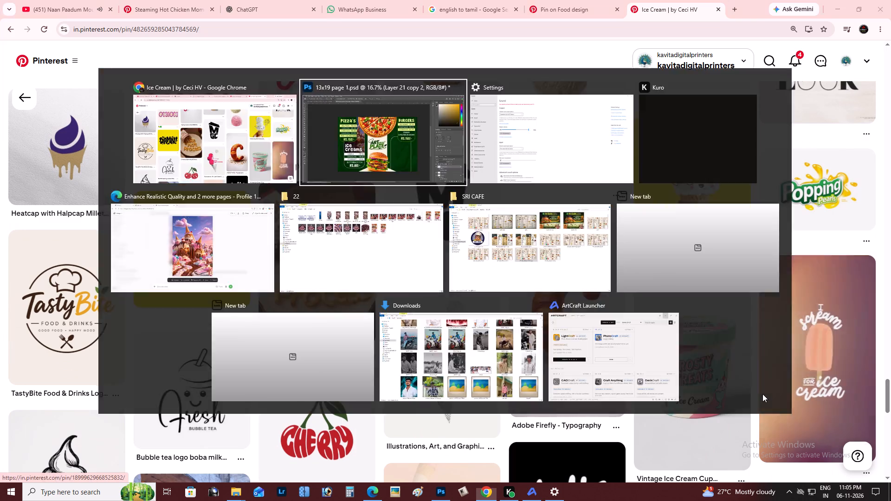
pyautogui.press('z')
pyautogui.keyDown('alt'); pyautogui.click(524, 309); pyautogui.keyUp('alt')
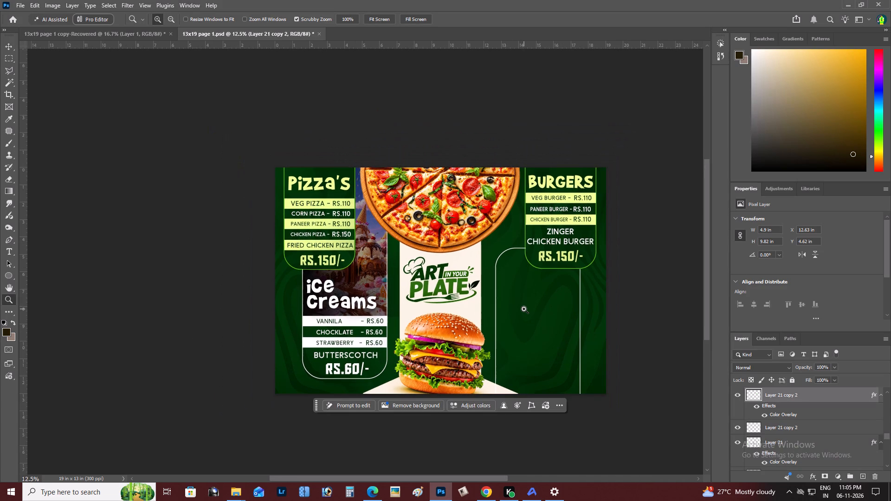
pyautogui.hotkey('alt', 'Tab')
pyautogui.hotkey('alt', 'Tab')
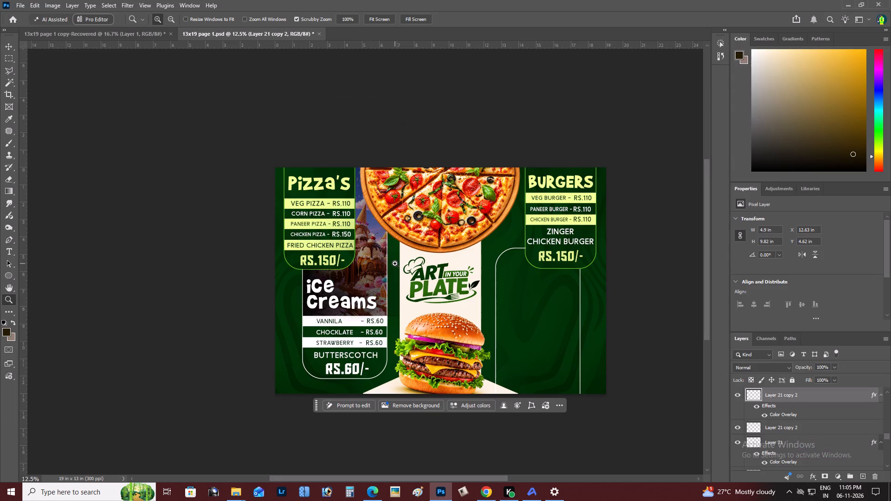
pyautogui.doubleClick(519, 293)
pyautogui.press('space')
pyautogui.press('space')
pyautogui.press('space')
pyautogui.press('space')
pyautogui.press('space')
pyautogui.press('space')
pyautogui.press('space')
pyautogui.press('space')
pyautogui.press('space')
pyautogui.press('space')
pyautogui.press('space')
pyautogui.press('space')
pyautogui.press('space')
pyautogui.press('space')
pyautogui.press('space')
pyautogui.press('space')
pyautogui.press('space')
pyautogui.press('space')
pyautogui.press('space')
pyautogui.press('space')
pyautogui.moveTo(504, 278); pyautogui.dragTo(433, 283)
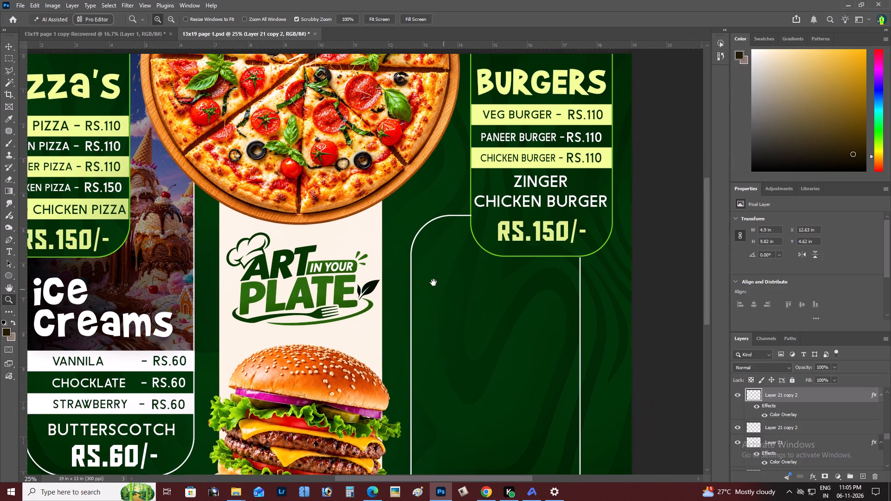
# Examine the page layout around the logo and the empty outlined frame below the BURGERS panel, close up and as a whole.
pyautogui.moveTo(433, 283); pyautogui.dragTo(429, 276)
pyautogui.press('z')
pyautogui.keyDown('alt'); pyautogui.click(429, 279); pyautogui.keyUp('alt')
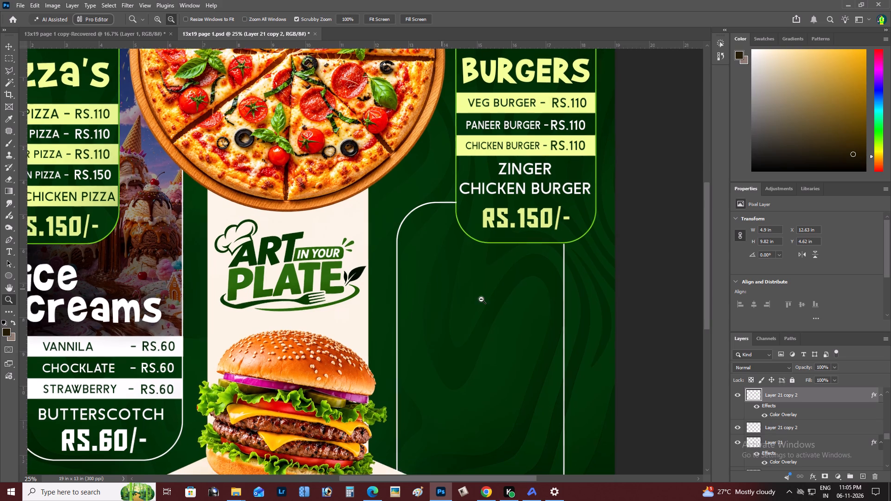
pyautogui.rightClick(481, 299)
pyautogui.click(505, 310)
pyautogui.keyDown('alt'); pyautogui.click(546, 303); pyautogui.keyUp('alt')
pyautogui.rightClick(551, 301)
pyautogui.doubleClick(566, 305)
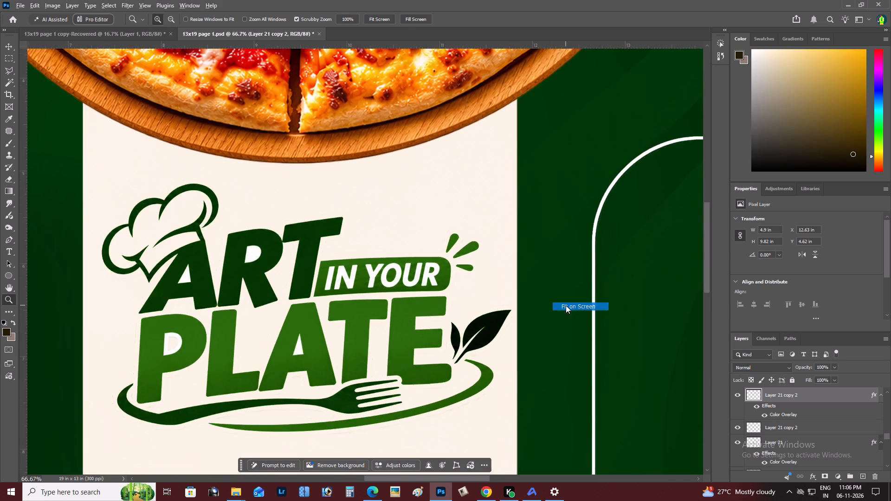
pyautogui.press('space')
pyautogui.press('space')
pyautogui.press('space')
pyautogui.press('space')
pyautogui.press('space')
pyautogui.press('space')
pyautogui.press('space')
pyautogui.press('space')
pyautogui.press('space')
pyautogui.press('space')
pyautogui.press('space')
pyautogui.press('space')
pyautogui.press('space')
pyautogui.press('space')
pyautogui.press('space')
pyautogui.press('space')
pyautogui.press('space')
pyautogui.press('space')
pyautogui.press('space')
pyautogui.press('space')
pyautogui.moveTo(558, 305); pyautogui.dragTo(469, 299)
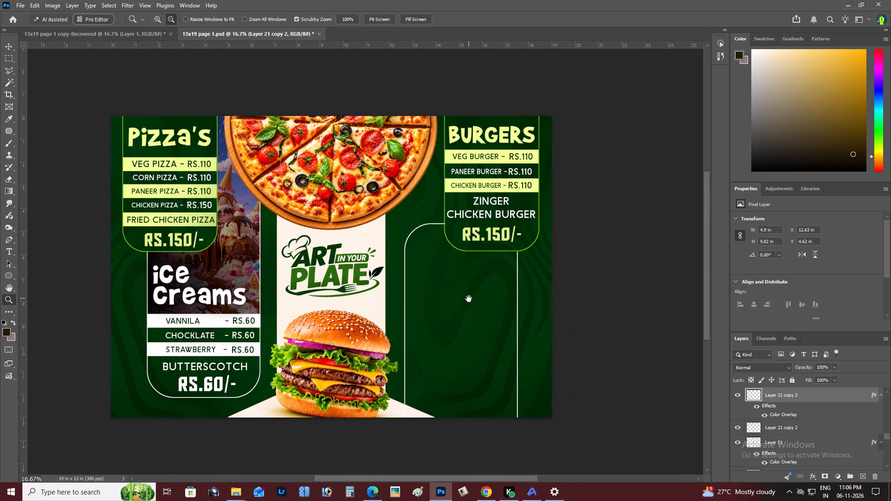
pyautogui.moveTo(469, 299); pyautogui.dragTo(468, 302)
pyautogui.press('z')
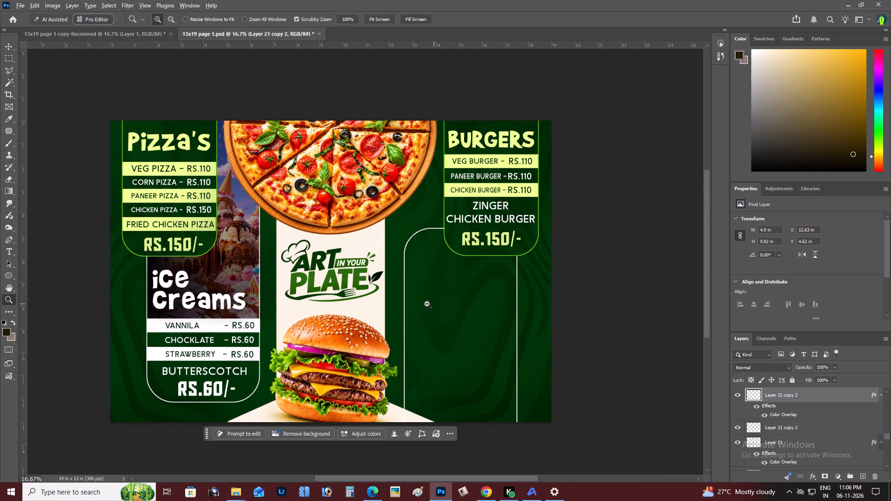
pyautogui.keyDown('alt'); pyautogui.click(427, 304); pyautogui.keyUp('alt')
pyautogui.rightClick(438, 300)
pyautogui.doubleClick(455, 306)
pyautogui.press('space')
pyautogui.press('space')
pyautogui.press('space')
pyautogui.press('space')
pyautogui.press('space')
pyautogui.press('space')
pyautogui.moveTo(493, 317); pyautogui.dragTo(464, 319)
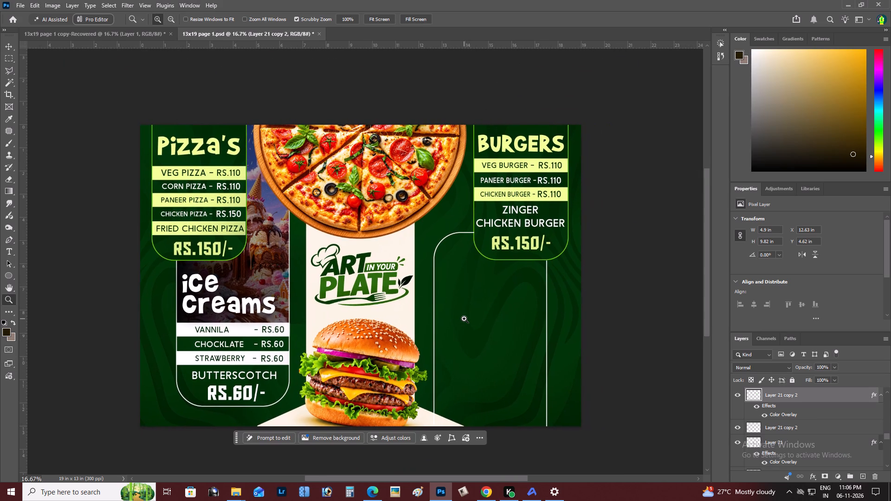
# Switch to Chrome and open the Pinterest home feed in place of the Ice Cream pin.
pyautogui.hotkey('alt', 'Tab')
pyautogui.scroll(-1, 765, 274)
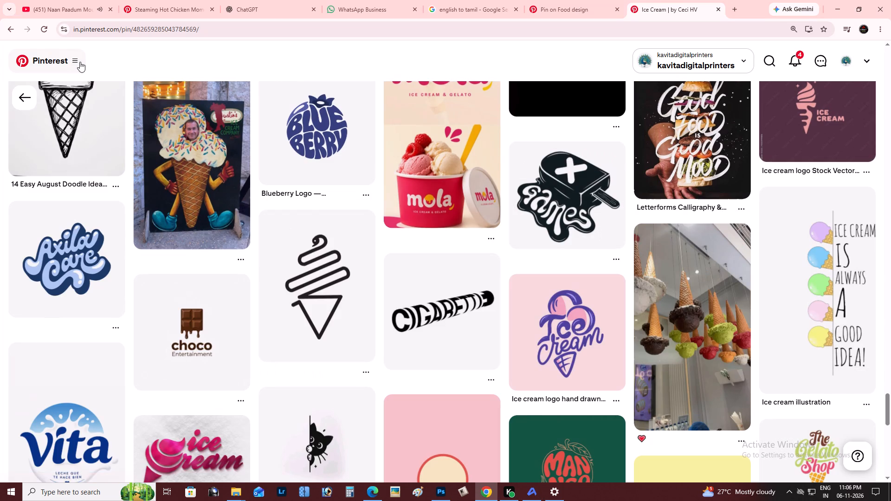
pyautogui.click(80, 62)
pyautogui.click(80, 154)
pyautogui.hotkey('alt', 'Tab')
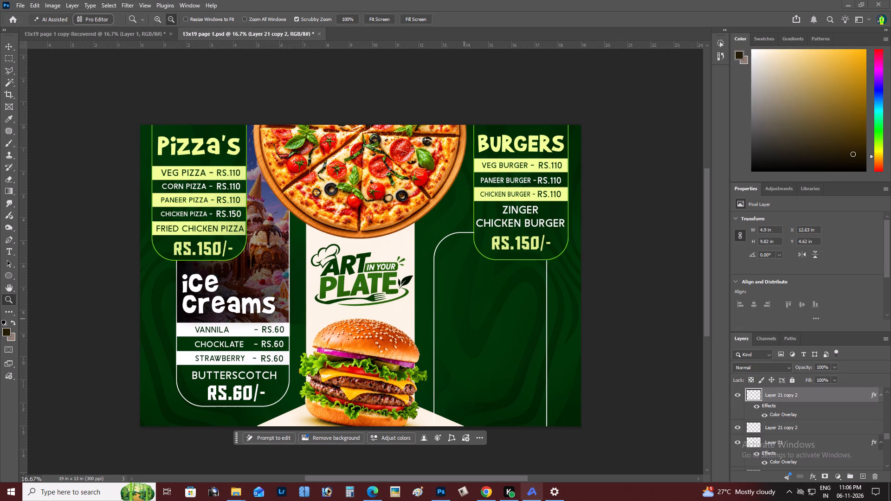
pyautogui.hotkey('alt', 'Tab')
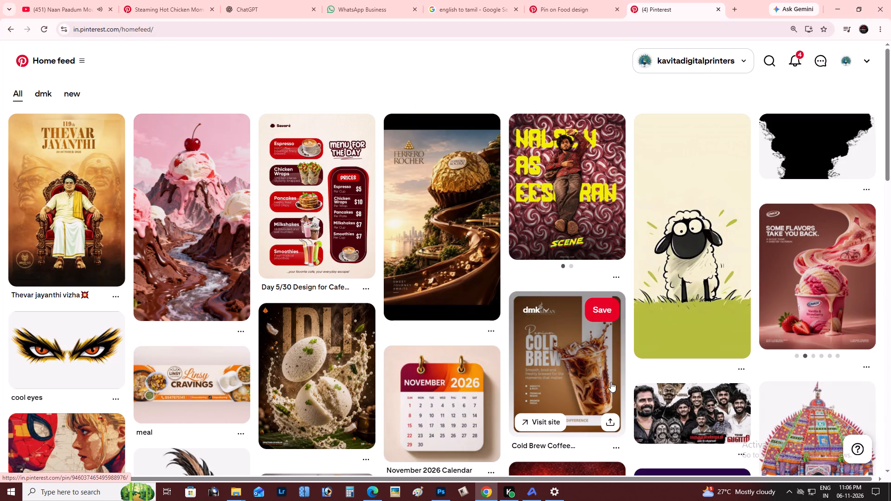
# Switch to Photoshop and delete the empty white outlined frame below the BURGERS panel.
pyautogui.hotkey('alt', 'Tab')
pyautogui.press('space')
pyautogui.press('space')
pyautogui.press('space')
pyautogui.press('space')
pyautogui.press('space')
pyautogui.press('space')
pyautogui.press('space')
pyautogui.press('space')
pyautogui.press('space')
pyautogui.press('space')
pyautogui.press('space')
pyautogui.press('space')
pyautogui.press('space')
pyautogui.press('space')
pyautogui.moveTo(558, 367); pyautogui.dragTo(539, 361)
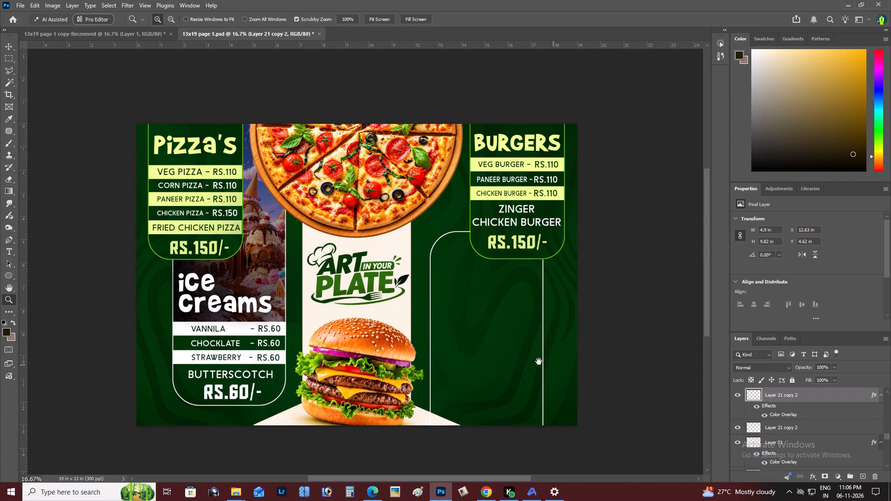
pyautogui.moveTo(539, 361); pyautogui.dragTo(525, 359)
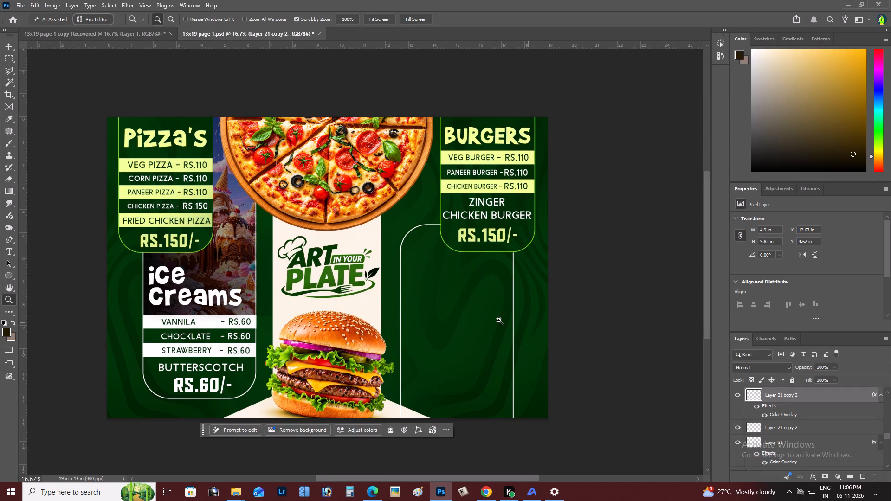
pyautogui.keyDown('alt'); pyautogui.click(488, 318); pyautogui.keyUp('alt')
pyautogui.rightClick(488, 318)
pyautogui.doubleClick(500, 321)
pyautogui.press('v')
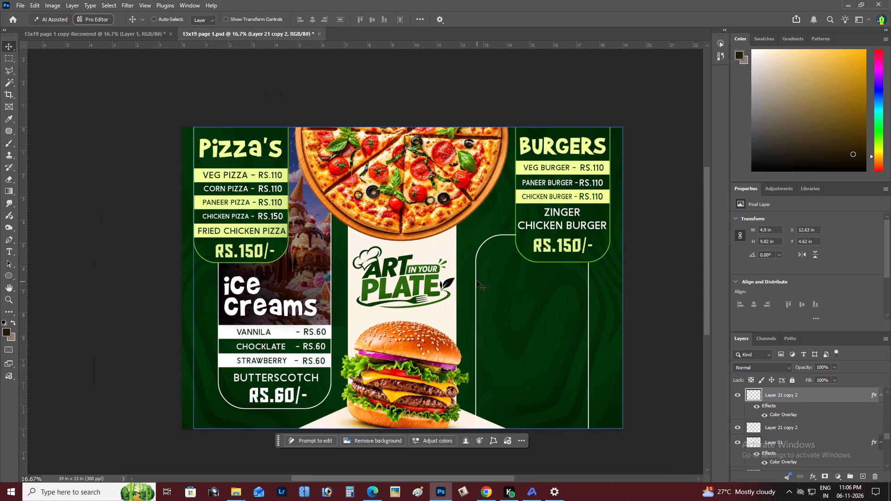
pyautogui.rightClick(474, 279)
pyautogui.click(477, 250)
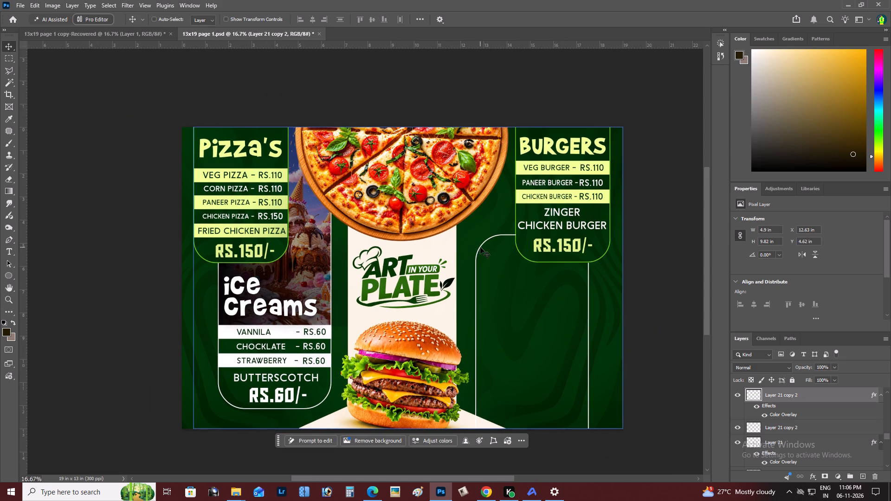
pyautogui.rightClick(480, 247)
pyautogui.click(489, 250)
pyautogui.moveTo(491, 251); pyautogui.dragTo(601, 270)
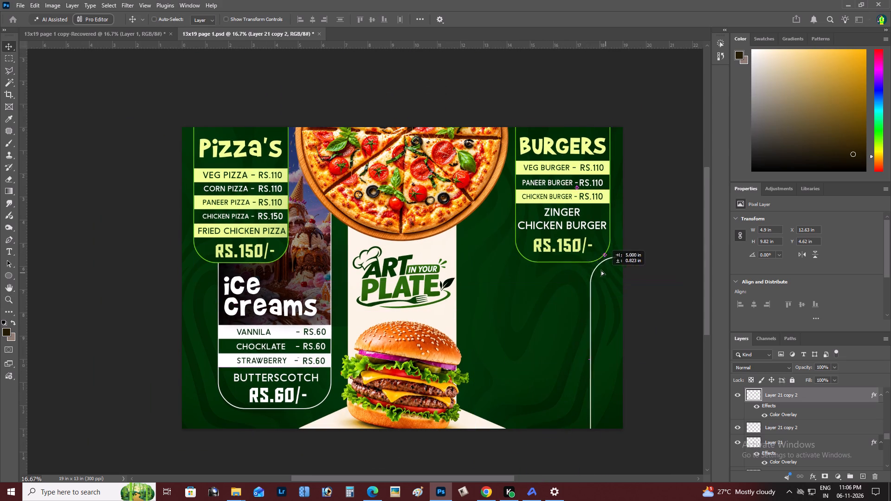
pyautogui.moveTo(601, 270); pyautogui.dragTo(596, 391)
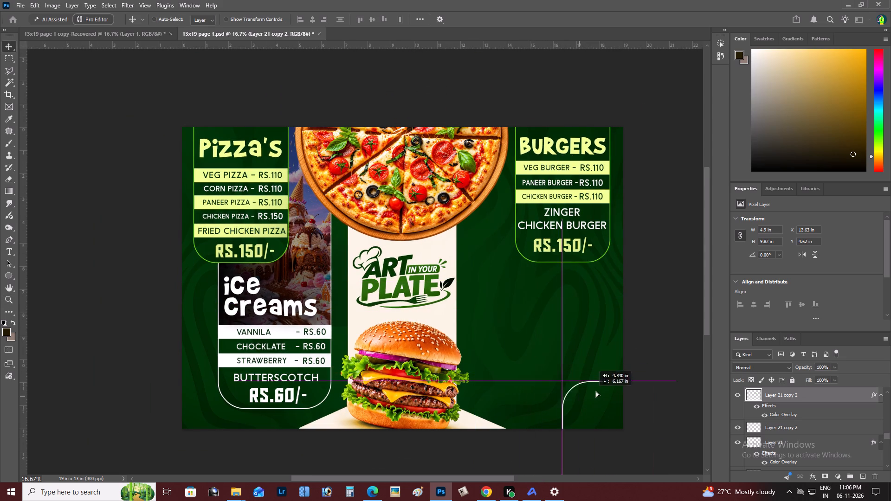
pyautogui.moveTo(596, 391); pyautogui.dragTo(555, 288)
pyautogui.press('BackSpace')
# Switch to Chrome, open the cartoon sheep wallpaper pin from the Pinterest home feed and look through its related pins.
pyautogui.hotkey('alt', 'Tab')
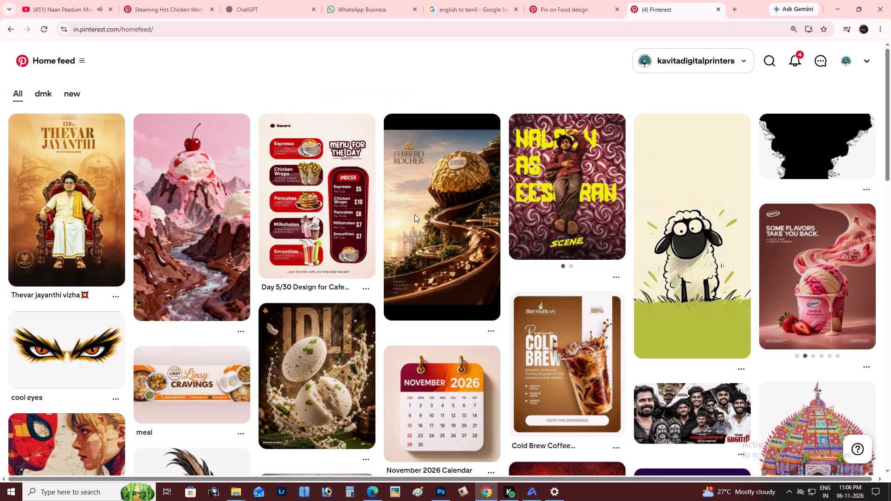
pyautogui.moveTo(890, 146); pyautogui.dragTo(890, 162)
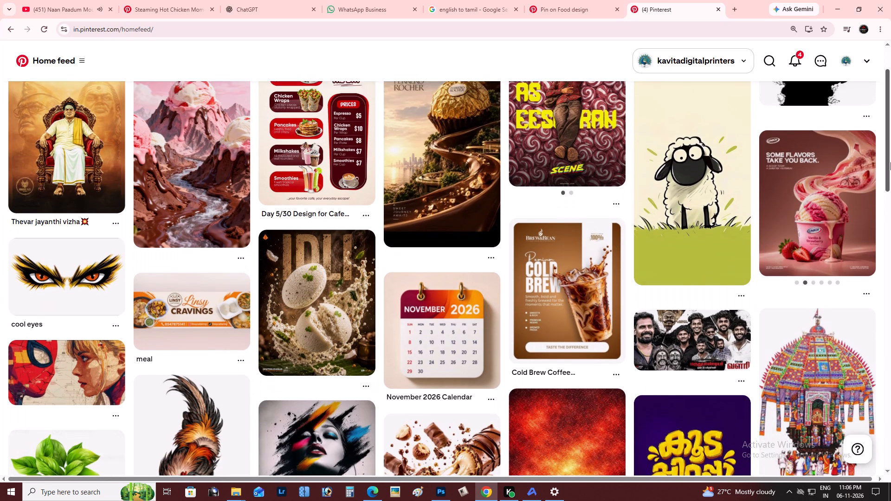
pyautogui.moveTo(890, 162); pyautogui.dragTo(890, 157)
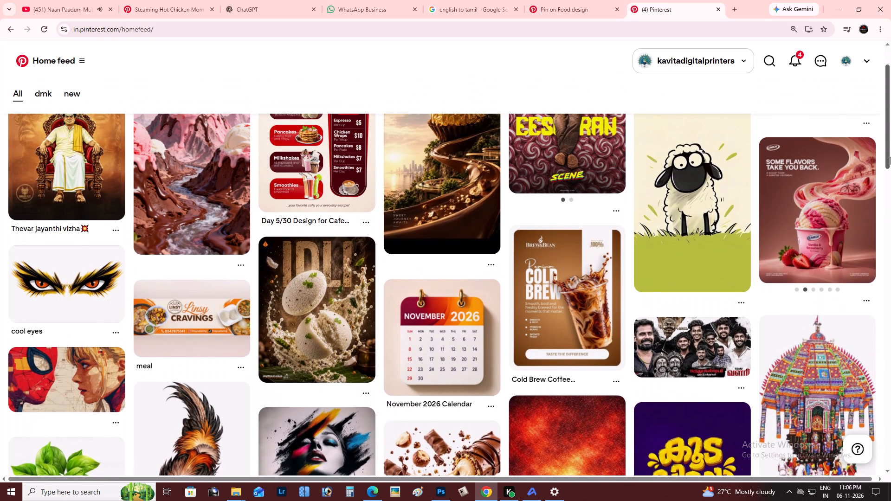
pyautogui.moveTo(890, 157); pyautogui.dragTo(890, 126)
pyautogui.click(680, 245)
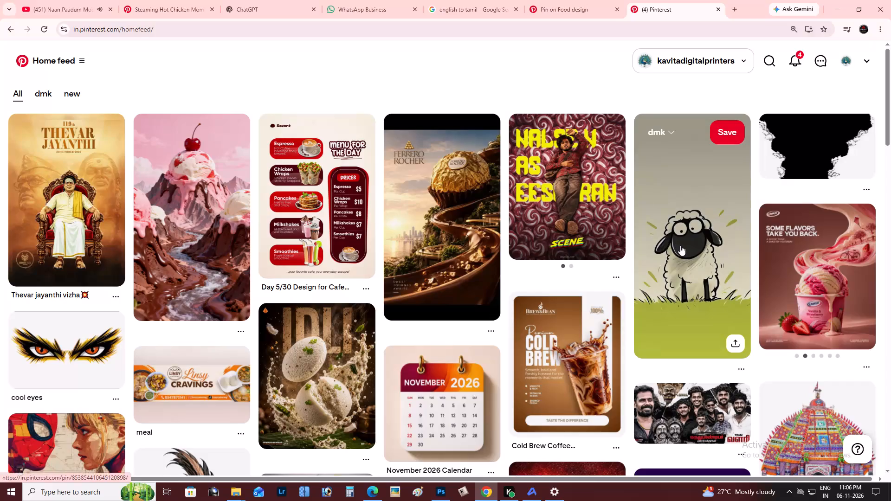
pyautogui.hotkey('alt', 'Tab')
pyautogui.hotkey('alt', 'Tab')
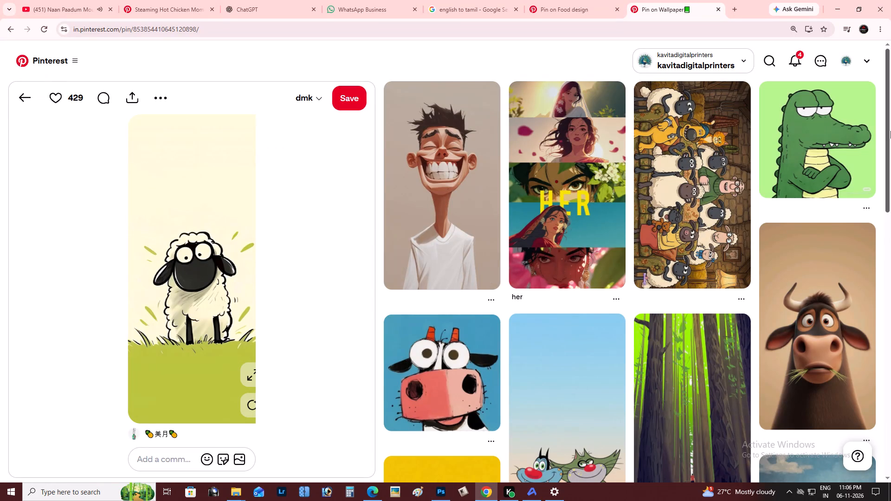
pyautogui.moveTo(888, 124); pyautogui.dragTo(890, 128)
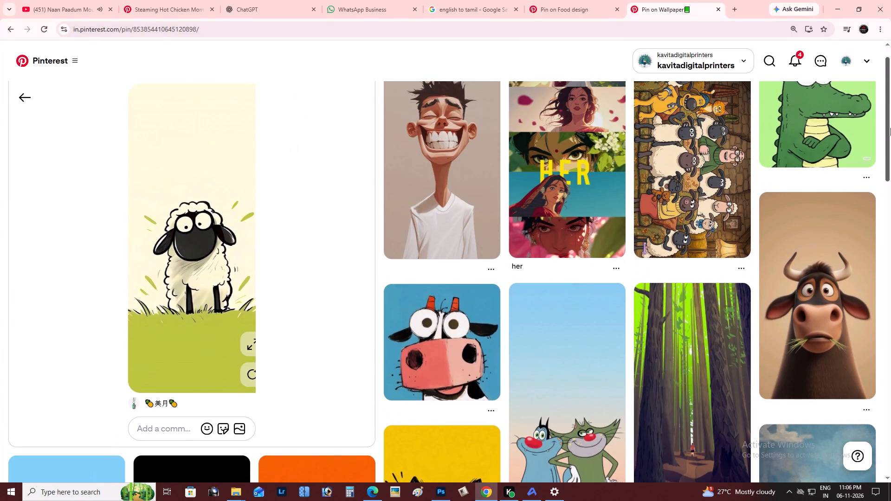
pyautogui.moveTo(890, 128); pyautogui.dragTo(890, 222)
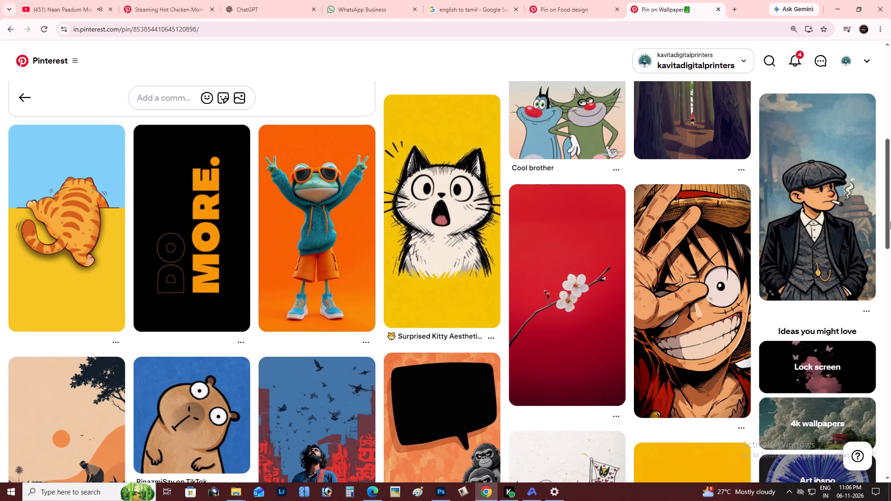
pyautogui.moveTo(890, 222); pyautogui.dragTo(886, 233)
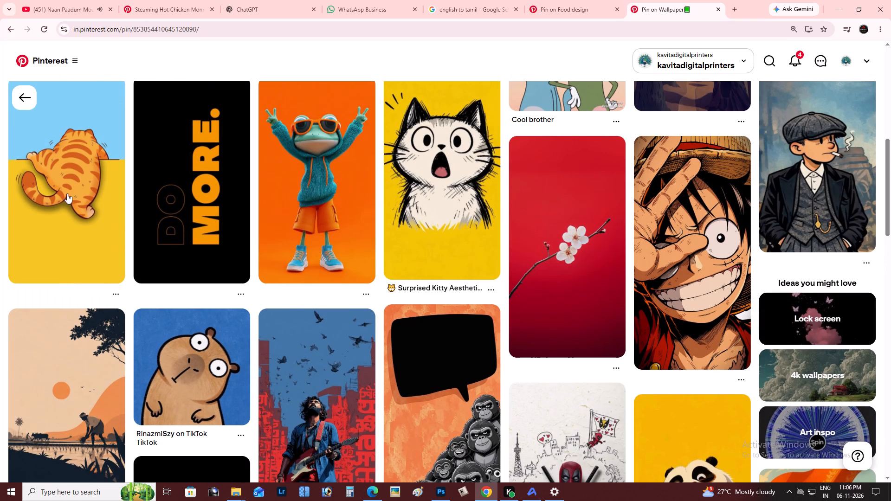
# Open the orange striped cat pin, look through its related illustrations and return to the sheep pin.
pyautogui.click(96, 190)
pyautogui.hotkey('alt', 'Tab')
pyautogui.hotkey('alt', 'Tab')
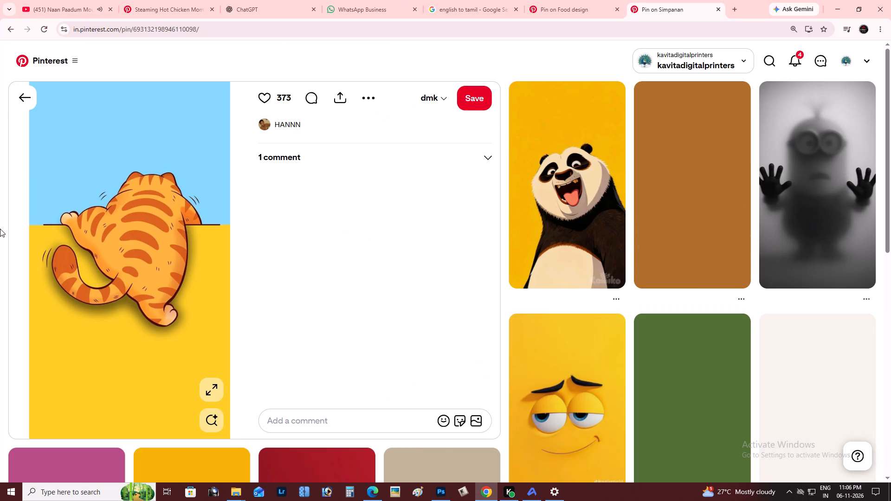
pyautogui.moveTo(890, 158); pyautogui.dragTo(890, 199)
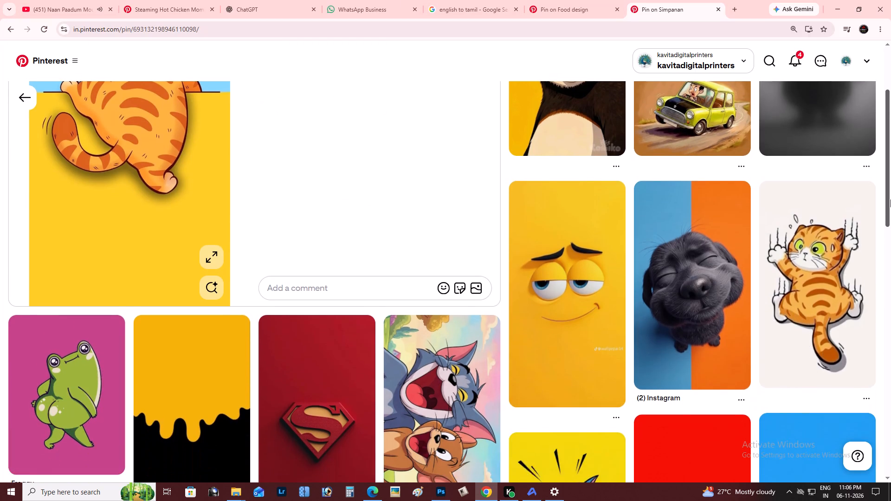
pyautogui.moveTo(890, 199); pyautogui.dragTo(890, 271)
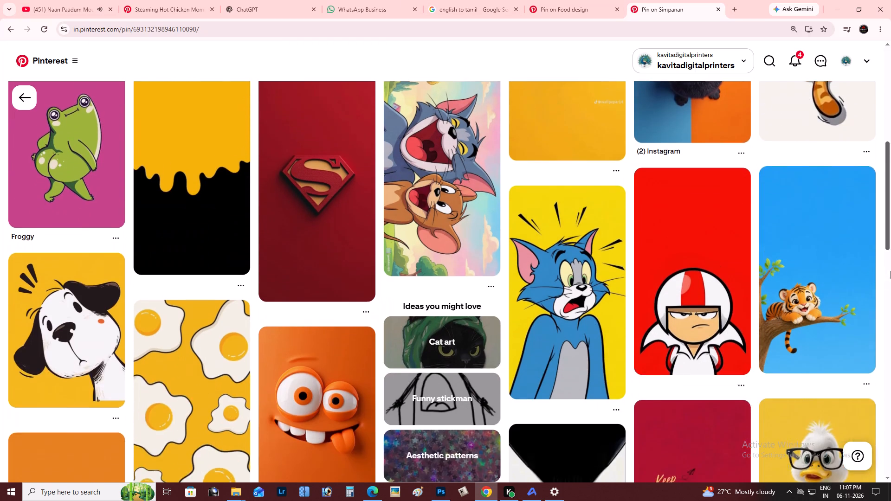
pyautogui.moveTo(890, 271); pyautogui.dragTo(890, 328)
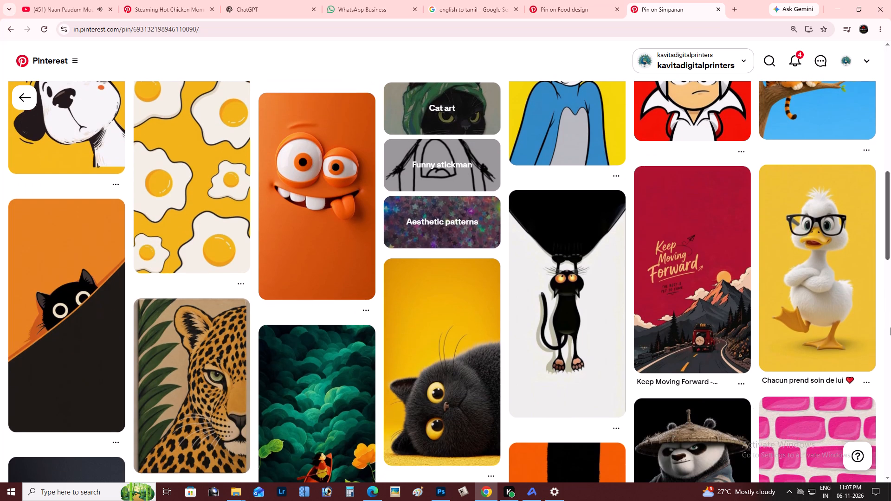
pyautogui.moveTo(890, 328); pyautogui.dragTo(888, 350)
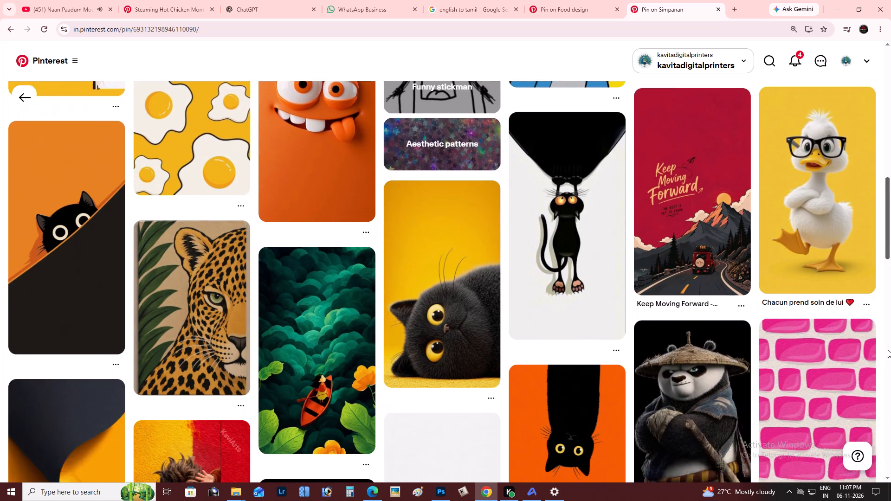
pyautogui.moveTo(888, 350); pyautogui.dragTo(886, 389)
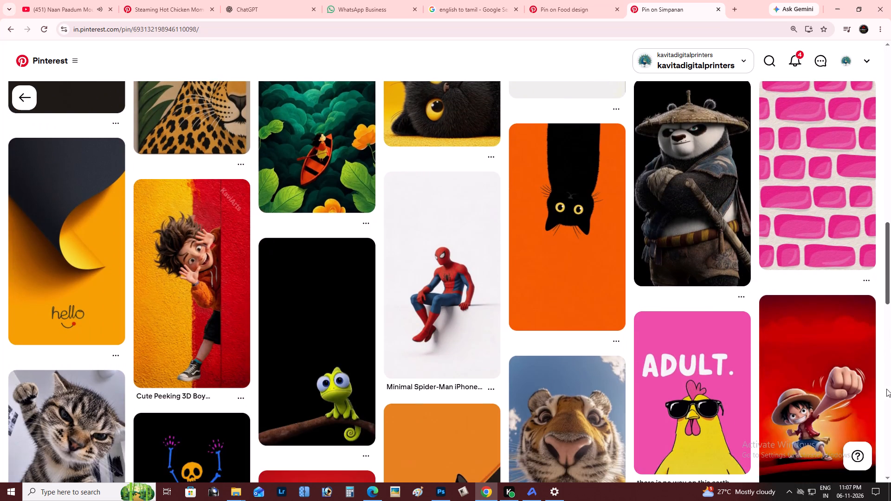
pyautogui.moveTo(886, 389); pyautogui.dragTo(890, 409)
pyautogui.click(610, 215)
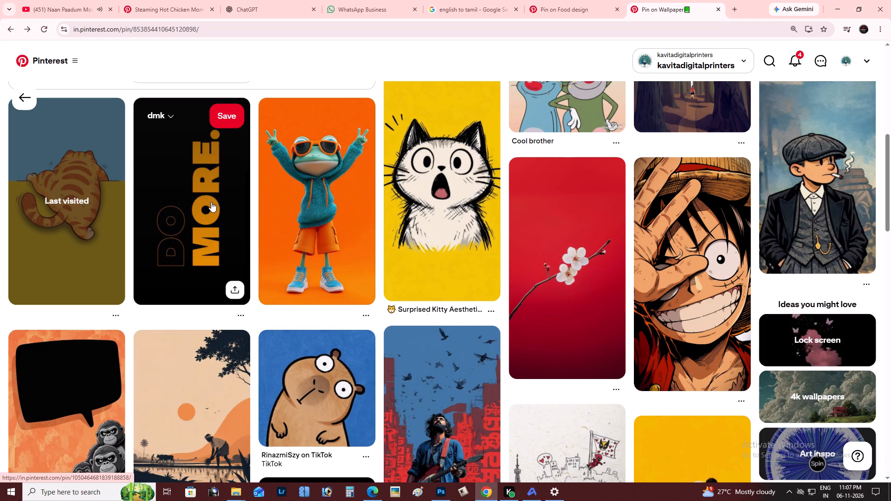
# Open the DO MORE typography pin, look through its related designs and return to the sheep pin.
pyautogui.click(199, 204)
pyautogui.hotkey('alt', 'Tab')
pyautogui.hotkey('alt', 'Tab')
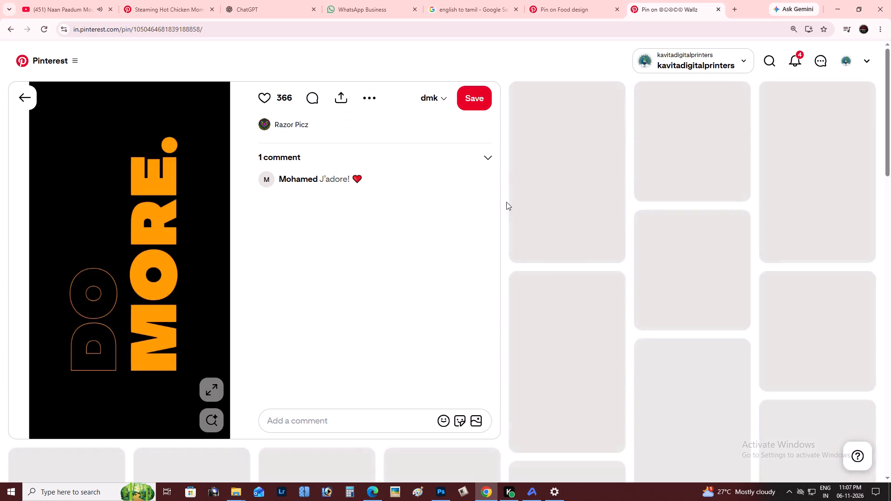
pyautogui.scroll(-1, 786, 151)
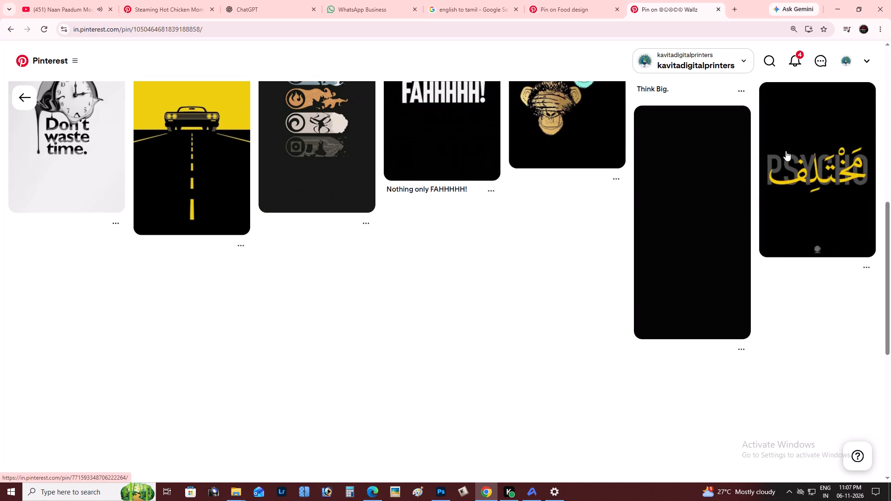
pyautogui.click(319, 255)
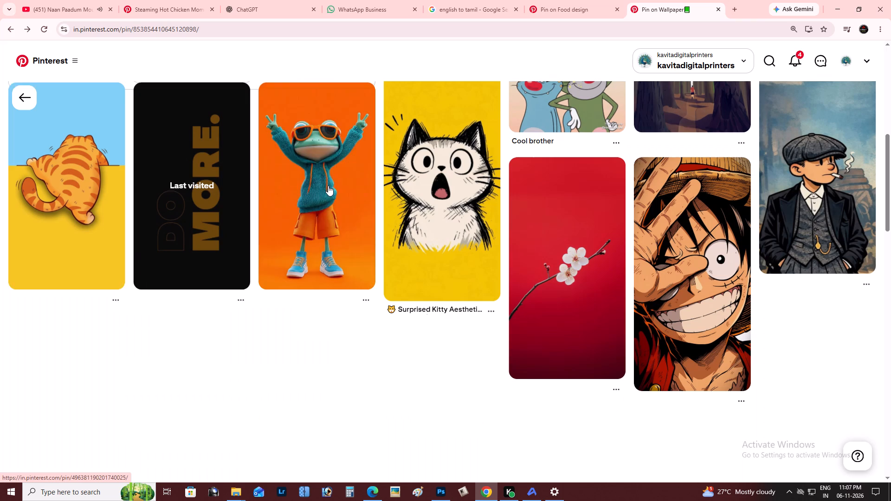
# Open the orange gorilla speech-bubble wallpaper pin and look through its related character illustrations.
pyautogui.click(44, 423)
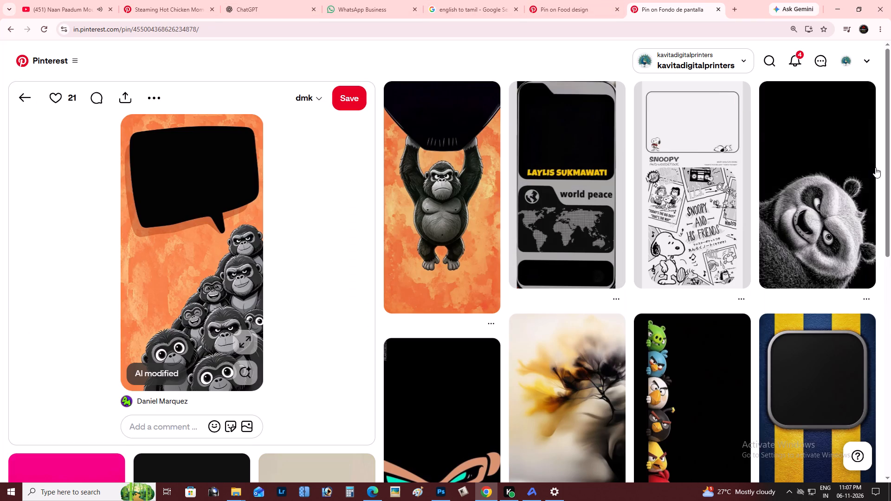
pyautogui.moveTo(890, 170); pyautogui.dragTo(890, 241)
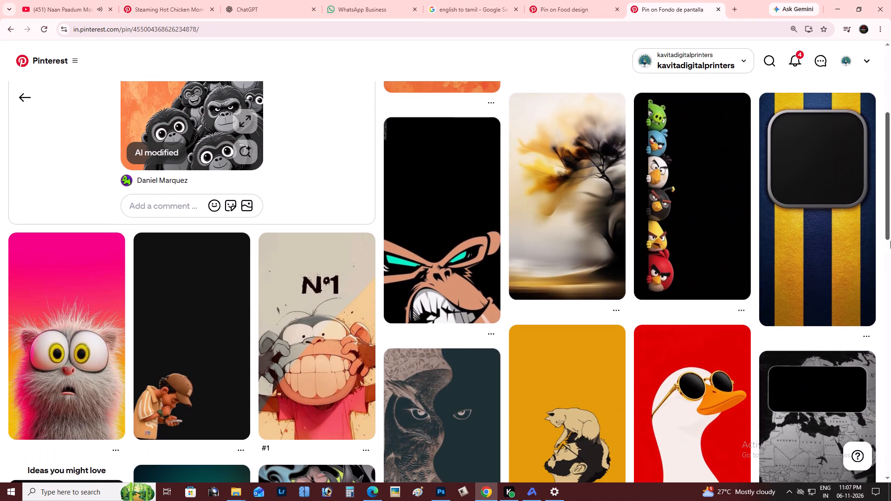
pyautogui.moveTo(890, 241); pyautogui.dragTo(890, 304)
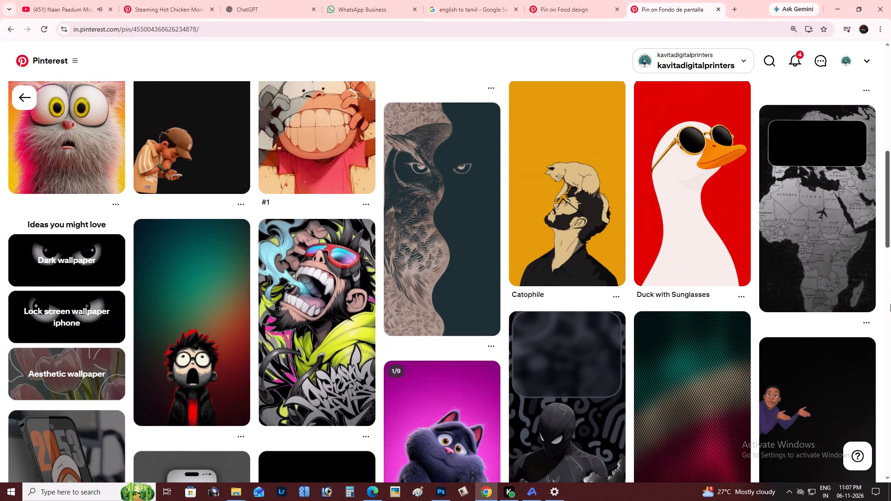
pyautogui.moveTo(890, 304); pyautogui.dragTo(872, 374)
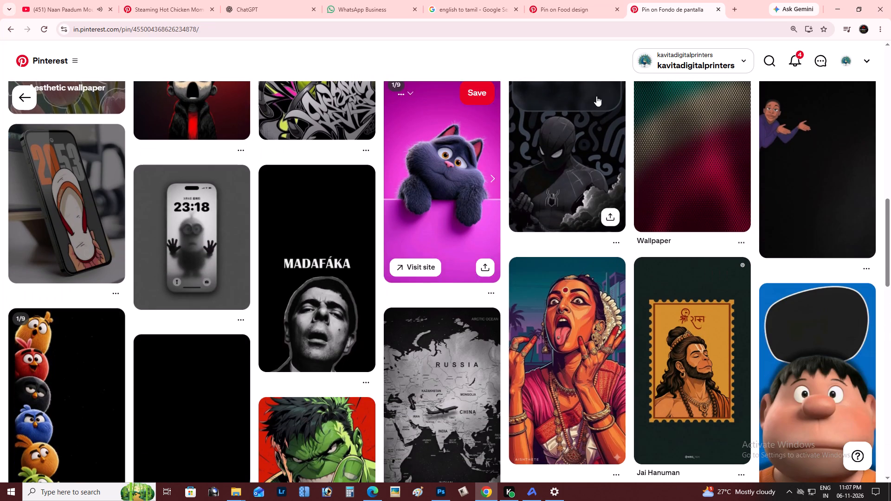
# Search Pinterest for "creative restuarant menu card" and look through the menu layouts for design ideas.
pyautogui.click(761, 58)
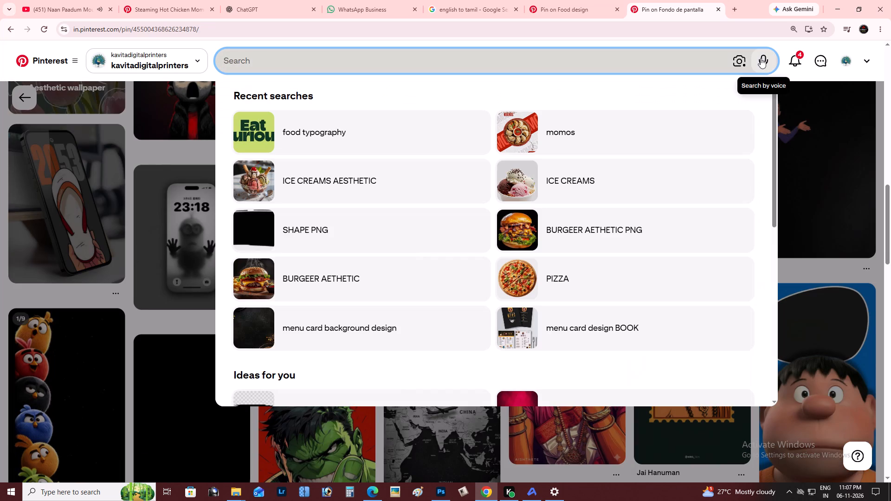
pyautogui.write('creative restuarant men')
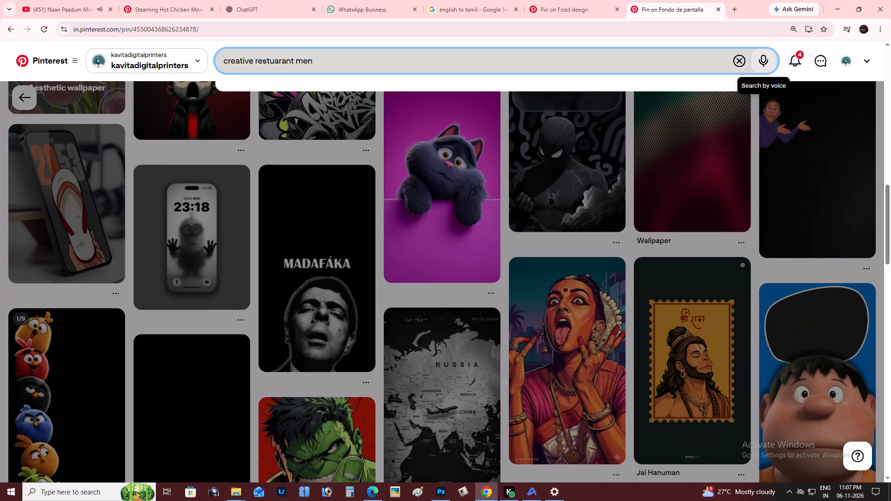
pyautogui.write('u card')
pyautogui.press('Return')
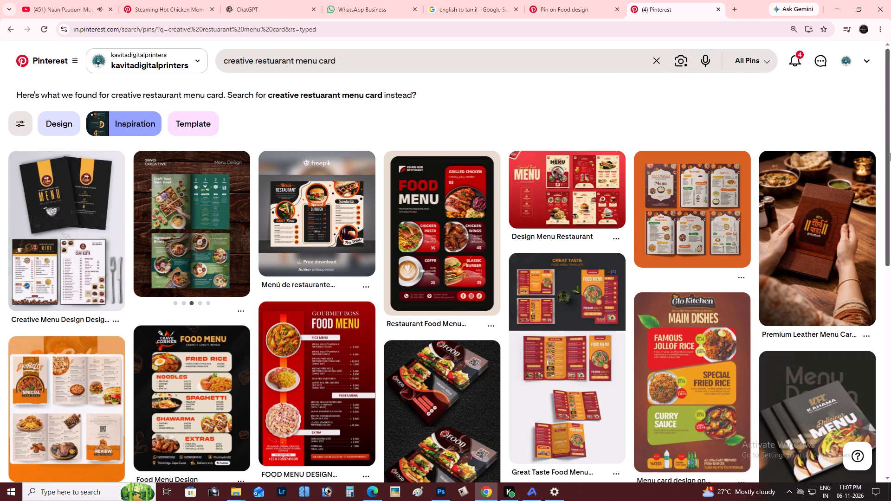
pyautogui.moveTo(890, 153); pyautogui.dragTo(890, 194)
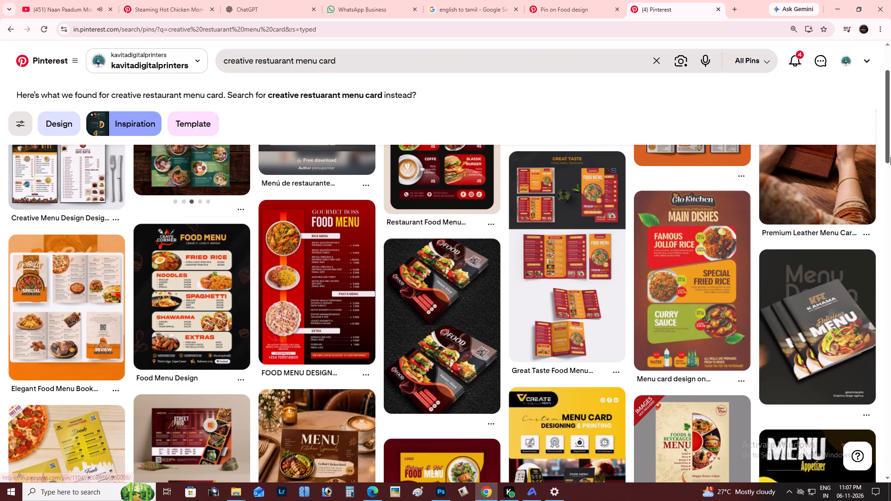
pyautogui.moveTo(890, 149); pyautogui.dragTo(890, 152)
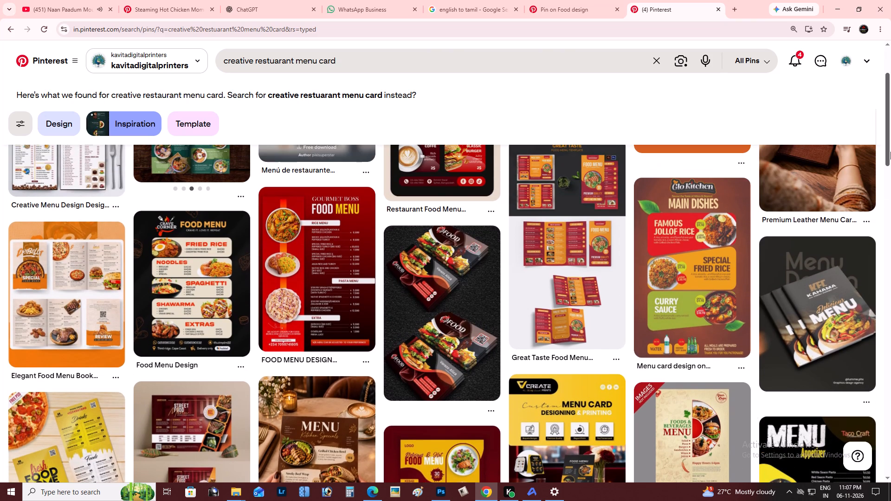
pyautogui.moveTo(890, 152); pyautogui.dragTo(890, 185)
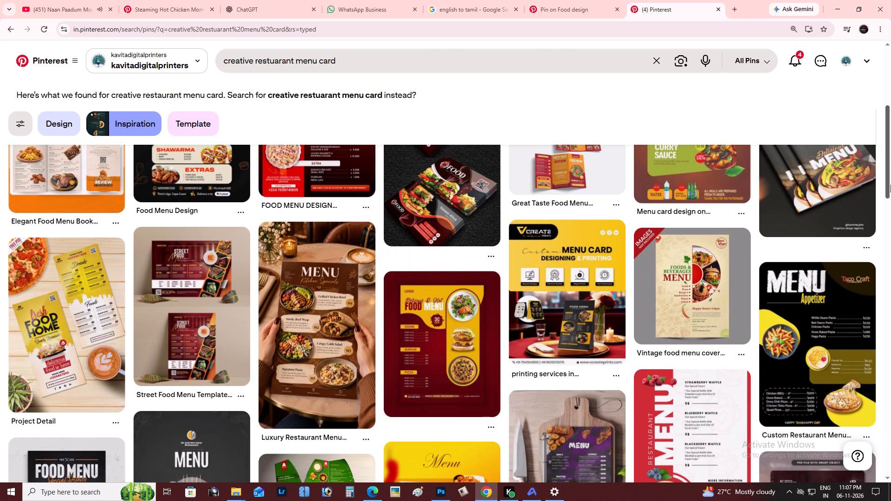
pyautogui.moveTo(890, 185); pyautogui.dragTo(890, 211)
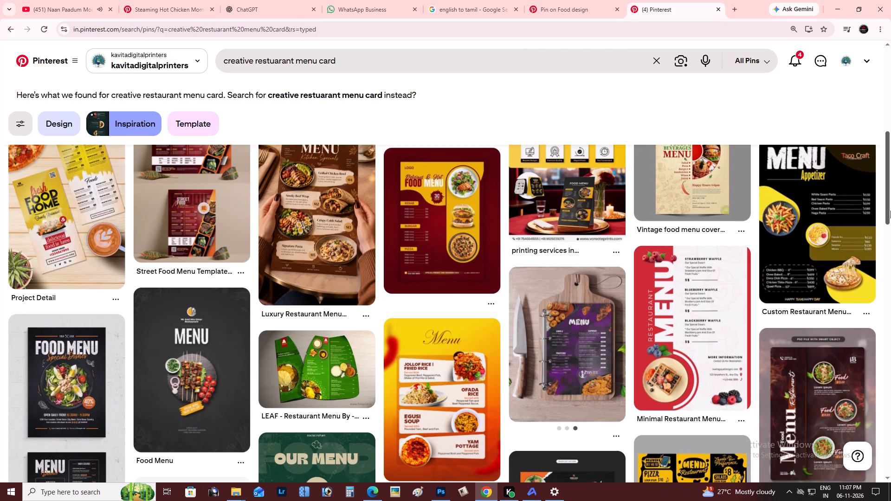
pyautogui.moveTo(890, 211); pyautogui.dragTo(890, 234)
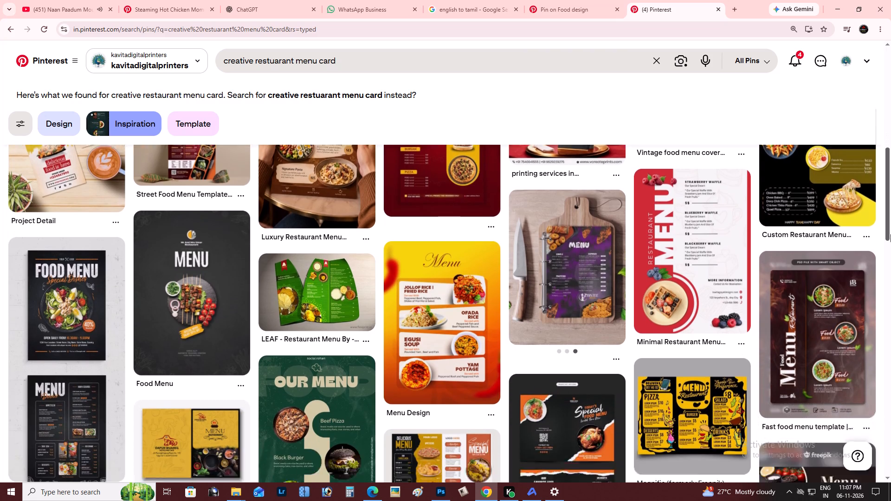
pyautogui.moveTo(890, 234); pyautogui.dragTo(890, 258)
# Switch to Photoshop, bring up the file opening dialog and examine the design thumbnails in the BYTZO MYD folder.
pyautogui.hotkey('alt', 'Tab')
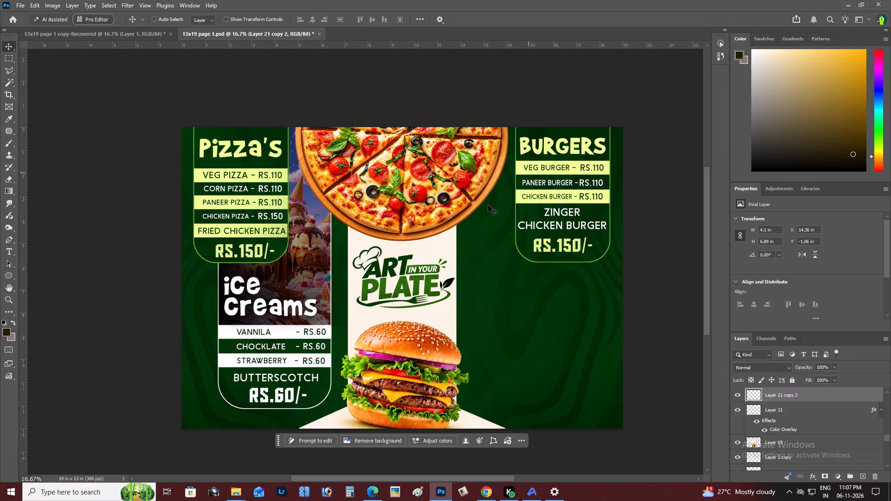
pyautogui.hotkey('ctrl', 'o')
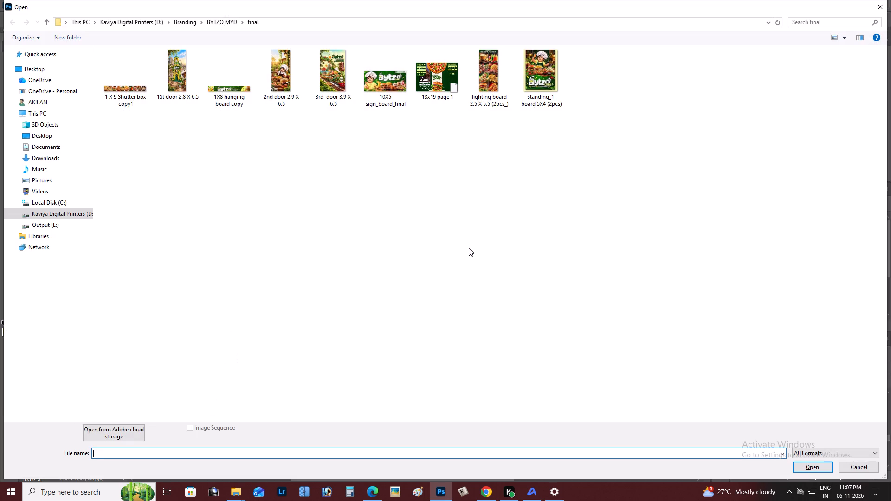
pyautogui.click(393, 96)
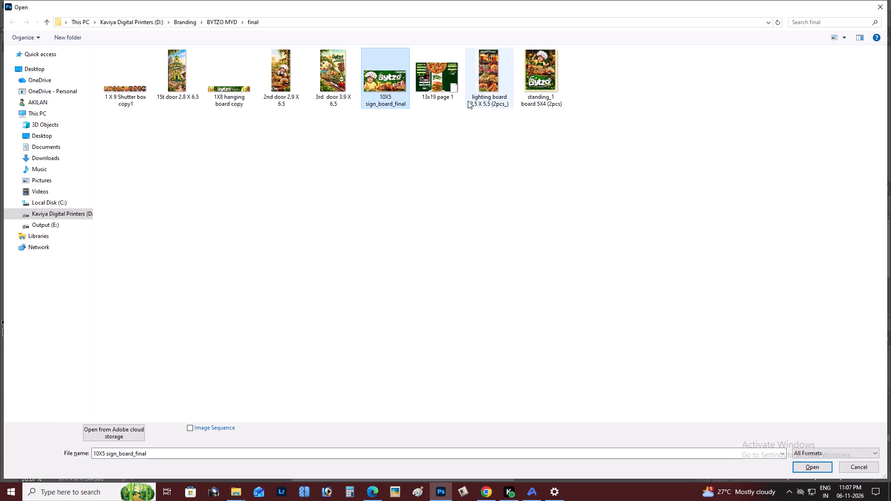
pyautogui.click(222, 24)
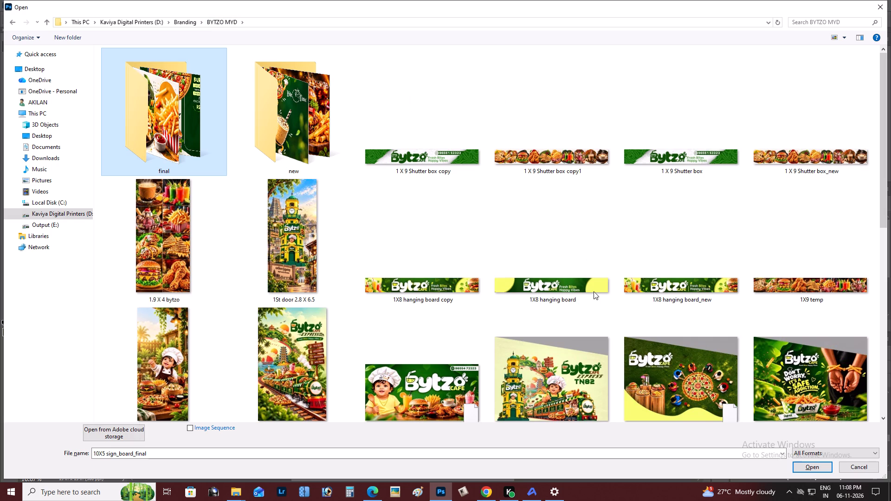
pyautogui.click(594, 291)
pyautogui.press('Right')
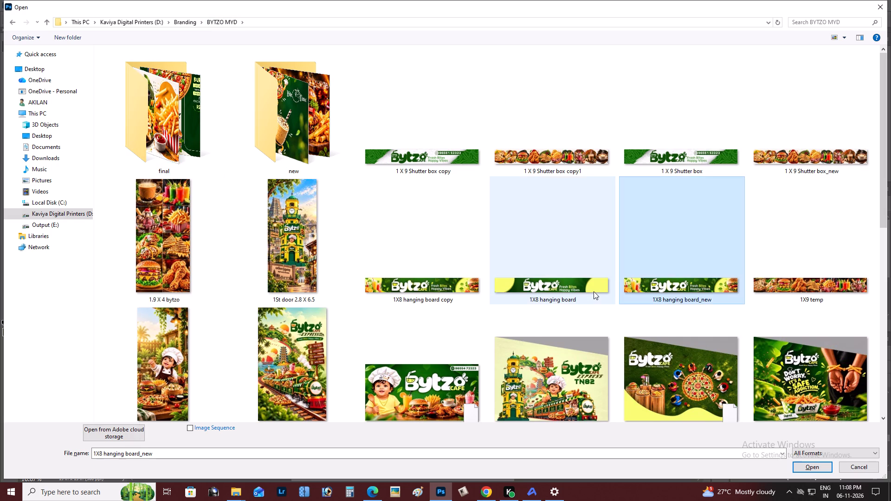
pyautogui.press('Down')
pyautogui.press('Down')
pyautogui.press('Up')
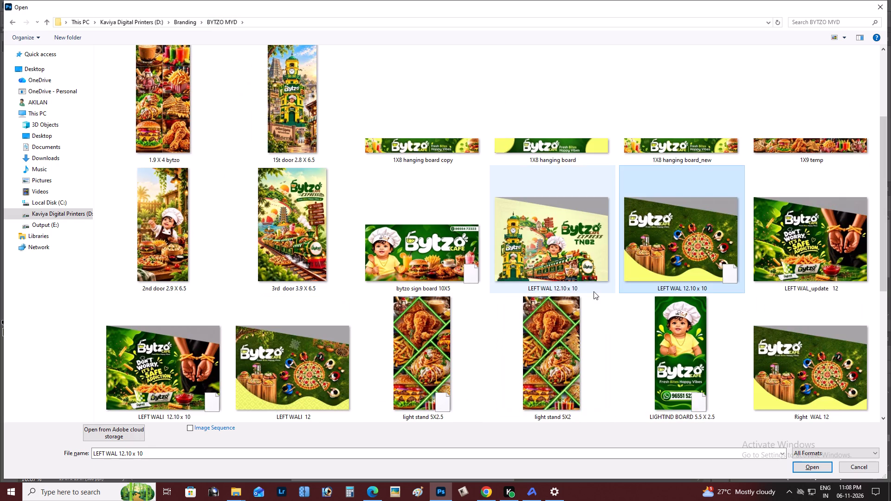
pyautogui.hotkey('alt', 'Tab')
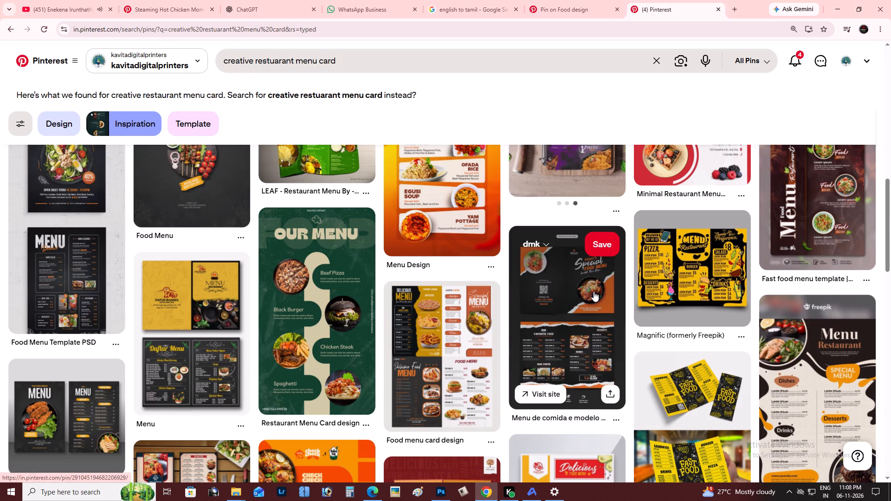
pyautogui.hotkey('alt', 'Tab')
pyautogui.press('Right')
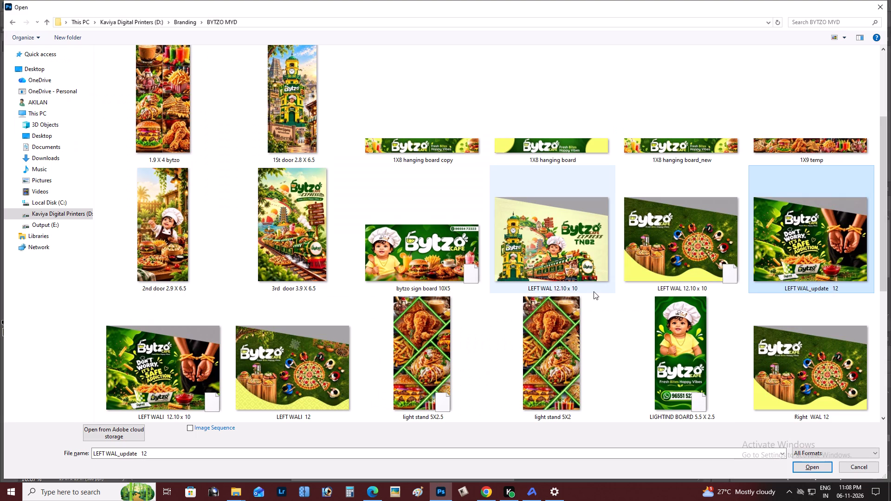
pyautogui.press('Down')
pyautogui.press('Up')
pyautogui.press('Left')
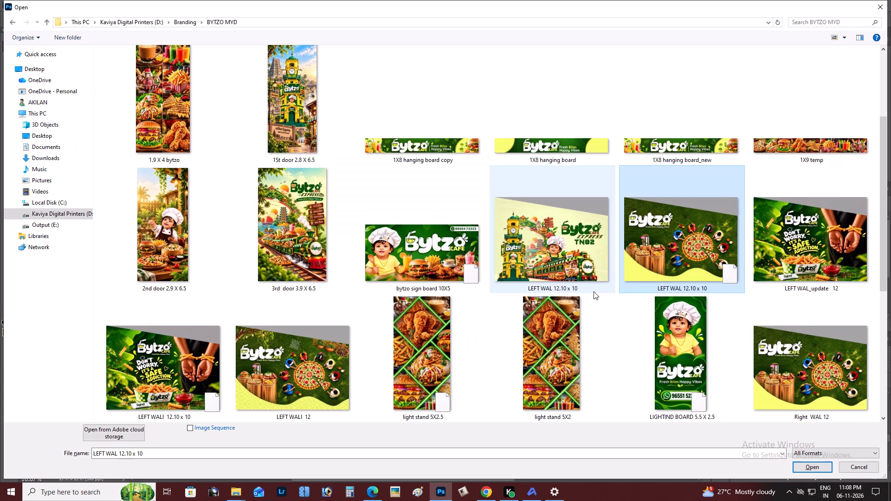
pyautogui.press('Right')
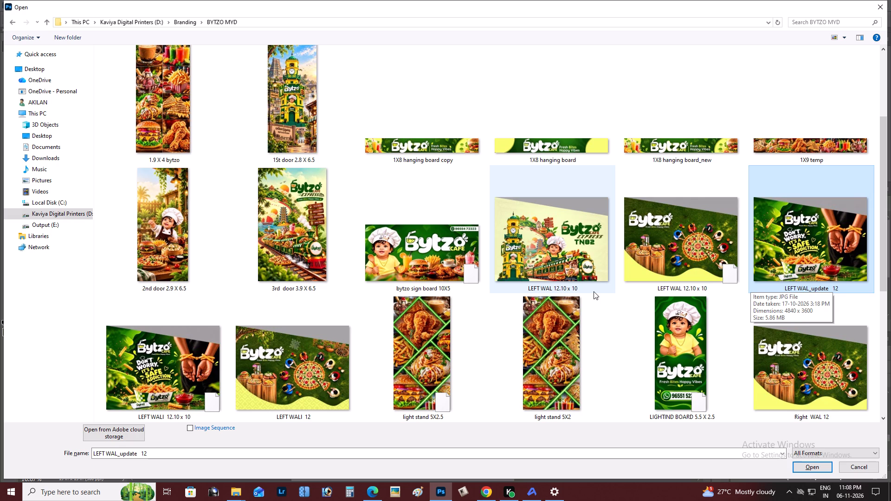
pyautogui.press('Left')
pyautogui.press('Down')
pyautogui.press('Down')
pyautogui.press('Down')
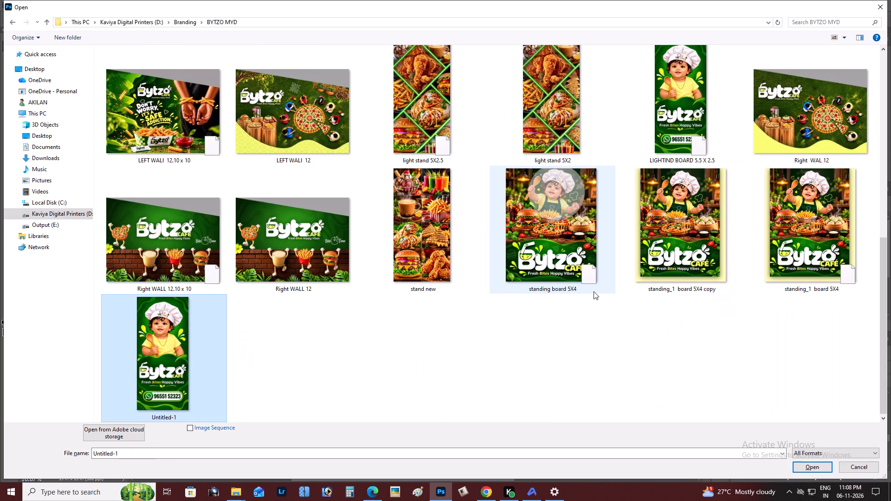
pyautogui.press('Up')
pyautogui.press('Up')
pyautogui.press('Up')
pyautogui.press('Up')
pyautogui.press('Up')
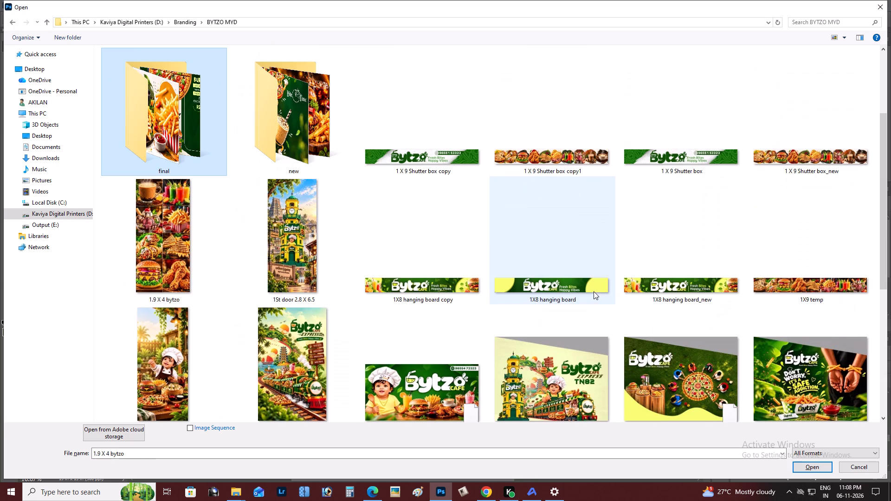
# Look through the designs in the new subfolder of BYTZO MYD and return to the Branding folder.
pyautogui.press('Right')
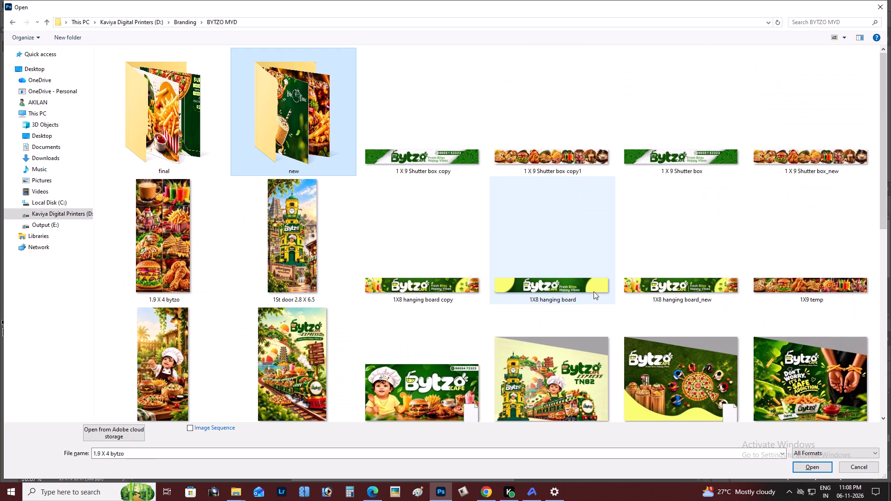
pyautogui.press('Return')
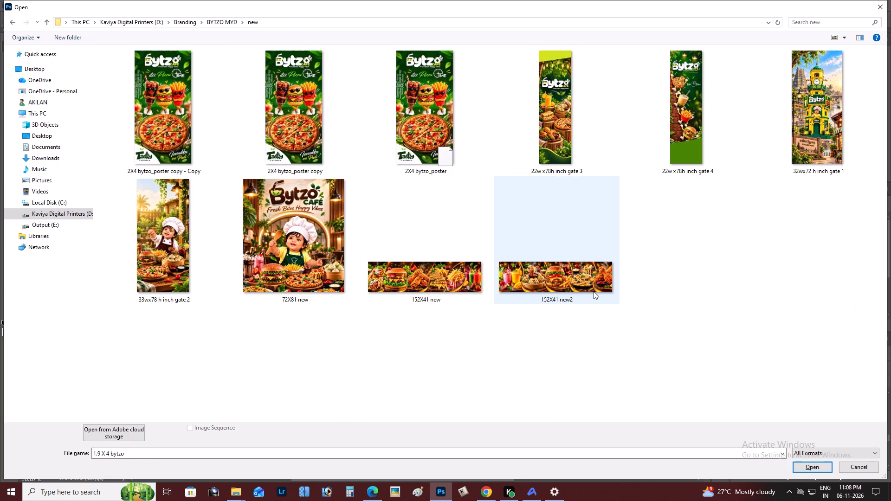
pyautogui.press('BackSpace')
pyautogui.press('BackSpace')
# Examine the design thumbnails in the BYTZO folder and close the dialog without opening a file.
pyautogui.press('Left')
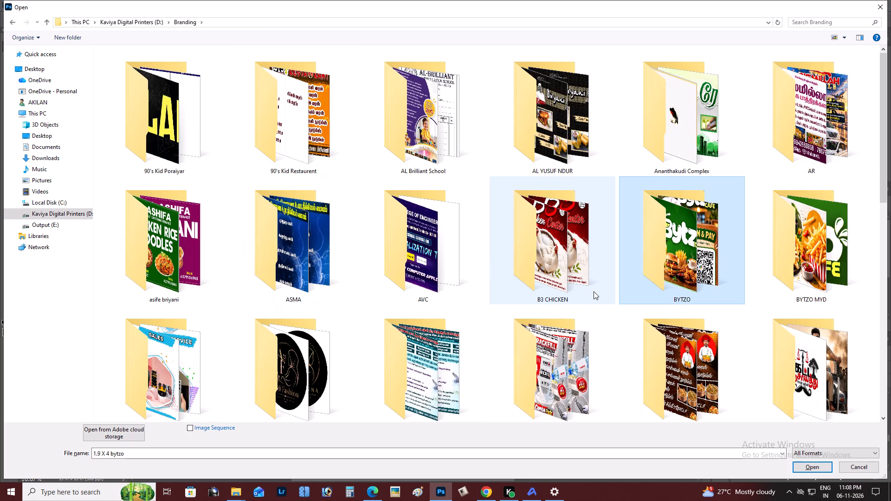
pyautogui.press('Right')
pyautogui.press('Return')
pyautogui.press('BackSpace')
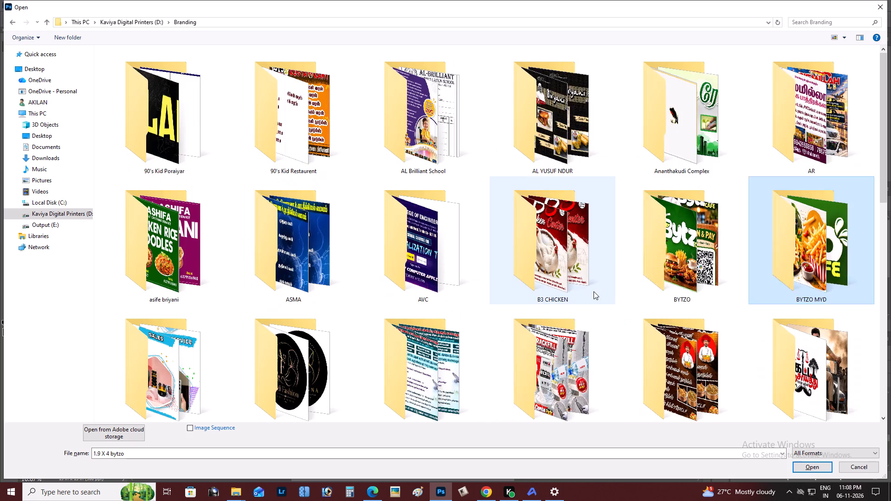
pyautogui.press('Left')
pyautogui.press('Return')
pyautogui.press('Right')
pyautogui.press('Down')
pyautogui.press('Right')
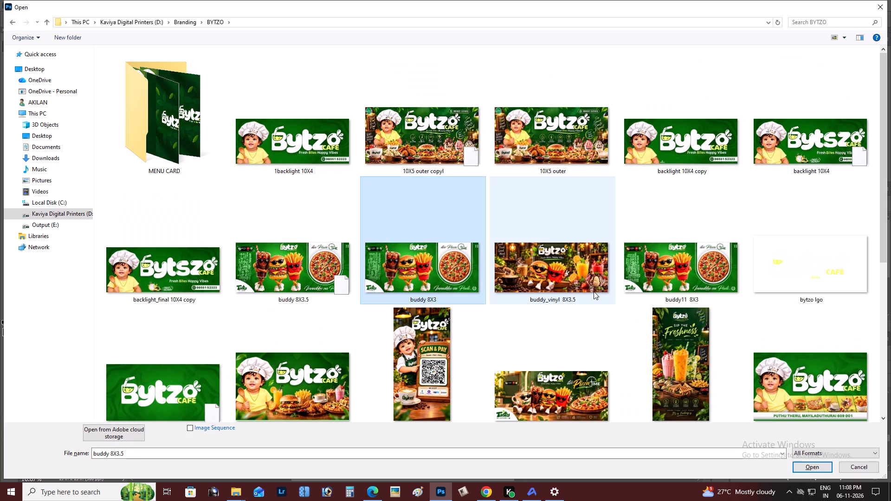
pyautogui.press('Right')
pyautogui.press('Right')
pyautogui.press('Down')
pyautogui.press('Down')
pyautogui.press('Down')
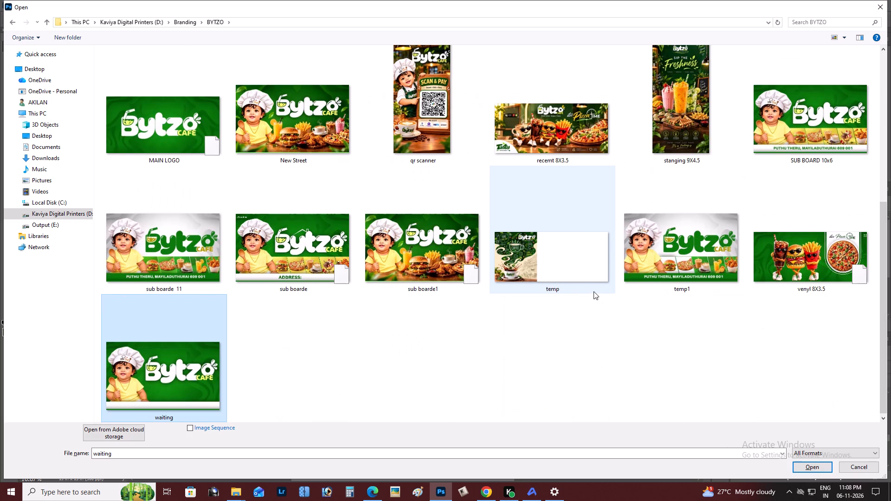
pyautogui.press('Left')
pyautogui.press('Up')
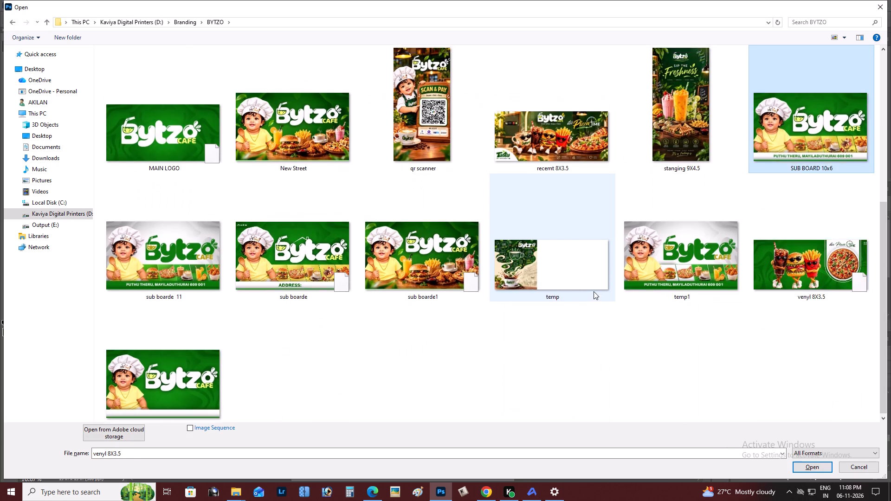
pyautogui.press('Up')
pyautogui.press('Up')
pyautogui.press('Left')
pyautogui.press('Left')
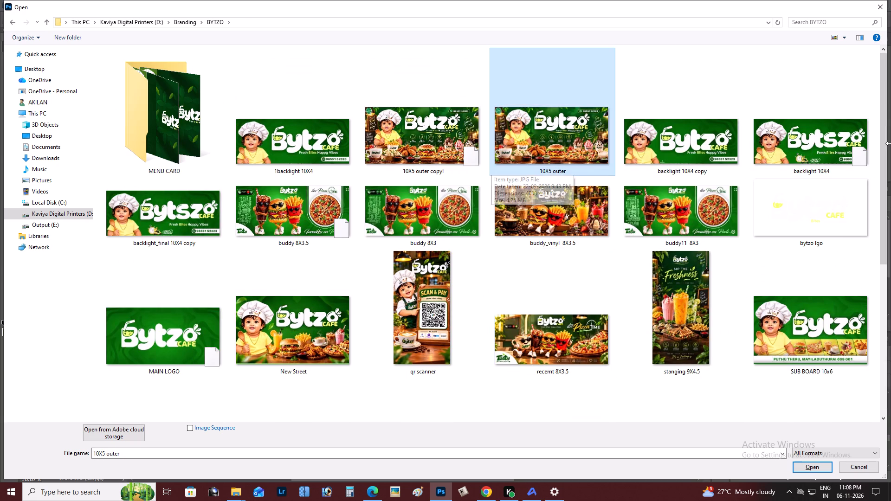
pyautogui.click(889, 9)
# Undo the deletion of the white outlined frame below the BURGERS panel and its last move.
pyautogui.press('z')
pyautogui.keyDown('alt'); pyautogui.click(598, 172); pyautogui.keyUp('alt')
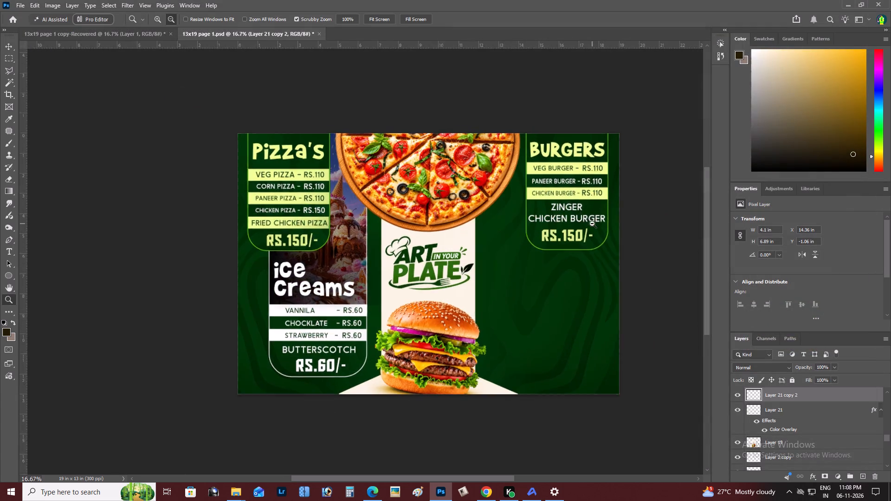
pyautogui.rightClick(592, 224)
pyautogui.doubleClick(611, 231)
pyautogui.hotkey('ctrl', 'z')
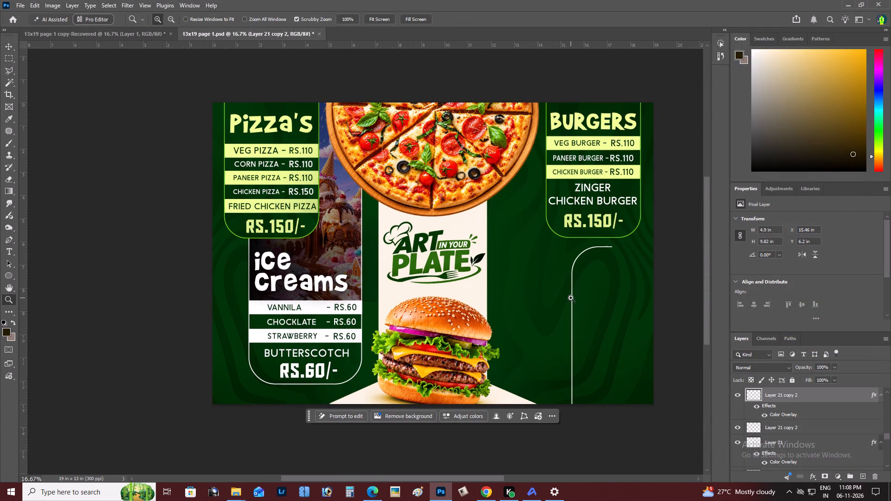
pyautogui.hotkey('ctrl', 'z')
pyautogui.press('z')
pyautogui.click(571, 276)
pyautogui.rightClick(571, 276)
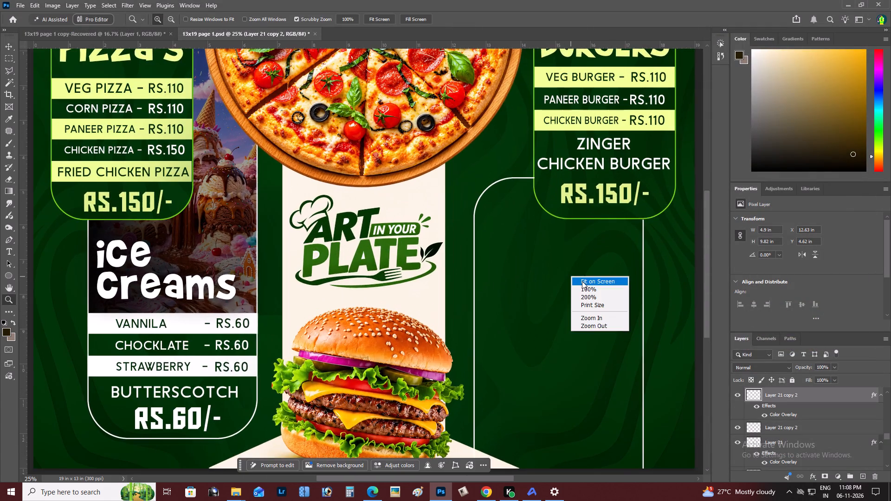
# Switch to Chrome and look through the open tabs for menu ideas, including the Pinterest pin on food design.
pyautogui.doubleClick(582, 281)
pyautogui.hotkey('alt', 'Tab')
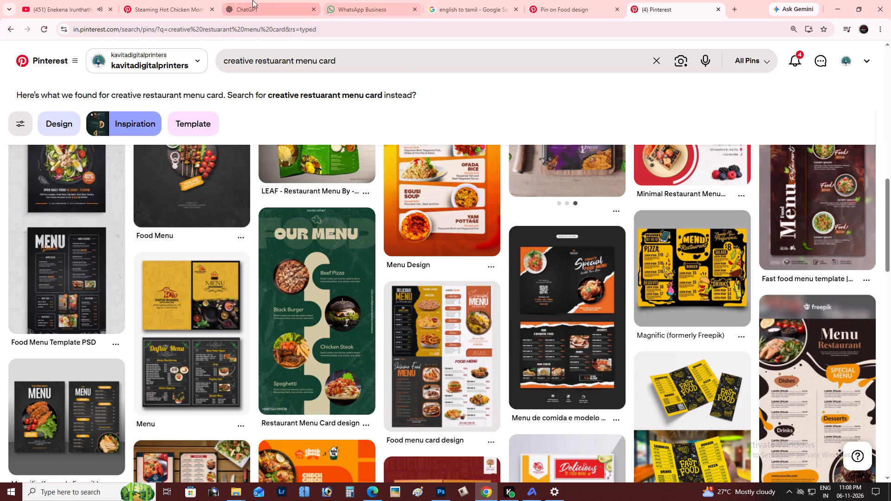
pyautogui.click(191, 0)
pyautogui.click(238, 0)
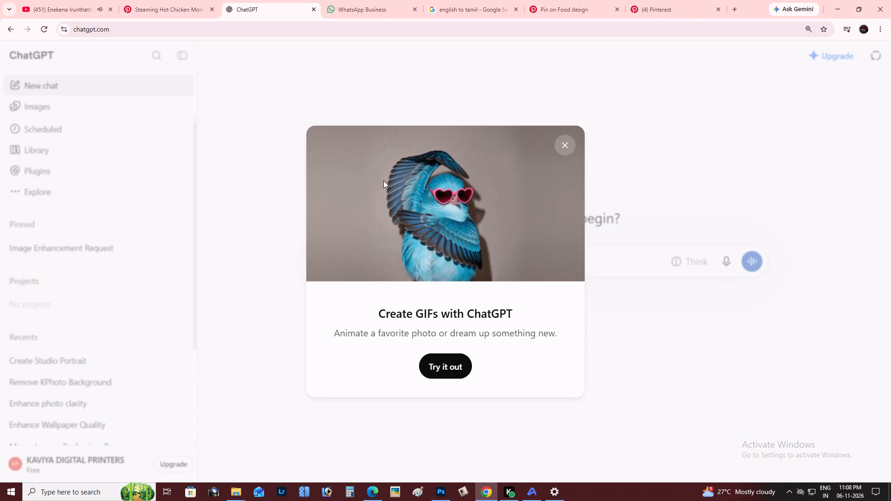
pyautogui.click(168, 10)
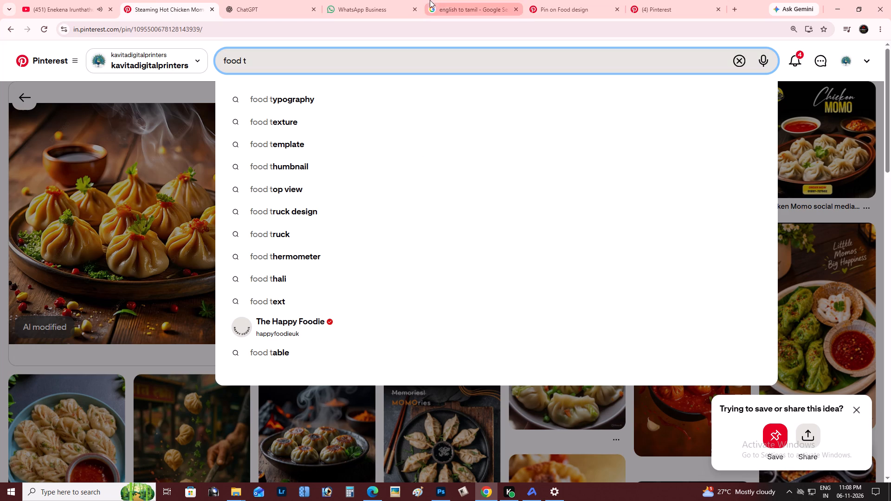
pyautogui.click(476, 0)
pyautogui.click(583, 6)
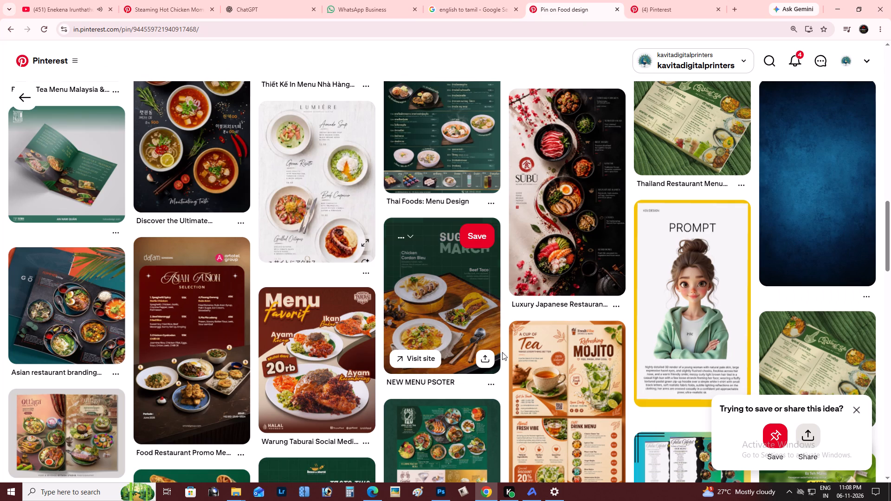
pyautogui.scroll(2, 466, 333)
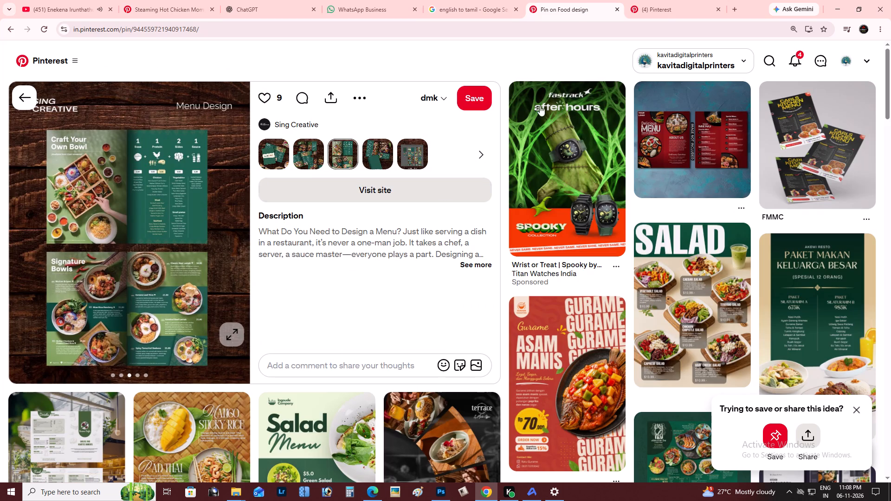
pyautogui.click(663, 8)
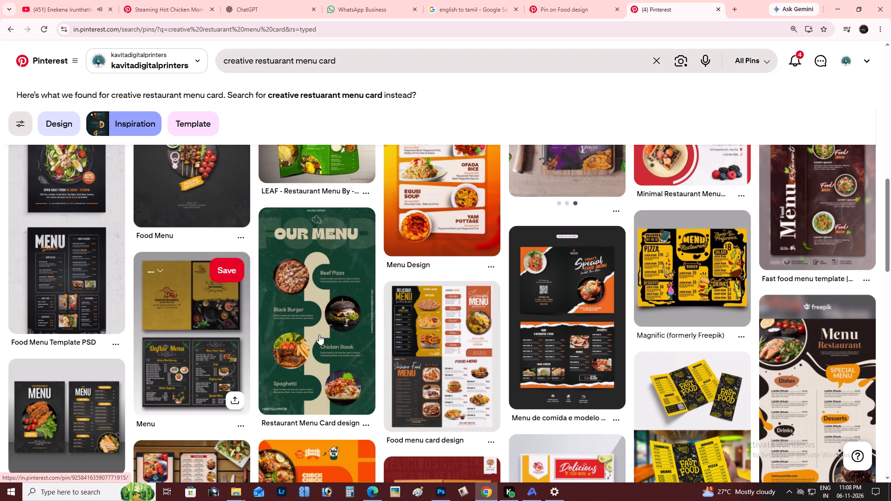
# Browse the Pinterest results for creative restaurant menu cards and examine the Freepik burger restaurant menu pin.
pyautogui.hotkey('alt', 'Tab')
pyautogui.hotkey('alt', 'Tab')
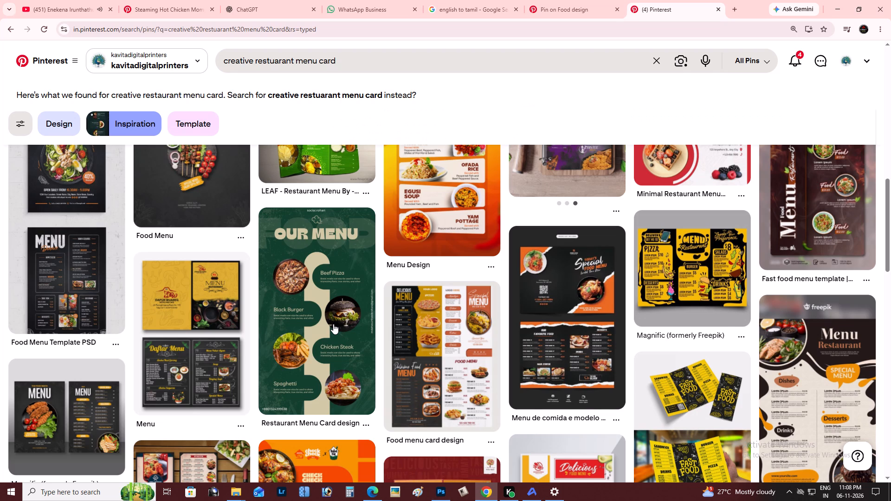
pyautogui.hotkey('alt', 'Tab')
pyautogui.hotkey('alt', 'Tab')
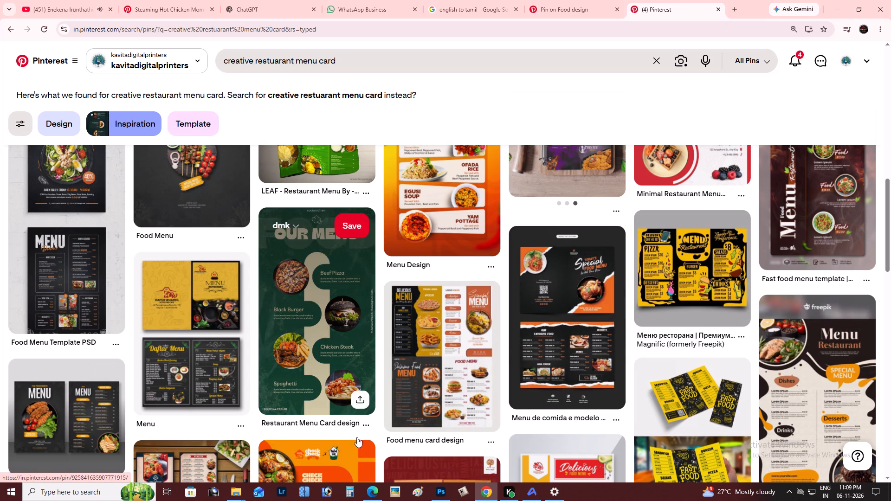
pyautogui.scroll(1, 389, 307)
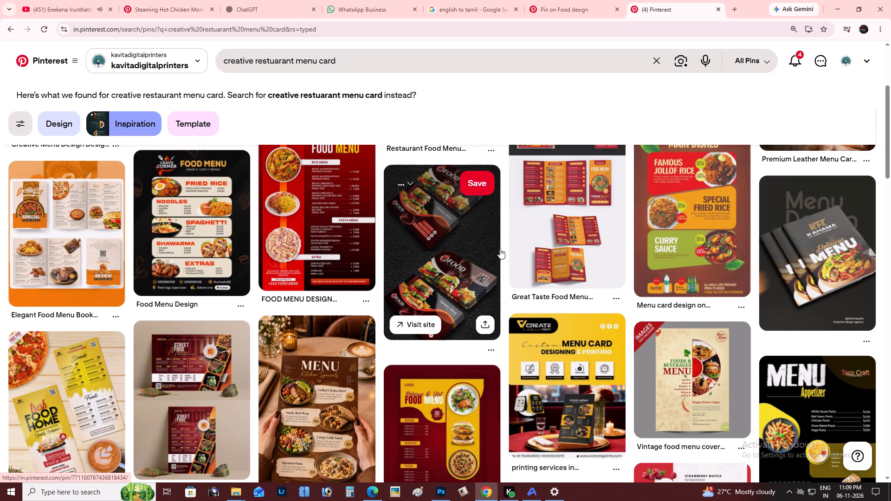
pyautogui.scroll(1, 503, 245)
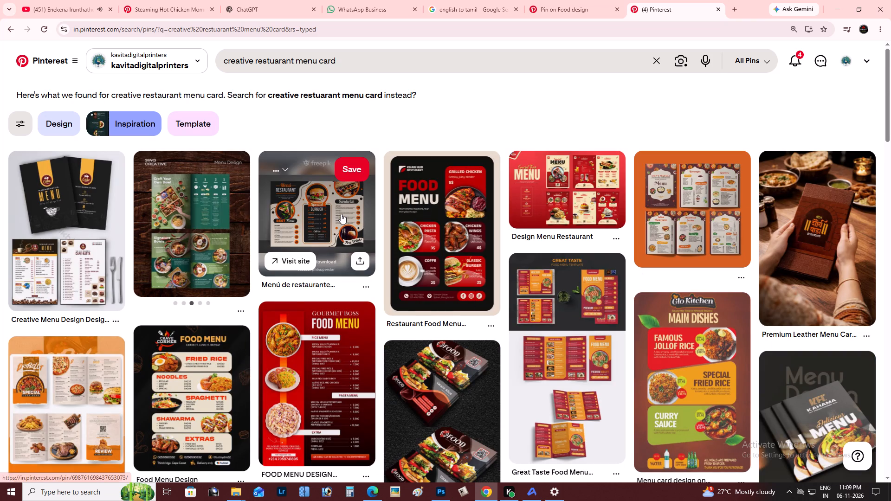
pyautogui.click(341, 214)
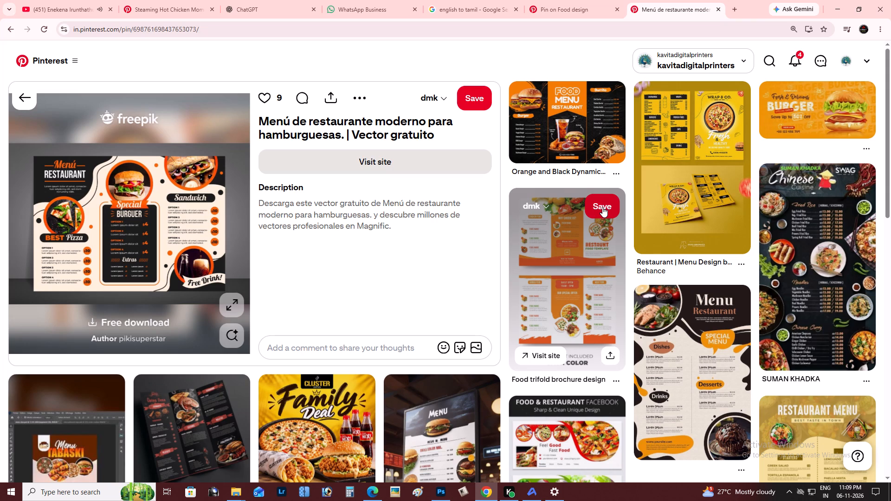
# Switch to Photoshop and examine the whole menu page layout, including the framed area below BURGERS.
pyautogui.hotkey('alt', 'Tab')
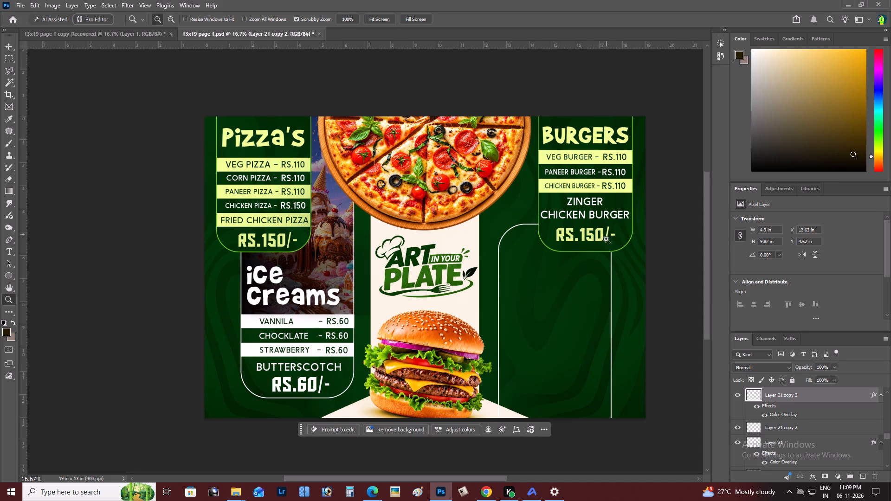
pyautogui.press('z')
pyautogui.keyDown('alt'); pyautogui.click(575, 263); pyautogui.keyUp('alt')
pyautogui.press('space')
pyautogui.press('space')
pyautogui.press('space')
pyautogui.press('space')
pyautogui.press('space')
pyautogui.press('space')
pyautogui.press('space')
pyautogui.press('space')
pyautogui.press('space')
pyautogui.press('space')
pyautogui.press('space')
pyautogui.press('space')
pyautogui.press('space')
pyautogui.press('space')
pyautogui.press('space')
pyautogui.press('space')
pyautogui.press('space')
pyautogui.press('space')
pyautogui.press('space')
pyautogui.press('space')
pyautogui.moveTo(575, 263); pyautogui.dragTo(513, 255)
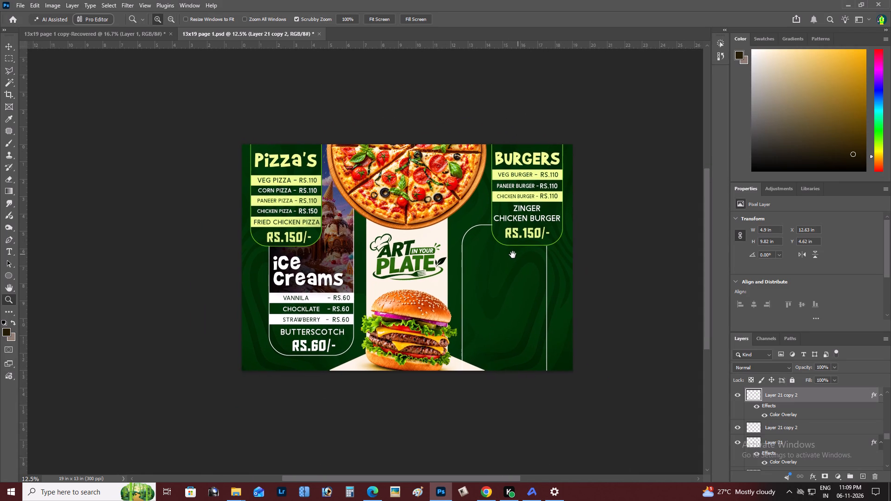
pyautogui.moveTo(513, 255); pyautogui.dragTo(510, 274)
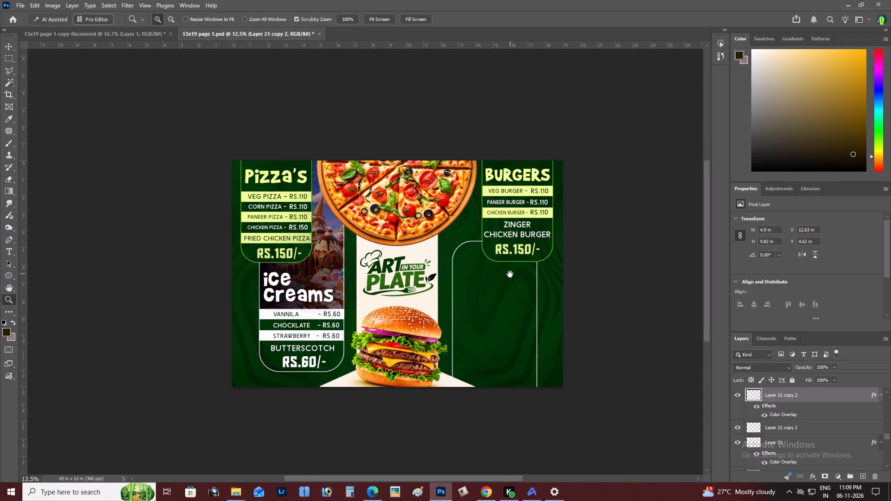
pyautogui.moveTo(510, 274); pyautogui.dragTo(508, 276)
pyautogui.press('z')
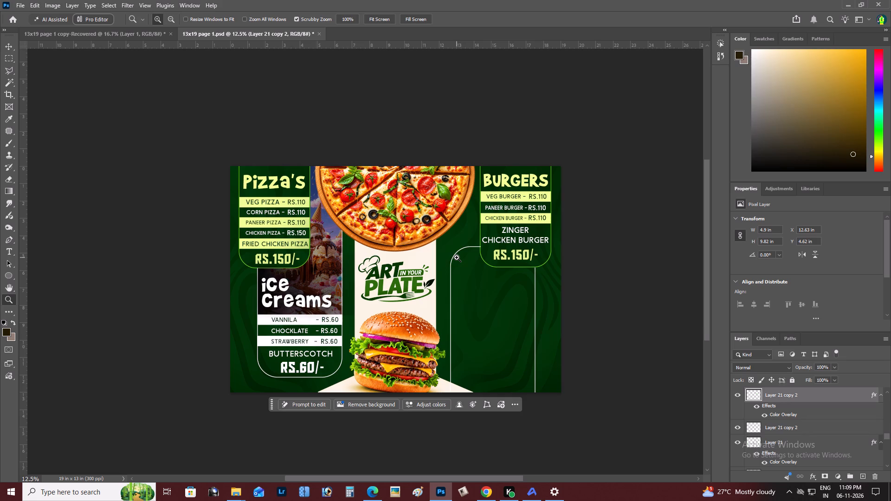
# Select the background shading, Layer 22, and move it about 0.72 in right and 1.19 in down.
pyautogui.click(457, 257)
pyautogui.press('v')
pyautogui.rightClick(452, 257)
pyautogui.click(473, 267)
pyautogui.moveTo(472, 268); pyautogui.dragTo(491, 292)
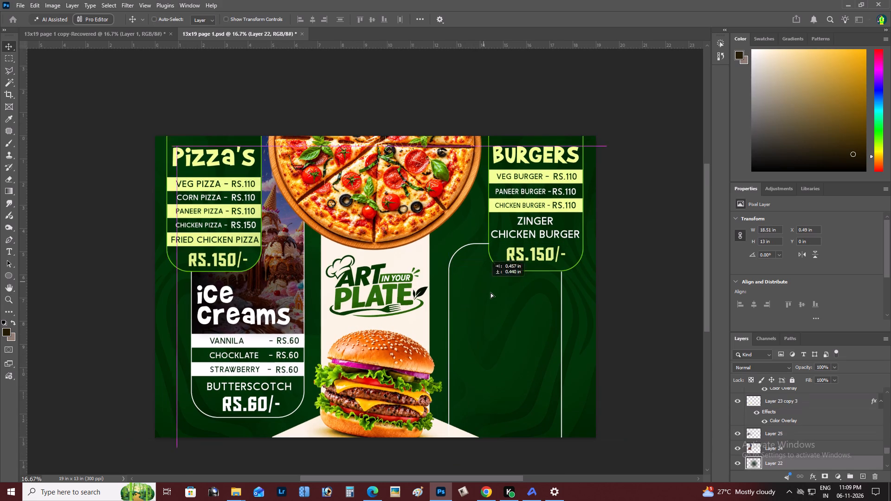
pyautogui.moveTo(491, 292); pyautogui.dragTo(491, 295)
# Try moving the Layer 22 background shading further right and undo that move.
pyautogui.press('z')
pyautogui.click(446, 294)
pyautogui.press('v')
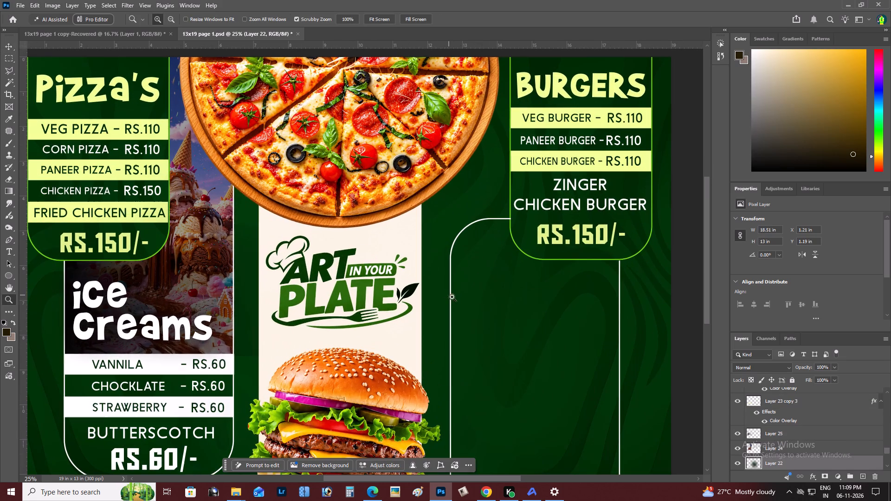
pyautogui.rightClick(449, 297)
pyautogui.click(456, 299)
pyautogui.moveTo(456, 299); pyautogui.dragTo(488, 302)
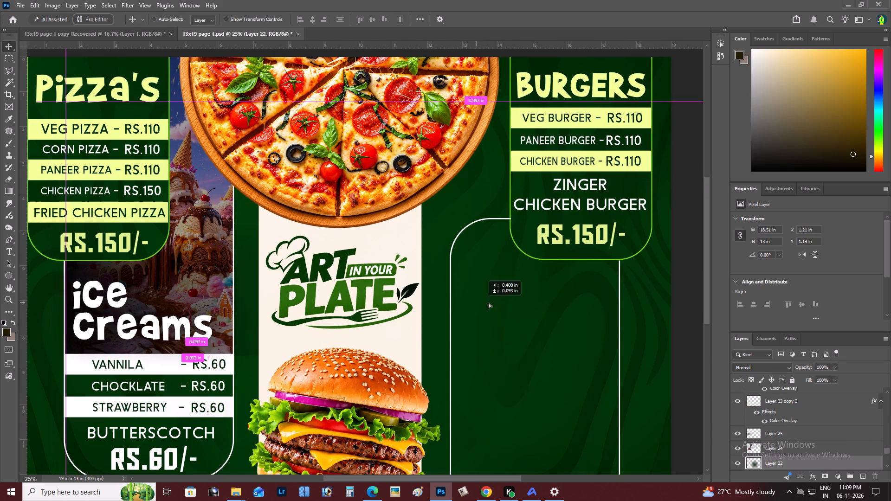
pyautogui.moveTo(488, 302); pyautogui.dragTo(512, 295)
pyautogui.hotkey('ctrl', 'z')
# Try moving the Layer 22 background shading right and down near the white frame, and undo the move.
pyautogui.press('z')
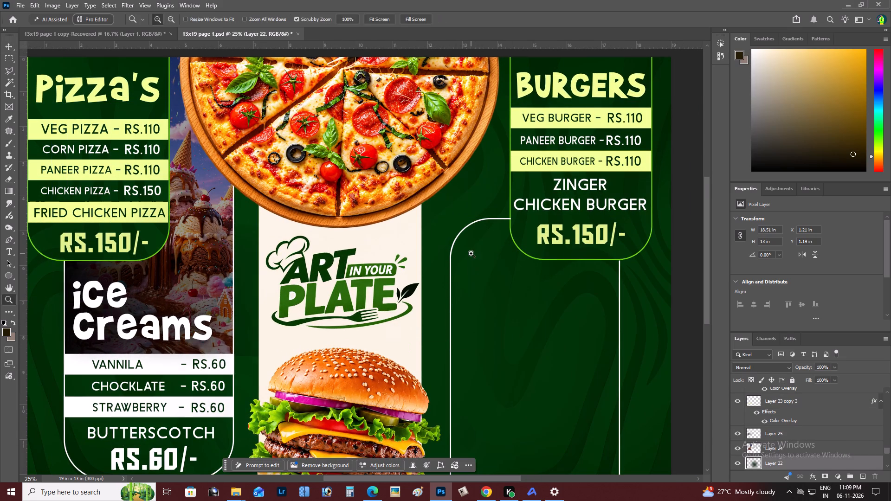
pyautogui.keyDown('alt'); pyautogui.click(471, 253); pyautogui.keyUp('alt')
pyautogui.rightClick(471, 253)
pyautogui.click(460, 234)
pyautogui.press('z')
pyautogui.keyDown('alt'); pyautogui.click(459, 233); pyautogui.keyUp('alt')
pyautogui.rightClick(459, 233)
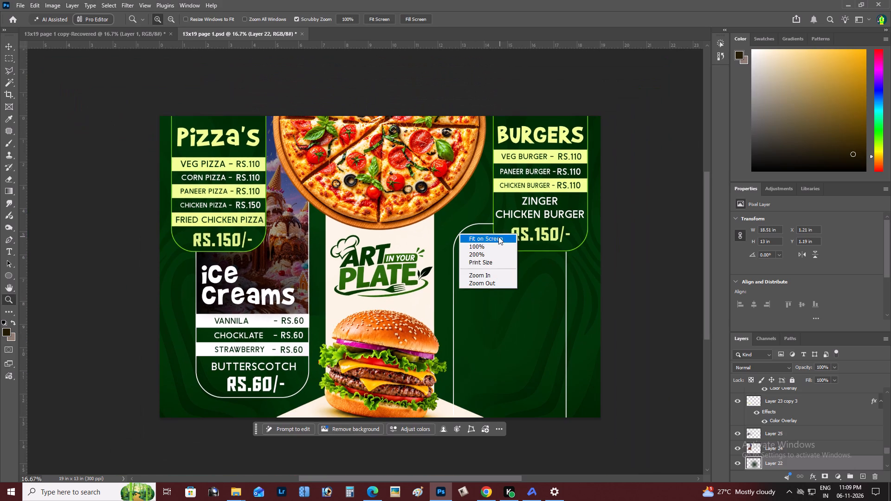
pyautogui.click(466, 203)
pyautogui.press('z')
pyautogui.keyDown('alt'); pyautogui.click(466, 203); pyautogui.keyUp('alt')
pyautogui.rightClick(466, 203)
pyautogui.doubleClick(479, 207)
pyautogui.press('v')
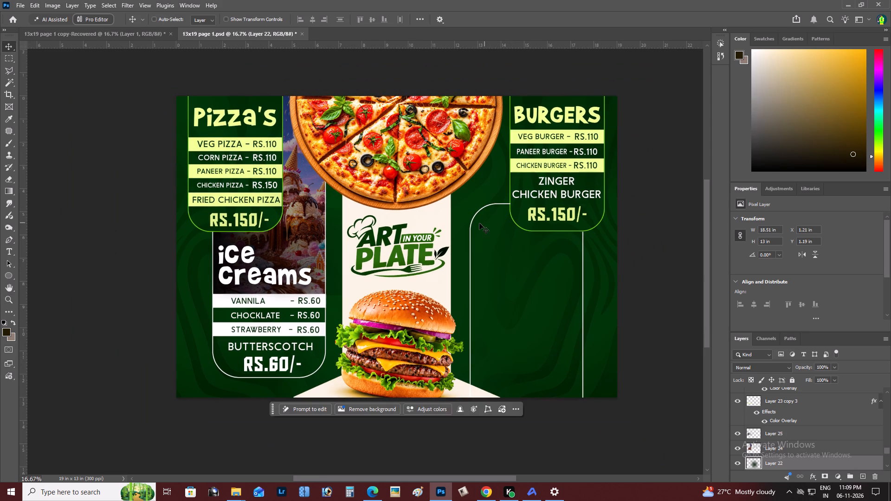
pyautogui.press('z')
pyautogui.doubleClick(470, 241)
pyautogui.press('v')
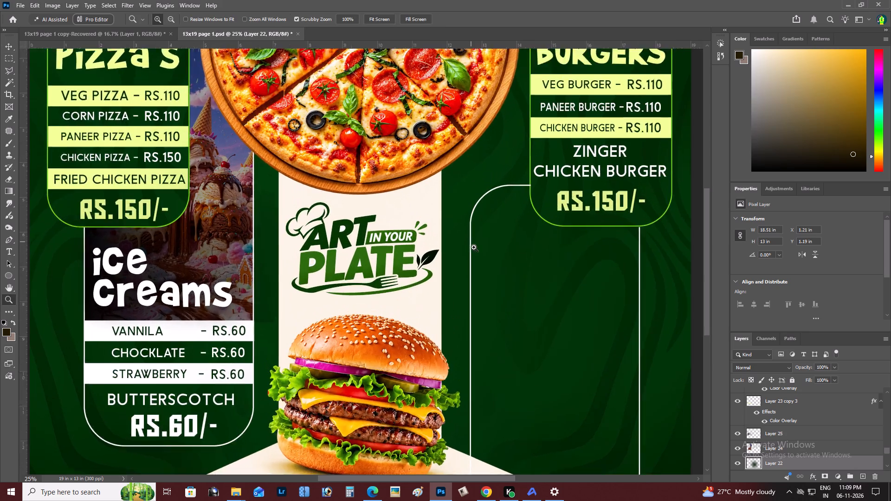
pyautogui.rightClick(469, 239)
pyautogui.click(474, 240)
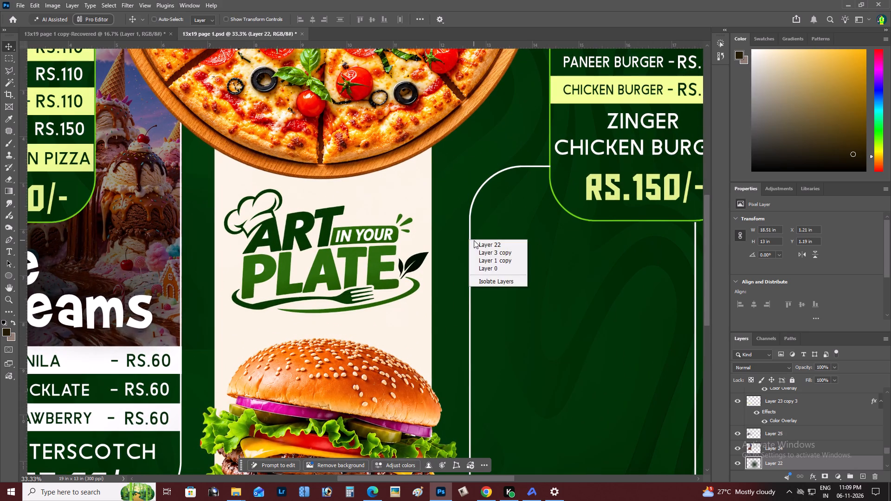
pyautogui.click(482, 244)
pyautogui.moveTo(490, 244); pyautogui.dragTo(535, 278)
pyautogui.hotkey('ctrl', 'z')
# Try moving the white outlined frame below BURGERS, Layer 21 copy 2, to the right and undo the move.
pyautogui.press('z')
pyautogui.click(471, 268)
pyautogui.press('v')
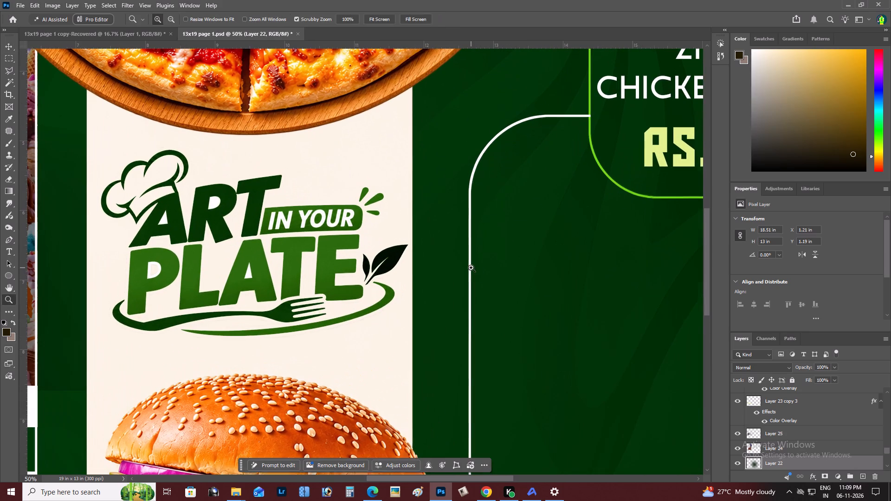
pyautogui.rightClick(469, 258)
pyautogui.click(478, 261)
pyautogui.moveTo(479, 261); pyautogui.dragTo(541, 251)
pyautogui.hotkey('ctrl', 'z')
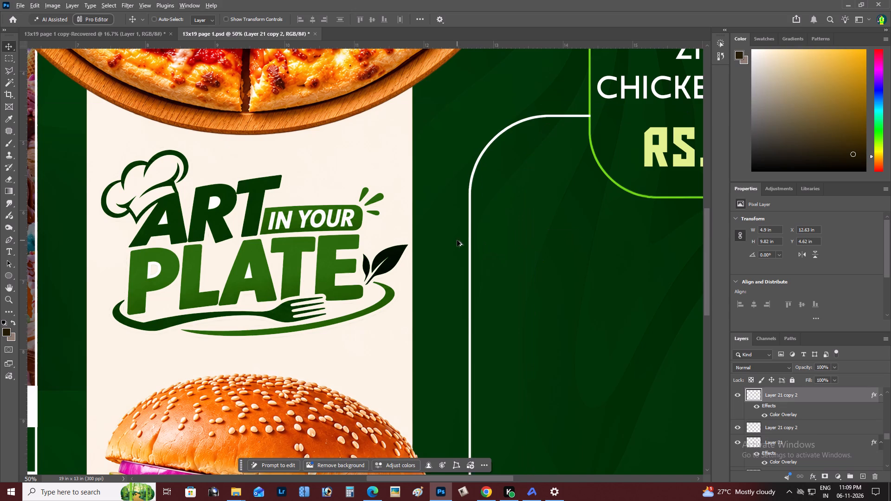
# Move the white outlined frame below BURGERS about 0.11 in right and 0.54 in down.
pyautogui.keyDown('alt'); pyautogui.click(457, 240); pyautogui.keyUp('alt')
pyautogui.press('z')
pyautogui.keyDown('alt'); pyautogui.tripleClick(461, 226); pyautogui.keyUp('alt')
pyautogui.press('z')
pyautogui.keyDown('alt'); pyautogui.click(477, 225); pyautogui.keyUp('alt')
pyautogui.rightClick(480, 234)
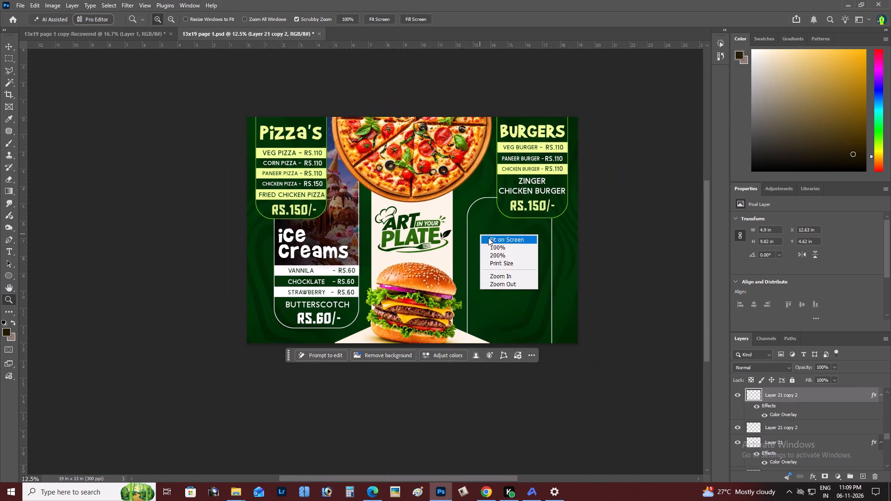
pyautogui.doubleClick(492, 239)
pyautogui.press('v')
pyautogui.moveTo(467, 238); pyautogui.dragTo(535, 284)
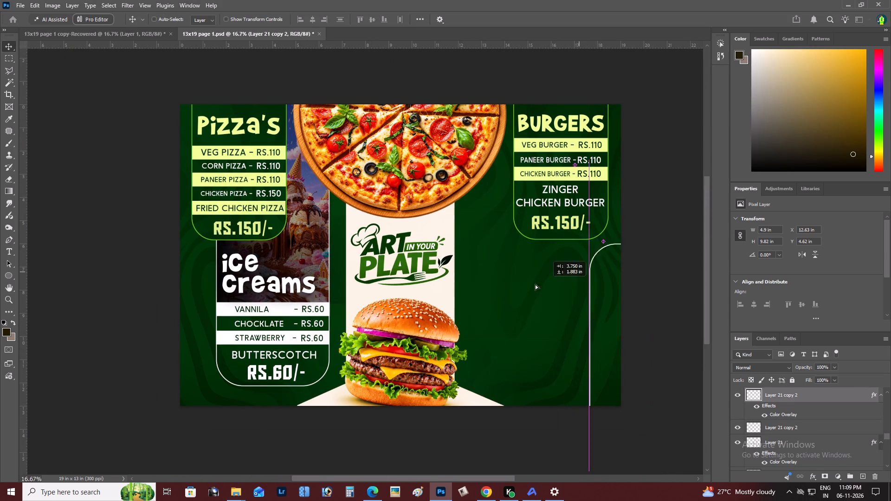
pyautogui.moveTo(535, 284); pyautogui.dragTo(470, 250)
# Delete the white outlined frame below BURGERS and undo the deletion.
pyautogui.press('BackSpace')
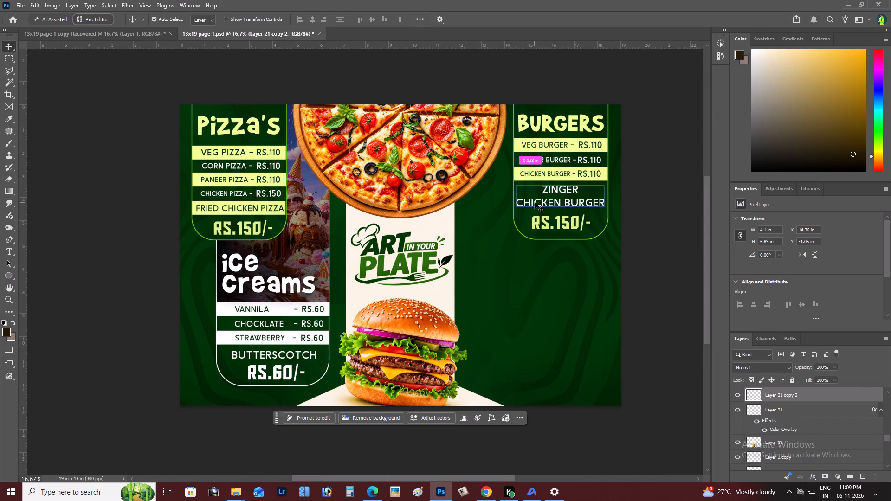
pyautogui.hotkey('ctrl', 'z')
# Duplicate the green outline around the BURGERS list, placing the copy about 0.27 in lower and 0.04 in left.
pyautogui.press('z')
pyautogui.doubleClick(525, 239)
pyautogui.press('z')
pyautogui.tripleClick(533, 233)
pyautogui.press('v')
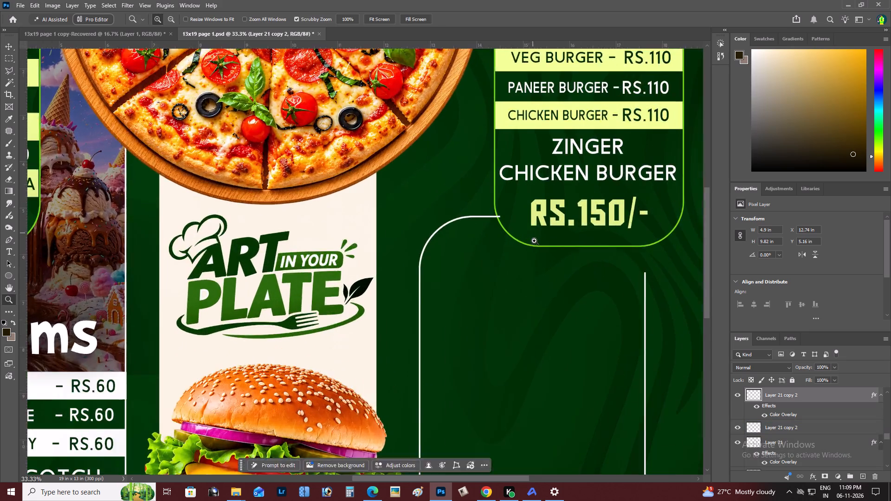
pyautogui.rightClick(540, 251)
pyautogui.click(552, 255)
pyautogui.moveTo(553, 255); pyautogui.dragTo(555, 265)
pyautogui.hotkey('ctrl', 'z')
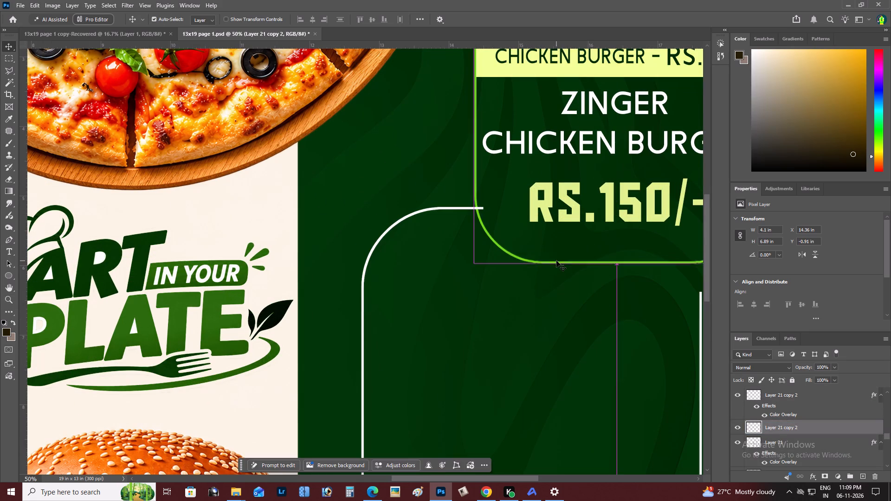
pyautogui.keyDown('alt'); pyautogui.moveTo(557, 249); pyautogui.dragTo(555, 264); pyautogui.keyUp('alt')
# Nudge the duplicated green BURGERS outline up by about 0.03 in.
pyautogui.press('z')
pyautogui.keyDown('alt'); pyautogui.click(554, 238); pyautogui.keyUp('alt')
pyautogui.rightClick(561, 229)
pyautogui.doubleClick(572, 234)
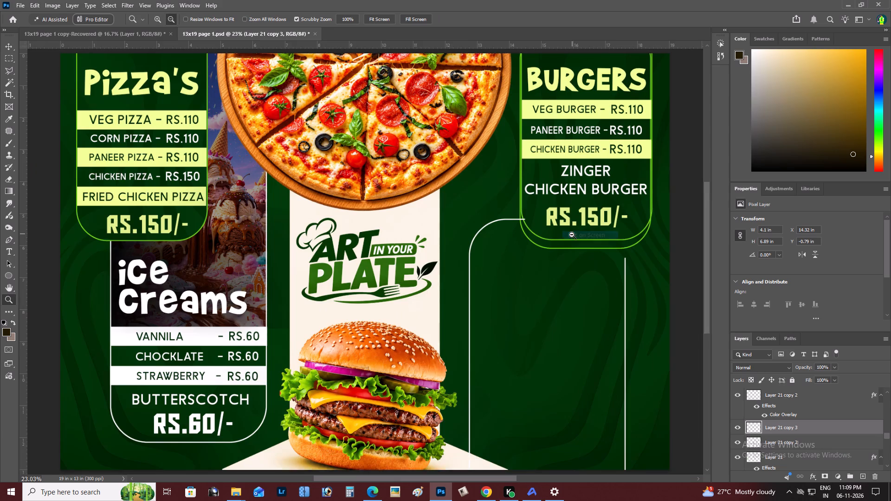
pyautogui.press('space')
pyautogui.press('space')
pyautogui.press('space')
pyautogui.press('space')
pyautogui.press('space')
pyautogui.press('space')
pyautogui.press('space')
pyautogui.moveTo(570, 235); pyautogui.dragTo(526, 242)
pyautogui.press('z')
pyautogui.doubleClick(543, 243)
pyautogui.click(547, 242)
pyautogui.press('v')
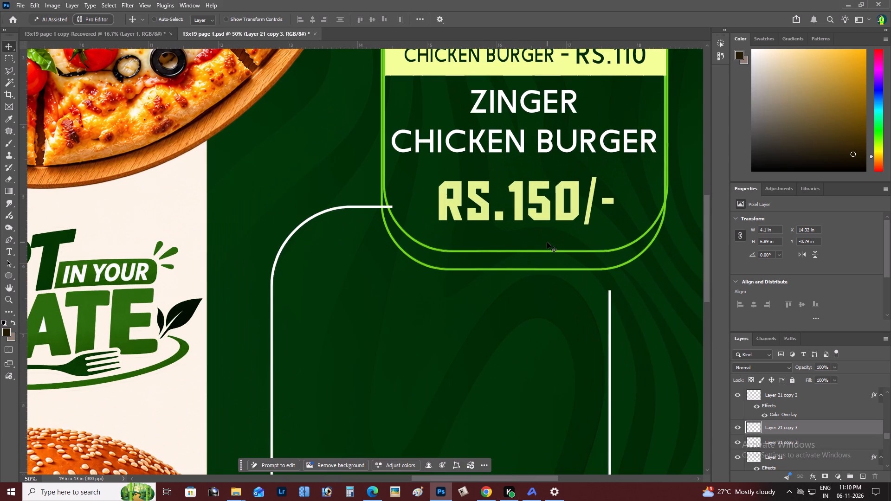
pyautogui.hotkey('shift', 'Up')
# Nudge the duplicated green BURGERS outline about 0.03 in left and 0.1 in up.
pyautogui.press('z')
pyautogui.keyDown('alt'); pyautogui.click(547, 242); pyautogui.keyUp('alt')
pyautogui.rightClick(547, 242)
pyautogui.click(554, 244)
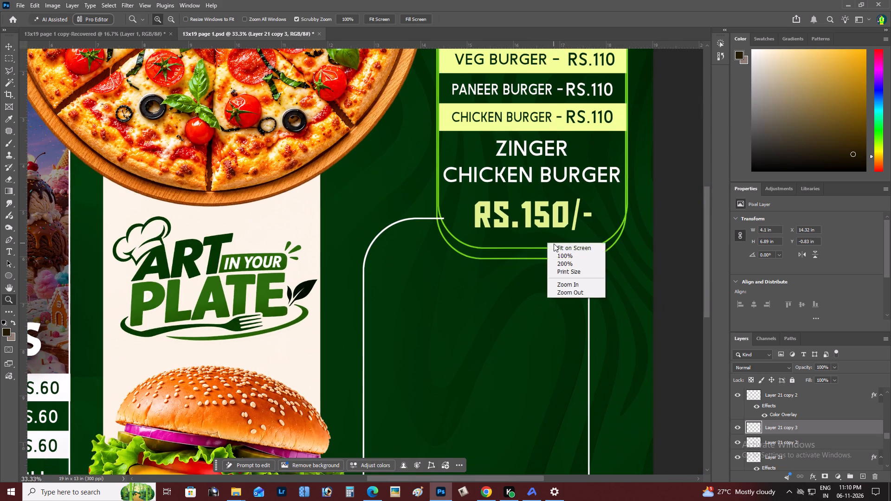
pyautogui.click(558, 246)
pyautogui.press('space')
pyautogui.moveTo(543, 254); pyautogui.dragTo(529, 264)
pyautogui.press('v')
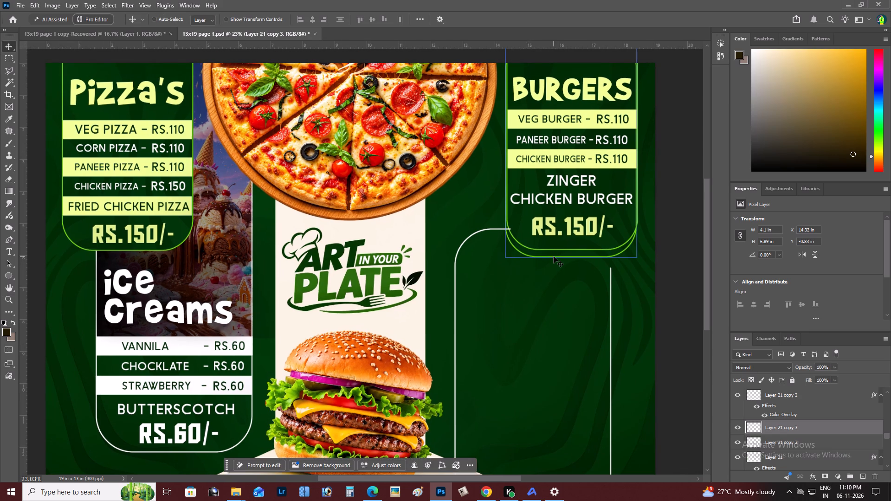
pyautogui.hotkey('shift', 'Left')
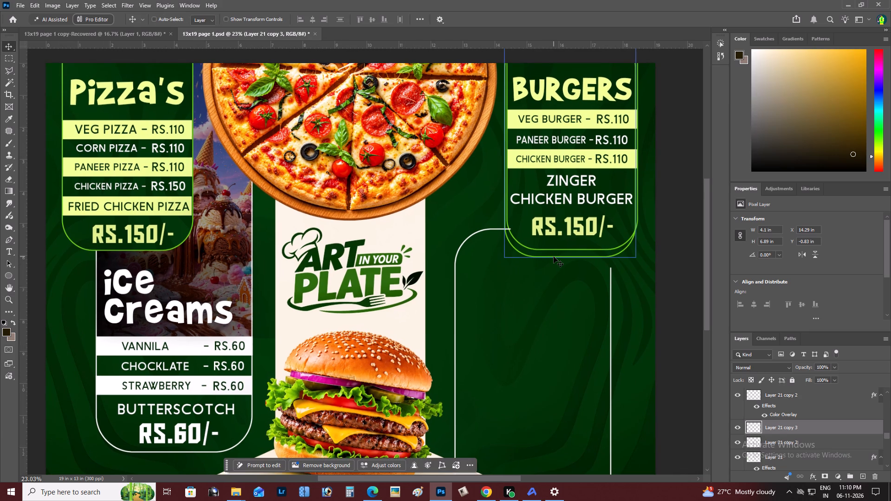
pyautogui.press('v')
pyautogui.hotkey('shift', 'Up')
pyautogui.hotkey('shift', 'Up')
pyautogui.hotkey('shift', 'Up')
# Duplicate the green outline around the Pizza's list, placing the copy about 0.1 in left and 0.02 in lower.
pyautogui.press('z')
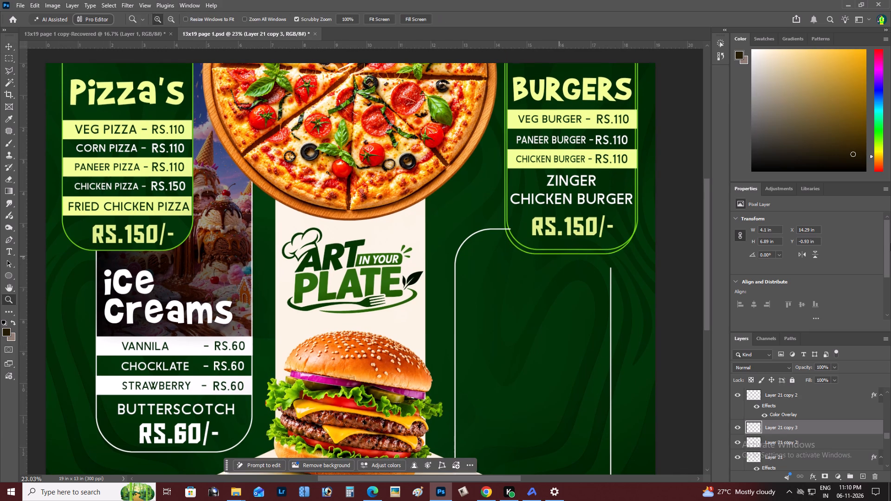
pyautogui.keyDown('alt'); pyautogui.scroll(1, 890, 238); pyautogui.keyUp('alt')
pyautogui.keyDown('alt'); pyautogui.doubleClick(646, 289); pyautogui.keyUp('alt')
pyautogui.press('space')
pyautogui.moveTo(645, 288); pyautogui.dragTo(595, 288)
pyautogui.press('z')
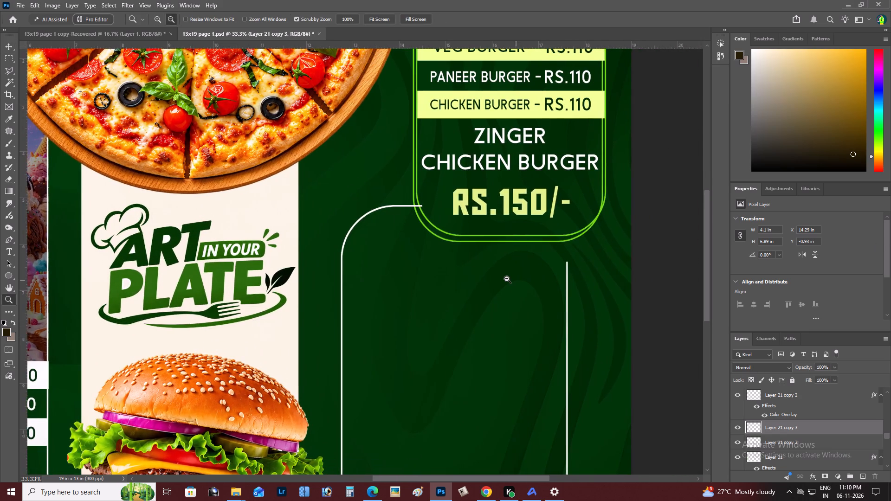
pyautogui.keyDown('alt'); pyautogui.tripleClick(507, 279); pyautogui.keyUp('alt')
pyautogui.press('space')
pyautogui.press('space')
pyautogui.moveTo(507, 279); pyautogui.dragTo(490, 283)
pyautogui.press('z')
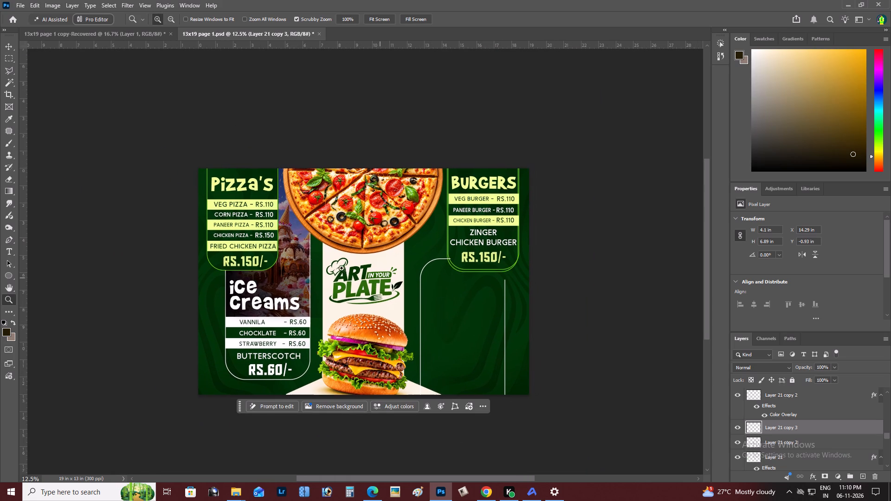
pyautogui.tripleClick(241, 259)
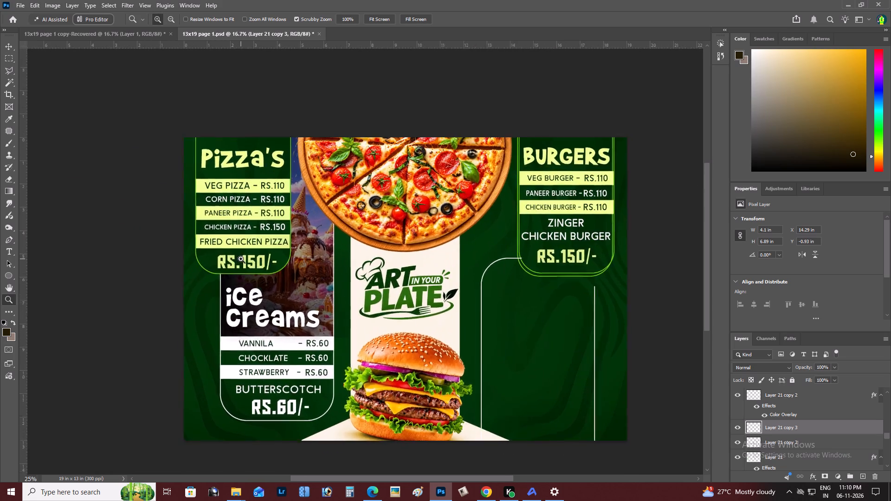
pyautogui.press('space')
pyautogui.press('space')
pyautogui.press('space')
pyautogui.press('space')
pyautogui.press('space')
pyautogui.moveTo(241, 259); pyautogui.dragTo(433, 220)
pyautogui.press('z')
pyautogui.click(384, 231)
pyautogui.press('v')
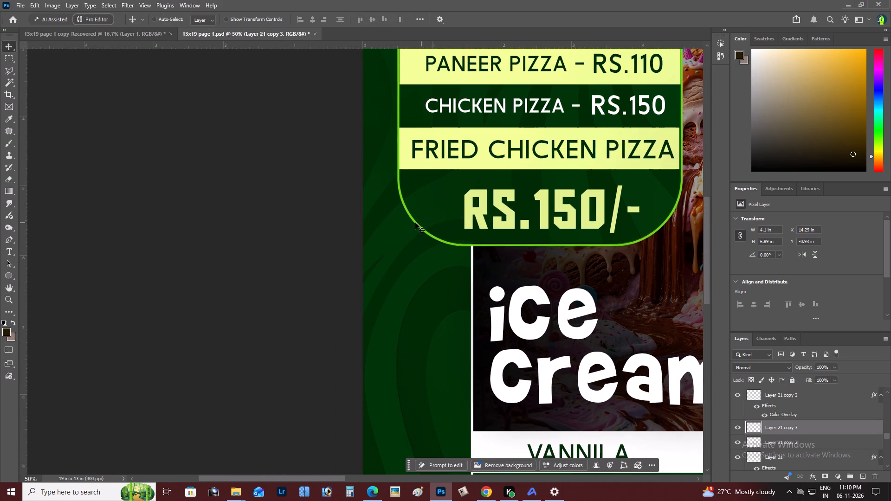
pyautogui.rightClick(414, 222)
pyautogui.click(427, 228)
pyautogui.moveTo(423, 230); pyautogui.dragTo(402, 231)
pyautogui.hotkey('ctrl', 'z')
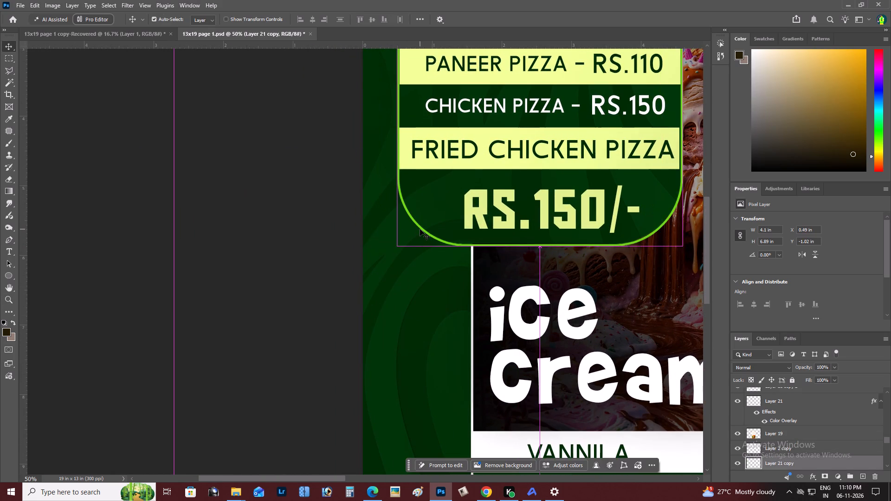
pyautogui.hotkey('ctrl', 'j')
pyautogui.hotkey('shift', 'Left')
pyautogui.hotkey('shift', 'Left')
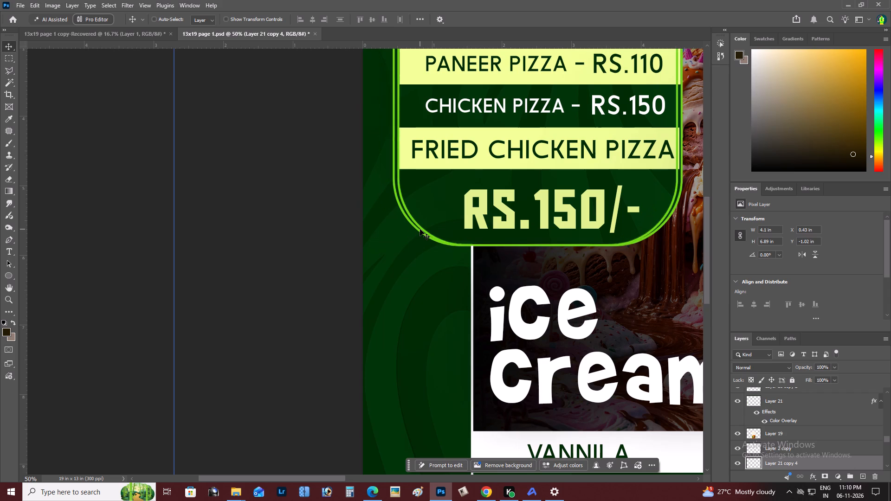
pyautogui.hotkey('shift', 'Left')
pyautogui.press('Down')
pyautogui.press('Down')
pyautogui.press('Down')
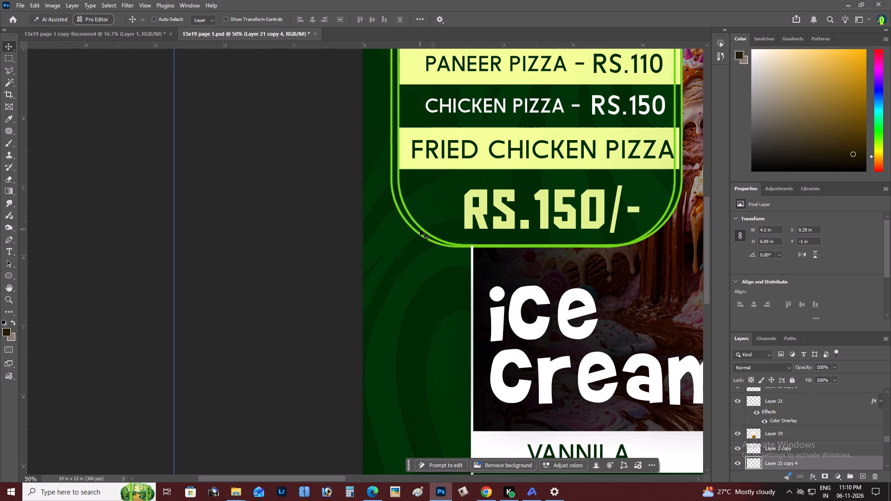
# Nudge the duplicated green Pizza's outline about 0.05 in right and 0.08 in down.
pyautogui.press('z')
pyautogui.click(436, 218)
pyautogui.rightClick(438, 218)
pyautogui.click(449, 224)
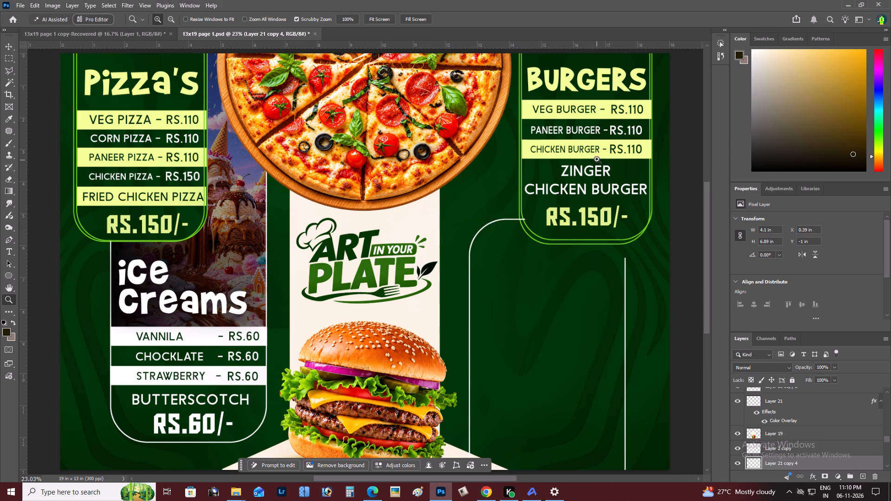
pyautogui.press('space')
pyautogui.press('space')
pyautogui.press('space')
pyautogui.press('space')
pyautogui.press('space')
pyautogui.press('space')
pyautogui.press('space')
pyautogui.press('space')
pyautogui.press('space')
pyautogui.press('space')
pyautogui.press('space')
pyautogui.press('space')
pyautogui.press('space')
pyautogui.press('space')
pyautogui.press('space')
pyautogui.press('space')
pyautogui.press('space')
pyautogui.press('space')
pyautogui.press('space')
pyautogui.press('space')
pyautogui.moveTo(308, 183); pyautogui.dragTo(418, 212)
pyautogui.press('v')
pyautogui.hotkey('shift', 'Down')
pyautogui.hotkey('shift', 'Down')
pyautogui.hotkey('shift', 'Right')
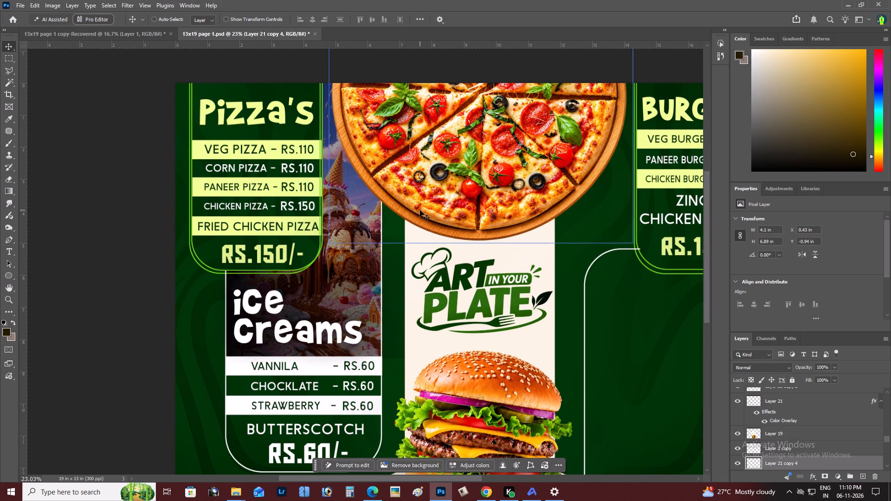
pyautogui.hotkey('shift', 'Right')
pyautogui.hotkey('shift', 'Right')
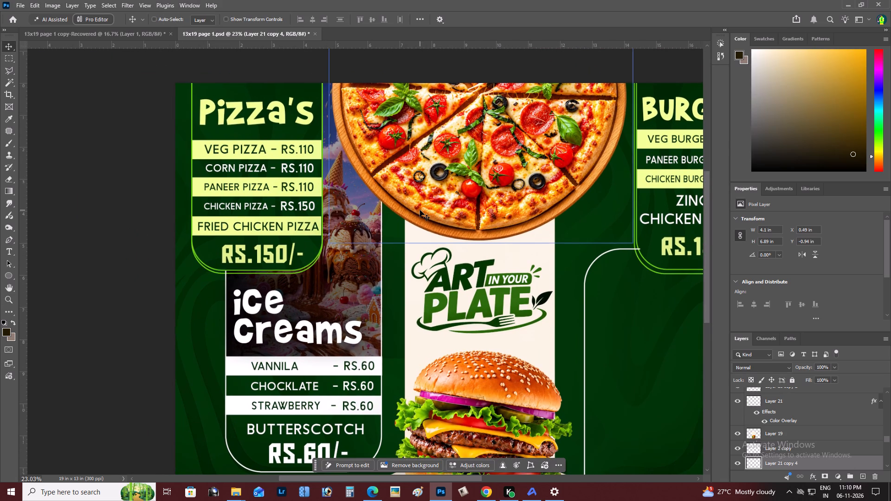
pyautogui.press('Down')
pyautogui.press('Left')
pyautogui.press('Left')
pyautogui.press('Left')
# Enlarge the duplicated Pizza's outline proportionally to about 4.14 × 6.95 in.
pyautogui.press('space')
pyautogui.press('space')
pyautogui.press('space')
pyautogui.press('space')
pyautogui.press('space')
pyautogui.press('space')
pyautogui.press('space')
pyautogui.press('space')
pyautogui.press('space')
pyautogui.press('space')
pyautogui.press('space')
pyautogui.press('space')
pyautogui.press('space')
pyautogui.press('space')
pyautogui.press('space')
pyautogui.press('space')
pyautogui.press('space')
pyautogui.press('space')
pyautogui.press('space')
pyautogui.press('space')
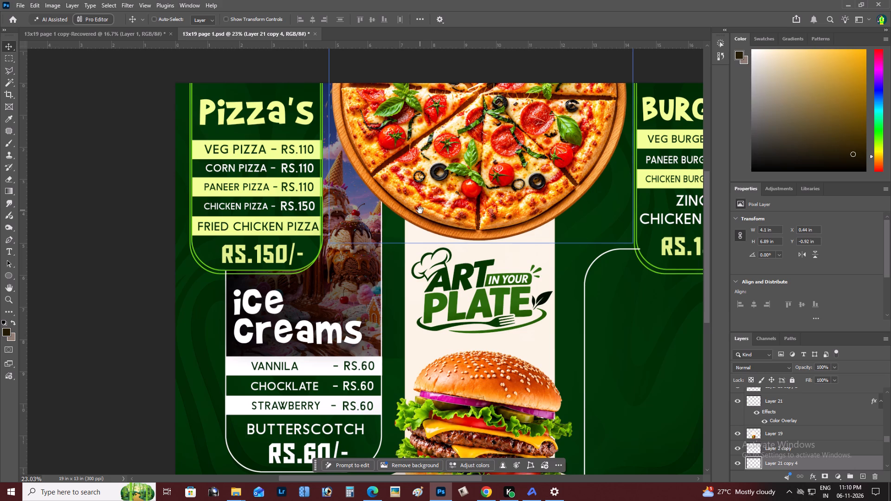
pyautogui.moveTo(420, 210); pyautogui.dragTo(319, 199)
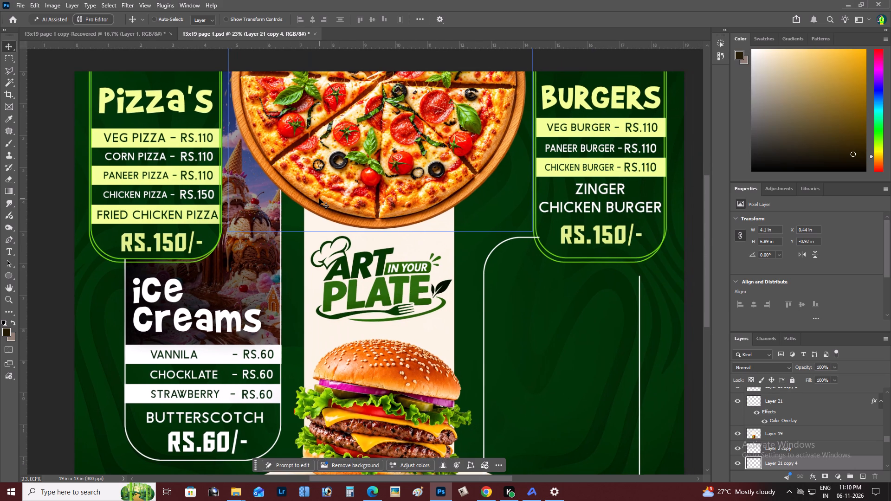
pyautogui.hotkey('ctrl', 't')
pyautogui.keyDown('alt'); pyautogui.click(223, 264); pyautogui.keyUp('alt')
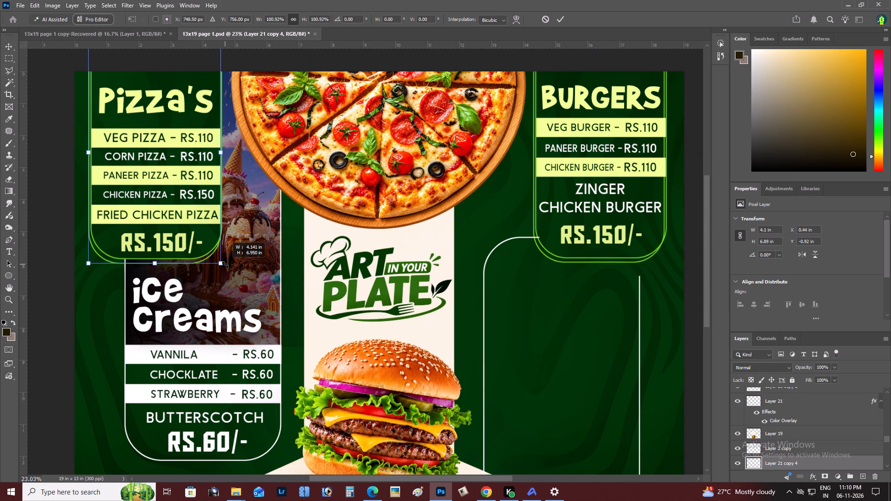
pyautogui.hotkey('ctrl', 'Return')
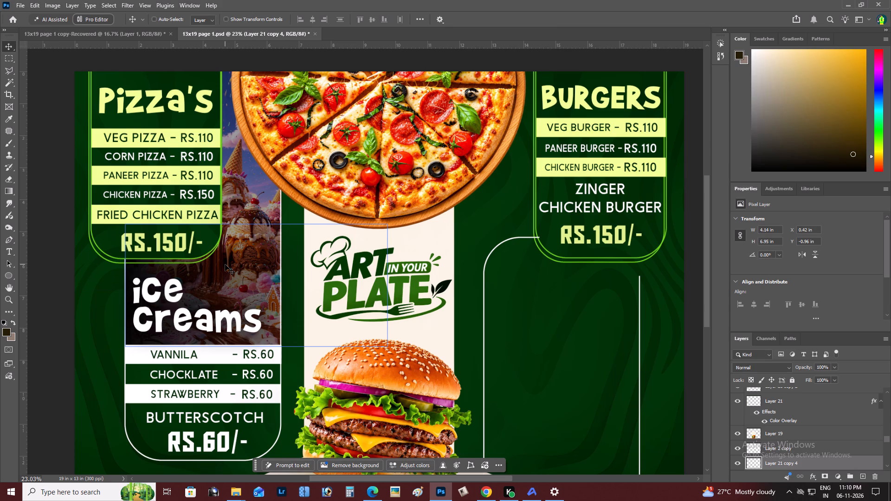
# Nudge the enlarged Pizza's outline copy about 0.03 in up and 0.03 in left.
pyautogui.press('v')
pyautogui.hotkey('shift', 'Up')
pyautogui.hotkey('shift', 'Right')
pyautogui.hotkey('shift', 'Right')
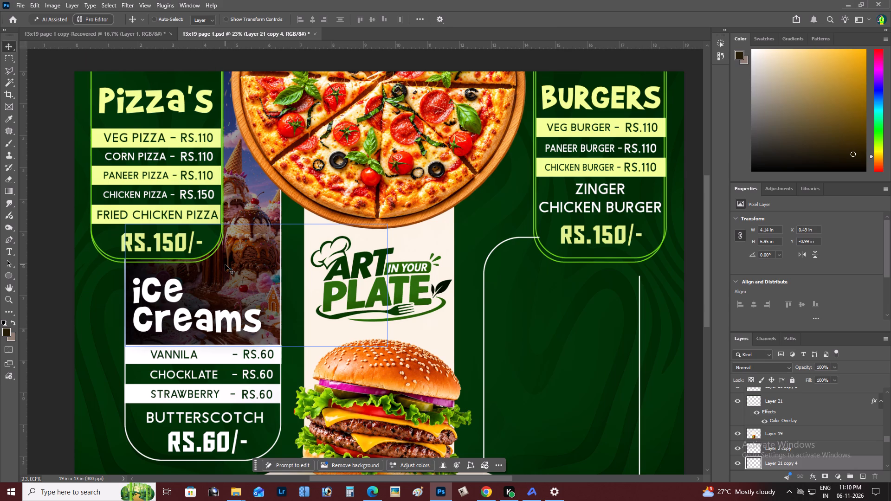
pyautogui.hotkey('shift', 'Right')
pyautogui.hotkey('shift', 'Left')
pyautogui.hotkey('shift', 'Left')
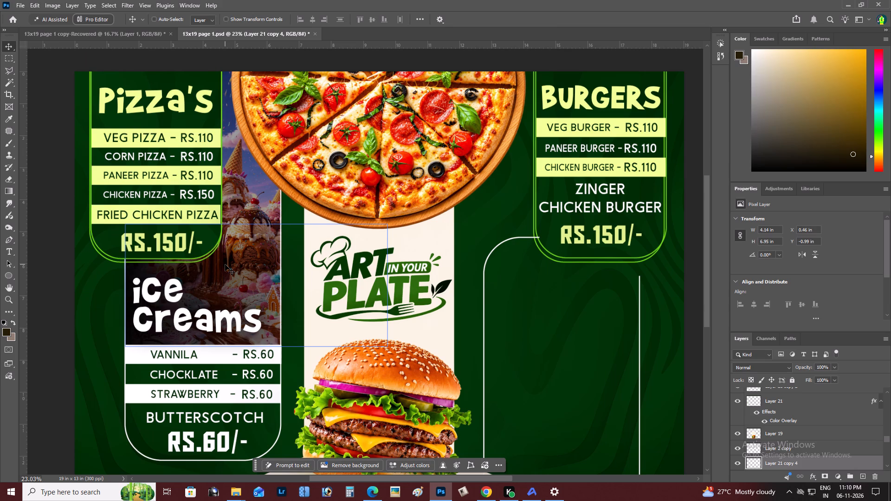
pyautogui.press('Left')
pyautogui.press('Left')
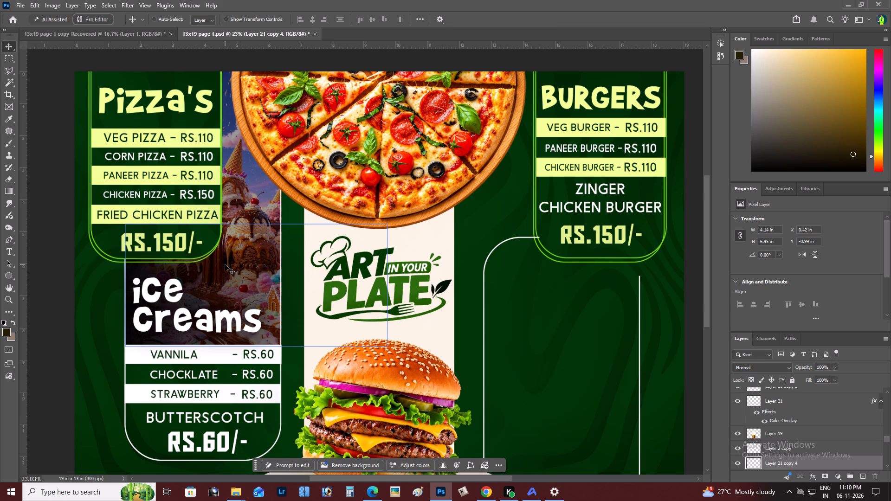
pyautogui.press('Left')
pyautogui.press('Left')
pyautogui.press('Left')
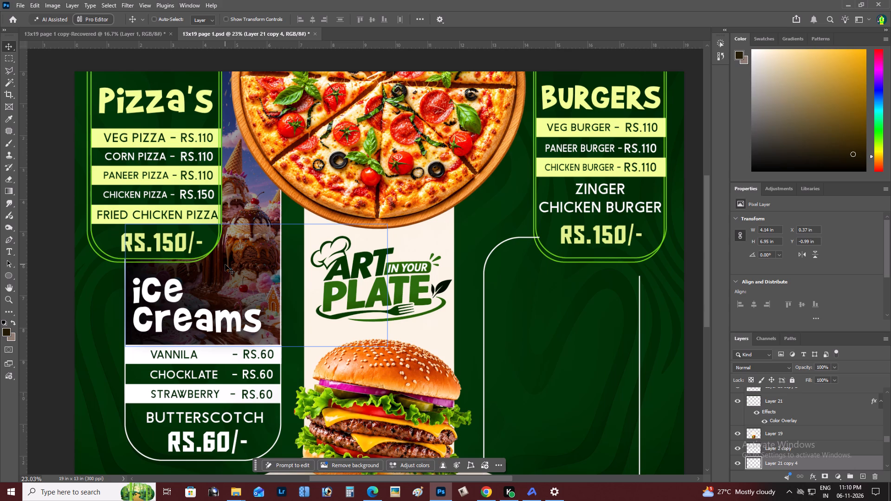
pyautogui.press('Right')
# Duplicate the white outline around the ice creams list and offset the copy about 0.06 in to the right.
pyautogui.press('z')
pyautogui.keyDown('alt'); pyautogui.click(198, 196); pyautogui.keyUp('alt')
pyautogui.rightClick(198, 196)
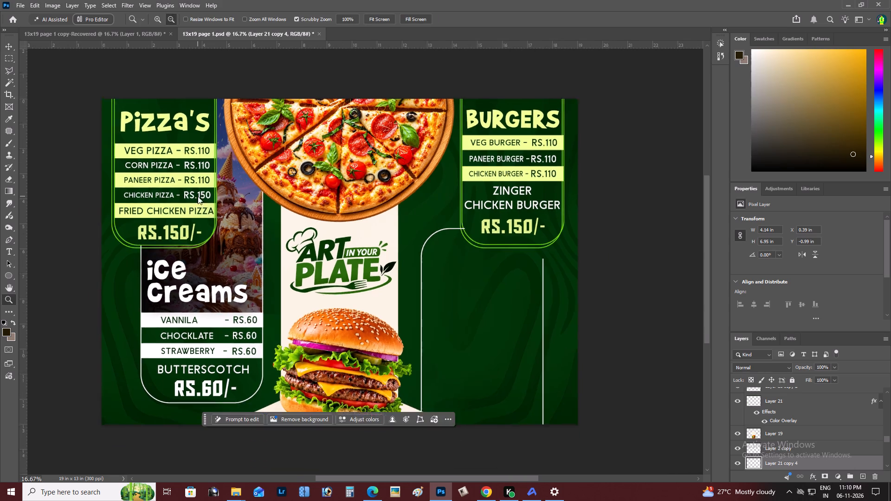
pyautogui.click(211, 200)
pyautogui.press('space')
pyautogui.press('space')
pyautogui.press('space')
pyautogui.press('space')
pyautogui.press('space')
pyautogui.press('space')
pyautogui.press('space')
pyautogui.moveTo(211, 200); pyautogui.dragTo(218, 198)
pyautogui.press('z')
pyautogui.keyDown('alt'); pyautogui.click(215, 212); pyautogui.keyUp('alt')
pyautogui.rightClick(250, 237)
pyautogui.doubleClick(268, 244)
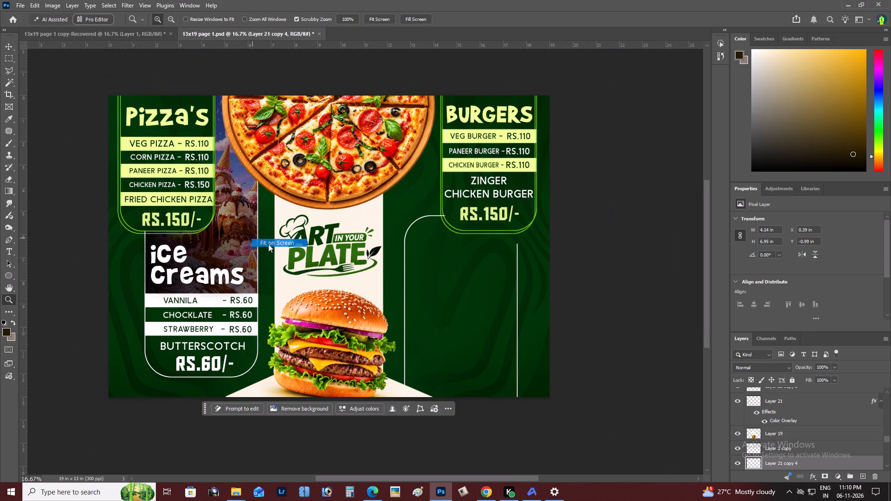
pyautogui.press('space')
pyautogui.moveTo(221, 270); pyautogui.dragTo(286, 249)
pyautogui.press('z')
pyautogui.doubleClick(239, 283)
pyautogui.press('v')
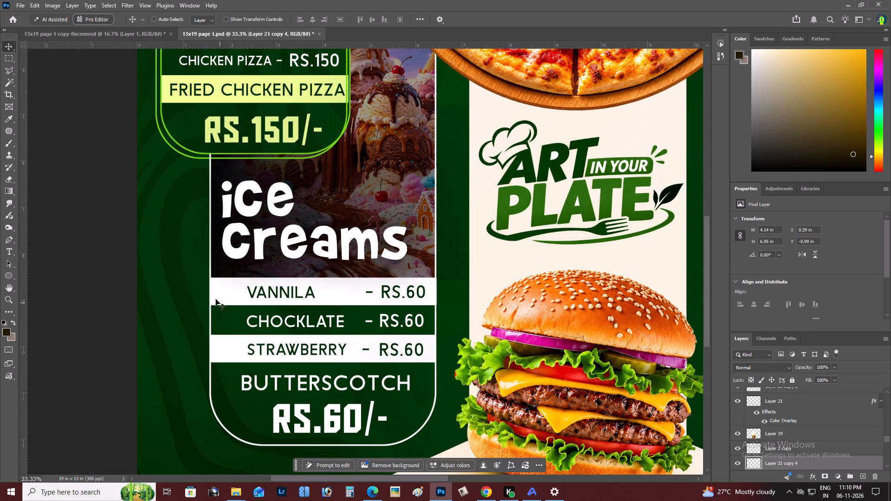
pyautogui.rightClick(211, 237)
pyautogui.click(219, 241)
pyautogui.moveTo(216, 241); pyautogui.dragTo(188, 236)
pyautogui.hotkey('ctrl', 'z')
pyautogui.hotkey('ctrl', 'j')
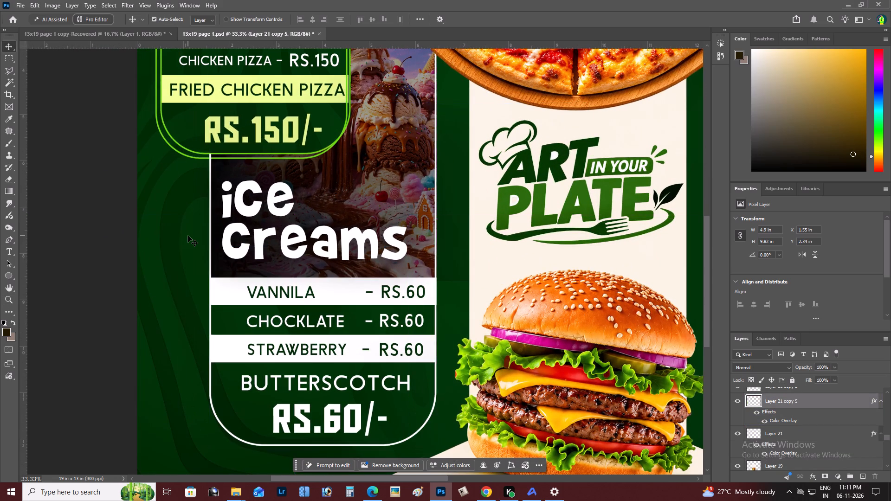
pyautogui.hotkey('shift', 'Right')
pyautogui.hotkey('shift', 'Right')
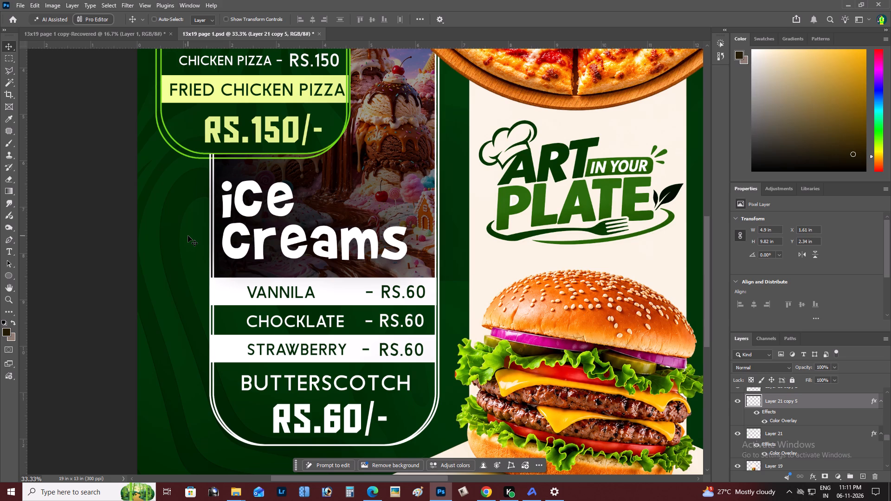
# Nudge the white ice creams outline copy about 0.03 in further right, to X 1.65 in.
pyautogui.press('z')
pyautogui.keyDown('alt'); pyautogui.click(400, 218); pyautogui.keyUp('alt')
pyautogui.rightClick(402, 217)
pyautogui.click(418, 221)
pyautogui.press('space')
pyautogui.press('space')
pyautogui.press('space')
pyautogui.press('space')
pyautogui.press('space')
pyautogui.press('space')
pyautogui.press('space')
pyautogui.press('space')
pyautogui.press('space')
pyautogui.press('space')
pyautogui.press('space')
pyautogui.press('space')
pyautogui.press('space')
pyautogui.press('space')
pyautogui.press('space')
pyautogui.press('space')
pyautogui.press('space')
pyautogui.press('space')
pyautogui.press('space')
pyautogui.press('space')
pyautogui.moveTo(419, 221); pyautogui.dragTo(460, 230)
pyautogui.click(433, 227)
pyautogui.moveTo(320, 241); pyautogui.dragTo(397, 226)
pyautogui.press('z')
pyautogui.click(307, 248)
pyautogui.rightClick(313, 243)
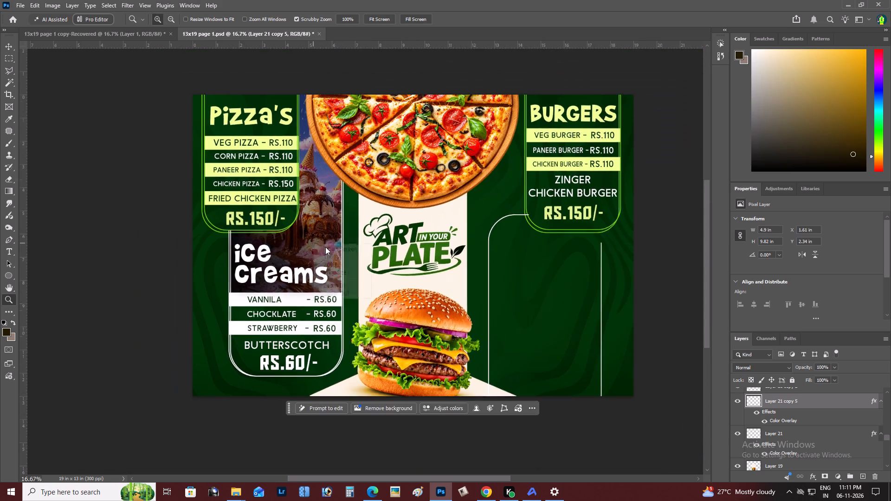
pyautogui.doubleClick(329, 248)
pyautogui.press('space')
pyautogui.press('space')
pyautogui.press('space')
pyautogui.press('space')
pyautogui.press('space')
pyautogui.moveTo(281, 274); pyautogui.dragTo(369, 256)
pyautogui.press('z')
pyautogui.click(364, 254)
pyautogui.press('v')
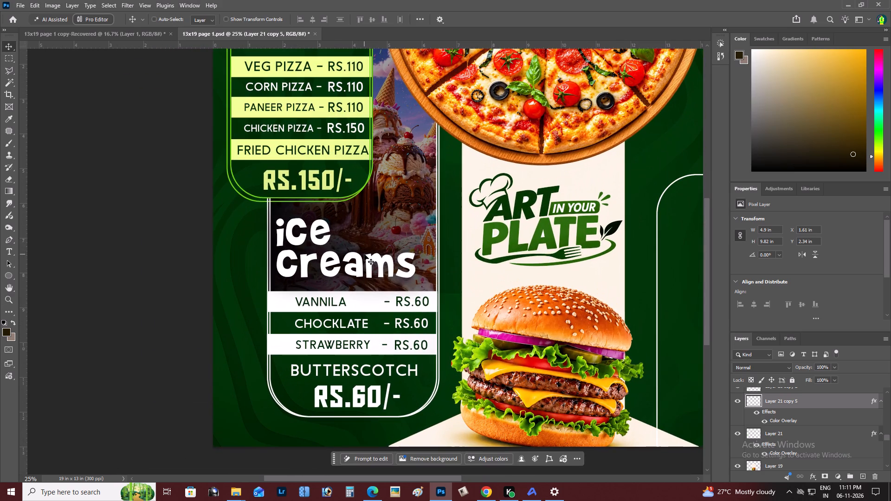
pyautogui.hotkey('shift', 'Right')
pyautogui.hotkey('shift', 'Right')
pyautogui.hotkey('shift', 'Right')
pyautogui.hotkey('shift', 'Left')
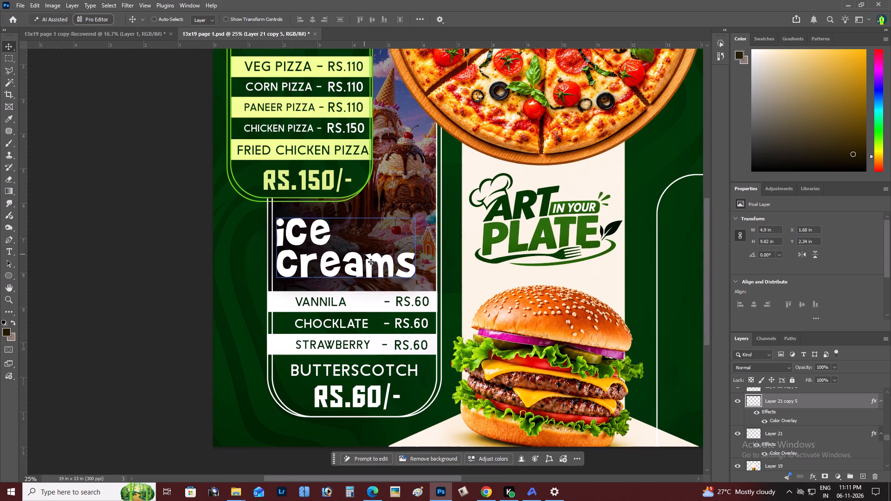
pyautogui.hotkey('shift', 'Left')
# Examine the spacing of the offset ice creams outlines against the rest of the menu layout.
pyautogui.press('z')
pyautogui.keyDown('alt'); pyautogui.click(369, 258); pyautogui.keyUp('alt')
pyautogui.rightClick(369, 257)
pyautogui.doubleClick(383, 260)
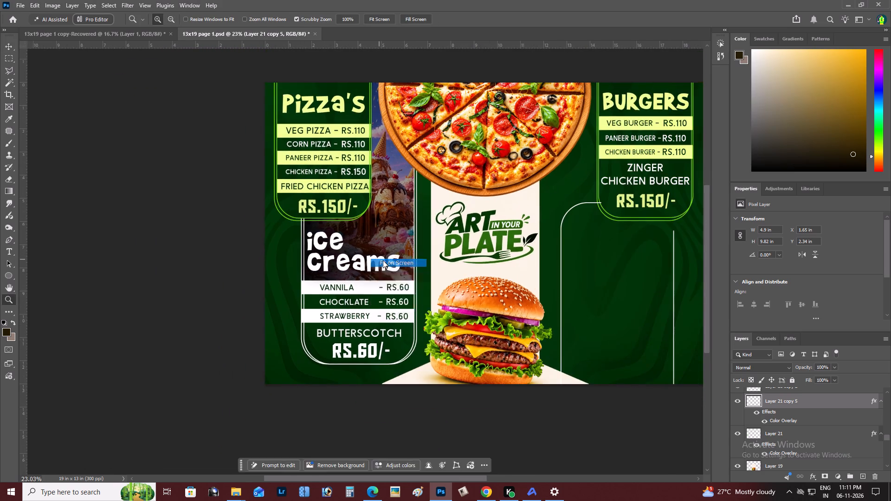
pyautogui.press('space')
pyautogui.press('space')
pyautogui.press('space')
pyautogui.press('space')
pyautogui.press('space')
pyautogui.press('space')
pyautogui.press('space')
pyautogui.press('space')
pyautogui.press('space')
pyautogui.press('space')
pyautogui.press('space')
pyautogui.press('space')
pyautogui.press('space')
pyautogui.press('space')
pyautogui.press('space')
pyautogui.press('space')
pyautogui.press('space')
pyautogui.press('space')
pyautogui.press('space')
pyautogui.press('space')
pyautogui.moveTo(338, 281); pyautogui.dragTo(402, 283)
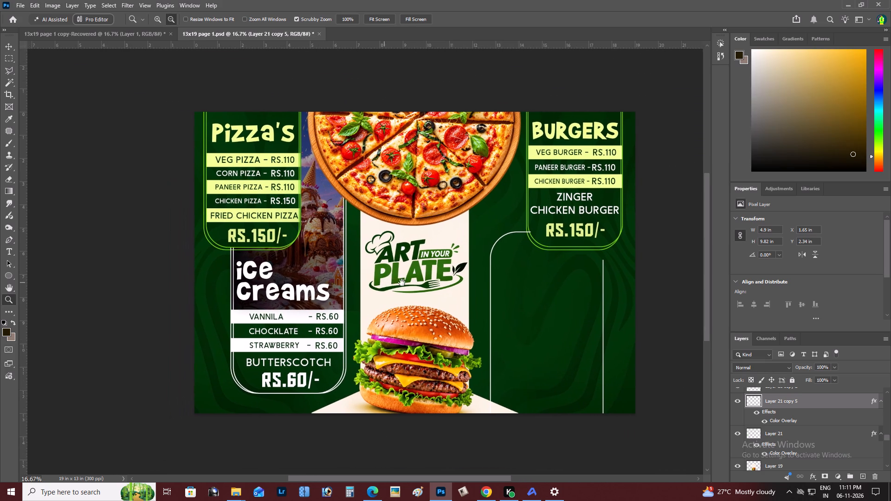
pyautogui.moveTo(402, 283); pyautogui.dragTo(415, 278)
pyautogui.press('z')
pyautogui.keyDown('alt'); pyautogui.click(358, 275); pyautogui.keyUp('alt')
pyautogui.rightClick(363, 270)
pyautogui.click(380, 275)
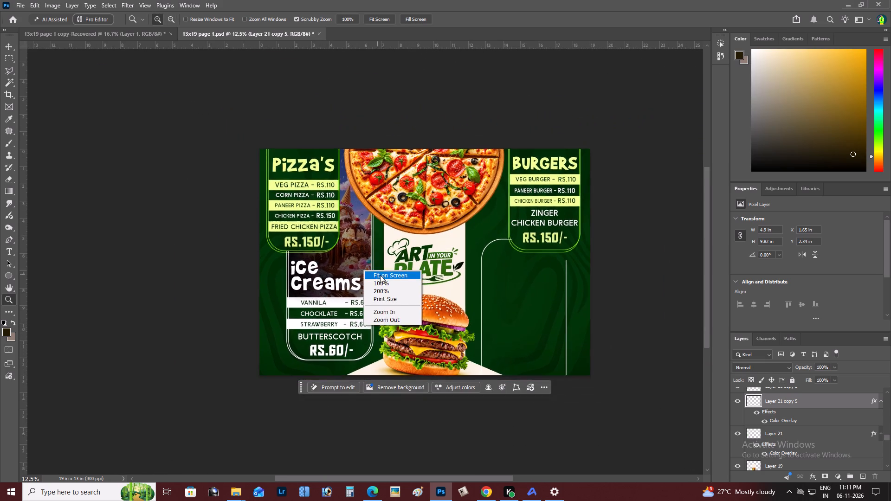
# Delete the left upper end of the ice creams outline copy where it crosses the bottom of the Pizza's double outline.
pyautogui.press('space')
pyautogui.moveTo(310, 280); pyautogui.dragTo(370, 292)
pyautogui.press('z')
pyautogui.click(249, 266)
pyautogui.click(224, 270)
pyautogui.doubleClick(220, 271)
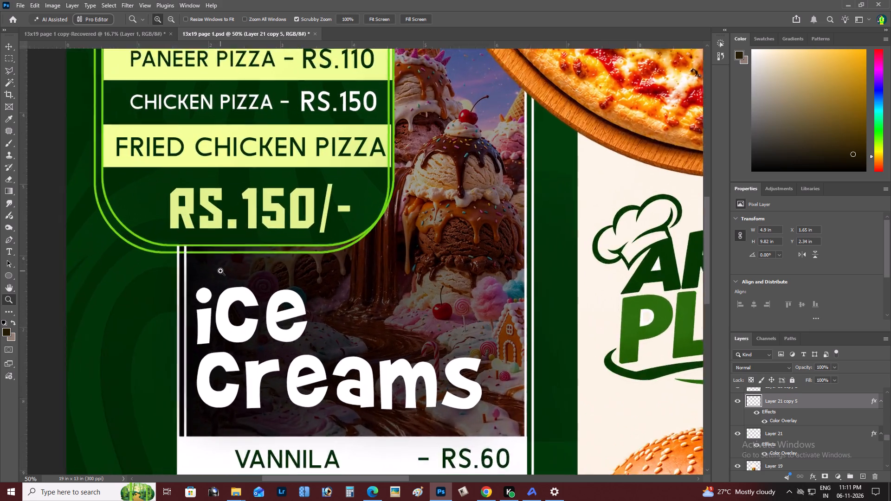
pyautogui.press('z')
pyautogui.keyDown('alt'); pyautogui.click(220, 271); pyautogui.keyUp('alt')
pyautogui.click(213, 269)
pyautogui.rightClick(212, 266)
pyautogui.doubleClick(224, 268)
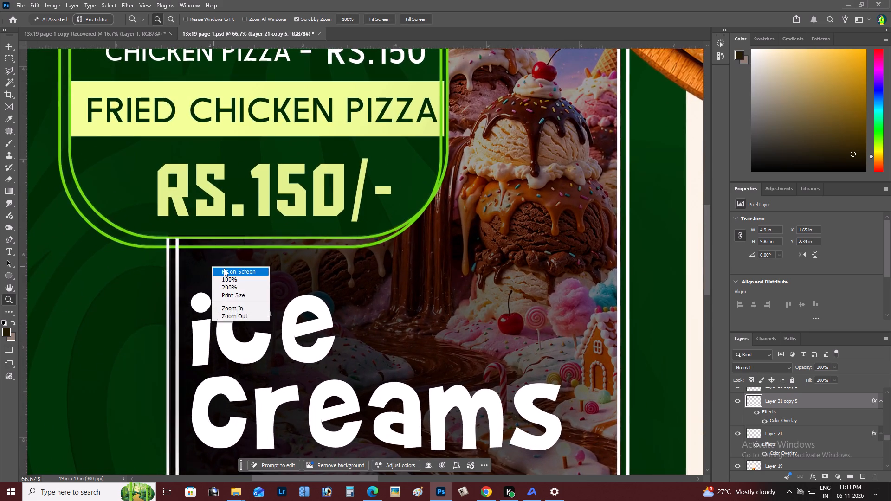
pyautogui.press('space')
pyautogui.moveTo(175, 261); pyautogui.dragTo(270, 248)
pyautogui.press('z')
pyautogui.click(249, 247)
pyautogui.click(280, 234)
pyautogui.click(276, 228)
pyautogui.doubleClick(273, 216)
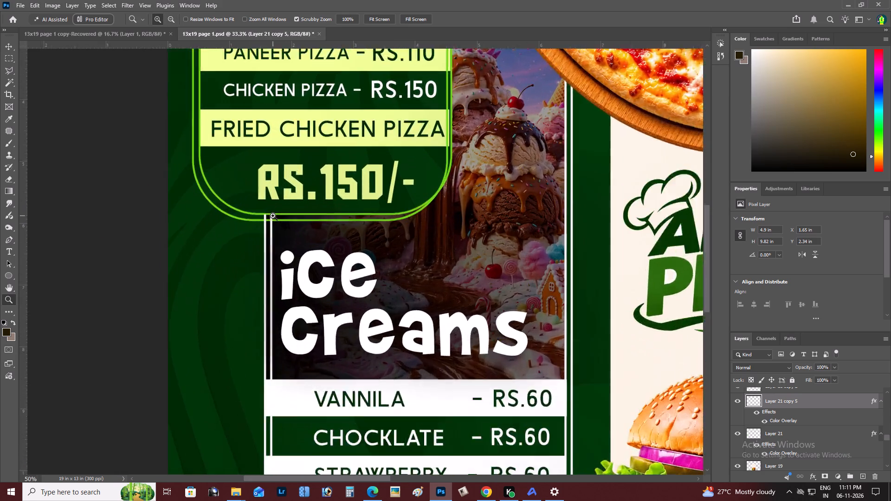
pyautogui.press('m')
pyautogui.moveTo(203, 161); pyautogui.dragTo(303, 221)
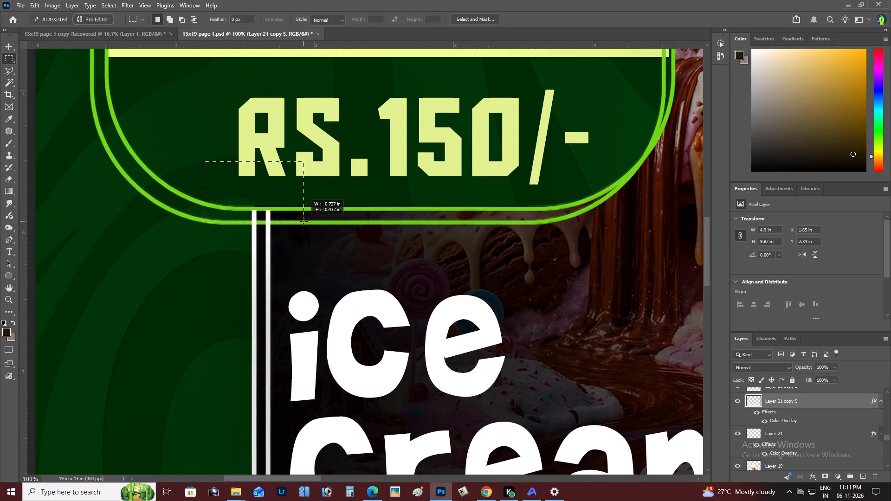
pyautogui.moveTo(303, 221); pyautogui.dragTo(304, 222)
pyautogui.press('BackSpace')
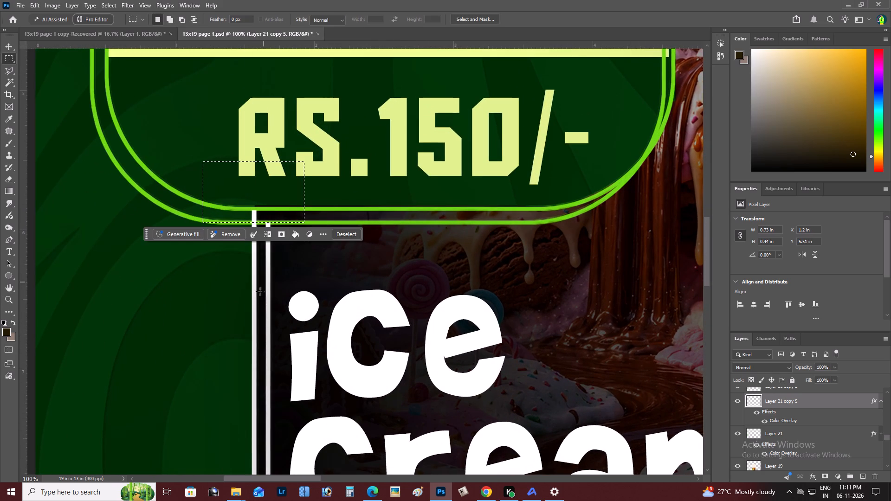
pyautogui.hotkey('ctrl', 'd')
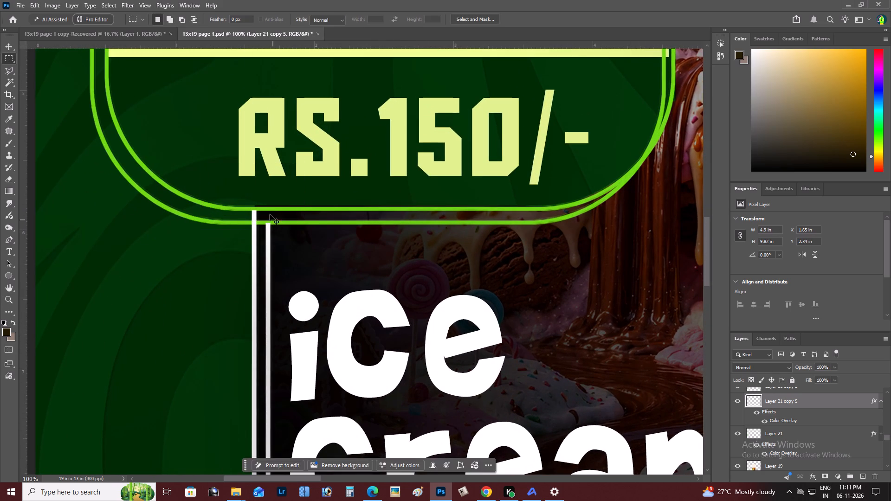
pyautogui.moveTo(218, 187); pyautogui.dragTo(299, 224)
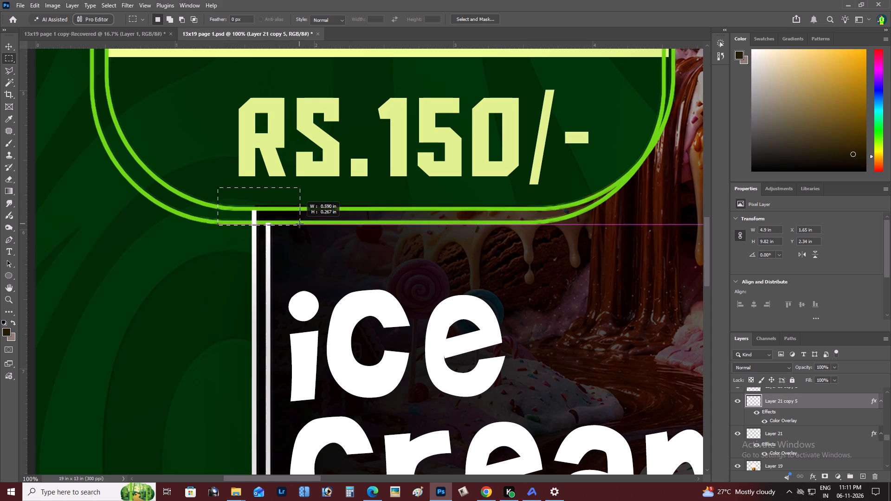
pyautogui.moveTo(299, 224); pyautogui.dragTo(301, 225)
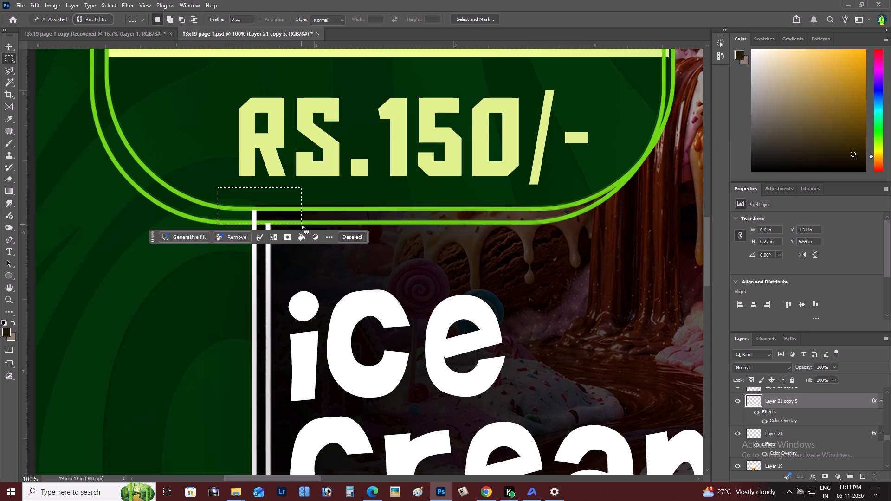
pyautogui.press('BackSpace')
# Delete the same overlapping end from the original ice creams outline, using the existing selection, and clear the selection.
pyautogui.press('v')
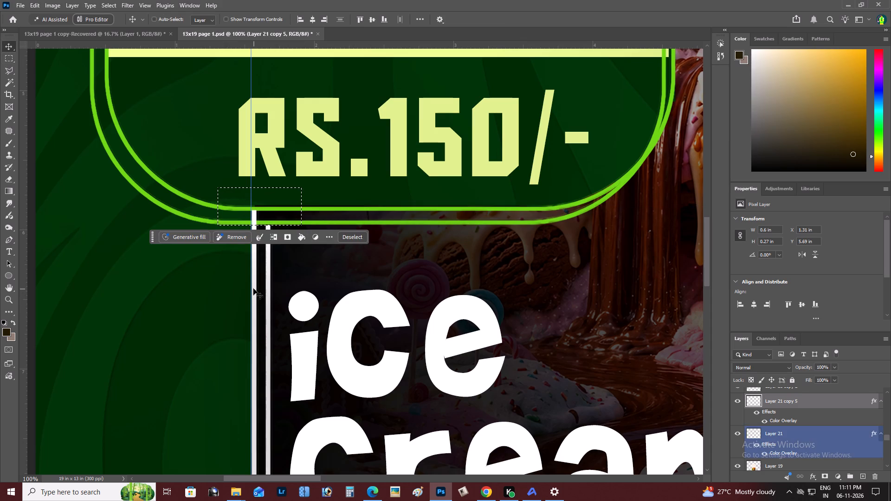
pyautogui.rightClick(253, 289)
pyautogui.click(260, 291)
pyautogui.press('BackSpace')
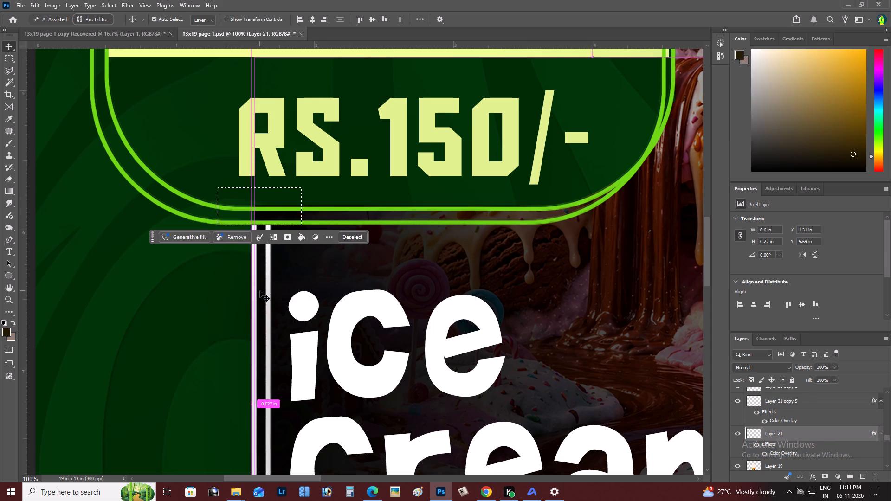
pyautogui.hotkey('ctrl', 'd')
pyautogui.press('Up')
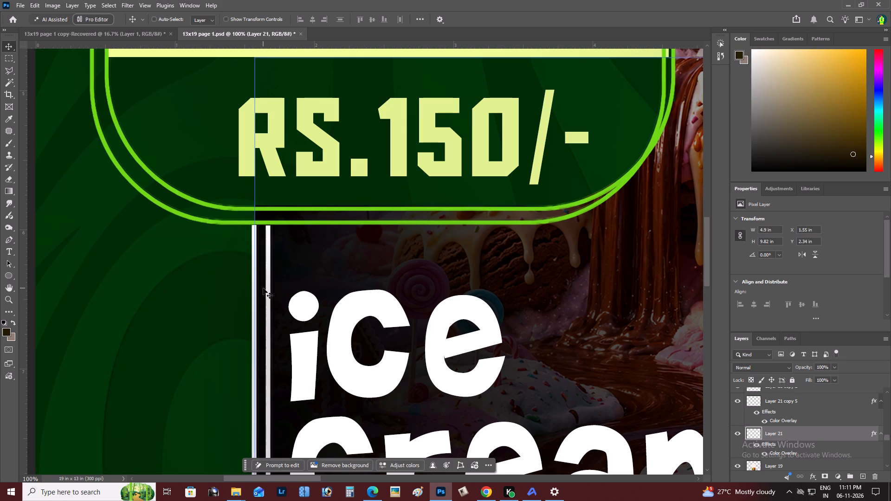
# Delete the left segment of the ice creams outline copy beside the CHOCKLATE row, between the two white bands.
pyautogui.press('space')
pyautogui.press('space')
pyautogui.press('space')
pyautogui.moveTo(263, 288); pyautogui.dragTo(273, 277)
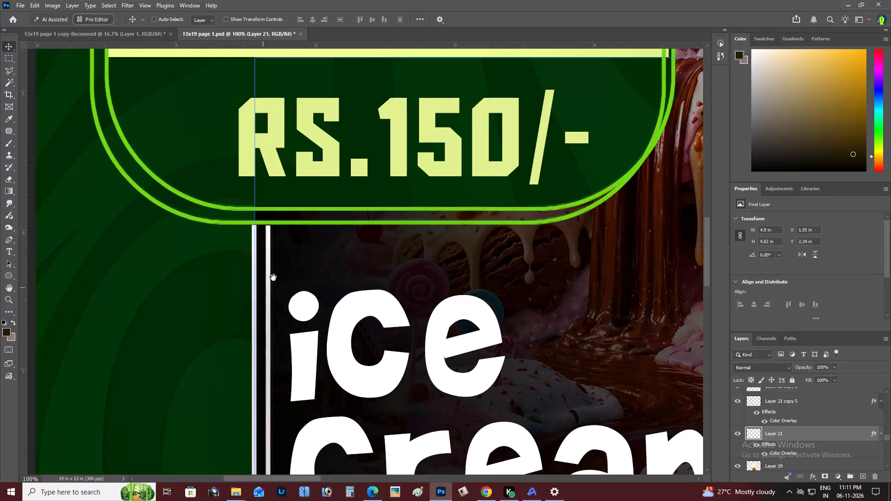
pyautogui.moveTo(273, 277); pyautogui.dragTo(335, 92)
pyautogui.press('z')
pyautogui.keyDown('alt'); pyautogui.click(342, 185); pyautogui.keyUp('alt')
pyautogui.press('space')
pyautogui.moveTo(352, 194); pyautogui.dragTo(276, 180)
pyautogui.press('z')
pyautogui.click(313, 257)
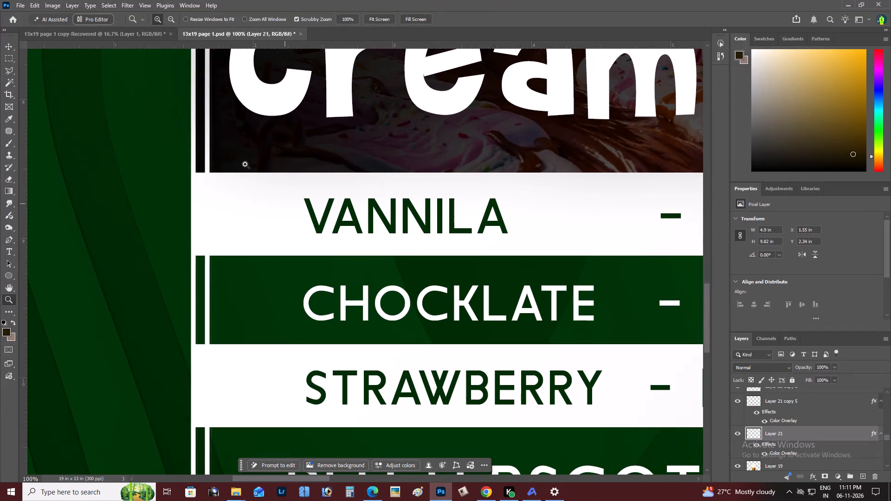
pyautogui.press('v')
pyautogui.rightClick(206, 138)
pyautogui.click(217, 142)
pyautogui.moveTo(220, 142); pyautogui.dragTo(230, 145)
pyautogui.hotkey('ctrl', 'z')
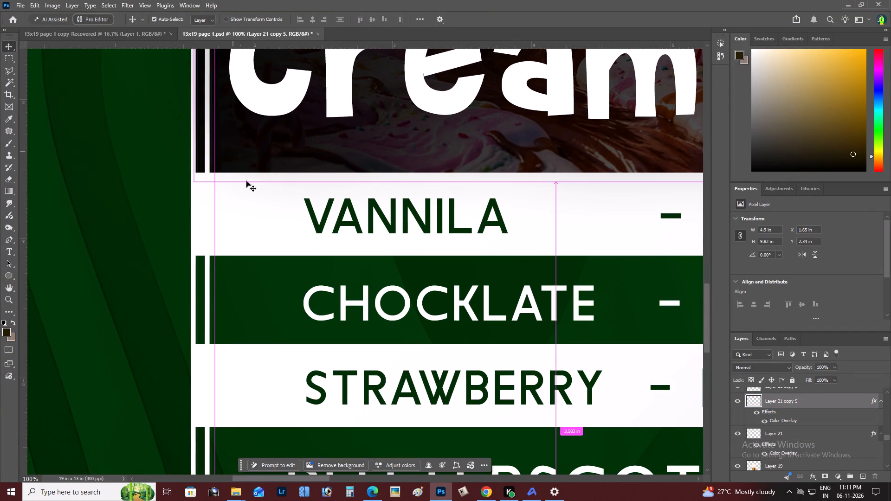
pyautogui.press('m')
pyautogui.moveTo(197, 252); pyautogui.dragTo(227, 380)
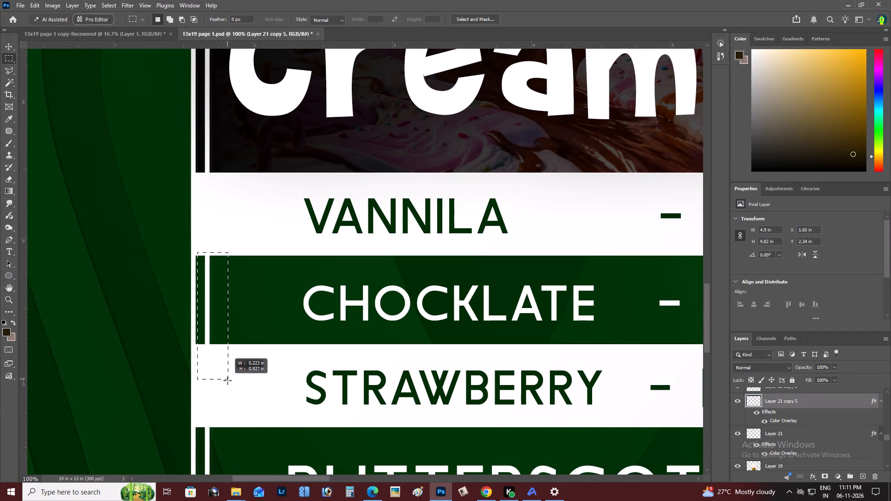
pyautogui.moveTo(227, 380); pyautogui.dragTo(232, 370)
pyautogui.press('BackSpace')
pyautogui.hotkey('ctrl', 'd')
# Examine the lower part of the ice creams list and its trimmed double outline.
pyautogui.press('space')
pyautogui.press('space')
pyautogui.press('space')
pyautogui.press('space')
pyautogui.press('space')
pyautogui.press('space')
pyautogui.press('space')
pyautogui.press('space')
pyautogui.press('space')
pyautogui.press('space')
pyautogui.press('space')
pyautogui.press('space')
pyautogui.press('space')
pyautogui.press('space')
pyautogui.press('space')
pyautogui.press('space')
pyautogui.press('space')
pyautogui.press('space')
pyautogui.press('space')
pyautogui.press('space')
pyautogui.moveTo(232, 370); pyautogui.dragTo(319, 168)
pyautogui.press('z')
pyautogui.keyDown('alt'); pyautogui.click(343, 190); pyautogui.keyUp('alt')
pyautogui.rightClick(343, 190)
pyautogui.click(354, 194)
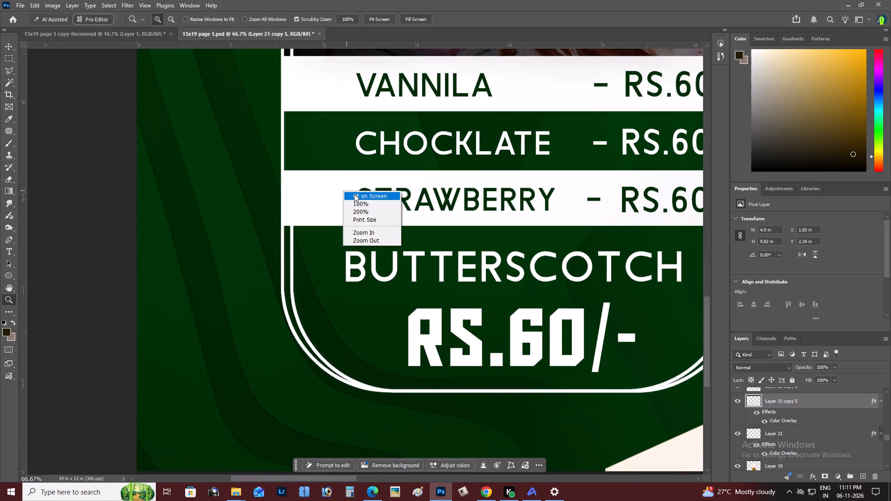
# Examine the trimmed ice creams outline up close and compare it with the Pizza's and BURGERS outlines across the page.
pyautogui.press('space')
pyautogui.press('space')
pyautogui.press('space')
pyautogui.press('space')
pyautogui.press('space')
pyautogui.press('space')
pyautogui.press('space')
pyautogui.press('space')
pyautogui.press('space')
pyautogui.press('space')
pyautogui.press('space')
pyautogui.press('space')
pyautogui.press('space')
pyautogui.click(354, 194)
pyautogui.press('z')
pyautogui.keyDown('alt'); pyautogui.click(239, 288); pyautogui.keyUp('alt')
pyautogui.rightClick(239, 287)
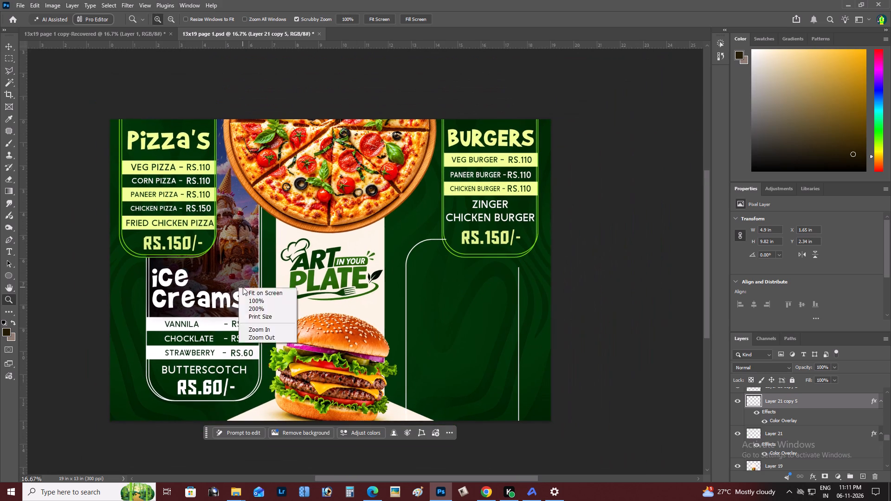
pyautogui.click(243, 287)
pyautogui.keyDown('alt'); pyautogui.click(243, 287); pyautogui.keyUp('alt')
pyautogui.rightClick(245, 319)
pyautogui.click(256, 323)
pyautogui.press('space')
pyautogui.press('space')
pyautogui.press('space')
pyautogui.press('space')
pyautogui.press('space')
pyautogui.moveTo(256, 324); pyautogui.dragTo(279, 338)
pyautogui.press('z')
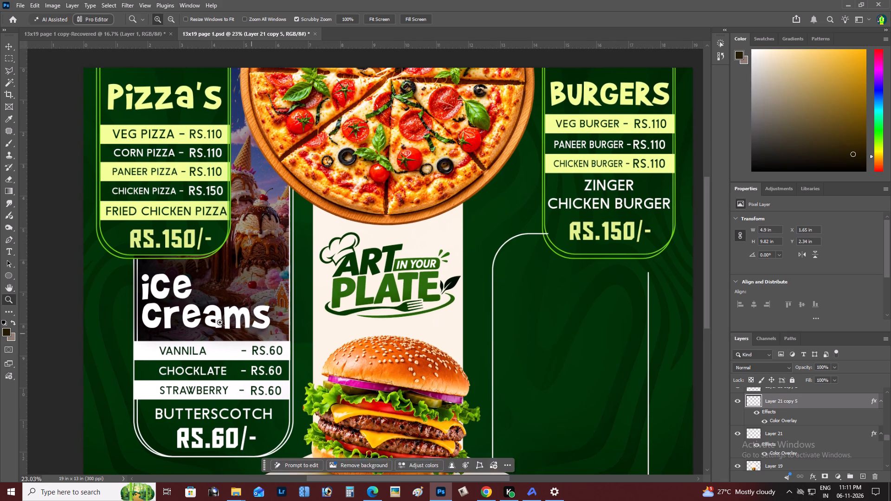
pyautogui.click(220, 322)
pyautogui.rightClick(220, 322)
pyautogui.doubleClick(237, 324)
pyautogui.press('space')
pyautogui.press('space')
pyautogui.press('space')
pyautogui.press('space')
pyautogui.press('space')
pyautogui.press('space')
pyautogui.press('space')
pyautogui.press('space')
pyautogui.press('space')
pyautogui.press('space')
pyautogui.press('space')
pyautogui.press('space')
pyautogui.press('space')
pyautogui.press('space')
pyautogui.press('space')
pyautogui.press('space')
pyautogui.press('space')
pyautogui.press('space')
pyautogui.press('space')
pyautogui.press('space')
pyautogui.moveTo(231, 330); pyautogui.dragTo(251, 352)
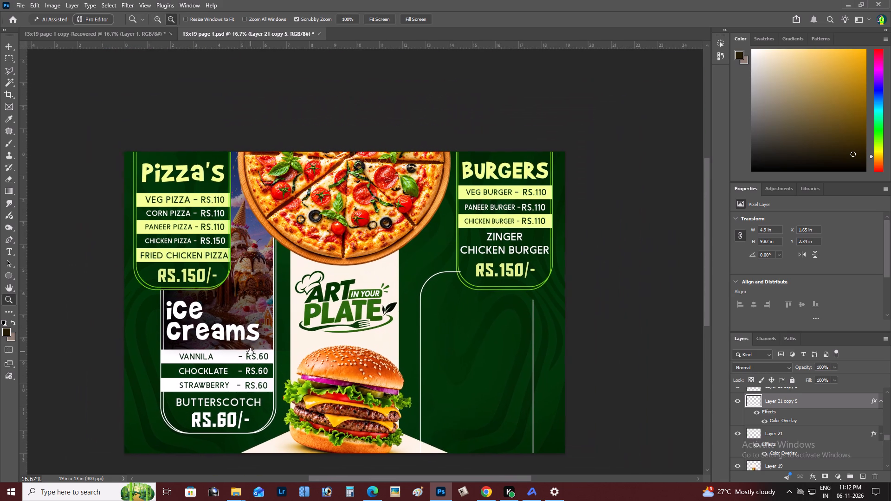
pyautogui.moveTo(251, 352); pyautogui.dragTo(267, 346)
pyautogui.press('z')
pyautogui.click(290, 263)
pyautogui.tripleClick(287, 242)
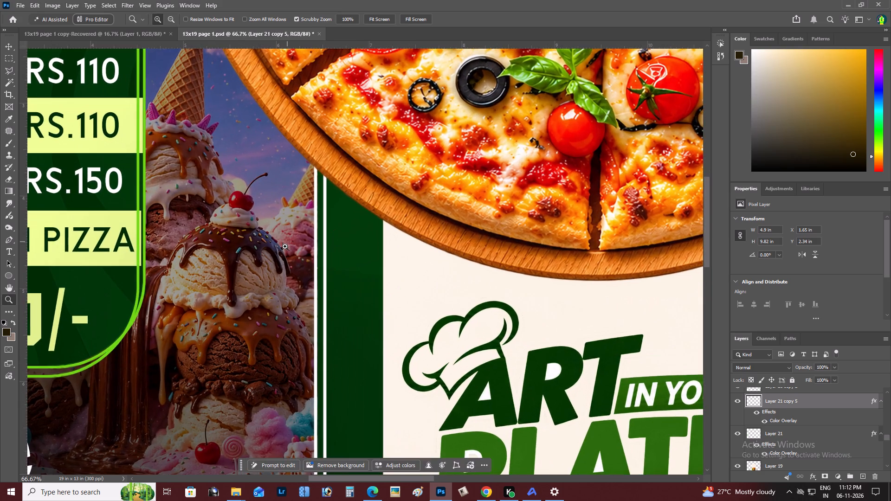
pyautogui.keyDown('alt'); pyautogui.click(280, 260); pyautogui.keyUp('alt')
pyautogui.rightClick(280, 259)
pyautogui.doubleClick(294, 263)
pyautogui.press('space')
pyautogui.moveTo(278, 277); pyautogui.dragTo(302, 279)
pyautogui.press('z')
pyautogui.keyDown('alt'); pyautogui.click(268, 276); pyautogui.keyUp('alt')
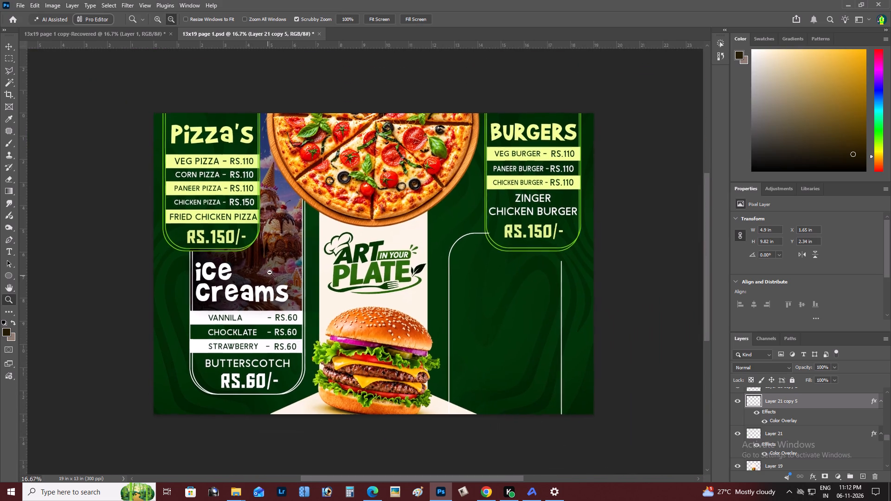
pyautogui.rightClick(270, 270)
pyautogui.doubleClick(287, 273)
pyautogui.press('space')
pyautogui.press('space')
pyautogui.press('space')
pyautogui.press('space')
pyautogui.press('space')
pyautogui.press('space')
pyautogui.press('space')
pyautogui.moveTo(270, 282); pyautogui.dragTo(279, 284)
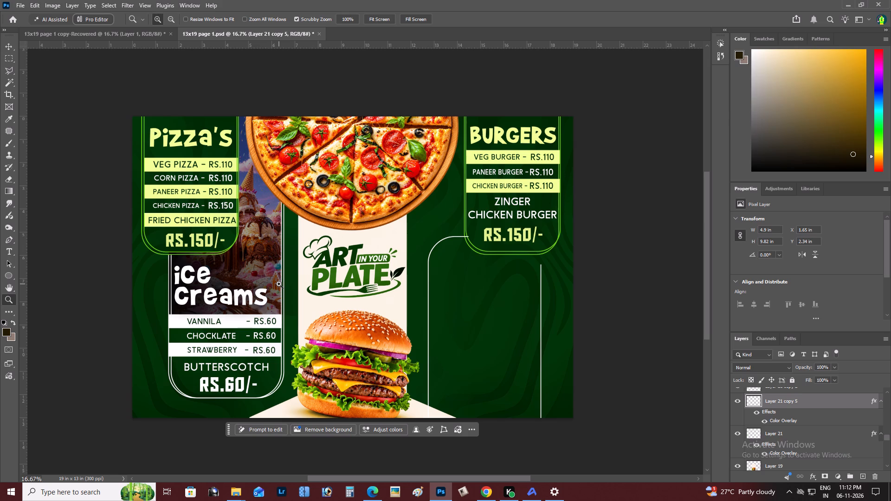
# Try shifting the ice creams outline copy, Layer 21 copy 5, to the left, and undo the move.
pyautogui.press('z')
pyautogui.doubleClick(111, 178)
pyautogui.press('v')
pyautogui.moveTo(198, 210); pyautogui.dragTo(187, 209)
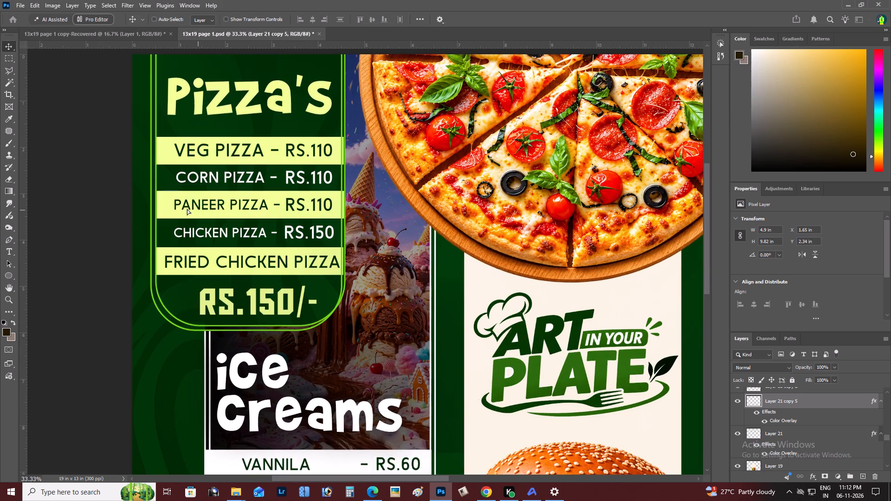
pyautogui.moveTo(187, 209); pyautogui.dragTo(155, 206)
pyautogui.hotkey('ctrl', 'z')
# Select the Pizza's outline copy, Layer 21 copy 4, try shifting it to the left, and undo the move.
pyautogui.rightClick(155, 302)
pyautogui.click(163, 305)
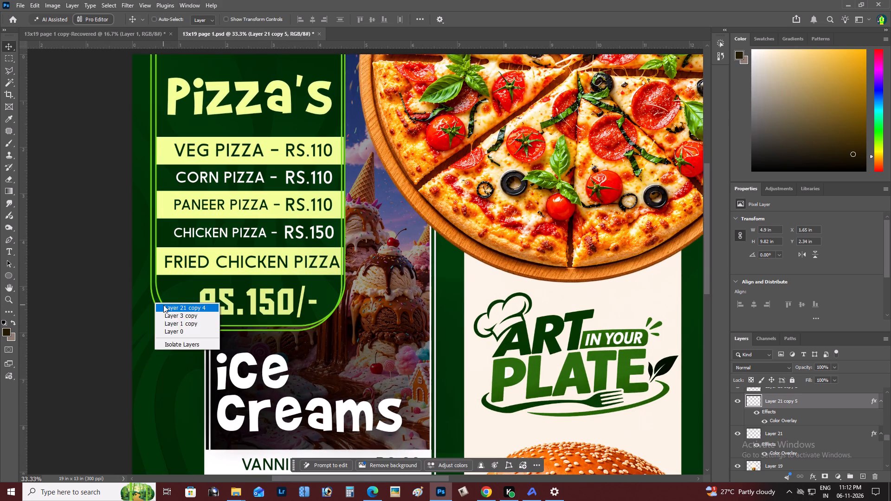
pyautogui.moveTo(161, 305); pyautogui.dragTo(139, 301)
pyautogui.hotkey('ctrl', 'z')
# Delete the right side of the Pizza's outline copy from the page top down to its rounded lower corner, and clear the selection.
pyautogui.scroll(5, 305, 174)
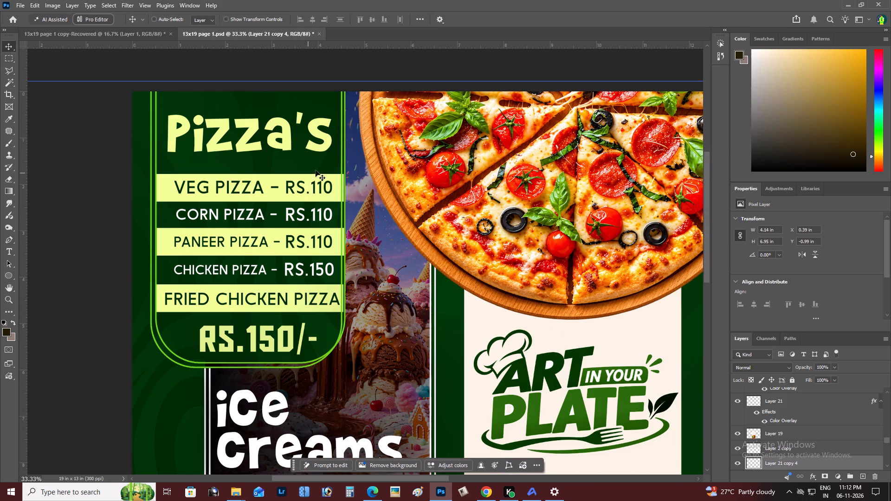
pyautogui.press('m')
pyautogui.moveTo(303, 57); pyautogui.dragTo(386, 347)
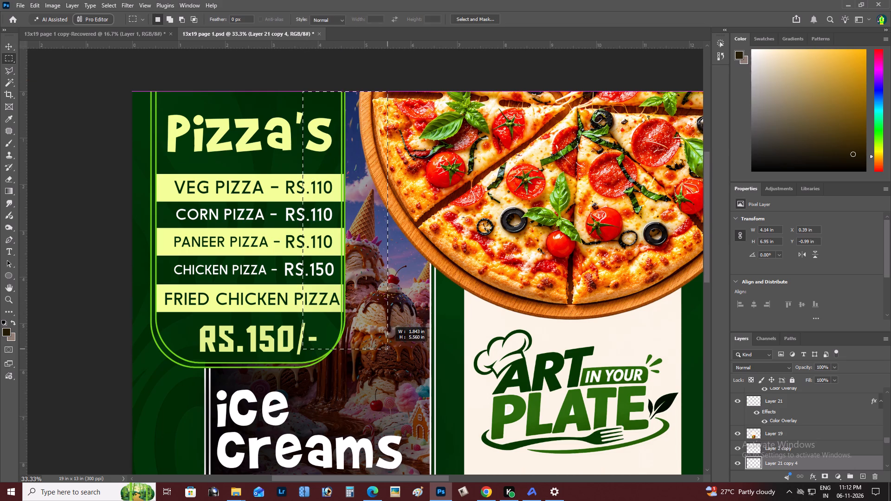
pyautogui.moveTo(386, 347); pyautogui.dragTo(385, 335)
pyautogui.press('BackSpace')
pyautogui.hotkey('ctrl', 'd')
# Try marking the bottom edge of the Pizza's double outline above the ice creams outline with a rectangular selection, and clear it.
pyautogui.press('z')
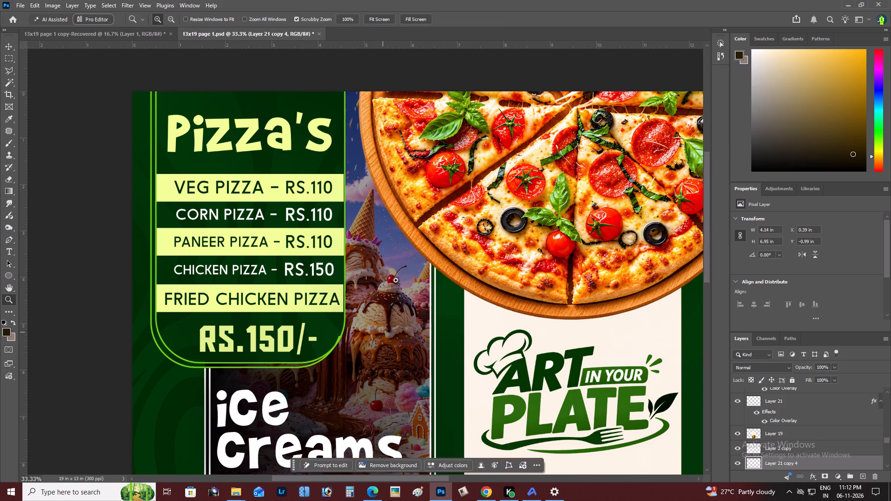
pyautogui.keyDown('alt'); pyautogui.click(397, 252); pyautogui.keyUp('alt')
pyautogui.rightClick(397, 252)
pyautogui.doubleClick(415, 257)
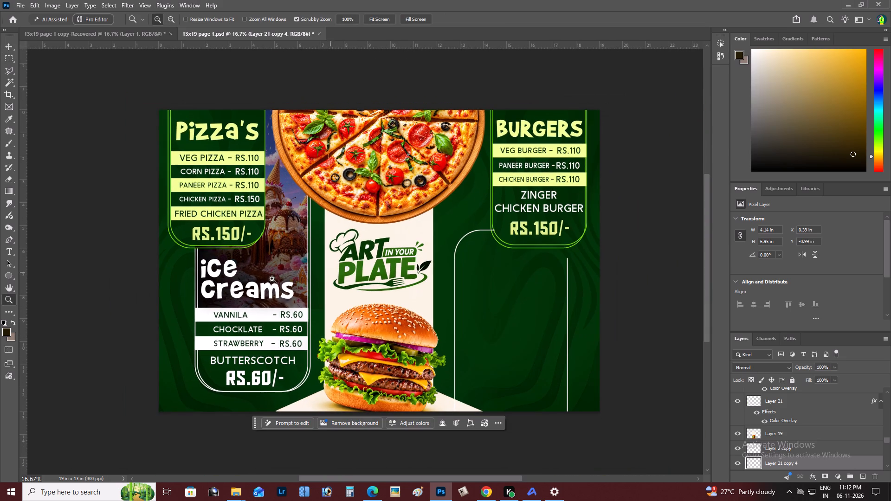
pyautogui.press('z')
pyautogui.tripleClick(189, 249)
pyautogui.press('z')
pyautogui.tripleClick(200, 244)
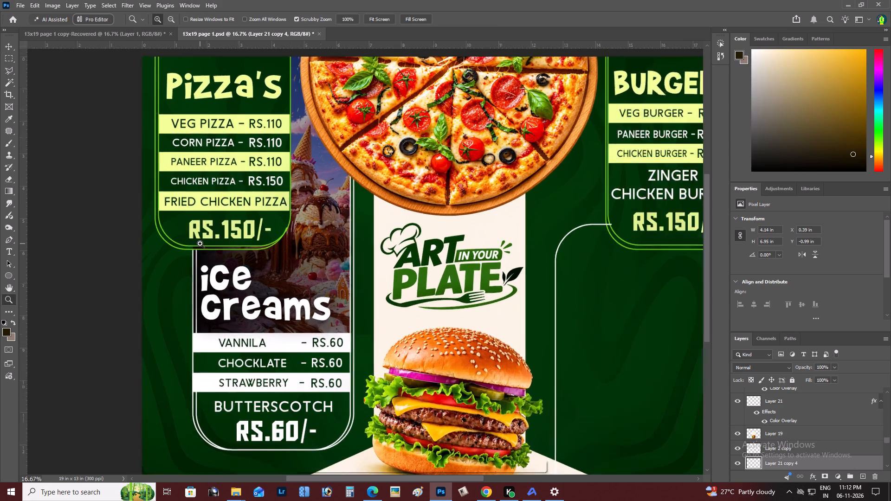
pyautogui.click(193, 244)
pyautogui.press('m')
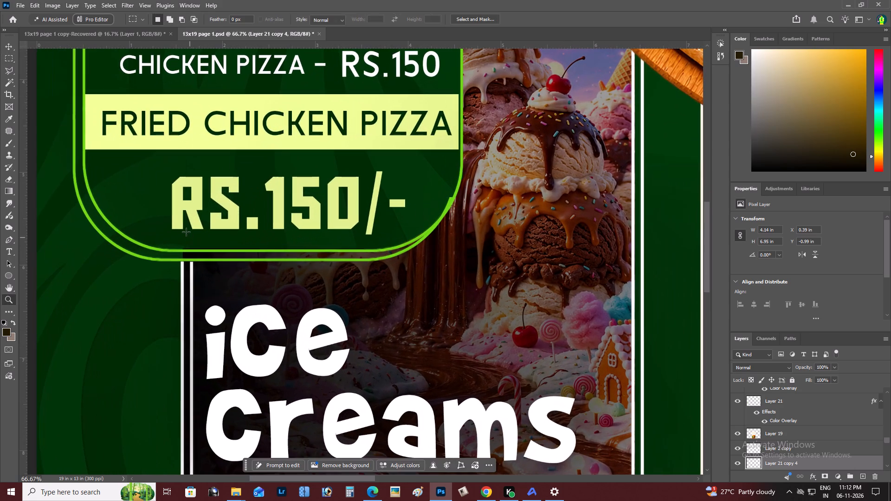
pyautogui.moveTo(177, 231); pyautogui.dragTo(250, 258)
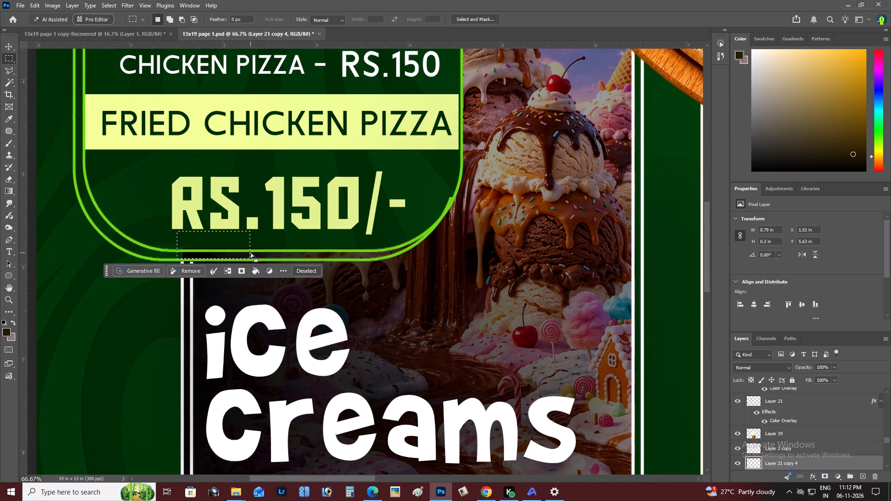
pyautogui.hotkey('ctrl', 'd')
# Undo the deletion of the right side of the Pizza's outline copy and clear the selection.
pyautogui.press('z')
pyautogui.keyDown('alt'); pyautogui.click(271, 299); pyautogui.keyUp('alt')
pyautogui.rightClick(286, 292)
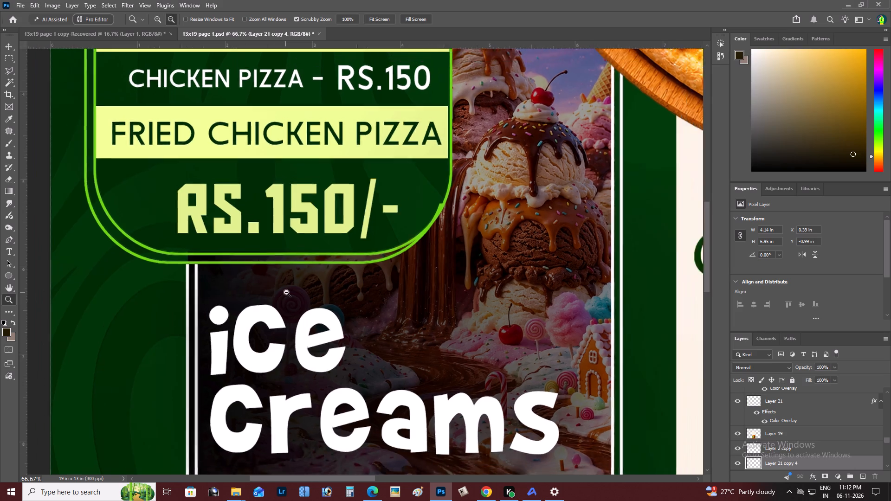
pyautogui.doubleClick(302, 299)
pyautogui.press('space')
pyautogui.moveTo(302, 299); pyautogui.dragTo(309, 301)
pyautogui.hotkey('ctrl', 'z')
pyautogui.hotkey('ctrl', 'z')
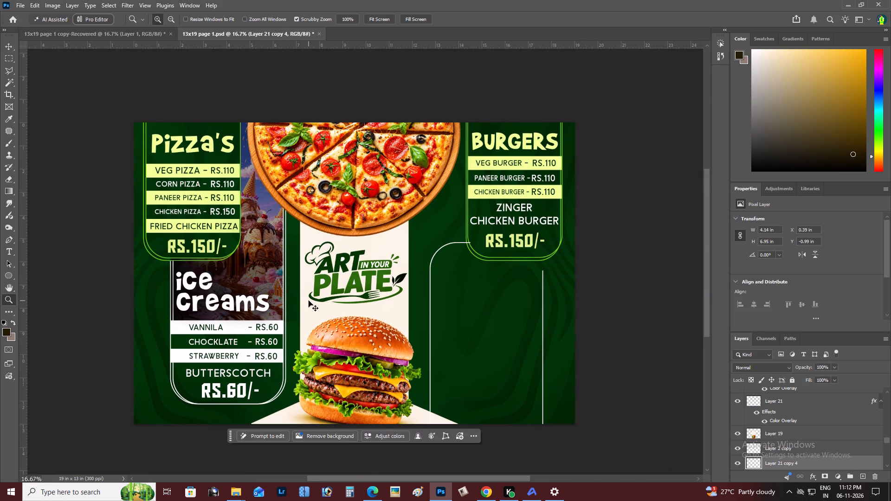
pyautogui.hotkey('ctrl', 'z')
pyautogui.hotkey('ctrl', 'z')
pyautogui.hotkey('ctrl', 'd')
# Nudge the Pizza's outline copy to the right, to X 0.45 in, bringing its left side closer to the original outline.
pyautogui.press('z')
pyautogui.keyDown('alt'); pyautogui.click(268, 205); pyautogui.keyUp('alt')
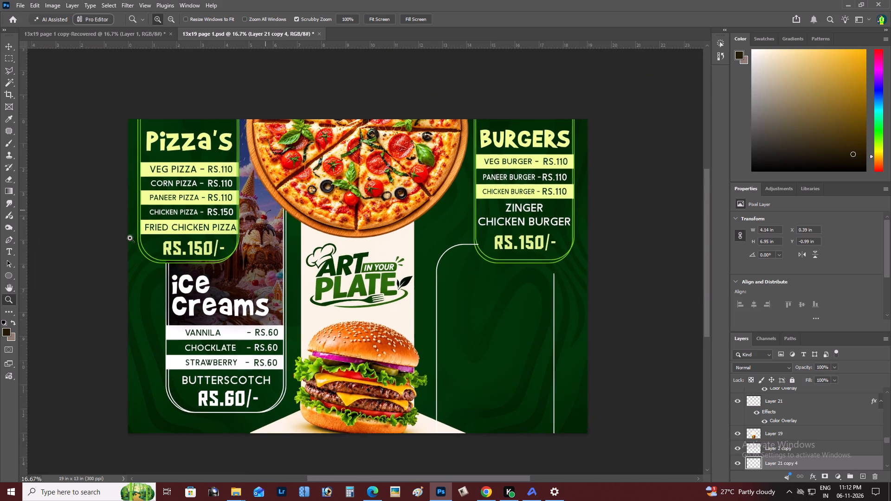
pyautogui.click(130, 238)
pyautogui.click(138, 222)
pyautogui.press('space')
pyautogui.press('space')
pyautogui.press('space')
pyautogui.press('space')
pyautogui.press('space')
pyautogui.press('space')
pyautogui.press('space')
pyautogui.press('space')
pyautogui.press('space')
pyautogui.press('space')
pyautogui.press('space')
pyautogui.press('space')
pyautogui.press('space')
pyautogui.press('space')
pyautogui.press('space')
pyautogui.moveTo(141, 222); pyautogui.dragTo(251, 290)
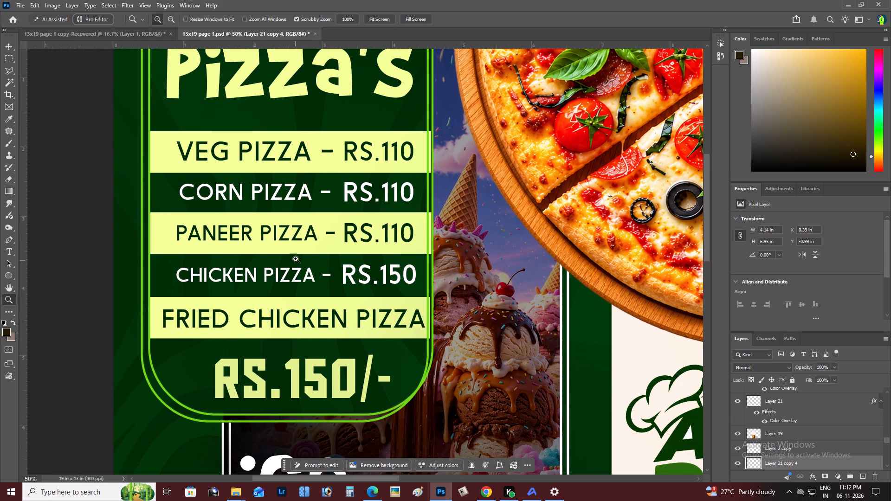
pyautogui.press('v')
pyautogui.hotkey('shift', 'Right')
pyautogui.hotkey('shift', 'Right')
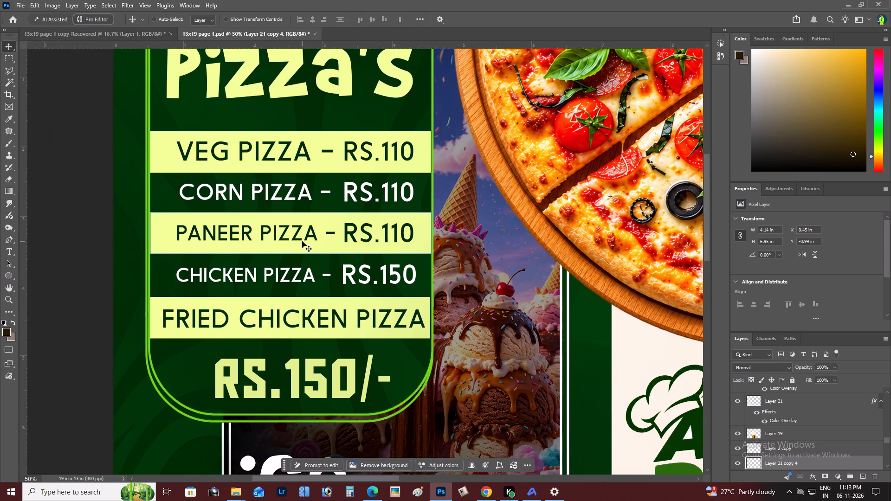
# Select the BURGERS outline copy and nudge it to the right, to X 14.35 in, closing the side gap to the original outline.
pyautogui.press('z')
pyautogui.keyDown('alt'); pyautogui.click(303, 240); pyautogui.keyUp('alt')
pyautogui.rightClick(310, 233)
pyautogui.click(341, 244)
pyautogui.press('space')
pyautogui.moveTo(341, 244); pyautogui.dragTo(361, 257)
pyautogui.press('z')
pyautogui.keyDown('alt'); pyautogui.click(314, 238); pyautogui.keyUp('alt')
pyautogui.rightClick(314, 238)
pyautogui.click(324, 241)
pyautogui.press('space')
pyautogui.press('space')
pyautogui.press('space')
pyautogui.press('space')
pyautogui.press('space')
pyautogui.press('space')
pyautogui.press('space')
pyautogui.press('space')
pyautogui.press('space')
pyautogui.press('space')
pyautogui.press('space')
pyautogui.press('space')
pyautogui.press('space')
pyautogui.press('space')
pyautogui.press('space')
pyautogui.press('space')
pyautogui.press('space')
pyautogui.press('space')
pyautogui.press('space')
pyautogui.press('space')
pyautogui.moveTo(324, 241); pyautogui.dragTo(341, 248)
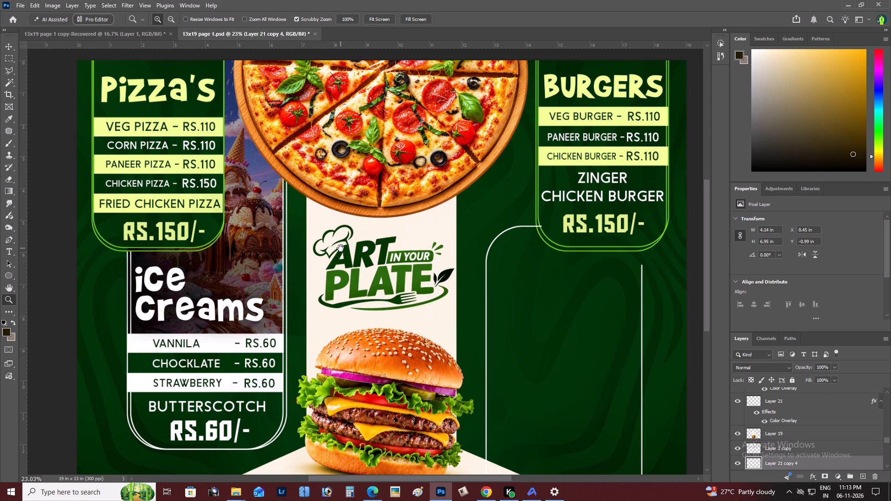
pyautogui.moveTo(341, 248); pyautogui.dragTo(333, 248)
pyautogui.press('z')
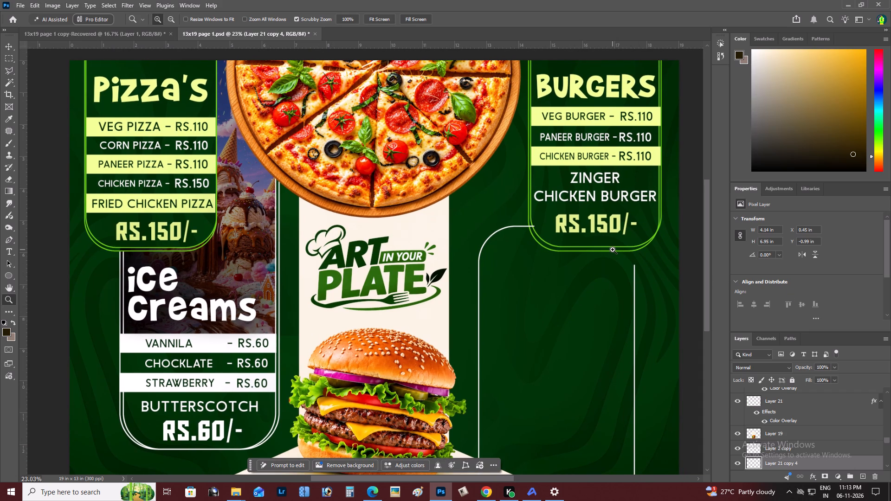
pyautogui.doubleClick(613, 250)
pyautogui.press('v')
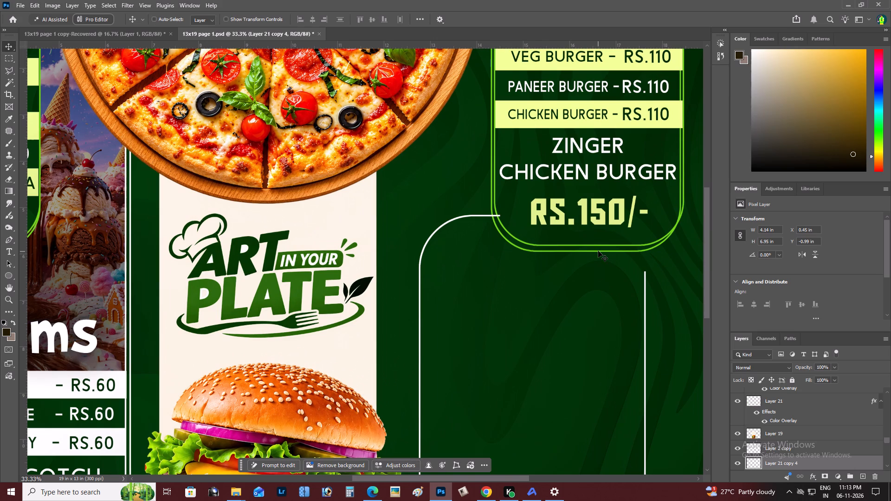
pyautogui.rightClick(598, 251)
pyautogui.click(612, 255)
pyautogui.press('Insert')
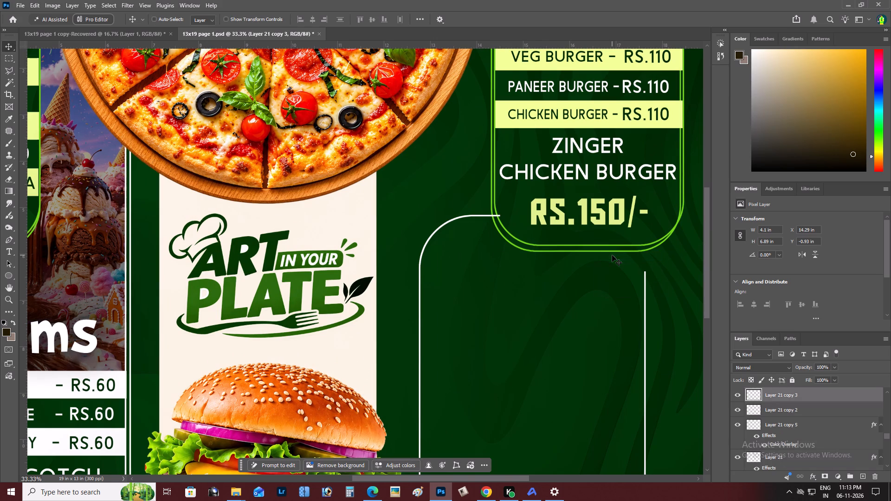
pyautogui.press('v')
pyautogui.press('Right')
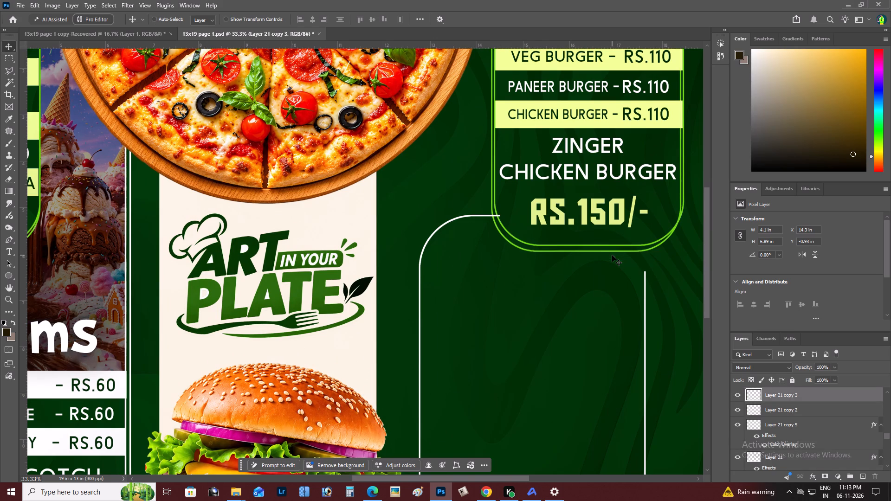
pyautogui.press('Right')
pyautogui.press('Right')
pyautogui.hotkey('shift', 'Right')
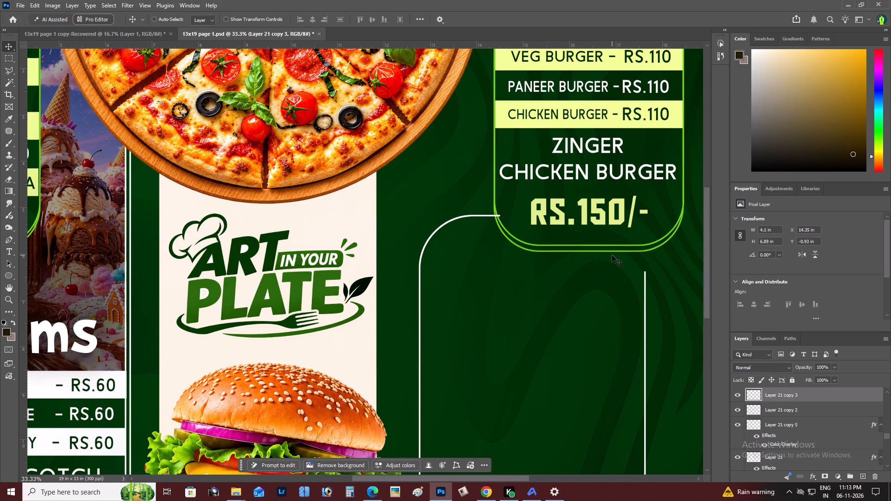
pyautogui.press('Down')
# Nudge the BURGERS outline copy upward, to Y -0.94 in.
pyautogui.press('z')
pyautogui.keyDown('alt'); pyautogui.click(636, 257); pyautogui.keyUp('alt')
pyautogui.rightClick(636, 257)
pyautogui.doubleClick(651, 263)
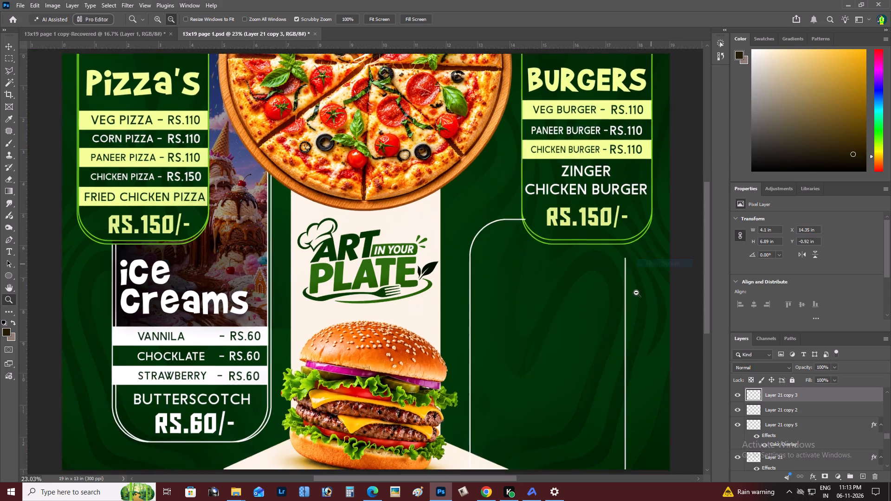
pyautogui.press('space')
pyautogui.press('space')
pyautogui.press('space')
pyautogui.press('space')
pyautogui.press('space')
pyautogui.press('space')
pyautogui.press('space')
pyautogui.press('space')
pyautogui.press('space')
pyautogui.press('space')
pyautogui.moveTo(633, 293); pyautogui.dragTo(633, 297)
pyautogui.press('z')
pyautogui.click(582, 276)
pyautogui.rightClick(582, 276)
pyautogui.doubleClick(596, 283)
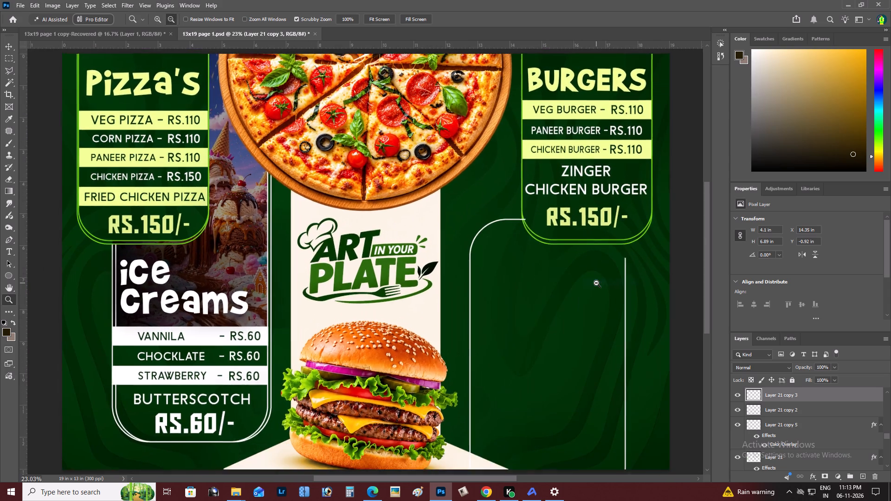
pyautogui.press('v')
pyautogui.press('Up')
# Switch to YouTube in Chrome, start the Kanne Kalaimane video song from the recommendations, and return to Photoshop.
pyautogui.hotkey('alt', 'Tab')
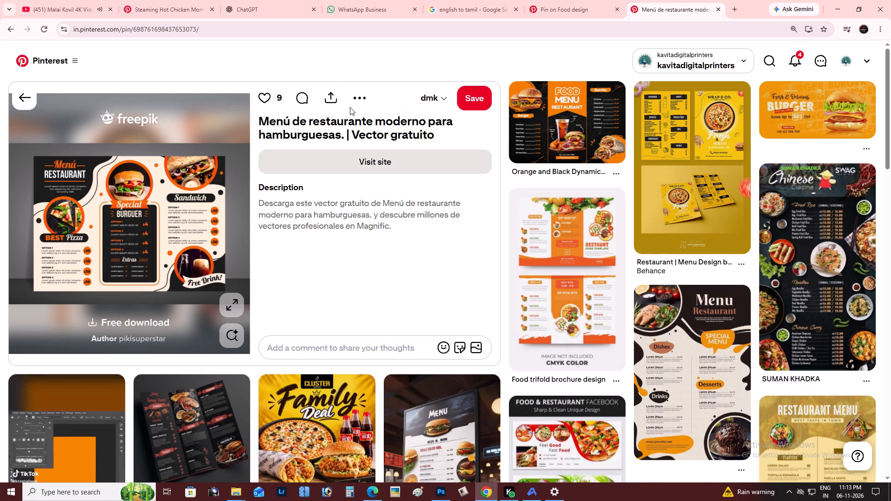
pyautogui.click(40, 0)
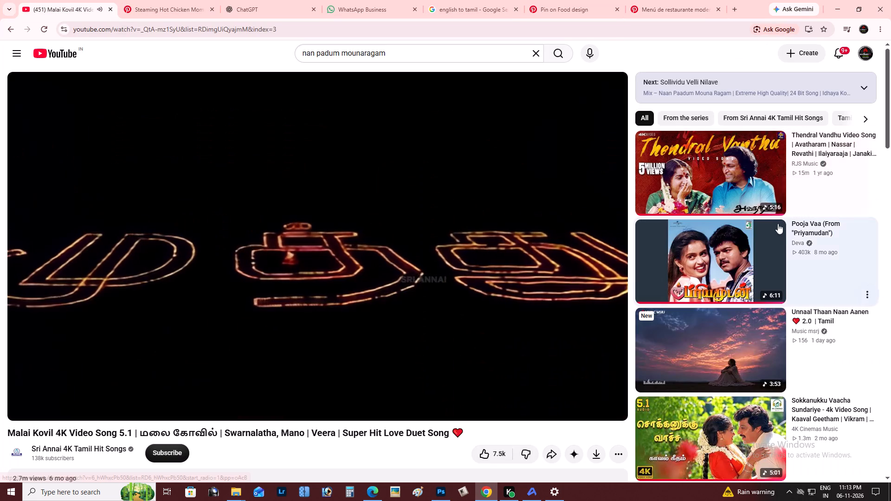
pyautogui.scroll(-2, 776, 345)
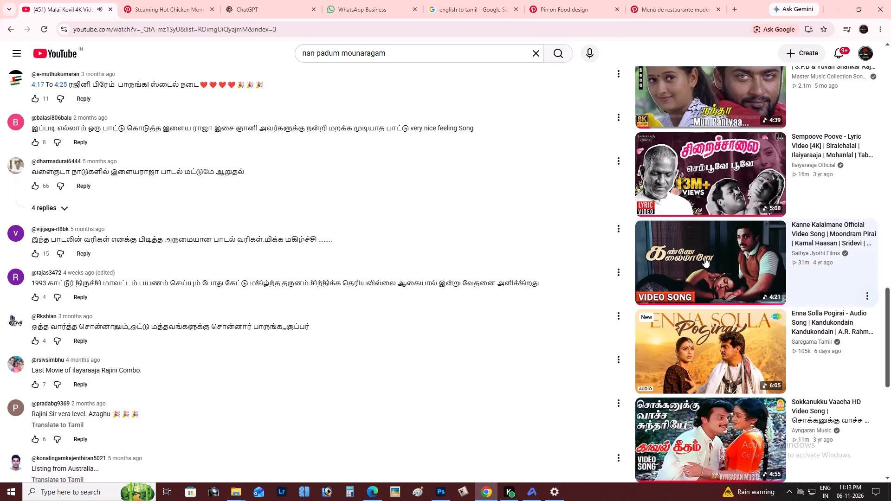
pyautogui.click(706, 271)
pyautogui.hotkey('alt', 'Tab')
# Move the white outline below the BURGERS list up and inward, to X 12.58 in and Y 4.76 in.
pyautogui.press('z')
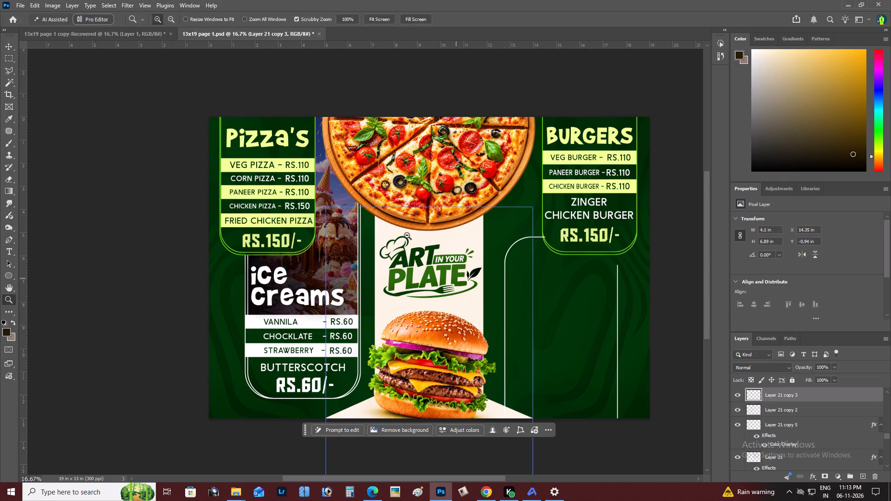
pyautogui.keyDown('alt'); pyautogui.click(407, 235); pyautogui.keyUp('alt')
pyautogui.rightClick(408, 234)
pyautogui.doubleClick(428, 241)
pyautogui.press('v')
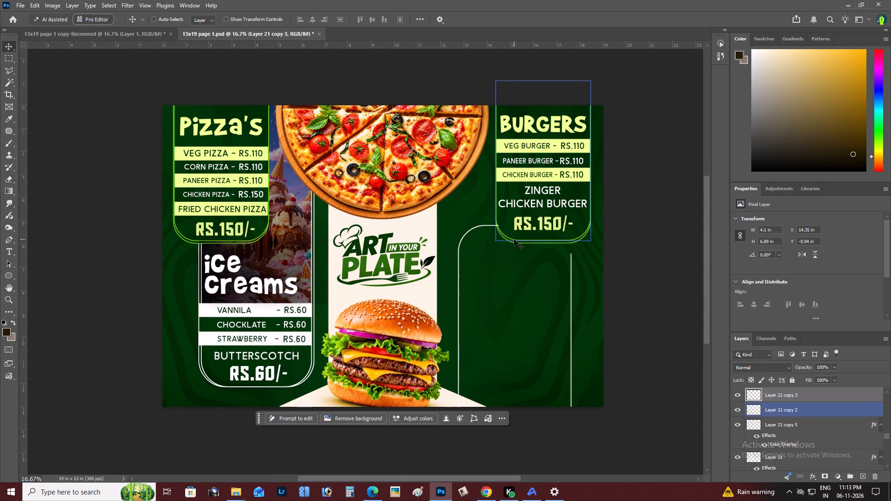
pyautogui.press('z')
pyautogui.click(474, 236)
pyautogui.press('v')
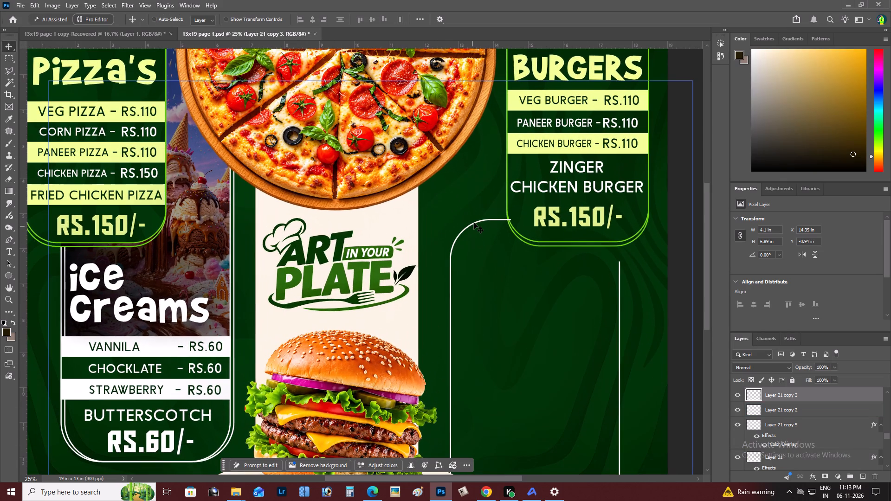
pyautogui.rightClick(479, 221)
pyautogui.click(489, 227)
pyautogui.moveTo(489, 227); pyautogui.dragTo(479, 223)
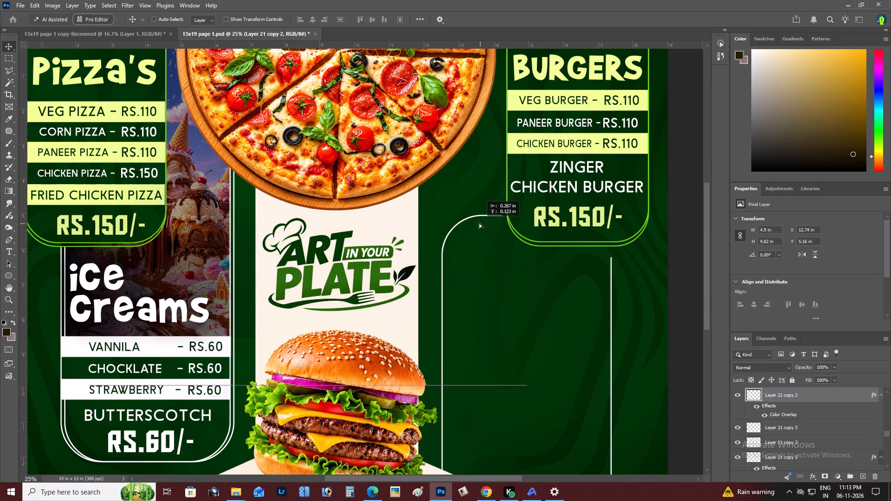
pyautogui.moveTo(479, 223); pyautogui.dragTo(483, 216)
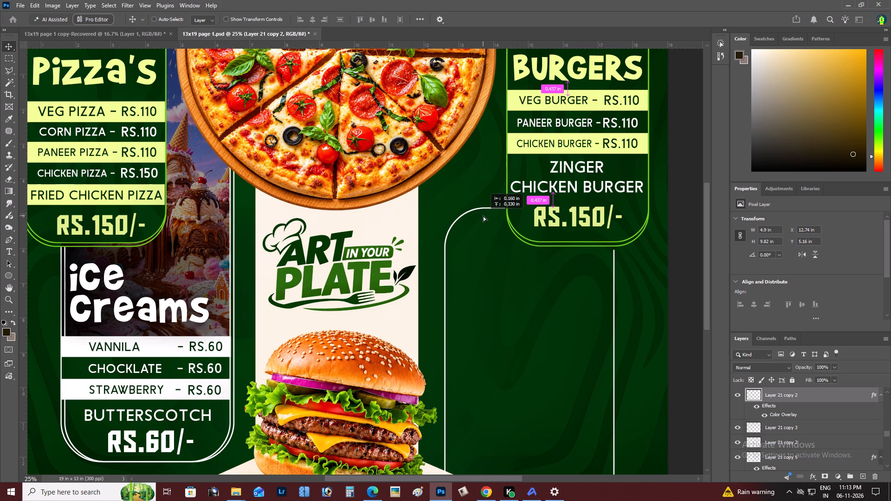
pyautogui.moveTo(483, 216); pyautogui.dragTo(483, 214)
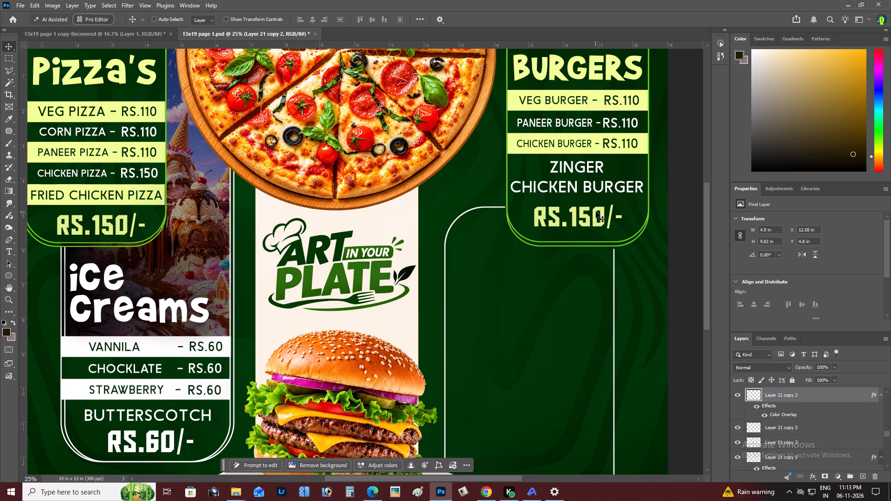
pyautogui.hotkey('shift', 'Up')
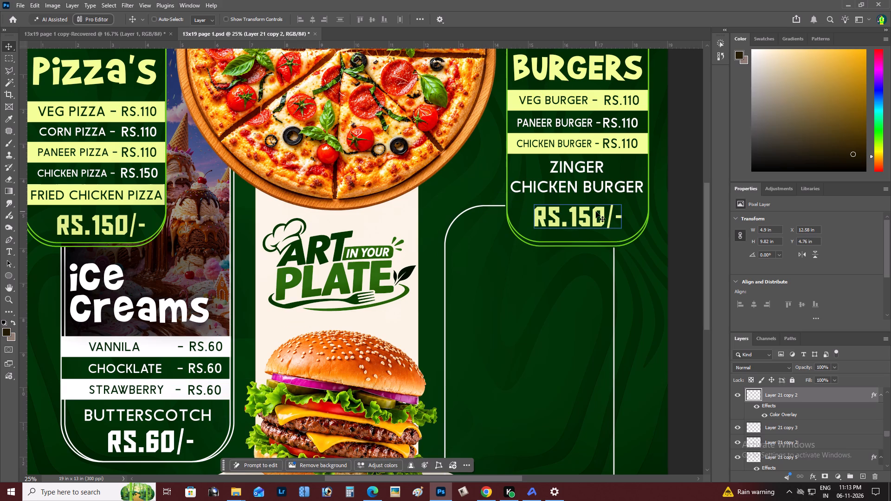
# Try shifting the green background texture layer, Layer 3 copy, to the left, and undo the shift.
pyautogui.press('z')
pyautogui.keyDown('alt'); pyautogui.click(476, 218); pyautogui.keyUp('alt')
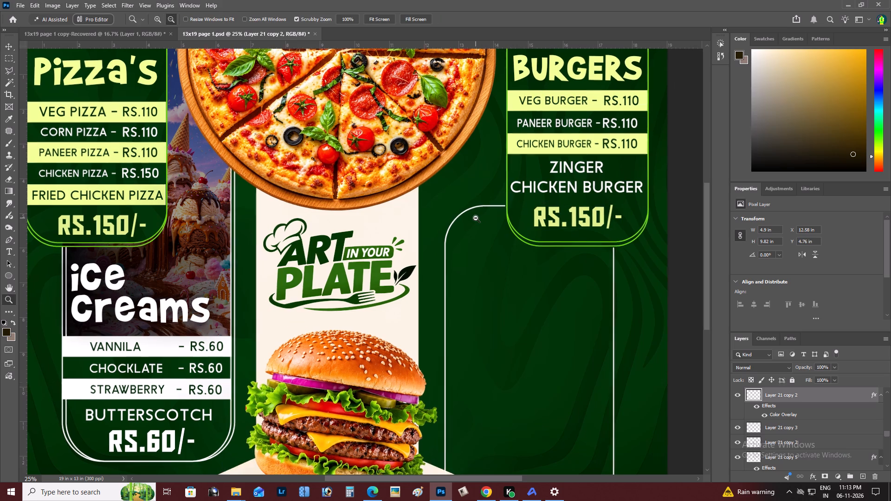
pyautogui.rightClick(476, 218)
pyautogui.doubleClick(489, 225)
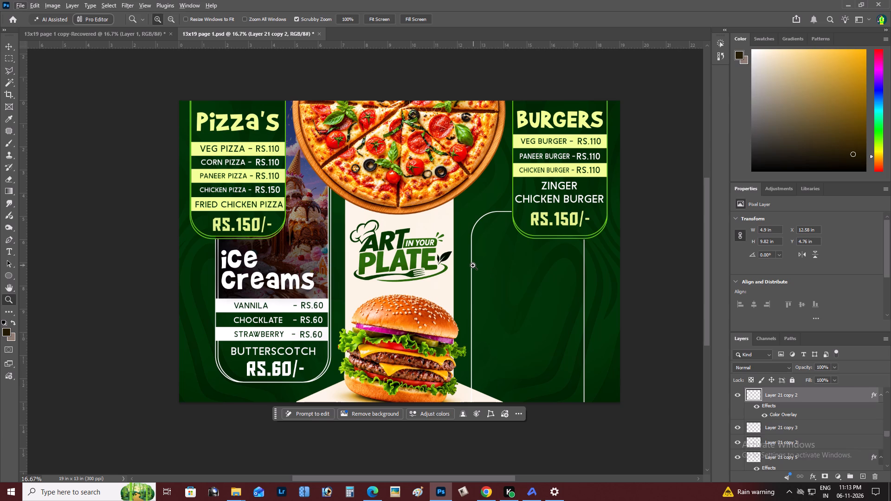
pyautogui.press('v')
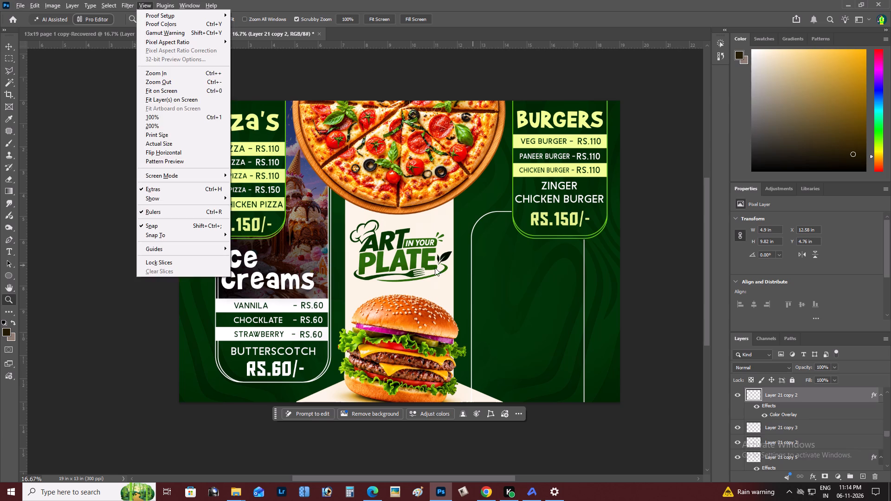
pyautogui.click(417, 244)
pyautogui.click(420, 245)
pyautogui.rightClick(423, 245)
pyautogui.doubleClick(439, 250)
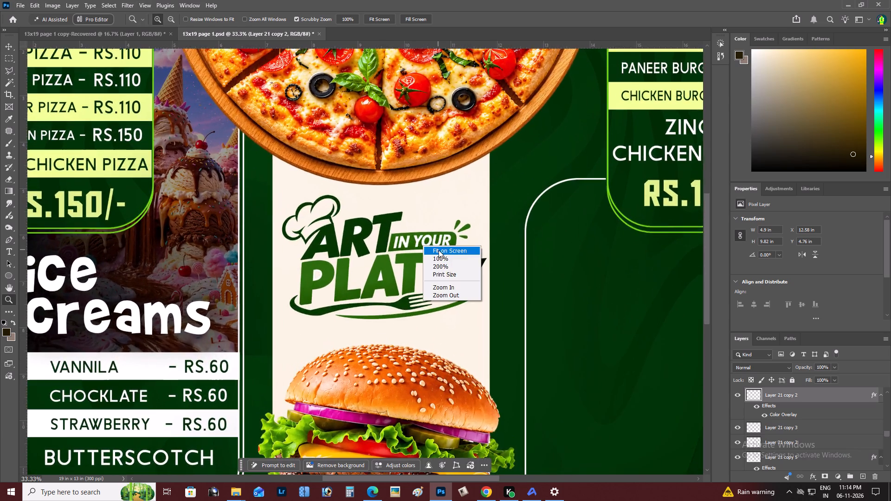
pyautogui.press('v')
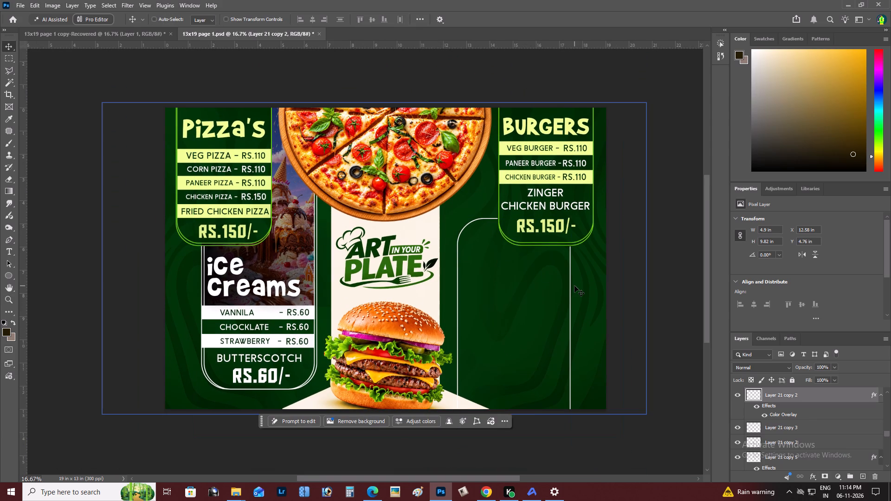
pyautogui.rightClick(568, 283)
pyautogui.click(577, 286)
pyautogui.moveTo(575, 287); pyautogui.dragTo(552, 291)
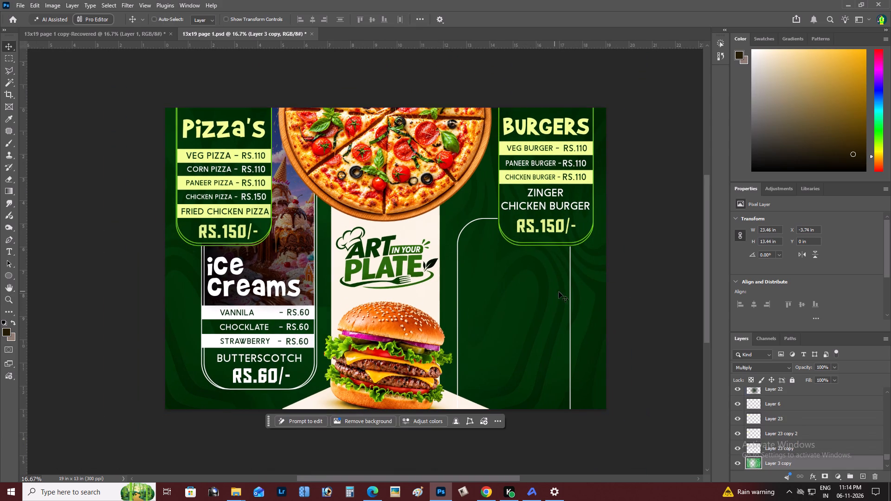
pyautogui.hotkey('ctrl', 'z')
# Select the white outline below the BURGERS list and delete its layer.
pyautogui.press('z')
pyautogui.doubleClick(473, 320)
pyautogui.press('z')
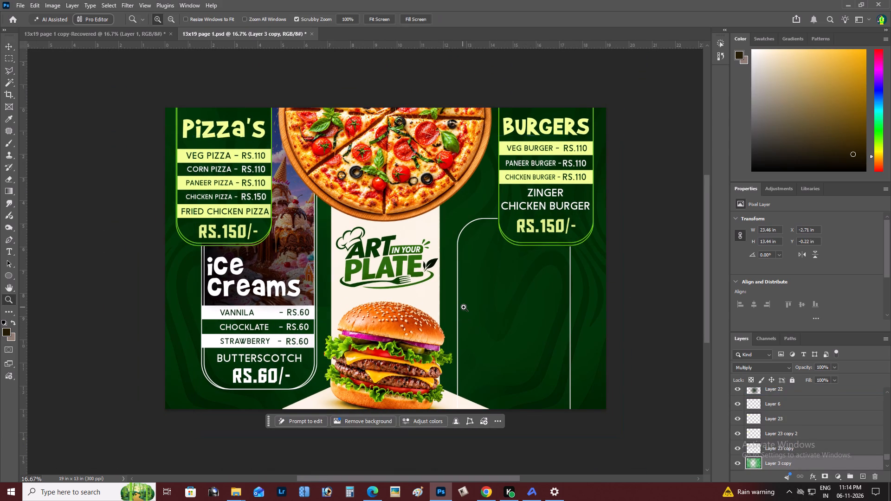
pyautogui.doubleClick(463, 307)
pyautogui.press('v')
pyautogui.rightClick(451, 299)
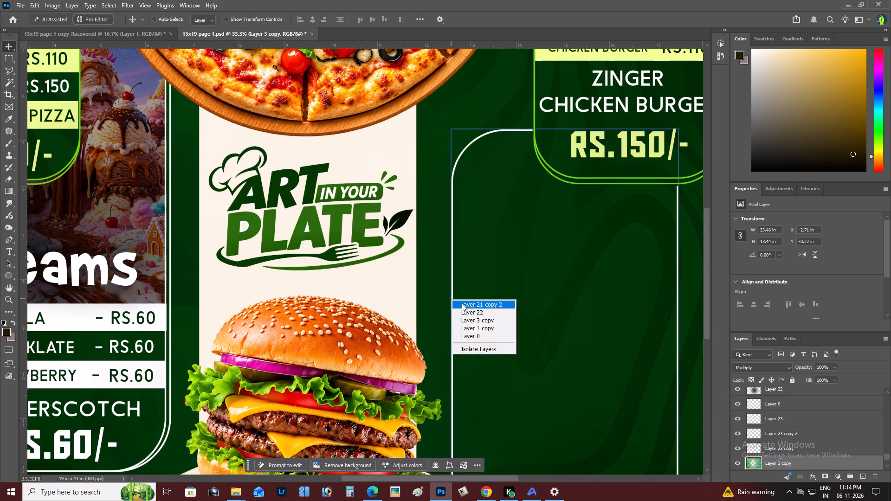
pyautogui.click(464, 304)
pyautogui.moveTo(472, 306); pyautogui.dragTo(492, 314)
pyautogui.press('BackSpace')
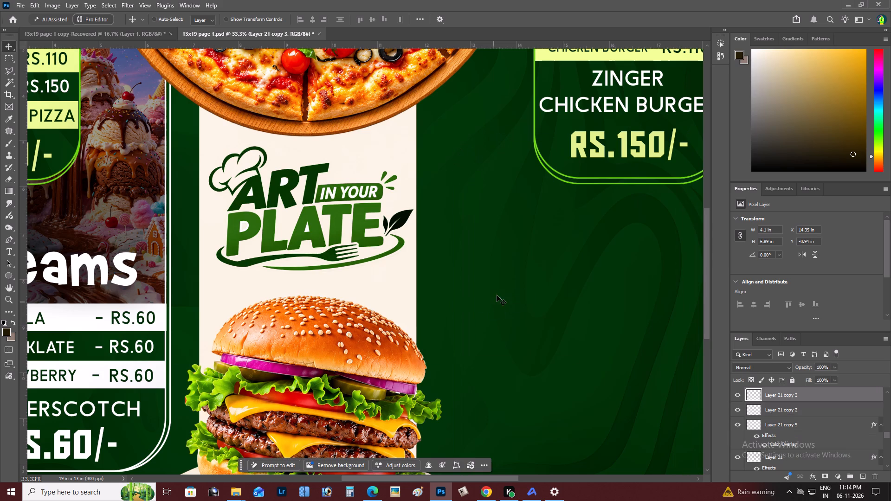
# Make a white (ffffff) rectangle about 2.54 by 1.93 in on a new layer below the BURGERS list, and clear the selection.
pyautogui.press('z')
pyautogui.keyDown('alt'); pyautogui.click(452, 274); pyautogui.keyUp('alt')
pyautogui.rightClick(462, 273)
pyautogui.doubleClick(474, 277)
pyautogui.keyDown('alt'); pyautogui.click(477, 277); pyautogui.keyUp('alt')
pyautogui.rightClick(488, 274)
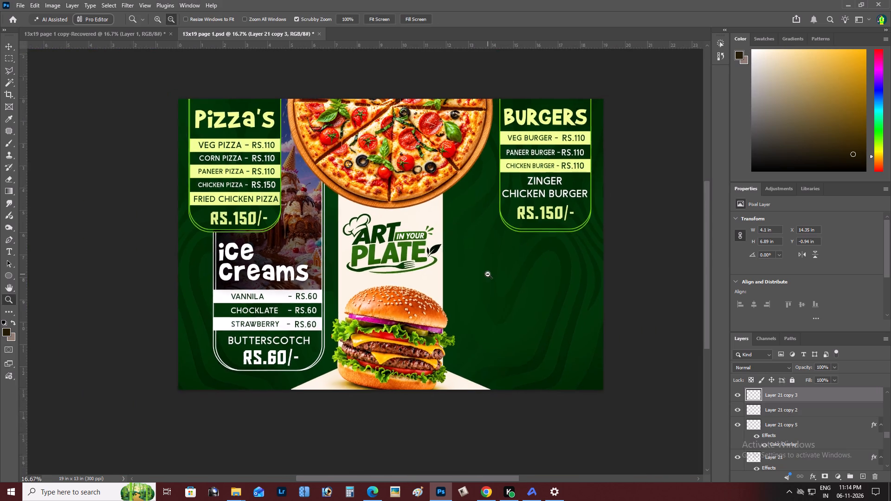
pyautogui.click(504, 279)
pyautogui.press('space')
pyautogui.moveTo(500, 280); pyautogui.dragTo(456, 285)
pyautogui.press('v')
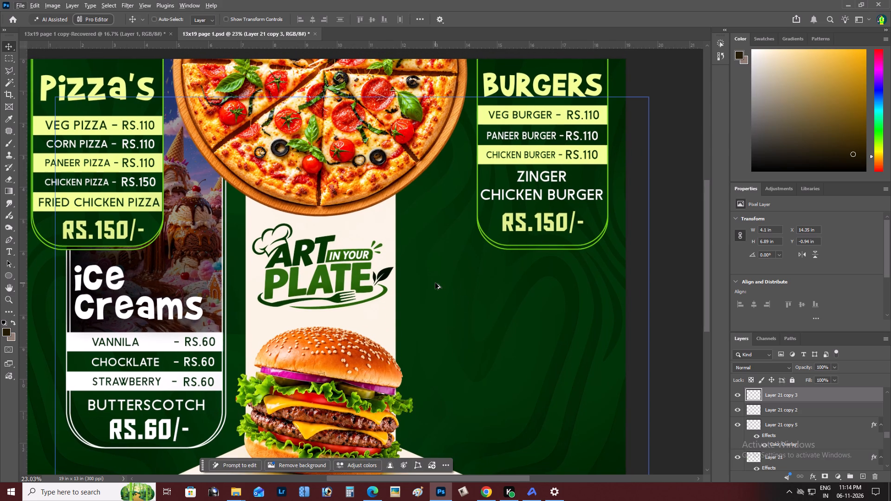
pyautogui.press('m')
pyautogui.moveTo(435, 279); pyautogui.dragTo(516, 340)
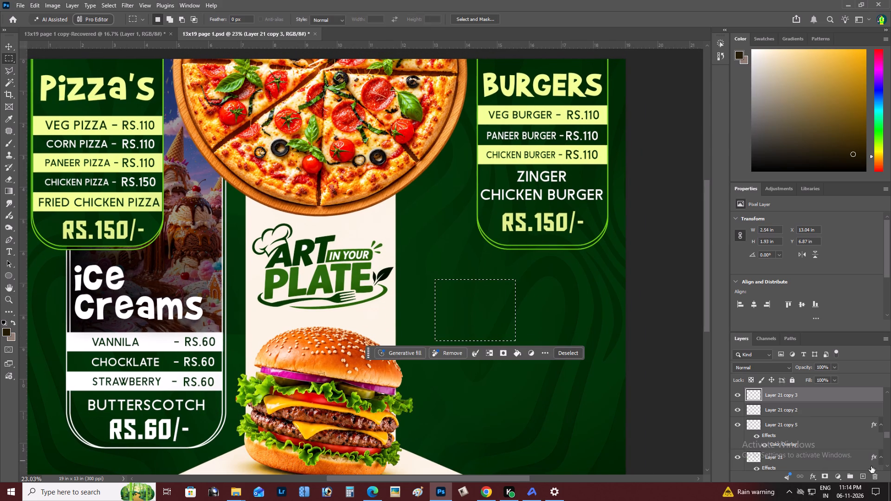
pyautogui.click(860, 474)
pyautogui.click(516, 359)
pyautogui.click(518, 358)
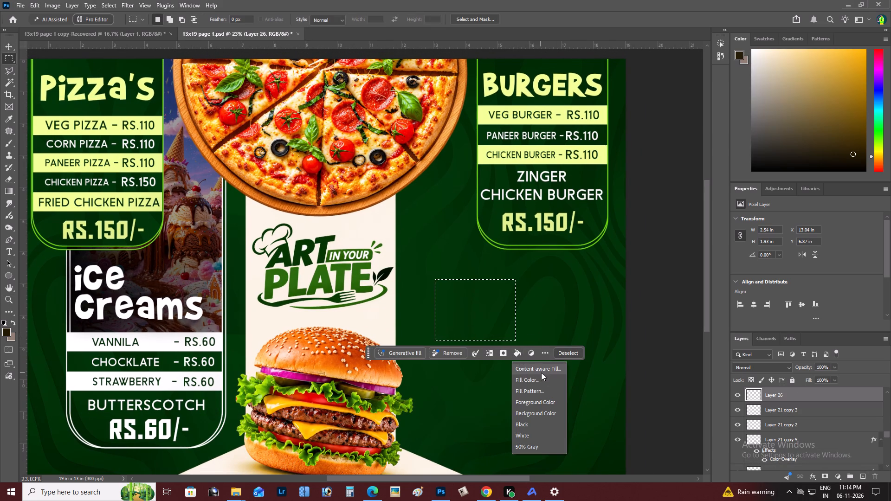
pyautogui.click(548, 382)
pyautogui.moveTo(662, 251); pyautogui.dragTo(503, 200)
pyautogui.press('Return')
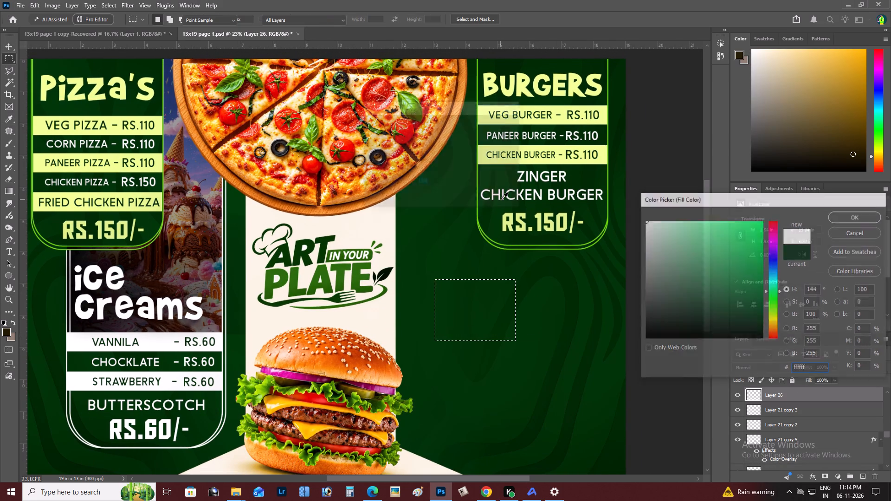
pyautogui.press('Return')
pyautogui.hotkey('ctrl', 'd')
# Widen the white rectangle below the BURGERS list to 5.09 in and move it to X 14.74 in, Y 6.66 in.
pyautogui.press('z')
pyautogui.keyDown('alt'); pyautogui.click(486, 311); pyautogui.keyUp('alt')
pyautogui.rightClick(486, 311)
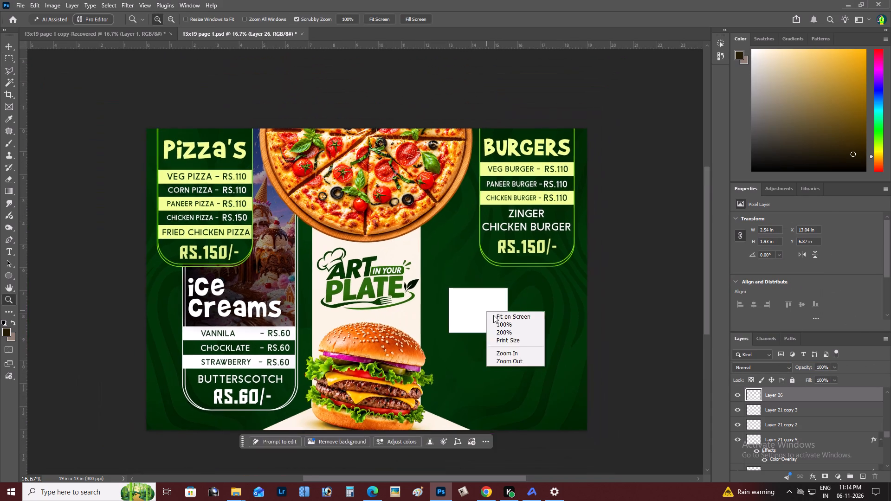
pyautogui.click(497, 317)
pyautogui.press('space')
pyautogui.moveTo(497, 317); pyautogui.dragTo(449, 308)
pyautogui.press('v')
pyautogui.hotkey('ctrl', 't')
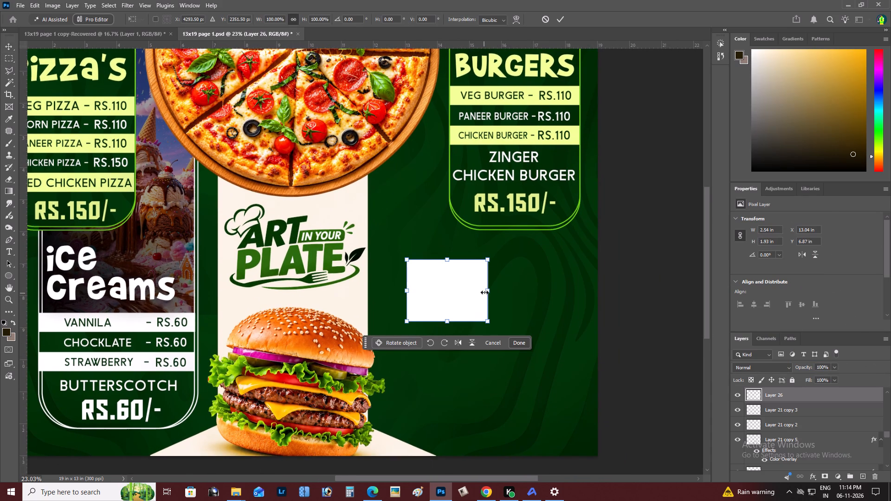
pyautogui.keyDown('shift'); pyautogui.moveTo(494, 290); pyautogui.dragTo(550, 283); pyautogui.keyUp('shift')
pyautogui.keyDown('shift'); pyautogui.moveTo(487, 291); pyautogui.dragTo(504, 294); pyautogui.keyUp('shift')
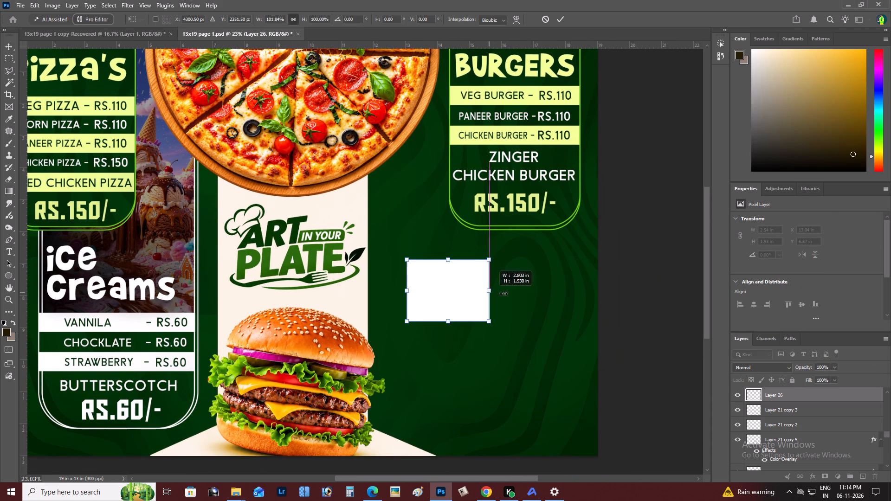
pyautogui.keyDown('shift'); pyautogui.moveTo(504, 294); pyautogui.dragTo(569, 285); pyautogui.keyUp('shift')
pyautogui.hotkey('ctrl', 'Return')
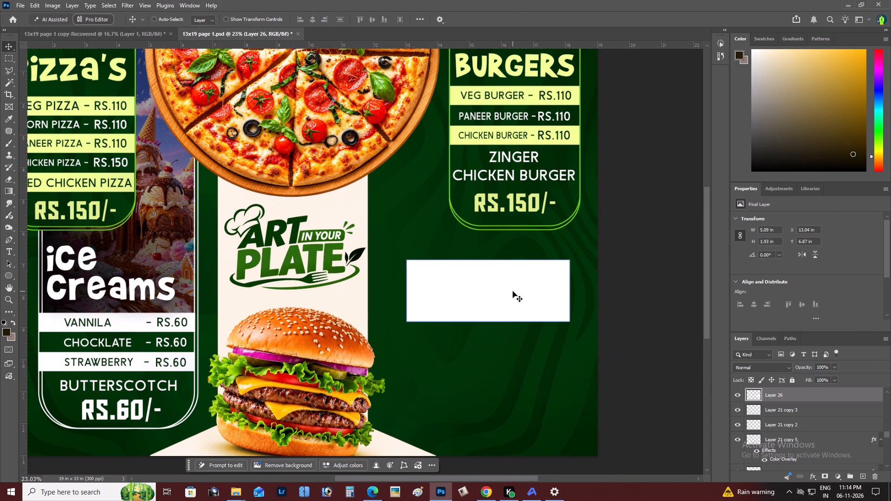
pyautogui.press('v')
pyautogui.moveTo(513, 291); pyautogui.dragTo(567, 283)
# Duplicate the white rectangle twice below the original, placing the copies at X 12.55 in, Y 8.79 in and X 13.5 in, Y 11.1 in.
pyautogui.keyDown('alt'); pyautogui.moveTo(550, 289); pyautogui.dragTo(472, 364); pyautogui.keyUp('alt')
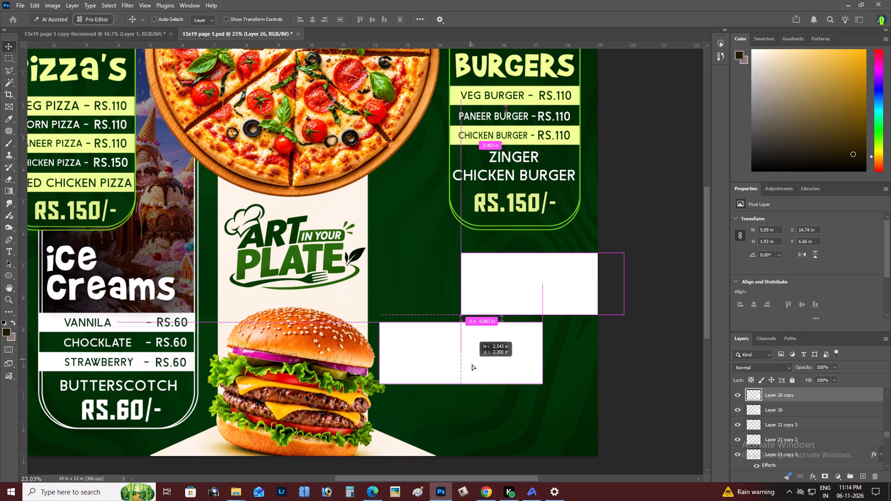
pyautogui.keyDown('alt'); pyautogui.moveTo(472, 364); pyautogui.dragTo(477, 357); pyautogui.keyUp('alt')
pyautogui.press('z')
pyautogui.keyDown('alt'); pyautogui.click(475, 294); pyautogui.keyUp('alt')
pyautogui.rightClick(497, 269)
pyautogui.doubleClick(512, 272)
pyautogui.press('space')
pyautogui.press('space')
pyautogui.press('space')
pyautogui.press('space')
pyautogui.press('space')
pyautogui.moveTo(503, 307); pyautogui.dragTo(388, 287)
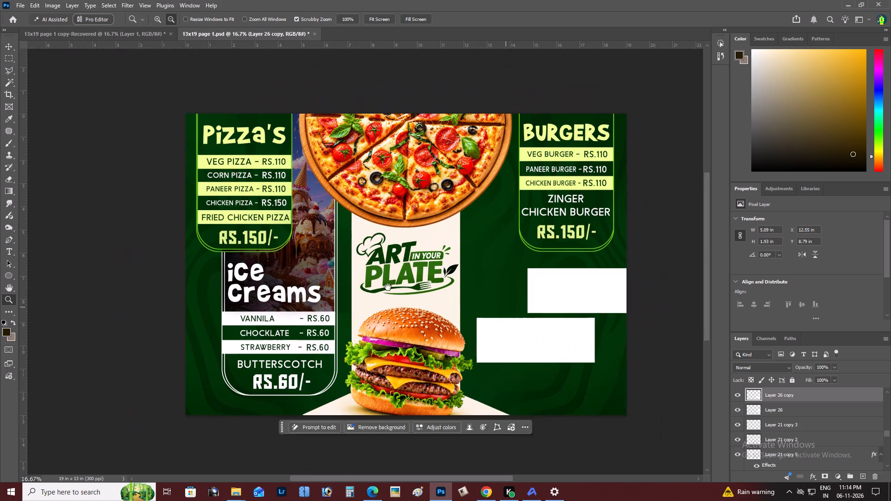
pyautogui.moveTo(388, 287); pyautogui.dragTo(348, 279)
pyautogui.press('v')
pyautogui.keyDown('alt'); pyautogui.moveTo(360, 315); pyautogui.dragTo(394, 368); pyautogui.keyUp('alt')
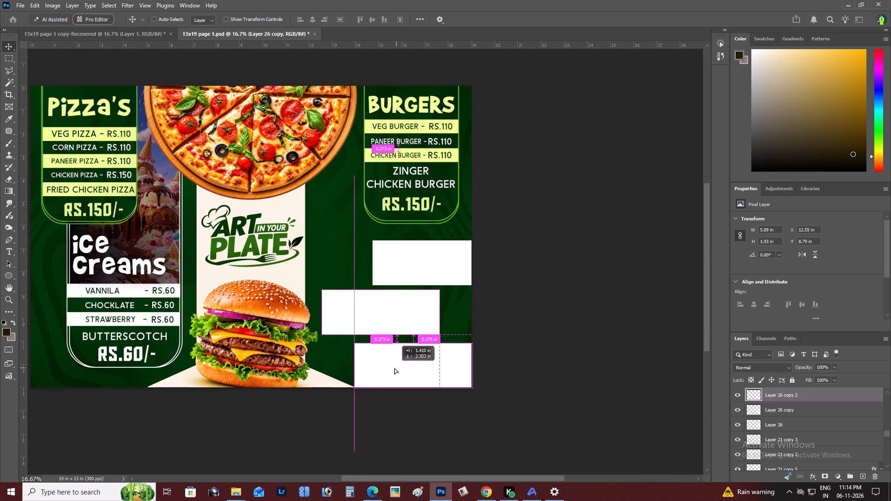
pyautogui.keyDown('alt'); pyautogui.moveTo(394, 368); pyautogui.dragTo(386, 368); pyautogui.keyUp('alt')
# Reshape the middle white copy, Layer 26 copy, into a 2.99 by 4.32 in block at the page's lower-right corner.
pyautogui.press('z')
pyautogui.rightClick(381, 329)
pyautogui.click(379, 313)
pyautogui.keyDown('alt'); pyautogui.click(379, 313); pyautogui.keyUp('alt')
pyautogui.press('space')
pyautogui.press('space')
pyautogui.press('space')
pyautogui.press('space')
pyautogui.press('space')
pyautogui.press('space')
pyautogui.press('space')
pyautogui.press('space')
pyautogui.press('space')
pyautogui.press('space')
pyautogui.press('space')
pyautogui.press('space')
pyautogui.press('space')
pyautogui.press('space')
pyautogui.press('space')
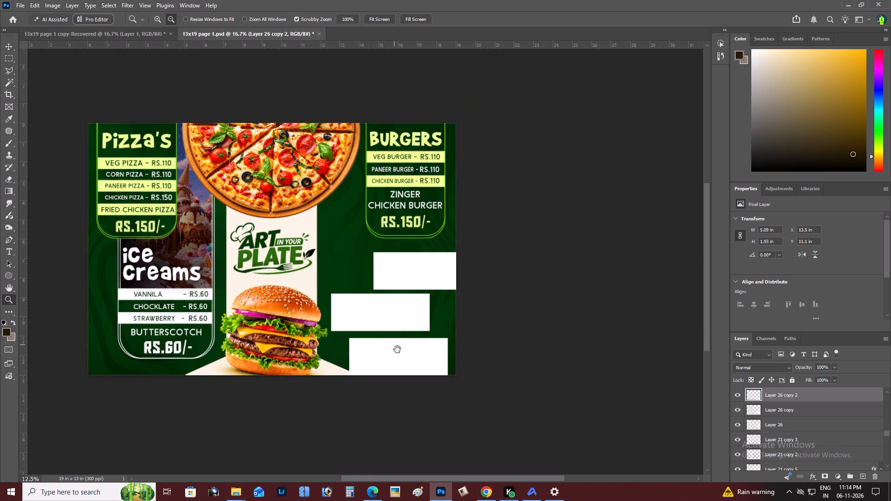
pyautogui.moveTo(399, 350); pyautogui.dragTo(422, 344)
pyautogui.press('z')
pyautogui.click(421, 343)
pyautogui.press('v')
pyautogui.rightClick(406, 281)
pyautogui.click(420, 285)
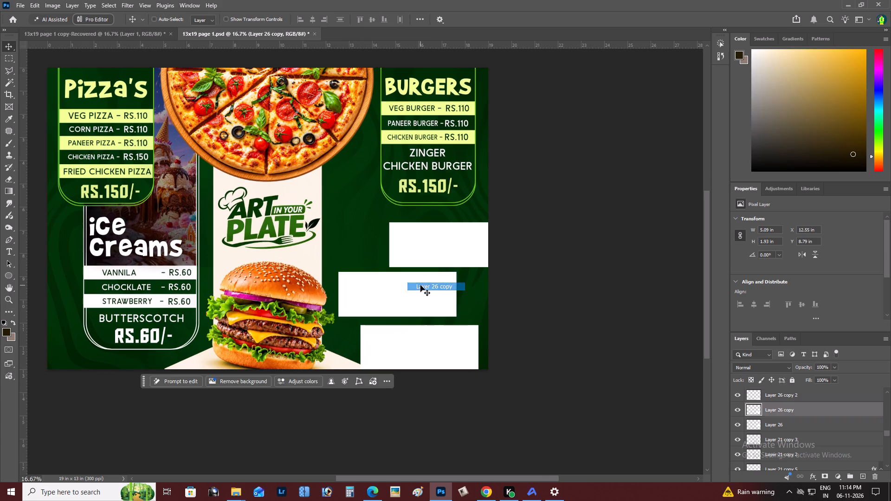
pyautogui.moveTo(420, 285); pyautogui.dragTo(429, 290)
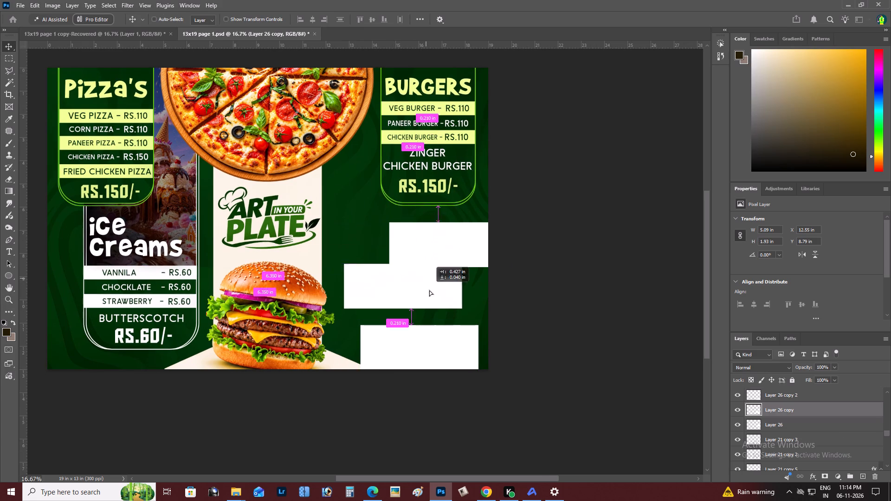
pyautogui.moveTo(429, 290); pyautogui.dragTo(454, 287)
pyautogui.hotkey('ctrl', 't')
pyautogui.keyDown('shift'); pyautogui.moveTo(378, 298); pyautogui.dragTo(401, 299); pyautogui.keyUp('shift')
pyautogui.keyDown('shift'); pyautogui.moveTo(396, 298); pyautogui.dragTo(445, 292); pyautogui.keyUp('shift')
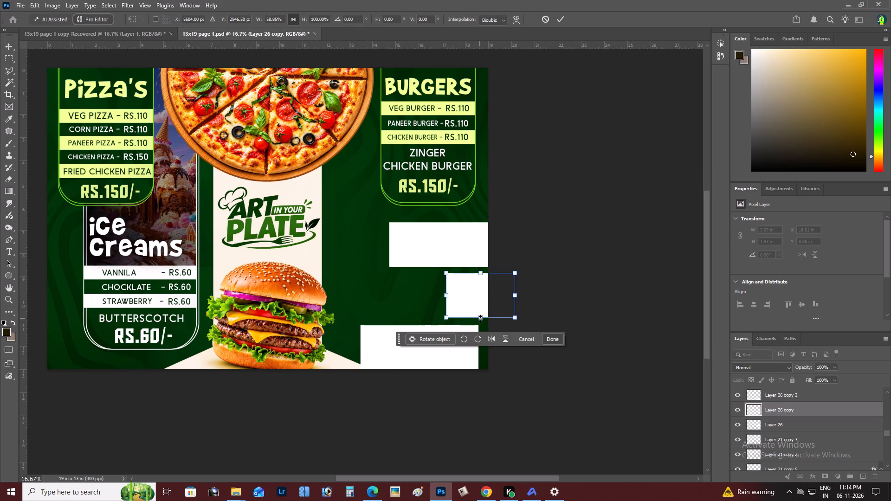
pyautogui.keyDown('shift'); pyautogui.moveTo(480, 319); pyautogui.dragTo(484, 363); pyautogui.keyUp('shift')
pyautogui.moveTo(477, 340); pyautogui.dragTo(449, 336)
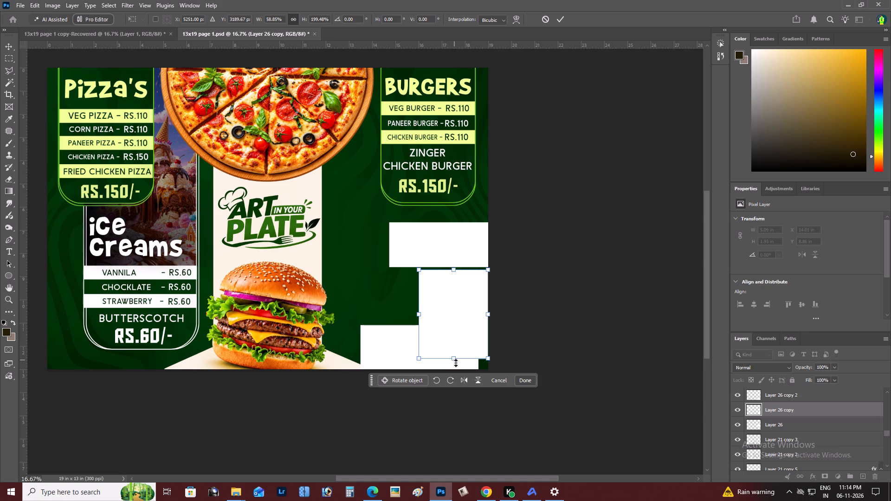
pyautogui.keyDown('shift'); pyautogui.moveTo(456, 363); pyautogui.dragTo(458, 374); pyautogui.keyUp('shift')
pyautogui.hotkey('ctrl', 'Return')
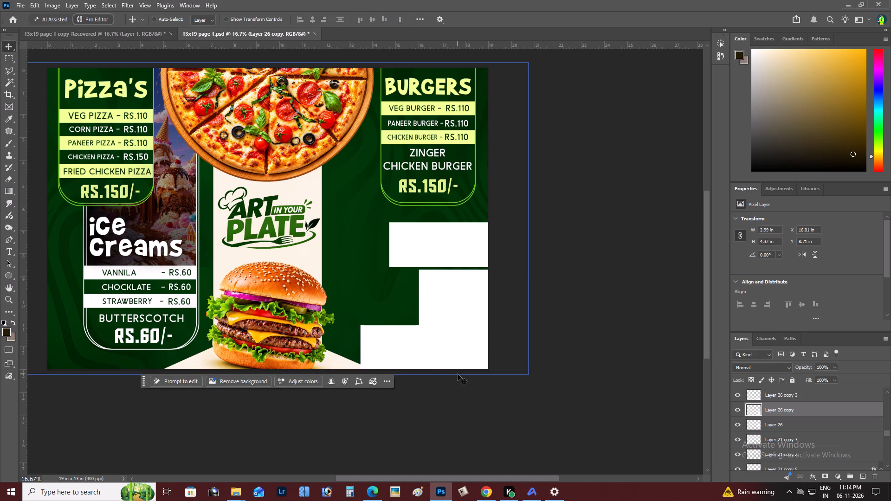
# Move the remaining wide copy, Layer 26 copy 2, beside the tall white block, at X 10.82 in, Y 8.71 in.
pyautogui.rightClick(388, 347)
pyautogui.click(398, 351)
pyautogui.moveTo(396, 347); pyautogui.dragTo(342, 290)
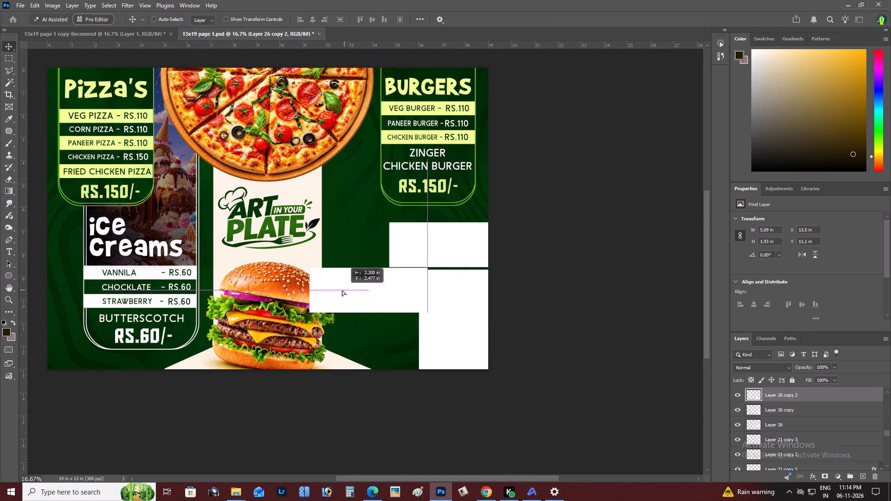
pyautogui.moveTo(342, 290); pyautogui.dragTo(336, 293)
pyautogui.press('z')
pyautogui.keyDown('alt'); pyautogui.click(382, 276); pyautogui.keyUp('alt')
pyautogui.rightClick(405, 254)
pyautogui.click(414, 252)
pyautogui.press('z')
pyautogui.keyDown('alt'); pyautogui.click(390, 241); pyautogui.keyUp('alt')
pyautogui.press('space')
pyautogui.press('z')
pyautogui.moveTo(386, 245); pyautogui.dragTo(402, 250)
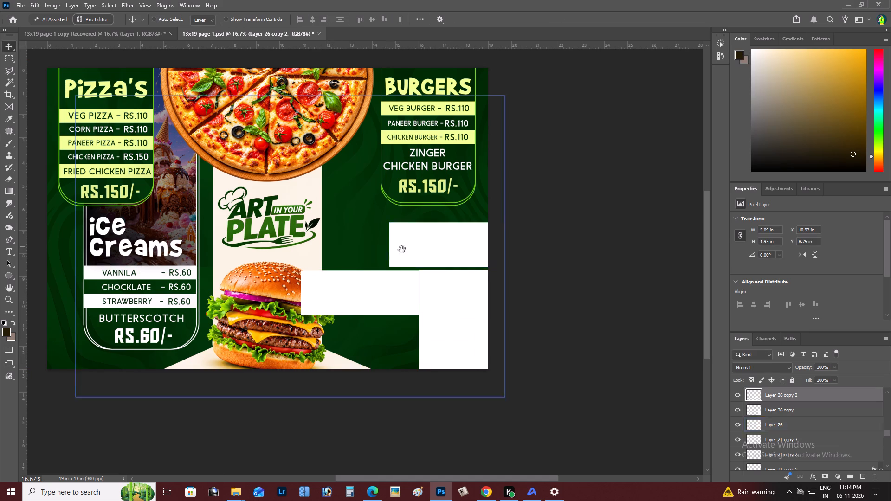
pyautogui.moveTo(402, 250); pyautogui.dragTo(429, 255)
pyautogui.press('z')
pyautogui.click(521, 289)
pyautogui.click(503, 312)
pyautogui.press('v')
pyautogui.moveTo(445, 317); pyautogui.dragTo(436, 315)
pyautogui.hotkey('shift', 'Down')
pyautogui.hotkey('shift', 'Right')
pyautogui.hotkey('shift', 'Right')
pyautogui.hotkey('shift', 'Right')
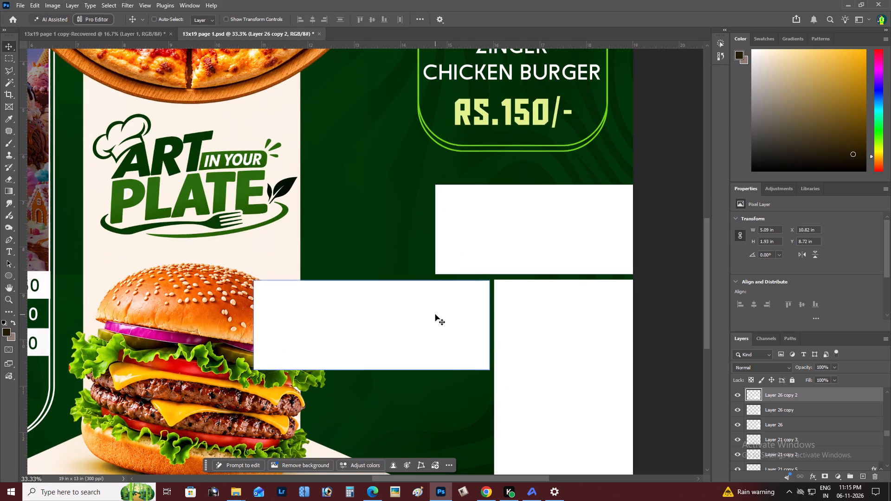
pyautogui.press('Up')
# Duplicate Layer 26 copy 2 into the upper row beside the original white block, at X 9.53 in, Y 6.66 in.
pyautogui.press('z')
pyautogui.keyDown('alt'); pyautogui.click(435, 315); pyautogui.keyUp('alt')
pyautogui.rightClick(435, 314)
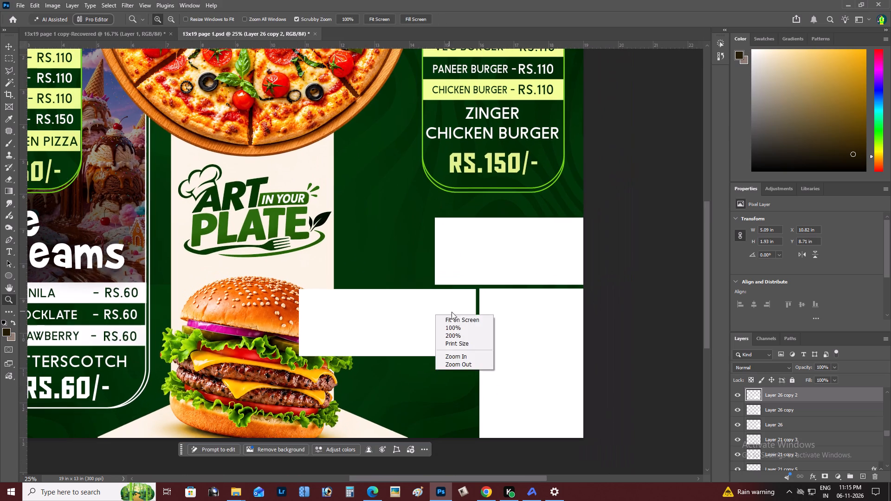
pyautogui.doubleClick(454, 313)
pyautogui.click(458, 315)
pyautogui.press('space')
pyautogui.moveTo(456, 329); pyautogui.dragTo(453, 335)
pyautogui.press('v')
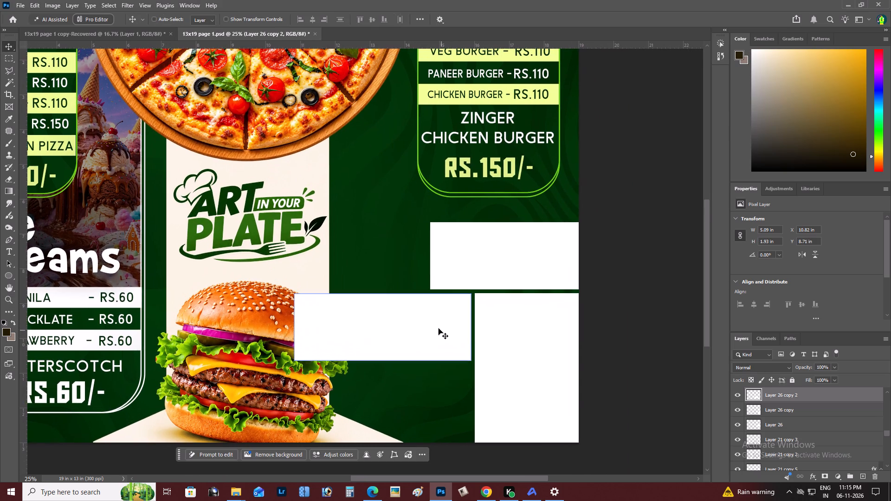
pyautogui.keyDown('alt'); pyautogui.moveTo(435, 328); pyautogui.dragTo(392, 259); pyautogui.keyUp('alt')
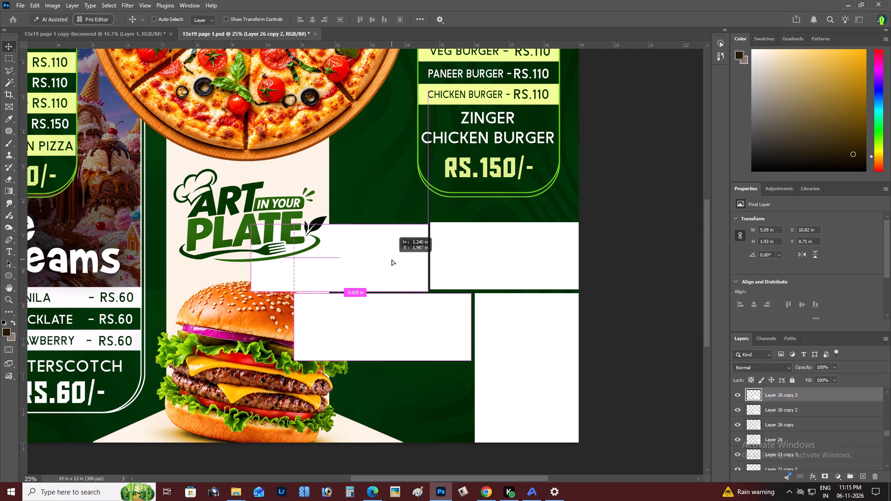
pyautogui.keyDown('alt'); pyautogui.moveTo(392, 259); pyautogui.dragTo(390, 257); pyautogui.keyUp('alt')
# Examine how the four white blocks sit on the page against the logo, burger image and BURGERS list.
pyautogui.press('z')
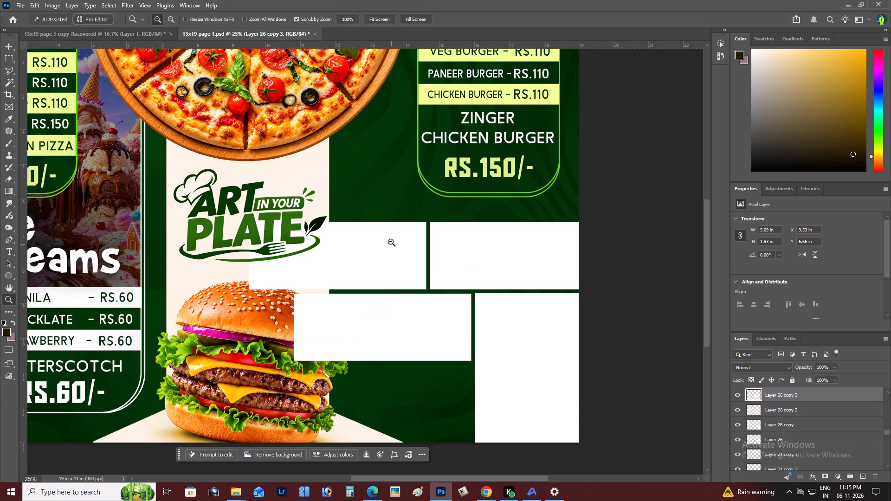
pyautogui.keyDown('alt'); pyautogui.click(391, 242); pyautogui.keyUp('alt')
pyautogui.rightClick(398, 238)
pyautogui.doubleClick(405, 239)
pyautogui.press('space')
pyautogui.press('space')
pyautogui.press('space')
pyautogui.press('space')
pyautogui.press('space')
pyautogui.press('space')
pyautogui.press('space')
pyautogui.press('space')
pyautogui.press('space')
pyautogui.moveTo(429, 296); pyautogui.dragTo(400, 307)
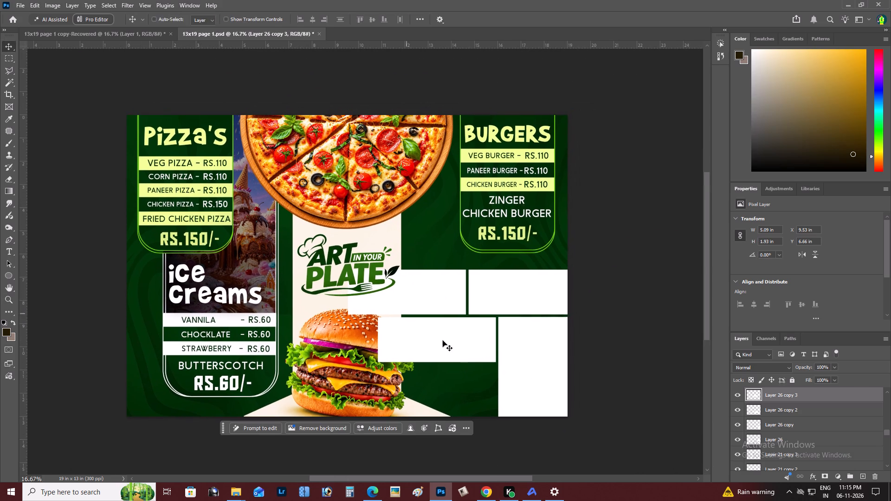
pyautogui.press('z')
pyautogui.keyDown('alt'); pyautogui.click(443, 338); pyautogui.keyUp('alt')
pyautogui.rightClick(449, 330)
pyautogui.doubleClick(460, 334)
pyautogui.press('space')
pyautogui.press('space')
pyautogui.press('space')
pyautogui.press('space')
pyautogui.moveTo(460, 337); pyautogui.dragTo(396, 339)
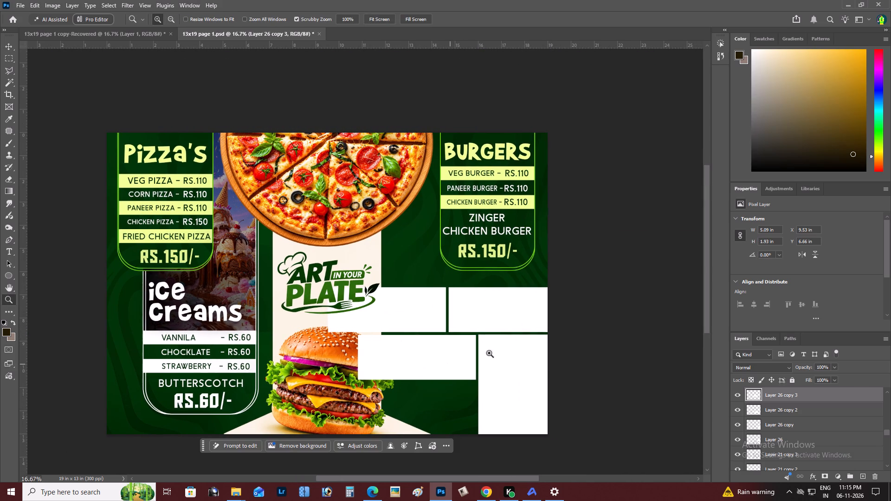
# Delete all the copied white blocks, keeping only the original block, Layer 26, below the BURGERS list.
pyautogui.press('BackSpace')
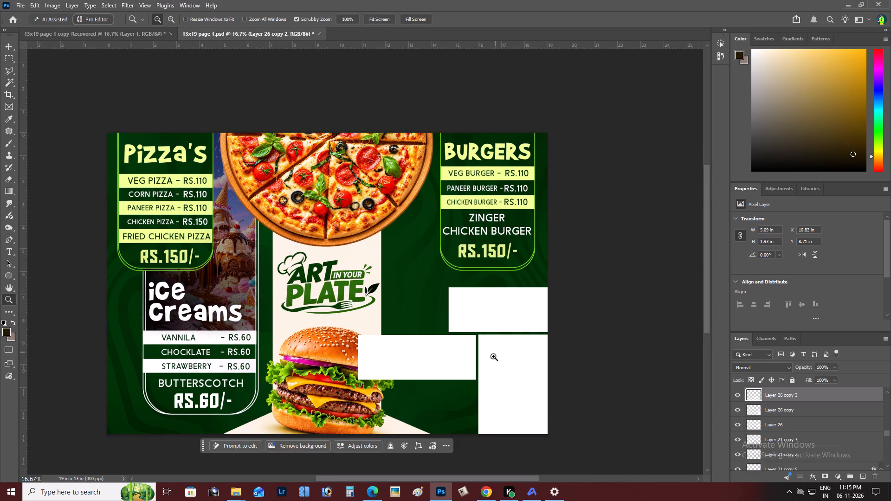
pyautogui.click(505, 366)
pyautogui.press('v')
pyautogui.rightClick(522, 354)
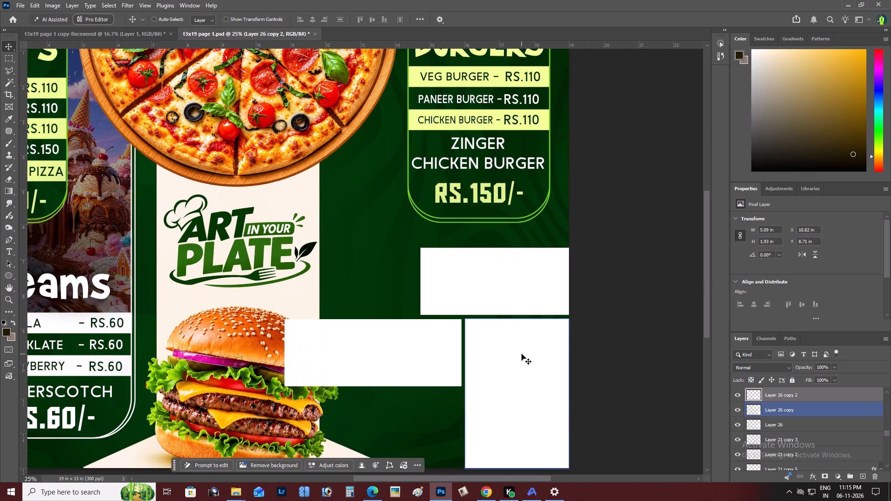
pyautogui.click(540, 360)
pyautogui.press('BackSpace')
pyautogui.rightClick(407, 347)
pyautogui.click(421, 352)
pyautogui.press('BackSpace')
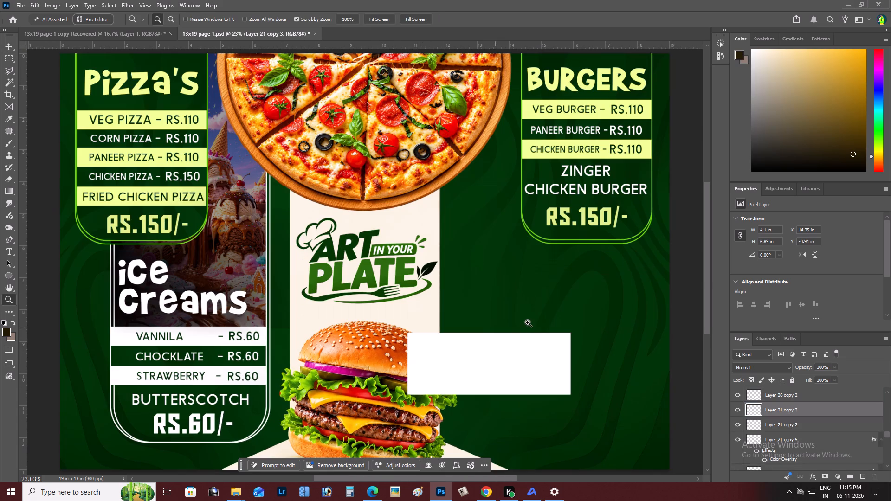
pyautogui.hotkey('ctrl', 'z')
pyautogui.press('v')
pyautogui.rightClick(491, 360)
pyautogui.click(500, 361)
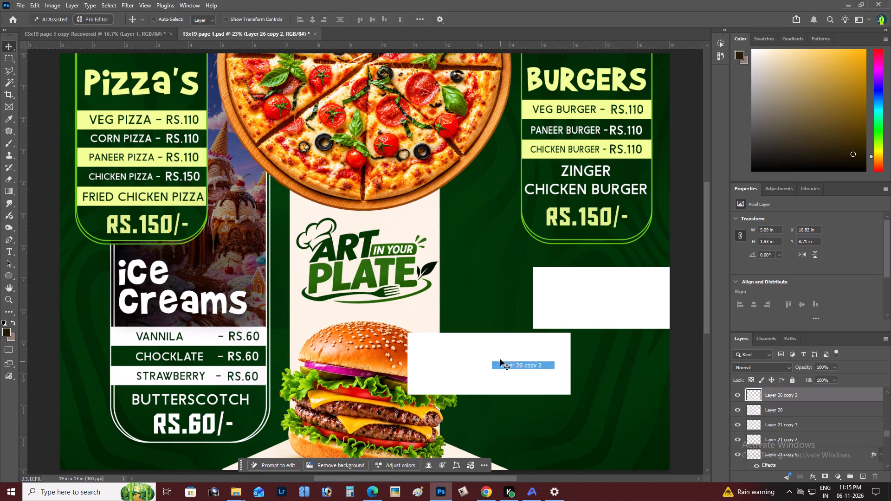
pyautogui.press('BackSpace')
# Scale the white block below the BURGERS list to 3.44 by 1.31 in and place it at X 16.6 in, Y 6.82 in.
pyautogui.press('F11')
pyautogui.press('space')
pyautogui.moveTo(561, 349); pyautogui.dragTo(433, 357)
pyautogui.press('v')
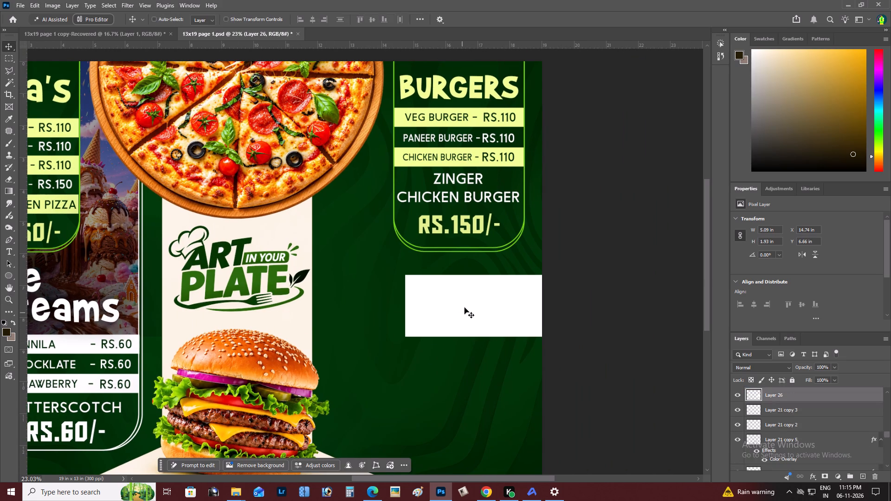
pyautogui.rightClick(465, 308)
pyautogui.click(481, 313)
pyautogui.hotkey('ctrl', 't')
pyautogui.keyDown('alt'); pyautogui.moveTo(406, 272); pyautogui.dragTo(421, 276); pyautogui.keyUp('alt')
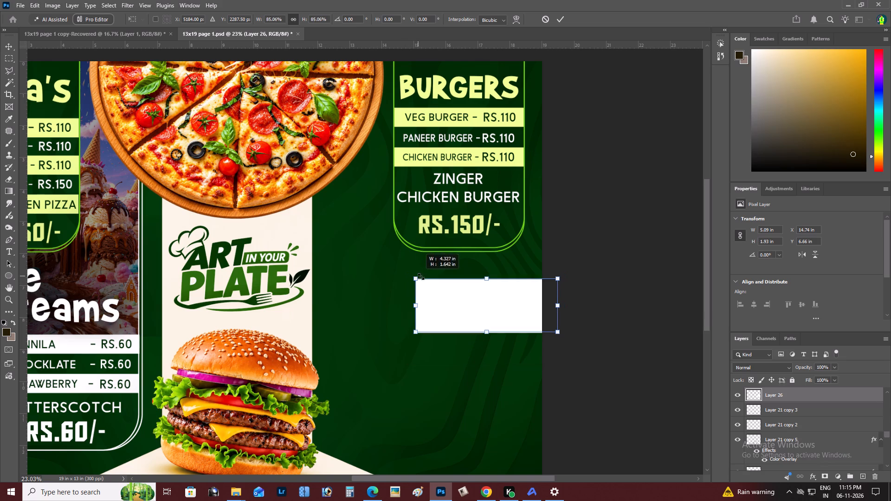
pyautogui.keyDown('alt'); pyautogui.moveTo(421, 276); pyautogui.dragTo(442, 280); pyautogui.keyUp('alt')
pyautogui.keyDown('alt'); pyautogui.moveTo(438, 287); pyautogui.dragTo(430, 285); pyautogui.keyUp('alt')
pyautogui.moveTo(449, 301); pyautogui.dragTo(484, 295)
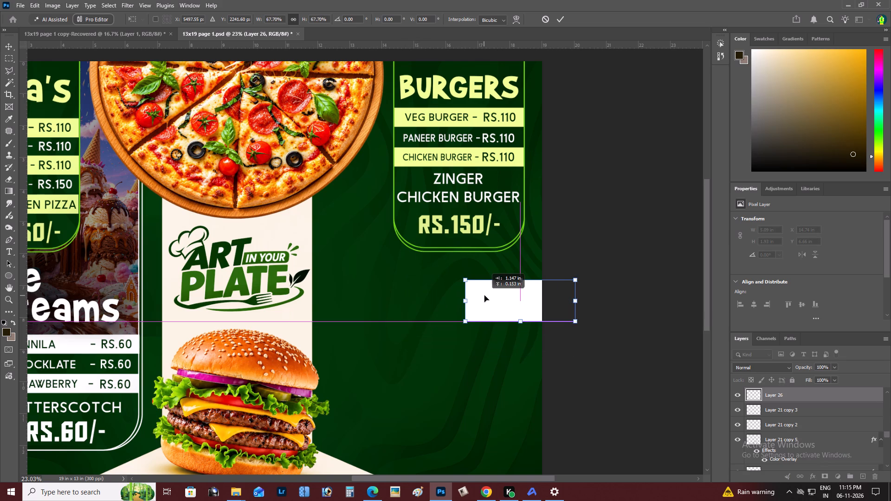
pyautogui.moveTo(484, 295); pyautogui.dragTo(484, 295)
pyautogui.hotkey('ctrl', 'Return')
# Duplicate the white block, Layer 26, and place the copy beside it at X 13.02 in, Y 6.82 in.
pyautogui.press('v')
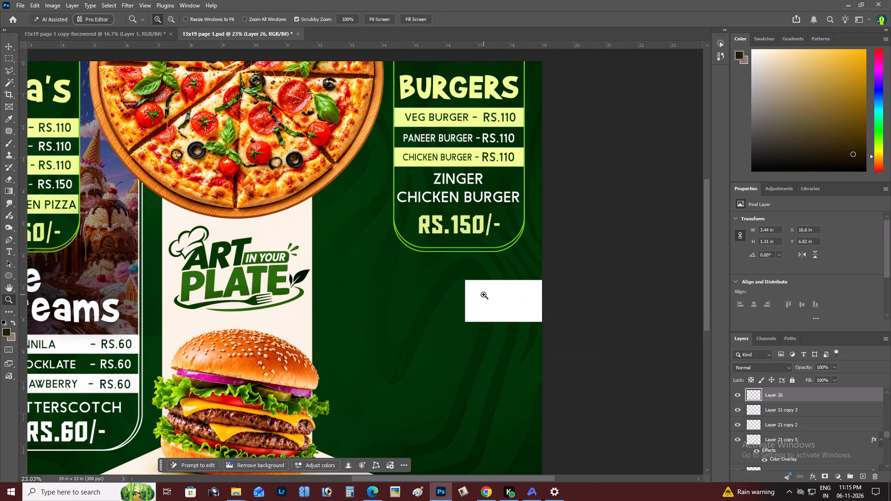
pyautogui.keyDown('alt'); pyautogui.moveTo(484, 295); pyautogui.dragTo(475, 306); pyautogui.keyUp('alt')
pyautogui.press('v')
pyautogui.rightClick(487, 287)
pyautogui.click(506, 294)
pyautogui.press('space')
pyautogui.moveTo(491, 308); pyautogui.dragTo(525, 311)
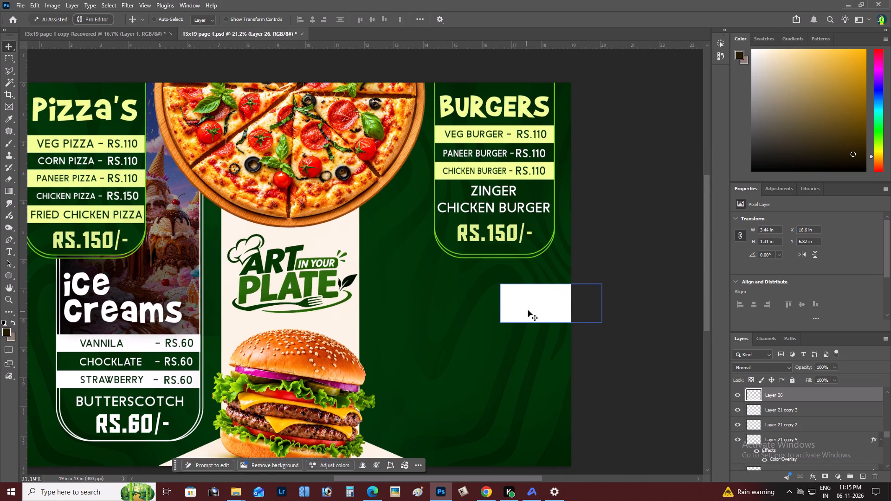
pyautogui.keyDown('alt'); pyautogui.moveTo(528, 310); pyautogui.dragTo(422, 308); pyautogui.keyUp('alt')
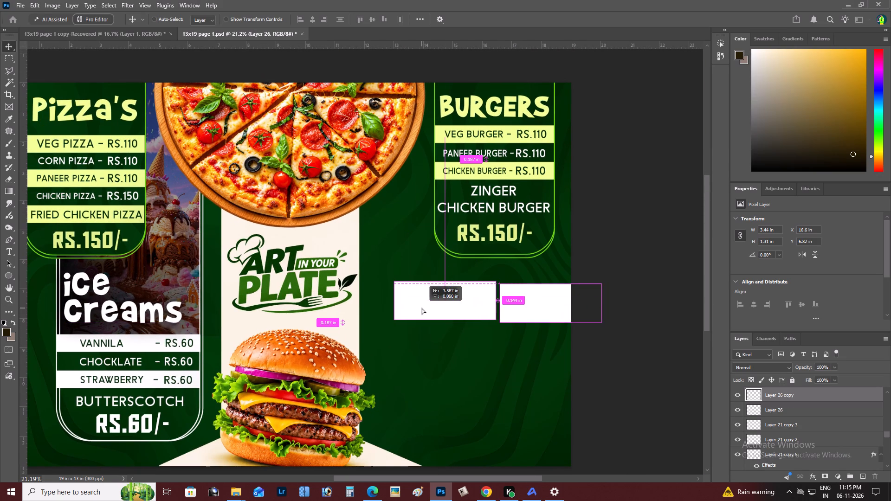
pyautogui.keyDown('alt'); pyautogui.moveTo(422, 308); pyautogui.dragTo(425, 310); pyautogui.keyUp('alt')
# Duplicate Layer 26 copy to add a third block to the row at X 9.43 in, Y 6.82 in.
pyautogui.press('z')
pyautogui.keyDown('alt'); pyautogui.click(421, 298); pyautogui.keyUp('alt')
pyautogui.rightClick(421, 298)
pyautogui.click(438, 304)
pyautogui.press('space')
pyautogui.moveTo(432, 307); pyautogui.dragTo(426, 309)
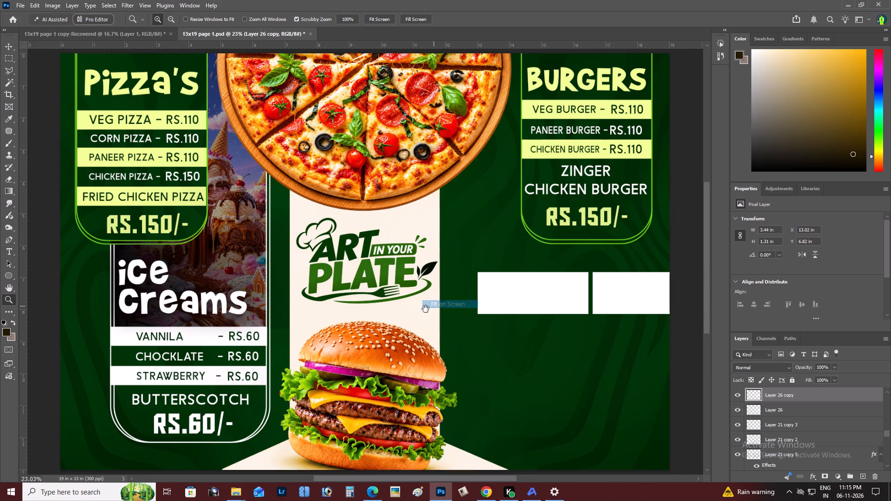
pyautogui.moveTo(426, 309); pyautogui.dragTo(393, 315)
pyautogui.press('v')
pyautogui.press('z')
pyautogui.tripleClick(569, 290)
pyautogui.press('v')
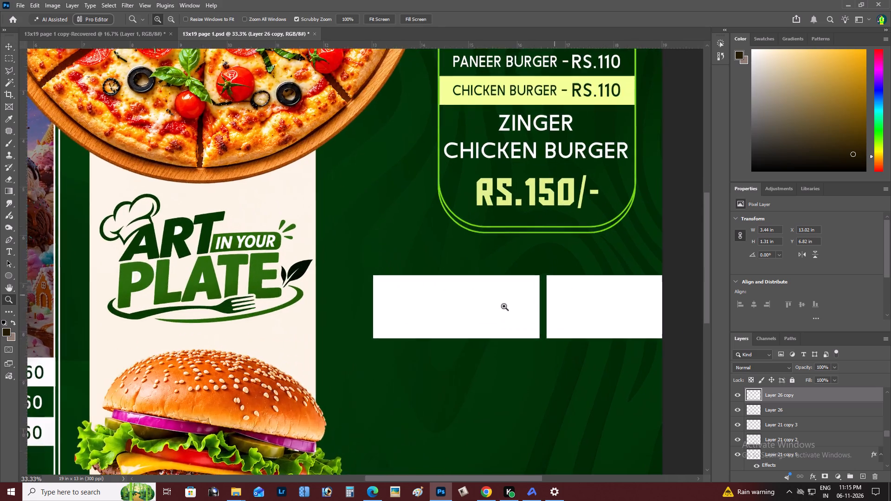
pyautogui.rightClick(483, 306)
pyautogui.doubleClick(493, 310)
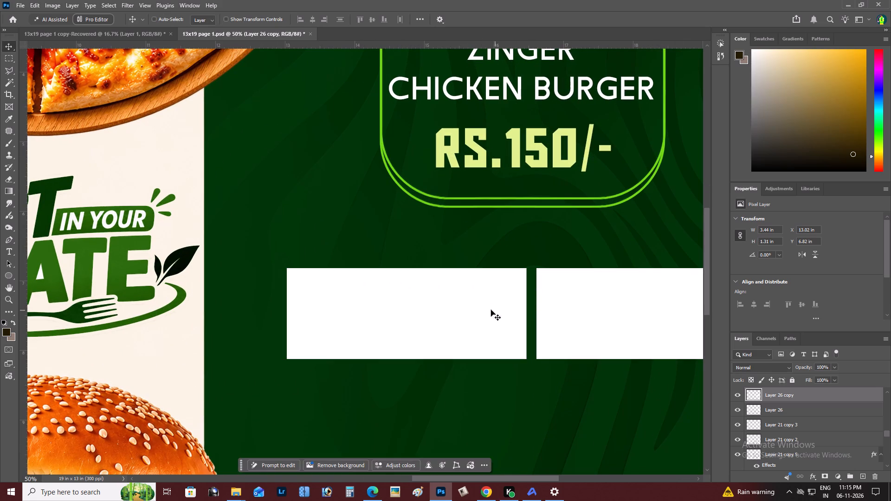
pyautogui.keyDown('alt'); pyautogui.moveTo(474, 307); pyautogui.dragTo(224, 308); pyautogui.keyUp('alt')
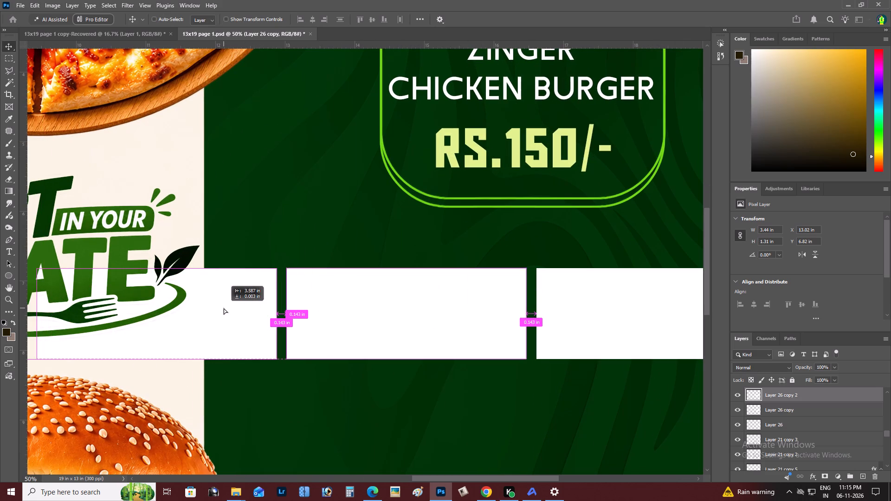
pyautogui.keyDown('alt'); pyautogui.moveTo(224, 308); pyautogui.dragTo(223, 308); pyautogui.keyUp('alt')
# Select all three white blocks and scale them together to 7.93 by 0.98 in, placed at X 11.79 in, Y 6.92 in.
pyautogui.press('z')
pyautogui.keyDown('alt'); pyautogui.click(359, 303); pyautogui.keyUp('alt')
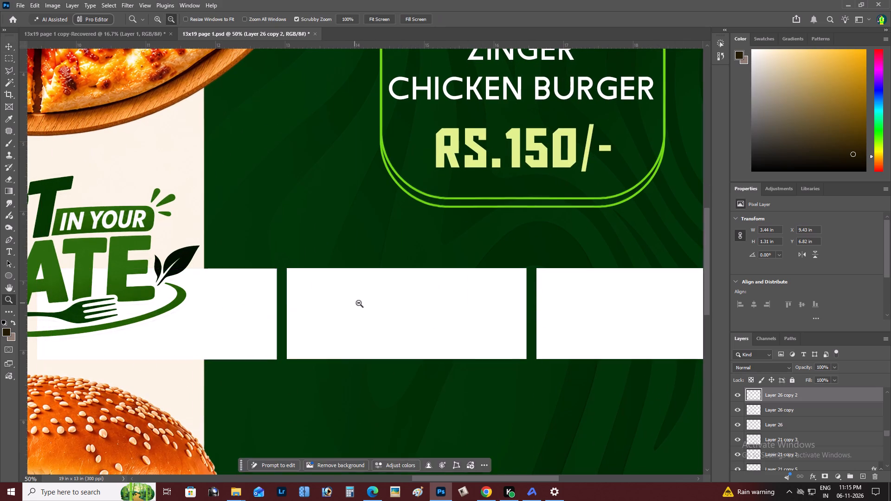
pyautogui.rightClick(367, 302)
pyautogui.doubleClick(383, 308)
pyautogui.press('space')
pyautogui.moveTo(383, 308); pyautogui.dragTo(305, 315)
pyautogui.press('v')
pyautogui.rightClick(426, 298)
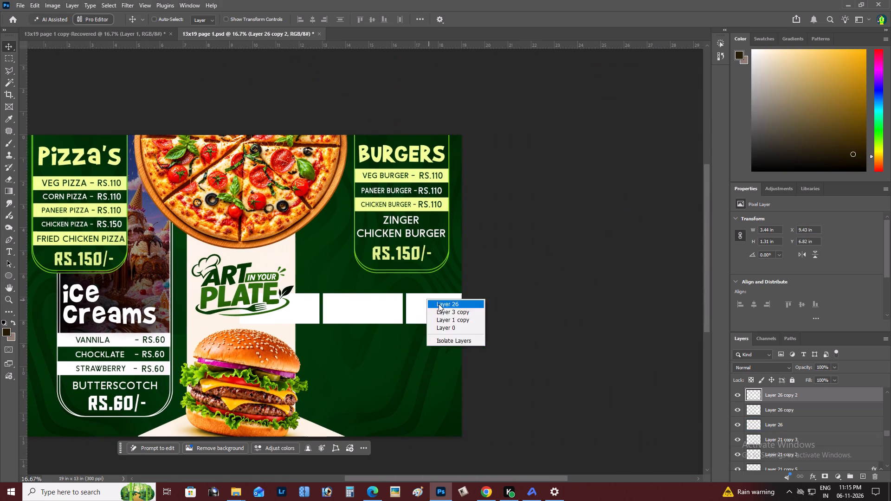
pyautogui.click(439, 304)
pyautogui.keyDown('shift'); pyautogui.rightClick(370, 304); pyautogui.keyUp('shift')
pyautogui.keyDown('shift'); pyautogui.click(380, 308); pyautogui.keyUp('shift')
pyautogui.keyDown('shift'); pyautogui.rightClick(300, 309); pyautogui.keyUp('shift')
pyautogui.keyDown('shift'); pyautogui.click(311, 311); pyautogui.keyUp('shift')
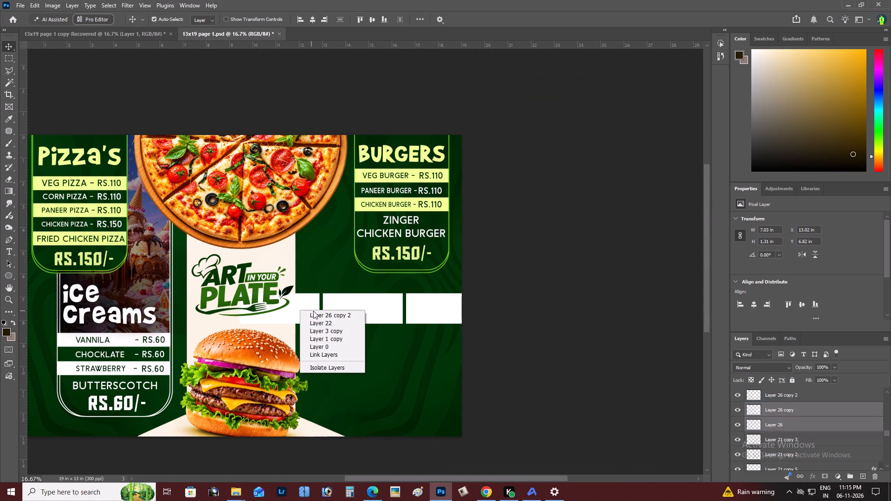
pyautogui.keyDown('shift'); pyautogui.click(322, 315); pyautogui.keyUp('shift')
pyautogui.moveTo(327, 314); pyautogui.dragTo(348, 310)
pyautogui.hotkey('ctrl', 'z')
pyautogui.hotkey('ctrl', 't')
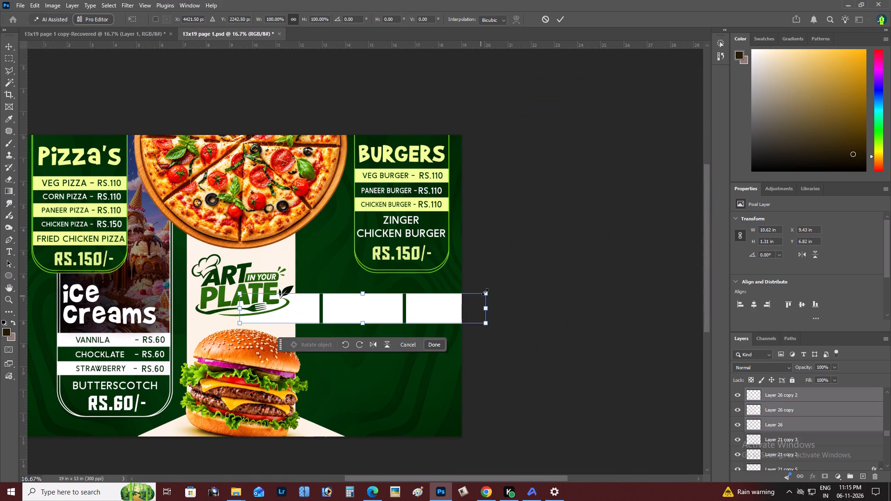
pyautogui.keyDown('alt'); pyautogui.moveTo(486, 291); pyautogui.dragTo(455, 295); pyautogui.keyUp('alt')
pyautogui.moveTo(433, 303); pyautogui.dragTo(456, 304)
pyautogui.hotkey('ctrl', 'Return')
# Send the three white blocks down the layer stack to just below Layer 19.
pyautogui.hotkey('ctrl', '[')
pyautogui.hotkey('ctrl', '[')
pyautogui.hotkey('ctrl', '[')
pyautogui.hotkey('ctrl', '[')
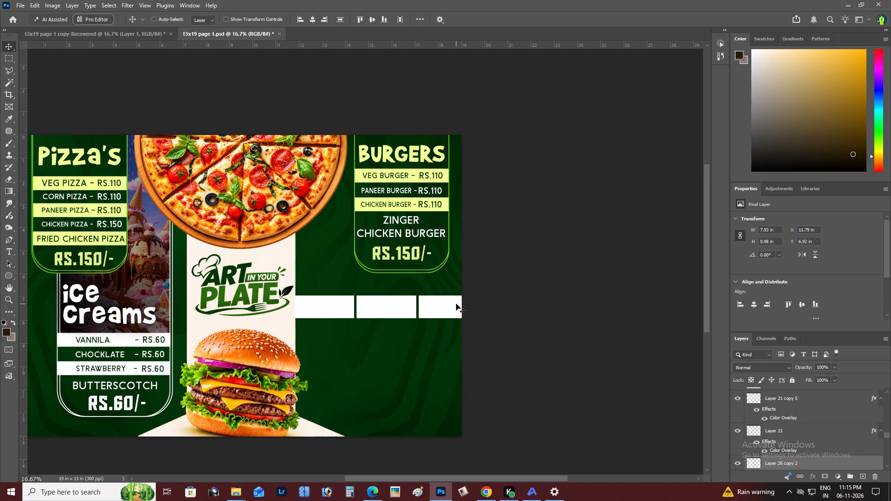
pyautogui.hotkey('ctrl', '[')
# Move the row of three white blocks to X 11.39 in, Y 6.6 in, below the BURGERS list.
pyautogui.moveTo(456, 304); pyautogui.dragTo(451, 303)
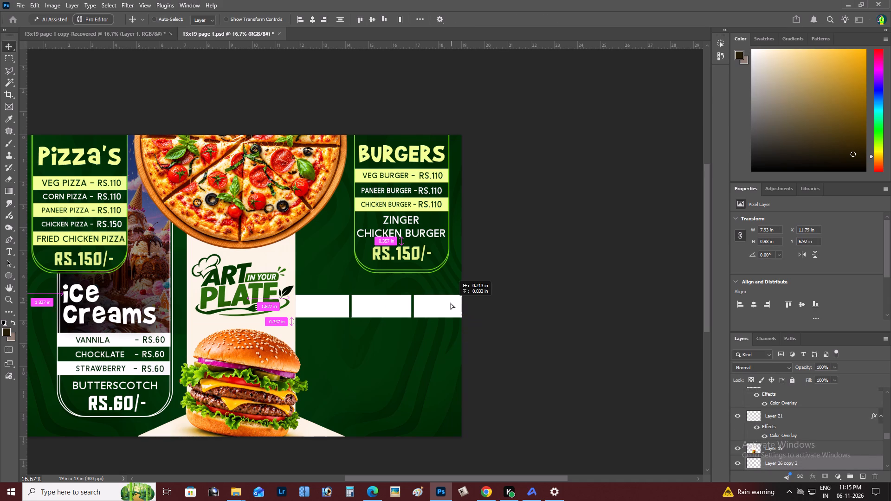
pyautogui.moveTo(451, 303); pyautogui.dragTo(448, 303)
pyautogui.press('z')
pyautogui.keyDown('alt'); pyautogui.click(367, 294); pyautogui.keyUp('alt')
pyautogui.rightClick(380, 291)
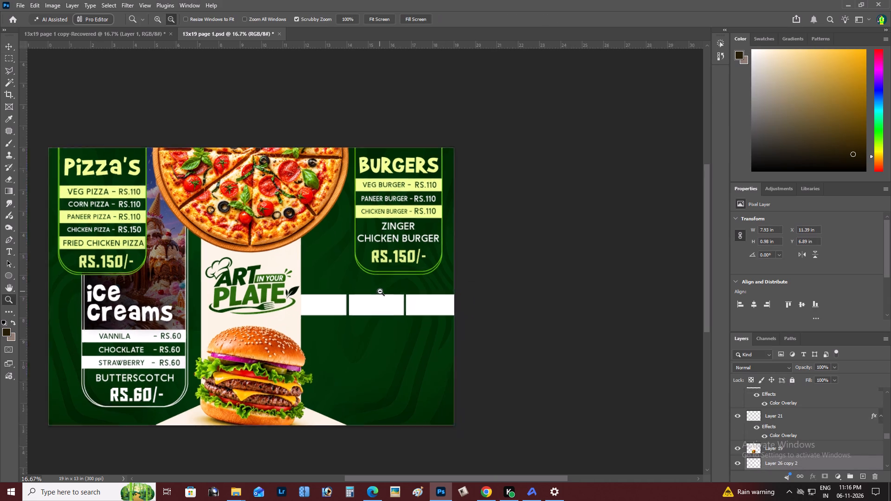
pyautogui.click(392, 295)
pyautogui.press('space')
pyautogui.moveTo(392, 295); pyautogui.dragTo(404, 297)
pyautogui.press('z')
pyautogui.press('space')
pyautogui.moveTo(497, 312); pyautogui.dragTo(382, 312)
pyautogui.press('v')
pyautogui.moveTo(431, 296); pyautogui.dragTo(431, 287)
# Duplicate the row of blocks as an offset second row beneath it at X 11.8 in, Y 7.66 in.
pyautogui.keyDown('alt'); pyautogui.moveTo(431, 287); pyautogui.dragTo(439, 319); pyautogui.keyUp('alt')
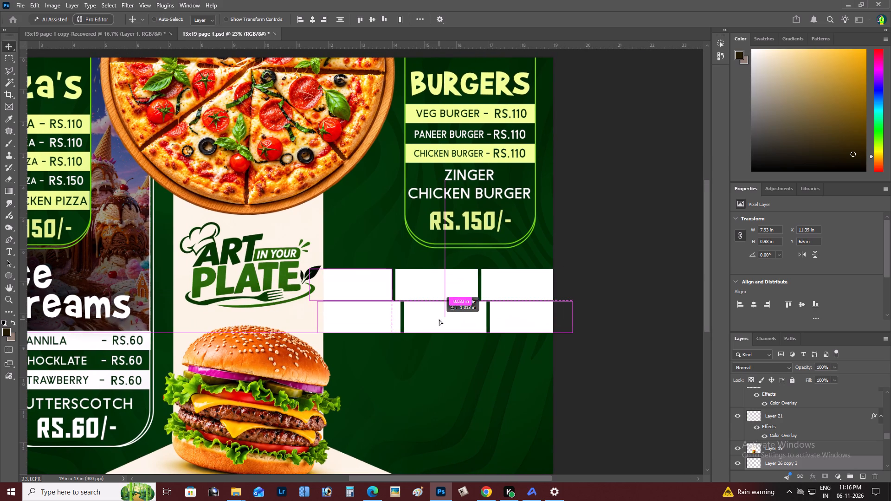
pyautogui.keyDown('alt'); pyautogui.moveTo(439, 319); pyautogui.dragTo(445, 321); pyautogui.keyUp('alt')
pyautogui.press('Up')
pyautogui.press('Right')
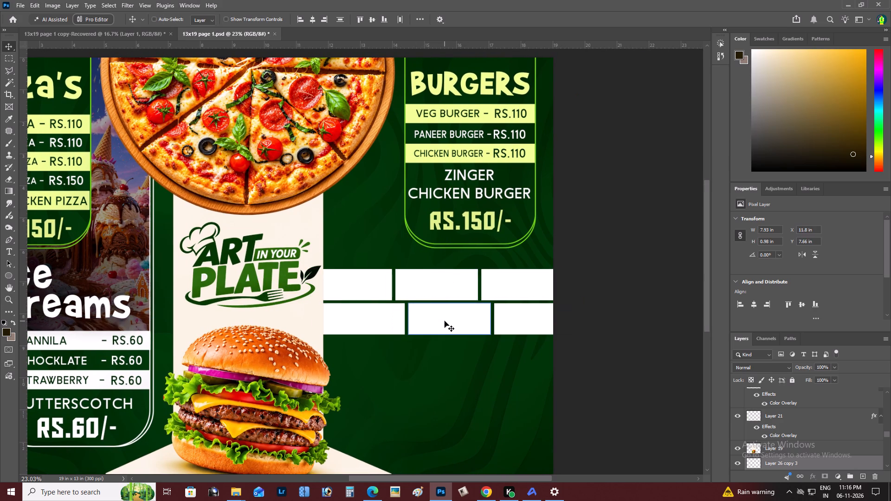
# Duplicate the second row of blocks as a staggered third row at X 11.07 in, Y 8.74 in.
pyautogui.press('z')
pyautogui.keyDown('alt'); pyautogui.click(445, 321); pyautogui.keyUp('alt')
pyautogui.rightClick(443, 319)
pyautogui.click(468, 326)
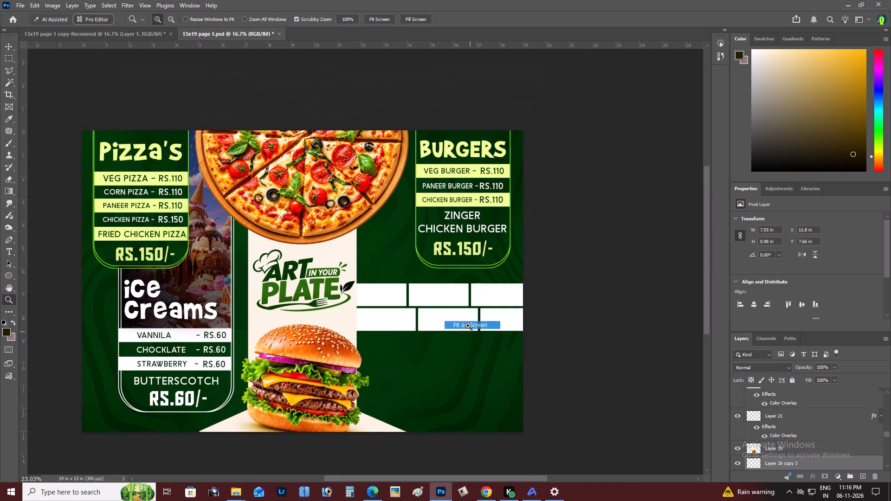
pyautogui.press('space')
pyautogui.moveTo(466, 325); pyautogui.dragTo(426, 334)
pyautogui.press('v')
pyautogui.keyDown('alt'); pyautogui.moveTo(541, 324); pyautogui.dragTo(514, 354); pyautogui.keyUp('alt')
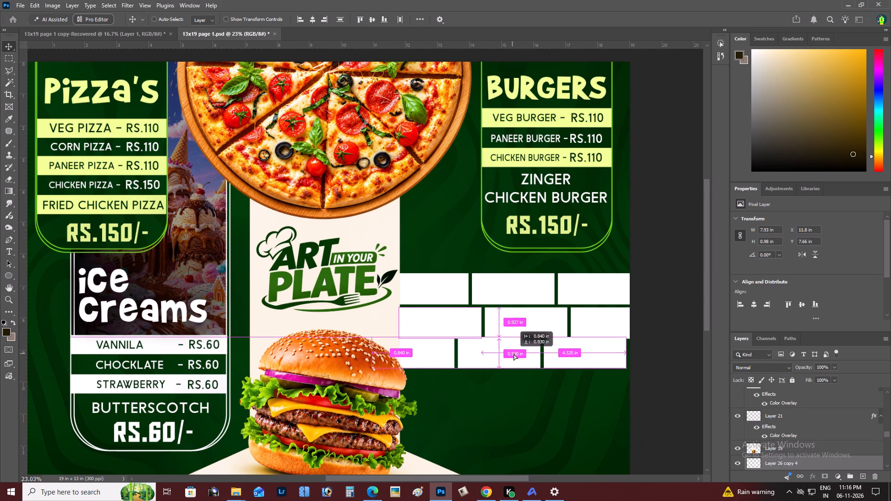
pyautogui.keyDown('alt'); pyautogui.moveTo(514, 354); pyautogui.dragTo(517, 359); pyautogui.keyUp('alt')
# Duplicate the third row of blocks as a staggered fourth row at X 11.66 in, Y 9.88 in.
pyautogui.press('z')
pyautogui.keyDown('alt'); pyautogui.click(510, 337); pyautogui.keyUp('alt')
pyautogui.rightClick(526, 317)
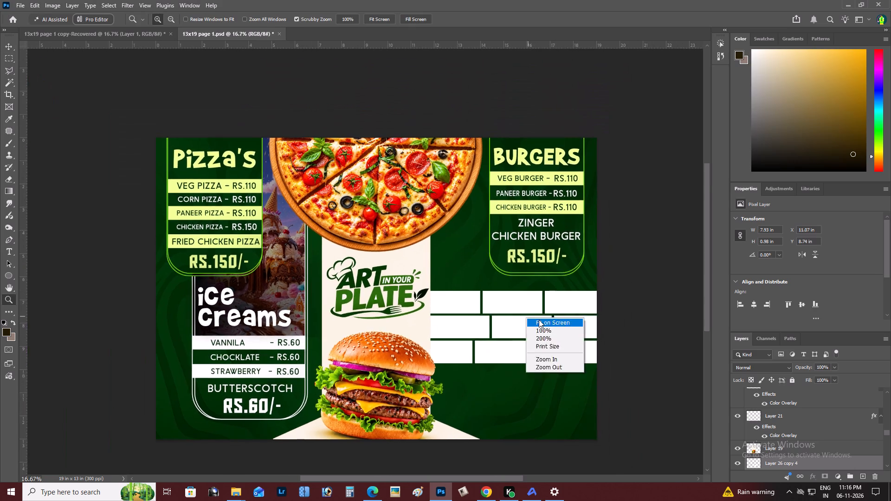
pyautogui.doubleClick(539, 320)
pyautogui.press('space')
pyautogui.press('space')
pyautogui.press('space')
pyautogui.press('space')
pyautogui.press('space')
pyautogui.press('space')
pyautogui.press('space')
pyautogui.press('space')
pyautogui.moveTo(530, 320); pyautogui.dragTo(391, 315)
pyautogui.press('v')
pyautogui.keyDown('alt'); pyautogui.moveTo(404, 336); pyautogui.dragTo(420, 362); pyautogui.keyUp('alt')
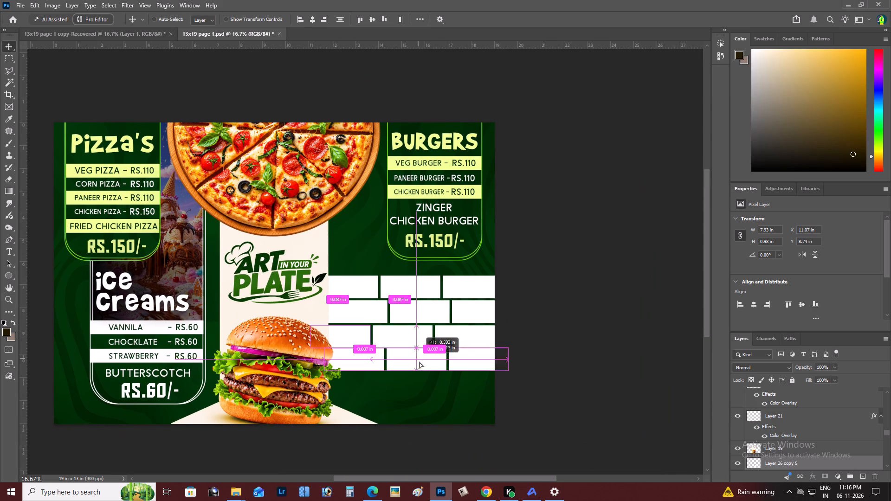
pyautogui.keyDown('alt'); pyautogui.moveTo(420, 362); pyautogui.dragTo(417, 362); pyautogui.keyUp('alt')
# Shift the fourth row of blocks slightly up to Y 9.82 in, keeping it at X 11.66 in.
pyautogui.press('z')
pyautogui.keyDown('alt'); pyautogui.click(403, 327); pyautogui.keyUp('alt')
pyautogui.rightClick(413, 319)
pyautogui.doubleClick(427, 322)
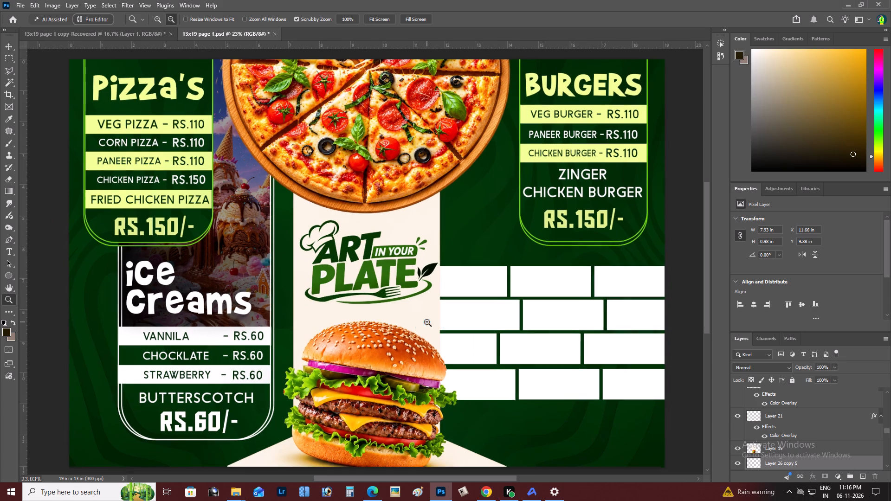
pyautogui.press('space')
pyautogui.moveTo(427, 322); pyautogui.dragTo(369, 324)
pyautogui.press('v')
pyautogui.click(450, 376)
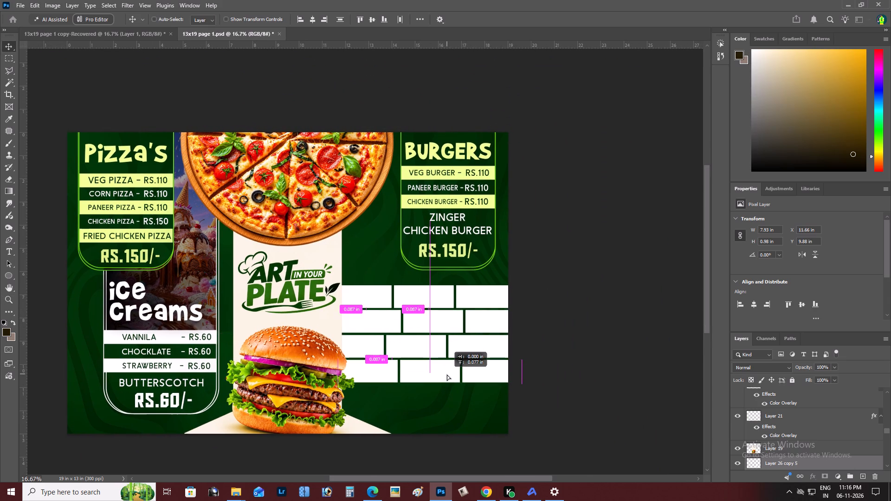
# Select the three blocks of the fourth row and duplicate them as a fifth row at X 11.07 in, Y 10.95 in.
pyautogui.press('z')
pyautogui.keyDown('alt'); pyautogui.click(396, 333); pyautogui.keyUp('alt')
pyautogui.rightClick(405, 330)
pyautogui.doubleClick(423, 334)
pyautogui.press('space')
pyautogui.press('space')
pyautogui.press('space')
pyautogui.moveTo(426, 336); pyautogui.dragTo(343, 327)
pyautogui.press('v')
pyautogui.rightClick(439, 353)
pyautogui.click(449, 359)
pyautogui.keyDown('shift'); pyautogui.rightClick(488, 359); pyautogui.keyUp('shift')
pyautogui.keyDown('shift'); pyautogui.click(494, 361); pyautogui.keyUp('shift')
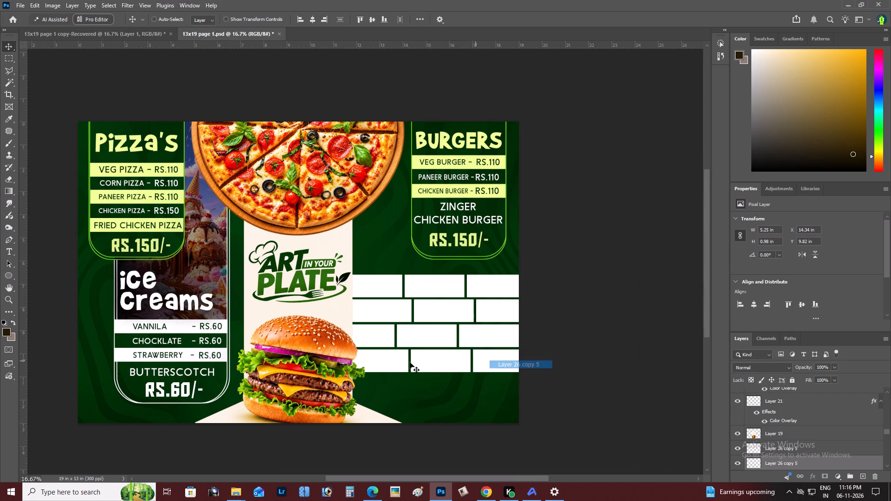
pyautogui.keyDown('shift'); pyautogui.rightClick(397, 362); pyautogui.keyUp('shift')
pyautogui.keyDown('shift'); pyautogui.click(413, 366); pyautogui.keyUp('shift')
pyautogui.keyDown('alt'); pyautogui.moveTo(433, 363); pyautogui.dragTo(419, 385); pyautogui.keyUp('alt')
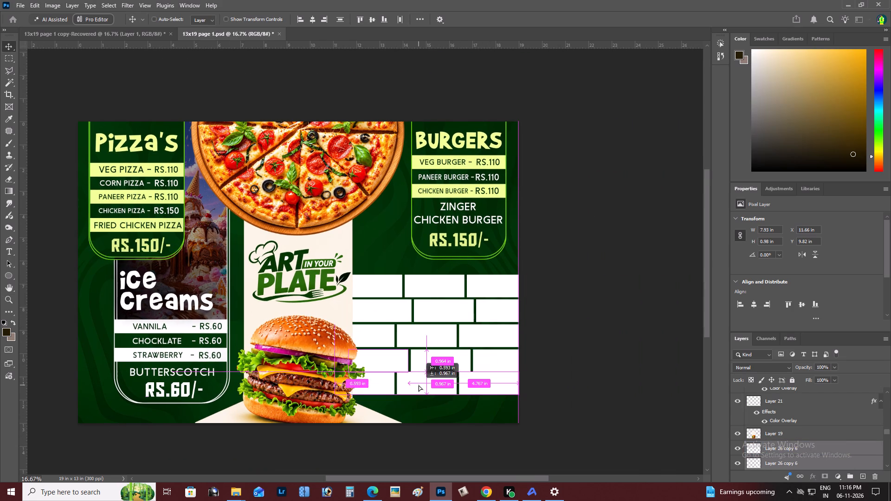
pyautogui.keyDown('alt'); pyautogui.moveTo(419, 385); pyautogui.dragTo(420, 389); pyautogui.keyUp('alt')
# Nudge the fifth row of blocks up to Y 10.91 in to even out the gap between rows.
pyautogui.press('z')
pyautogui.keyDown('alt'); pyautogui.click(418, 358); pyautogui.keyUp('alt')
pyautogui.rightClick(446, 355)
pyautogui.click(452, 359)
pyautogui.press('space')
pyautogui.press('space')
pyautogui.moveTo(452, 359); pyautogui.dragTo(355, 360)
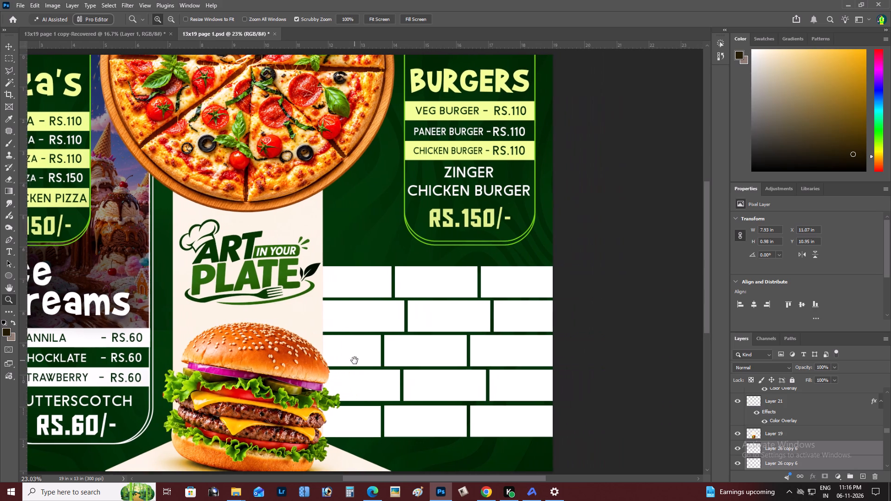
pyautogui.press('v')
pyautogui.hotkey('shift', 'Up')
pyautogui.hotkey('shift', 'Up')
pyautogui.hotkey('shift', 'Down')
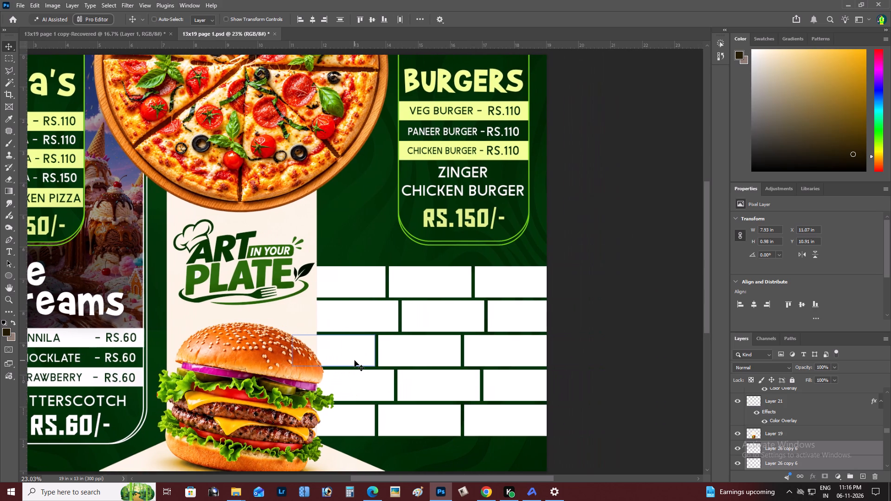
# Examine how the five staggered rows of white blocks sit on the page against the burger, logo and BURGERS list.
pyautogui.press('z')
pyautogui.keyDown('alt'); pyautogui.click(439, 349); pyautogui.keyUp('alt')
pyautogui.rightClick(439, 349)
pyautogui.doubleClick(451, 353)
pyautogui.press('space')
pyautogui.press('space')
pyautogui.press('space')
pyautogui.press('space')
pyautogui.press('space')
pyautogui.press('space')
pyautogui.press('space')
pyautogui.press('space')
pyautogui.press('space')
pyautogui.press('space')
pyautogui.press('space')
pyautogui.press('space')
pyautogui.press('space')
pyautogui.press('space')
pyautogui.press('space')
pyautogui.press('space')
pyautogui.press('space')
pyautogui.press('space')
pyautogui.press('space')
pyautogui.press('space')
pyautogui.moveTo(462, 353); pyautogui.dragTo(390, 335)
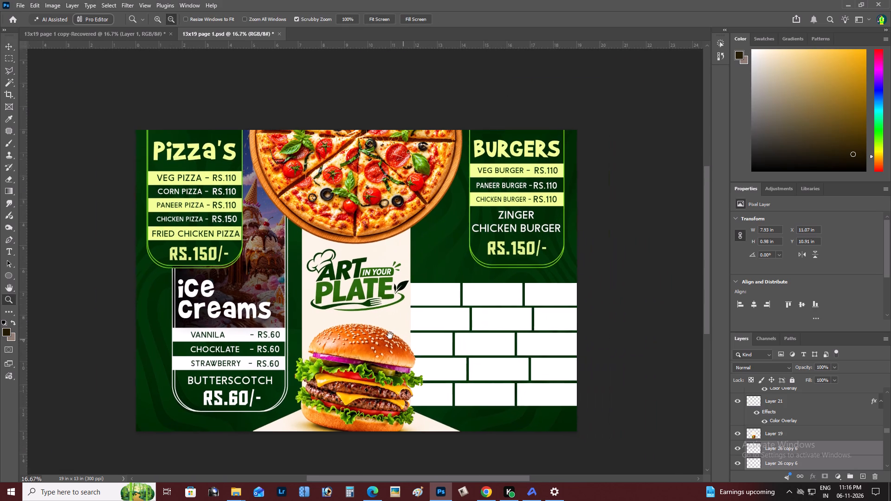
pyautogui.moveTo(390, 335); pyautogui.dragTo(387, 380)
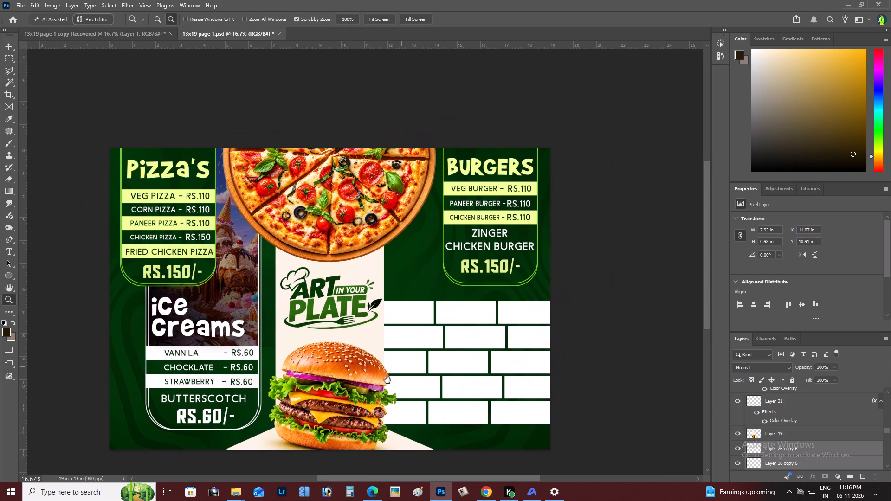
# Select all the white blocks of the five staggered rows and merge them into one layer.
pyautogui.moveTo(387, 380); pyautogui.dragTo(339, 380)
pyautogui.press('z')
pyautogui.click(381, 338)
pyautogui.rightClick(382, 336)
pyautogui.doubleClick(397, 341)
pyautogui.press('space')
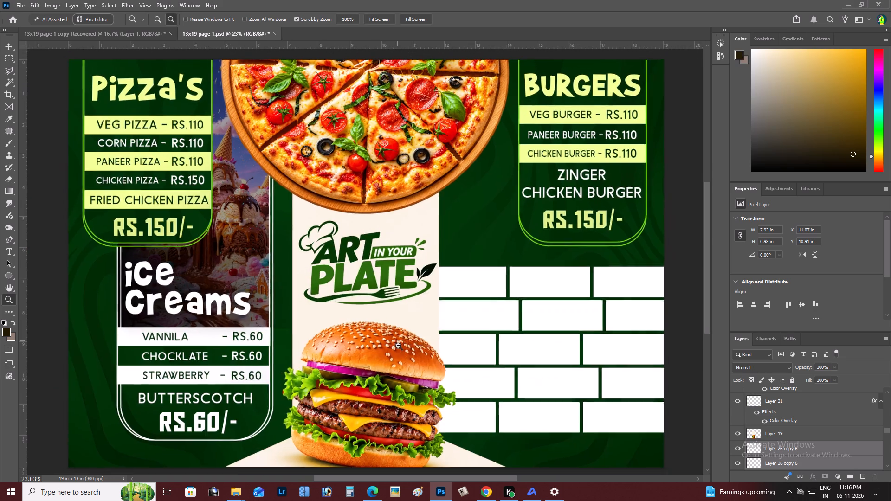
pyautogui.moveTo(390, 348); pyautogui.dragTo(321, 359)
pyautogui.press('v')
pyautogui.rightClick(339, 315)
pyautogui.click(361, 321)
pyautogui.keyDown('shift'); pyautogui.rightClick(388, 315); pyautogui.keyUp('shift')
pyautogui.keyDown('shift'); pyautogui.click(413, 323); pyautogui.keyUp('shift')
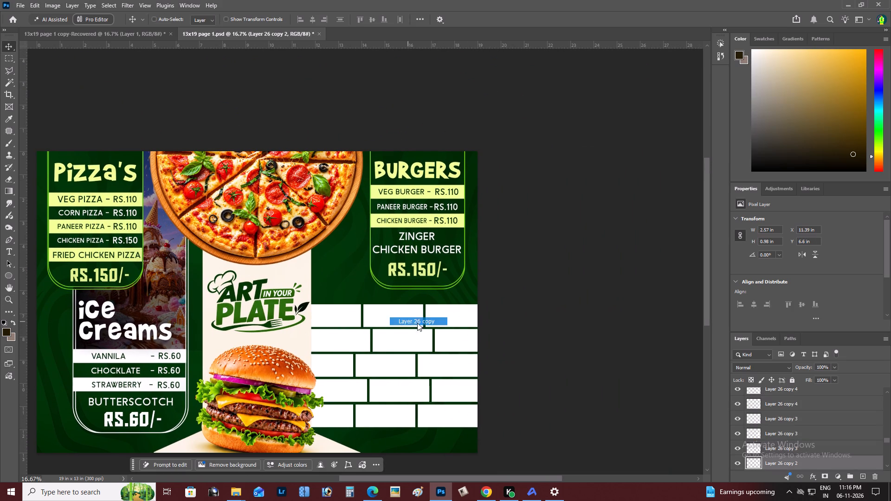
pyautogui.keyDown('shift'); pyautogui.rightClick(444, 318); pyautogui.keyUp('shift')
pyautogui.keyDown('shift'); pyautogui.click(456, 321); pyautogui.keyUp('shift')
pyautogui.keyDown('shift'); pyautogui.rightClick(458, 335); pyautogui.keyUp('shift')
pyautogui.keyDown('shift'); pyautogui.click(466, 341); pyautogui.keyUp('shift')
pyautogui.keyDown('shift'); pyautogui.rightClick(417, 339); pyautogui.keyUp('shift')
pyautogui.keyDown('shift'); pyautogui.click(434, 346); pyautogui.keyUp('shift')
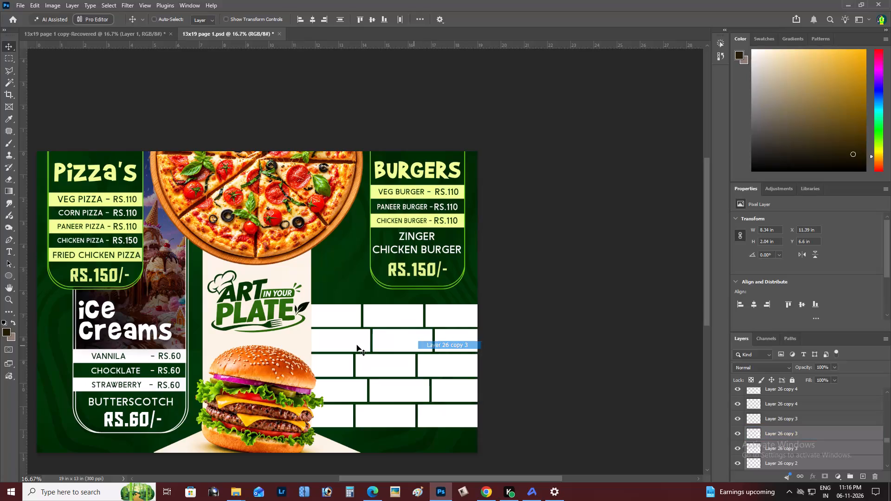
pyautogui.keyDown('shift'); pyautogui.rightClick(354, 345); pyautogui.keyUp('shift')
pyautogui.keyDown('shift'); pyautogui.click(372, 351); pyautogui.keyUp('shift')
pyautogui.keyDown('shift'); pyautogui.rightClick(344, 366); pyautogui.keyUp('shift')
pyautogui.keyDown('shift'); pyautogui.click(364, 372); pyautogui.keyUp('shift')
pyautogui.keyDown('shift'); pyautogui.rightClick(382, 369); pyautogui.keyUp('shift')
pyautogui.keyDown('shift'); pyautogui.click(400, 376); pyautogui.keyUp('shift')
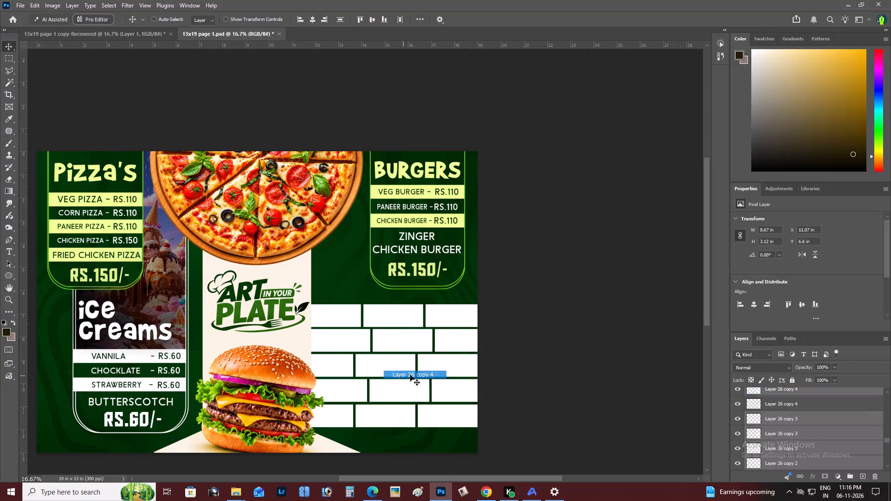
pyautogui.keyDown('shift'); pyautogui.rightClick(436, 366); pyautogui.keyUp('shift')
pyautogui.keyDown('shift'); pyautogui.click(446, 369); pyautogui.keyUp('shift')
pyautogui.keyDown('shift'); pyautogui.moveTo(446, 369); pyautogui.dragTo(439, 352); pyautogui.keyUp('shift')
pyautogui.click(439, 352)
pyautogui.hotkey('ctrl', 'z')
pyautogui.keyDown('shift'); pyautogui.rightClick(453, 387); pyautogui.keyUp('shift')
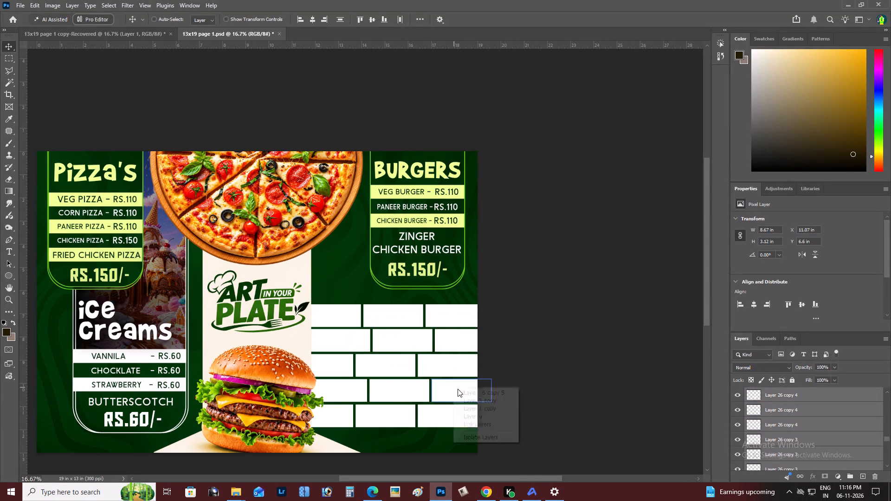
pyautogui.keyDown('shift'); pyautogui.click(465, 392); pyautogui.keyUp('shift')
pyautogui.keyDown('shift'); pyautogui.rightClick(398, 390); pyautogui.keyUp('shift')
pyautogui.keyDown('shift'); pyautogui.click(414, 394); pyautogui.keyUp('shift')
pyautogui.keyDown('shift'); pyautogui.rightClick(349, 387); pyautogui.keyUp('shift')
pyautogui.keyDown('shift'); pyautogui.click(368, 394); pyautogui.keyUp('shift')
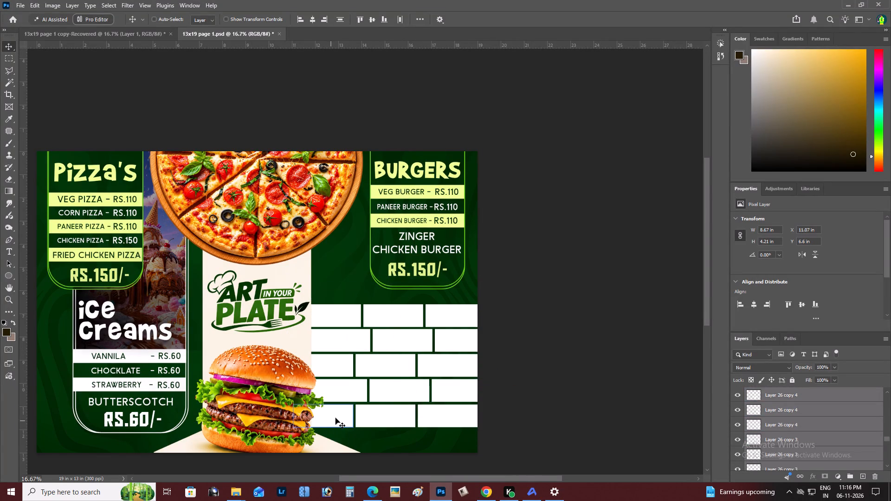
pyautogui.keyDown('shift'); pyautogui.rightClick(336, 418); pyautogui.keyUp('shift')
pyautogui.keyDown('shift'); pyautogui.click(355, 423); pyautogui.keyUp('shift')
pyautogui.keyDown('shift'); pyautogui.rightClick(401, 417); pyautogui.keyUp('shift')
pyautogui.keyDown('shift'); pyautogui.click(412, 421); pyautogui.keyUp('shift')
pyautogui.keyDown('shift'); pyautogui.rightClick(433, 417); pyautogui.keyUp('shift')
pyautogui.keyDown('shift'); pyautogui.click(443, 420); pyautogui.keyUp('shift')
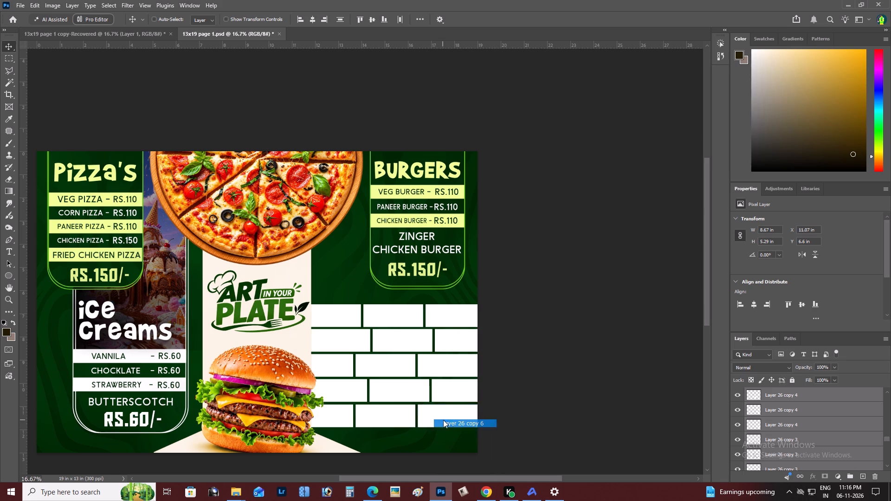
pyautogui.keyDown('shift'); pyautogui.moveTo(445, 420); pyautogui.dragTo(434, 385); pyautogui.keyUp('shift')
pyautogui.hotkey('ctrl', 'z')
pyautogui.keyDown('shift'); pyautogui.rightClick(338, 412); pyautogui.keyUp('shift')
pyautogui.keyDown('shift'); pyautogui.click(352, 417); pyautogui.keyUp('shift')
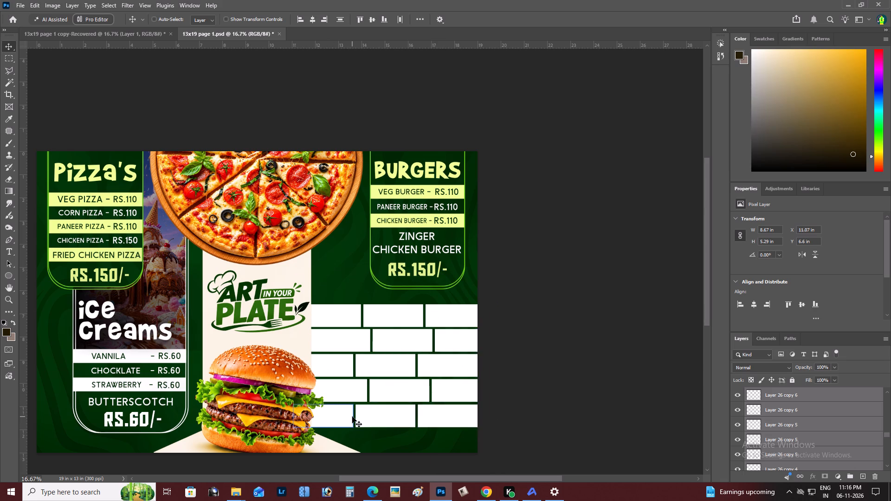
pyautogui.keyDown('shift'); pyautogui.rightClick(345, 411); pyautogui.keyUp('shift')
pyautogui.keyDown('shift'); pyautogui.click(388, 347); pyautogui.keyUp('shift')
pyautogui.moveTo(403, 351); pyautogui.dragTo(416, 347)
pyautogui.hotkey('ctrl', 'z')
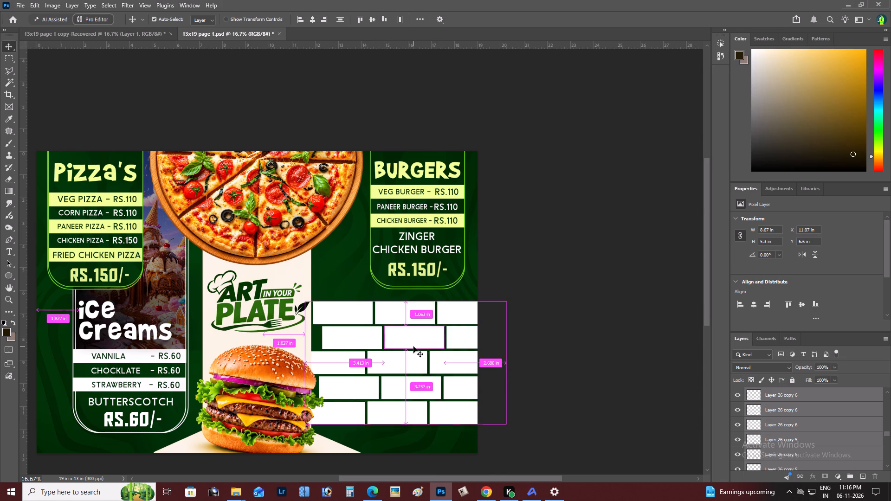
pyautogui.hotkey('ctrl', 'e')
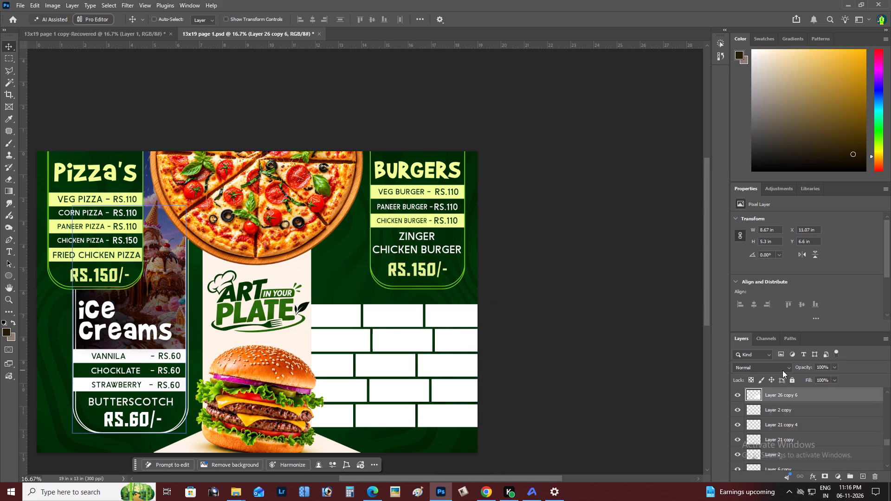
# Set the merged block layer's blend mode to Soft Light.
pyautogui.click(782, 370)
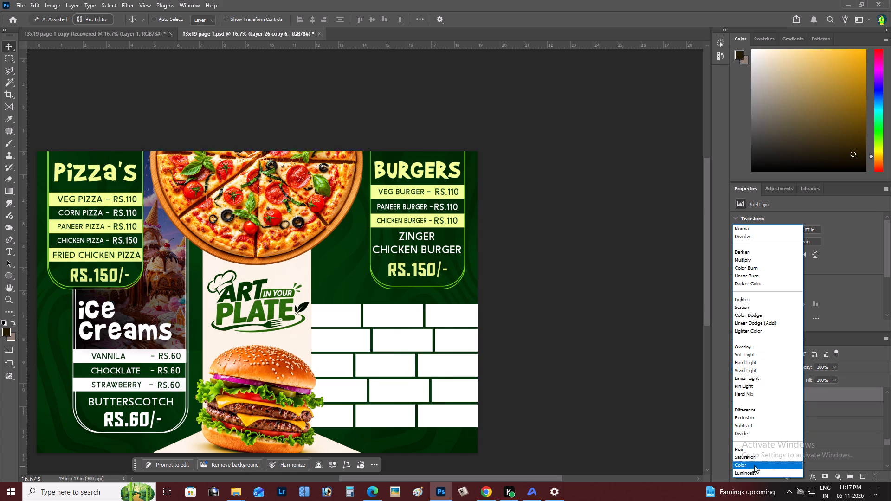
pyautogui.click(748, 354)
# Examine how the Soft Light brick pattern blends with the green background beside the burger and below the BURGERS list.
pyautogui.press('z')
pyautogui.keyDown('alt'); pyautogui.click(407, 387); pyautogui.keyUp('alt')
pyautogui.rightClick(405, 355)
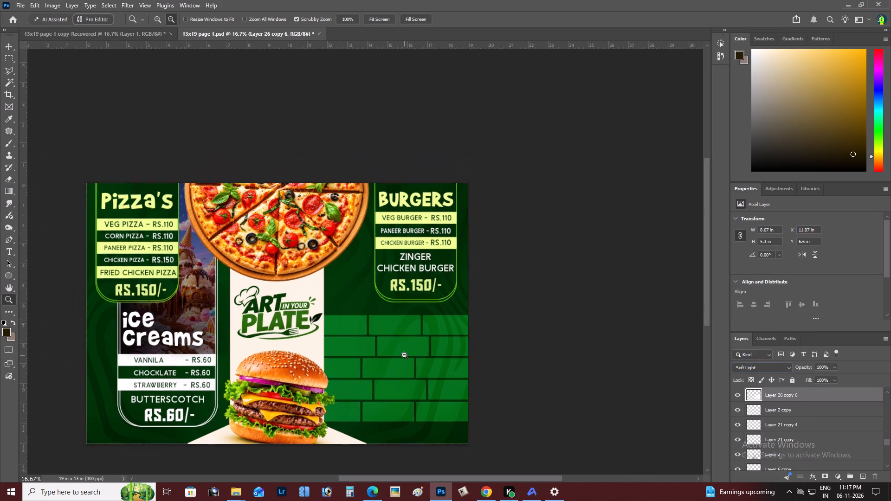
pyautogui.doubleClick(420, 360)
pyautogui.press('space')
pyautogui.press('space')
pyautogui.press('space')
pyautogui.press('space')
pyautogui.press('space')
pyautogui.press('space')
pyautogui.press('space')
pyautogui.moveTo(406, 360); pyautogui.dragTo(381, 370)
pyautogui.press('z')
pyautogui.click(448, 349)
pyautogui.rightClick(480, 339)
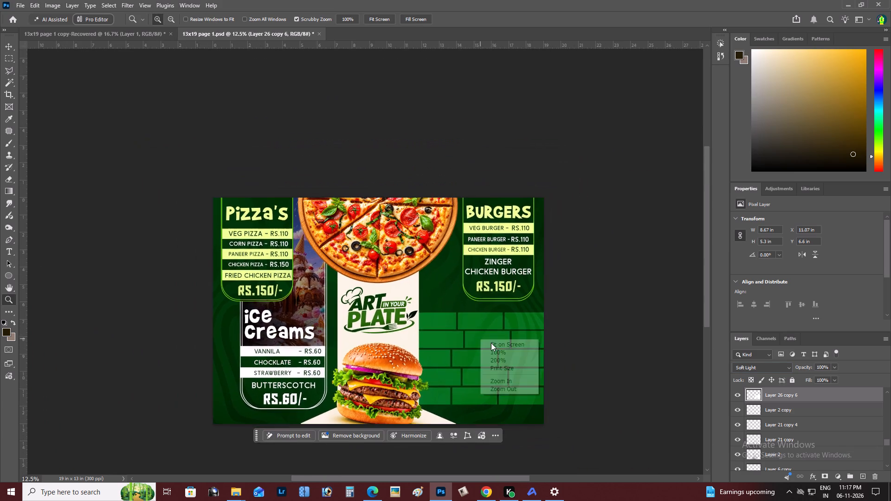
pyautogui.doubleClick(491, 343)
pyautogui.press('space')
pyautogui.press('space')
pyautogui.press('space')
pyautogui.press('space')
pyautogui.press('space')
pyautogui.press('space')
pyautogui.press('space')
pyautogui.press('space')
pyautogui.press('space')
pyautogui.press('space')
pyautogui.press('space')
pyautogui.press('space')
pyautogui.press('space')
pyautogui.press('space')
pyautogui.press('space')
pyautogui.press('space')
pyautogui.press('space')
pyautogui.press('space')
pyautogui.press('space')
pyautogui.press('space')
pyautogui.moveTo(491, 343); pyautogui.dragTo(447, 355)
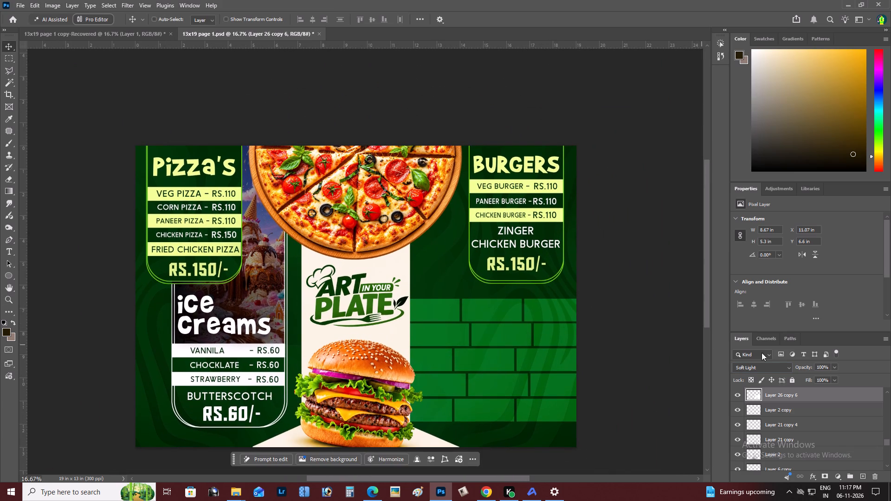
# Add a Drop Shadow to the brick layer with spread 55% and size 218 px, keeping its opacity low.
pyautogui.click(76, 0)
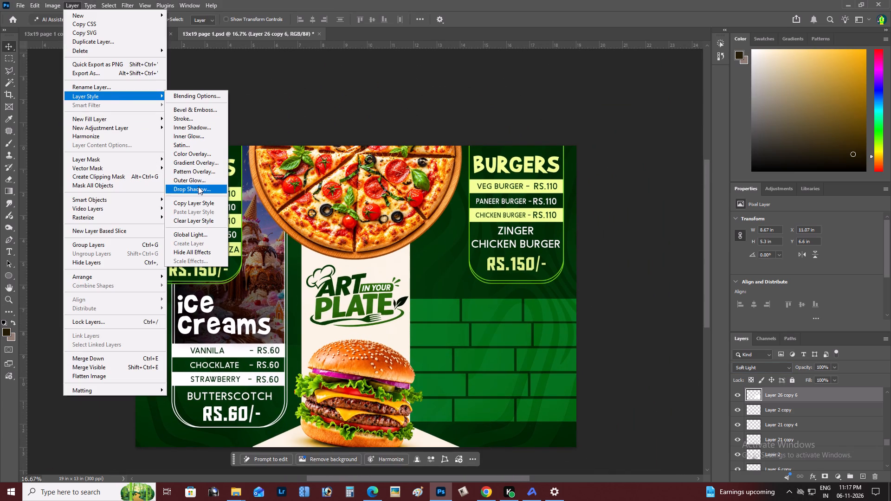
pyautogui.click(198, 186)
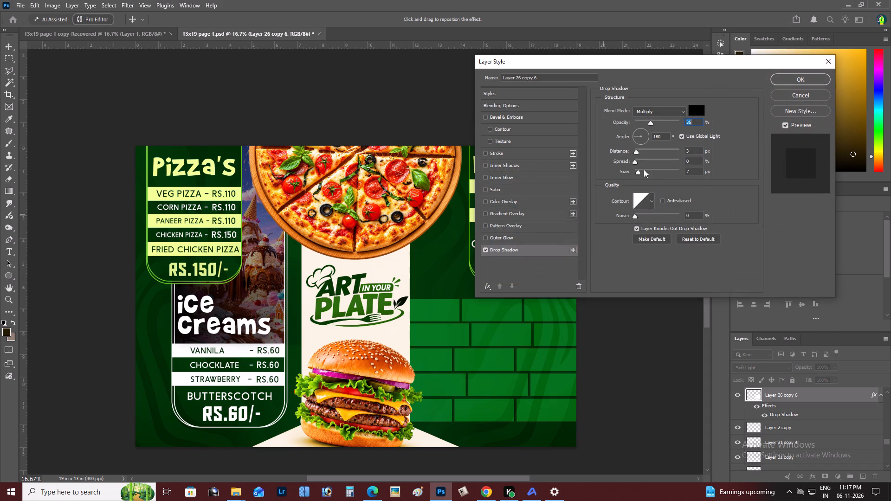
pyautogui.moveTo(644, 169); pyautogui.dragTo(675, 172)
pyautogui.moveTo(636, 160); pyautogui.dragTo(650, 157)
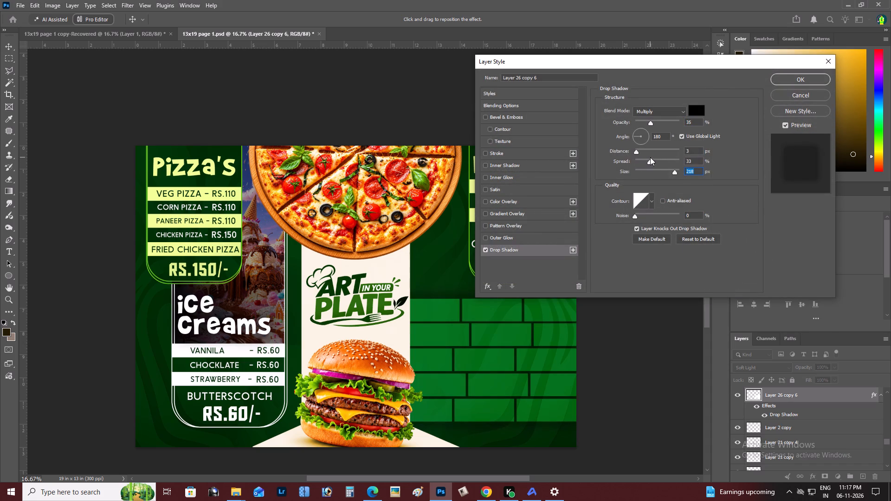
pyautogui.moveTo(650, 157); pyautogui.dragTo(660, 158)
pyautogui.moveTo(649, 122); pyautogui.dragTo(701, 118)
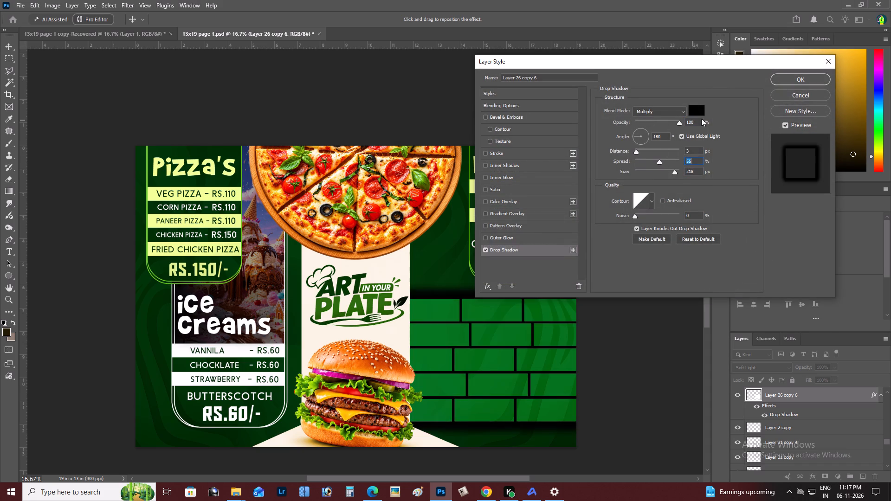
pyautogui.moveTo(701, 118); pyautogui.dragTo(645, 115)
pyautogui.click(814, 78)
# Examine the brick pattern with its drop shadow against the rest of the menu page.
pyautogui.press('z')
pyautogui.rightClick(558, 294)
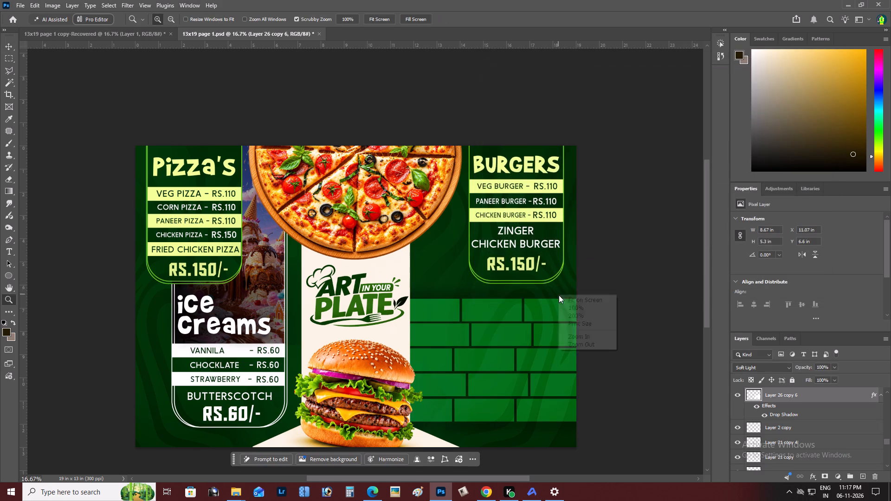
pyautogui.click(520, 354)
pyautogui.press('z')
pyautogui.keyDown('alt'); pyautogui.click(496, 346); pyautogui.keyUp('alt')
pyautogui.rightClick(496, 346)
pyautogui.doubleClick(502, 348)
pyautogui.press('space')
pyautogui.moveTo(502, 348); pyautogui.dragTo(447, 360)
pyautogui.doubleClick(484, 353)
# Add a new empty layer directly beneath the brick layer.
pyautogui.click(797, 428)
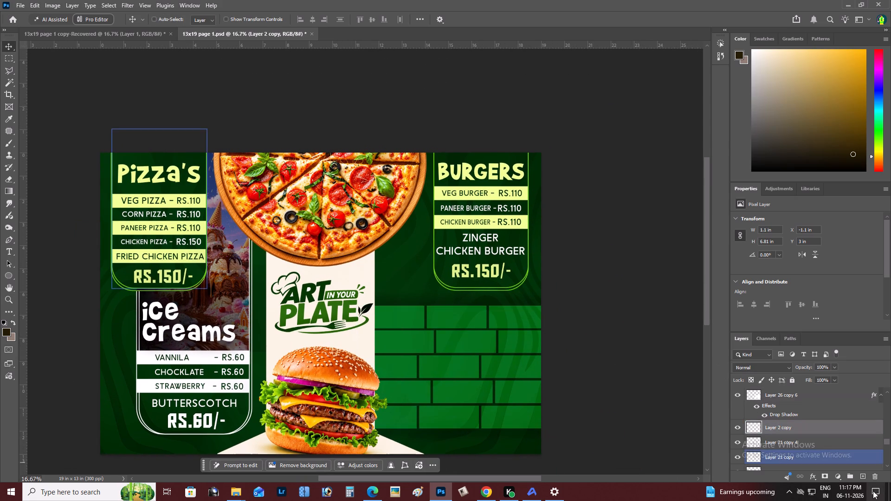
pyautogui.click(863, 476)
pyautogui.click(809, 386)
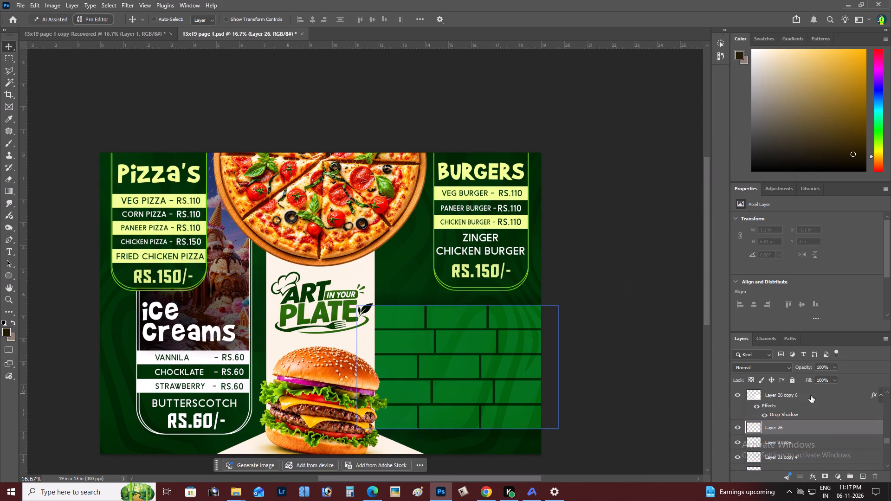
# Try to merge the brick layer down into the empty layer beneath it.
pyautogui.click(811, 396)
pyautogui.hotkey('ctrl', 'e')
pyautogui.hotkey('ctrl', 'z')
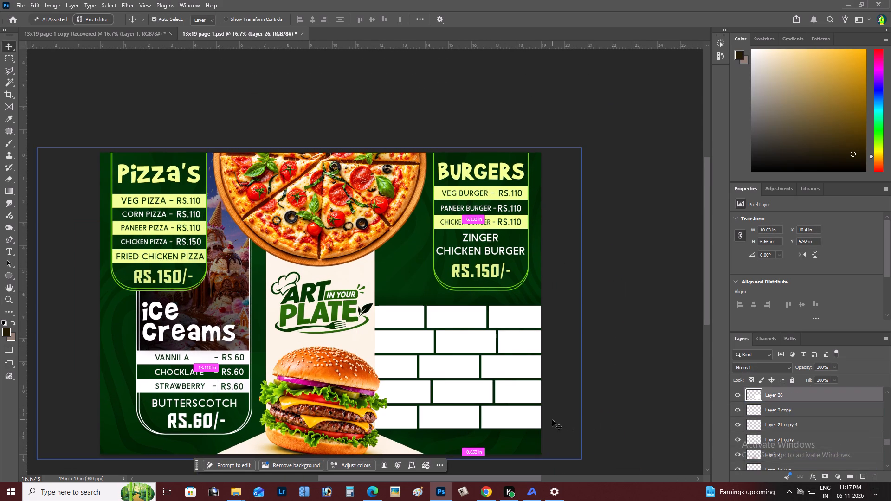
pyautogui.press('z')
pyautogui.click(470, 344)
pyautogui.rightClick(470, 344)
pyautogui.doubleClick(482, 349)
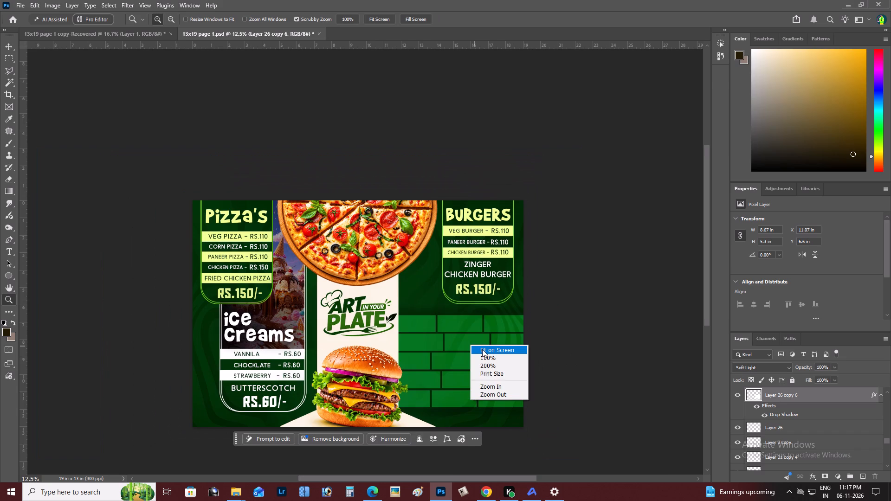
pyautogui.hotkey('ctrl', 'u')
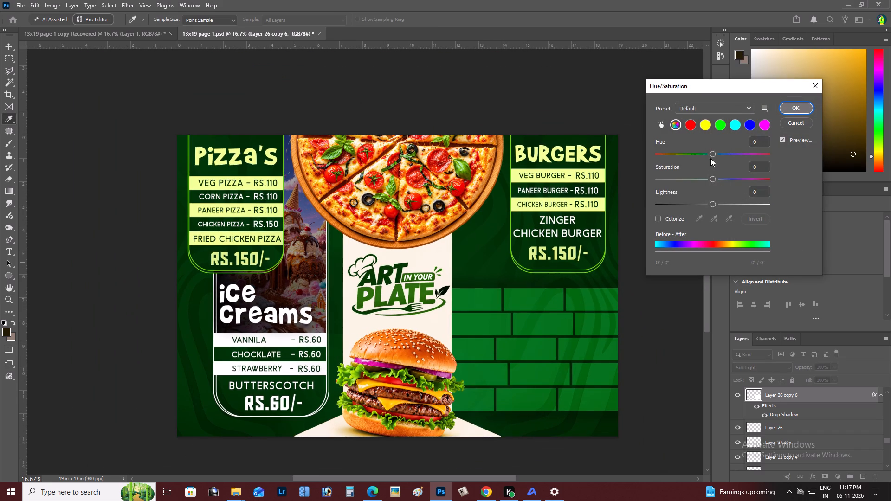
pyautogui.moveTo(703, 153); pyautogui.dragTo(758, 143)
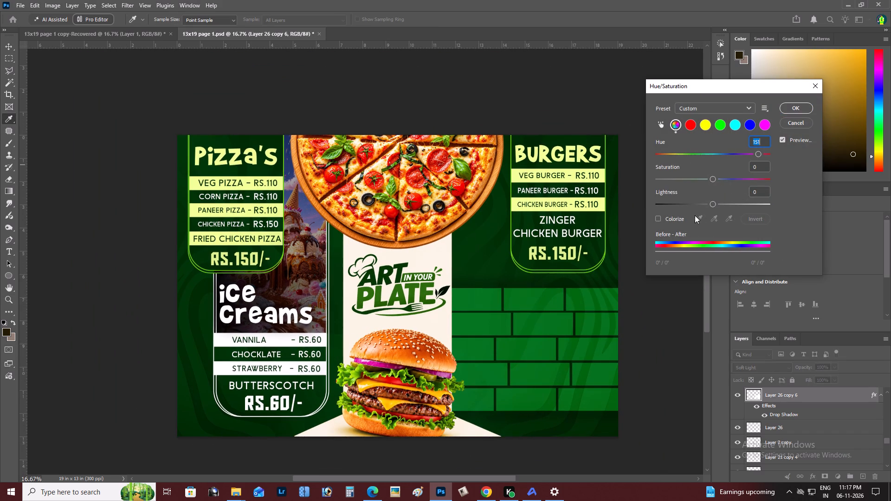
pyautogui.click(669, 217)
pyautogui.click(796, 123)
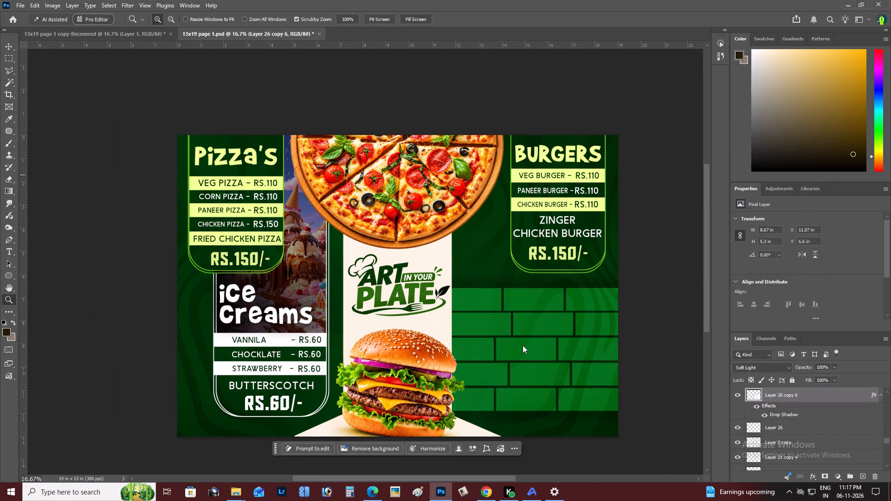
# Lower the brick layer's opacity to 53%.
pyautogui.press('z')
pyautogui.keyDown('alt'); pyautogui.click(504, 353); pyautogui.keyUp('alt')
pyautogui.rightClick(504, 353)
pyautogui.doubleClick(517, 358)
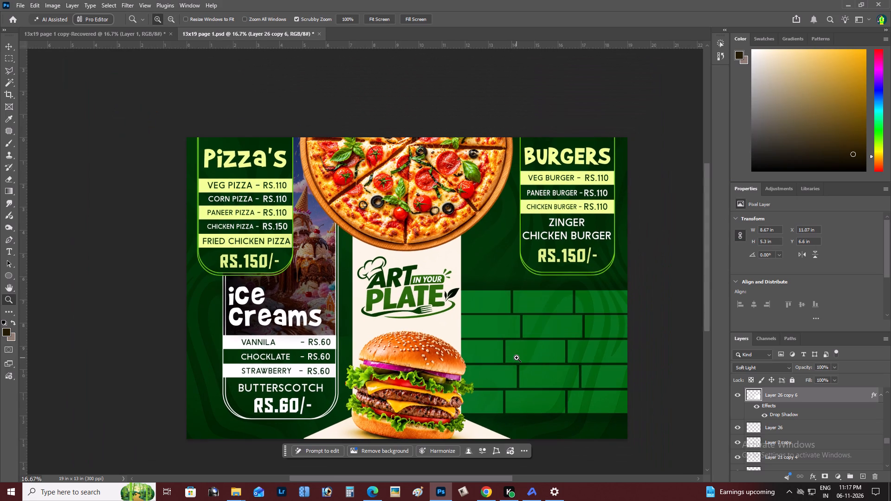
pyautogui.click(833, 369)
pyautogui.click(805, 378)
pyautogui.click(817, 376)
pyautogui.press('z')
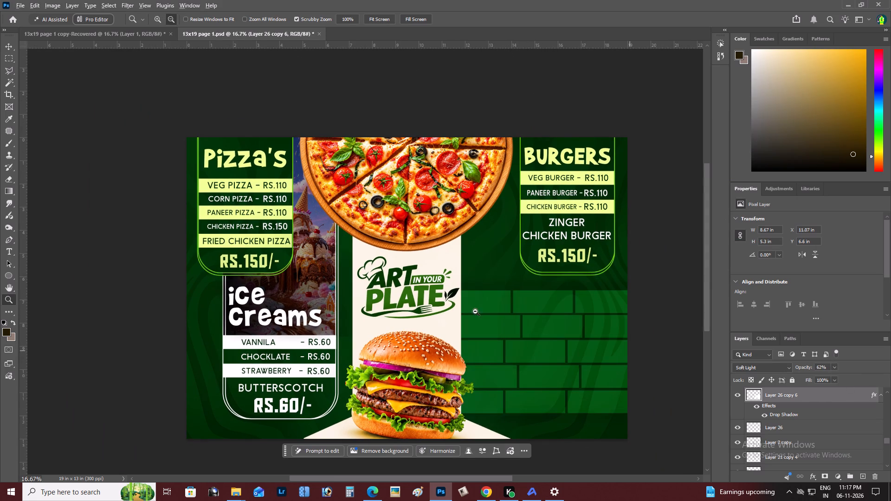
pyautogui.keyDown('alt'); pyautogui.click(468, 310); pyautogui.keyUp('alt')
pyautogui.rightClick(535, 319)
pyautogui.doubleClick(549, 322)
pyautogui.press('space')
pyautogui.press('space')
pyautogui.press('space')
pyautogui.press('space')
pyautogui.moveTo(548, 323); pyautogui.dragTo(484, 336)
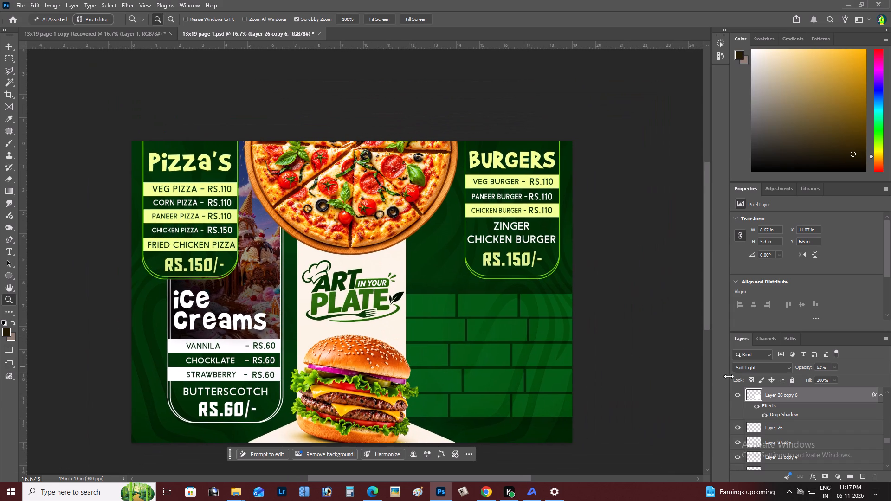
pyautogui.click(833, 367)
pyautogui.click(831, 379)
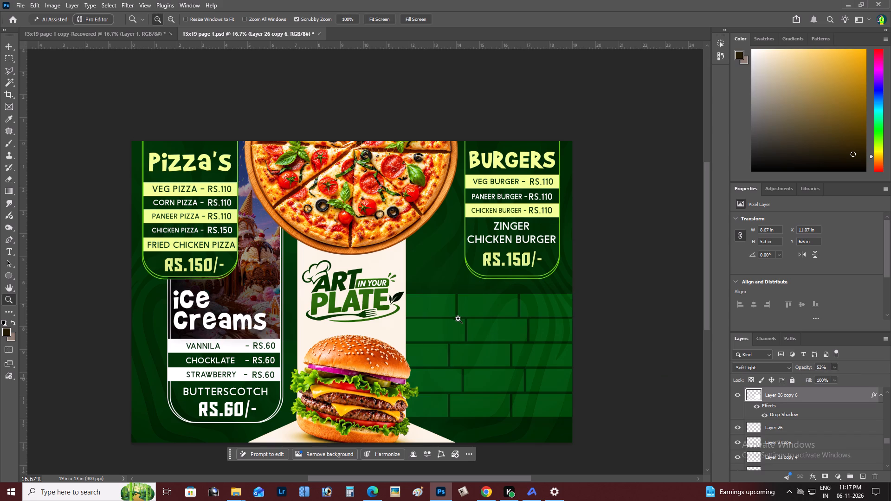
# Examine how the fainter brick pattern sits against the burger, logo and green background.
pyautogui.press('z')
pyautogui.keyDown('alt'); pyautogui.click(458, 339); pyautogui.keyUp('alt')
pyautogui.rightClick(463, 337)
pyautogui.doubleClick(476, 340)
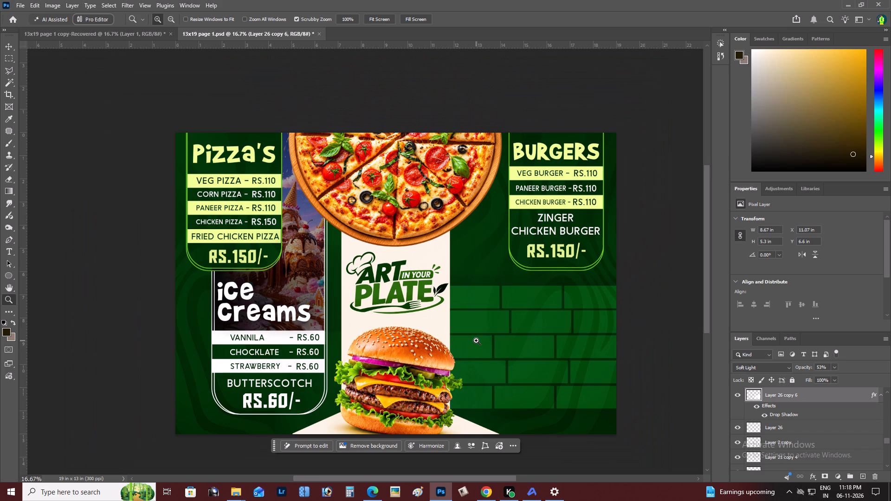
pyautogui.press('z')
pyautogui.keyDown('alt'); pyautogui.click(410, 294); pyautogui.keyUp('alt')
pyautogui.rightClick(410, 294)
pyautogui.doubleClick(428, 299)
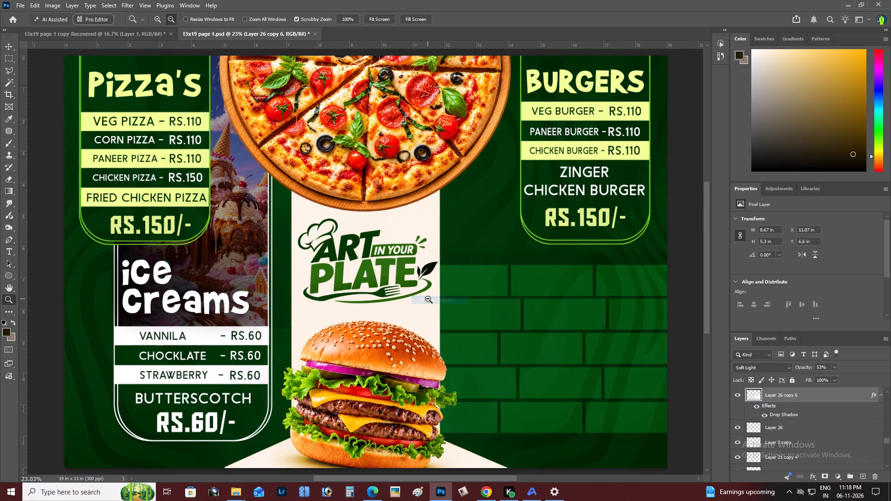
# Examine how the faint brick pattern reads against the burger, logo and menu blocks across the whole page.
pyautogui.press('space')
pyautogui.press('space')
pyautogui.press('space')
pyautogui.press('space')
pyautogui.press('space')
pyautogui.press('space')
pyautogui.press('space')
pyautogui.press('space')
pyautogui.press('space')
pyautogui.press('space')
pyautogui.press('space')
pyautogui.press('space')
pyautogui.press('space')
pyautogui.press('space')
pyautogui.press('space')
pyautogui.press('space')
pyautogui.press('space')
pyautogui.press('space')
pyautogui.press('space')
pyautogui.press('space')
pyautogui.moveTo(428, 299); pyautogui.dragTo(423, 308)
pyautogui.press('z')
pyautogui.keyDown('alt'); pyautogui.click(411, 293); pyautogui.keyUp('alt')
pyautogui.rightClick(411, 293)
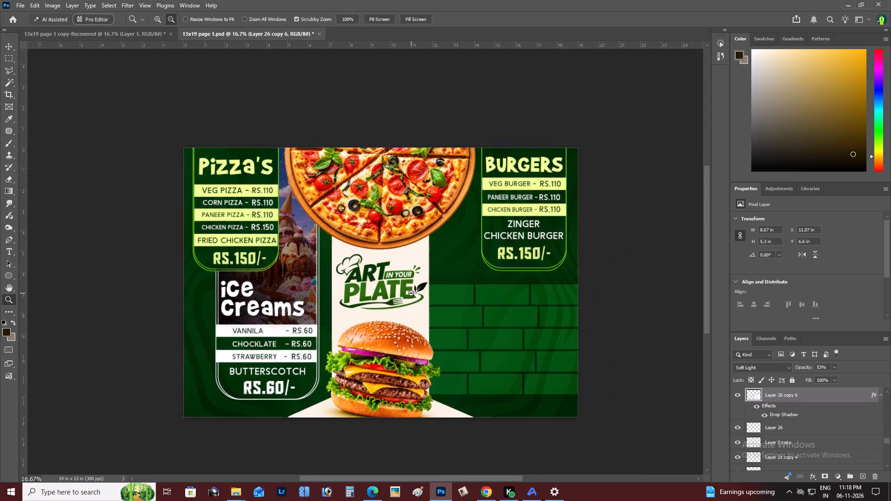
pyautogui.doubleClick(424, 296)
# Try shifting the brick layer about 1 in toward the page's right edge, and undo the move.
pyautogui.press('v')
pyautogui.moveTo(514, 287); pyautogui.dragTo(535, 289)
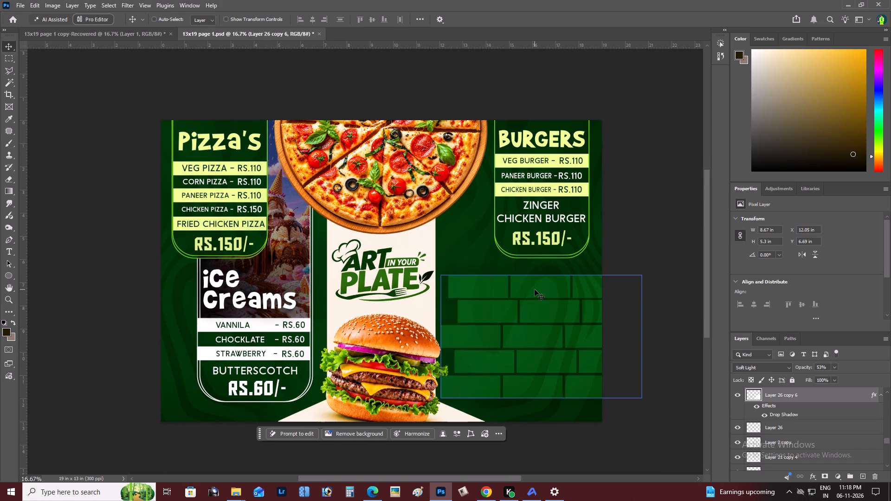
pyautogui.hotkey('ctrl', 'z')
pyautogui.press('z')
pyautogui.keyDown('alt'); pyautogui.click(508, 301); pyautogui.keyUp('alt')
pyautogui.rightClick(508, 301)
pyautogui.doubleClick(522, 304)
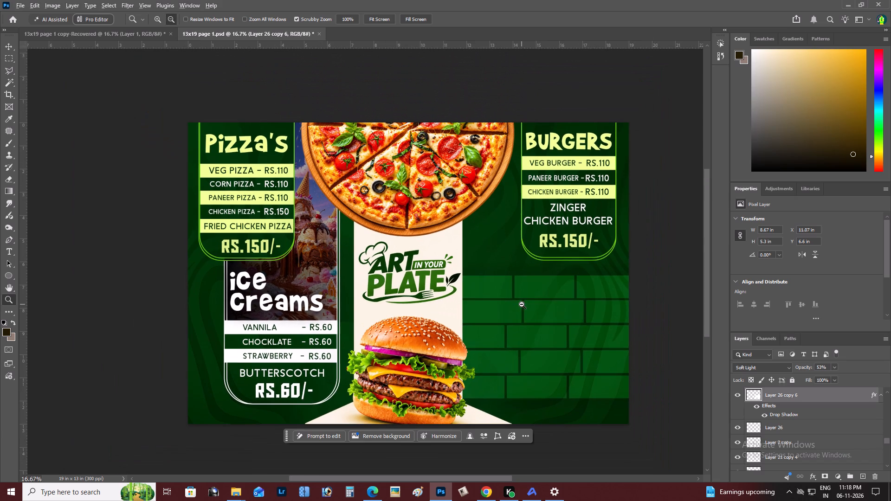
# Switch to Chrome and search Pinterest for "food clock".
pyautogui.hotkey('alt', 'Tab')
pyautogui.hotkey('alt', 'Tab')
pyautogui.hotkey('alt', 'Tab')
pyautogui.click(128, 0)
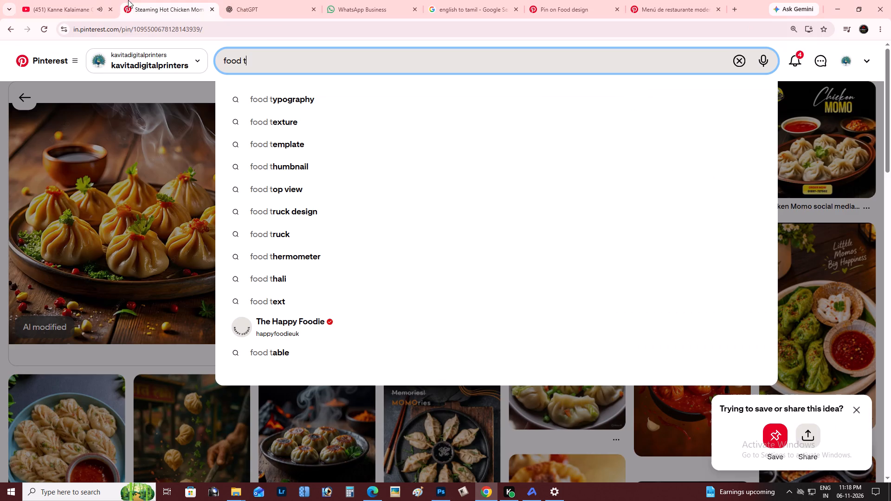
pyautogui.click(22, 46)
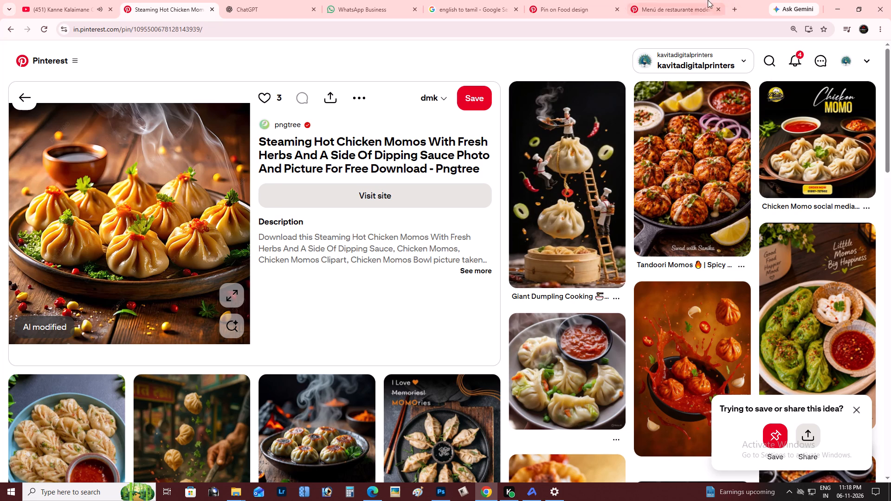
pyautogui.click(677, 2)
pyautogui.click(772, 60)
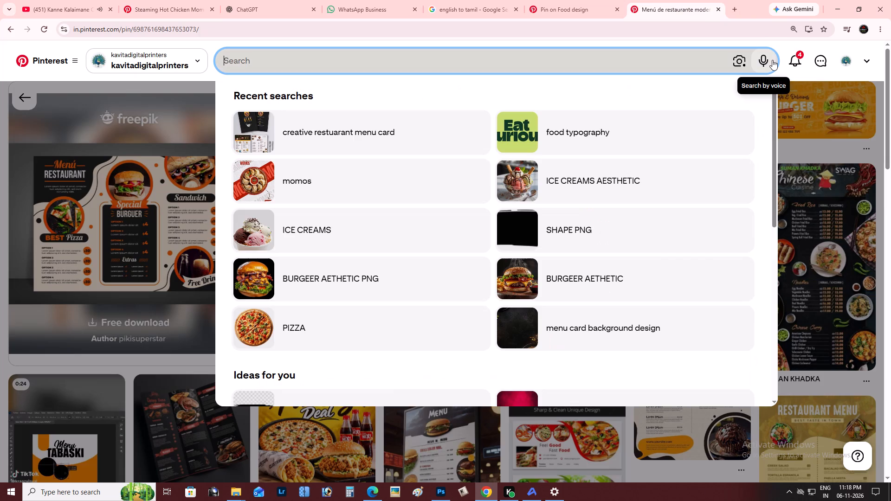
pyautogui.write('food clock')
pyautogui.press('Return')
# Browse the food clock results and open the pin of the neon alarm clock with fork and knife.
pyautogui.hotkey('alt', 'Tab')
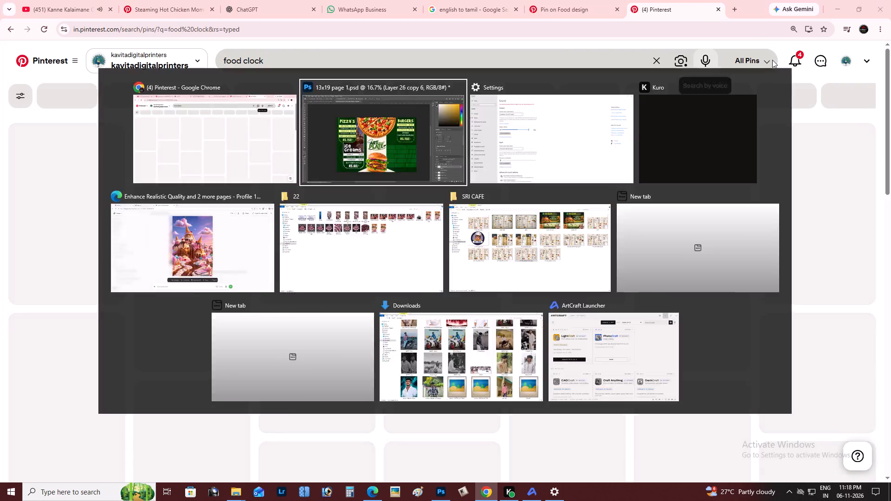
pyautogui.hotkey('alt', 'Tab')
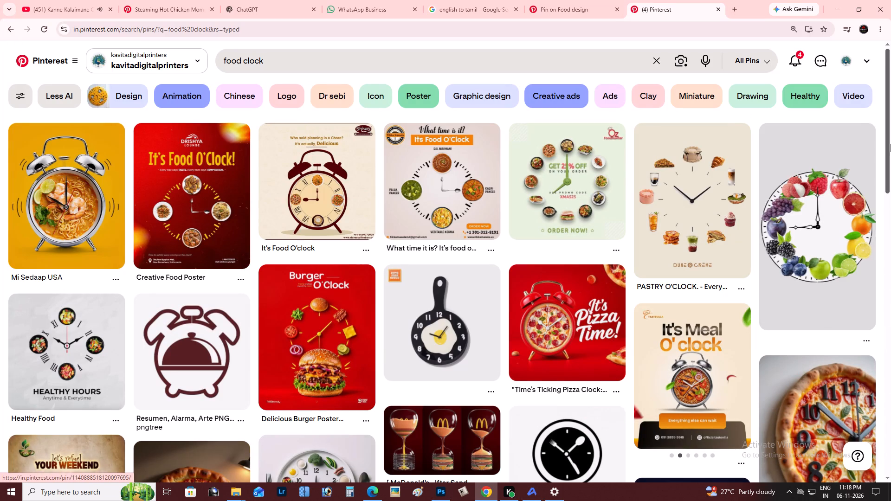
pyautogui.moveTo(890, 128); pyautogui.dragTo(890, 170)
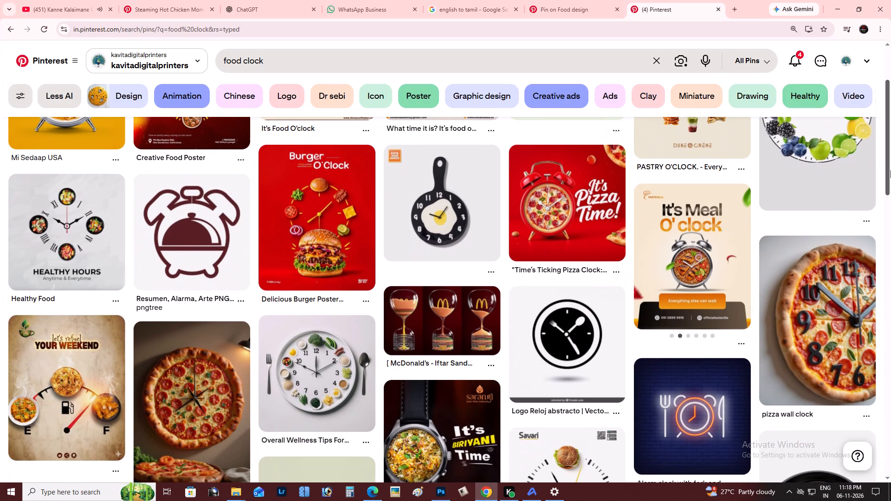
pyautogui.moveTo(890, 170); pyautogui.dragTo(890, 185)
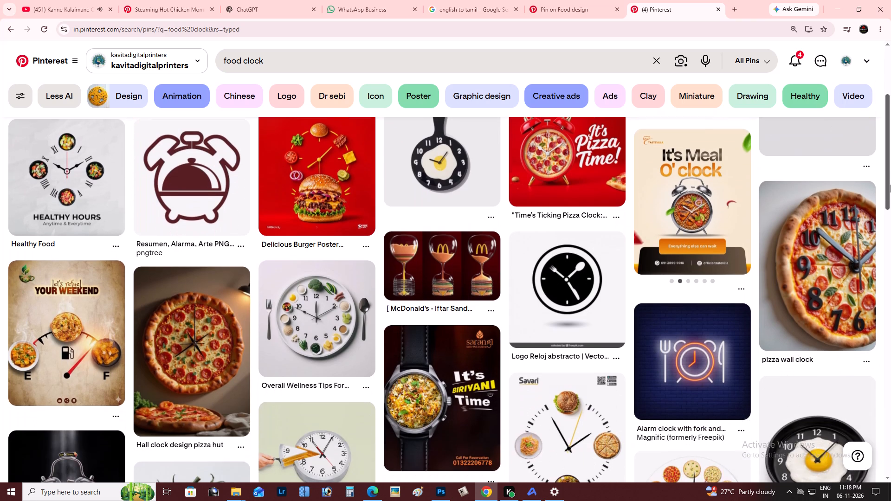
pyautogui.moveTo(890, 185); pyautogui.dragTo(890, 190)
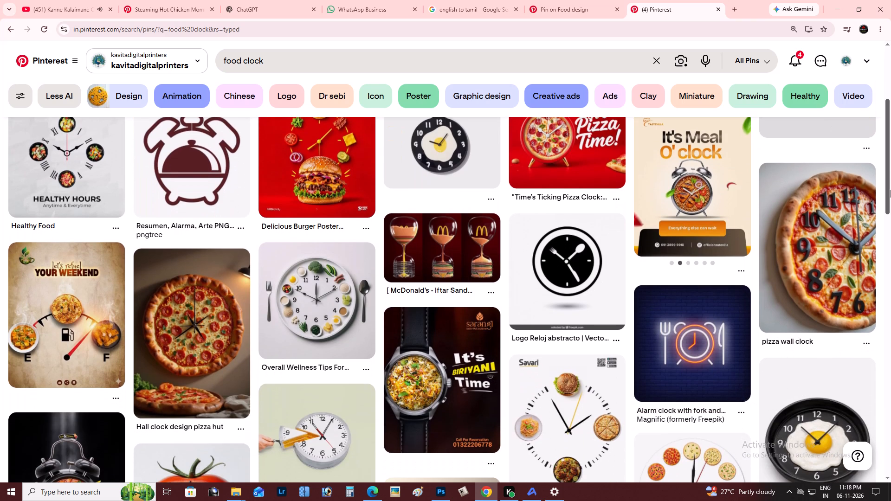
pyautogui.moveTo(890, 190); pyautogui.dragTo(890, 213)
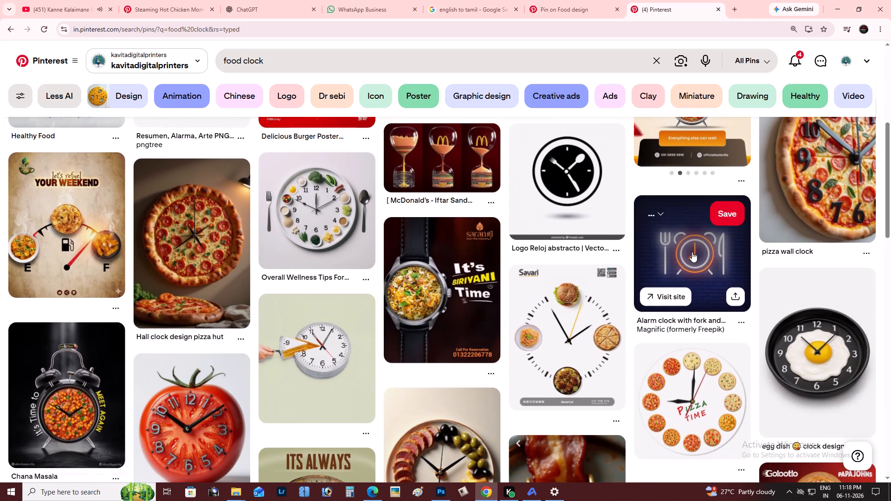
pyautogui.click(692, 252)
pyautogui.hotkey('alt', 'Tab')
pyautogui.hotkey('alt', 'Tab')
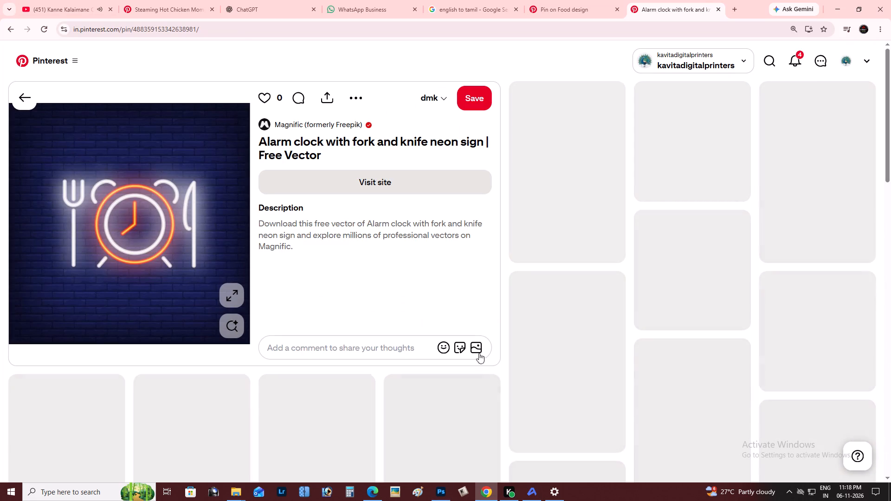
pyautogui.hotkey('alt', 'Tab')
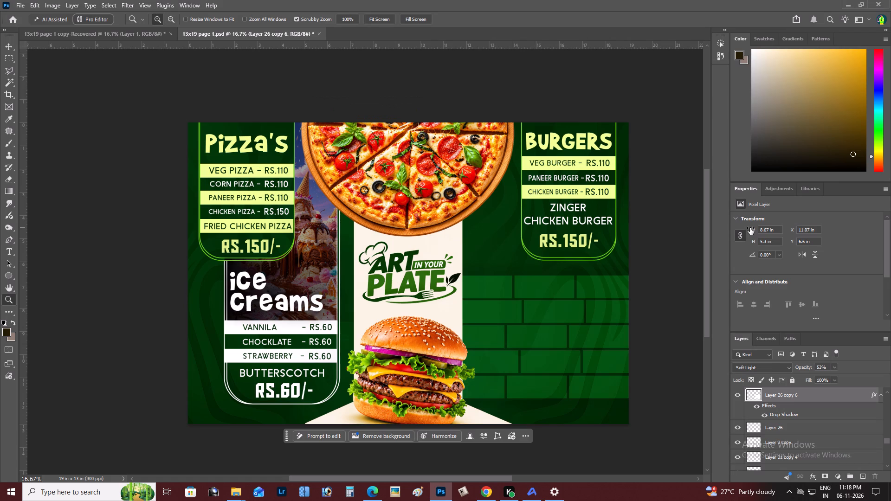
pyautogui.hotkey('alt', 'Tab')
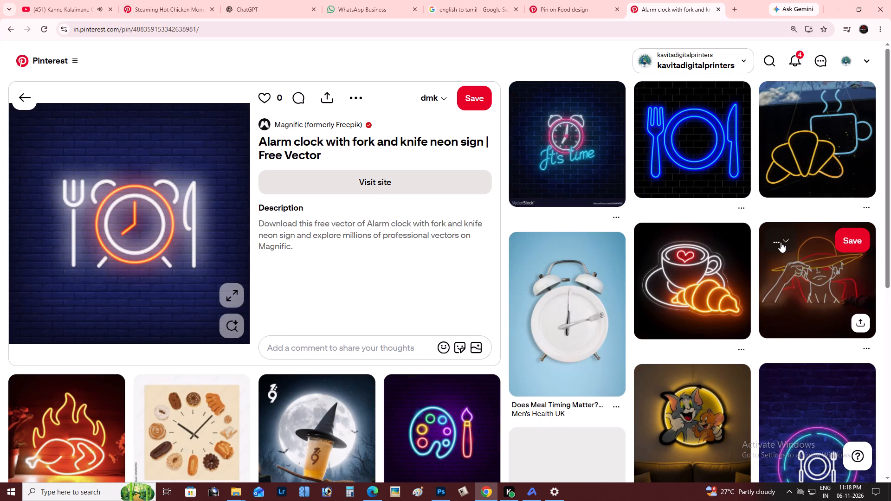
# Look through the pins related to the neon clock and open the glowing neon-outlined burger pin.
pyautogui.moveTo(890, 160); pyautogui.dragTo(886, 216)
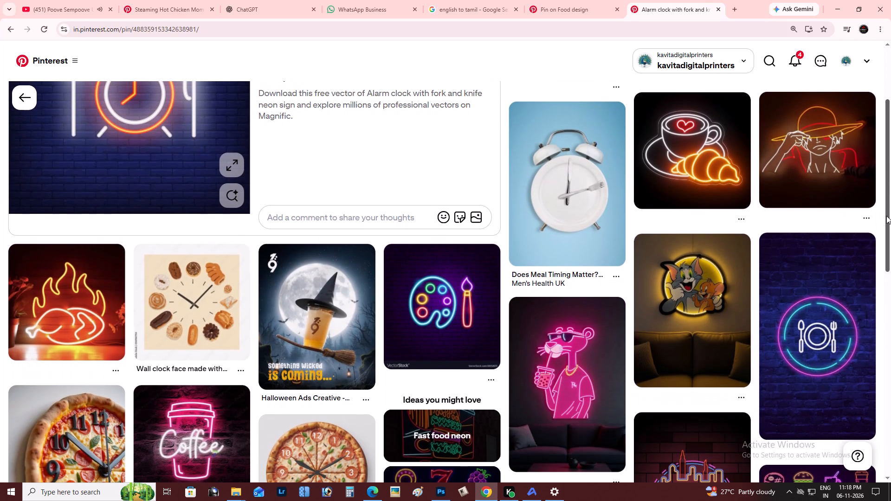
pyautogui.moveTo(886, 216); pyautogui.dragTo(887, 207)
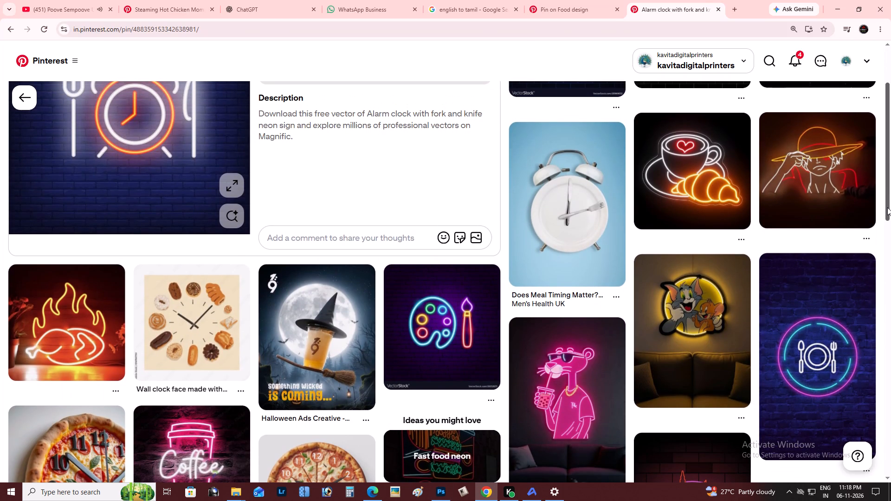
pyautogui.hotkey('alt', 'Tab')
pyautogui.hotkey('alt', 'Tab')
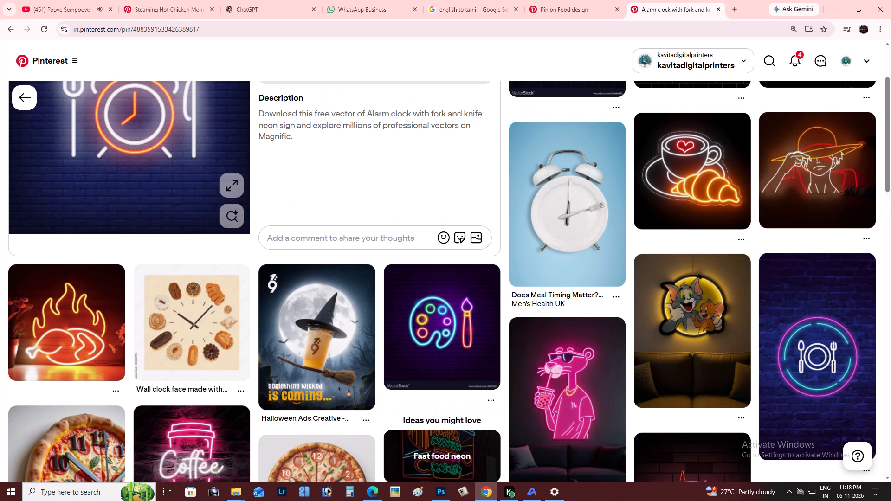
pyautogui.moveTo(890, 157); pyautogui.dragTo(890, 283)
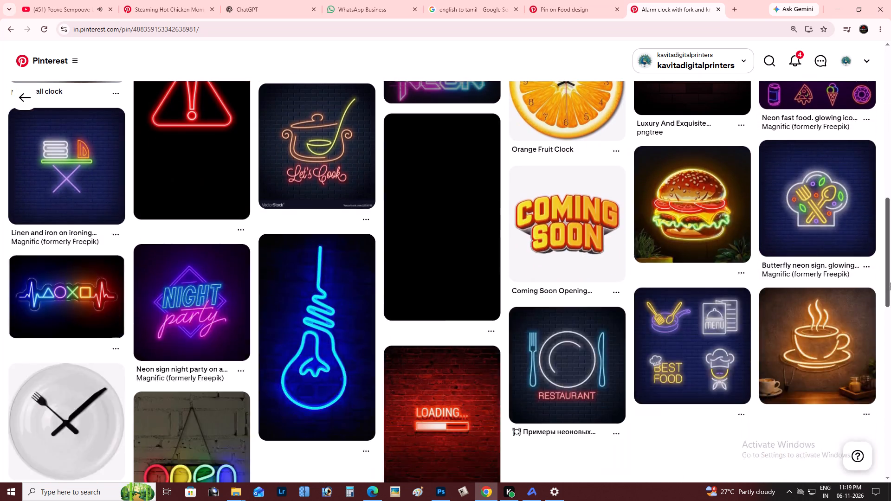
pyautogui.moveTo(890, 283); pyautogui.dragTo(890, 240)
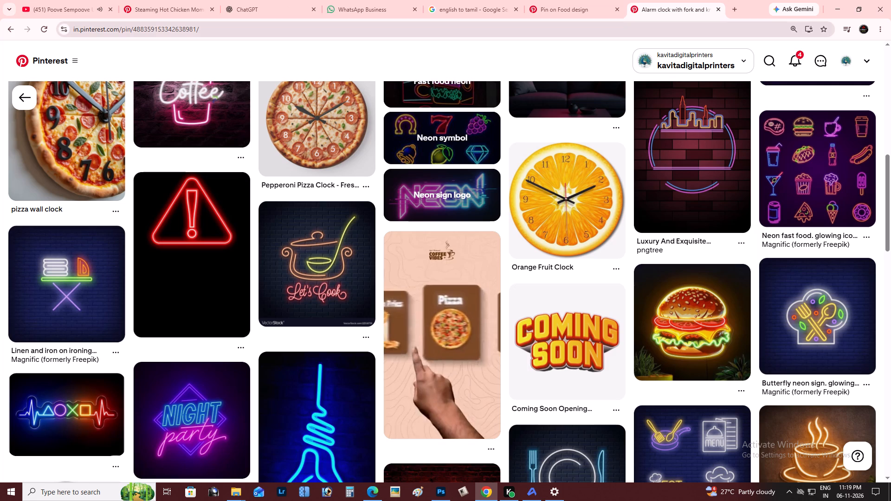
pyautogui.click(683, 324)
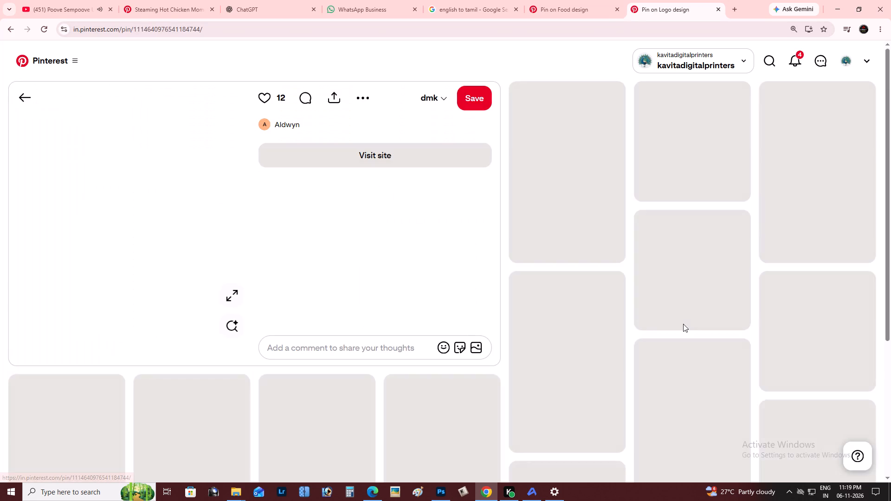
pyautogui.hotkey('alt', 'Tab')
pyautogui.hotkey('alt', 'Tab')
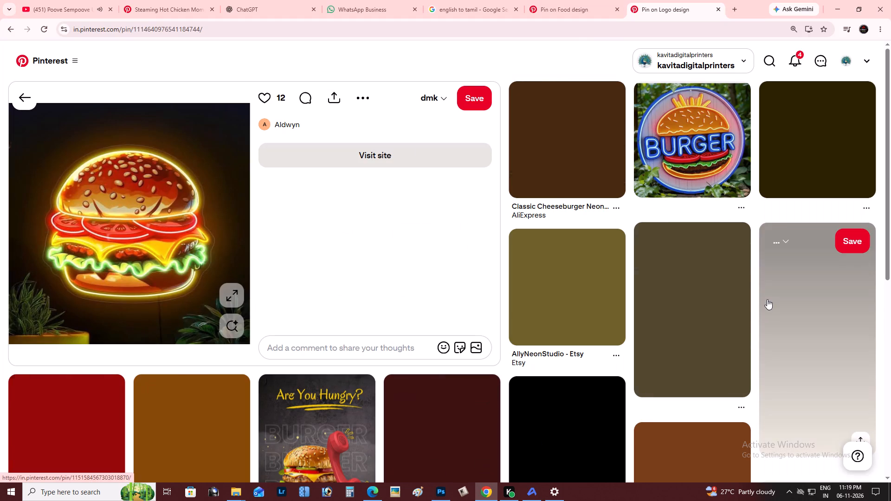
# Browse the related burger designs and open the neon burger sign pin with blue BURGER lettering.
pyautogui.moveTo(890, 135); pyautogui.dragTo(890, 141)
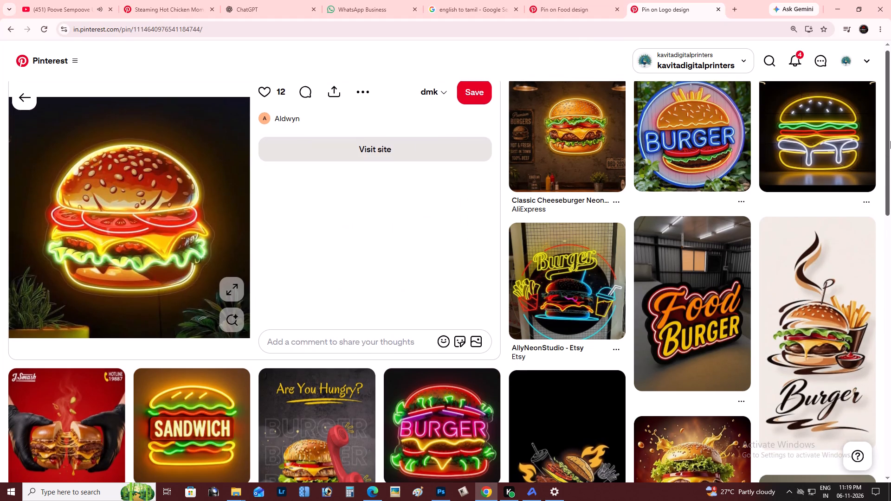
pyautogui.moveTo(890, 141); pyautogui.dragTo(890, 187)
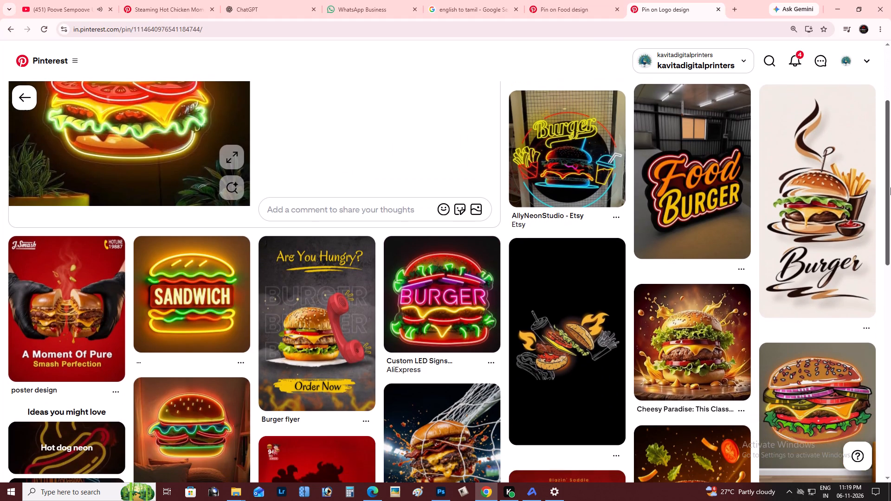
pyautogui.moveTo(890, 187); pyautogui.dragTo(890, 205)
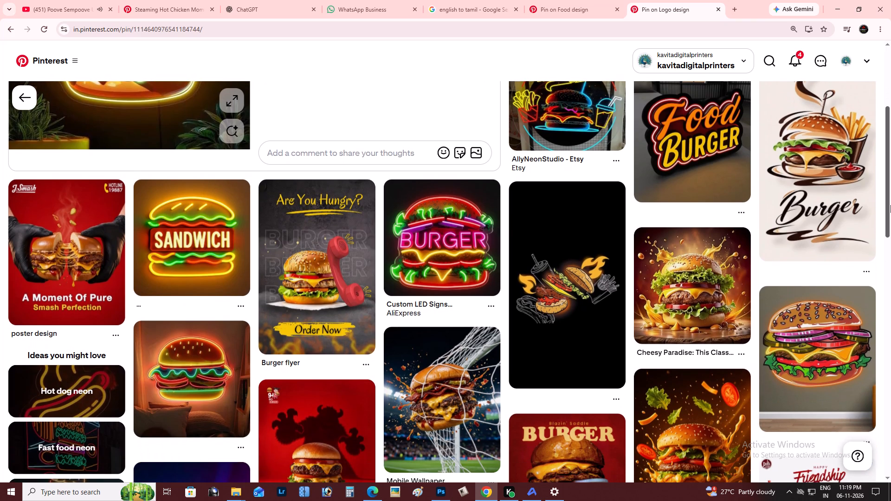
pyautogui.moveTo(890, 205); pyautogui.dragTo(890, 301)
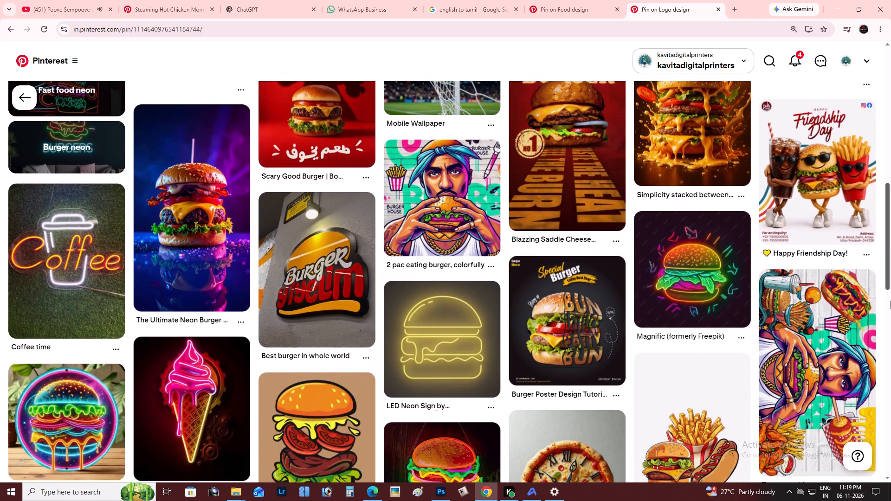
pyautogui.moveTo(890, 301); pyautogui.dragTo(890, 334)
pyautogui.hotkey('alt', 'Tab')
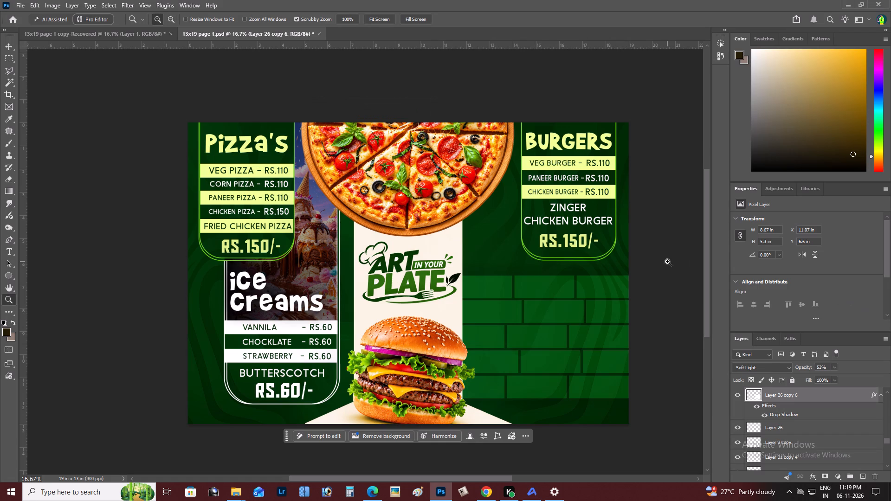
pyautogui.hotkey('alt', 'Tab')
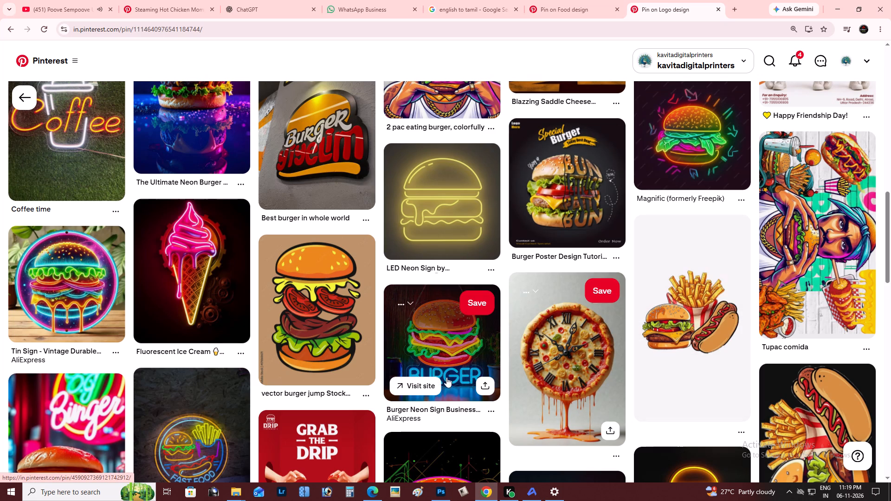
pyautogui.click(452, 346)
pyautogui.hotkey('alt', 'Tab')
pyautogui.hotkey('alt', 'Tab')
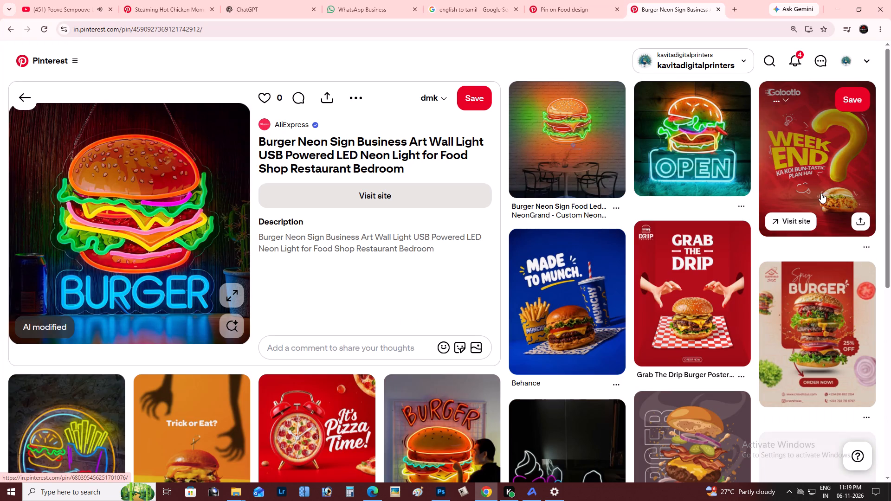
# Browse the related neon signs and open the round FAST FOOD sign pin with burger, fries and hot dog.
pyautogui.moveTo(890, 128); pyautogui.dragTo(890, 200)
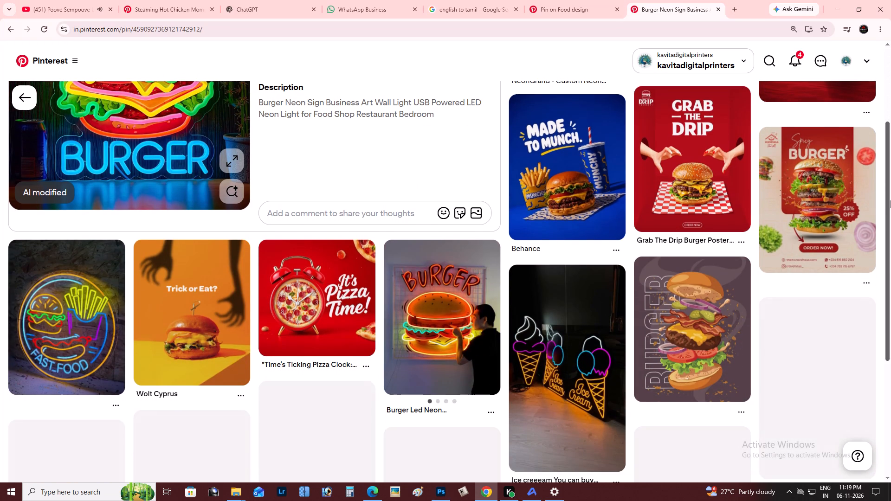
pyautogui.moveTo(890, 200); pyautogui.dragTo(890, 236)
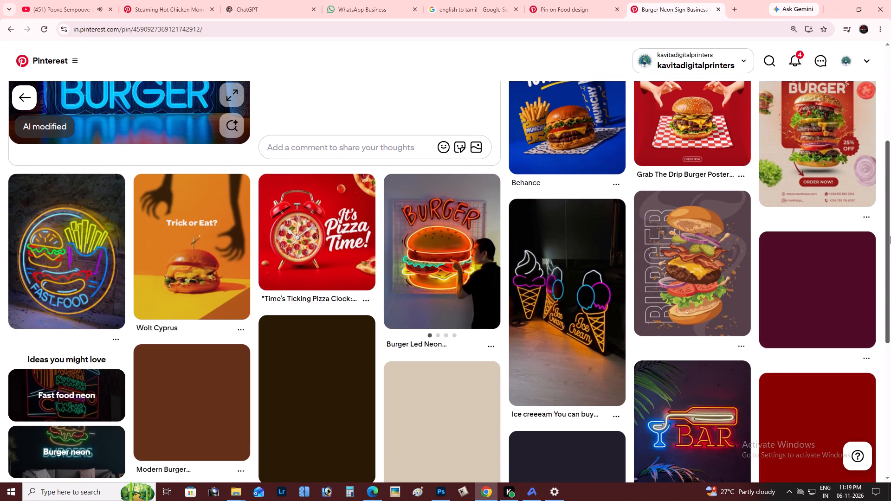
pyautogui.moveTo(890, 236); pyautogui.dragTo(890, 264)
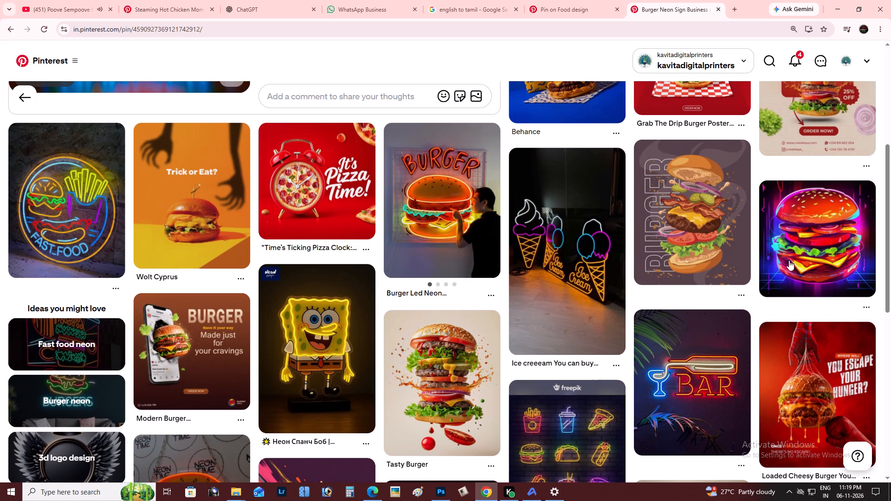
pyautogui.click(78, 193)
pyautogui.hotkey('alt', 'Tab')
pyautogui.hotkey('alt', 'Tab')
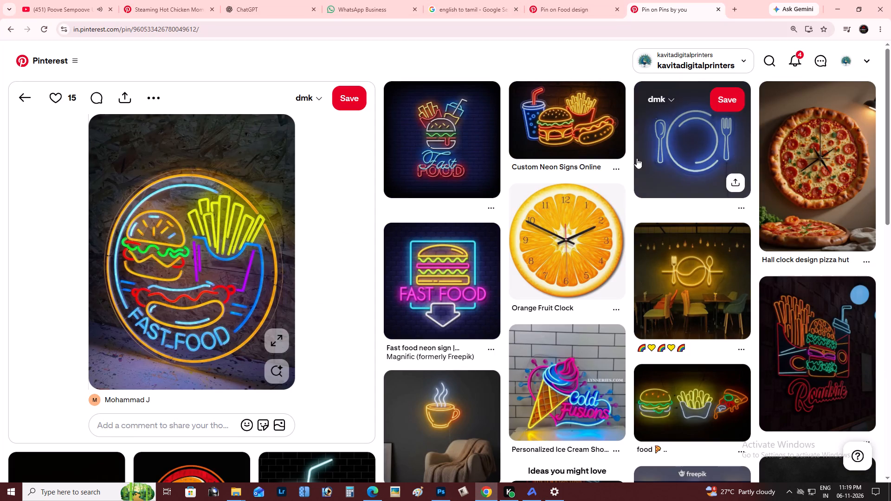
# Look through the related neon food designs and open the orange START AGAIN lettering pin.
pyautogui.moveTo(890, 154); pyautogui.dragTo(890, 195)
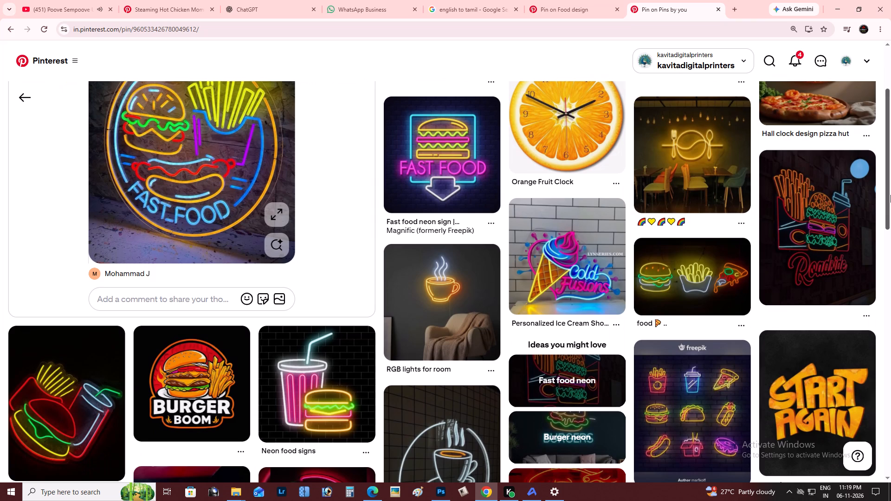
pyautogui.moveTo(890, 195); pyautogui.dragTo(890, 229)
pyautogui.click(833, 282)
pyautogui.hotkey('alt', 'Tab')
pyautogui.hotkey('alt', 'Tab')
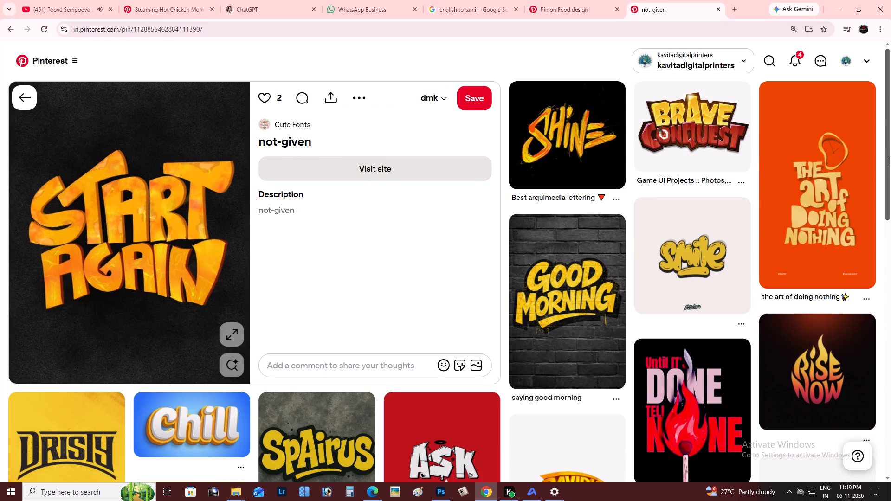
# Browse the lettering designs related to the START AGAIN pin, and return to the related pins of the previous neon sign.
pyautogui.moveTo(890, 138); pyautogui.dragTo(890, 148)
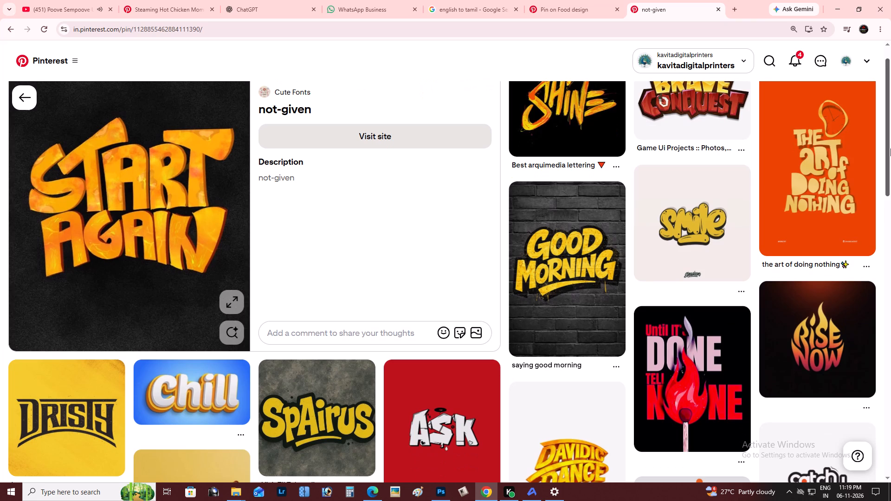
pyautogui.moveTo(890, 148); pyautogui.dragTo(890, 172)
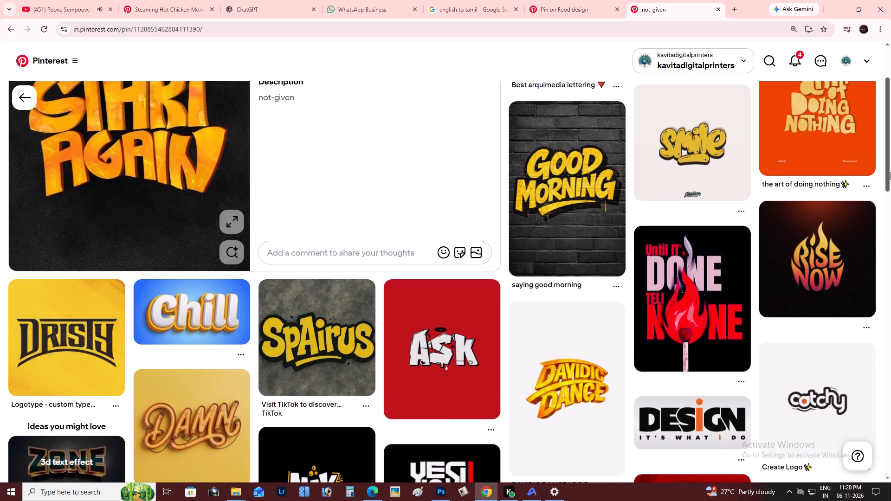
pyautogui.moveTo(890, 172); pyautogui.dragTo(890, 229)
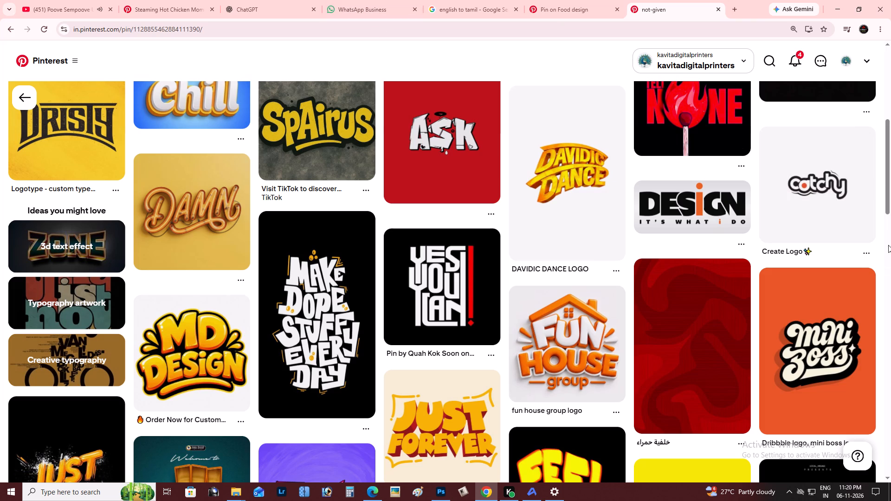
pyautogui.moveTo(886, 185); pyautogui.dragTo(890, 258)
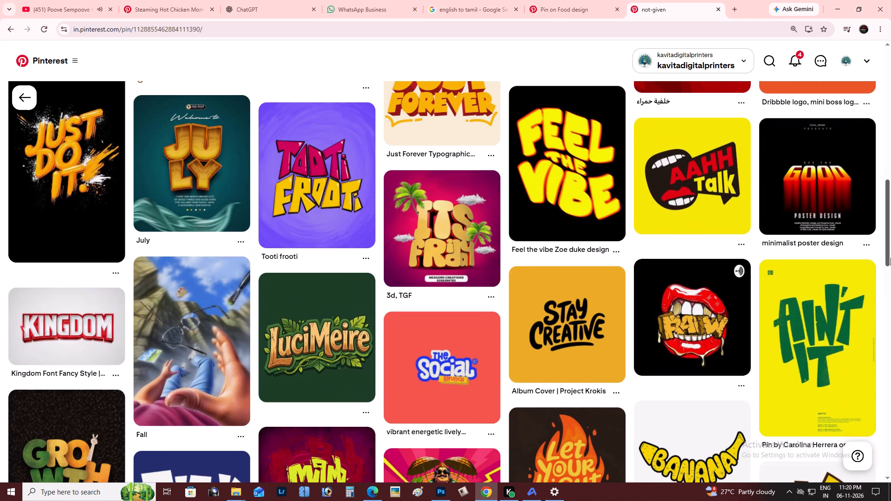
pyautogui.moveTo(890, 258); pyautogui.dragTo(890, 316)
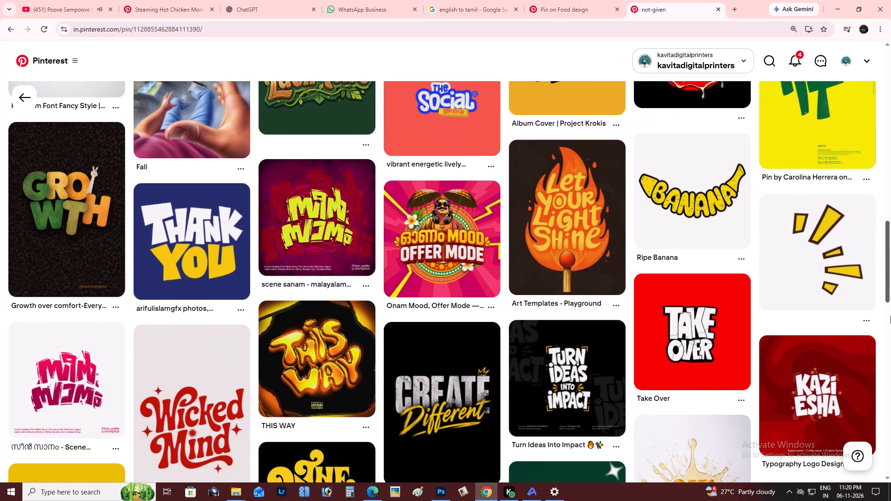
pyautogui.moveTo(890, 316); pyautogui.dragTo(890, 346)
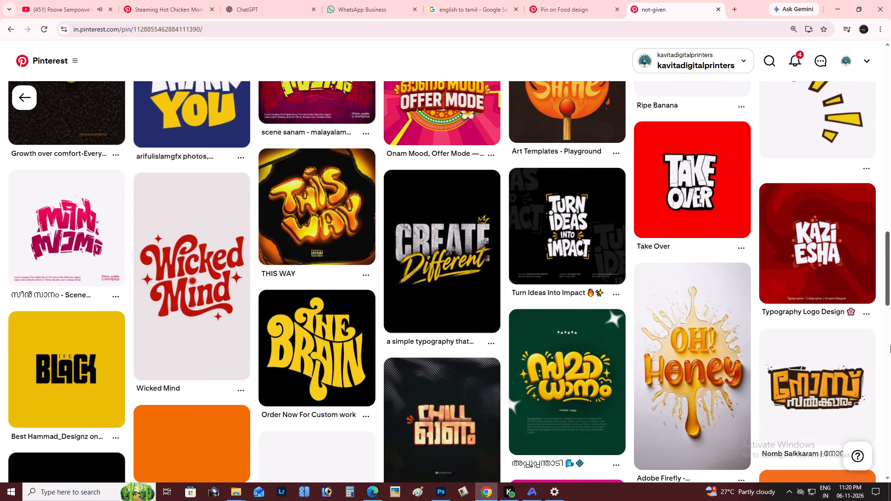
pyautogui.moveTo(890, 346); pyautogui.dragTo(890, 387)
pyautogui.moveTo(890, 272); pyautogui.dragTo(890, 304)
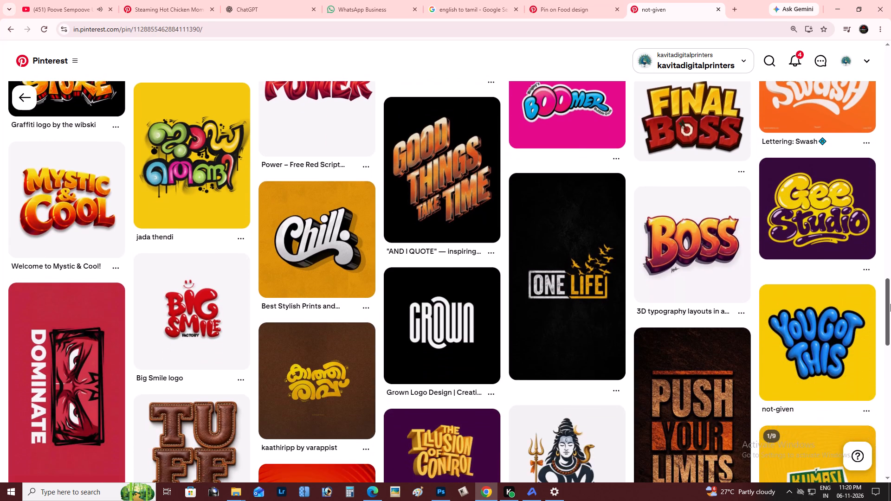
pyautogui.moveTo(890, 304); pyautogui.dragTo(890, 348)
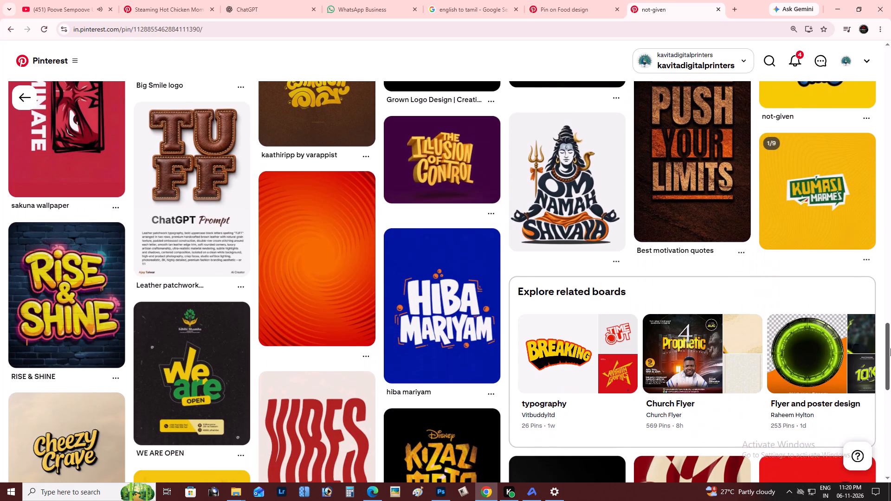
pyautogui.moveTo(890, 348); pyautogui.dragTo(890, 374)
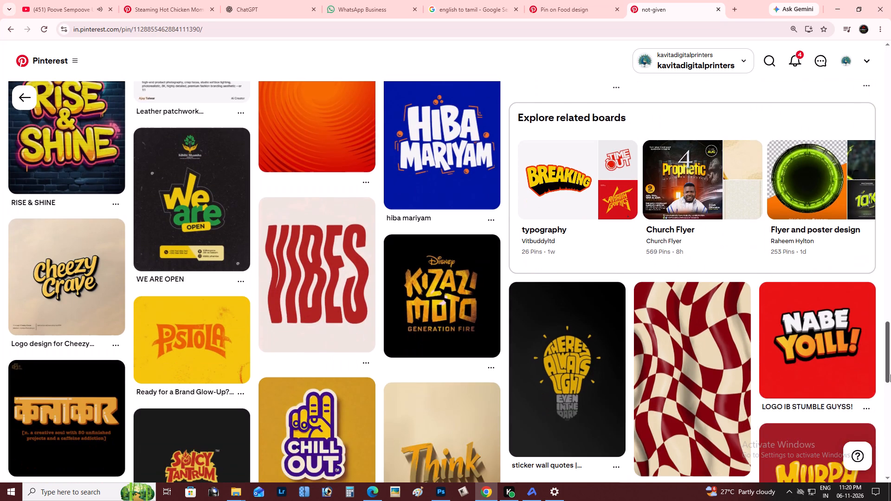
pyautogui.moveTo(890, 374); pyautogui.dragTo(890, 406)
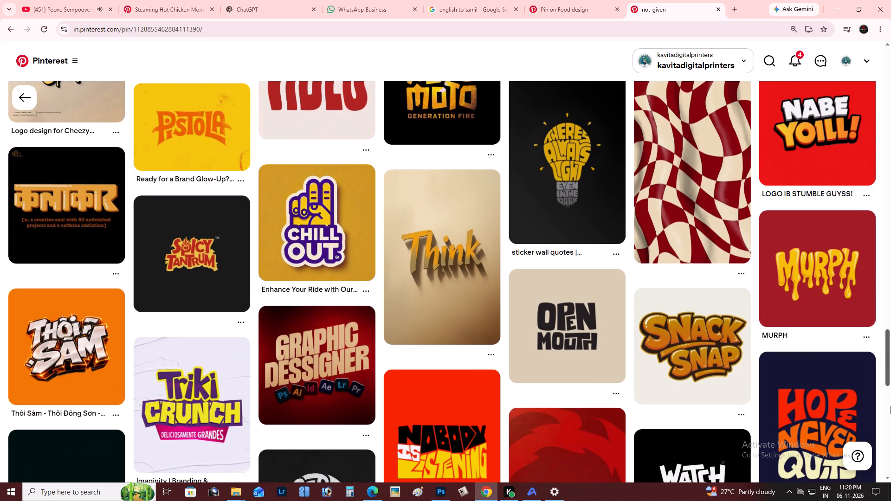
pyautogui.moveTo(890, 406); pyautogui.dragTo(890, 421)
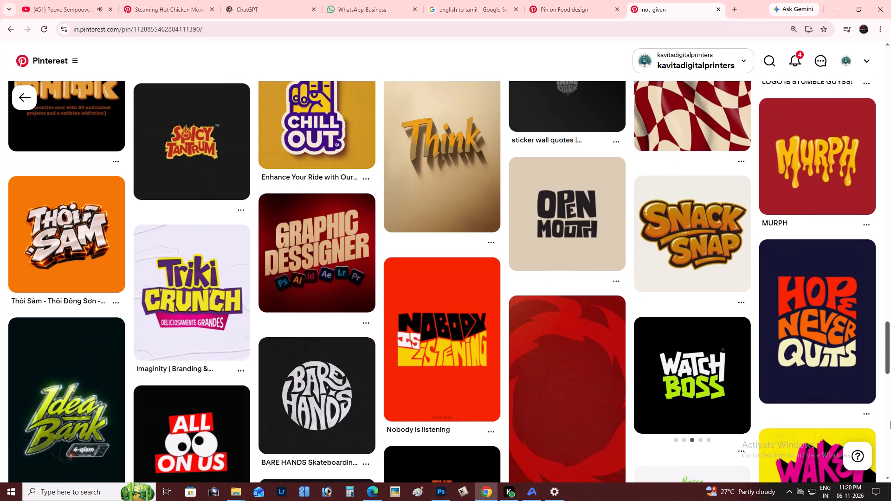
pyautogui.moveTo(890, 421); pyautogui.dragTo(890, 454)
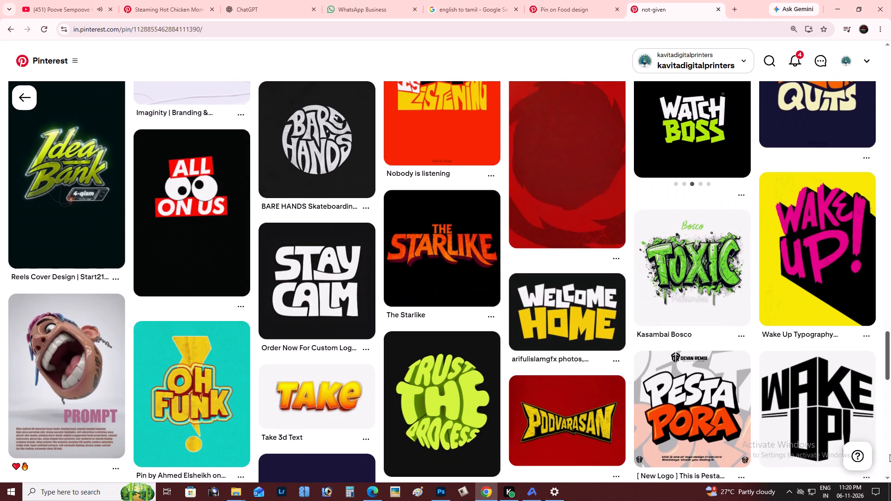
pyautogui.moveTo(890, 454); pyautogui.dragTo(889, 476)
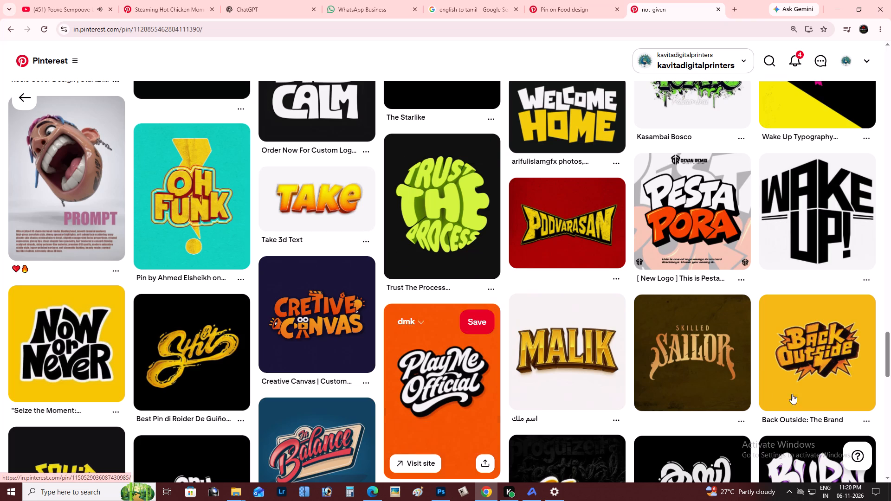
pyautogui.moveTo(890, 342); pyautogui.dragTo(890, 368)
pyautogui.click(682, 329)
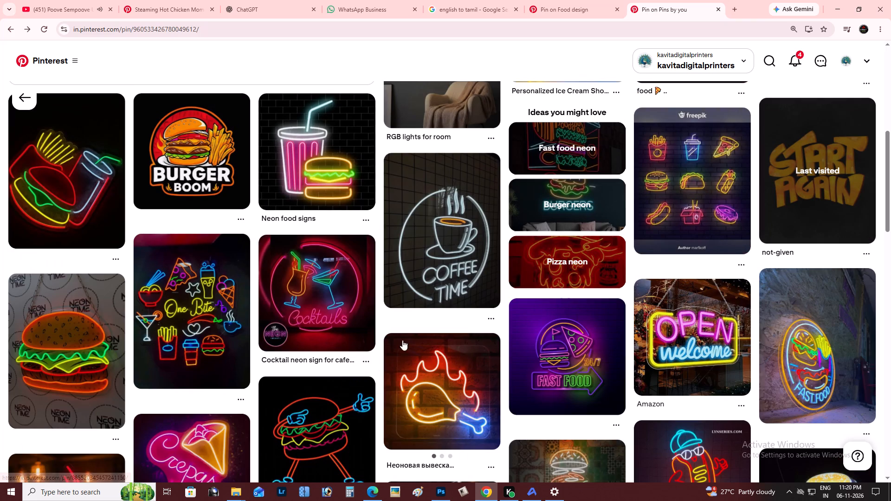
# Browse the related neon food signs and open the red GOOD FOOD GOOD MOOD sign pin, checking back against the menu page.
pyautogui.moveTo(890, 207); pyautogui.dragTo(890, 218)
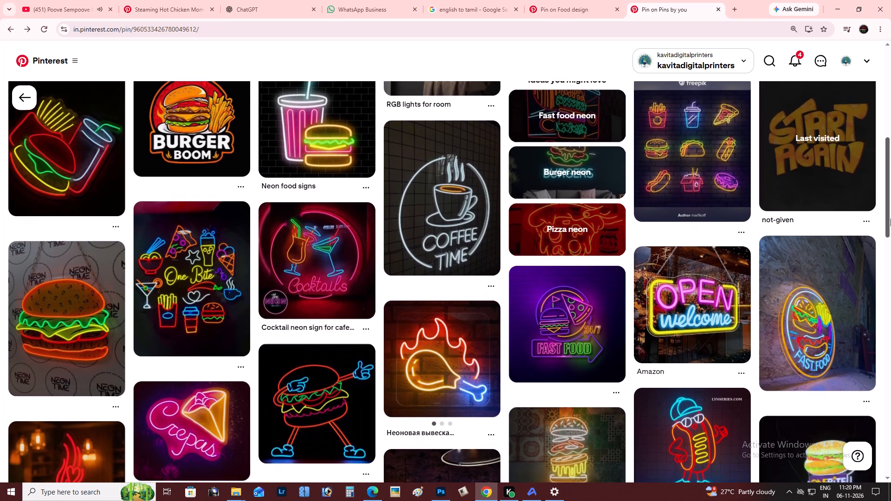
pyautogui.moveTo(890, 218); pyautogui.dragTo(890, 248)
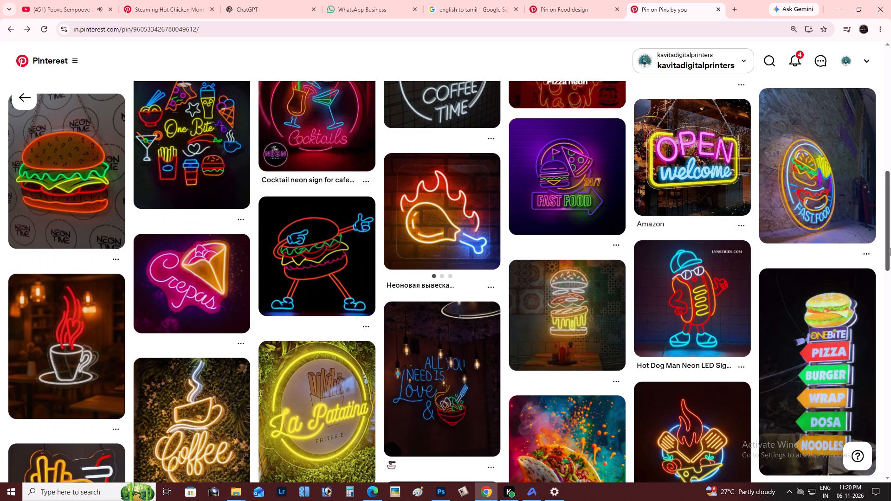
pyautogui.moveTo(890, 248); pyautogui.dragTo(890, 284)
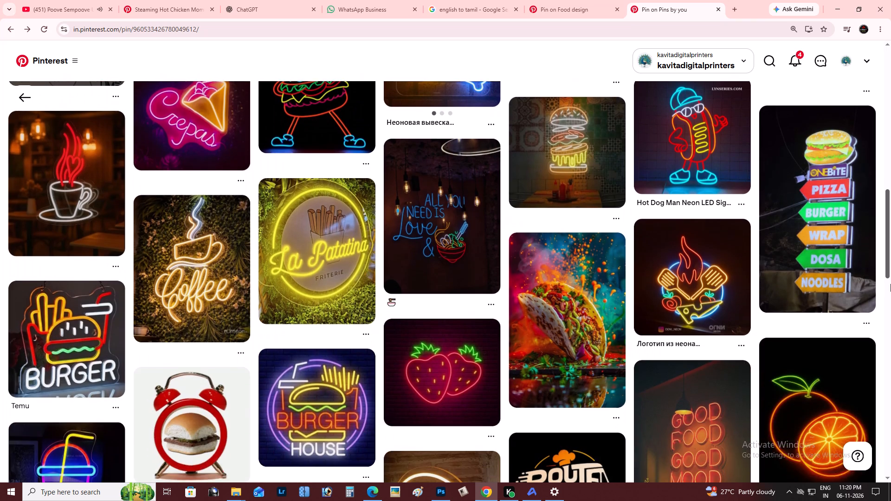
pyautogui.moveTo(890, 284); pyautogui.dragTo(890, 315)
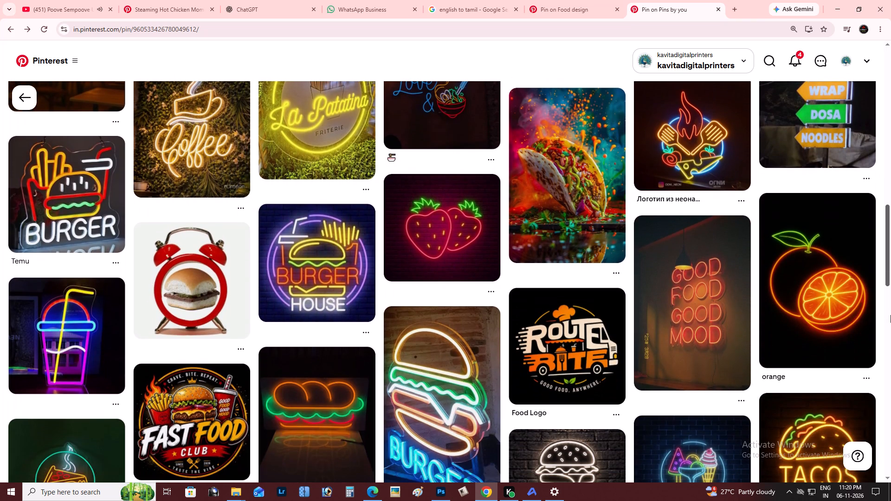
pyautogui.moveTo(890, 315); pyautogui.dragTo(890, 349)
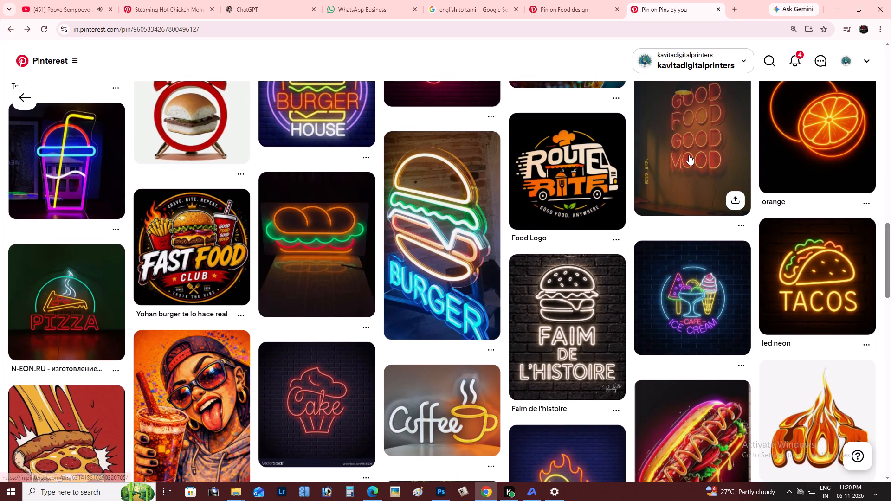
pyautogui.click(689, 155)
pyautogui.hotkey('alt', 'Tab')
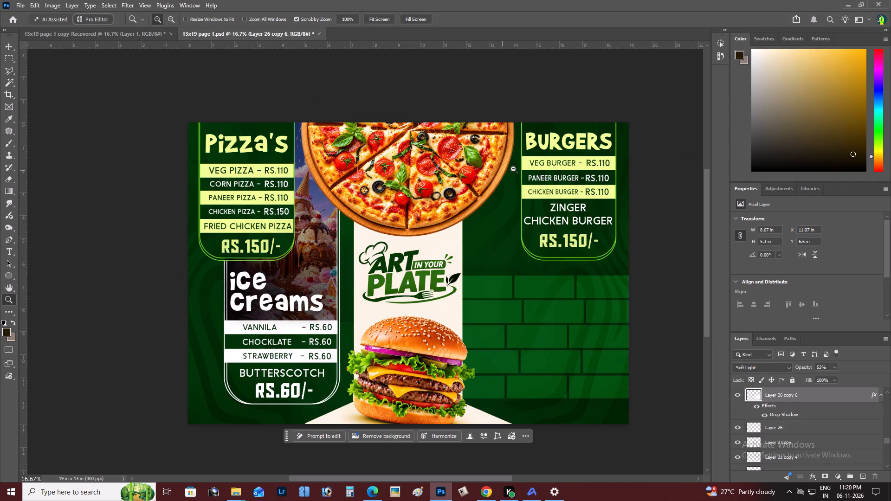
pyautogui.hotkey('alt', 'Tab')
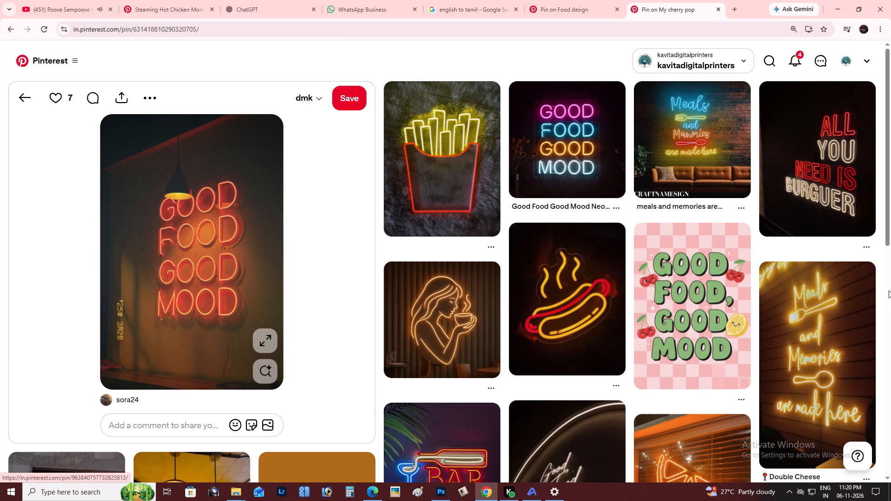
# Look through the related neon signs and open the yellow PIZZA lightning-bolt sign pin.
pyautogui.moveTo(890, 125); pyautogui.dragTo(890, 171)
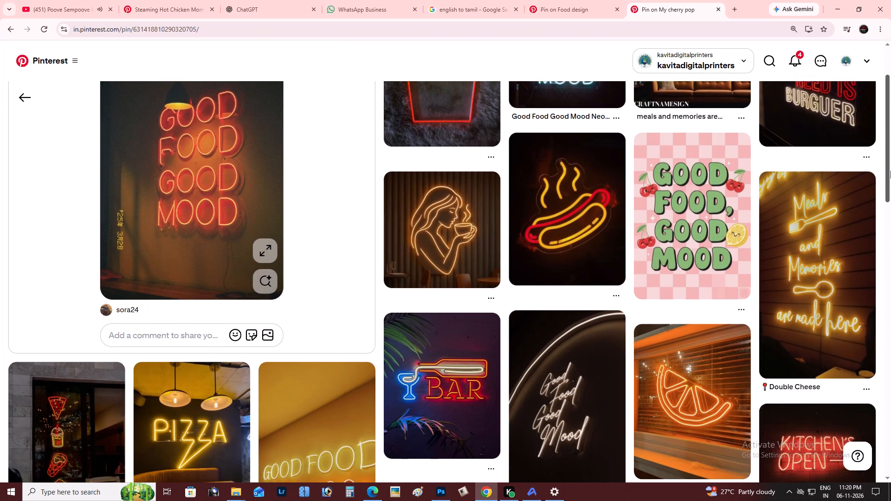
pyautogui.moveTo(890, 171); pyautogui.dragTo(890, 183)
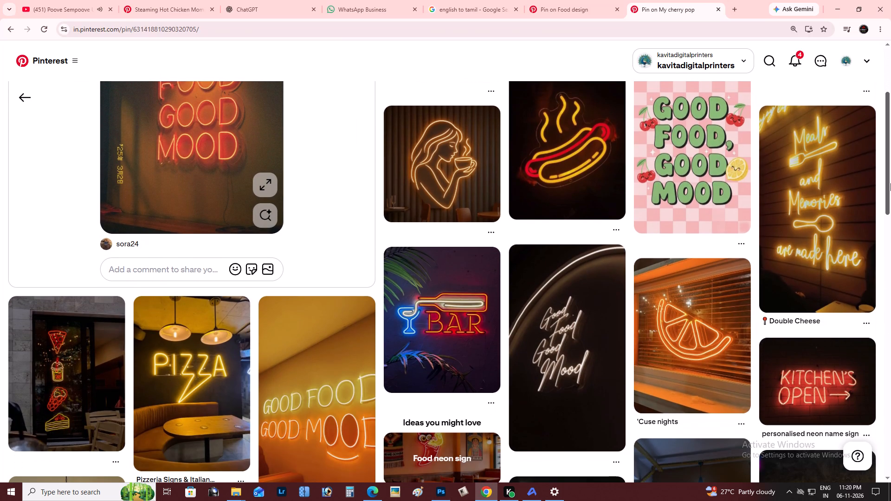
pyautogui.moveTo(890, 183); pyautogui.dragTo(890, 217)
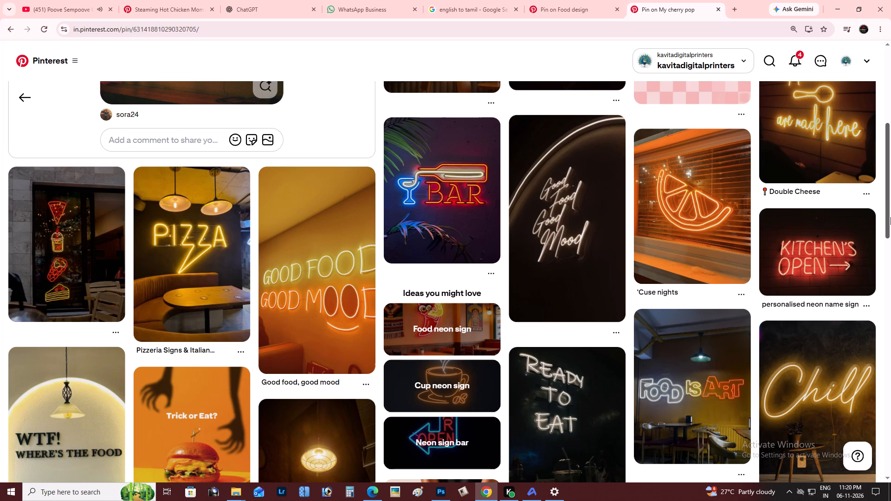
pyautogui.moveTo(890, 217); pyautogui.dragTo(890, 224)
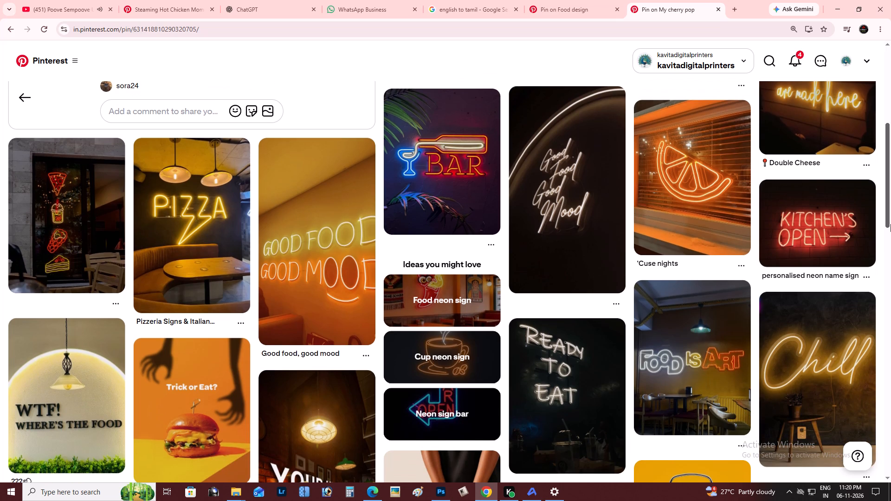
pyautogui.moveTo(890, 224); pyautogui.dragTo(890, 231)
pyautogui.click(213, 174)
pyautogui.hotkey('alt', 'Tab')
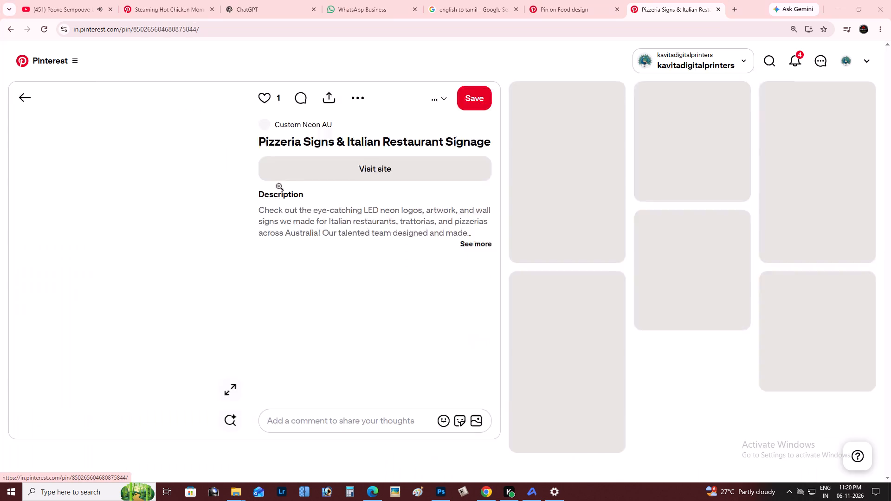
pyautogui.hotkey('alt', 'Tab')
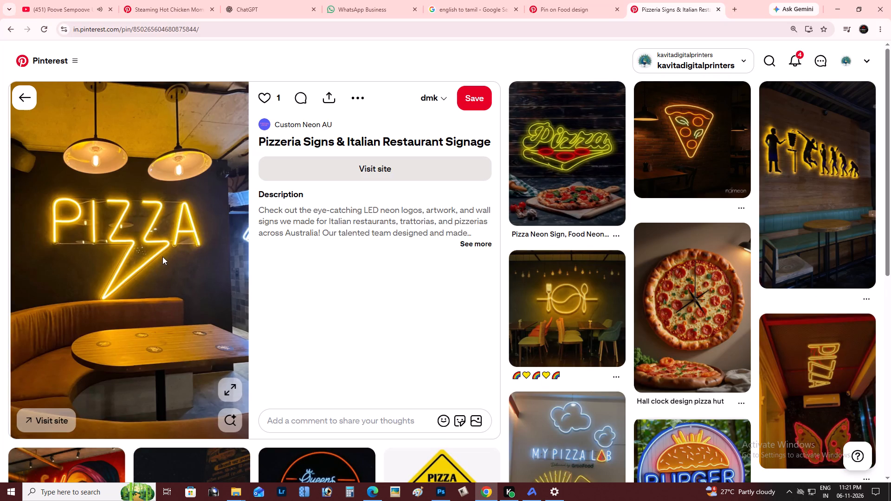
# Copy the neon PIZZA sign photo into the 13x19 page 1 document in Photoshop and bring its layer to the front.
pyautogui.rightClick(162, 257)
pyautogui.click(201, 295)
pyautogui.hotkey('alt', 'Tab')
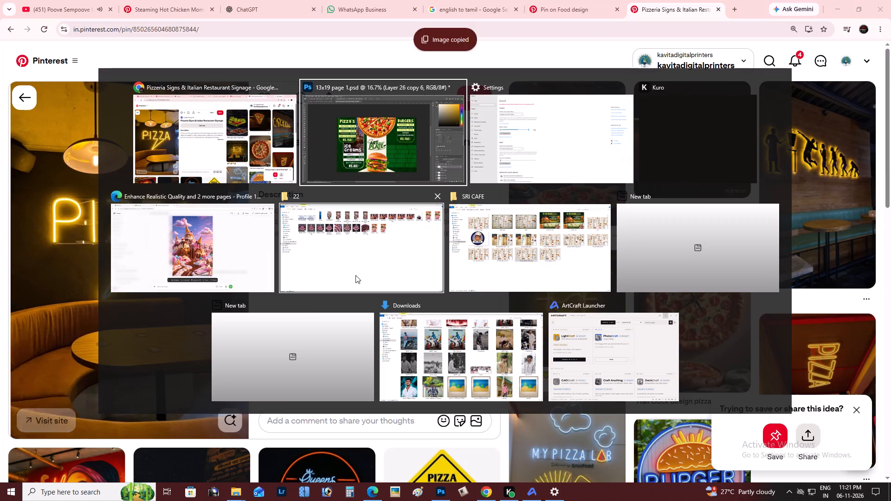
pyautogui.hotkey('ctrl', 'v')
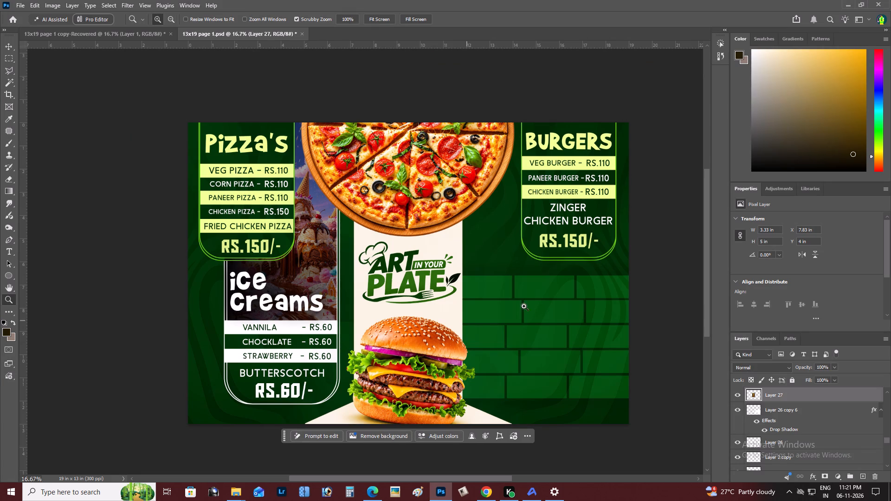
pyautogui.press('v')
pyautogui.moveTo(500, 263); pyautogui.dragTo(527, 266)
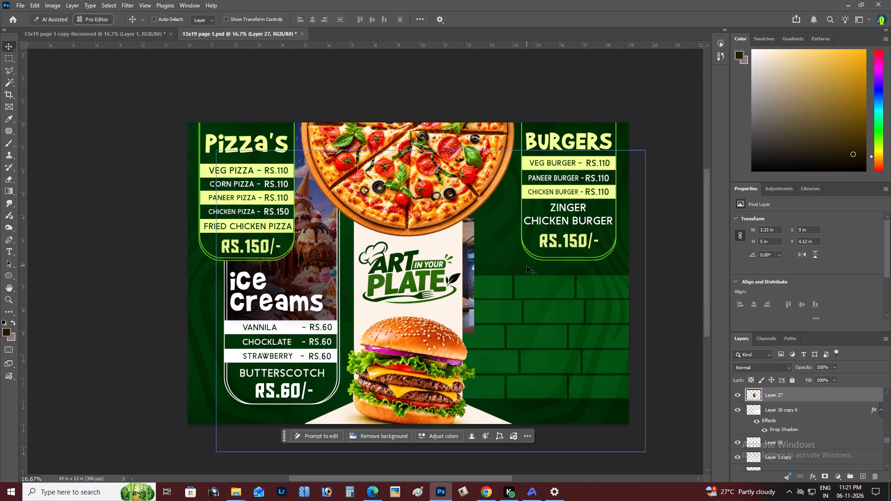
pyautogui.hotkey('ctrl', 'shift', ']')
# Cut a rectangle of about 2.45 by 1.59 in around the neon PIZZA lettering and lightning bolt out of the pasted photo.
pyautogui.press('z')
pyautogui.doubleClick(458, 255)
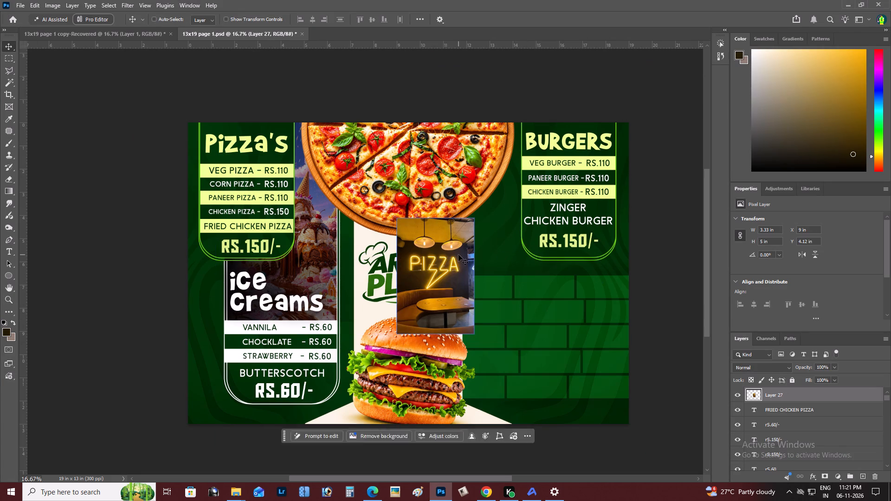
pyautogui.press('z')
pyautogui.doubleClick(436, 251)
pyautogui.click(431, 252)
pyautogui.click(420, 256)
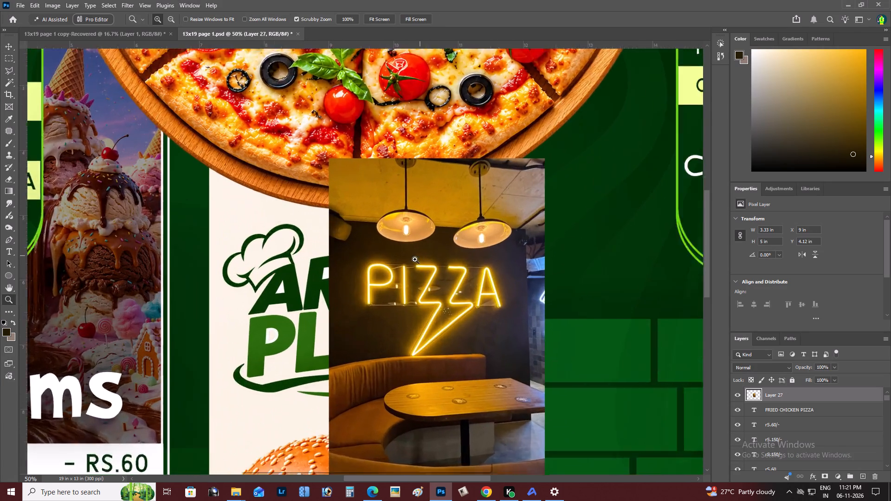
pyautogui.click(382, 271)
pyautogui.press(',')
pyautogui.press('m')
pyautogui.moveTo(288, 244); pyautogui.dragTo(480, 397)
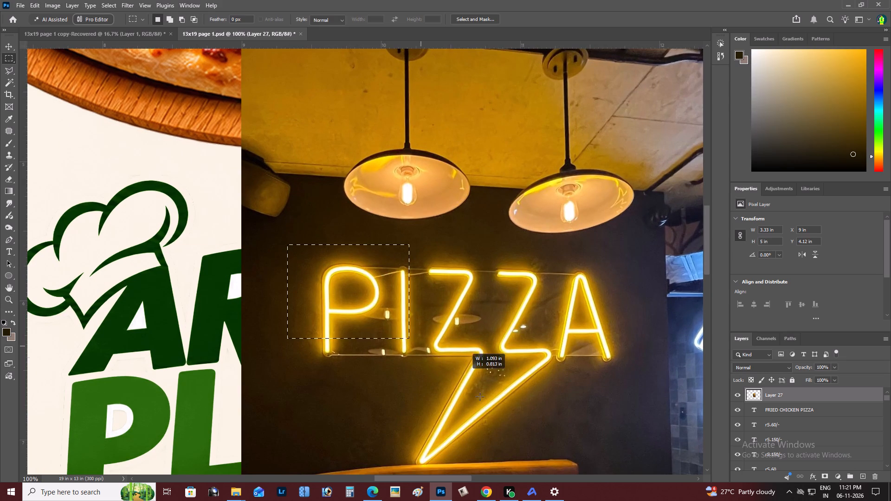
pyautogui.moveTo(480, 397); pyautogui.dragTo(628, 461)
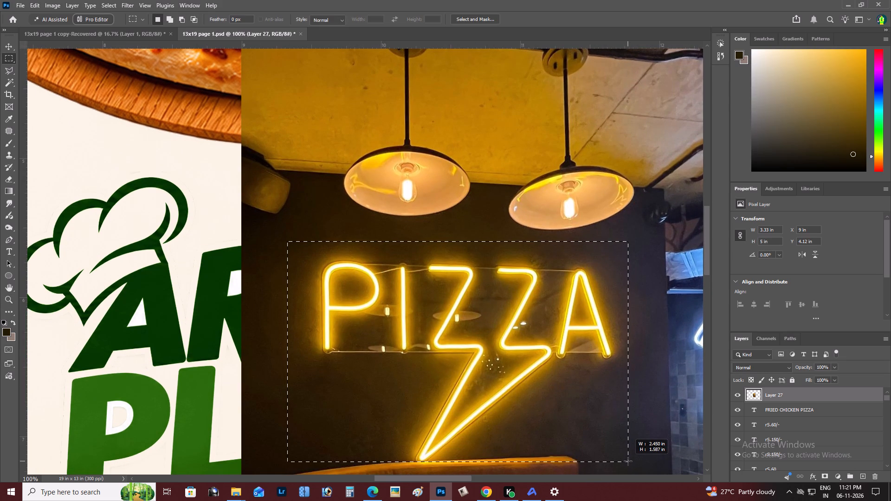
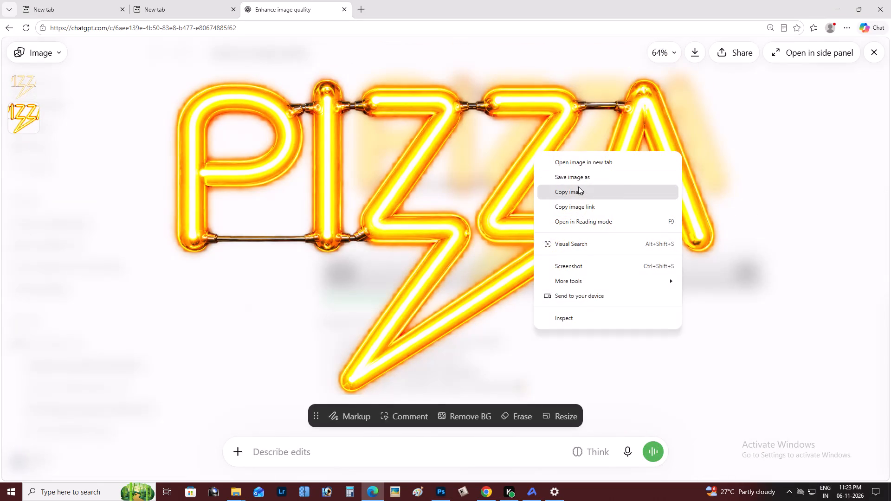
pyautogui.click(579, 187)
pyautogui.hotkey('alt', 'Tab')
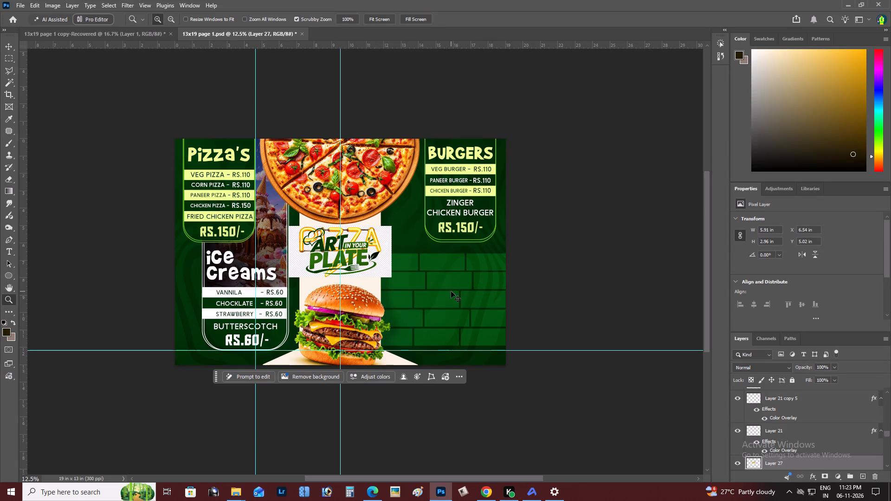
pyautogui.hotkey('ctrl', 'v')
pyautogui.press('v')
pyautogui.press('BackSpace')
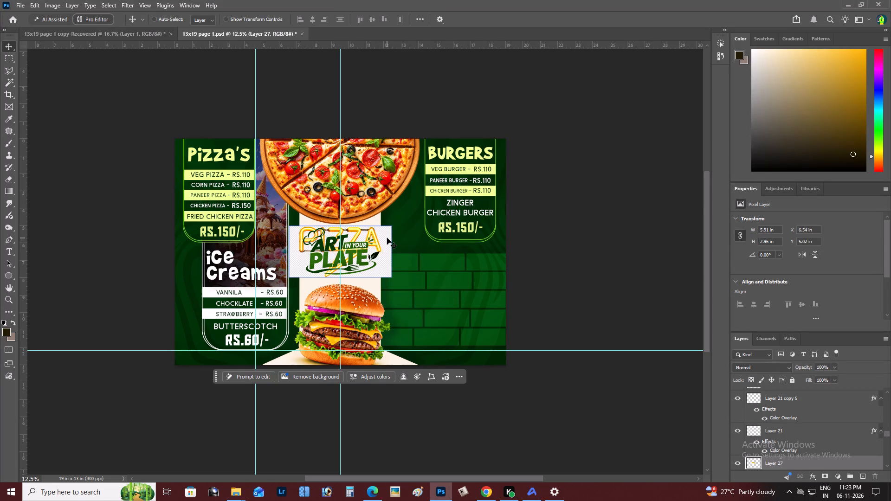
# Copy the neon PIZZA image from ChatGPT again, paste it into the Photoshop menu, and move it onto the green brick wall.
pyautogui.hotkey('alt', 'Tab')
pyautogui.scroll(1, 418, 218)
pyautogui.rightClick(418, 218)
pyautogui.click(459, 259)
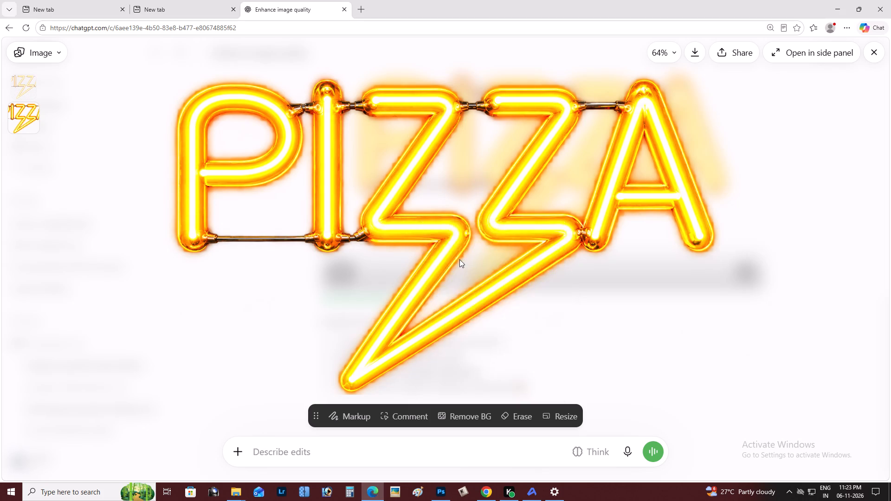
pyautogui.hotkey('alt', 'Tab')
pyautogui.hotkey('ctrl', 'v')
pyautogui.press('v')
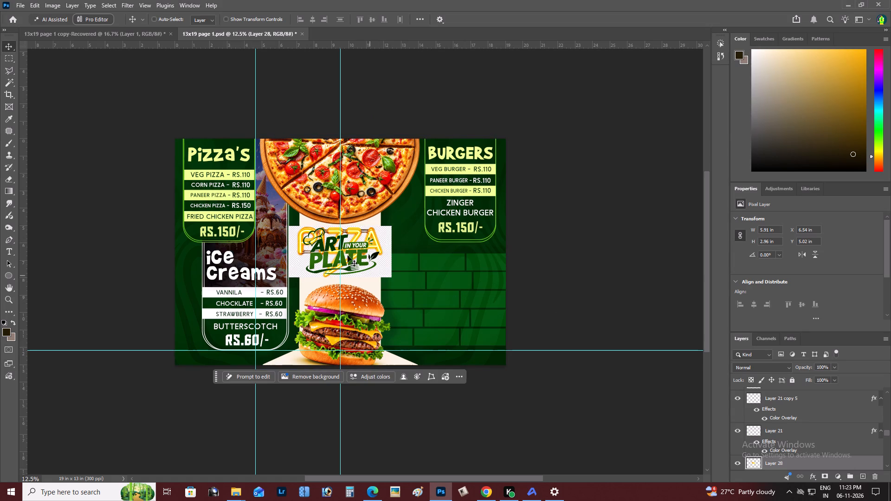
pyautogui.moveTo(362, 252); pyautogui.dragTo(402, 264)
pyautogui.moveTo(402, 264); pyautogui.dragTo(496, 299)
# Delete the old PIZZA image with the checkerboard background that overlaps the Art in Your Plate logo.
pyautogui.press('z')
pyautogui.doubleClick(416, 245)
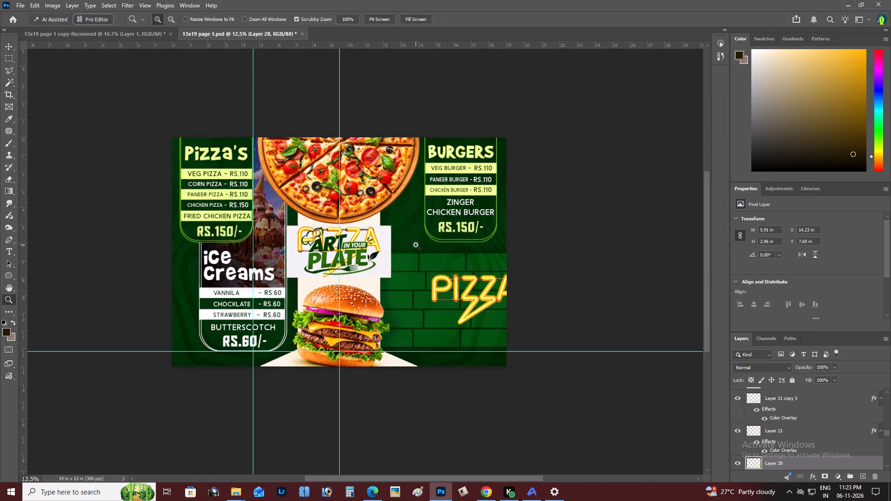
pyautogui.press('v')
pyautogui.rightClick(346, 224)
pyautogui.click(359, 228)
pyautogui.press('BackSpace')
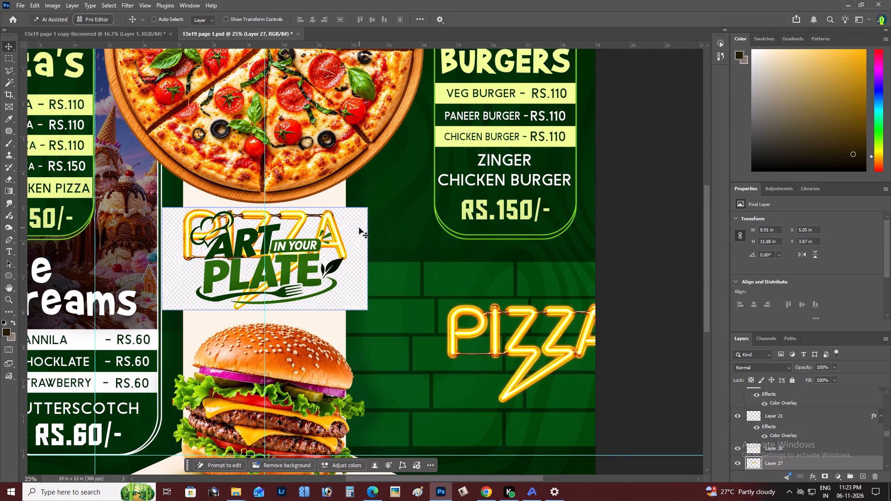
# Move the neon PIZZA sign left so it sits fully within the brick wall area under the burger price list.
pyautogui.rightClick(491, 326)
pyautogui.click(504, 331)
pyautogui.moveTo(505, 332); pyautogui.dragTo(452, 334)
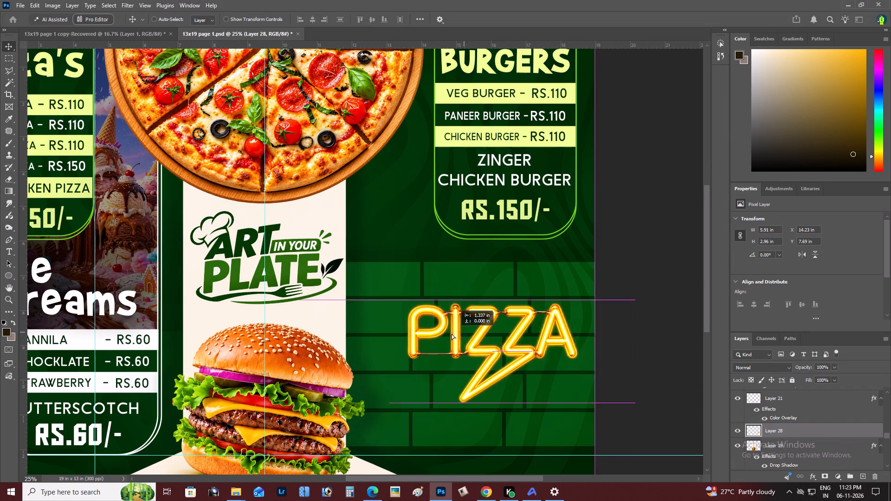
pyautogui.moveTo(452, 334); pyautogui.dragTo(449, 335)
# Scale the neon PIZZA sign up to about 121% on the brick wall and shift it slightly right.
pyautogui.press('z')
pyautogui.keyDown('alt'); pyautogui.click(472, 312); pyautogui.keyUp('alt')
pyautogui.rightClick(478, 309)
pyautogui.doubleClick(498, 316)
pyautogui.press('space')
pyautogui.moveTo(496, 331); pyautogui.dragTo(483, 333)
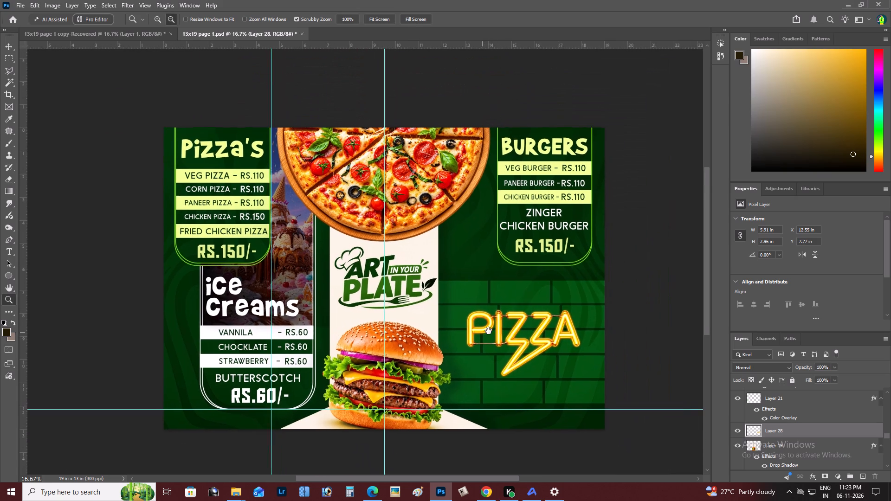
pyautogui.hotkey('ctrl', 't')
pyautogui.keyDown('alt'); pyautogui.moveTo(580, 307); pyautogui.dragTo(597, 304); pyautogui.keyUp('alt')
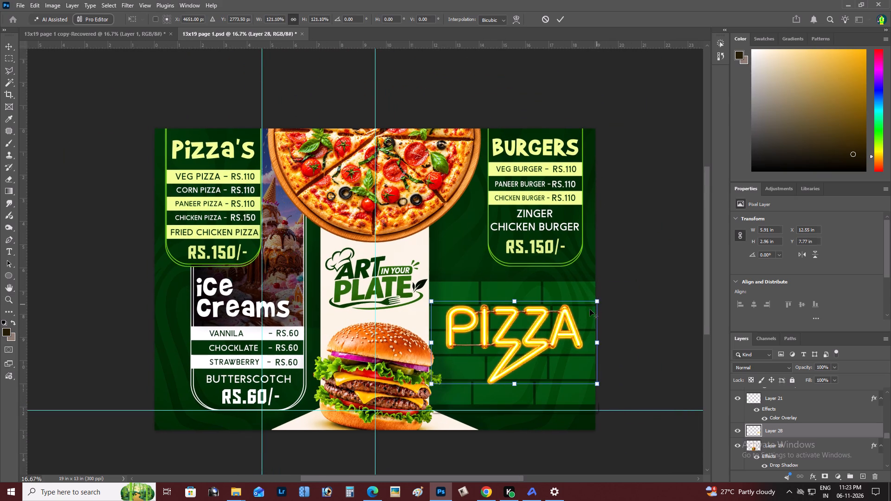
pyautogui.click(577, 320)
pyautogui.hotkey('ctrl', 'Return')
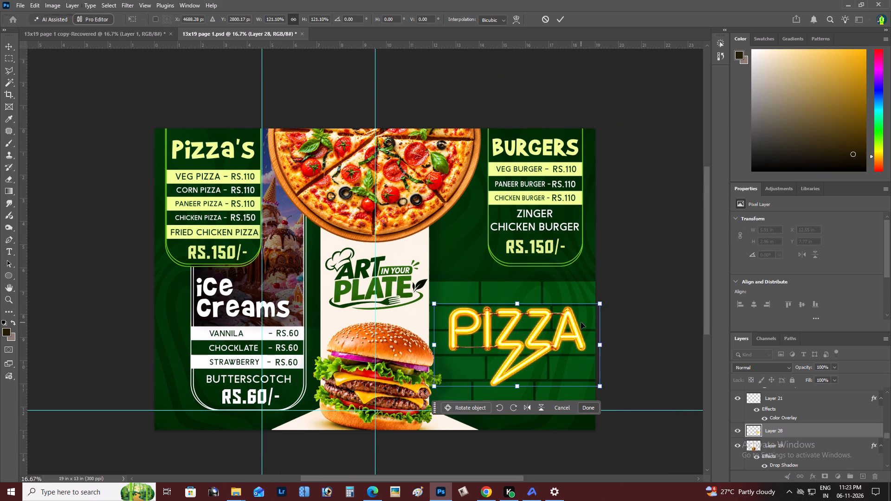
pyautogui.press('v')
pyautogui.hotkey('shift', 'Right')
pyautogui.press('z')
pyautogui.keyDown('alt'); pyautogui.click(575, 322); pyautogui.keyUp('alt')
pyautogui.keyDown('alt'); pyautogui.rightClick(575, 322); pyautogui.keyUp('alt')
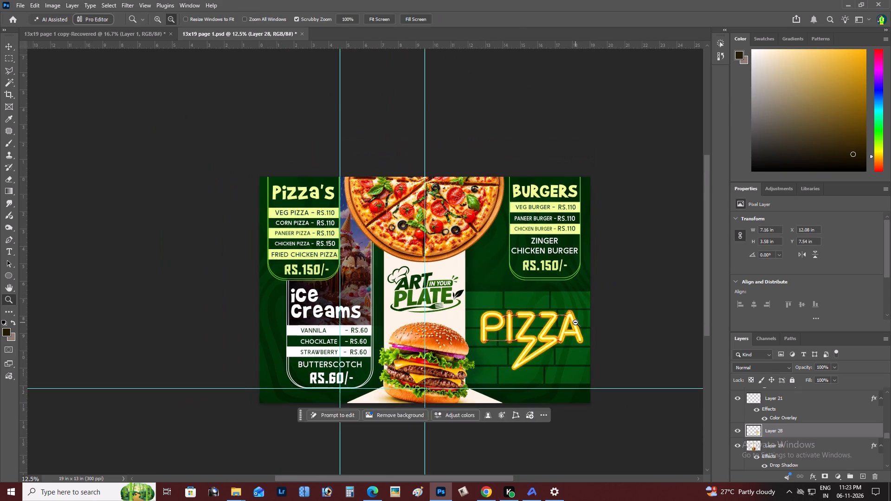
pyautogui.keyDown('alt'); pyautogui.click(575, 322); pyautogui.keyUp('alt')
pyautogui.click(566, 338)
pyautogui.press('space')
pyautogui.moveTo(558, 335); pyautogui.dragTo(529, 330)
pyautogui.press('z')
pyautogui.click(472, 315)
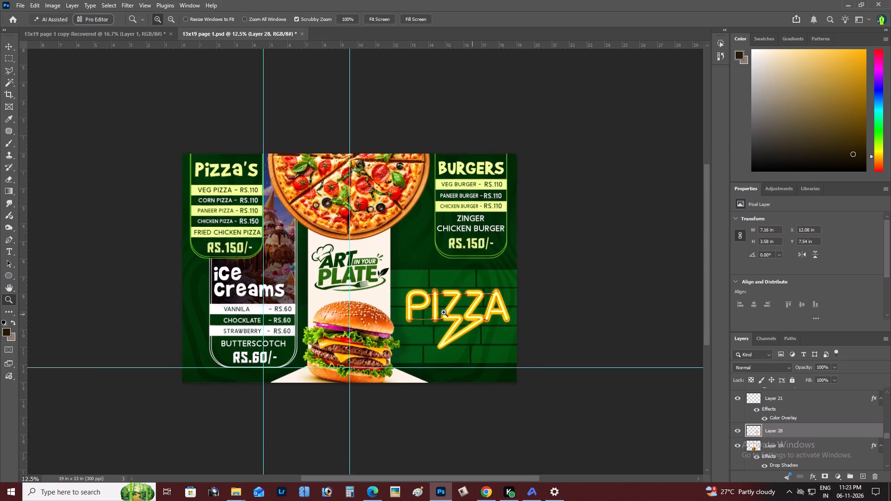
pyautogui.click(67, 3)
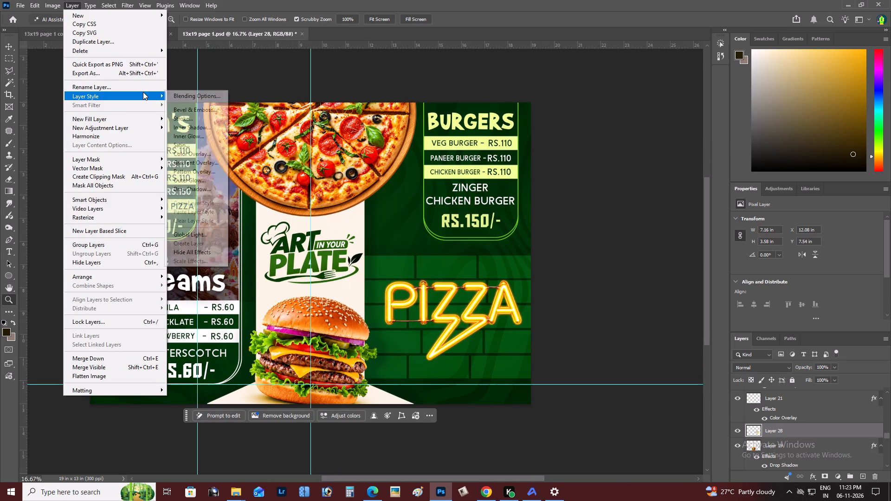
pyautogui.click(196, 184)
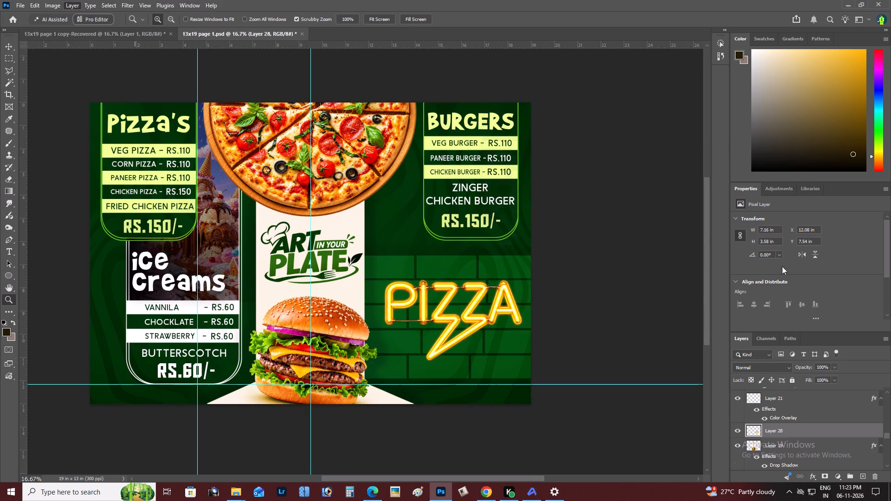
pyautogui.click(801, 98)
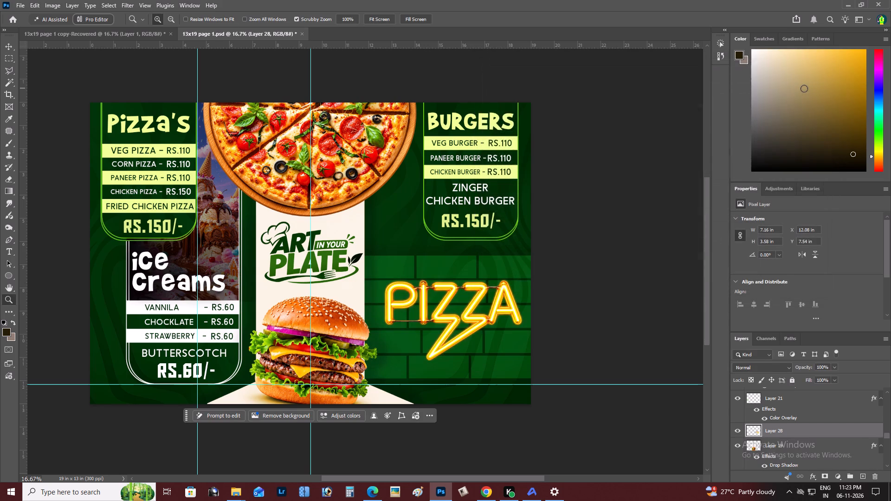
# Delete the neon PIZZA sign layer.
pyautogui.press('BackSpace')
# Delete the green brick wall artwork beneath the burger price list.
pyautogui.press('v')
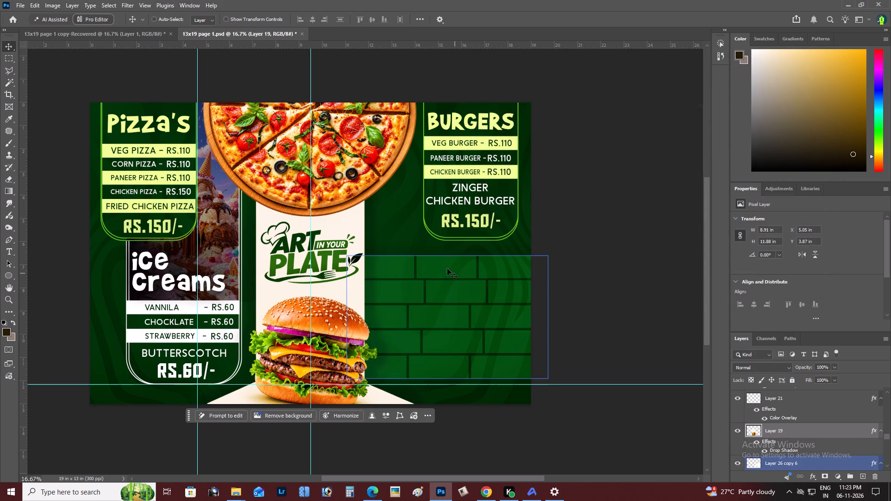
pyautogui.rightClick(447, 267)
pyautogui.click(460, 272)
pyautogui.press('BackSpace')
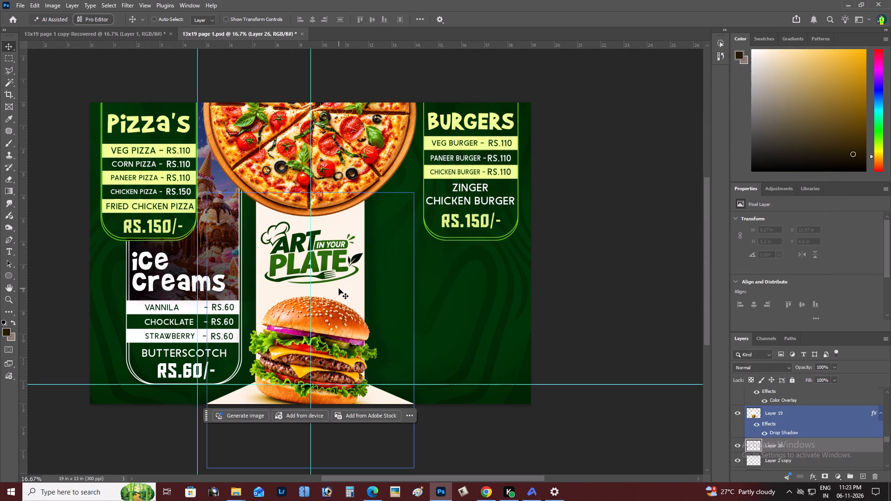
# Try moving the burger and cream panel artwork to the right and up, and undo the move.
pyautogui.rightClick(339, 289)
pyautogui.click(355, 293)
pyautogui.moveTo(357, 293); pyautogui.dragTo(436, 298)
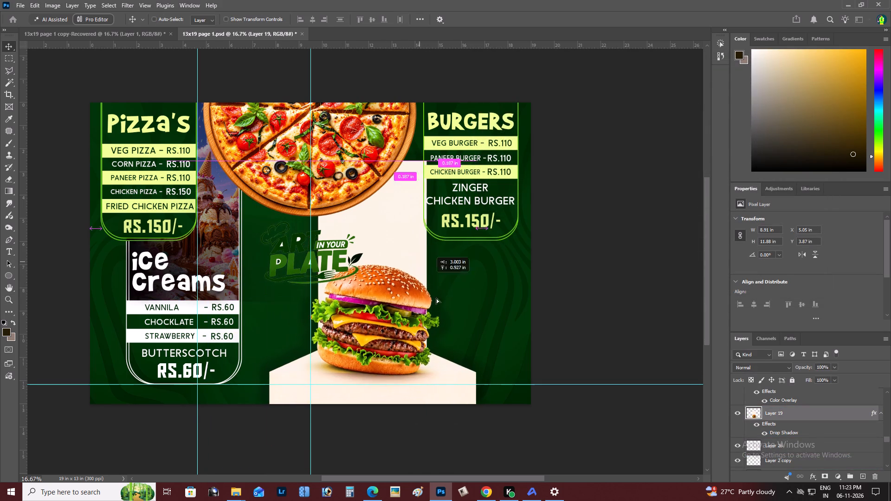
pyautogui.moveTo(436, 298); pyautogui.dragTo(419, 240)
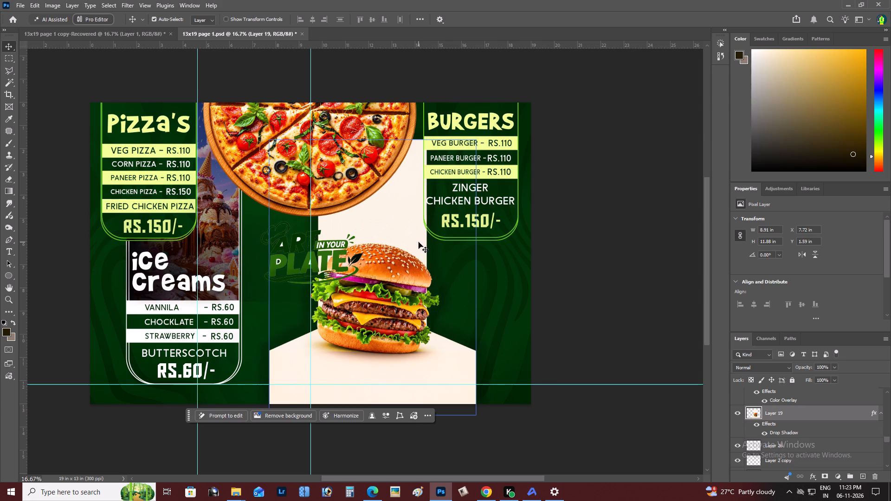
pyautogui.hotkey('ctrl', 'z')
# Duplicate the whole pizza image and place the copy in the lower-right area of the menu, about X 11.13 in, Y 6.51 in.
pyautogui.rightClick(359, 171)
pyautogui.click(374, 178)
pyautogui.keyDown('alt'); pyautogui.moveTo(377, 179); pyautogui.dragTo(551, 407); pyautogui.keyUp('alt')
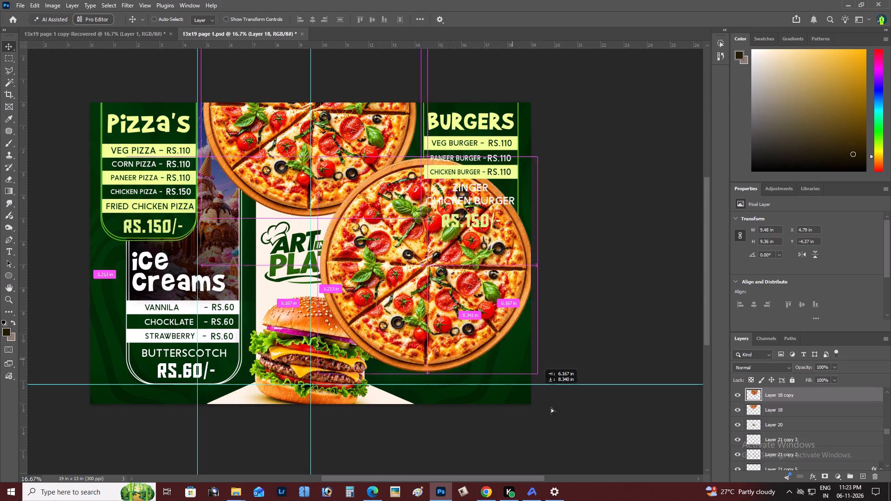
pyautogui.keyDown('alt'); pyautogui.moveTo(551, 407); pyautogui.dragTo(526, 432); pyautogui.keyUp('alt')
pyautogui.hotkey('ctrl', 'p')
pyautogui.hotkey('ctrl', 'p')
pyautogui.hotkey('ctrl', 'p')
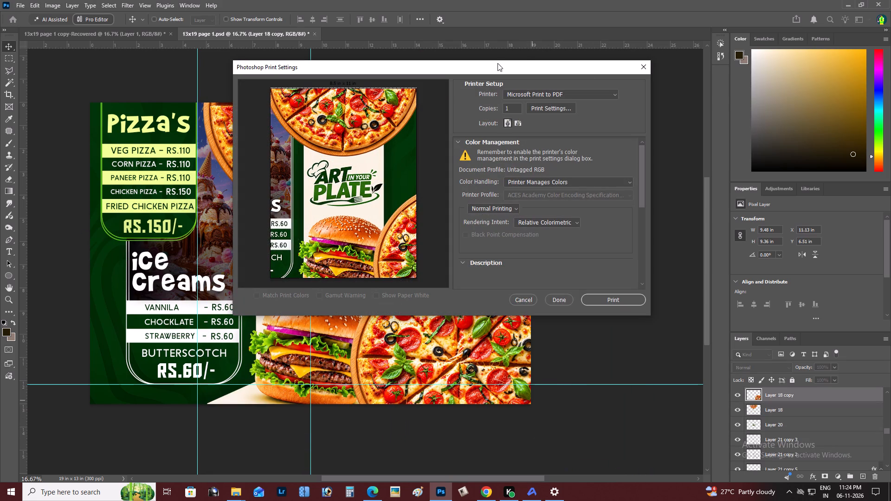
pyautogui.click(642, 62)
# Send the pizza copy backward through the layer stack until it lies behind the burger and below Layer 24.
pyautogui.hotkey('ctrl', '[')
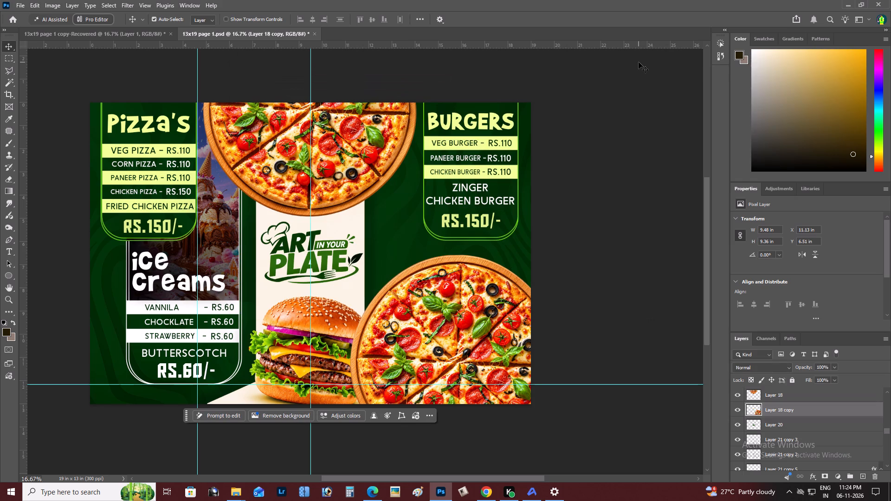
pyautogui.hotkey('ctrl', '[')
pyautogui.hotkey('ctrl', '[')
pyautogui.hotkey('ctrl', '[')
pyautogui.hotkey('ctrl', '[')
pyautogui.hotkey('ctrl', '[')
pyautogui.hotkey('ctrl', '[')
pyautogui.hotkey('ctrl', '[')
pyautogui.hotkey('ctrl', '[')
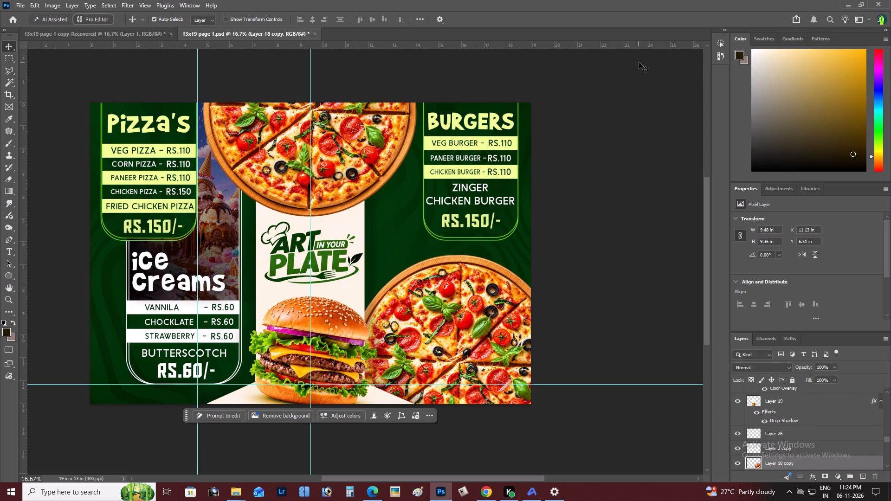
pyautogui.hotkey('ctrl', '[')
pyautogui.hotkey('ctrl', '[')
pyautogui.hotkey('ctrl', '[')
pyautogui.hotkey('ctrl', '[')
pyautogui.hotkey('ctrl', '[')
pyautogui.hotkey('ctrl', '[')
pyautogui.hotkey('ctrl', '[')
pyautogui.hotkey('ctrl', '[')
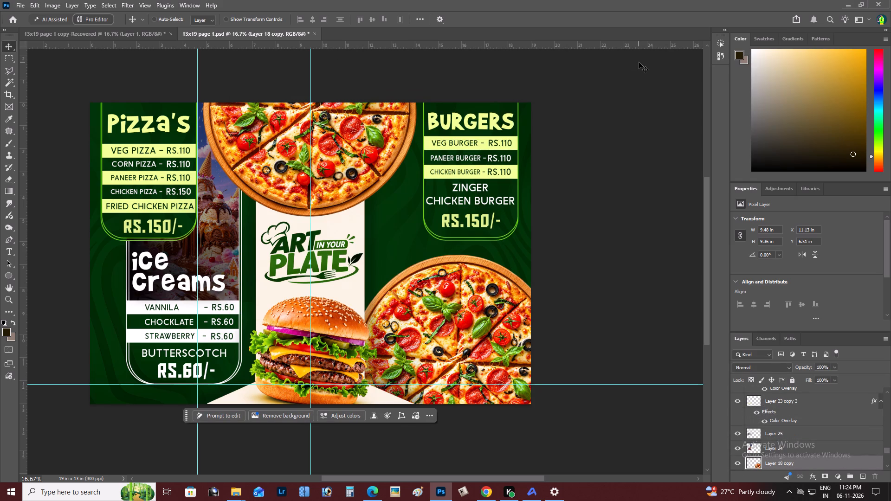
# Reposition the pizza copy so it fills the menu's bottom-right corner, partly cropped by the page edges and clear of the burger.
pyautogui.moveTo(478, 314); pyautogui.dragTo(367, 271)
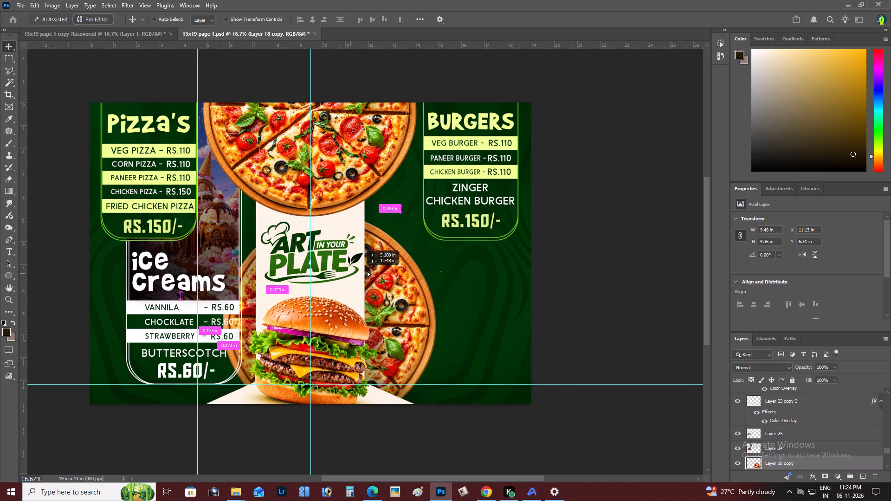
pyautogui.moveTo(367, 271); pyautogui.dragTo(573, 302)
pyautogui.press('z')
pyautogui.keyDown('alt'); pyautogui.click(380, 262); pyautogui.keyUp('alt')
pyautogui.rightClick(380, 262)
pyautogui.doubleClick(392, 267)
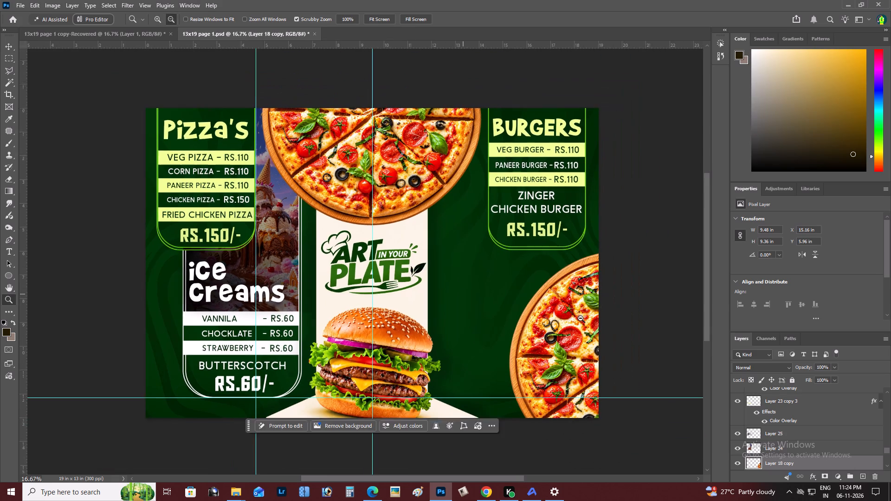
pyautogui.press('v')
pyautogui.moveTo(590, 321); pyautogui.dragTo(538, 340)
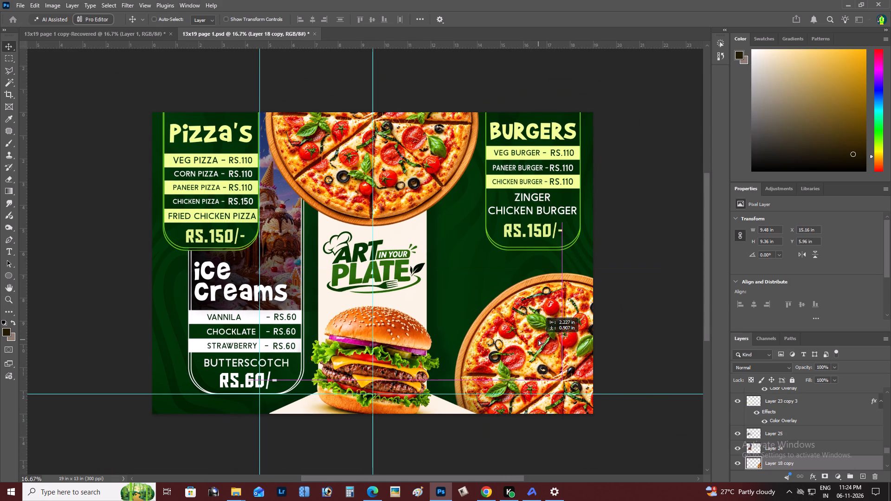
pyautogui.moveTo(538, 340); pyautogui.dragTo(536, 337)
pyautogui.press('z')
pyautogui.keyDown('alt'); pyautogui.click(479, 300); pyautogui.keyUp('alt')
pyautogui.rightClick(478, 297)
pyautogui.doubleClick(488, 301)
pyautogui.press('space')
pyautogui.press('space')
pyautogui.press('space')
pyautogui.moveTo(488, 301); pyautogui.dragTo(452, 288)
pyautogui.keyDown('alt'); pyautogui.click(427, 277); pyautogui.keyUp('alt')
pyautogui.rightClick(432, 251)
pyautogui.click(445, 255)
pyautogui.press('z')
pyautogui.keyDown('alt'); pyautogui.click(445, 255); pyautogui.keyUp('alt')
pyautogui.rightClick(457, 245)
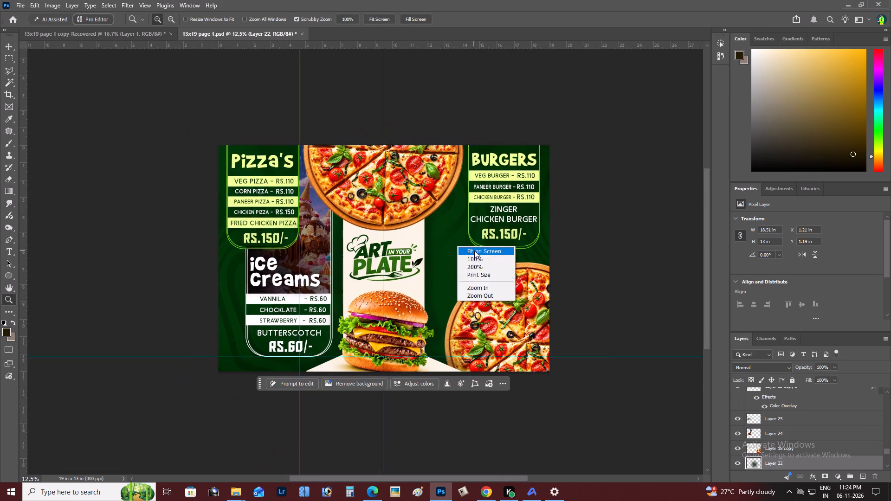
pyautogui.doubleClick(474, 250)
# Switch to Pinterest in Google Chrome and search for "ice cream".
pyautogui.hotkey('alt', 'Tab')
pyautogui.hotkey('alt', 'Tab')
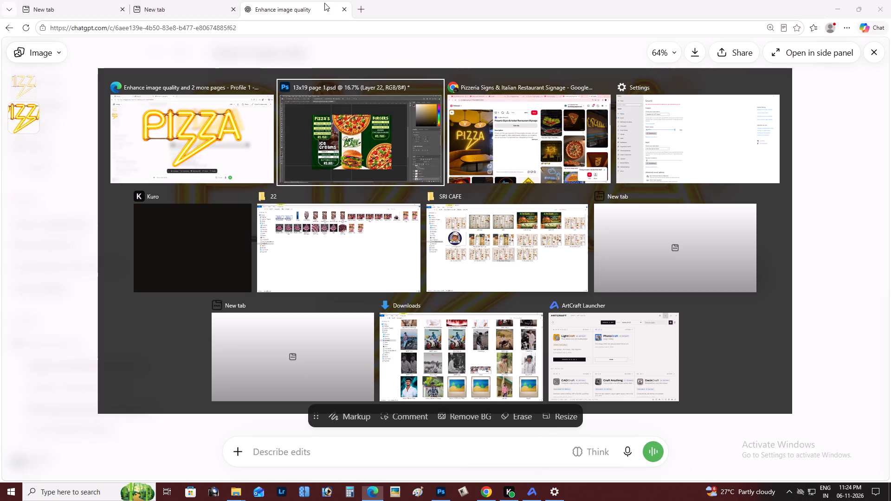
pyautogui.hotkey('alt', 'Tab')
pyautogui.click(540, 0)
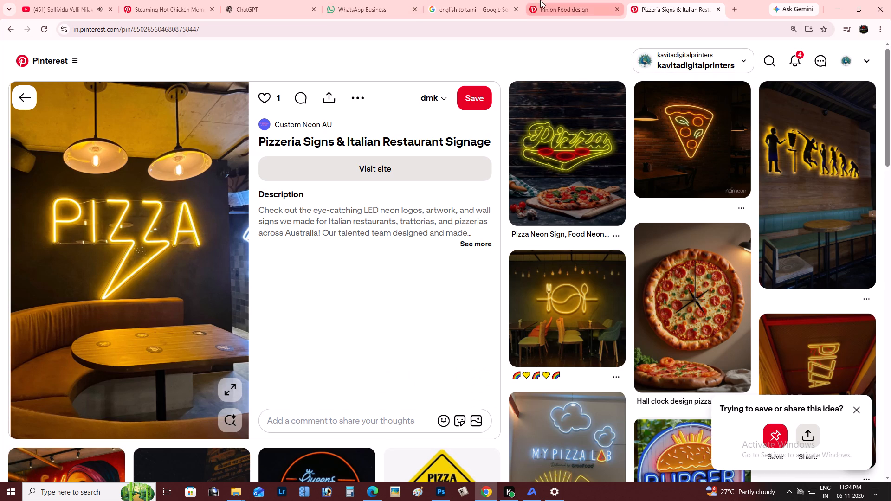
pyautogui.click(768, 57)
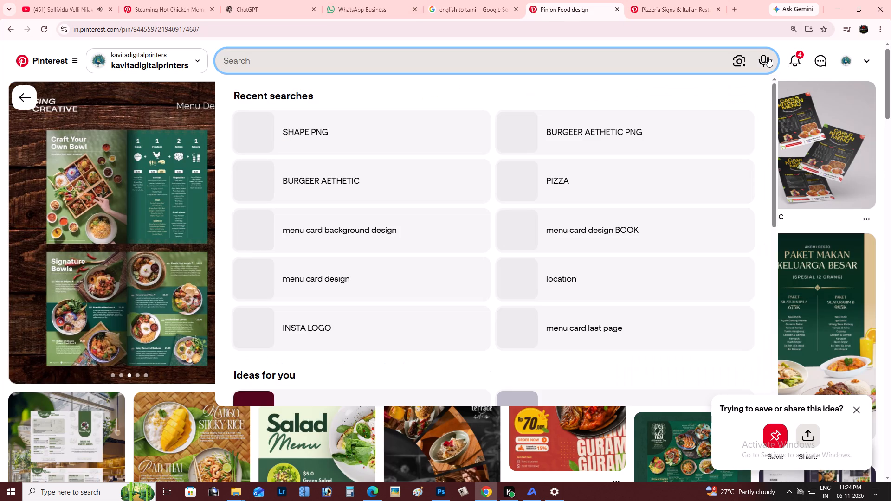
pyautogui.write('ice')
pyautogui.press('space')
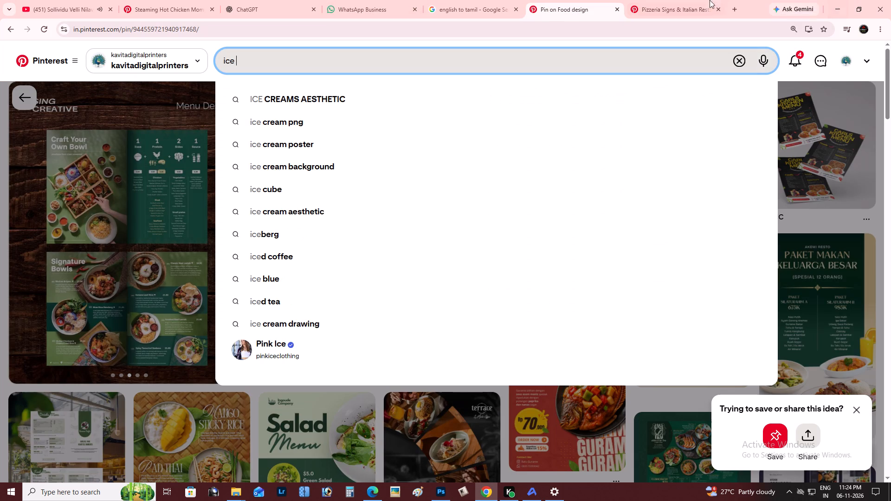
pyautogui.click(696, 0)
pyautogui.click(770, 56)
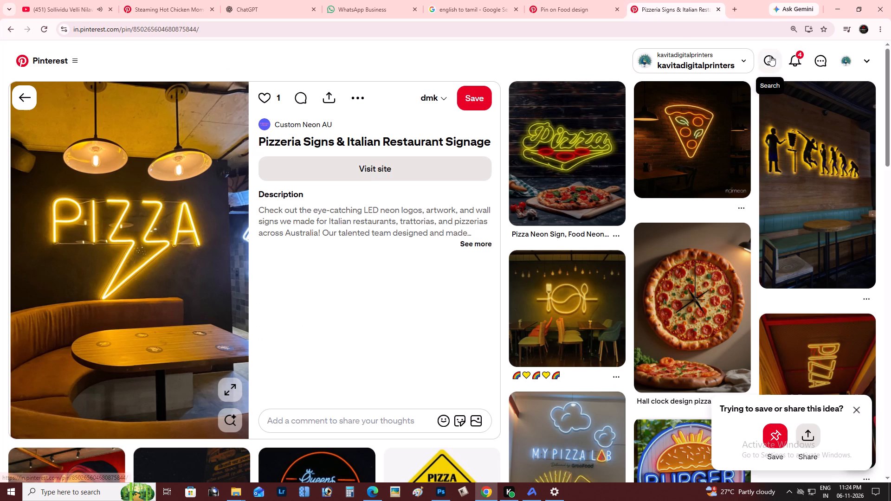
pyautogui.write('ice cream')
pyautogui.press('Return')
pyautogui.hotkey('alt', 'Tab')
pyautogui.hotkey('alt', 'Tab')
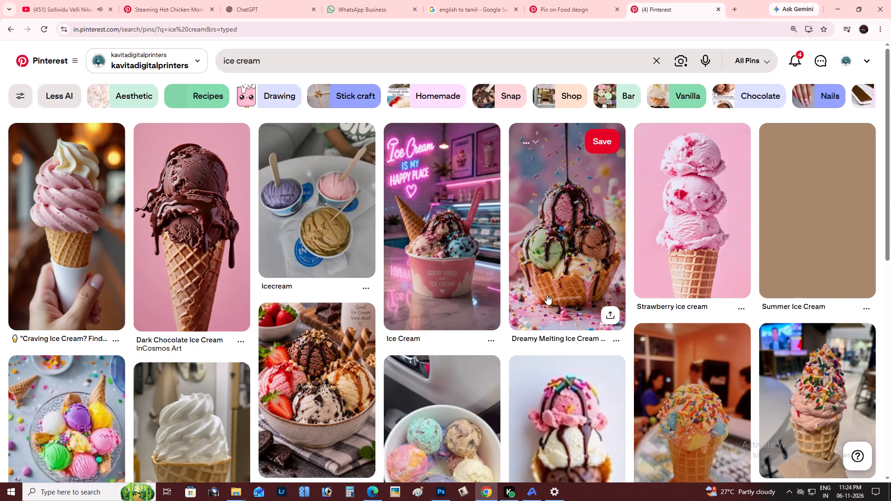
# Refine the Pinterest image search to the suggested query "ICE CREAMS AESTHETIC".
pyautogui.moveTo(890, 130); pyautogui.dragTo(890, 255)
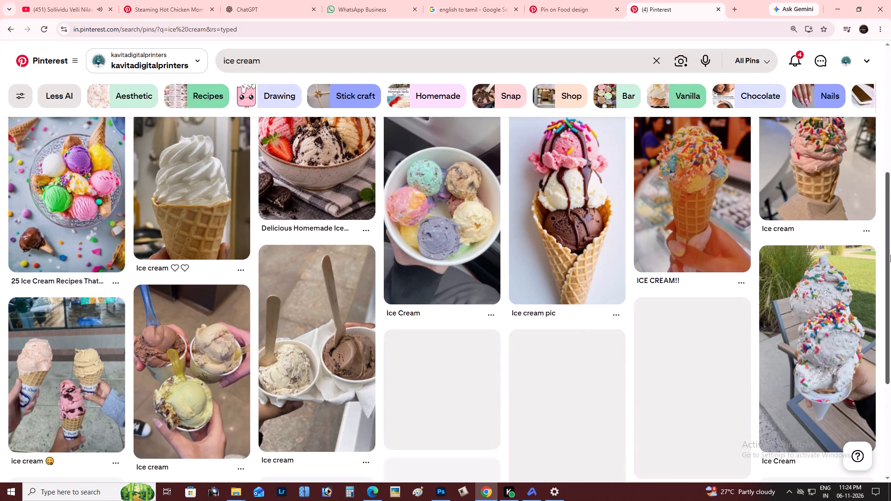
pyautogui.moveTo(890, 255); pyautogui.dragTo(888, 98)
pyautogui.click(324, 63)
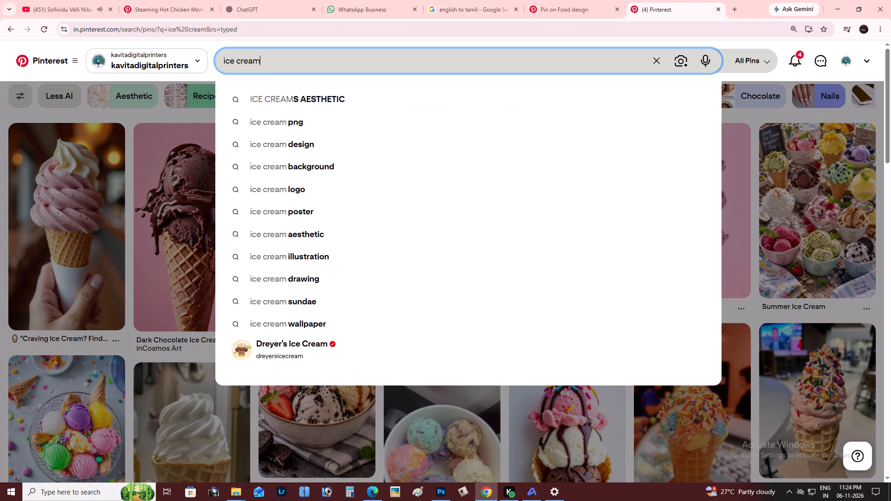
pyautogui.click(353, 98)
pyautogui.hotkey('alt', 'Tab')
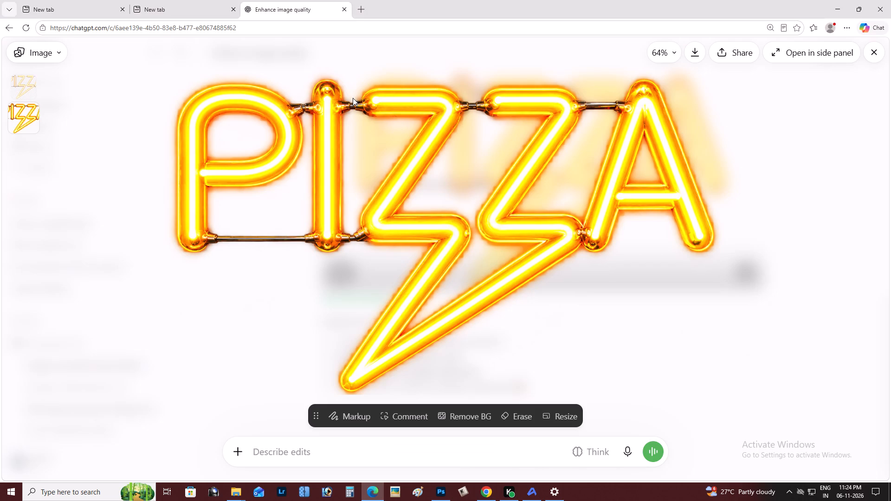
pyautogui.hotkey('alt', 'Tab')
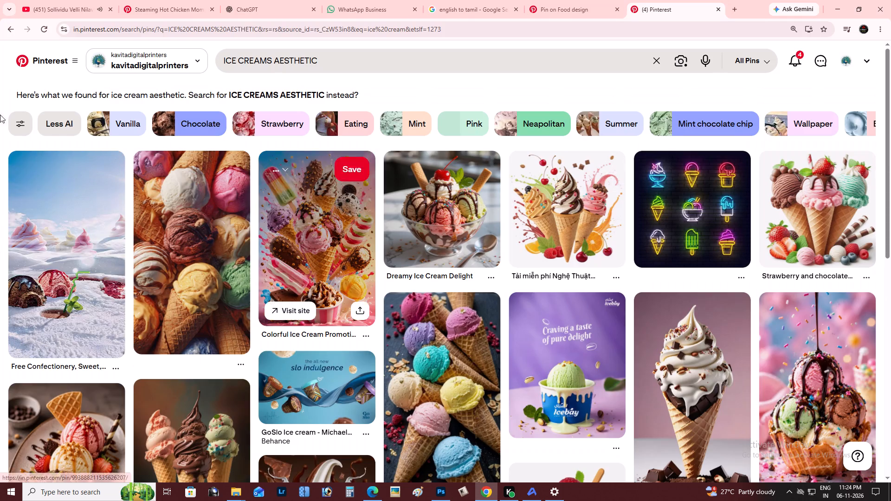
# Look through the "ICE CREAMS AESTHETIC" results for an ice cream image or idea that suits the menu.
pyautogui.moveTo(890, 104); pyautogui.dragTo(890, 160)
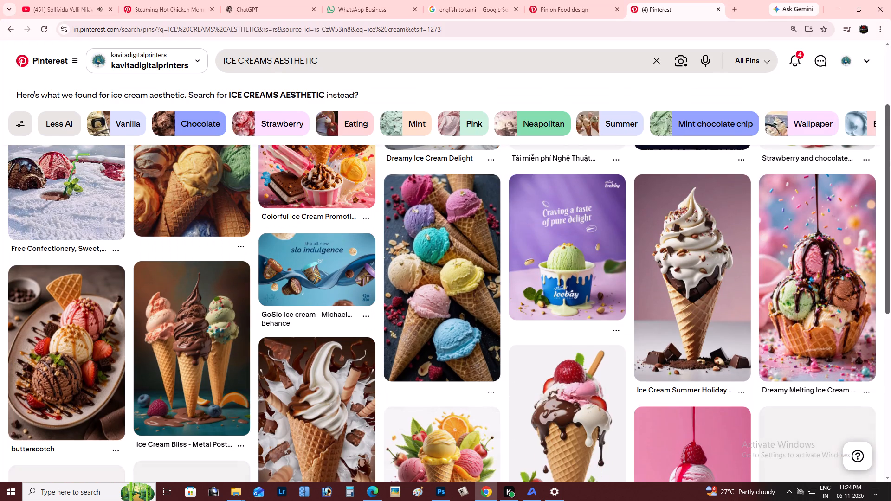
pyautogui.moveTo(890, 160); pyautogui.dragTo(890, 298)
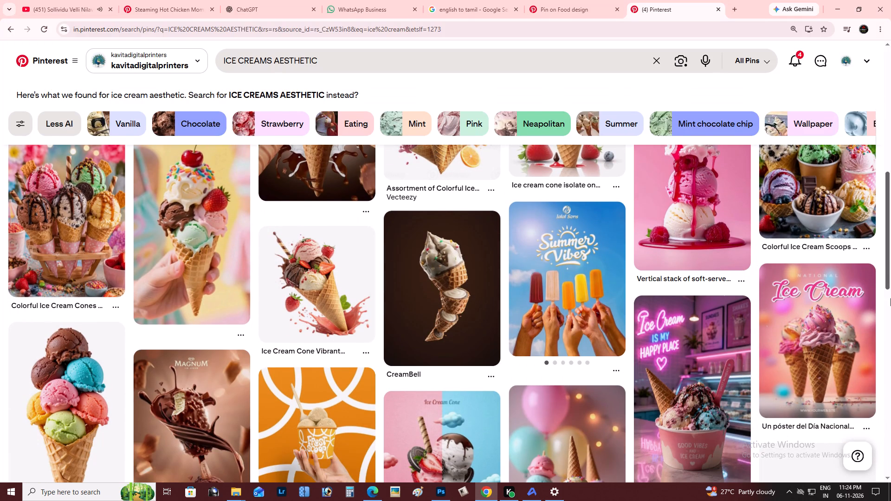
pyautogui.moveTo(890, 298); pyautogui.dragTo(890, 299)
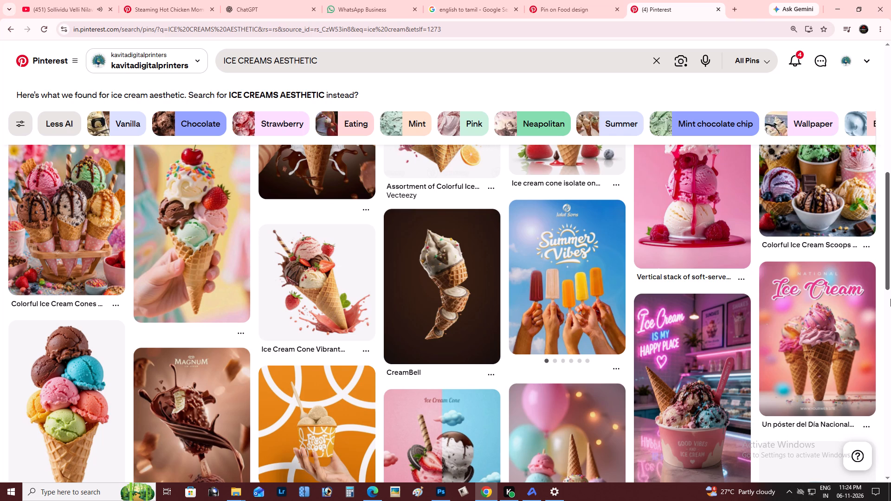
pyautogui.moveTo(890, 299); pyautogui.dragTo(890, 335)
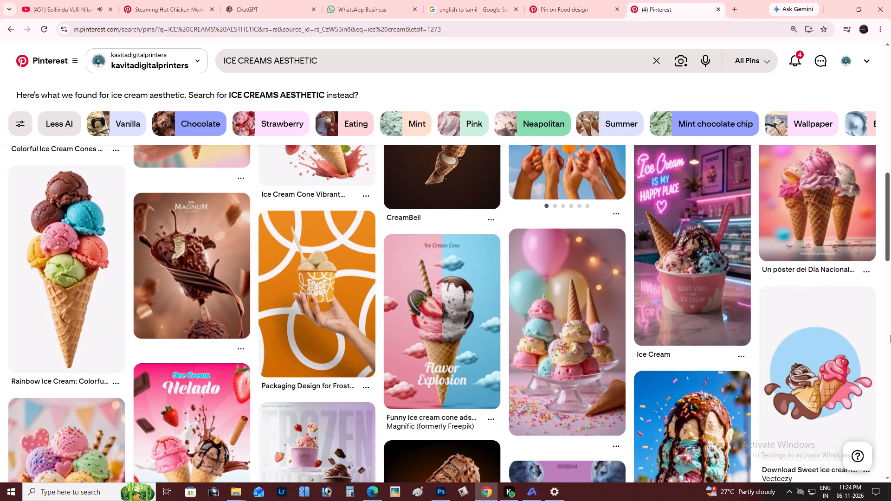
pyautogui.moveTo(890, 335); pyautogui.dragTo(890, 407)
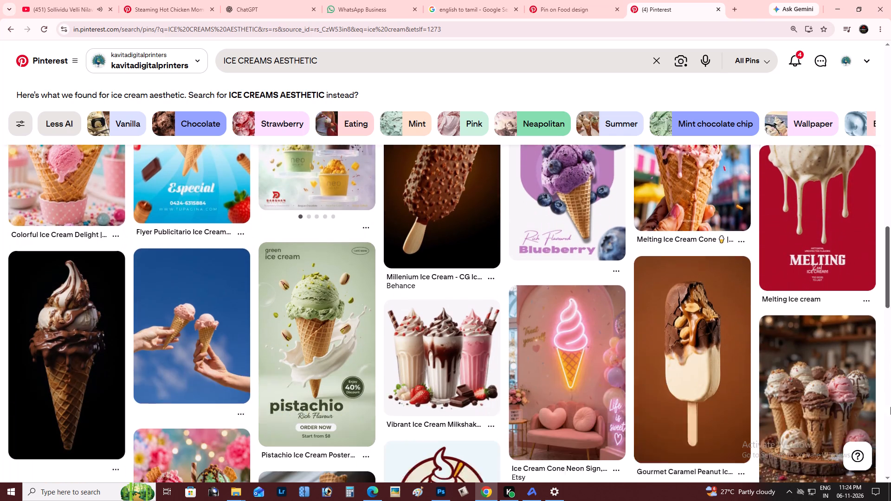
pyautogui.moveTo(890, 407); pyautogui.dragTo(890, 477)
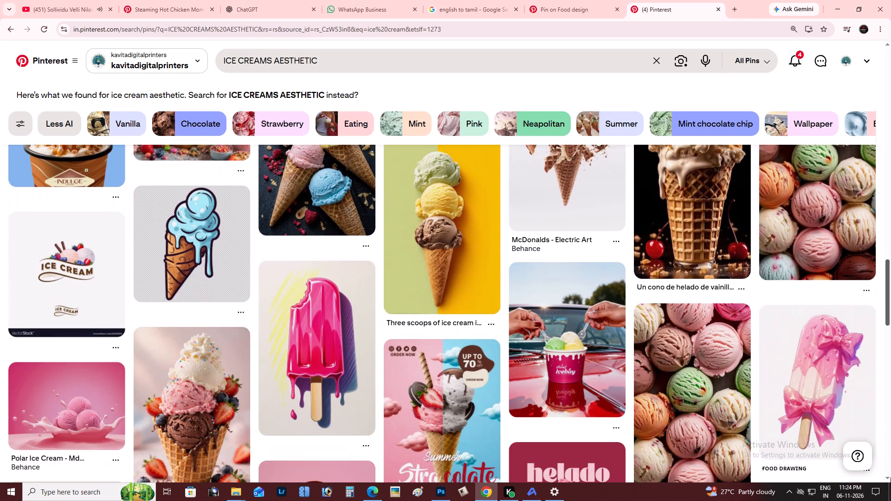
pyautogui.moveTo(890, 477); pyautogui.dragTo(890, 500)
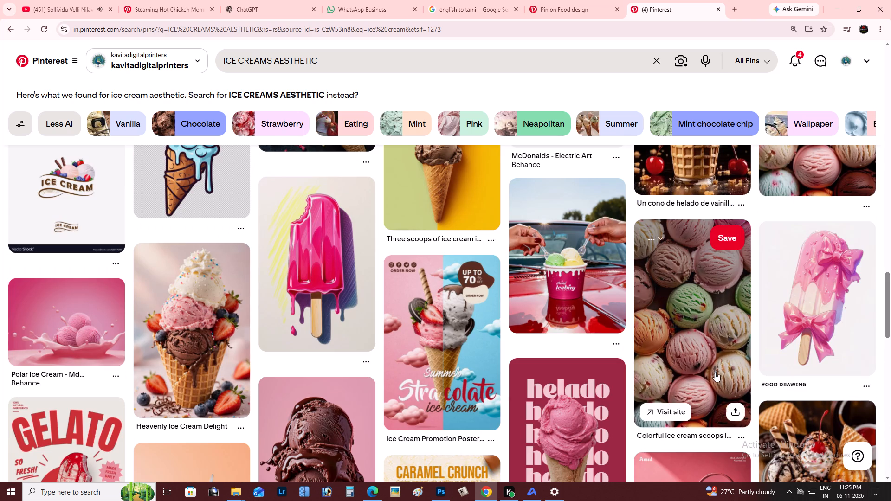
pyautogui.moveTo(888, 294); pyautogui.dragTo(890, 314)
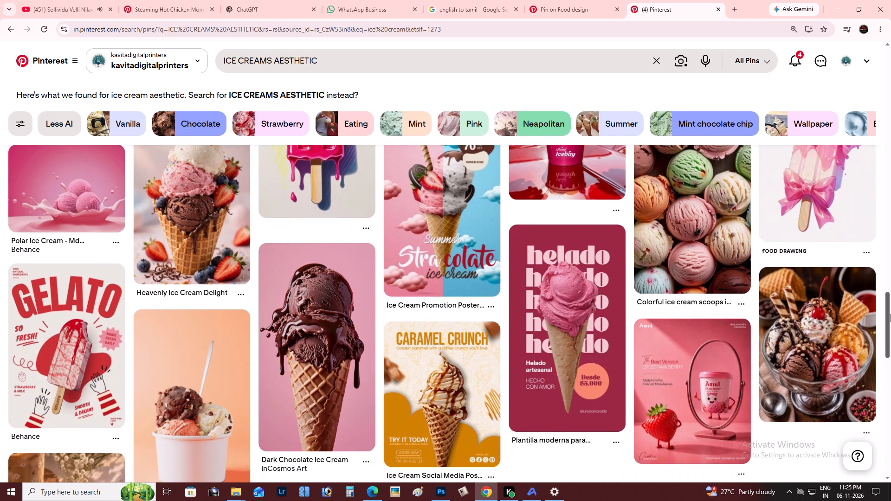
pyautogui.moveTo(890, 314); pyautogui.dragTo(890, 347)
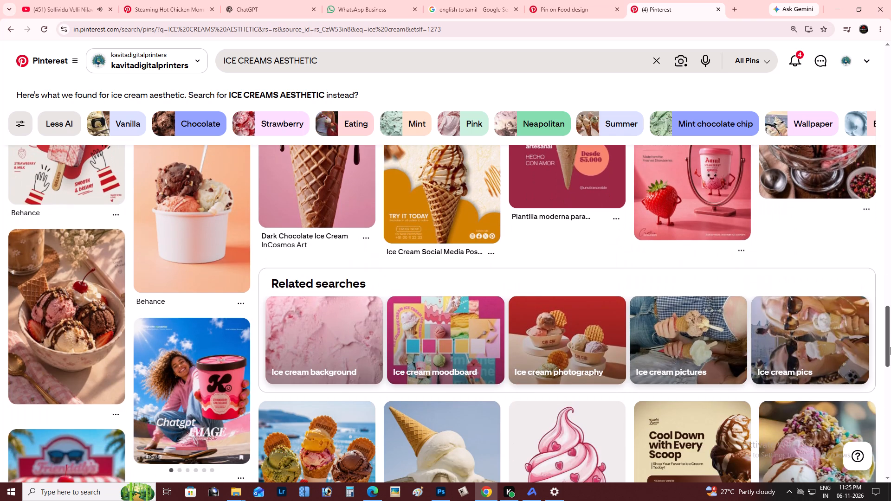
pyautogui.moveTo(890, 347); pyautogui.dragTo(890, 381)
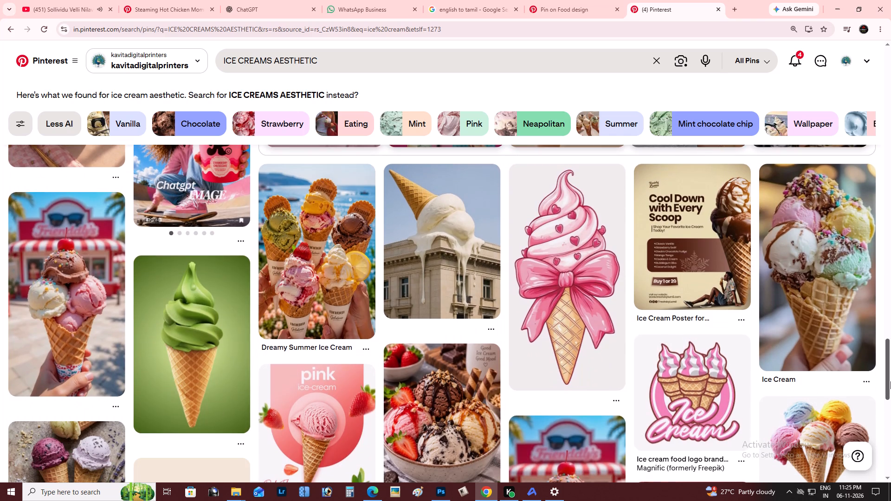
pyautogui.moveTo(890, 381); pyautogui.dragTo(890, 374)
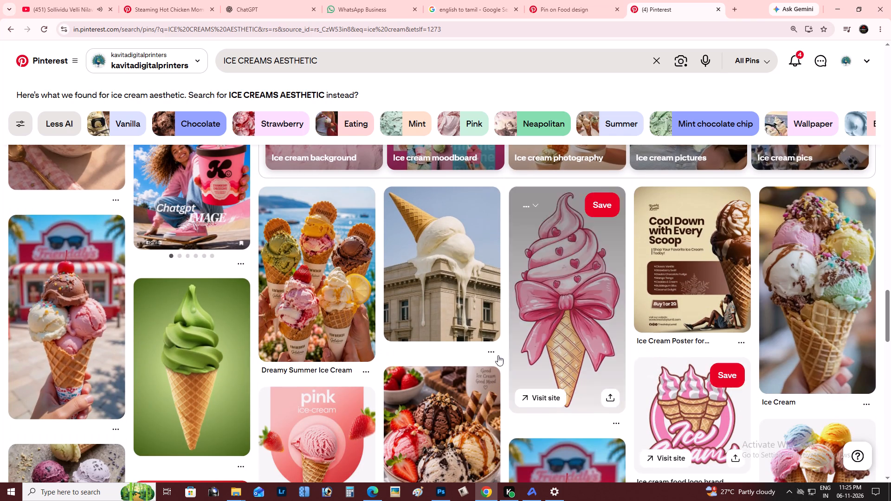
# Open the pin of the upside-down ice cream cone melting over a building and check the menu page in Photoshop.
pyautogui.click(443, 258)
pyautogui.hotkey('alt', 'Tab')
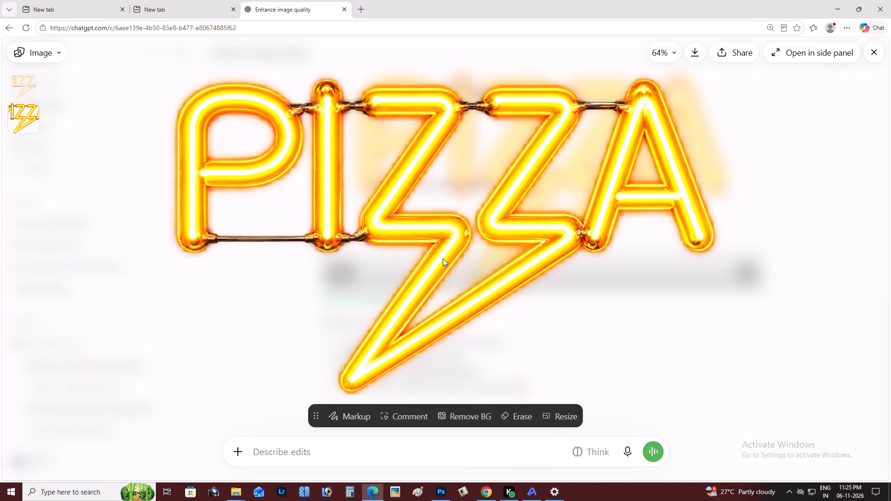
pyautogui.hotkey('alt', 'Tab')
pyautogui.hotkey('alt', 'Tab')
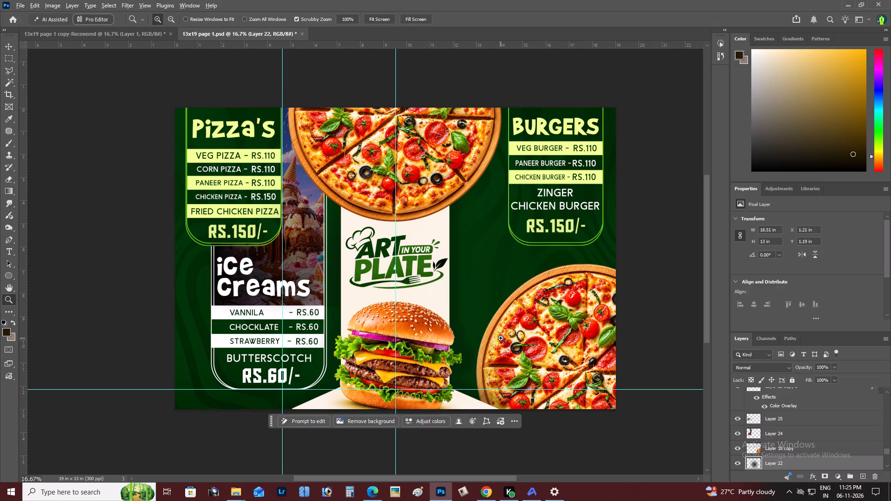
pyautogui.hotkey('alt', 'Tab')
pyautogui.hotkey('alt', 'Tab')
pyautogui.hotkey('alt', 'Tab')
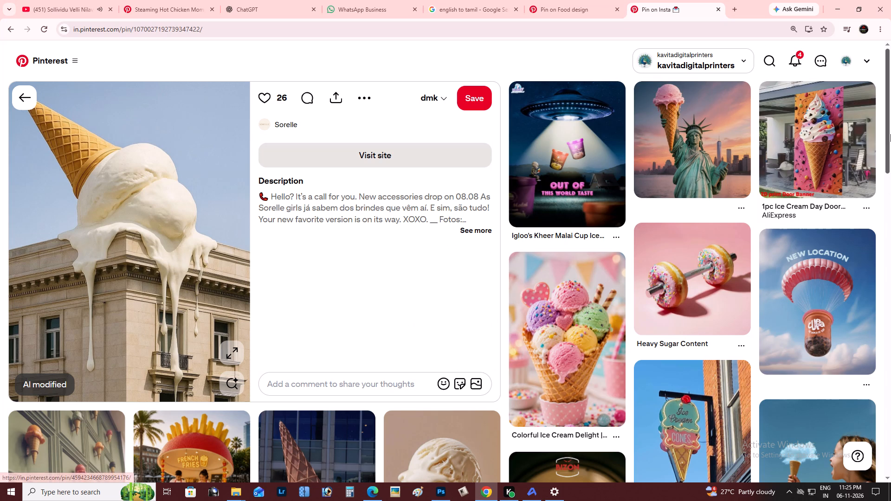
# Open the pin of the Statue of Liberty holding a pink ice cream cone and examine its related food images.
pyautogui.click(719, 136)
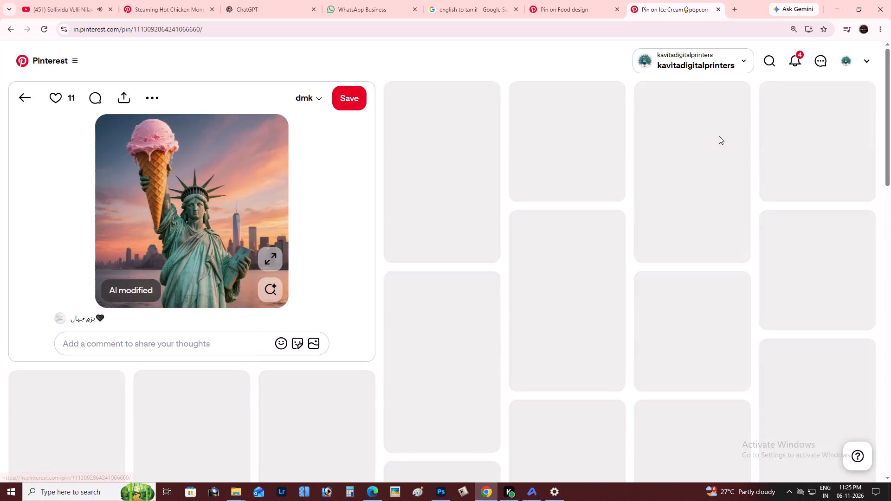
pyautogui.hotkey('alt', 'Tab')
pyautogui.hotkey('alt', 'Tab')
pyautogui.hotkey('alt', 'Tab')
pyautogui.hotkey('alt', 'Tab')
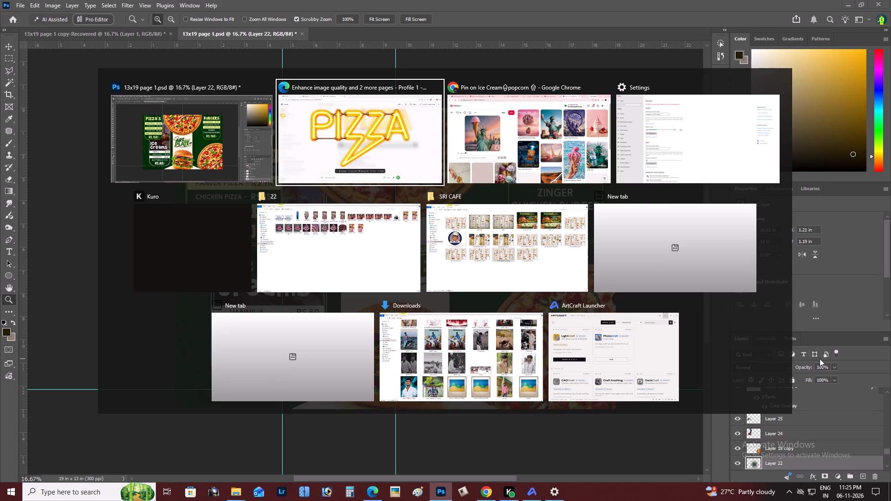
pyautogui.hotkey('alt', 'Tab')
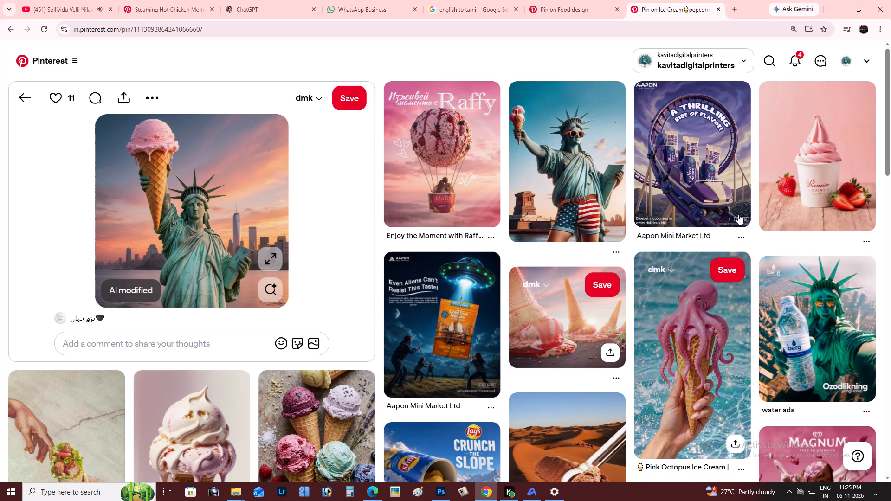
pyautogui.moveTo(890, 140); pyautogui.dragTo(890, 174)
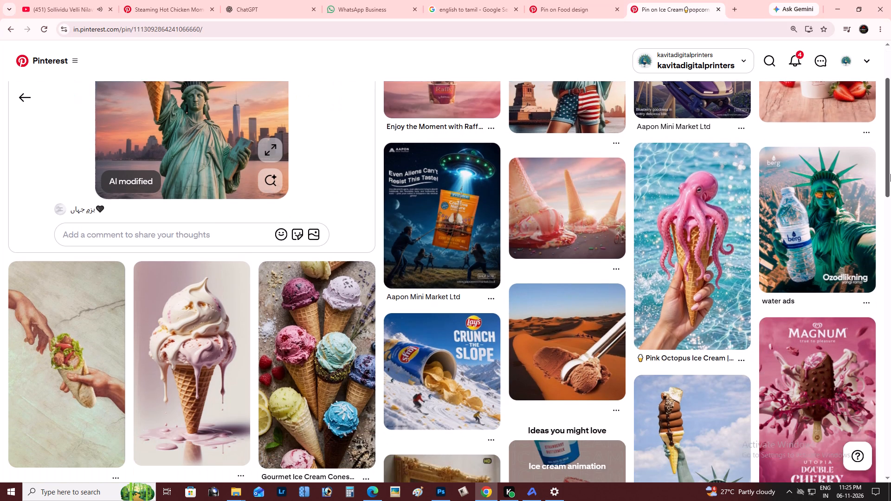
pyautogui.moveTo(890, 174); pyautogui.dragTo(890, 179)
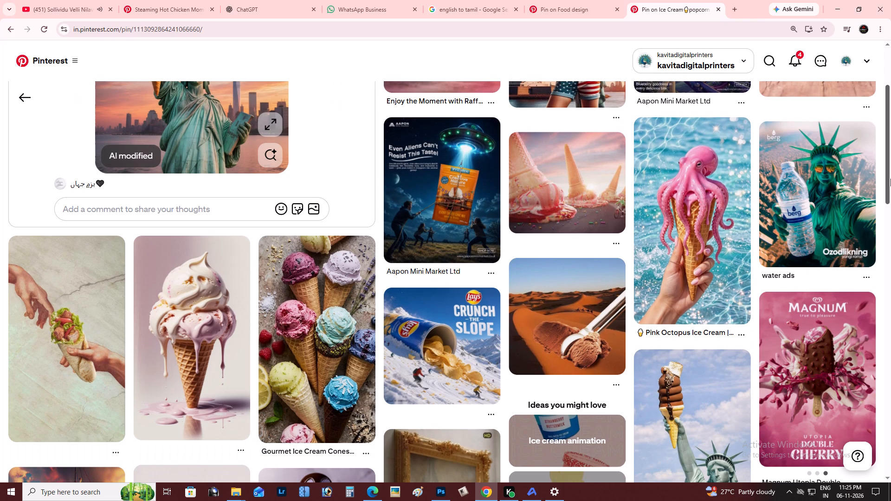
pyautogui.moveTo(890, 179); pyautogui.dragTo(890, 195)
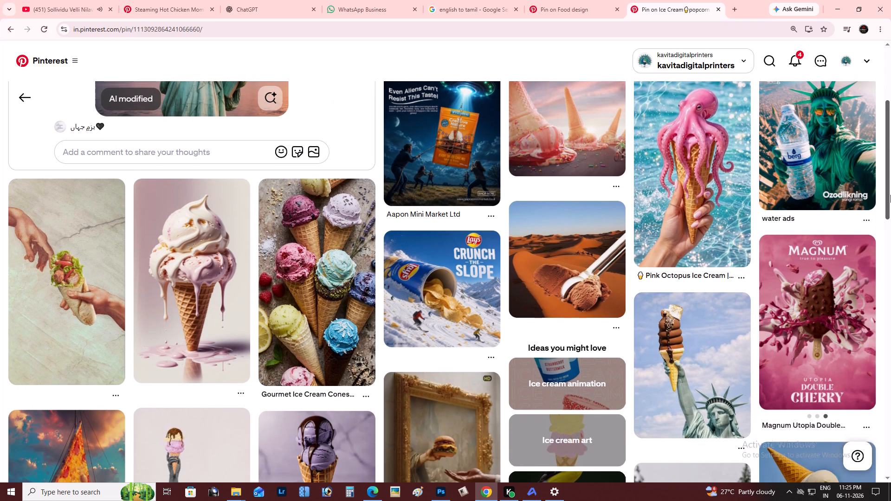
pyautogui.moveTo(890, 195); pyautogui.dragTo(885, 237)
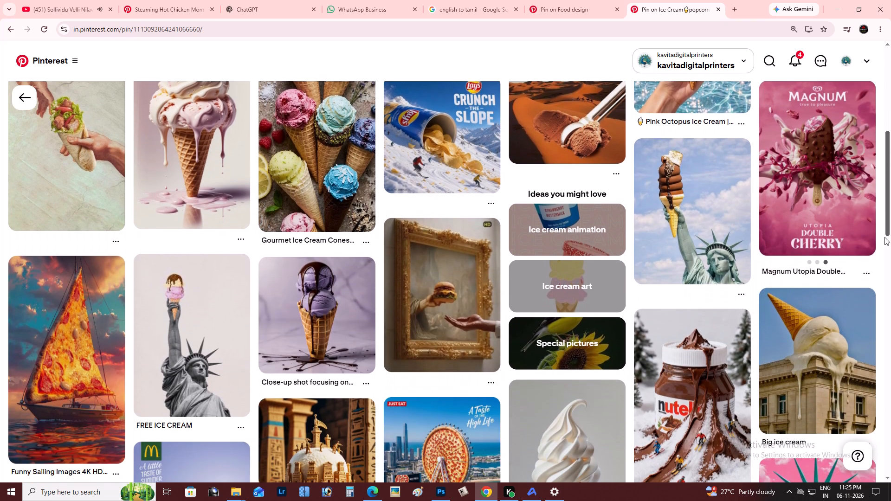
pyautogui.moveTo(885, 237); pyautogui.dragTo(875, 300)
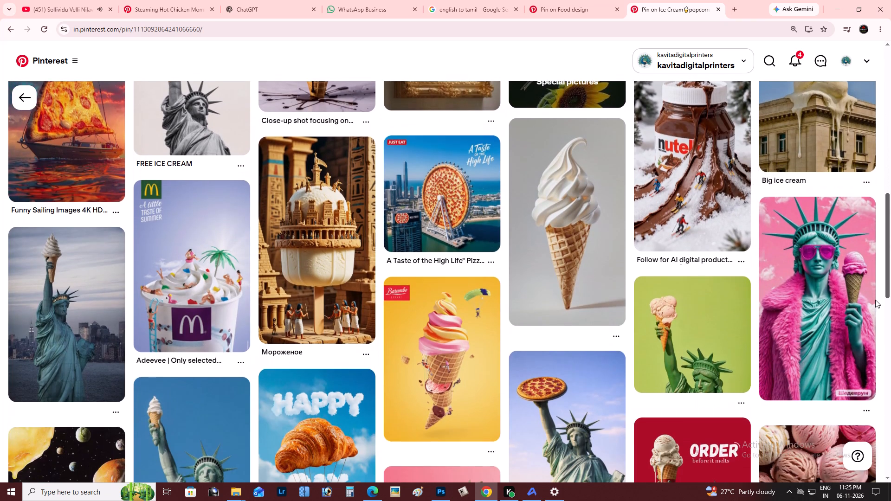
pyautogui.moveTo(875, 300); pyautogui.dragTo(887, 320)
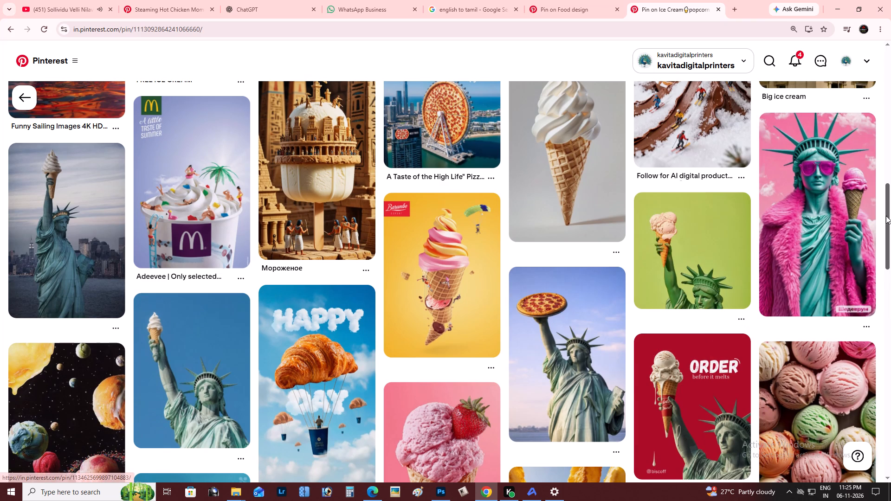
pyautogui.moveTo(890, 194); pyautogui.dragTo(890, 218)
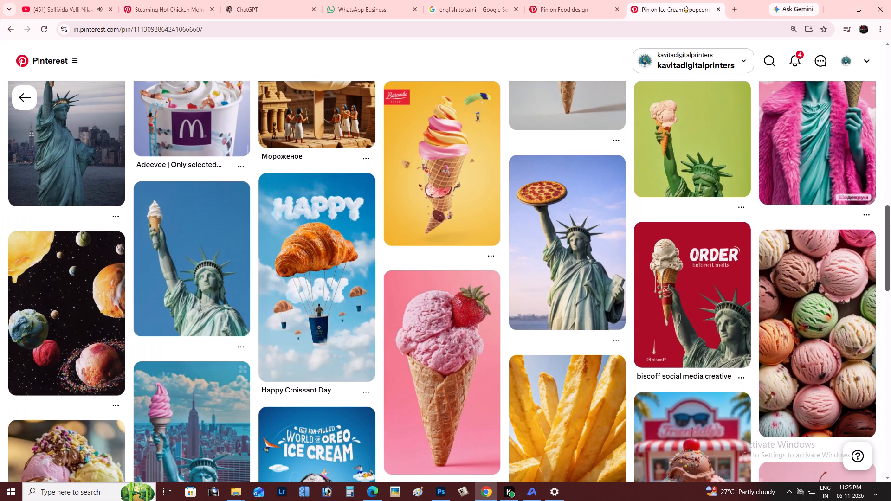
pyautogui.moveTo(890, 218); pyautogui.dragTo(890, 217)
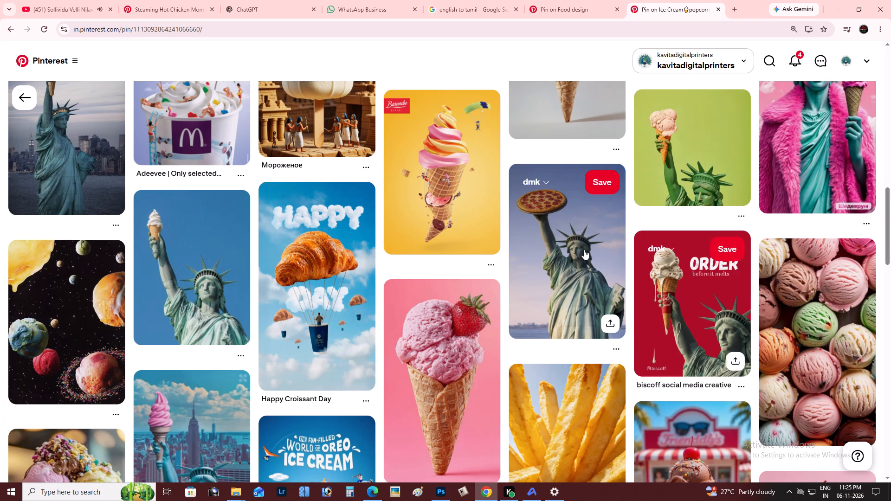
# Open the pin of the Statue of Liberty holding up a pizza and check the menu page in Photoshop.
pyautogui.click(569, 249)
pyautogui.hotkey('alt', 'Tab')
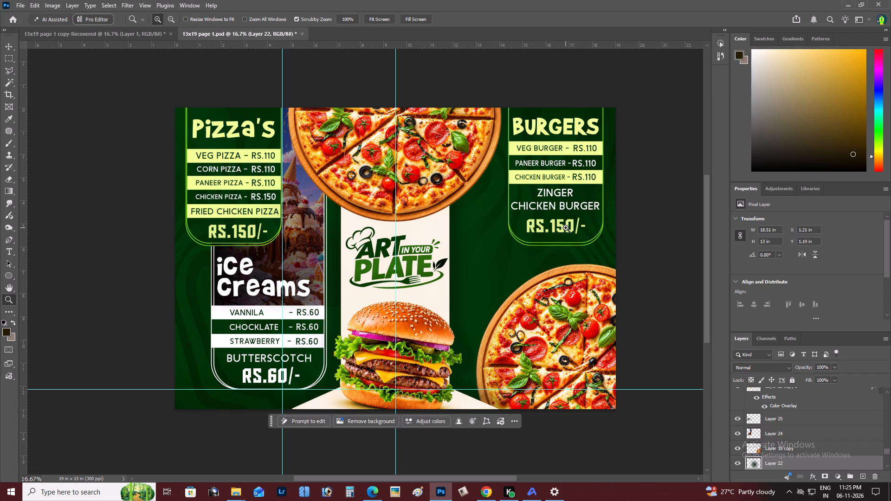
pyautogui.hotkey('alt', 'Tab')
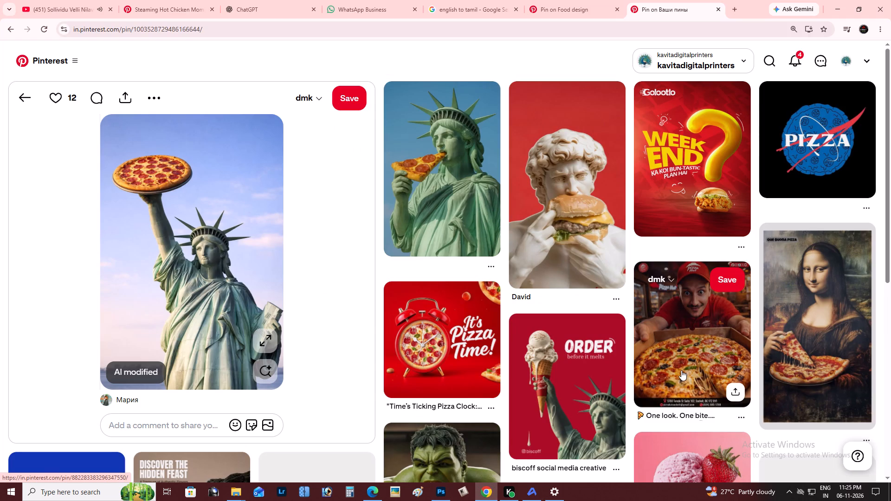
# Look through the pins related to the Statue of Liberty pizza image for a creative food idea that suits the menu.
pyautogui.moveTo(890, 179); pyautogui.dragTo(890, 220)
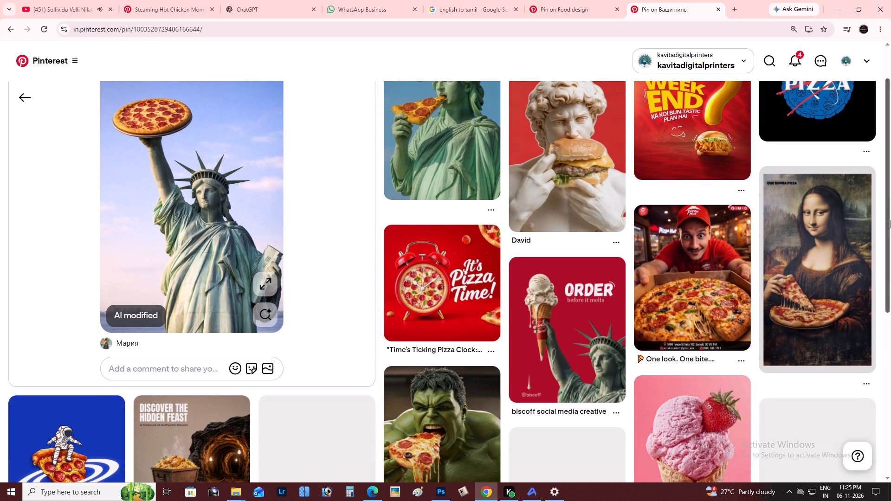
pyautogui.moveTo(890, 220); pyautogui.dragTo(890, 287)
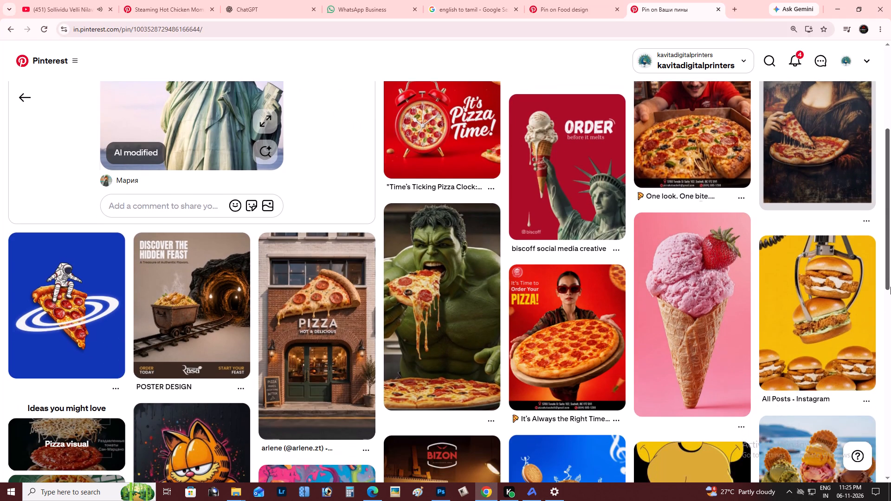
pyautogui.moveTo(890, 287); pyautogui.dragTo(890, 294)
pyautogui.hotkey('alt', 'Tab')
pyautogui.hotkey('alt', 'Tab')
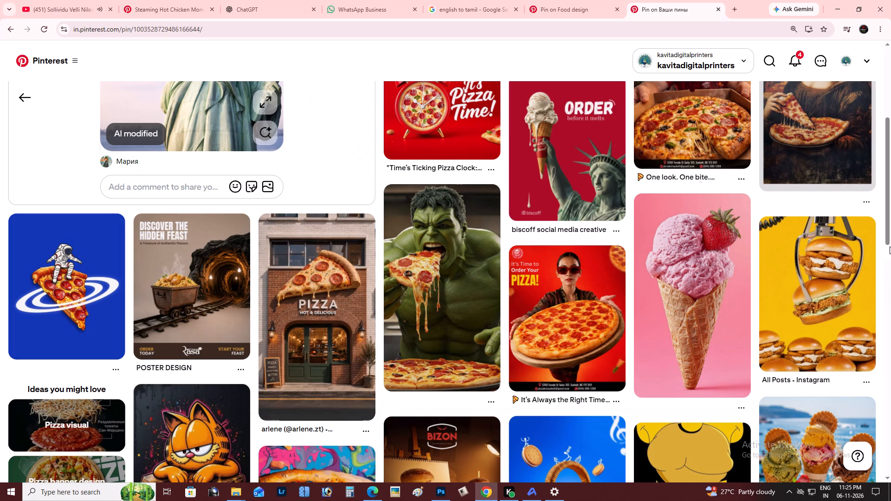
pyautogui.moveTo(890, 218); pyautogui.dragTo(890, 300)
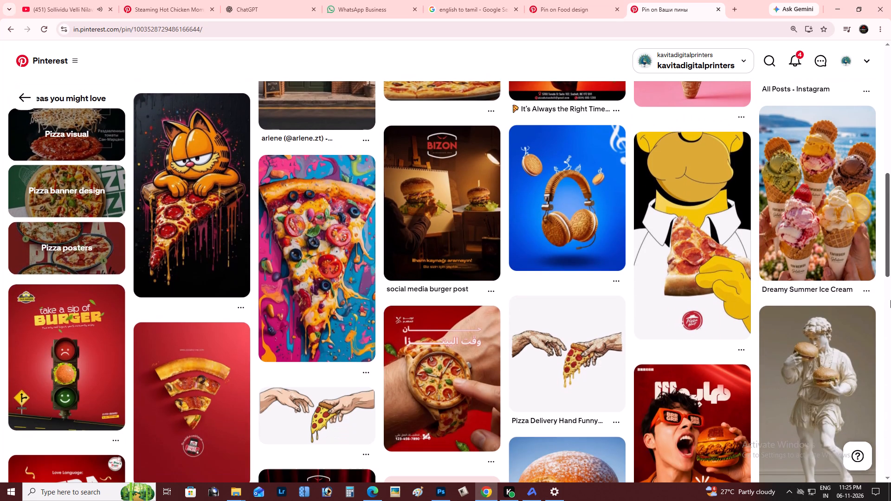
pyautogui.moveTo(890, 300); pyautogui.dragTo(890, 357)
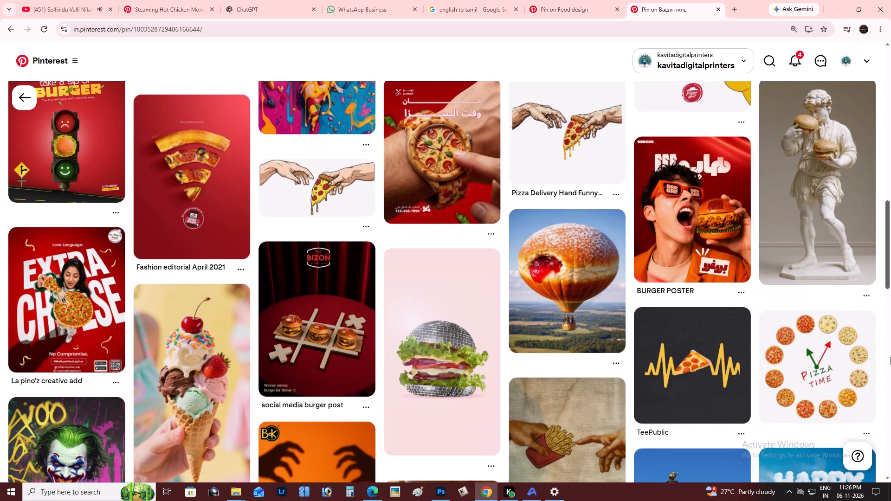
pyautogui.moveTo(890, 357); pyautogui.dragTo(890, 384)
pyautogui.moveTo(890, 263); pyautogui.dragTo(890, 278)
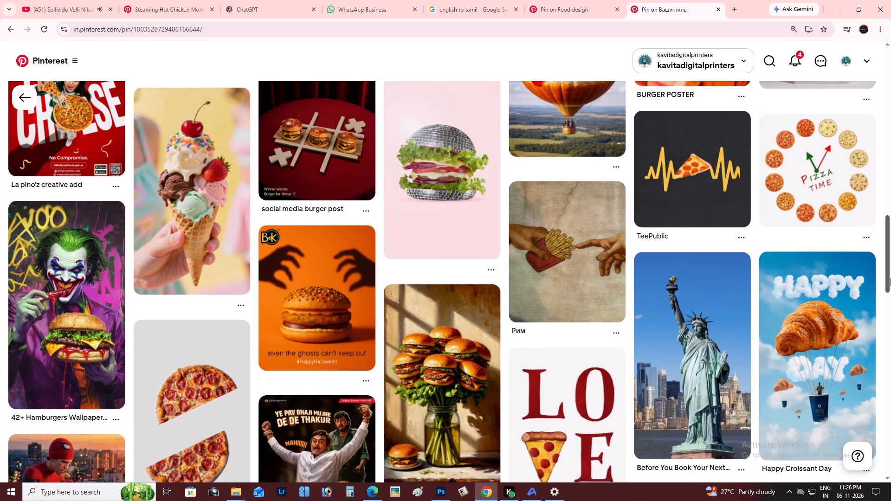
pyautogui.moveTo(890, 278); pyautogui.dragTo(890, 323)
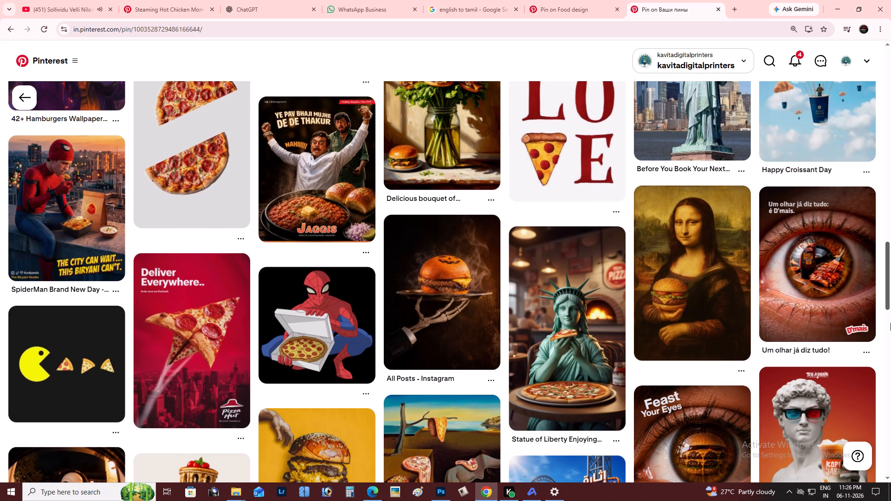
pyautogui.moveTo(890, 323); pyautogui.dragTo(890, 357)
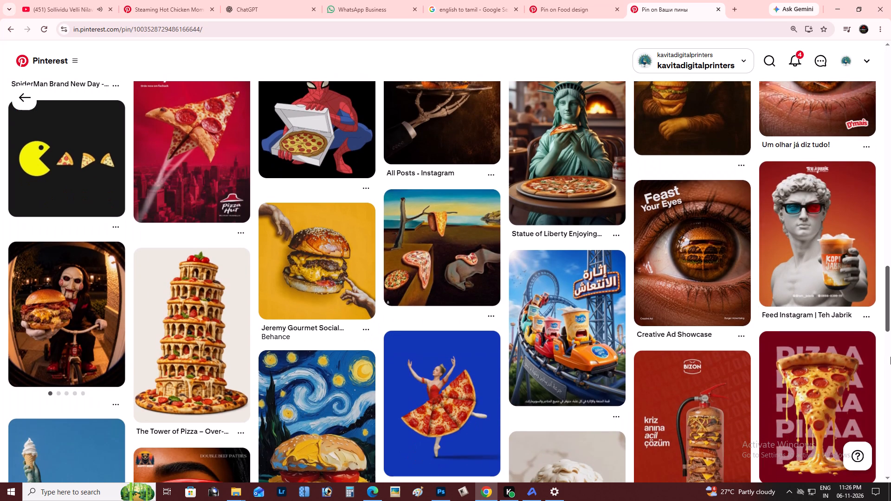
pyautogui.moveTo(890, 357); pyautogui.dragTo(890, 387)
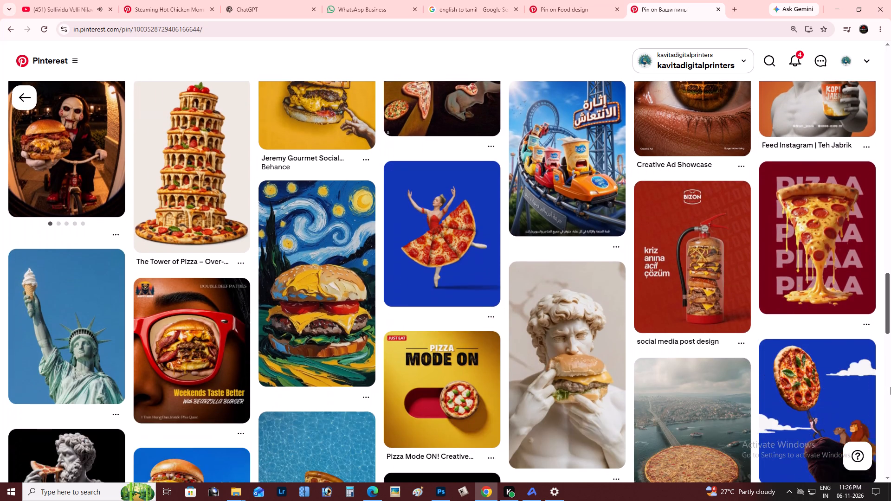
pyautogui.moveTo(890, 387); pyautogui.dragTo(890, 417)
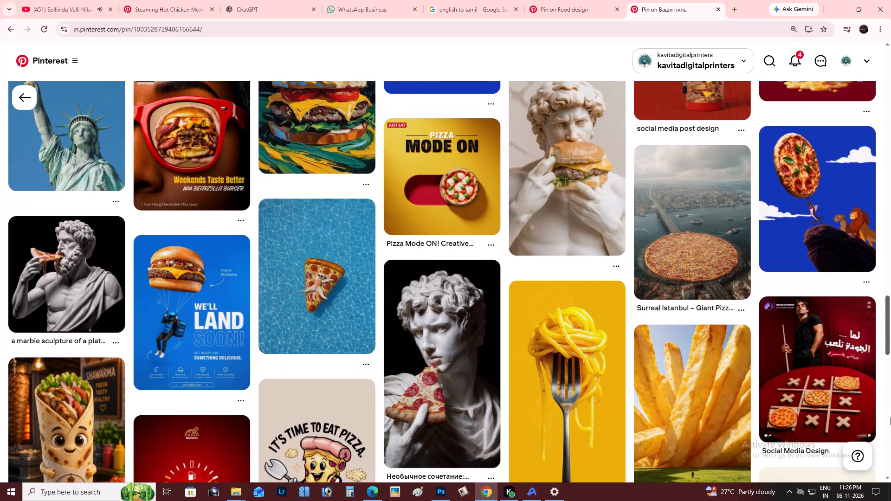
pyautogui.moveTo(890, 417); pyautogui.dragTo(890, 438)
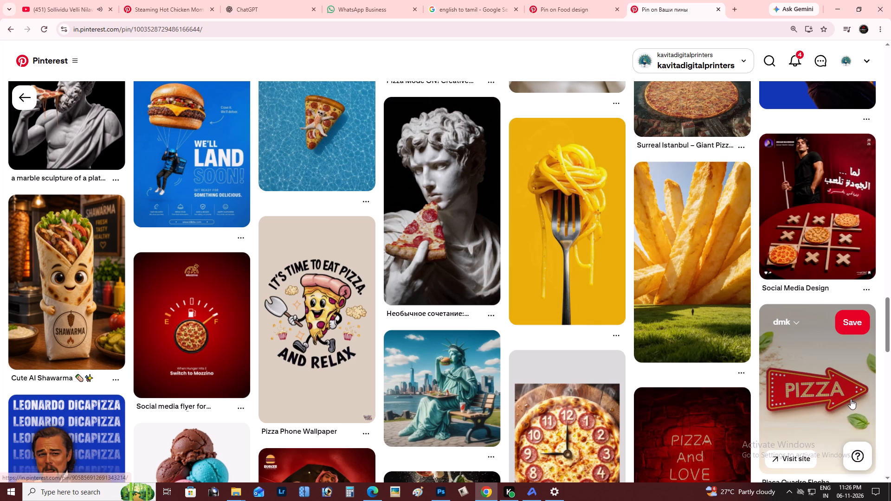
pyautogui.scroll(-1, 833, 396)
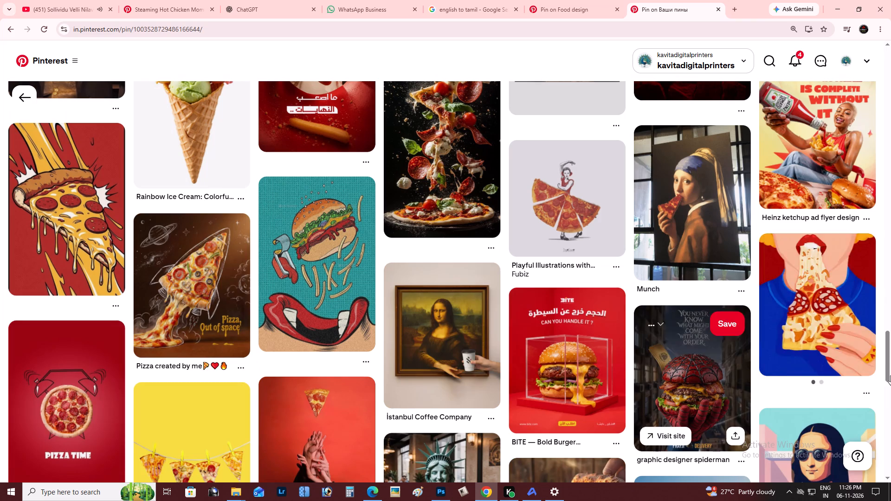
pyautogui.moveTo(890, 340); pyautogui.dragTo(890, 364)
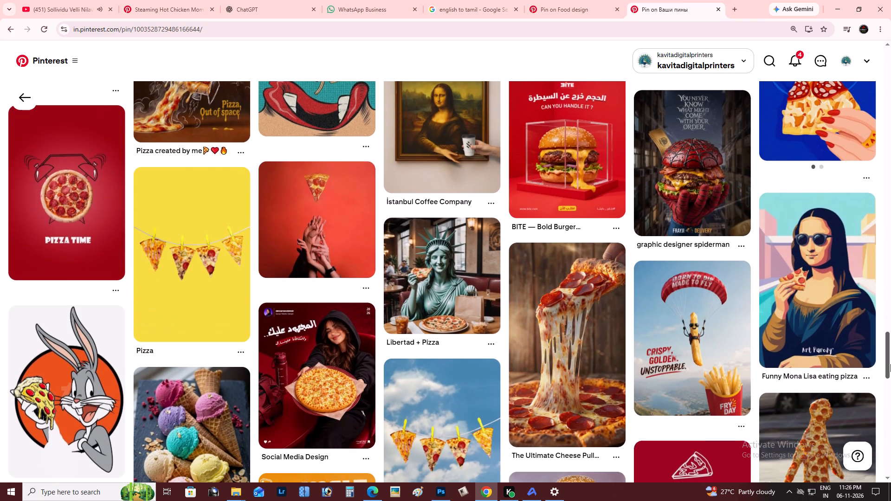
pyautogui.moveTo(890, 364); pyautogui.dragTo(890, 380)
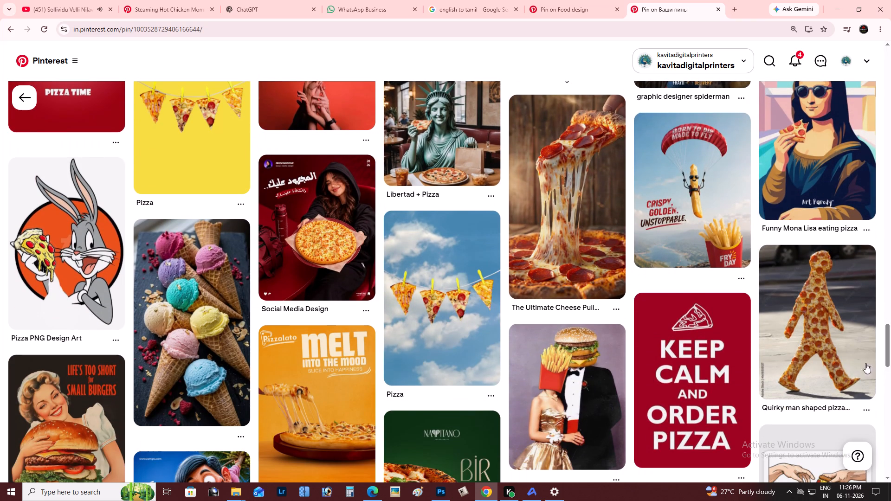
pyautogui.scroll(-1, 637, 394)
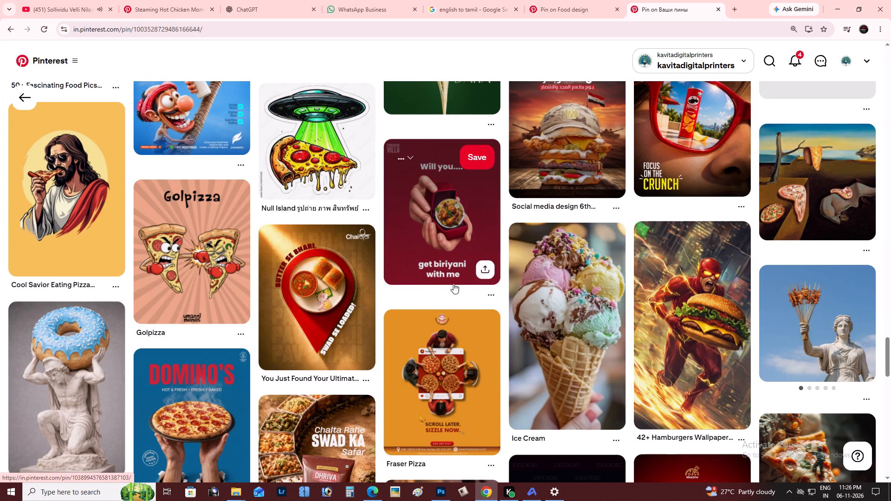
# Open the Fraser Pizza "Scroll later. Sizzle now." pin and examine its related food poster designs.
pyautogui.click(472, 360)
pyautogui.hotkey('alt', 'Tab')
pyautogui.hotkey('alt', 'Tab')
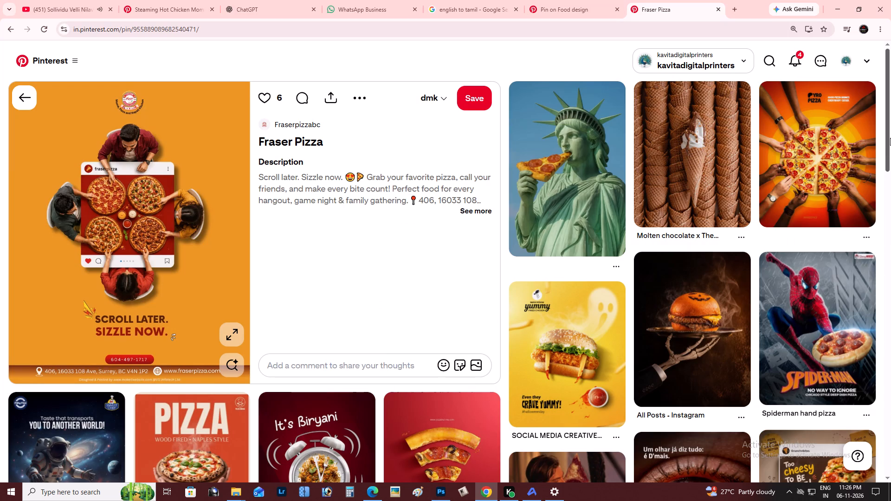
pyautogui.moveTo(890, 138); pyautogui.dragTo(890, 173)
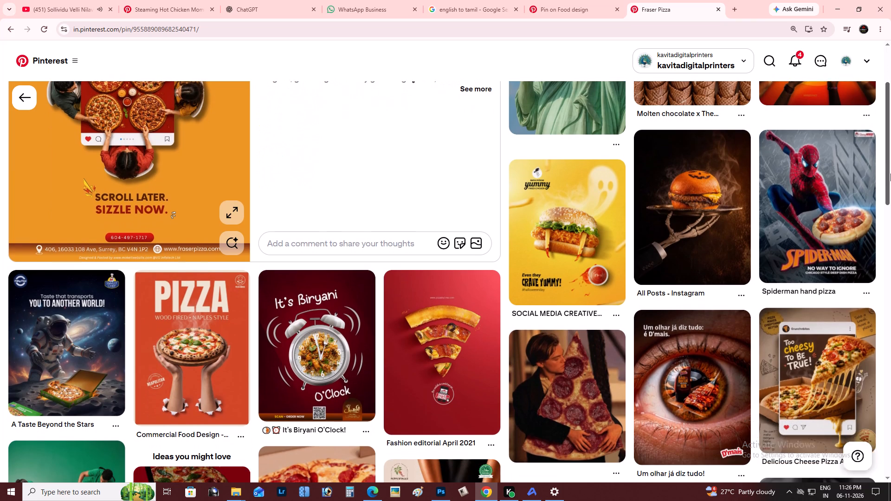
pyautogui.moveTo(890, 173); pyautogui.dragTo(890, 199)
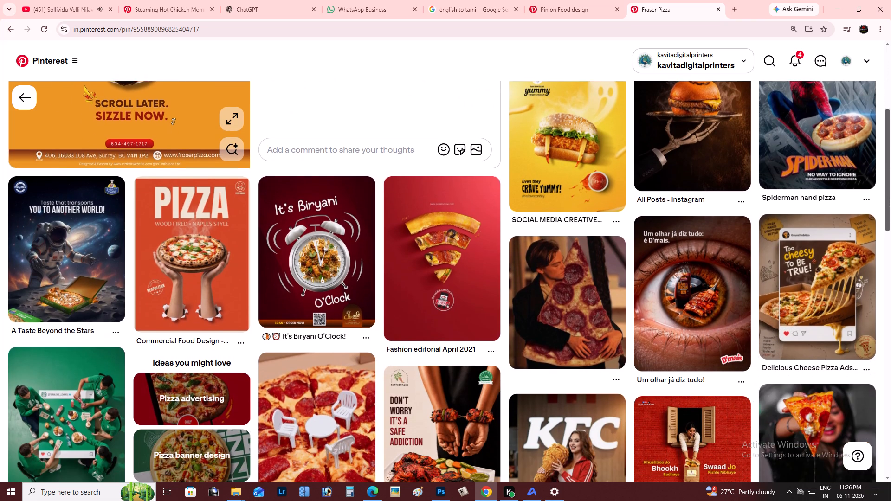
pyautogui.moveTo(890, 199); pyautogui.dragTo(882, 205)
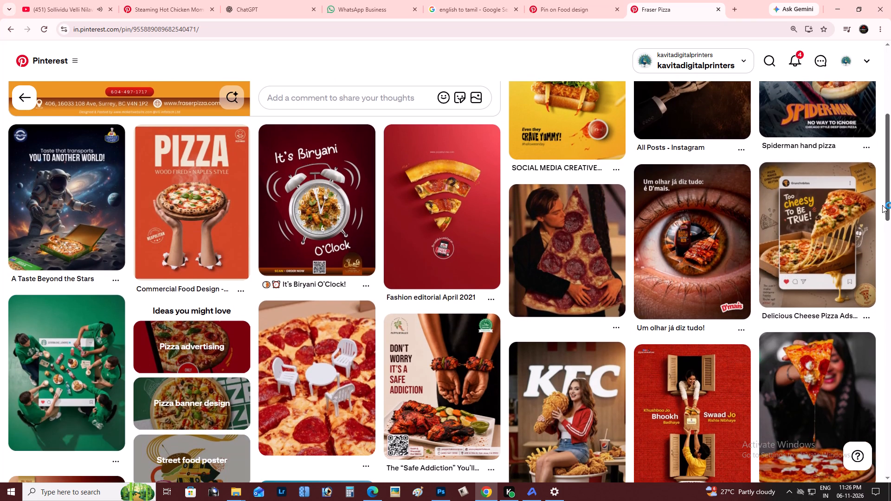
pyautogui.moveTo(882, 205); pyautogui.dragTo(886, 218)
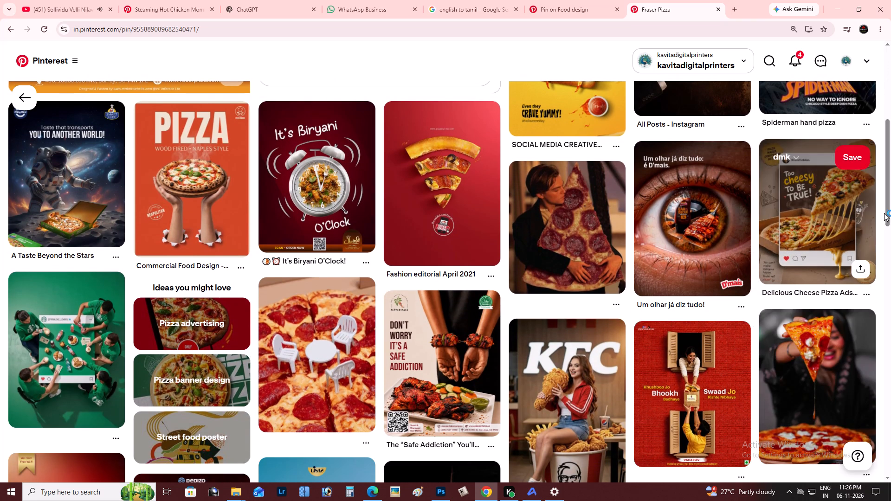
pyautogui.moveTo(890, 194); pyautogui.dragTo(890, 215)
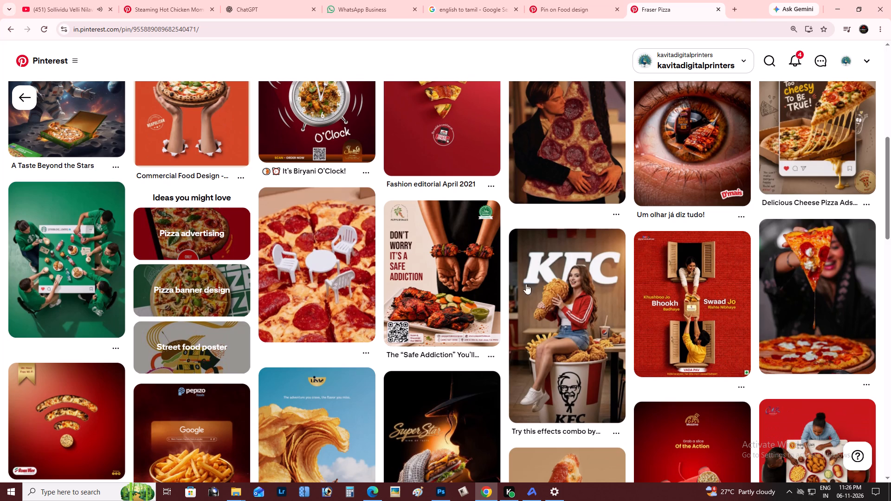
# Open the green top-down Starbucks table pin and compare it with the menu page in Photoshop.
pyautogui.click(103, 263)
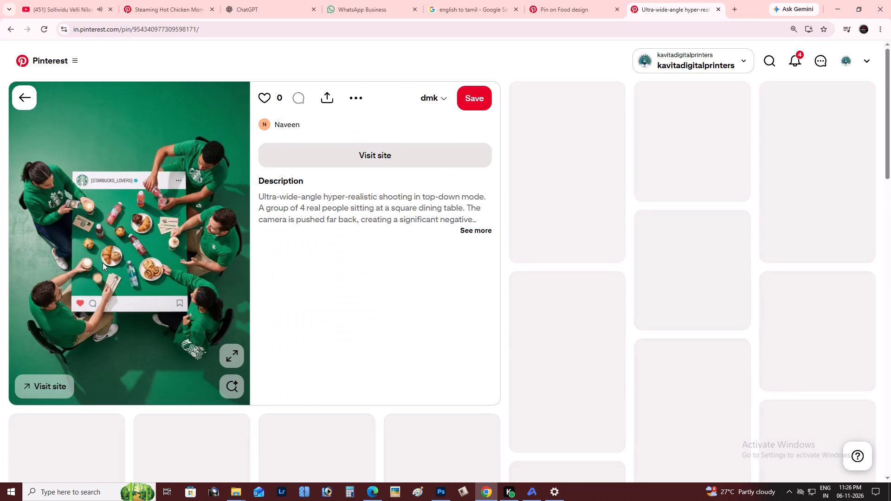
pyautogui.hotkey('alt', 'Tab')
pyautogui.hotkey('alt', 'Tab')
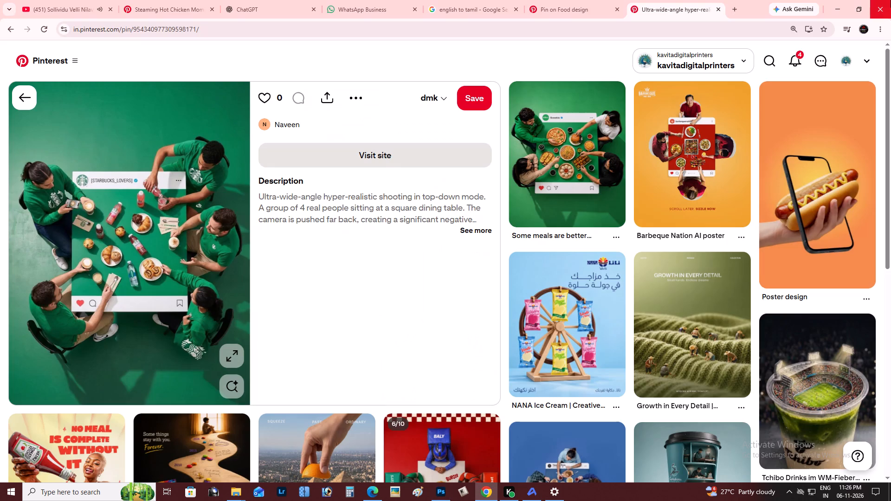
pyautogui.hotkey('alt', 'Tab')
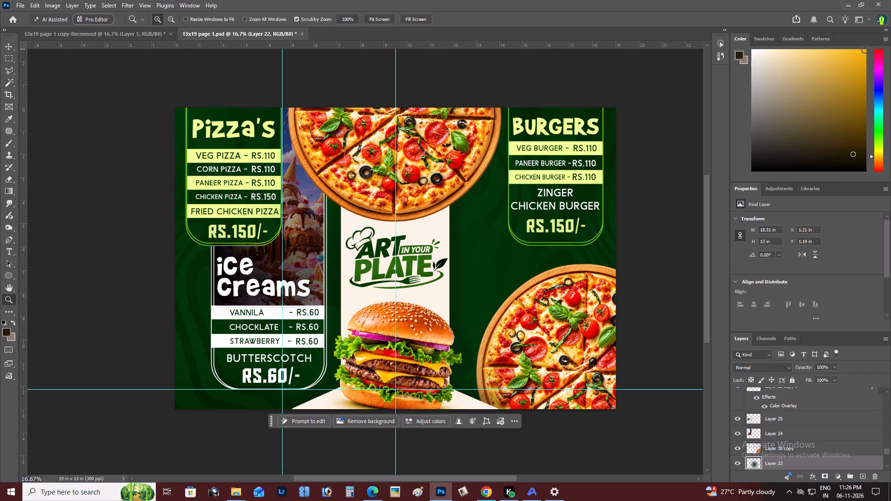
pyautogui.hotkey('alt', 'Tab')
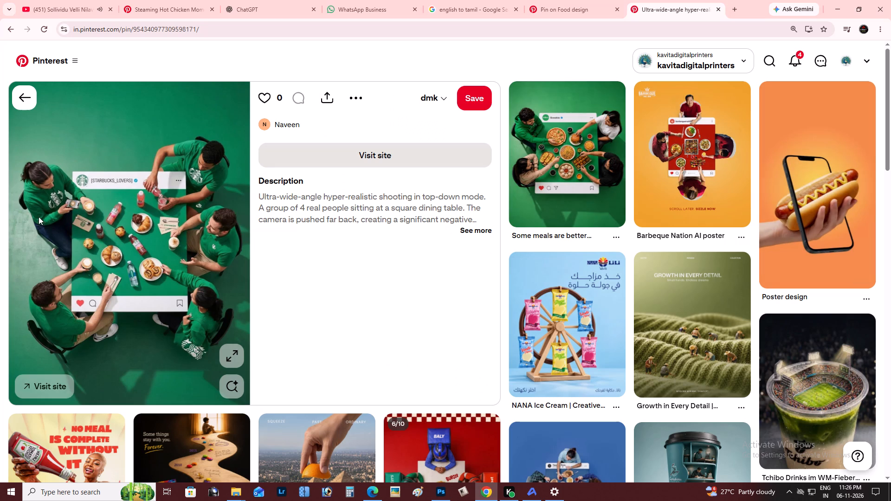
# Open the Scoobix "Some meals are better shared." pin, check it against the menu page and copy its image.
pyautogui.click(535, 163)
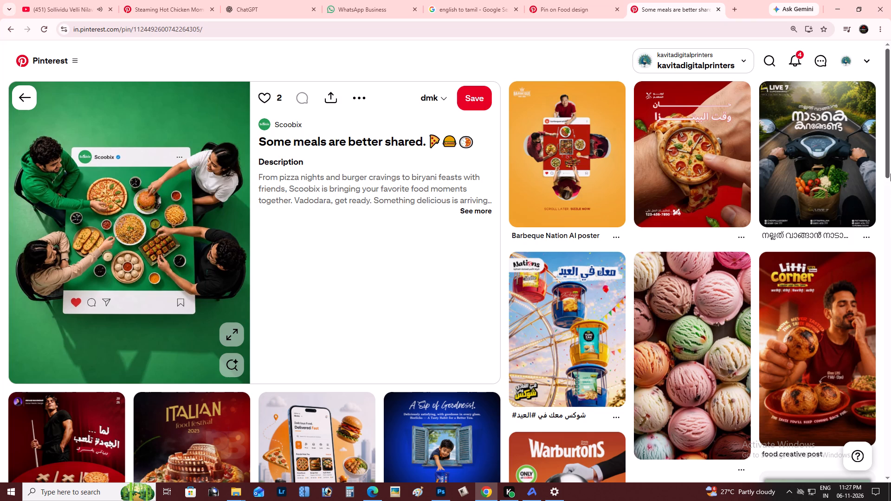
pyautogui.hotkey('alt', 'Tab')
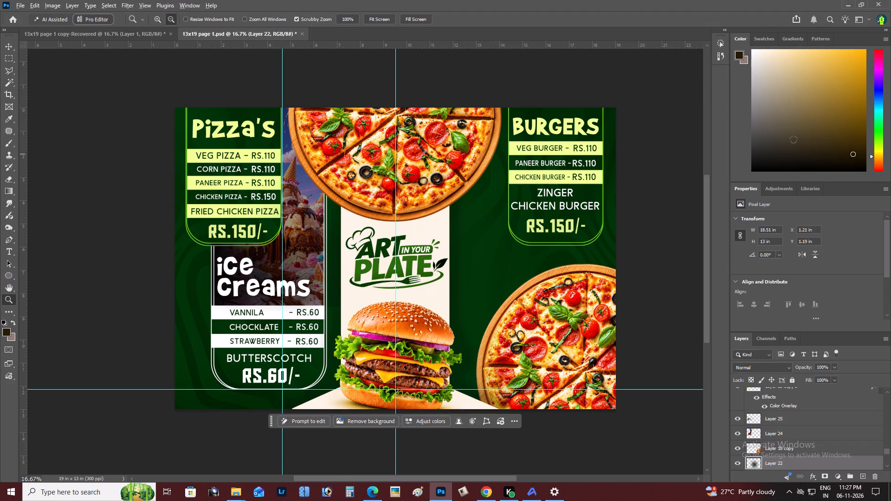
pyautogui.hotkey('alt', 'Tab')
pyautogui.rightClick(135, 249)
pyautogui.click(174, 281)
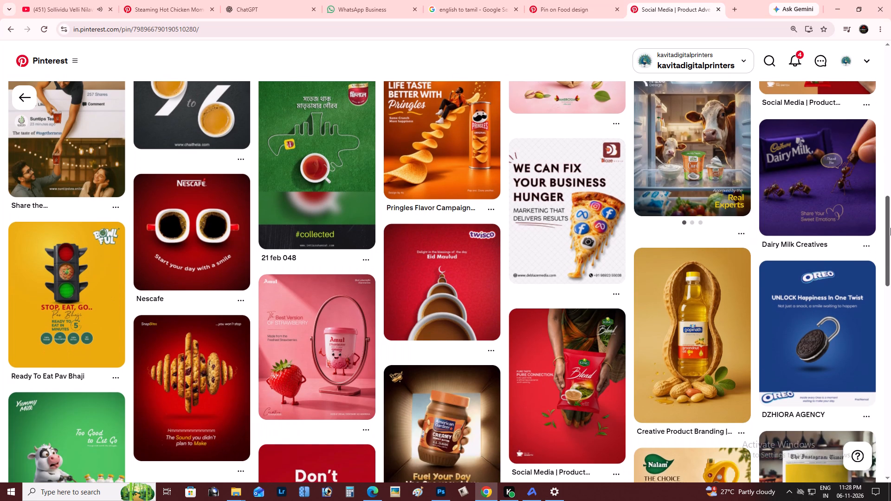
pyautogui.moveTo(890, 228); pyautogui.dragTo(890, 255)
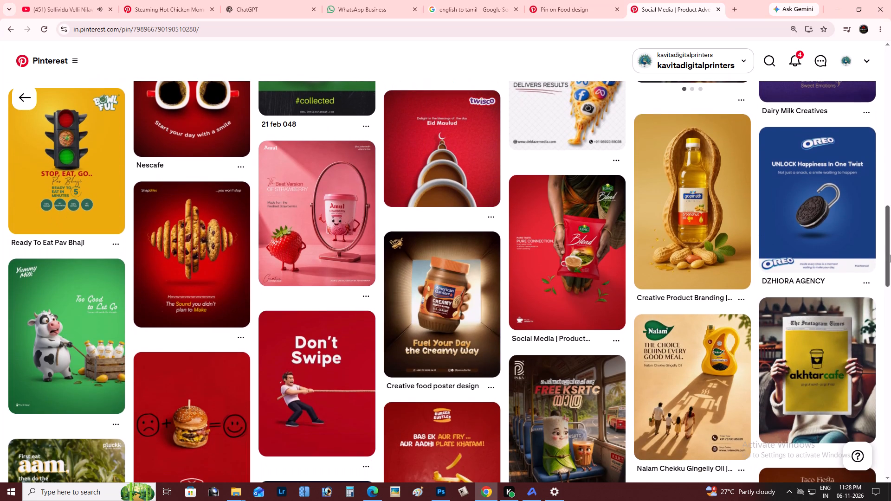
pyautogui.moveTo(890, 255); pyautogui.dragTo(890, 259)
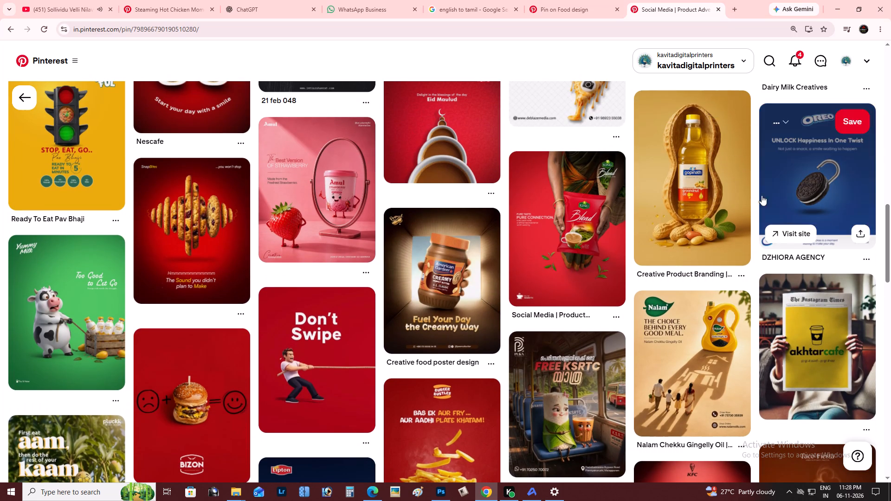
pyautogui.click(723, 174)
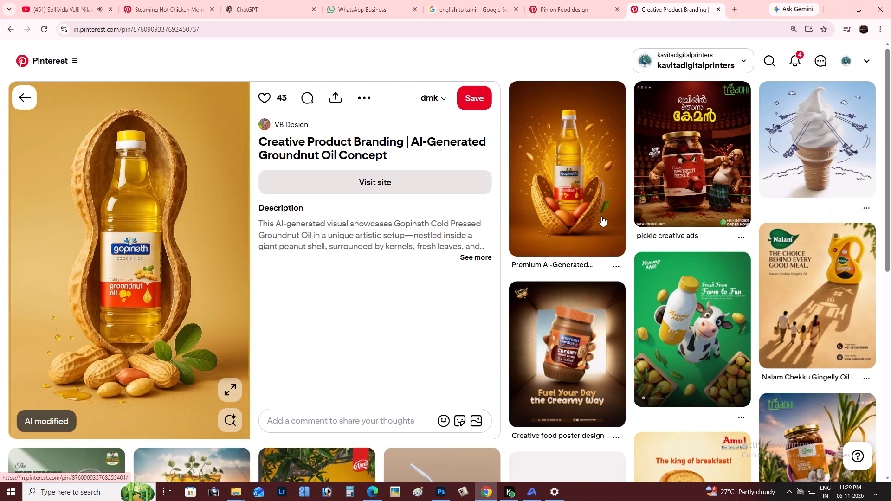
pyautogui.scroll(-1, 668, 274)
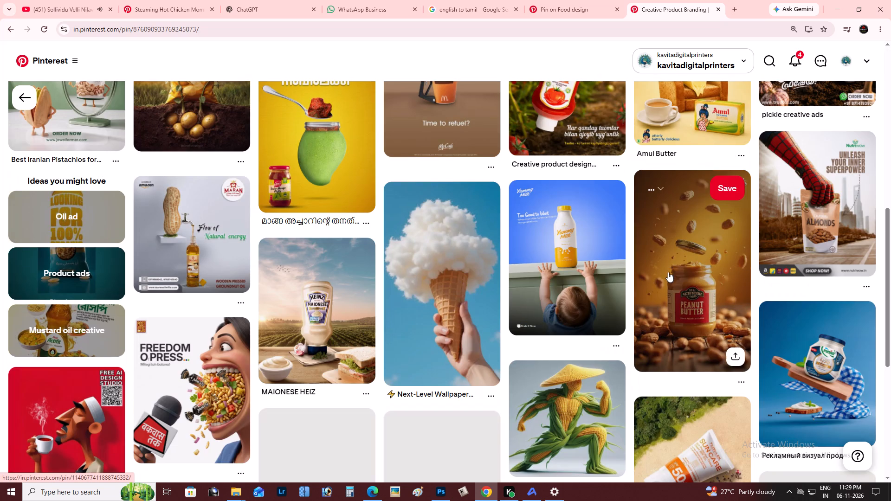
pyautogui.scroll(-1, 497, 242)
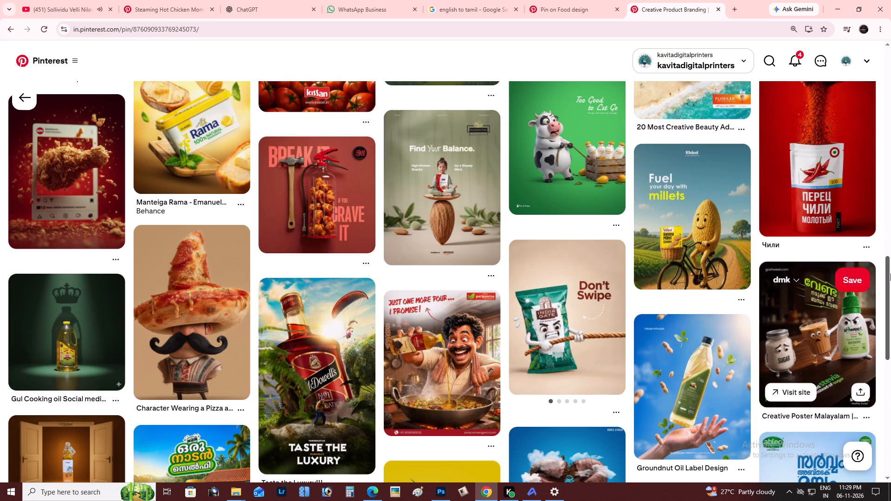
pyautogui.moveTo(890, 273); pyautogui.dragTo(890, 315)
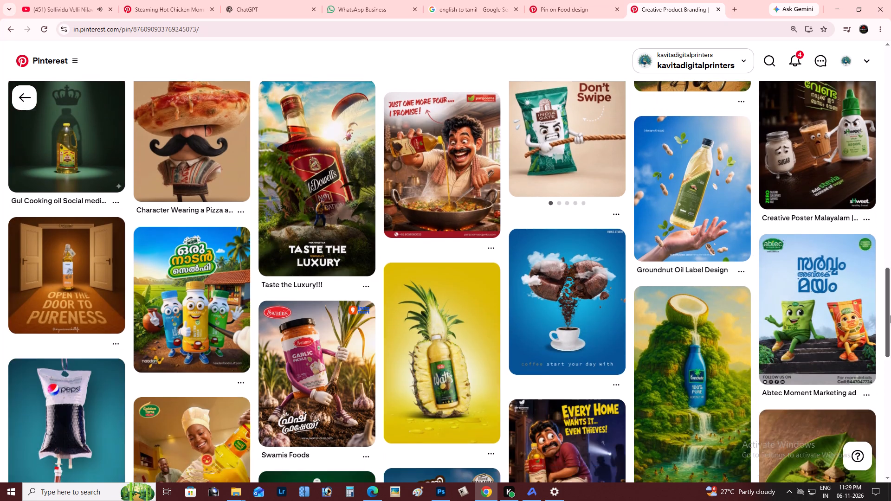
pyautogui.moveTo(890, 315); pyautogui.dragTo(890, 341)
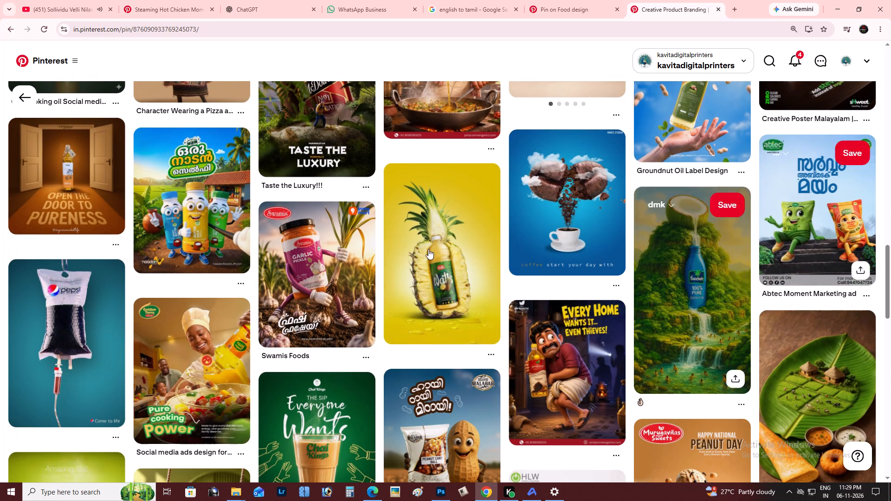
# Check the ChatGPT image draft, and review the whole 13x19 page 1 menu in Photoshop with its guides hidden.
pyautogui.hotkey('alt', 'Tab')
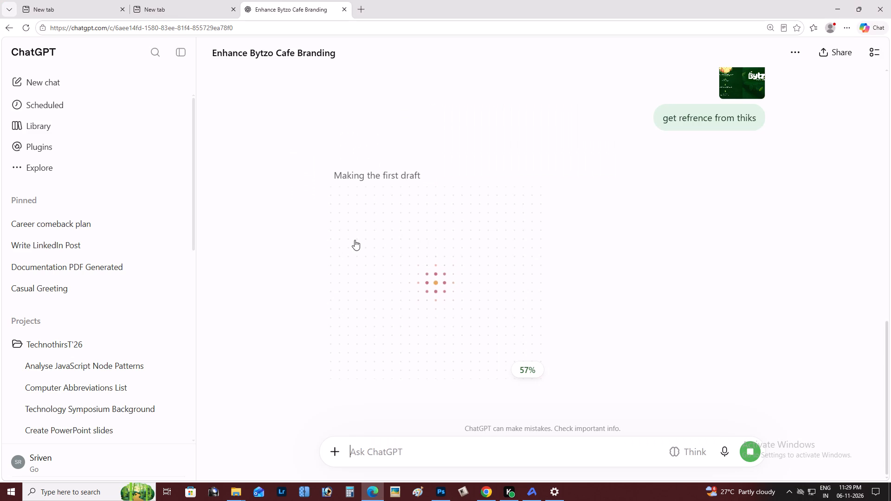
pyautogui.hotkey('alt', 'Tab')
pyautogui.hotkey('alt', 'Tab')
pyautogui.press('z')
pyautogui.keyDown('alt'); pyautogui.click(389, 221); pyautogui.keyUp('alt')
pyautogui.rightClick(389, 221)
pyautogui.doubleClick(406, 224)
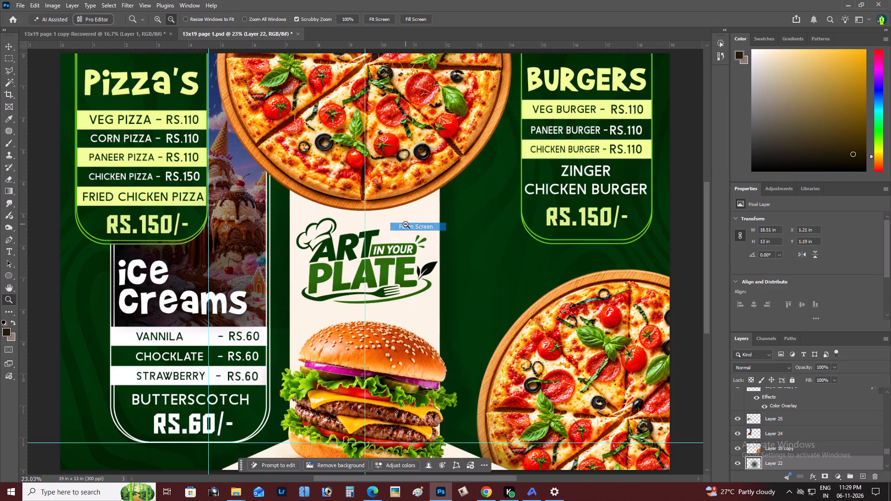
pyautogui.hotkey('ctrl', ';')
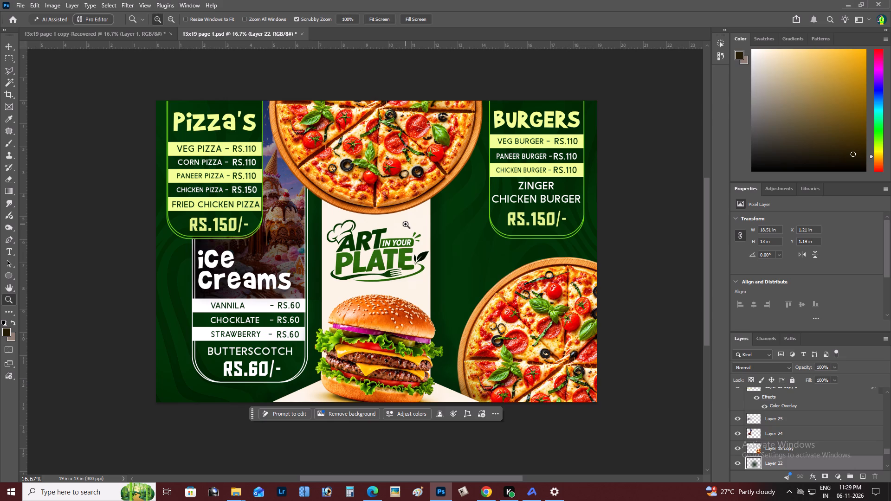
# Switch back to the Pinterest pins in Chrome to continue looking for food artwork.
pyautogui.click(494, 499)
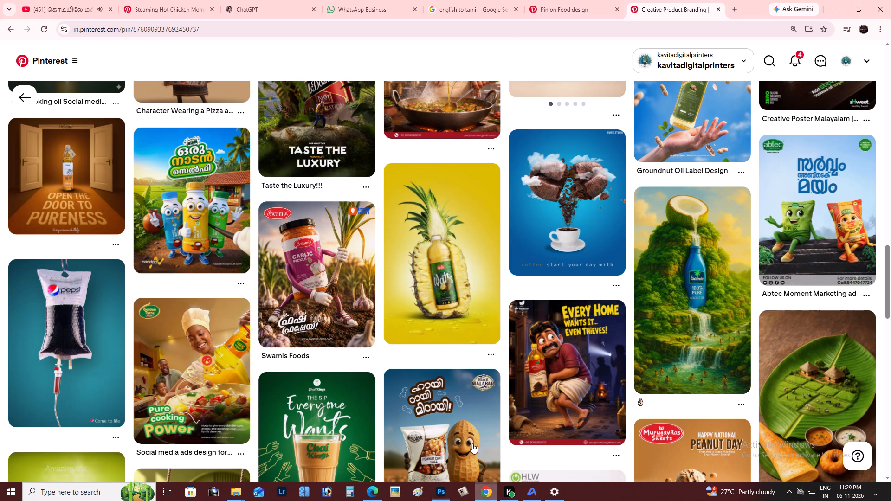
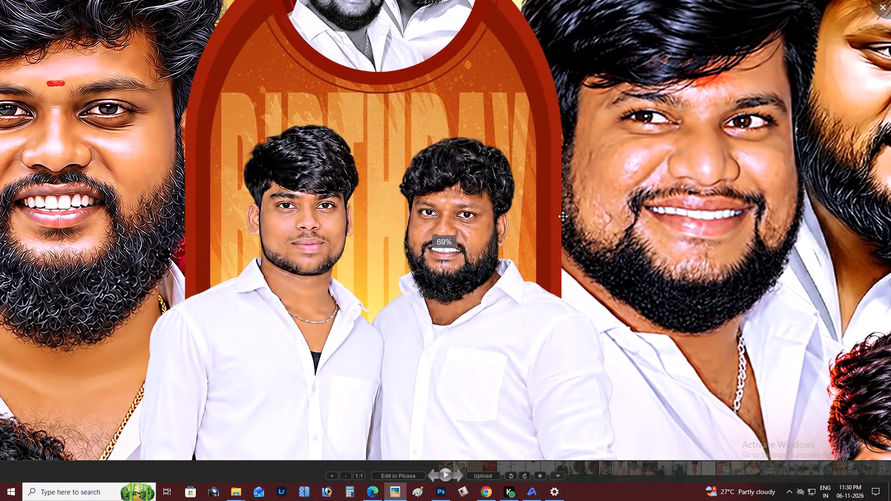
# Examine the portraits and lettering of the 15 x 10 birthday banner up close in the photo viewer, and close it.
pyautogui.scroll(-8, 563, 216)
pyautogui.moveTo(640, 244); pyautogui.dragTo(632, 233)
pyautogui.scroll(3, 370, 339)
pyautogui.scroll(2, 319, 354)
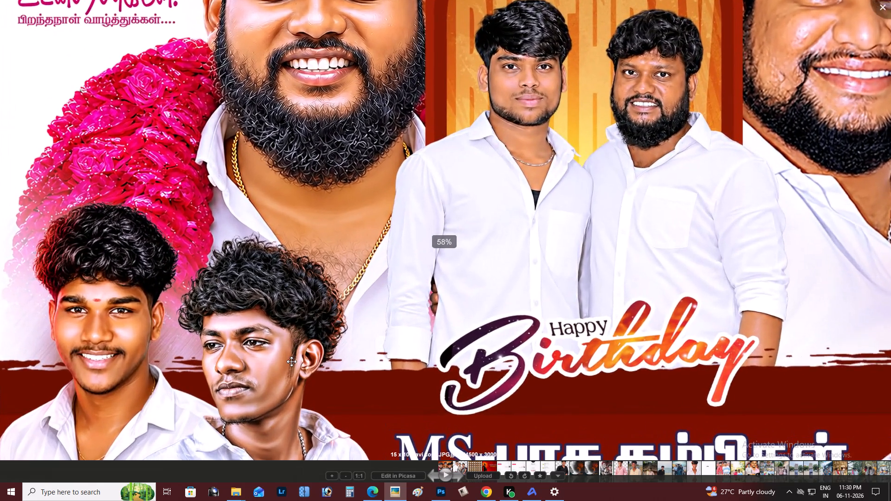
pyautogui.moveTo(291, 361); pyautogui.dragTo(337, 284)
pyautogui.scroll(3, 337, 284)
pyautogui.moveTo(328, 300); pyautogui.dragTo(393, 258)
pyautogui.scroll(3, 373, 284)
pyautogui.moveTo(344, 290); pyautogui.dragTo(399, 184)
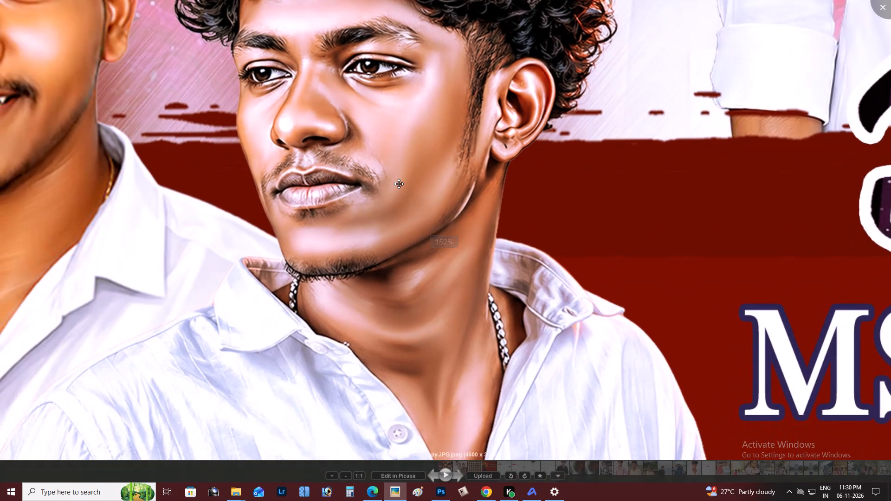
pyautogui.scroll(-6, 399, 184)
pyautogui.moveTo(437, 208); pyautogui.dragTo(362, 270)
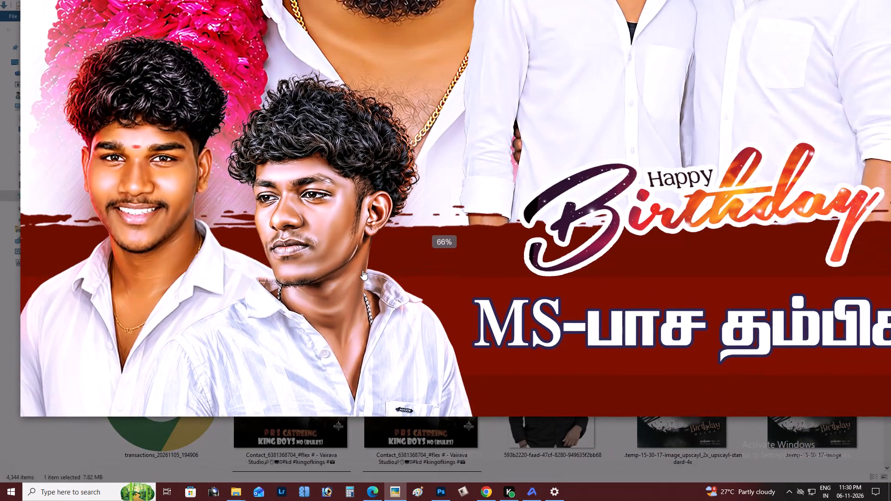
pyautogui.moveTo(362, 270); pyautogui.dragTo(362, 270)
pyautogui.scroll(-4, 337, 277)
pyautogui.moveTo(472, 287); pyautogui.dragTo(401, 269)
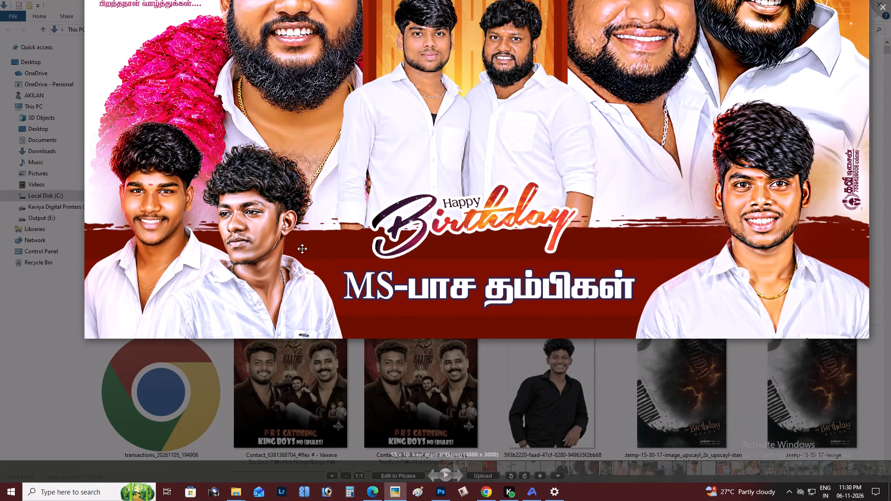
pyautogui.scroll(7, 301, 246)
pyautogui.moveTo(325, 213); pyautogui.dragTo(326, 240)
pyautogui.scroll(-11, 326, 240)
pyautogui.moveTo(727, 271); pyautogui.dragTo(684, 341)
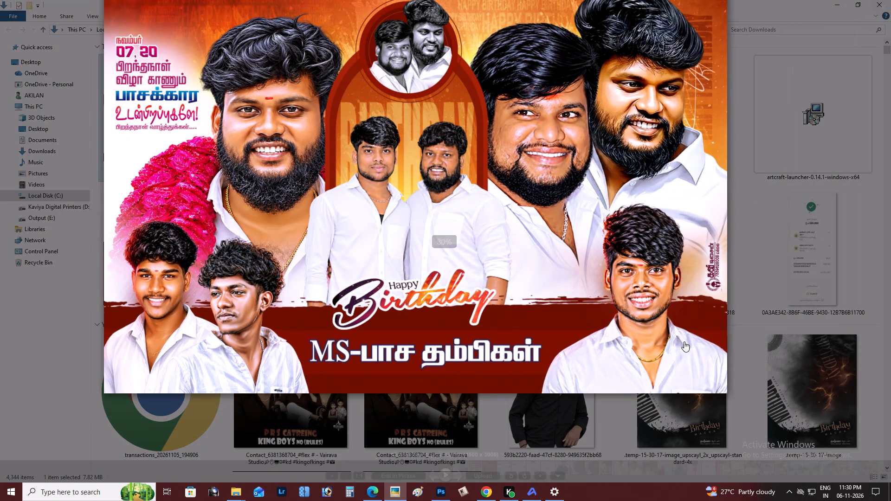
pyautogui.moveTo(684, 341); pyautogui.dragTo(688, 348)
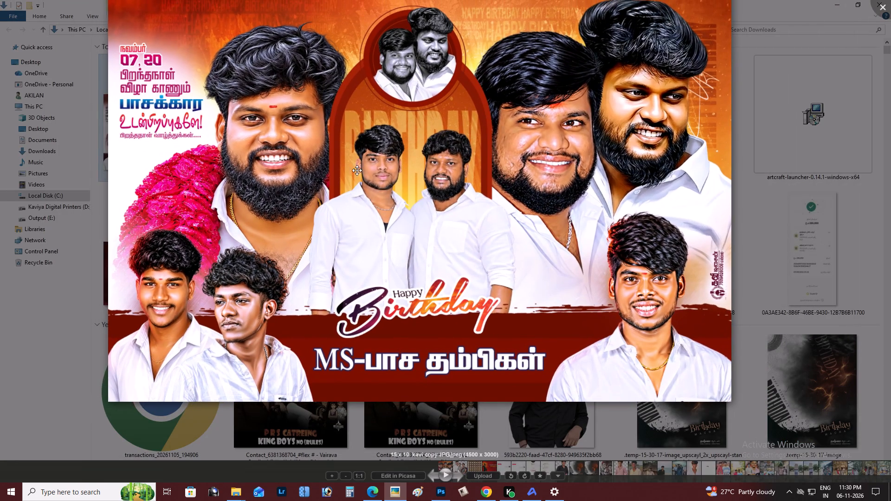
pyautogui.scroll(10, 319, 152)
pyautogui.moveTo(320, 154); pyautogui.dragTo(432, 322)
pyautogui.scroll(-4, 390, 292)
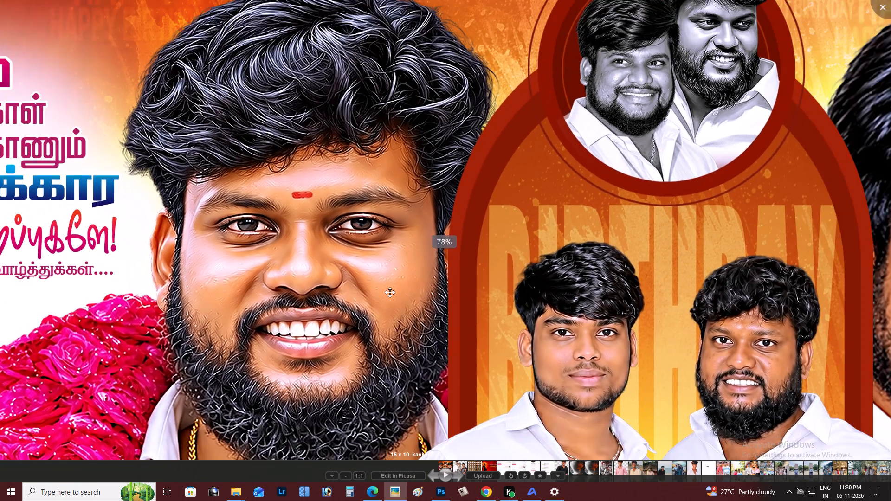
pyautogui.scroll(-1, 390, 291)
pyautogui.moveTo(589, 279); pyautogui.dragTo(555, 254)
pyautogui.click(890, 0)
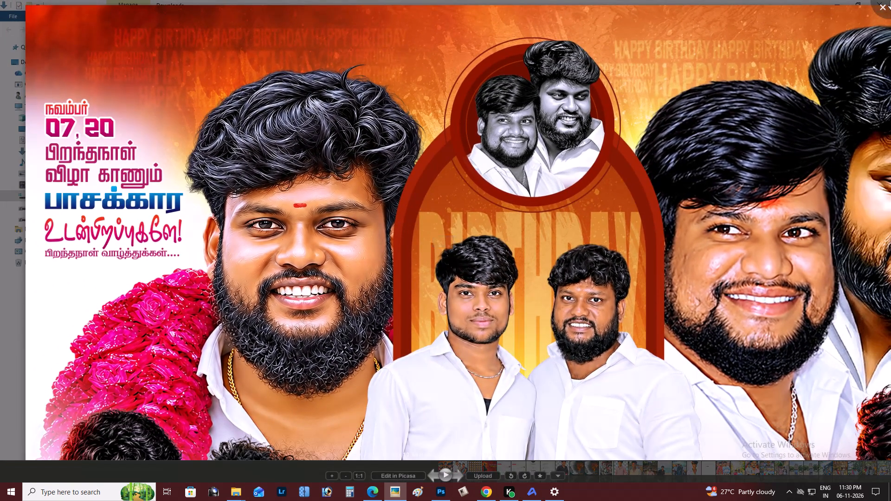
pyautogui.hotkey('alt', 'Tab')
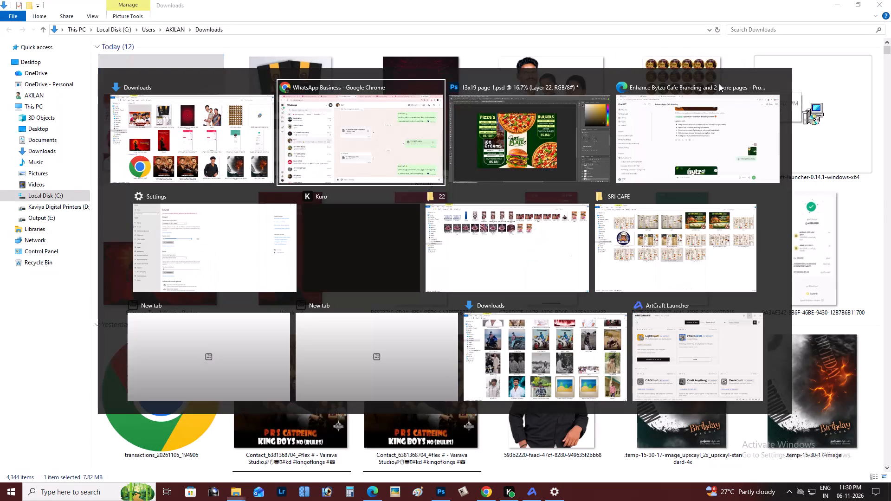
pyautogui.hotkey('alt', 'Tab')
pyautogui.press('z')
pyautogui.keyDown('alt'); pyautogui.click(453, 173); pyautogui.keyUp('alt')
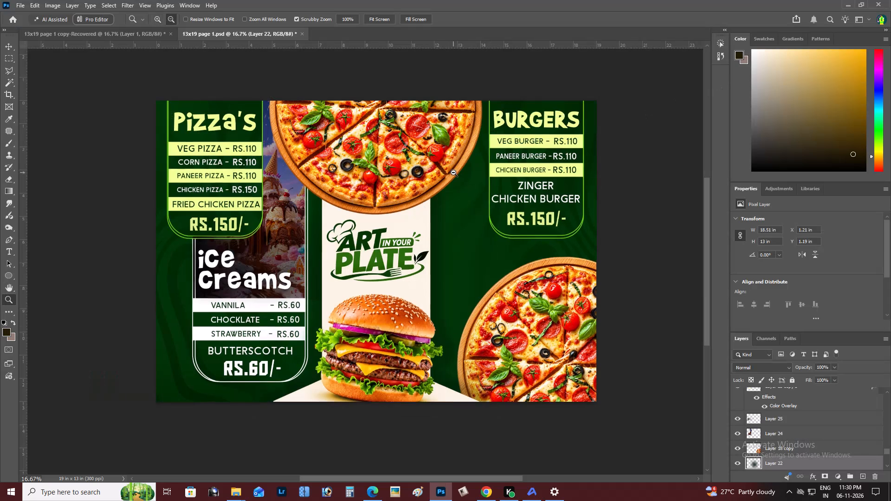
pyautogui.rightClick(453, 173)
pyautogui.doubleClick(463, 174)
pyautogui.press('v')
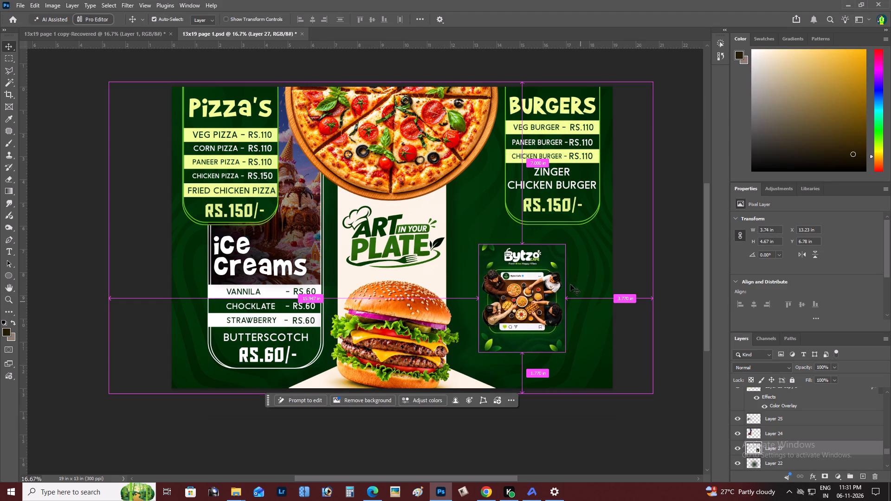
# Scale the pasted artwork up to about 6.99 x 8.73 in and position it to fill the area below the Burgers panel.
pyautogui.hotkey('ctrl', 't')
pyautogui.keyDown('alt'); pyautogui.moveTo(567, 248); pyautogui.dragTo(591, 238); pyautogui.keyUp('alt')
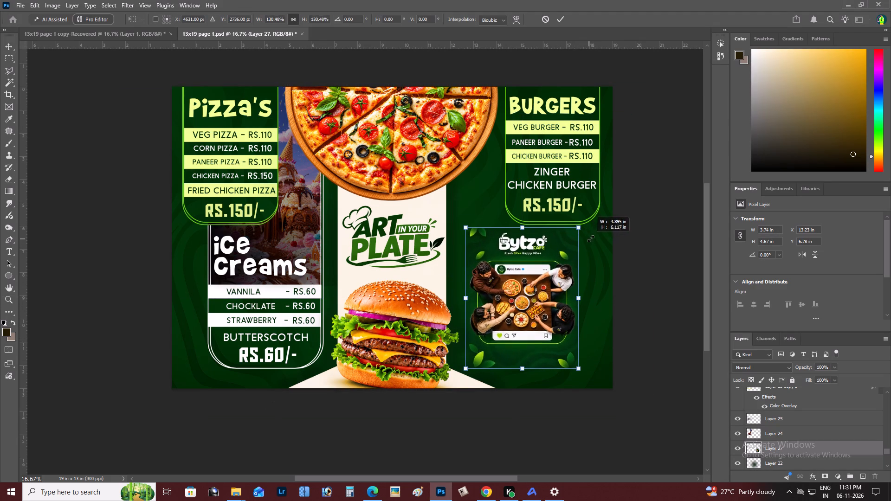
pyautogui.keyDown('alt'); pyautogui.moveTo(591, 238); pyautogui.dragTo(604, 232); pyautogui.keyUp('alt')
pyautogui.moveTo(546, 270); pyautogui.dragTo(562, 281)
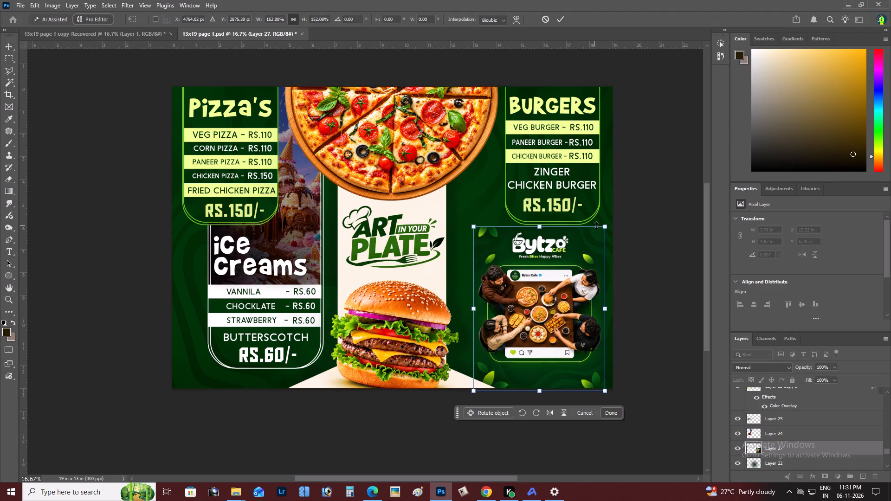
pyautogui.keyDown('alt'); pyautogui.moveTo(600, 227); pyautogui.dragTo(613, 222); pyautogui.keyUp('alt')
pyautogui.keyDown('alt'); pyautogui.moveTo(602, 229); pyautogui.dragTo(611, 224); pyautogui.keyUp('alt')
pyautogui.hotkey('ctrl', 'z')
pyautogui.click(579, 259)
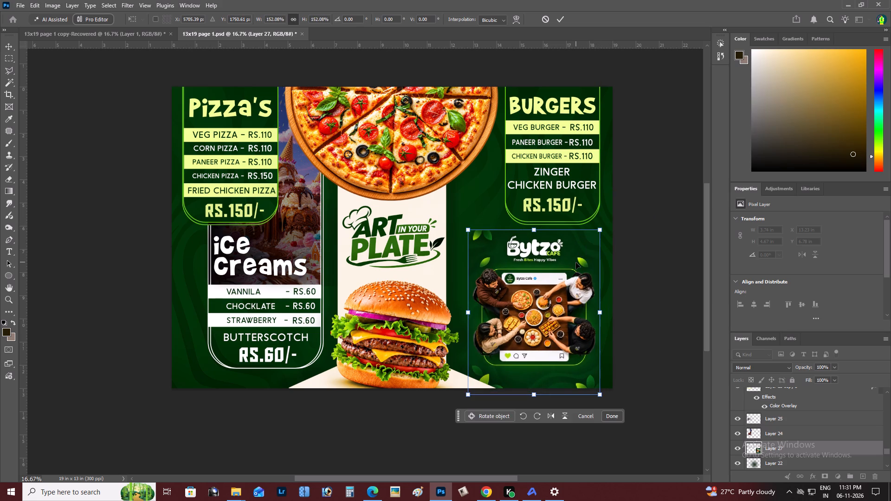
pyautogui.moveTo(601, 231); pyautogui.dragTo(627, 220)
pyautogui.moveTo(583, 247); pyautogui.dragTo(569, 256)
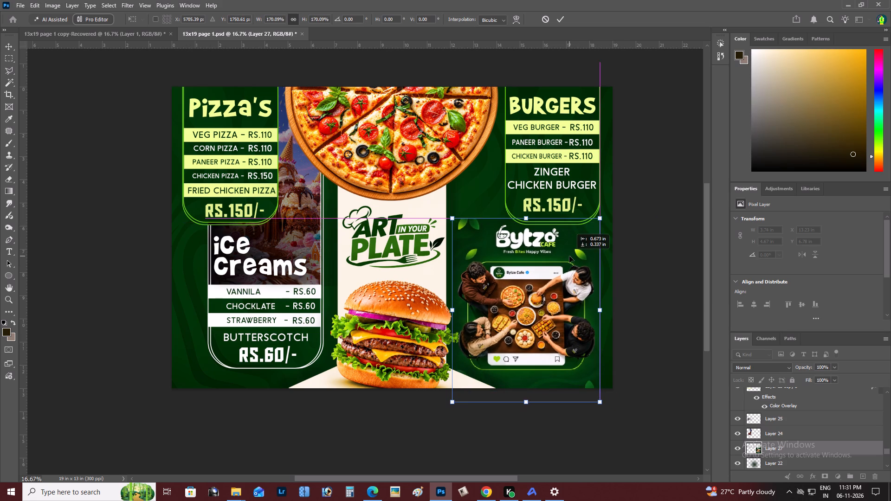
pyautogui.moveTo(569, 256); pyautogui.dragTo(571, 256)
pyautogui.moveTo(600, 221); pyautogui.dragTo(627, 213)
pyautogui.moveTo(606, 241); pyautogui.dragTo(607, 251)
pyautogui.hotkey('ctrl', 'Return')
# Enlarge the artwork from its upper corner beside the cream strip to about 7.33 x 9.16 in.
pyautogui.press('z')
pyautogui.click(568, 259)
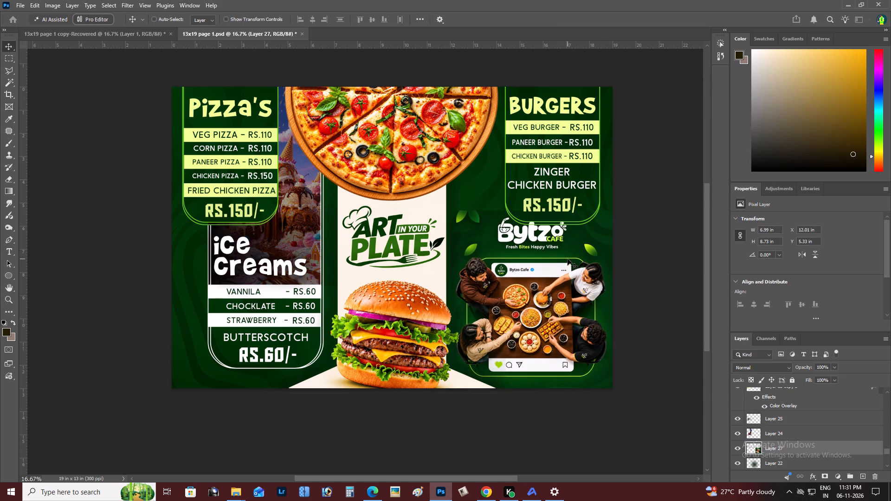
pyautogui.press('z')
pyautogui.doubleClick(483, 250)
pyautogui.hotkey('ctrl', 't')
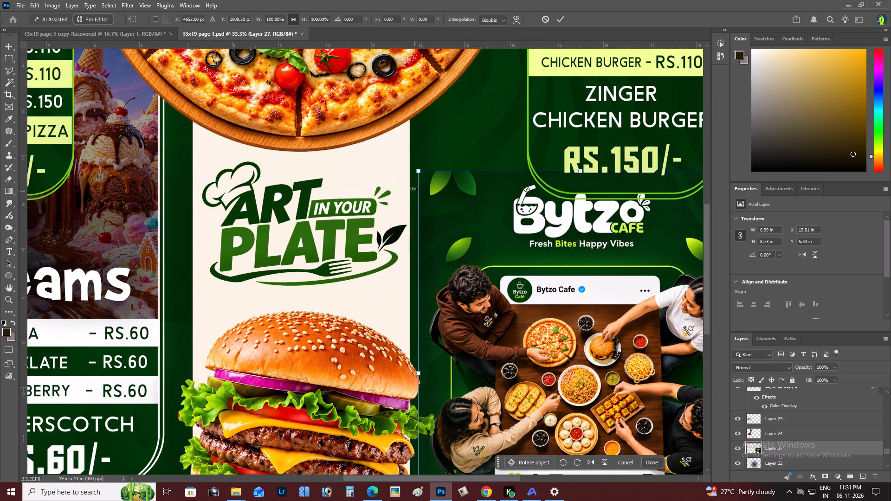
pyautogui.keyDown('alt'); pyautogui.moveTo(420, 170); pyautogui.dragTo(408, 163); pyautogui.keyUp('alt')
pyautogui.hotkey('ctrl', 'Return')
# Nudge the artwork right and up to about X 11.94 in, Y 4.95 in, centring it within the space.
pyautogui.press('z')
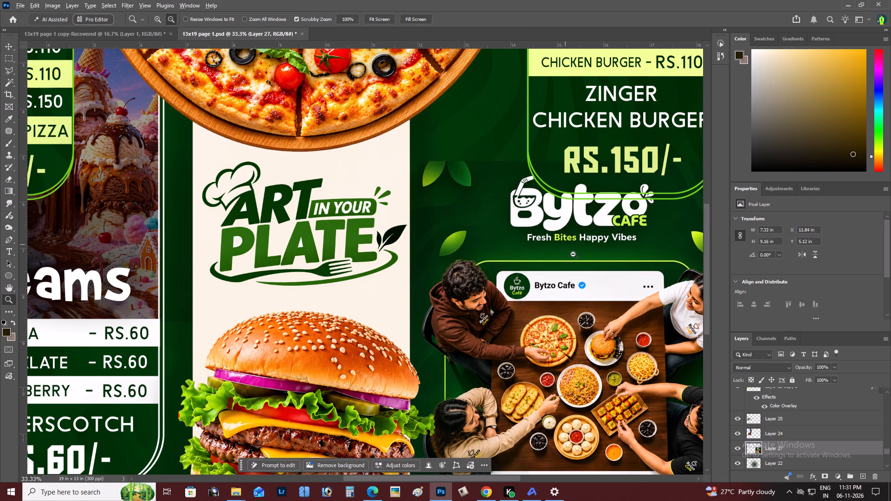
pyautogui.keyDown('alt'); pyautogui.click(573, 254); pyautogui.keyUp('alt')
pyautogui.rightClick(583, 255)
pyautogui.doubleClick(598, 261)
pyautogui.press('space')
pyautogui.moveTo(601, 288); pyautogui.dragTo(550, 276)
pyautogui.press('v')
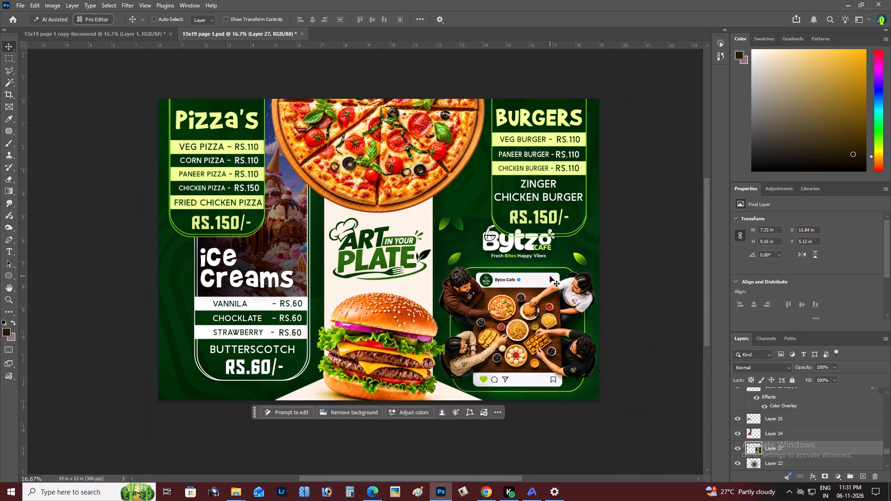
pyautogui.hotkey('shift', 'Right')
pyautogui.hotkey('shift', 'Right')
pyautogui.hotkey('shift', 'Right')
pyautogui.hotkey('shift', 'Up')
pyautogui.hotkey('shift', 'Up')
pyautogui.hotkey('shift', 'Up')
pyautogui.hotkey('shift', 'Up')
pyautogui.hotkey('shift', 'Up')
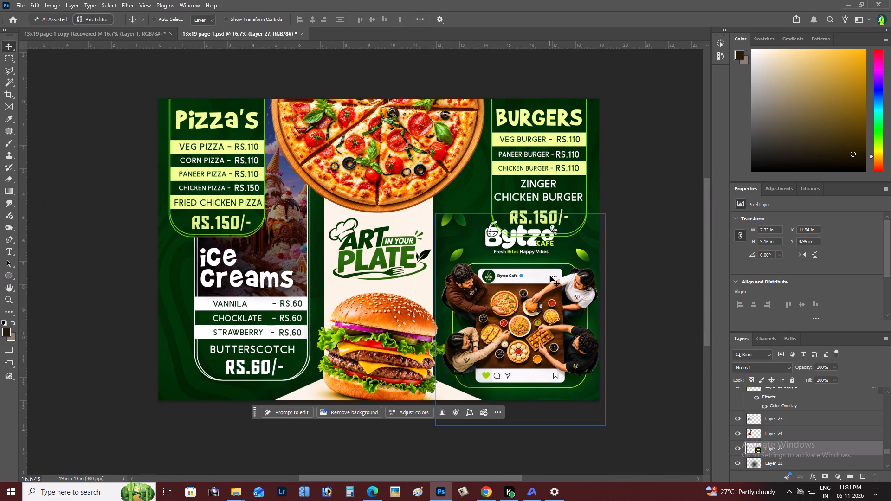
# Erase the artwork's upper edge and its topmost leaves with a large soft eraser to blend it into the green background.
pyautogui.press('z')
pyautogui.click(420, 232)
pyautogui.click(494, 237)
pyautogui.press('e')
pyautogui.moveTo(441, 182); pyautogui.dragTo(458, 181)
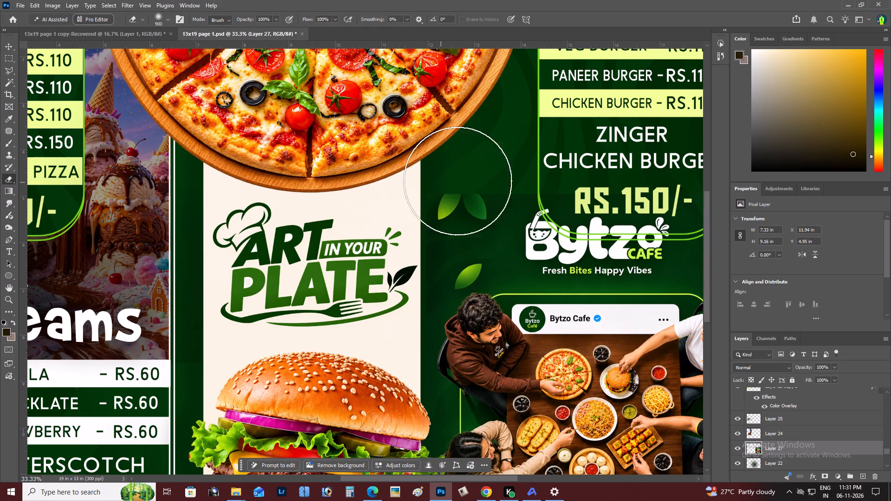
pyautogui.moveTo(458, 181); pyautogui.dragTo(578, 178)
# With a smaller eraser, remove the top of the Bytzo logo overlapping the Burgers panel and the logo's Cafe end.
pyautogui.press('[')
pyautogui.press('[')
pyautogui.press('[')
pyautogui.press('[')
pyautogui.press('[')
pyautogui.press('[')
pyautogui.press('[')
pyautogui.press('[')
pyautogui.press('[')
pyautogui.press('[')
pyautogui.press('[')
pyautogui.press('[')
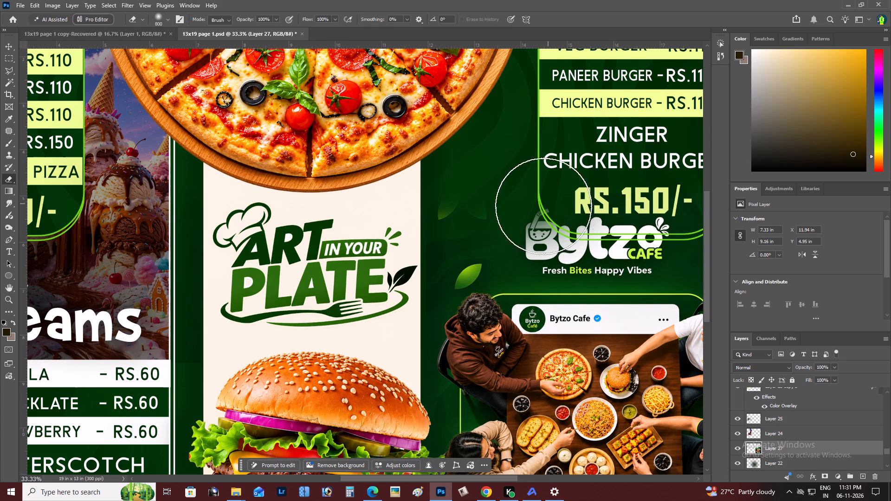
pyautogui.moveTo(534, 230); pyautogui.dragTo(651, 226)
pyautogui.write(']]')
pyautogui.press(']')
pyautogui.moveTo(667, 215); pyautogui.dragTo(667, 223)
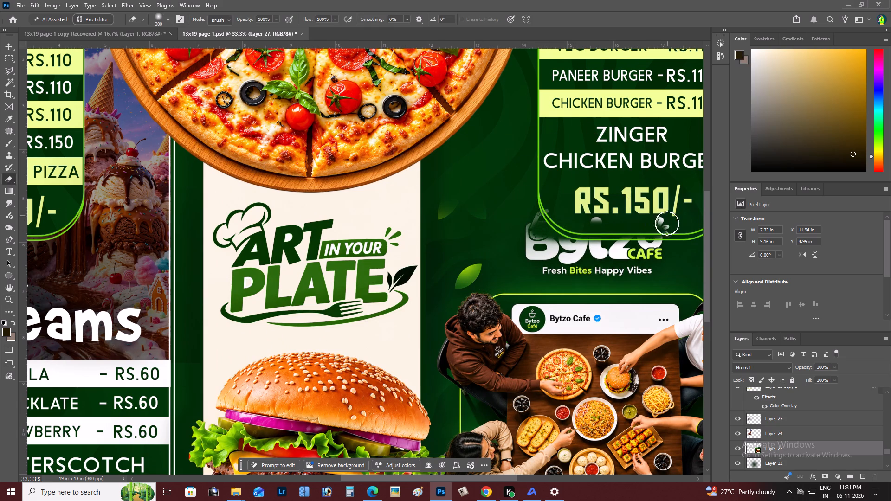
pyautogui.moveTo(667, 223); pyautogui.dragTo(587, 257)
# Enlarge the eraser and remove the rest of the Bytzo logo and its tagline above the social-post frame.
pyautogui.press(']')
pyautogui.press(']')
pyautogui.moveTo(542, 223); pyautogui.dragTo(548, 261)
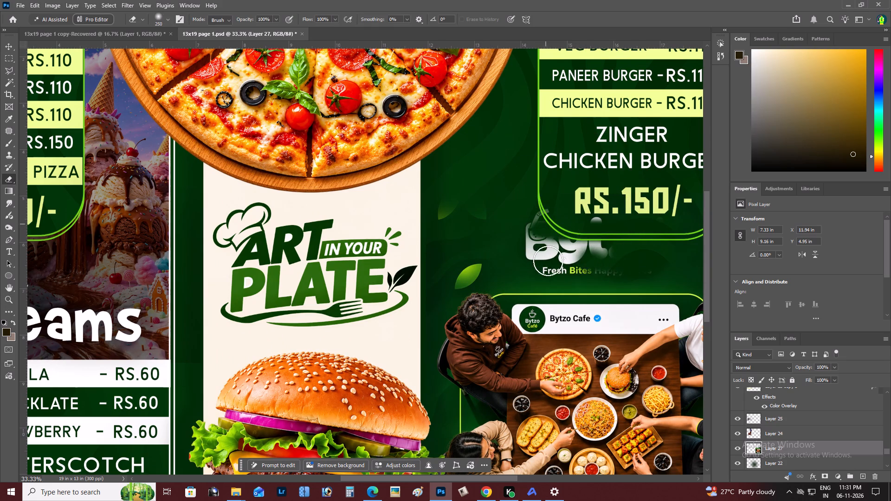
pyautogui.moveTo(548, 261); pyautogui.dragTo(568, 248)
pyautogui.moveTo(559, 244); pyautogui.dragTo(575, 224)
pyautogui.press(']')
pyautogui.write(']]')
pyautogui.moveTo(538, 218); pyautogui.dragTo(537, 232)
pyautogui.click(537, 232)
pyautogui.click(547, 241)
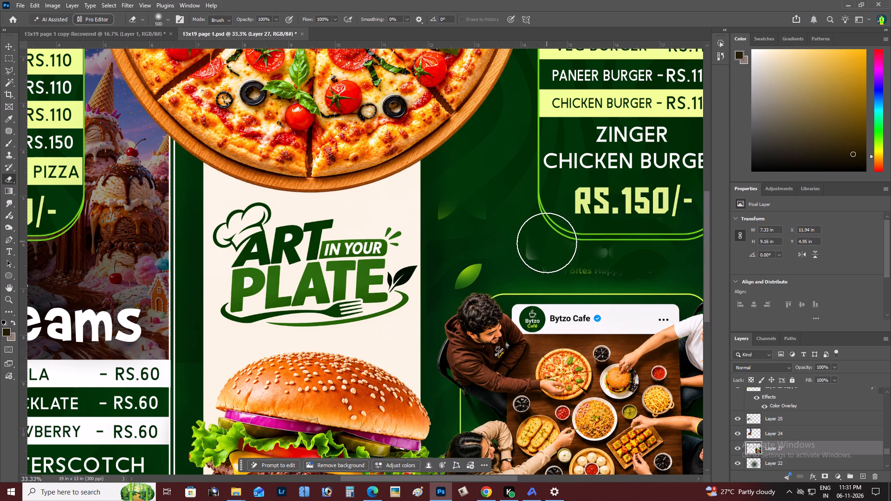
pyautogui.click(548, 249)
pyautogui.moveTo(563, 250); pyautogui.dragTo(654, 244)
pyautogui.moveTo(638, 250); pyautogui.dragTo(570, 254)
pyautogui.click(553, 238)
pyautogui.click(536, 244)
pyautogui.moveTo(536, 246); pyautogui.dragTo(546, 249)
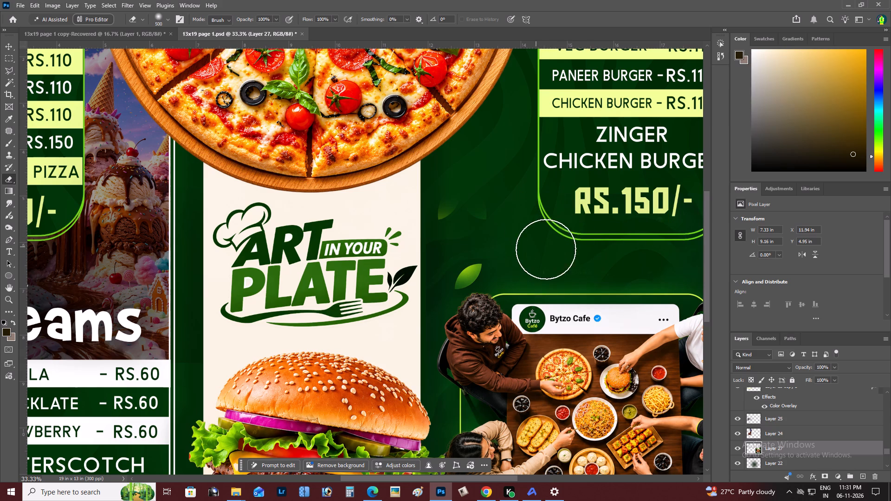
pyautogui.moveTo(546, 249); pyautogui.dragTo(638, 234)
pyautogui.click(640, 234)
# Erase along the artwork beneath the Burgers panel's lower edge and check the blend against the whole page.
pyautogui.press('space')
pyautogui.press('space')
pyautogui.moveTo(642, 243); pyautogui.dragTo(488, 256)
pyautogui.moveTo(434, 258); pyautogui.dragTo(478, 250)
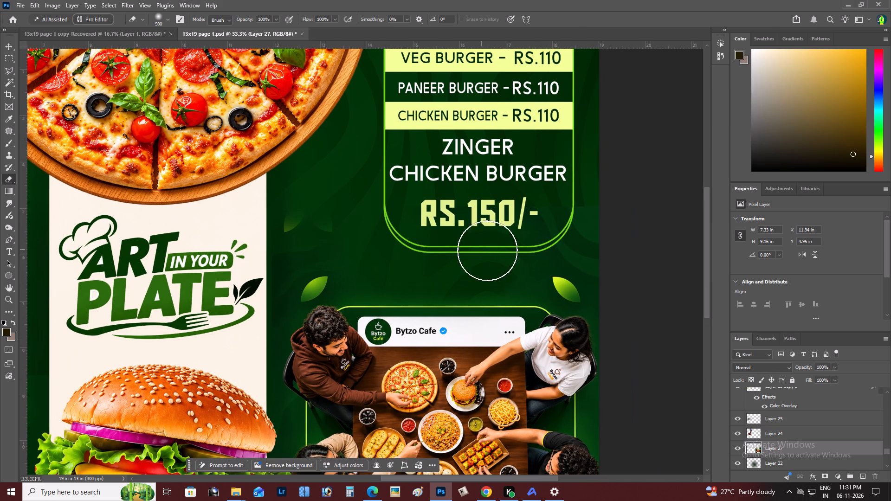
pyautogui.press('z')
pyautogui.keyDown('alt'); pyautogui.click(455, 271); pyautogui.keyUp('alt')
pyautogui.rightClick(458, 267)
pyautogui.click(475, 274)
pyautogui.press('space')
pyautogui.moveTo(475, 274); pyautogui.dragTo(433, 276)
pyautogui.press('z')
pyautogui.keyDown('alt'); pyautogui.click(524, 275); pyautogui.keyUp('alt')
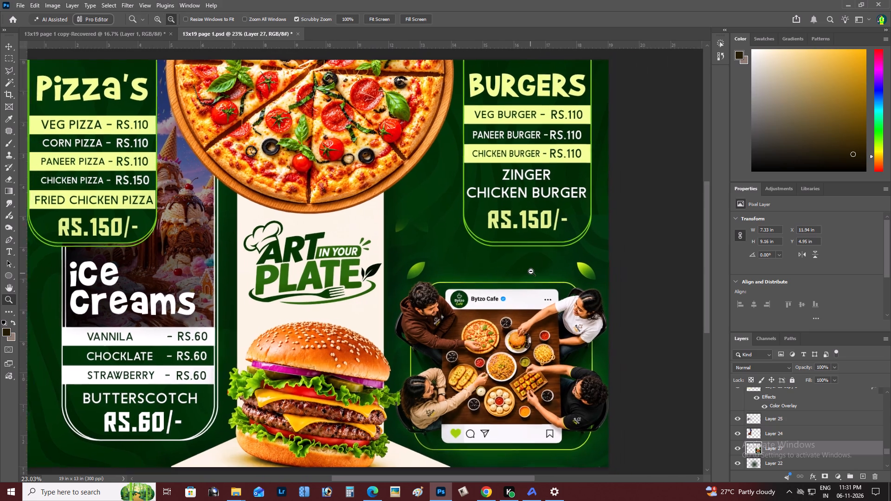
# Move the social-post artwork to about X 12.08 in, Y 4.98 in, toward the page's right edge.
pyautogui.rightClick(531, 271)
pyautogui.doubleClick(547, 277)
pyautogui.press('space')
pyautogui.moveTo(547, 277); pyautogui.dragTo(536, 280)
pyautogui.press('z')
pyautogui.keyDown('alt'); pyautogui.click(524, 289); pyautogui.keyUp('alt')
pyautogui.rightClick(524, 289)
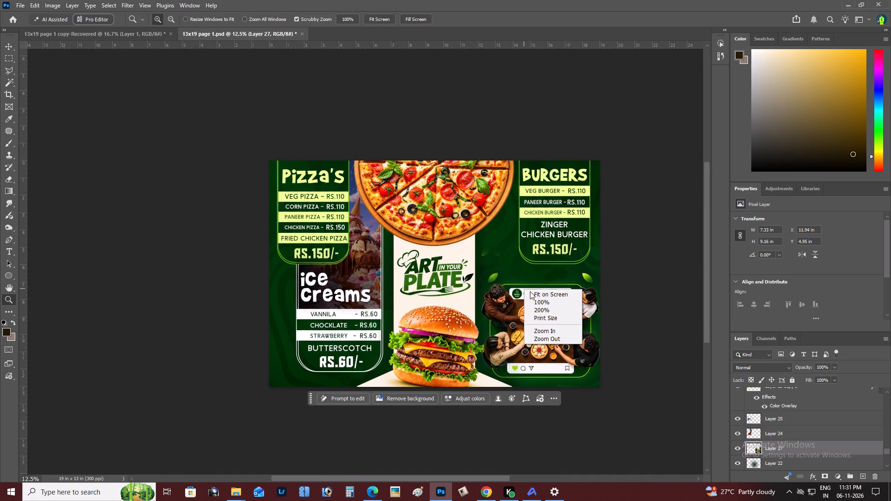
pyautogui.doubleClick(535, 293)
pyautogui.press('v')
pyautogui.hotkey('shift', 'Up')
pyautogui.hotkey('shift', 'Up')
pyautogui.hotkey('shift', 'Up')
pyautogui.hotkey('shift', 'Up')
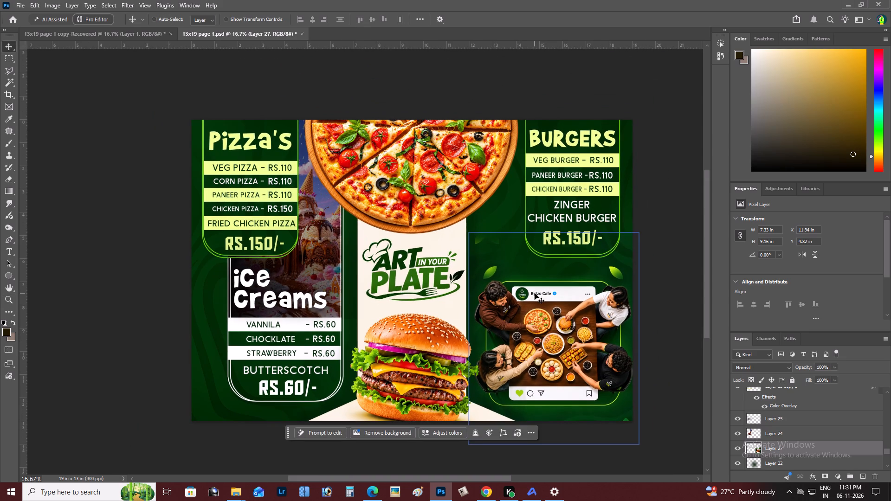
pyautogui.hotkey('shift', 'Right')
pyautogui.hotkey('shift', 'Right')
pyautogui.hotkey('shift', 'Right')
pyautogui.hotkey('shift', 'Right')
pyautogui.hotkey('shift', 'Down')
pyautogui.hotkey('shift', 'Down')
pyautogui.hotkey('shift', 'Down')
pyautogui.hotkey('shift', 'Down')
pyautogui.hotkey('shift', 'Down')
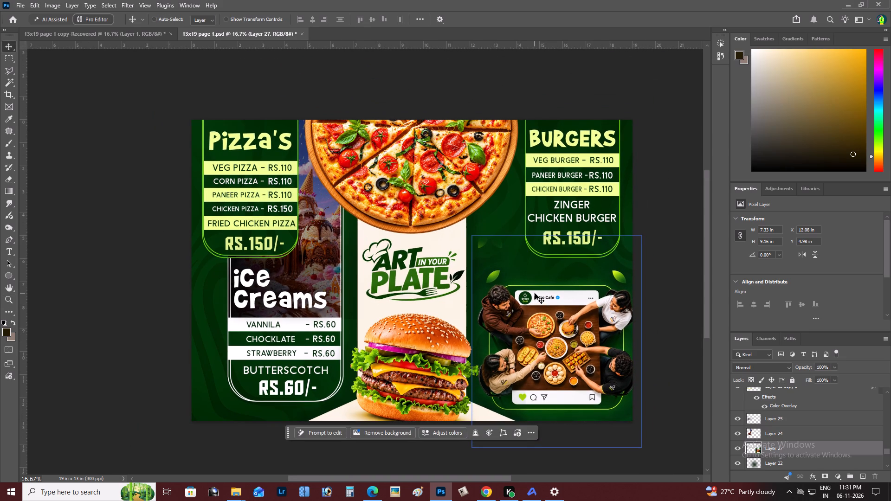
# Scale the social-post artwork down to about 91% and nudge it up slightly beneath the Burgers panel.
pyautogui.hotkey('ctrl', 't')
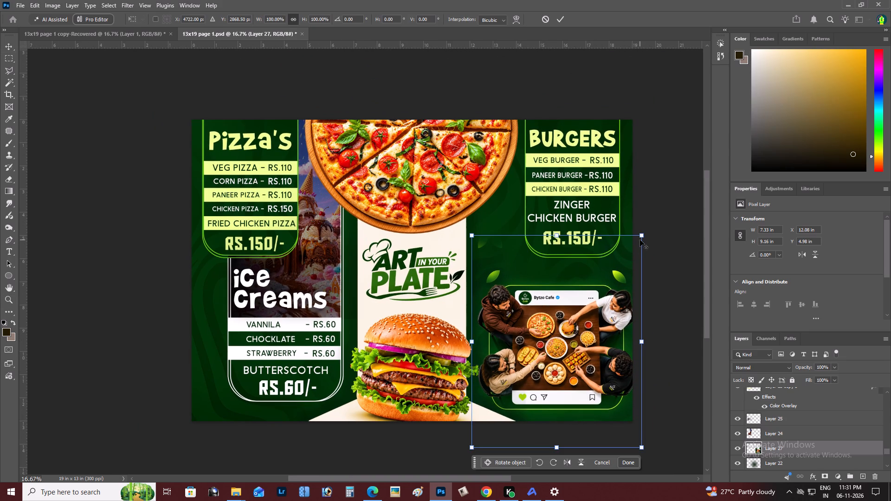
pyautogui.keyDown('alt'); pyautogui.moveTo(640, 238); pyautogui.dragTo(625, 242); pyautogui.keyUp('alt')
pyautogui.hotkey('ctrl', 'Return')
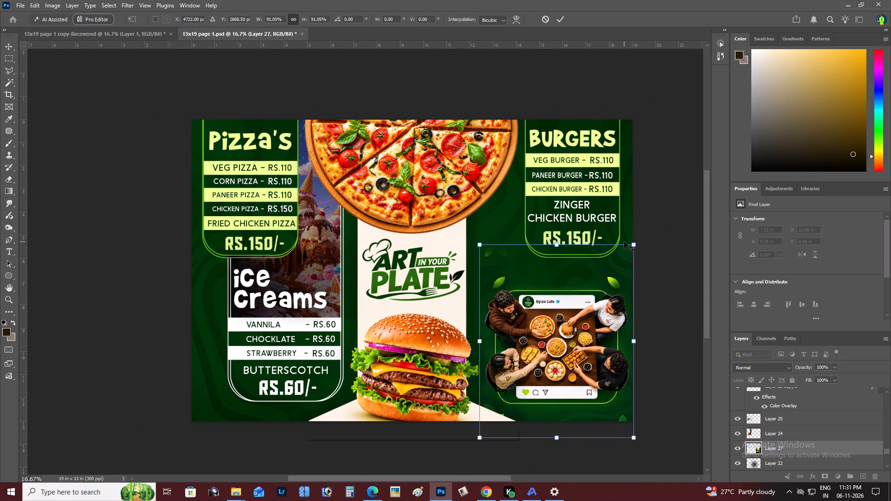
pyautogui.press('v')
pyautogui.hotkey('shift', 'Up')
pyautogui.hotkey('shift', 'Up')
pyautogui.hotkey('shift', 'Up')
# Erase the artwork's left edge beside the cream logo panel and the burger, reducing the eraser from 500 to 250 partway.
pyautogui.press('z')
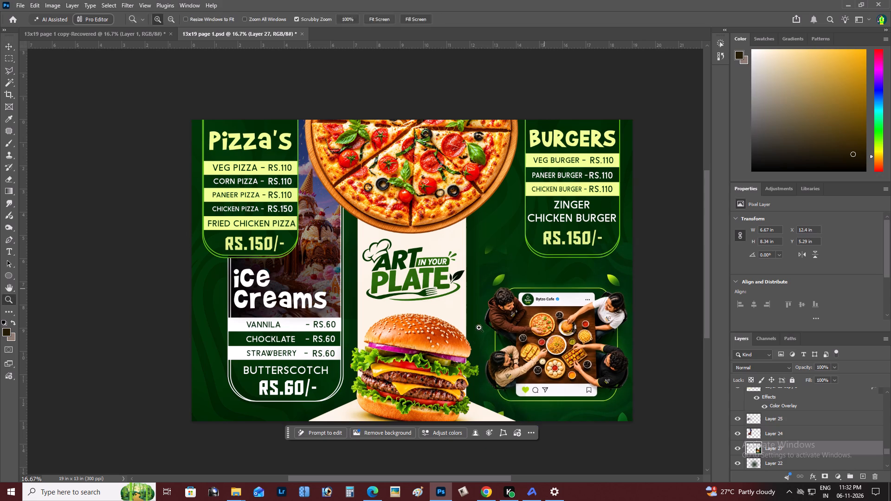
pyautogui.click(469, 333)
pyautogui.doubleClick(504, 270)
pyautogui.press('z')
pyautogui.tripleClick(493, 292)
pyautogui.press('e')
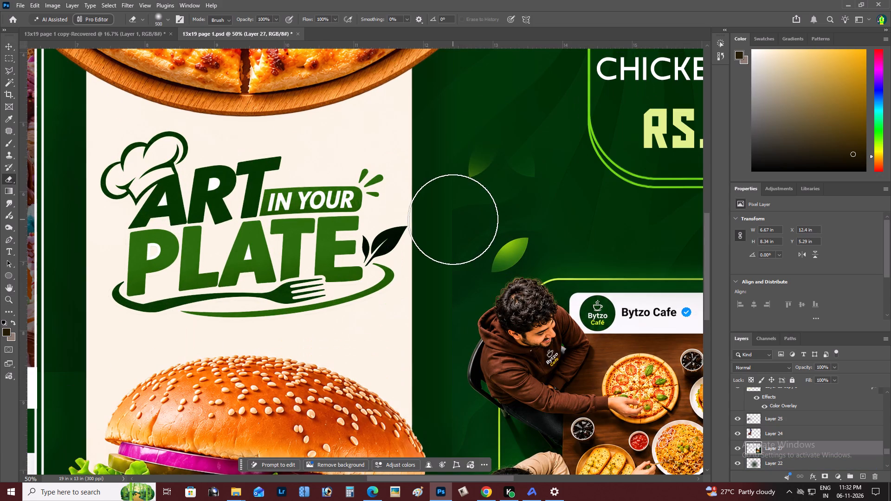
pyautogui.moveTo(437, 169); pyautogui.dragTo(404, 361)
pyautogui.moveTo(411, 280); pyautogui.dragTo(420, 403)
pyautogui.scroll(-7, 439, 371)
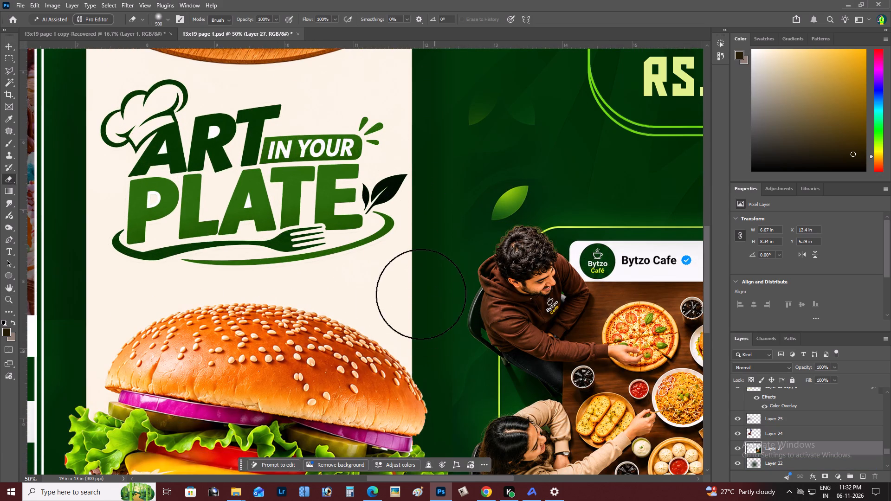
pyautogui.scroll(-12, 421, 294)
pyautogui.press('[')
pyautogui.press('[')
pyautogui.press('[')
pyautogui.moveTo(436, 213); pyautogui.dragTo(436, 231)
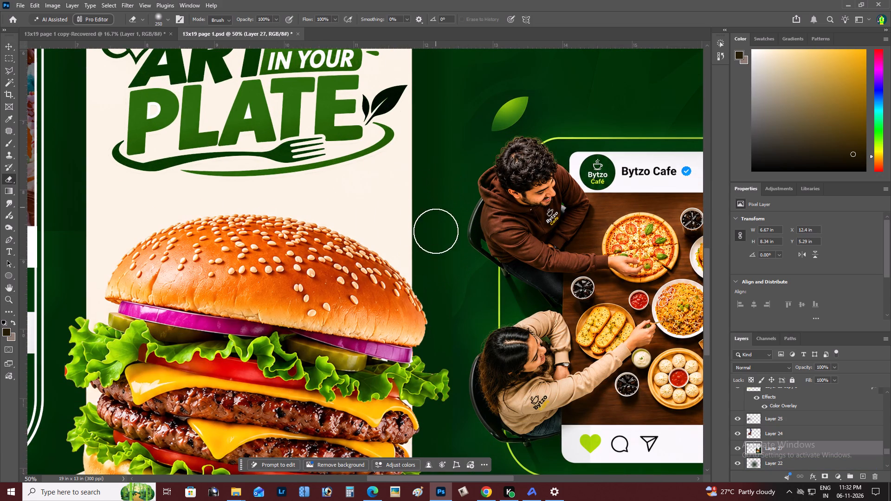
pyautogui.moveTo(436, 231); pyautogui.dragTo(435, 424)
pyautogui.scroll(-14, 436, 426)
pyautogui.moveTo(446, 369); pyautogui.dragTo(475, 451)
pyautogui.moveTo(450, 380); pyautogui.dragTo(502, 453)
# Erase the faint leaves and both bright green leaves above the social-post frame.
pyautogui.press('space')
pyautogui.press('space')
pyautogui.press('space')
pyautogui.press('space')
pyautogui.moveTo(531, 421); pyautogui.dragTo(224, 299)
pyautogui.press('space')
pyautogui.press('space')
pyautogui.press('space')
pyautogui.press('space')
pyautogui.press('space')
pyautogui.press('space')
pyautogui.press('space')
pyautogui.press('space')
pyautogui.press('space')
pyautogui.press('space')
pyautogui.press('space')
pyautogui.press('space')
pyautogui.press('space')
pyautogui.press('space')
pyautogui.press('space')
pyautogui.press('space')
pyautogui.press('space')
pyautogui.press('space')
pyautogui.press('space')
pyautogui.press('space')
pyautogui.moveTo(597, 244); pyautogui.dragTo(586, 284)
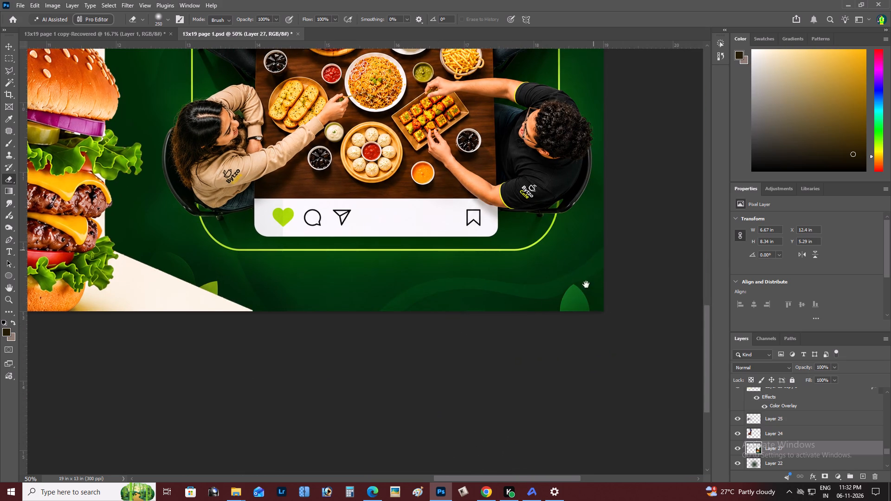
pyautogui.moveTo(586, 284); pyautogui.dragTo(576, 500)
pyautogui.moveTo(544, 227); pyautogui.dragTo(584, 381)
pyautogui.press('z')
pyautogui.keyDown('alt'); pyautogui.click(449, 252); pyautogui.keyUp('alt')
pyautogui.rightClick(449, 252)
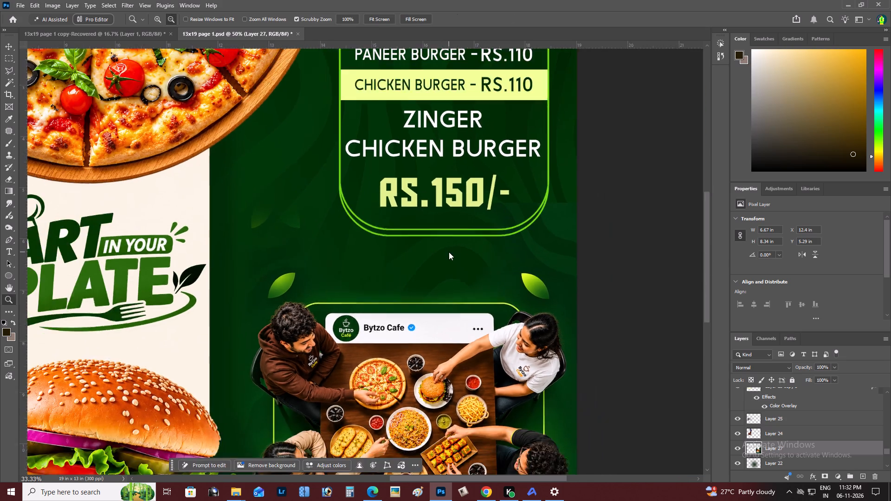
pyautogui.doubleClick(455, 256)
pyautogui.press('space')
pyautogui.moveTo(455, 256); pyautogui.dragTo(386, 249)
pyautogui.press('z')
pyautogui.click(446, 261)
pyautogui.click(377, 245)
pyautogui.press('e')
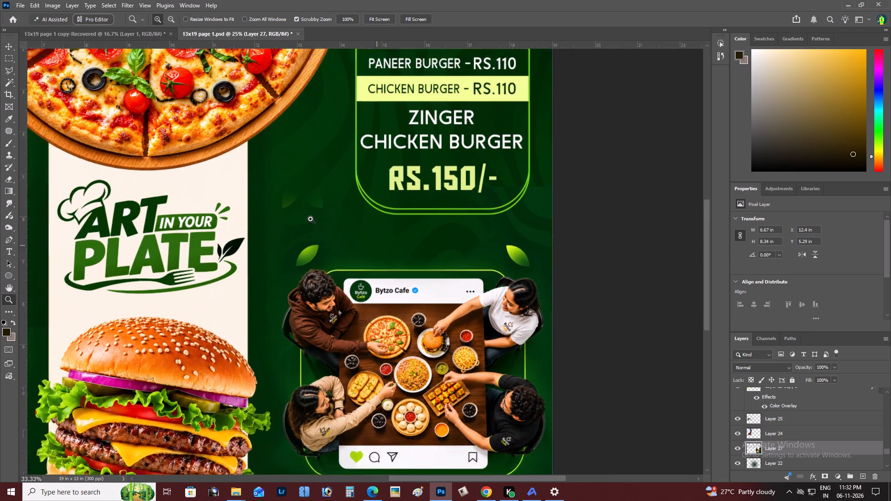
pyautogui.moveTo(291, 206); pyautogui.dragTo(308, 250)
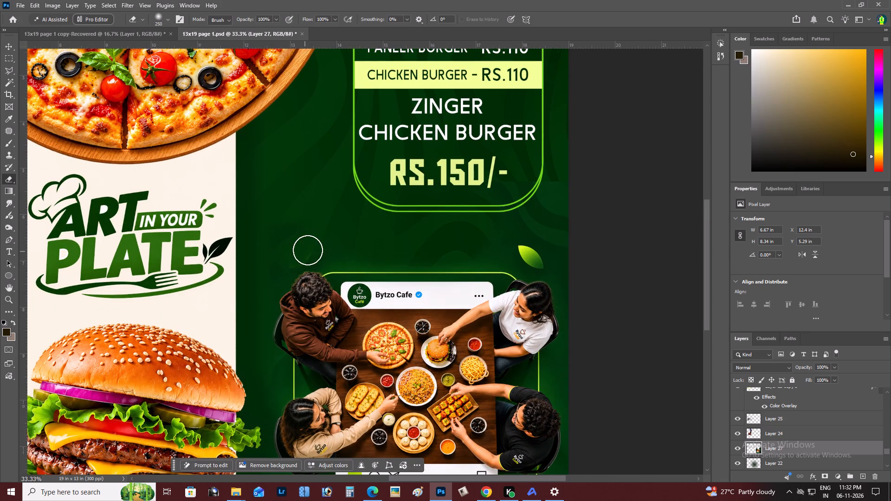
pyautogui.moveTo(308, 250); pyautogui.dragTo(549, 259)
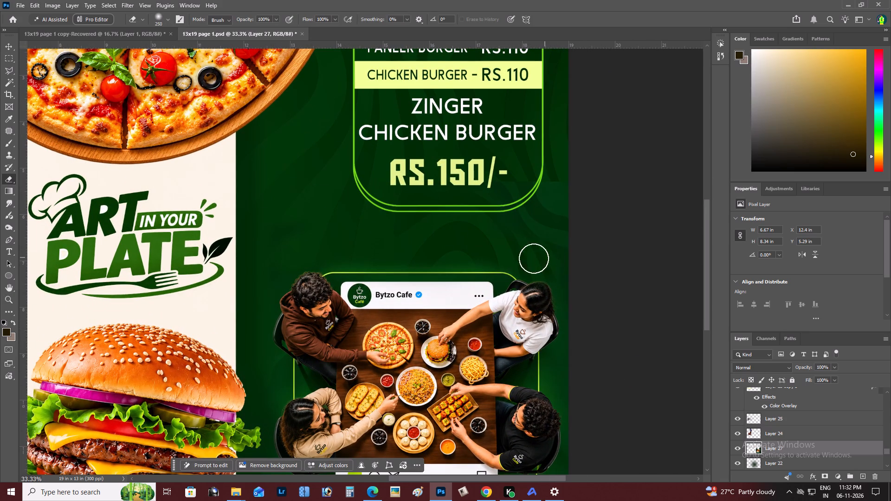
# Nudge the social-post artwork up to Y 5.26 in.
pyautogui.press('z')
pyautogui.keyDown('alt'); pyautogui.click(464, 257); pyautogui.keyUp('alt')
pyautogui.rightClick(464, 257)
pyautogui.click(475, 261)
pyautogui.press('space')
pyautogui.press('space')
pyautogui.press('space')
pyautogui.press('space')
pyautogui.press('space')
pyautogui.press('space')
pyautogui.press('space')
pyautogui.press('space')
pyautogui.press('space')
pyautogui.moveTo(459, 256); pyautogui.dragTo(414, 234)
pyautogui.press('v')
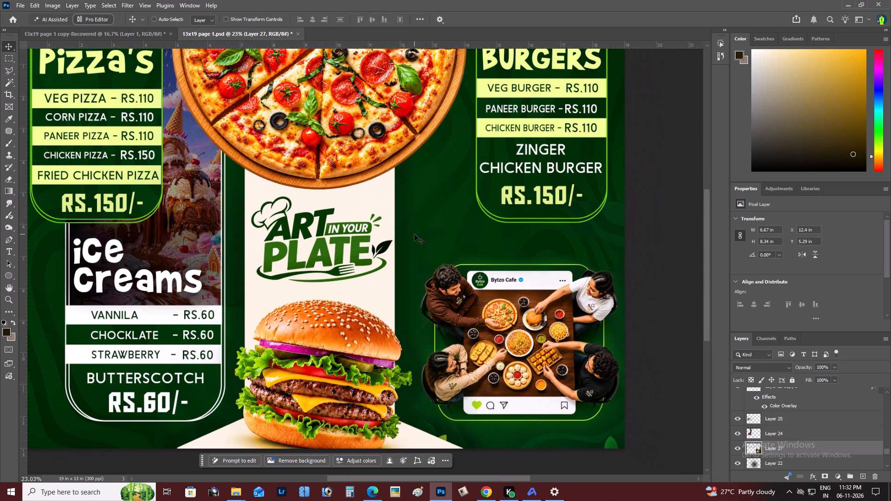
pyautogui.hotkey('shift', 'Up')
# Apply Levels to the social-post artwork with input black 2 and input white 240.
pyautogui.press('z')
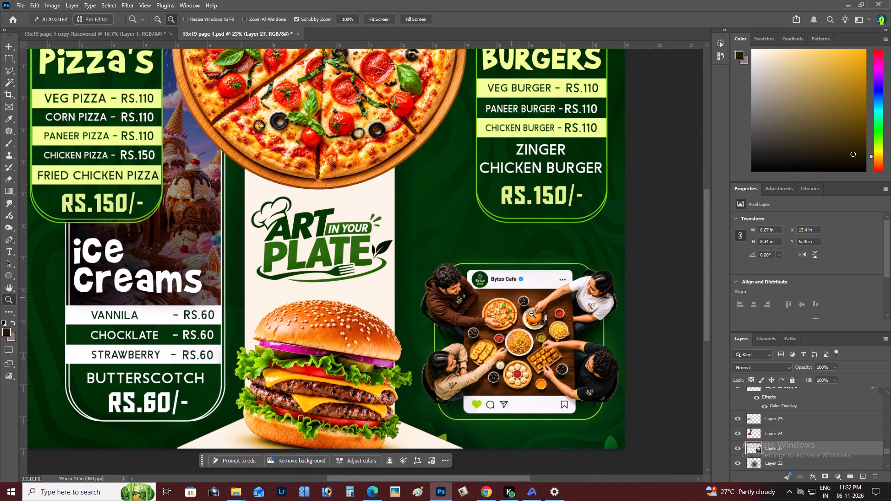
pyautogui.keyDown('alt'); pyautogui.click(538, 320); pyautogui.keyUp('alt')
pyautogui.rightClick(541, 318)
pyautogui.click(557, 324)
pyautogui.press('space')
pyautogui.moveTo(536, 316); pyautogui.dragTo(504, 307)
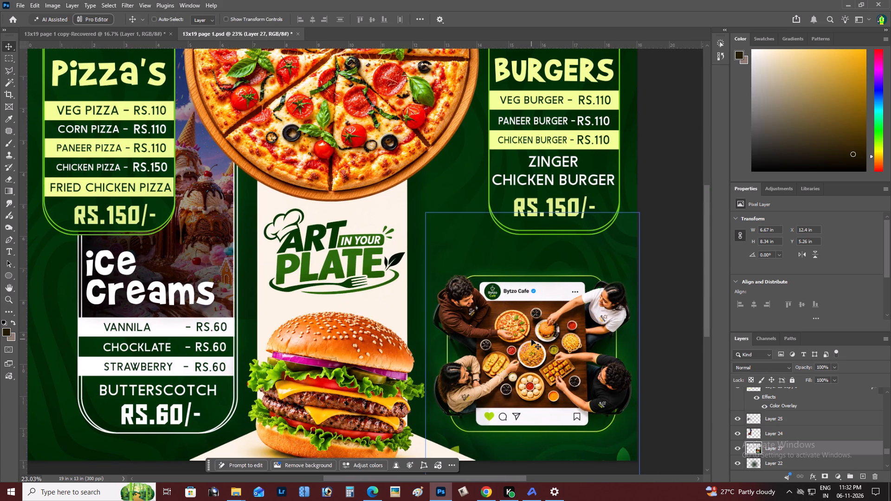
pyautogui.hotkey('ctrl', 'l')
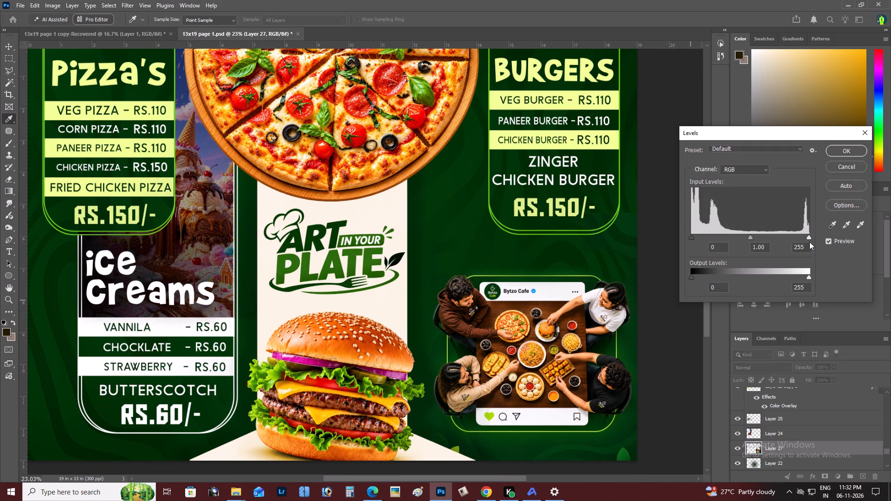
pyautogui.moveTo(807, 238); pyautogui.dragTo(802, 237)
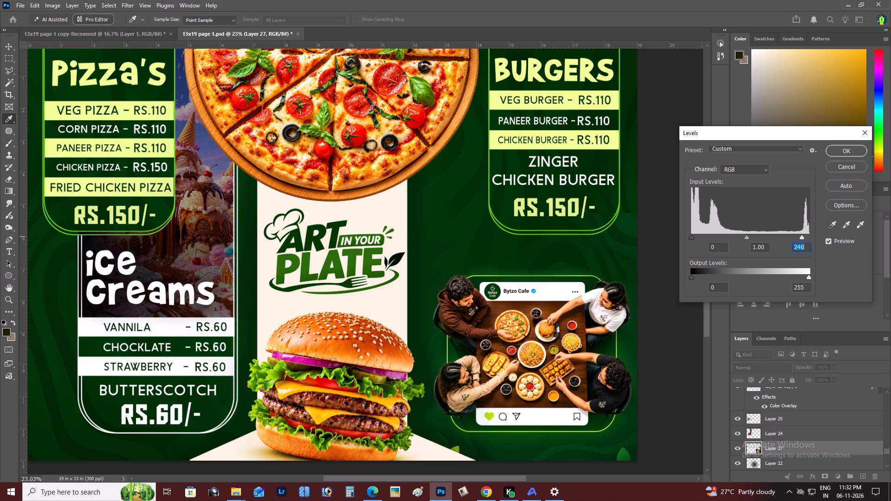
pyautogui.click(693, 239)
pyautogui.press('Return')
# Nudge the social-post artwork slightly left to X 12.38 in.
pyautogui.press('z')
pyautogui.keyDown('alt'); pyautogui.click(367, 325); pyautogui.keyUp('alt')
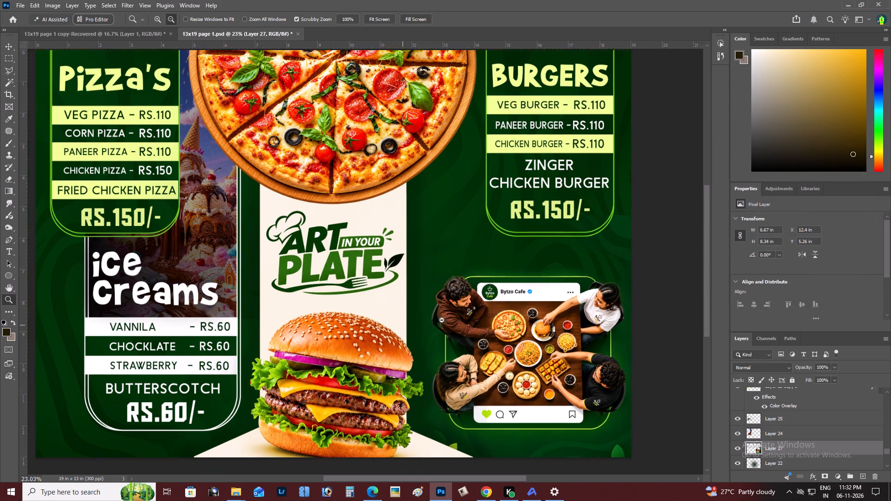
pyautogui.rightClick(442, 320)
pyautogui.doubleClick(450, 322)
pyautogui.keyDown('alt'); pyautogui.click(459, 325); pyautogui.keyUp('alt')
pyautogui.press('space')
pyautogui.moveTo(466, 330); pyautogui.dragTo(484, 327)
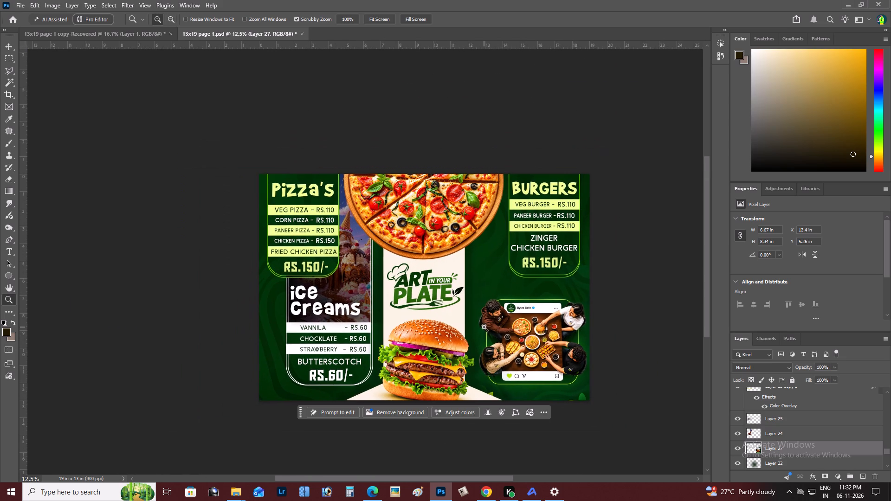
pyautogui.press('v')
pyautogui.press('Left')
pyautogui.press('Left')
pyautogui.press('Right')
# Save the 13x19 page 1 document.
pyautogui.press('z')
pyautogui.keyDown('alt'); pyautogui.click(417, 315); pyautogui.keyUp('alt')
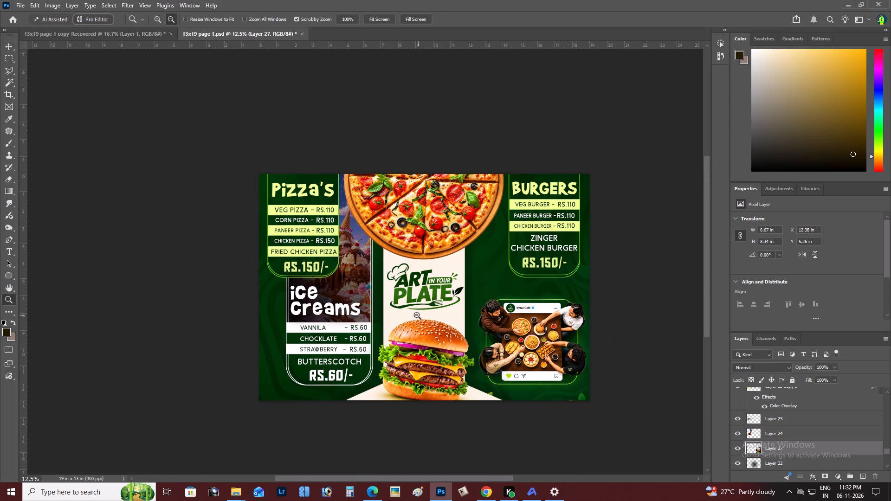
pyautogui.rightClick(428, 305)
pyautogui.doubleClick(439, 307)
pyautogui.hotkey('ctrl', 's')
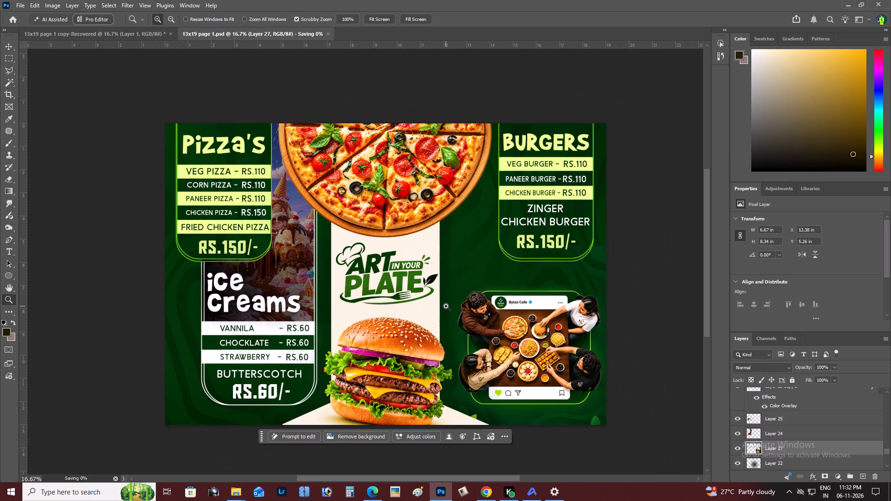
# Save the document as 13x19 page 1 in Photoshop format in the MENU CARD folder under Branding, BYTZO.
pyautogui.keyDown('alt'); pyautogui.click(385, 255); pyautogui.keyUp('alt')
pyautogui.rightClick(402, 254)
pyautogui.doubleClick(414, 260)
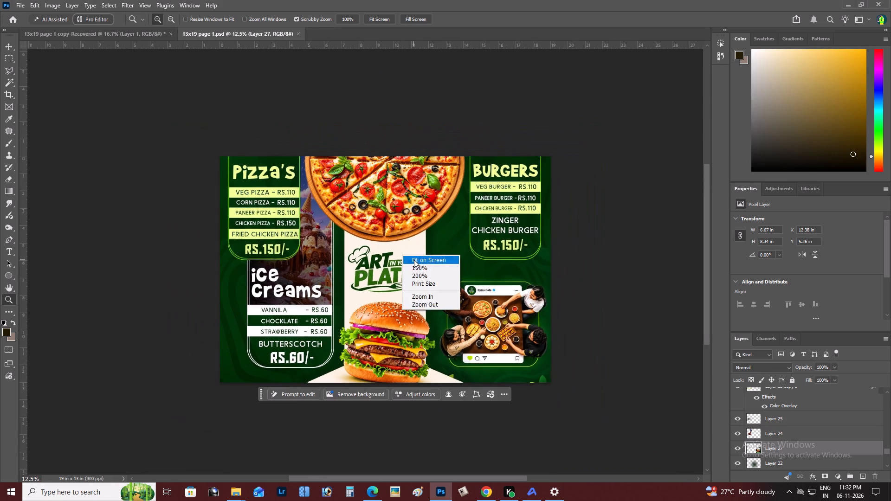
pyautogui.hotkey('ctrl', 'shift', 's')
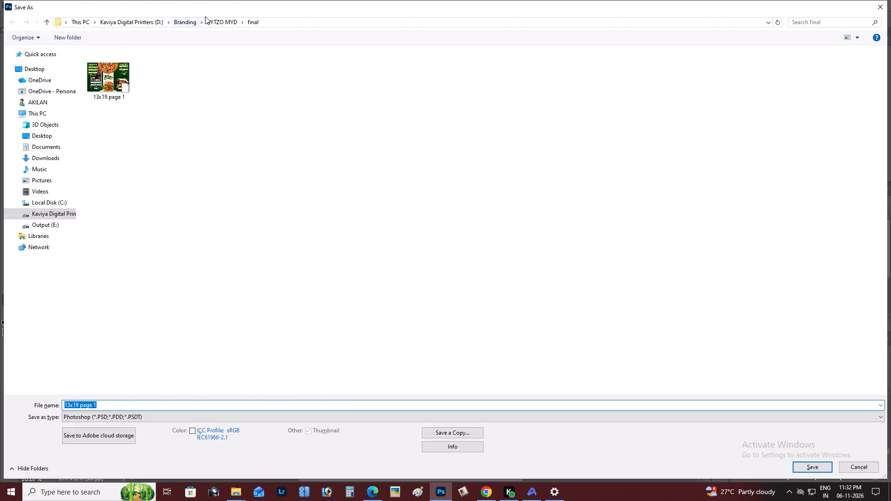
pyautogui.click(212, 20)
pyautogui.doubleClick(152, 139)
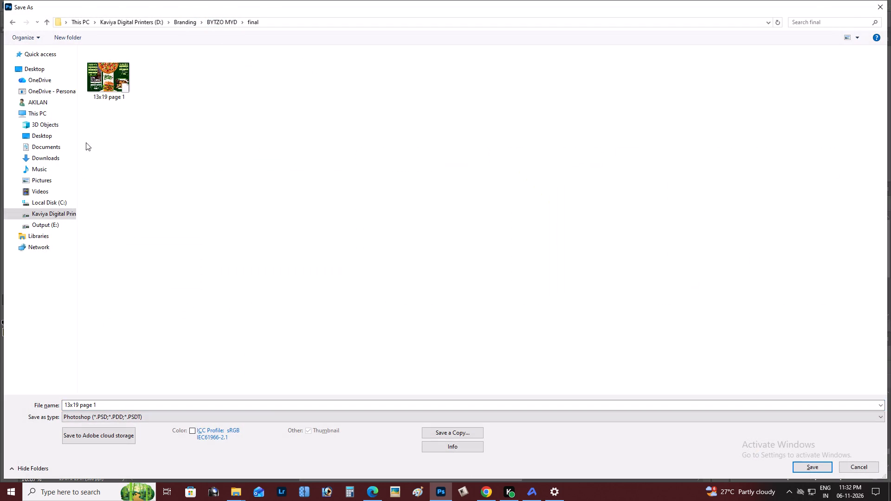
pyautogui.click(188, 20)
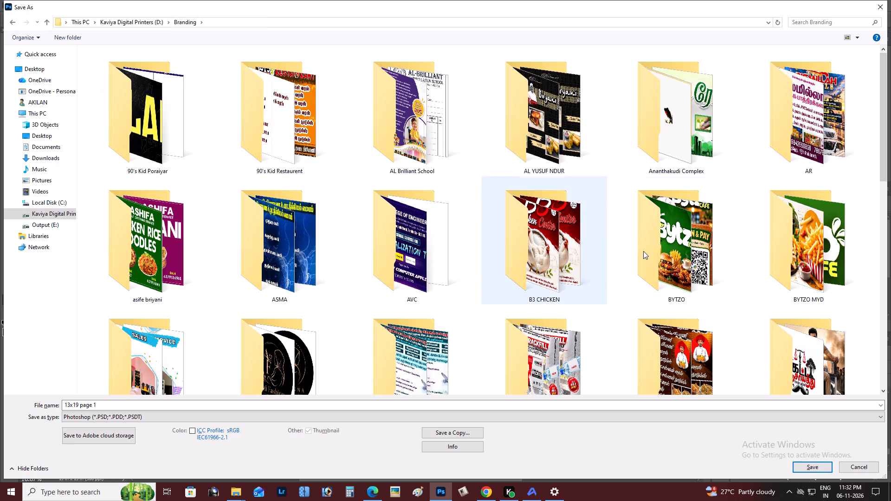
pyautogui.doubleClick(680, 232)
pyautogui.doubleClick(165, 110)
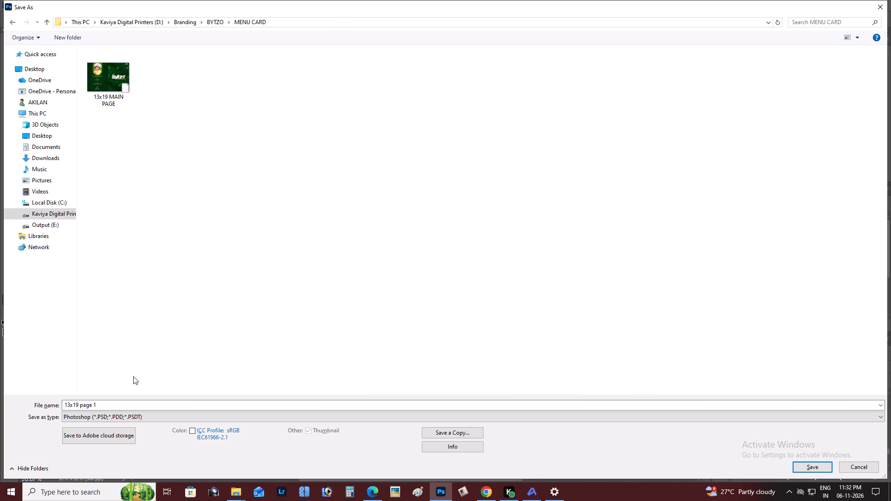
pyautogui.doubleClick(100, 405)
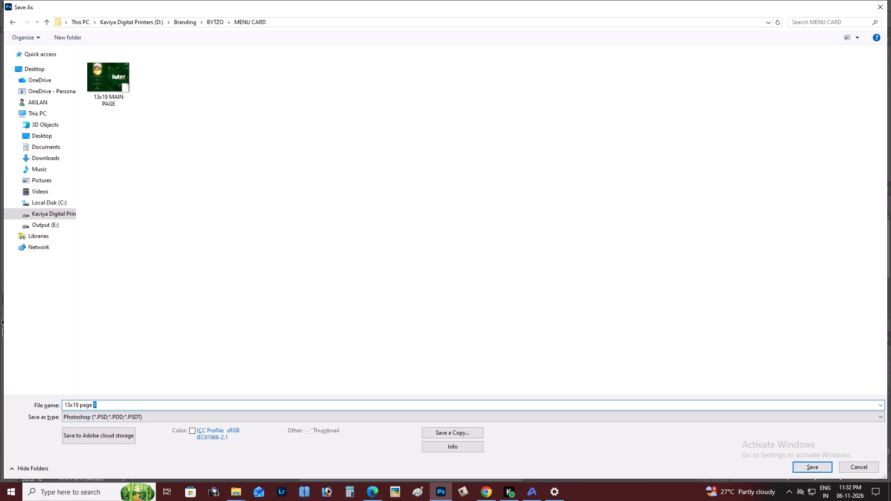
pyautogui.click(100, 405)
pyautogui.hotkey('shift', 'Return')
pyautogui.press('Return')
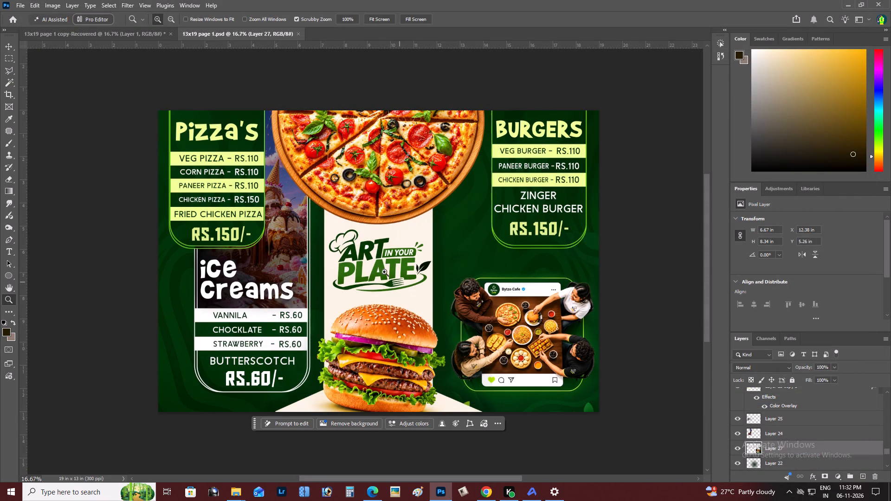
# Open the 13x19 MAIN PAGE copy image from the MENU CARD folder.
pyautogui.click(121, 31)
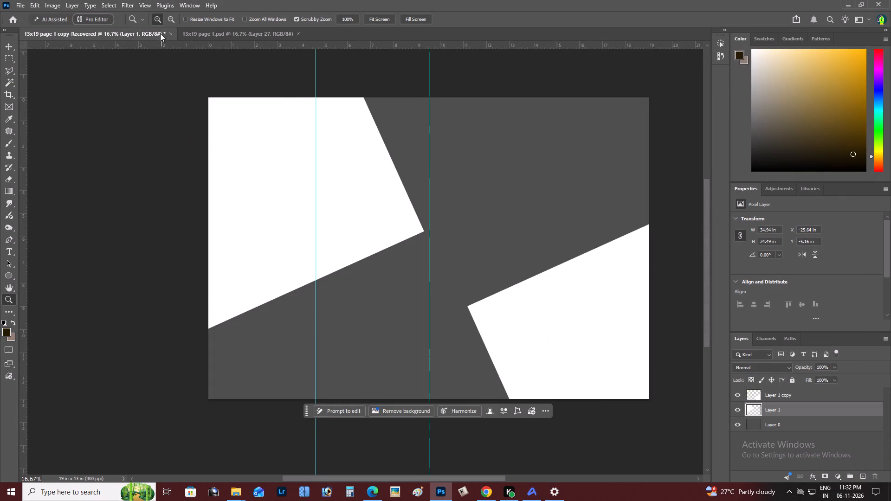
pyautogui.click(234, 37)
pyautogui.keyDown('alt'); pyautogui.click(410, 213); pyautogui.keyUp('alt')
pyautogui.rightClick(408, 222)
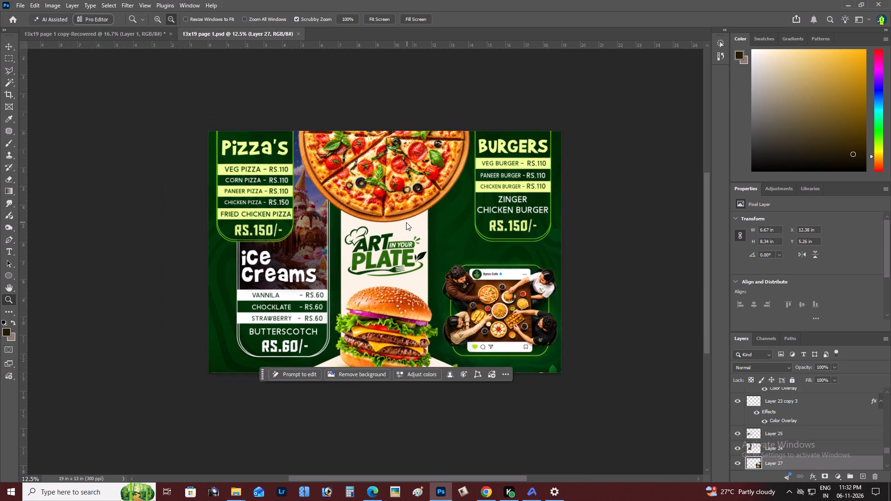
pyautogui.doubleClick(410, 224)
pyautogui.hotkey('ctrl', 'o')
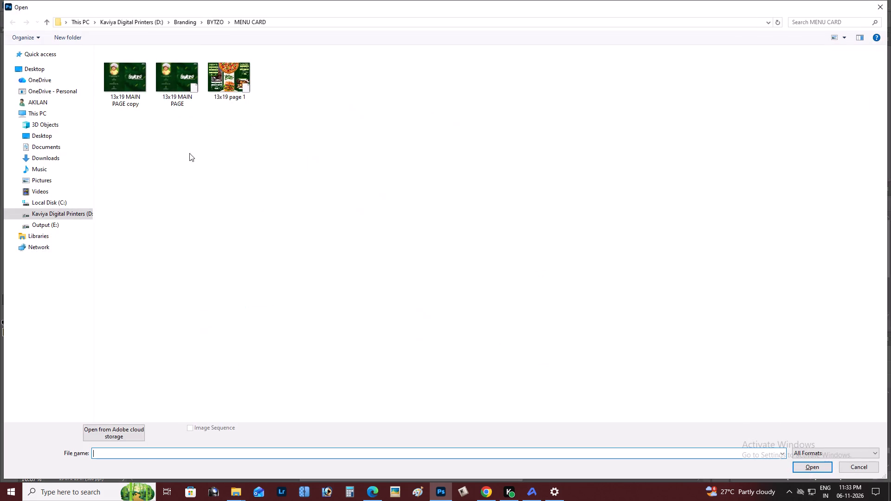
pyautogui.doubleClick(130, 69)
pyautogui.press('z')
pyautogui.keyDown('alt'); pyautogui.click(430, 223); pyautogui.keyUp('alt')
pyautogui.rightClick(435, 223)
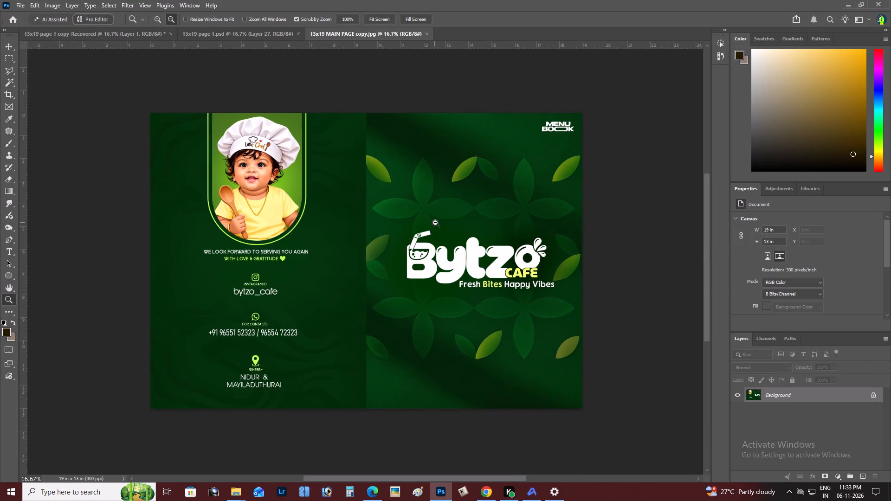
# Undock the 13x19 MAIN PAGE copy image into its own floating window over the 13x19 page 1 document.
pyautogui.doubleClick(449, 227)
pyautogui.press('v')
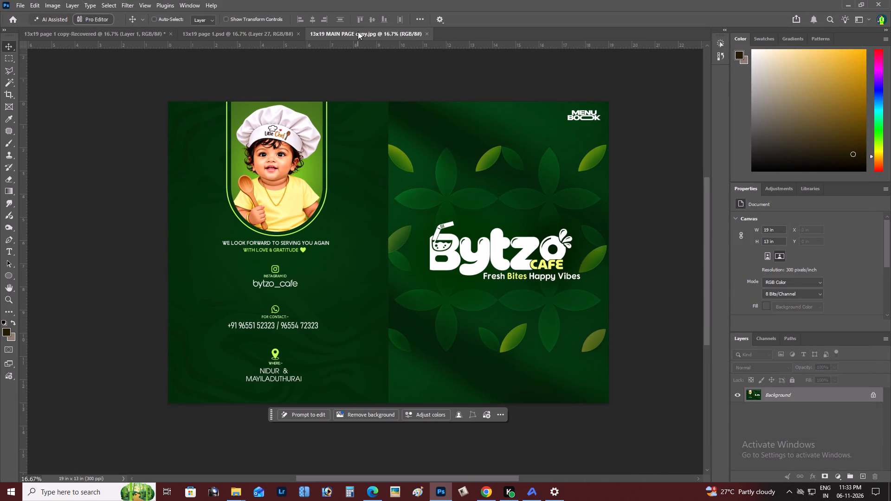
pyautogui.moveTo(358, 32); pyautogui.dragTo(336, 63)
# Examine the pizza, ice cream and burger sections of 13x19 page 1 against the floating main page.
pyautogui.press('space')
pyautogui.press('space')
pyautogui.press('space')
pyautogui.moveTo(239, 161); pyautogui.dragTo(122, 138)
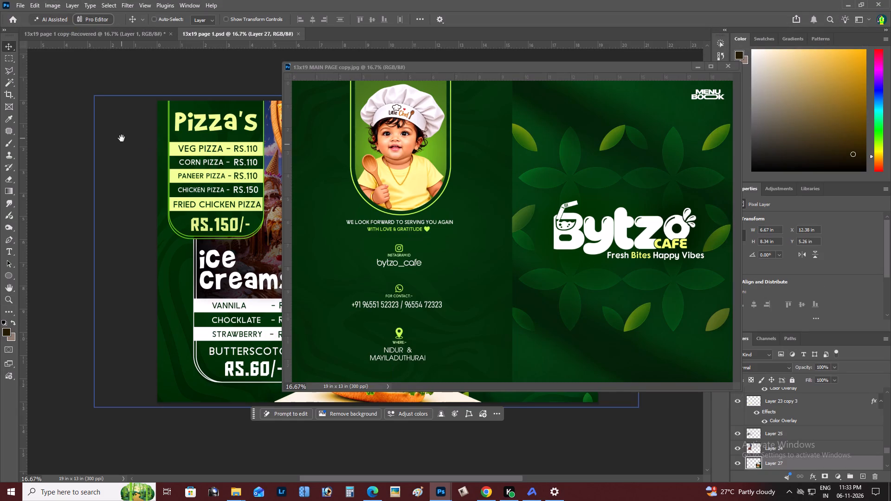
pyautogui.press('space')
pyautogui.press('space')
pyautogui.press('space')
pyautogui.press('space')
pyautogui.press('space')
pyautogui.press('space')
pyautogui.press('space')
pyautogui.press('space')
pyautogui.press('space')
pyautogui.press('space')
pyautogui.press('space')
pyautogui.press('space')
pyautogui.press('space')
pyautogui.press('space')
pyautogui.press('space')
pyautogui.press('space')
pyautogui.press('space')
pyautogui.press('space')
pyautogui.press('space')
pyautogui.press('space')
pyautogui.moveTo(250, 107); pyautogui.dragTo(125, 46)
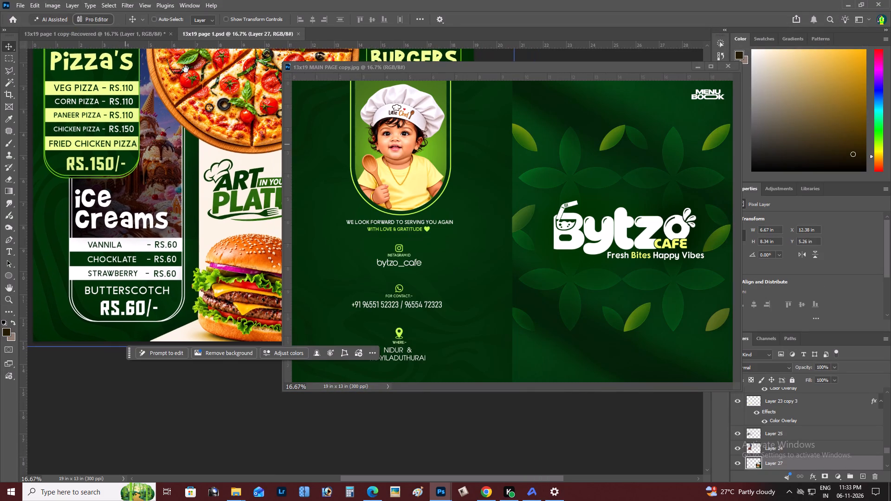
# Place the floating 13x19 MAIN PAGE copy window beside a reduced 8.33% view of the page 1 menu.
pyautogui.click(386, 64)
pyautogui.moveTo(415, 67); pyautogui.dragTo(356, 193)
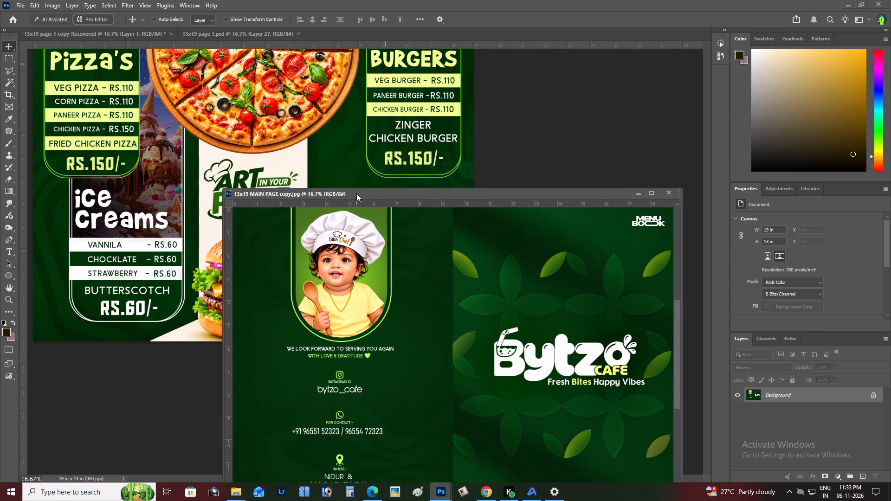
pyautogui.moveTo(356, 193); pyautogui.dragTo(360, 193)
pyautogui.click(265, 143)
pyautogui.press('z')
pyautogui.keyDown('alt'); pyautogui.doubleClick(289, 148); pyautogui.keyUp('alt')
pyautogui.press('space')
pyautogui.press('space')
pyautogui.press('space')
pyautogui.press('space')
pyautogui.press('space')
pyautogui.moveTo(284, 148); pyautogui.dragTo(175, 149)
pyautogui.click(304, 191)
pyautogui.moveTo(304, 191); pyautogui.dragTo(364, 120)
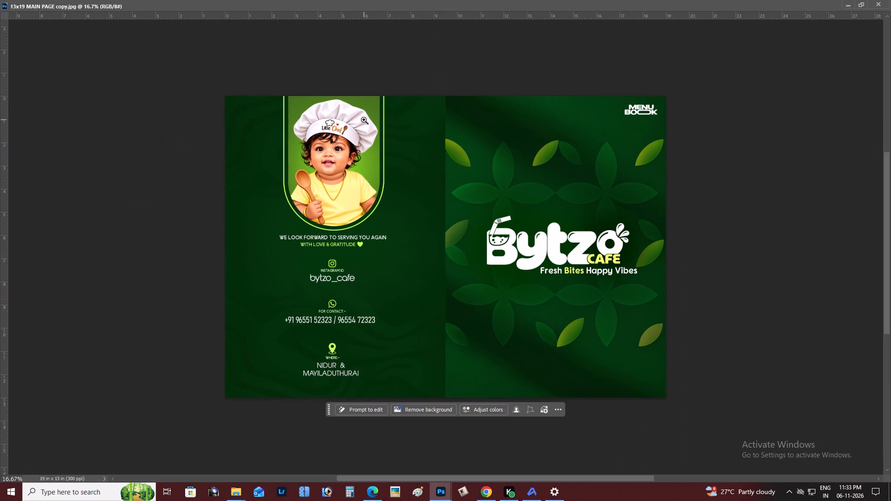
pyautogui.moveTo(666, 1); pyautogui.dragTo(687, 11)
pyautogui.moveTo(624, 9); pyautogui.dragTo(670, 26)
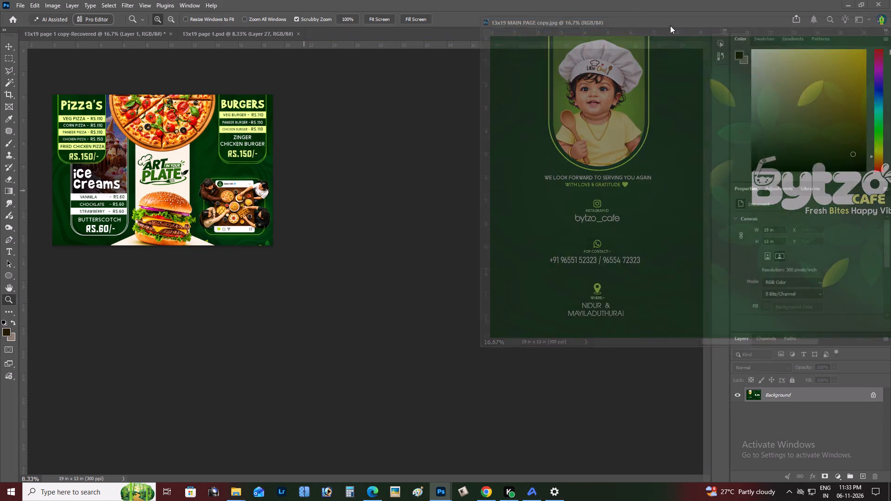
pyautogui.moveTo(670, 26); pyautogui.dragTo(526, 78)
pyautogui.moveTo(526, 78); pyautogui.dragTo(512, 77)
# Compare the whole page 1 menu layout with the green main page design side by side.
pyautogui.press('z')
pyautogui.click(282, 148)
pyautogui.press('space')
pyautogui.press('space')
pyautogui.click(267, 156)
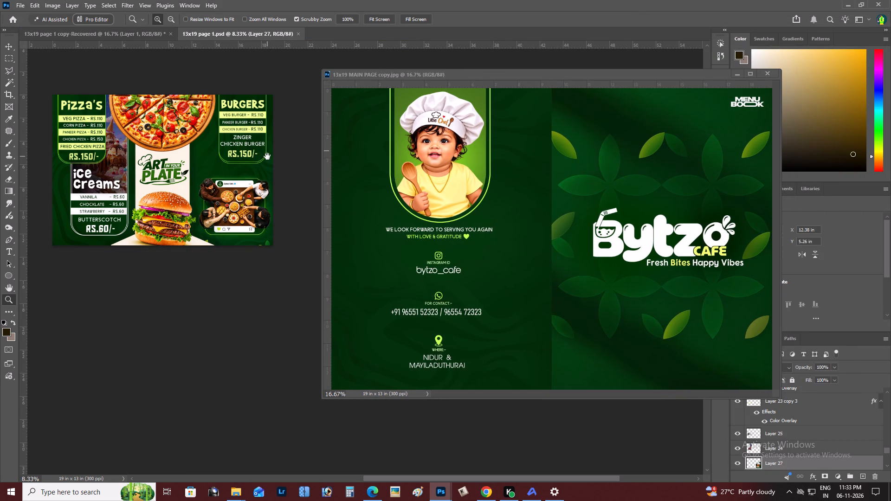
pyautogui.press('z')
pyautogui.click(222, 158)
pyautogui.press('space')
pyautogui.press('space')
pyautogui.moveTo(222, 158); pyautogui.dragTo(234, 159)
pyautogui.keyDown('alt'); pyautogui.click(231, 161); pyautogui.keyUp('alt')
pyautogui.press('space')
pyautogui.click(229, 161)
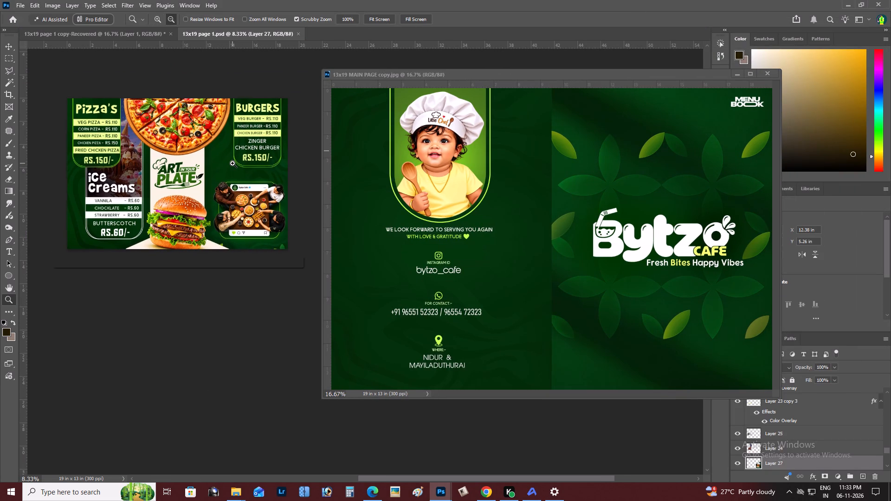
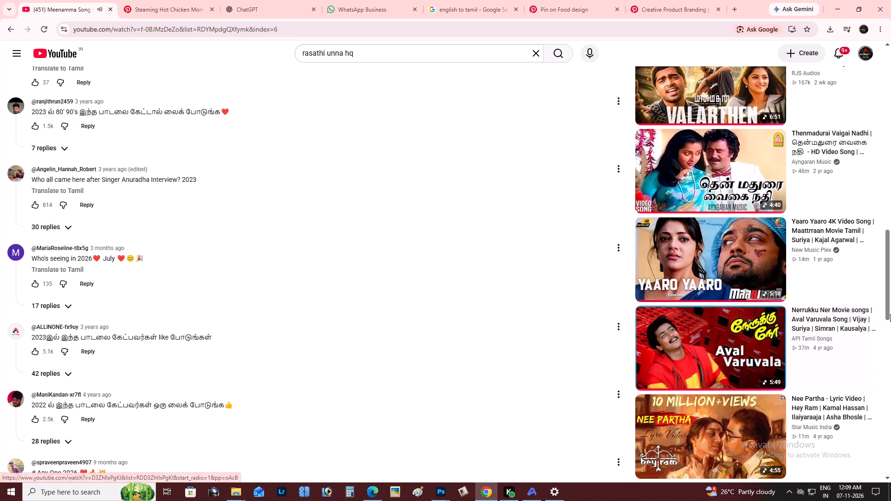
# Search YouTube for "kanala kadha pesa neeyum" and play the Life of Pazham official lyric video.
pyautogui.moveTo(890, 306); pyautogui.dragTo(890, 326)
pyautogui.moveTo(890, 286); pyautogui.dragTo(890, 321)
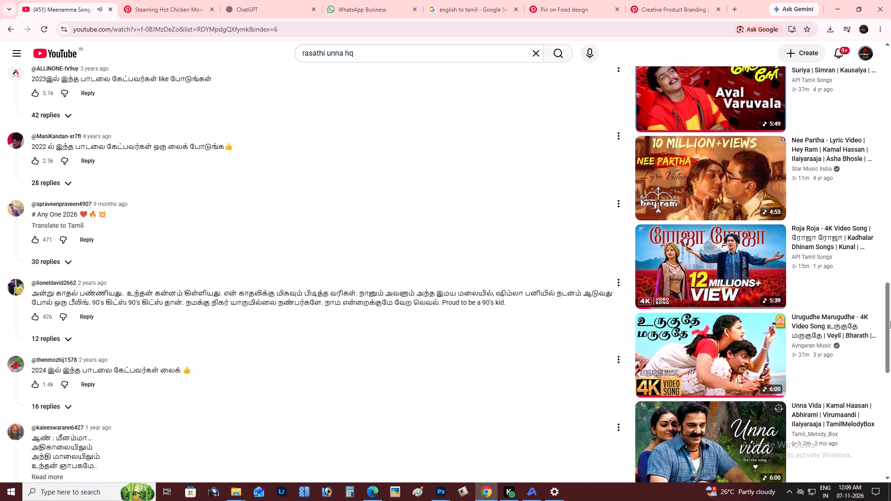
pyautogui.moveTo(890, 321); pyautogui.dragTo(890, 369)
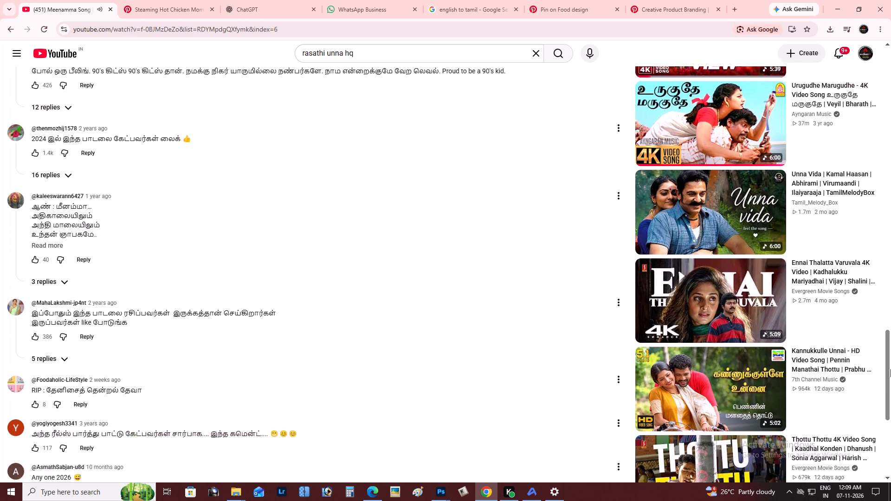
pyautogui.moveTo(890, 369); pyautogui.dragTo(890, 370)
pyautogui.moveTo(890, 351); pyautogui.dragTo(890, 378)
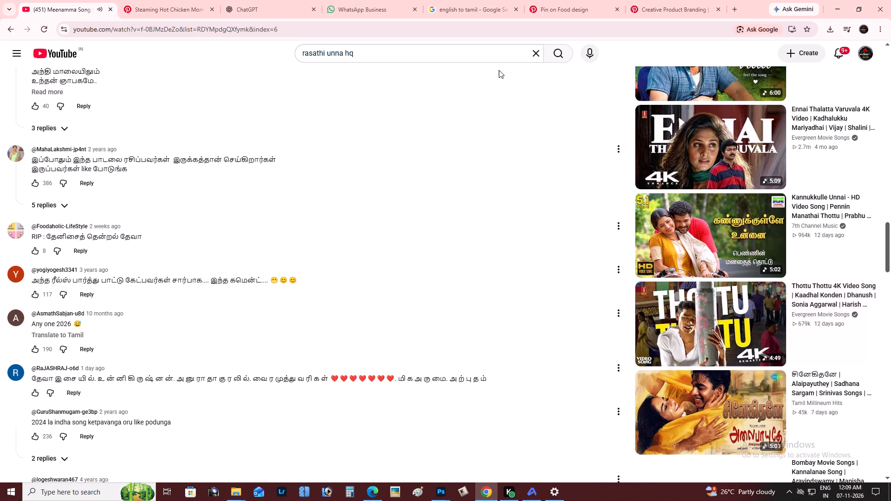
pyautogui.click(536, 57)
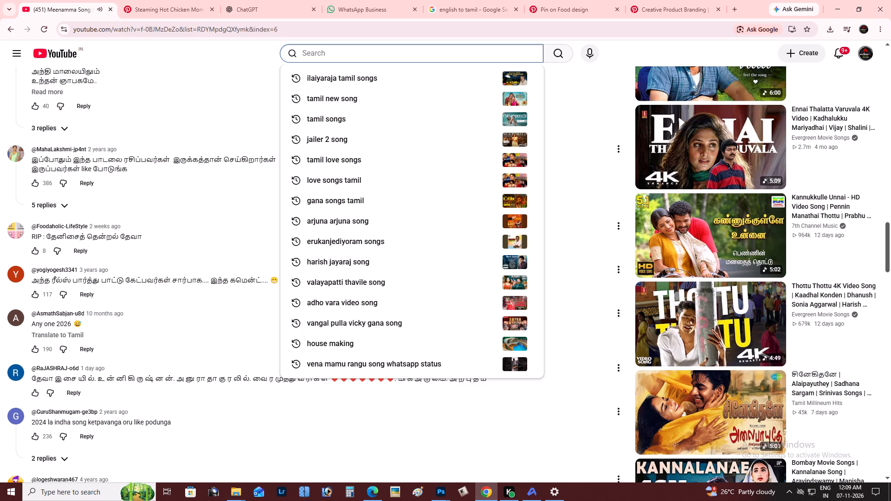
pyautogui.write('kanala kadha n')
pyautogui.press('BackSpace')
pyautogui.write('pesa neeyum')
pyautogui.press('Return')
pyautogui.hotkey('alt', 'Tab')
pyautogui.hotkey('alt', 'Tab')
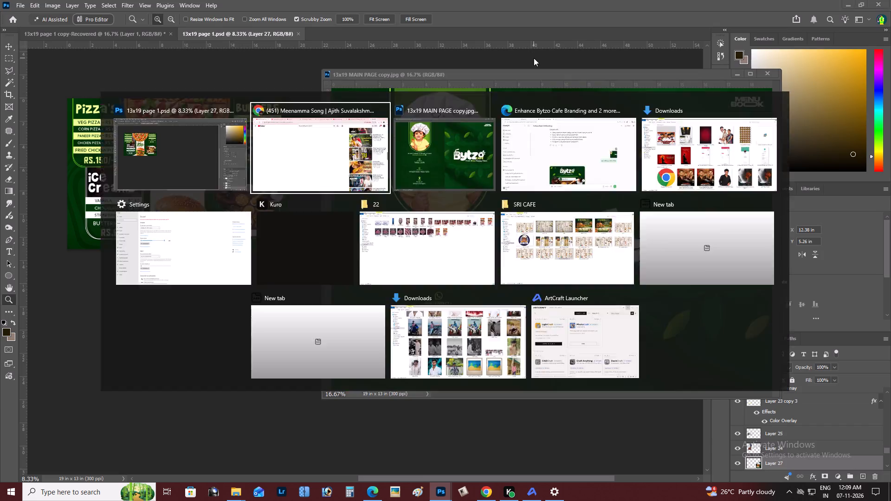
pyautogui.click(308, 224)
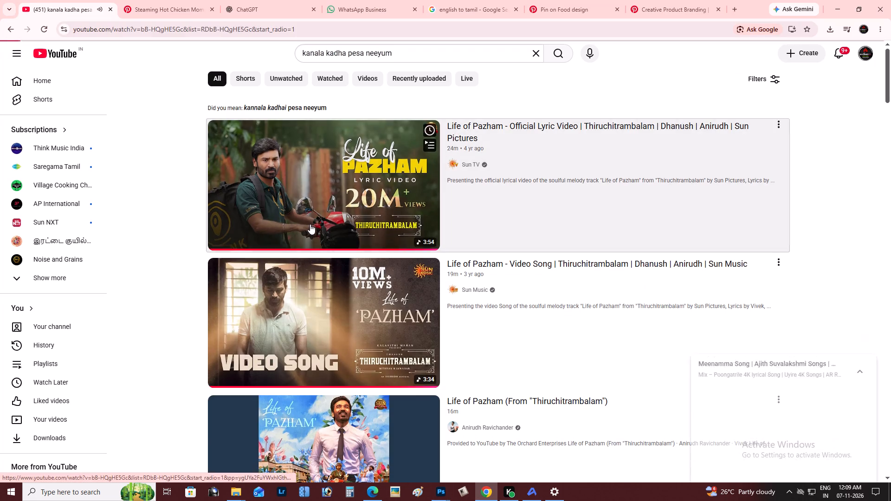
# Switch to Photoshop and examine the Bytzo Cafe main page design in the floating 13x19 MAIN PAGE copy window.
pyautogui.hotkey('alt', 'Tab')
pyautogui.press('z')
pyautogui.keyDown('alt'); pyautogui.click(253, 181); pyautogui.keyUp('alt')
pyautogui.rightClick(251, 180)
pyautogui.click(261, 186)
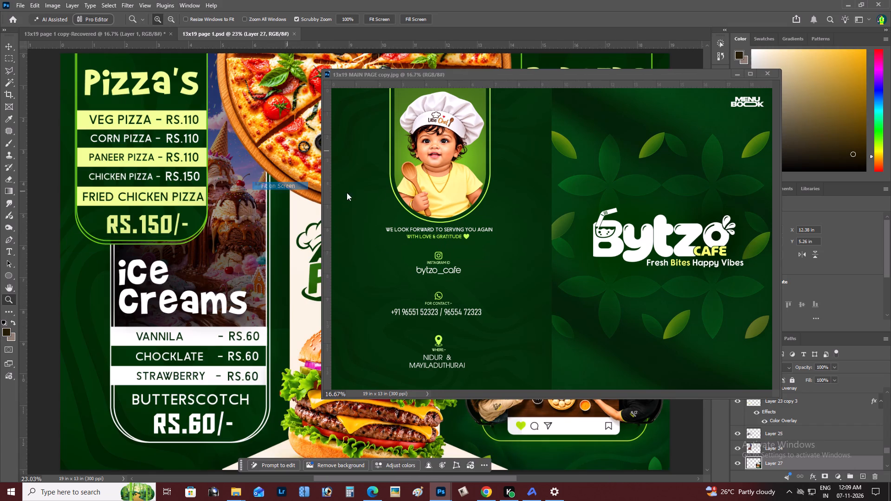
pyautogui.click(430, 186)
pyautogui.press('z')
pyautogui.keyDown('alt'); pyautogui.click(445, 187); pyautogui.keyUp('alt')
pyautogui.rightClick(477, 193)
pyautogui.doubleClick(486, 196)
pyautogui.press('space')
pyautogui.press('space')
pyautogui.press('space')
pyautogui.press('space')
pyautogui.press('space')
pyautogui.press('space')
pyautogui.press('space')
pyautogui.press('space')
pyautogui.press('space')
pyautogui.press('space')
pyautogui.press('space')
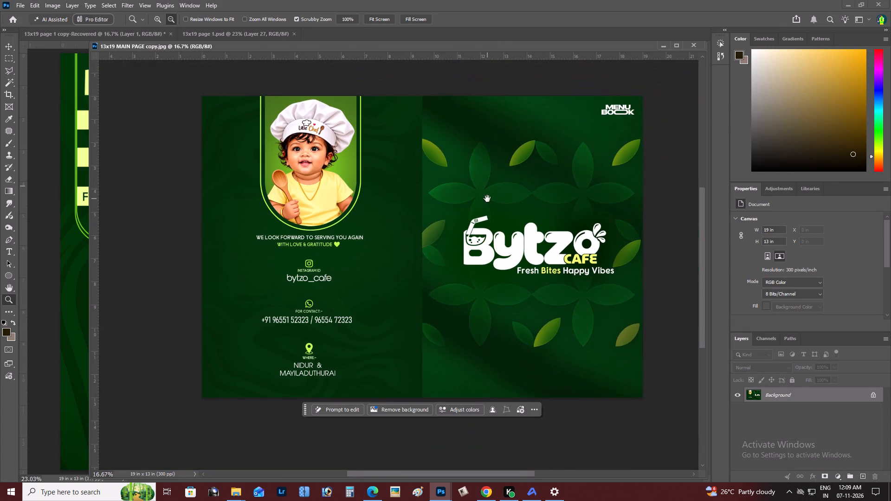
pyautogui.moveTo(487, 199); pyautogui.dragTo(501, 210)
pyautogui.press('z')
pyautogui.keyDown('alt'); pyautogui.click(440, 222); pyautogui.keyUp('alt')
pyautogui.rightClick(446, 222)
pyautogui.doubleClick(459, 226)
pyautogui.press('space')
pyautogui.press('space')
pyautogui.press('space')
pyautogui.press('space')
pyautogui.press('space')
pyautogui.press('space')
pyautogui.press('space')
pyautogui.press('space')
pyautogui.press('space')
pyautogui.press('space')
pyautogui.press('space')
pyautogui.press('space')
pyautogui.press('space')
pyautogui.moveTo(459, 226); pyautogui.dragTo(471, 231)
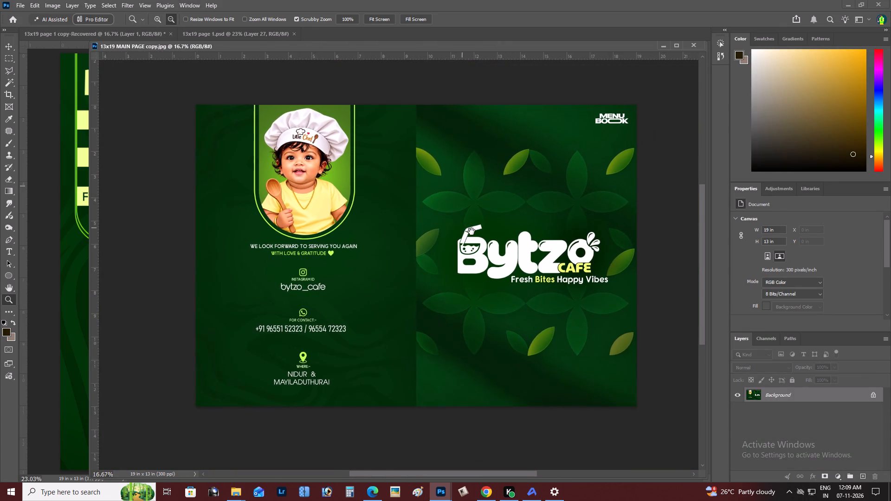
pyautogui.moveTo(471, 231); pyautogui.dragTo(473, 233)
# Dock the floating 13x19 MAIN PAGE copy window back among the other open documents.
pyautogui.moveTo(381, 47); pyautogui.dragTo(391, 35)
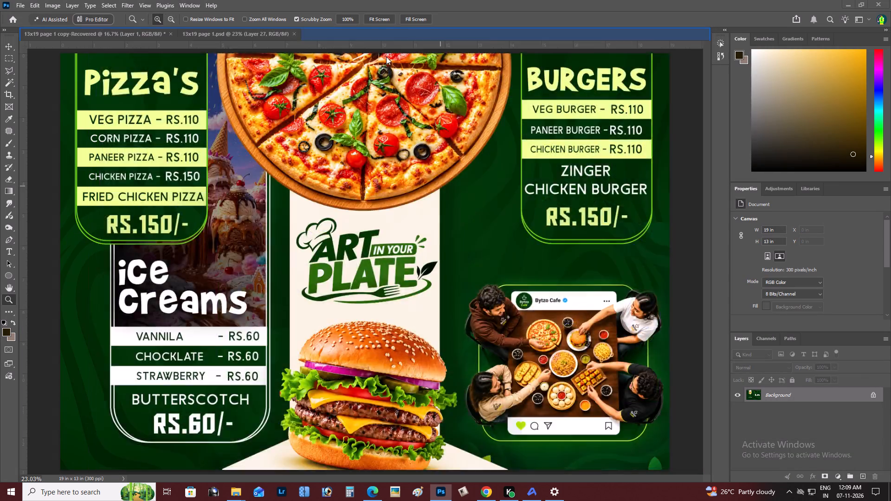
pyautogui.press('z')
pyautogui.keyDown('alt'); pyautogui.click(340, 172); pyautogui.keyUp('alt')
pyautogui.rightClick(391, 199)
pyautogui.doubleClick(401, 204)
# Switch to the 13x19 page 1 document and look over the whole menu layout.
pyautogui.click(216, 39)
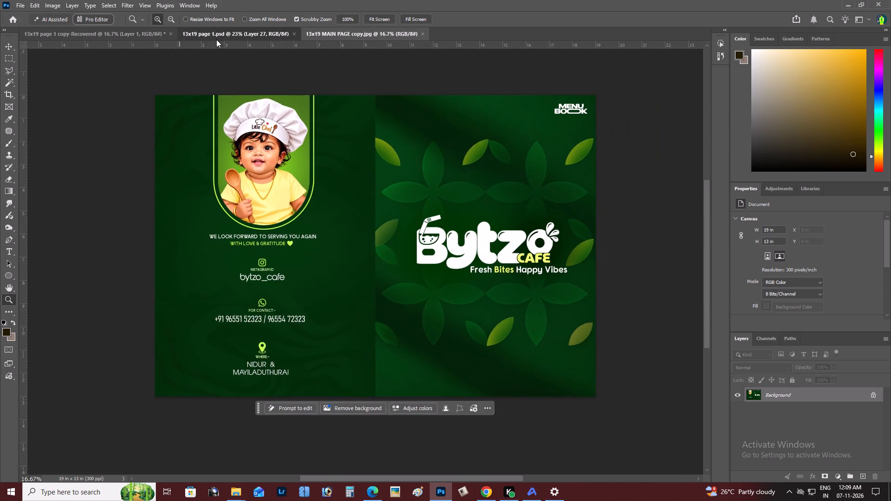
pyautogui.keyDown('alt'); pyautogui.click(284, 158); pyautogui.keyUp('alt')
pyautogui.rightClick(344, 175)
pyautogui.doubleClick(358, 180)
pyautogui.press('space')
pyautogui.press('space')
pyautogui.press('space')
pyautogui.press('space')
pyautogui.press('space')
pyautogui.press('space')
pyautogui.press('space')
pyautogui.press('space')
pyautogui.press('space')
pyautogui.press('space')
pyautogui.press('space')
pyautogui.press('space')
pyautogui.press('space')
pyautogui.press('space')
pyautogui.press('space')
pyautogui.press('space')
pyautogui.press('space')
pyautogui.press('space')
pyautogui.press('space')
pyautogui.press('space')
pyautogui.moveTo(358, 180); pyautogui.dragTo(351, 184)
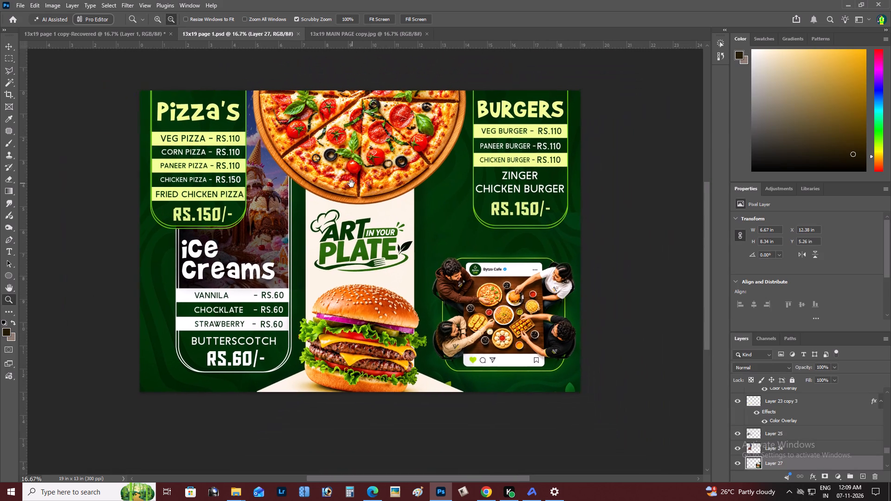
pyautogui.moveTo(351, 184); pyautogui.dragTo(341, 184)
# Inspect the group dining picture and the Art in Your Plate centre of the page 1 menu.
pyautogui.press('z')
pyautogui.tripleClick(549, 263)
pyautogui.press('space')
pyautogui.press('space')
pyautogui.press('space')
pyautogui.press('space')
pyautogui.press('space')
pyautogui.press('space')
pyautogui.press('space')
pyautogui.moveTo(547, 263); pyautogui.dragTo(545, 261)
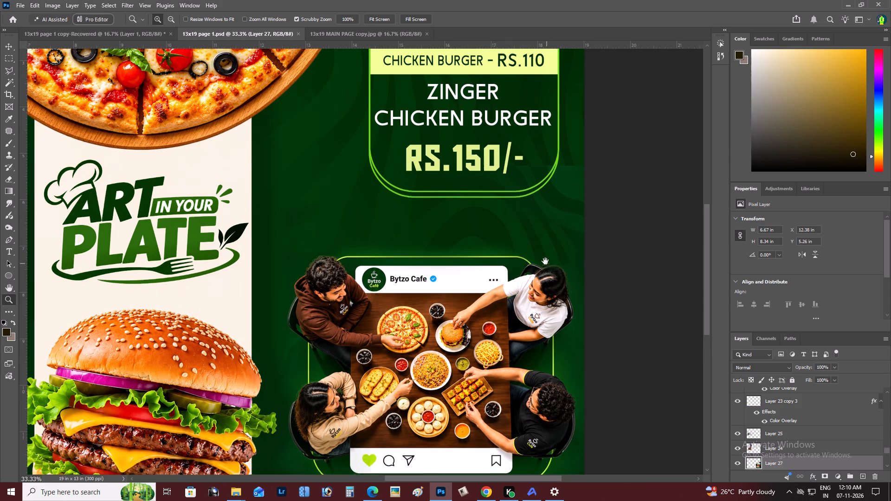
pyautogui.moveTo(545, 261); pyautogui.dragTo(539, 213)
pyautogui.click(476, 265)
pyautogui.keyDown('alt'); pyautogui.click(471, 269); pyautogui.keyUp('alt')
pyautogui.rightClick(471, 269)
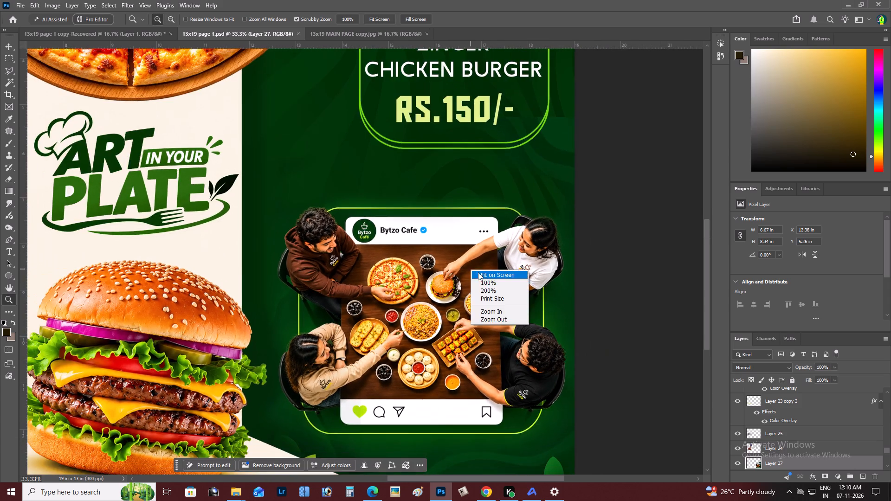
pyautogui.doubleClick(481, 273)
pyautogui.rightClick(468, 278)
pyautogui.doubleClick(473, 279)
pyautogui.press('space')
pyautogui.click(409, 289)
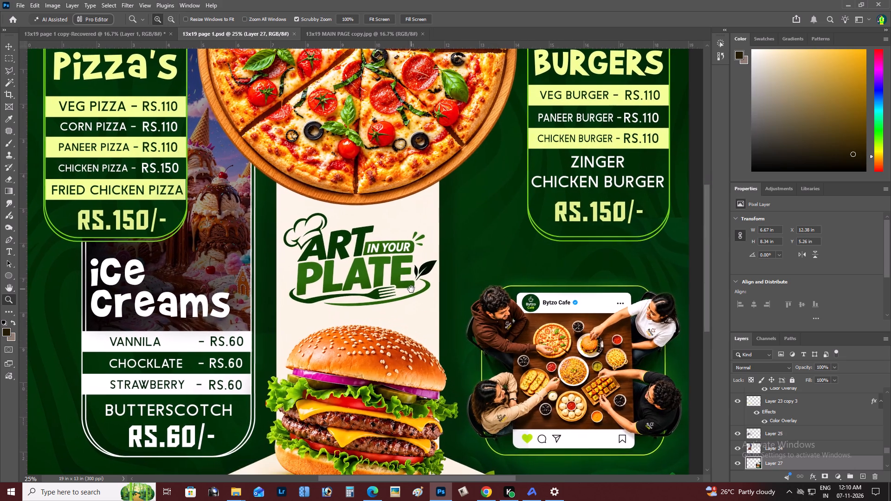
pyautogui.keyDown('alt'); pyautogui.doubleClick(360, 277); pyautogui.keyUp('alt')
pyautogui.press('space')
pyautogui.press('space')
pyautogui.moveTo(342, 281); pyautogui.dragTo(330, 283)
pyautogui.press('z')
pyautogui.click(331, 277)
pyautogui.rightClick(331, 271)
pyautogui.doubleClick(345, 276)
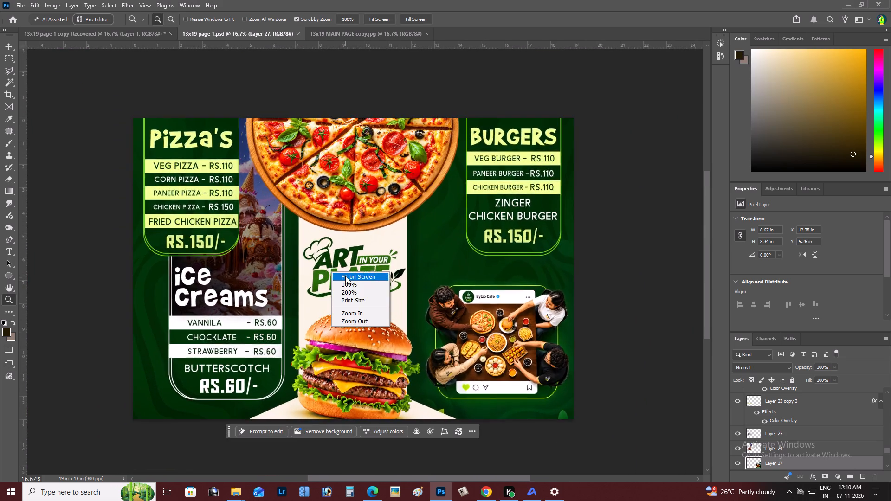
# Save the 13x19 page 1 menu document.
pyautogui.hotkey('ctrl', 's')
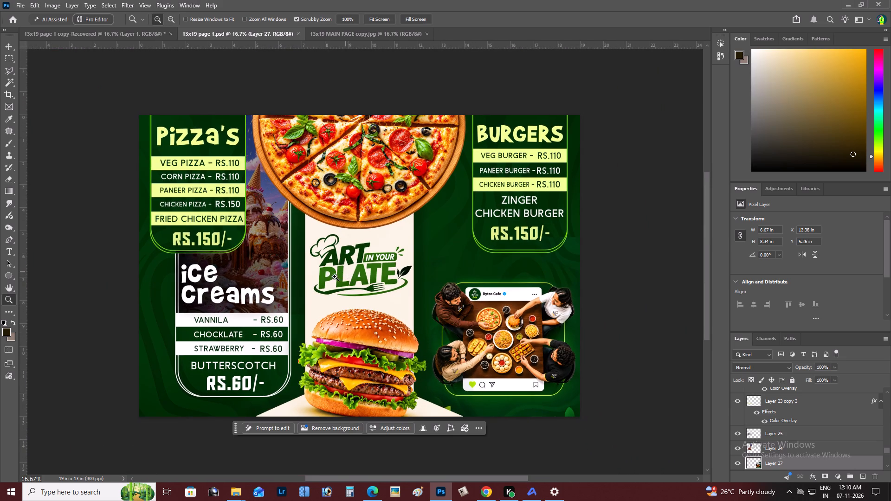
pyautogui.keyDown('alt'); pyautogui.click(349, 240); pyautogui.keyUp('alt')
pyautogui.rightClick(350, 240)
pyautogui.doubleClick(360, 246)
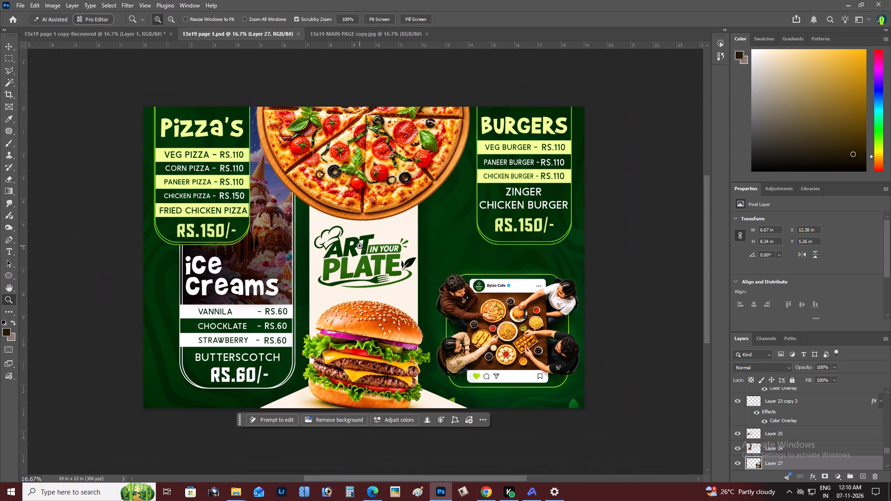
# Save a JPEG copy of 13x19 page 1 in the MENU CARD folder at maximum quality 12, progressive format.
pyautogui.hotkey('ctrl', 'shift', 's')
pyautogui.click(455, 431)
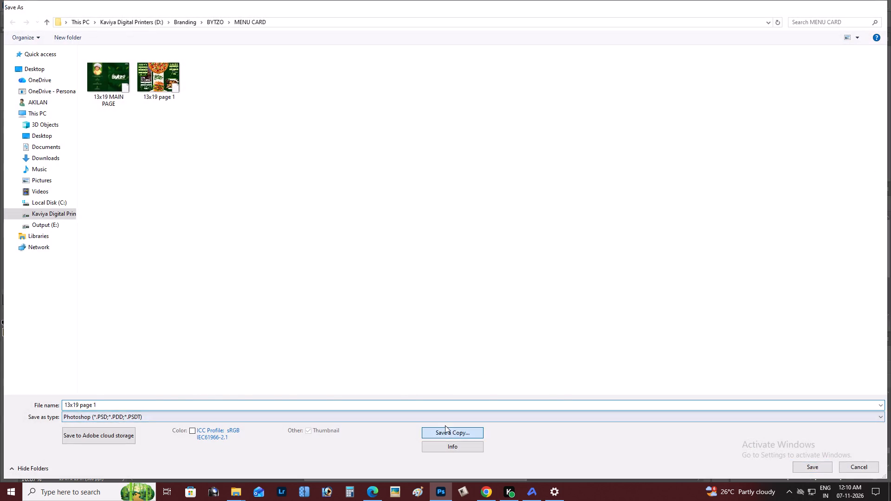
pyautogui.click(405, 402)
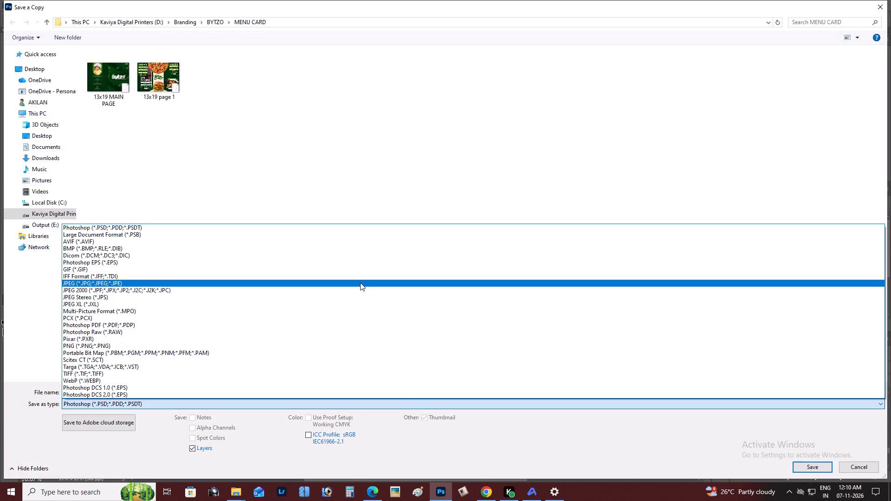
pyautogui.click(360, 282)
pyautogui.press('Return')
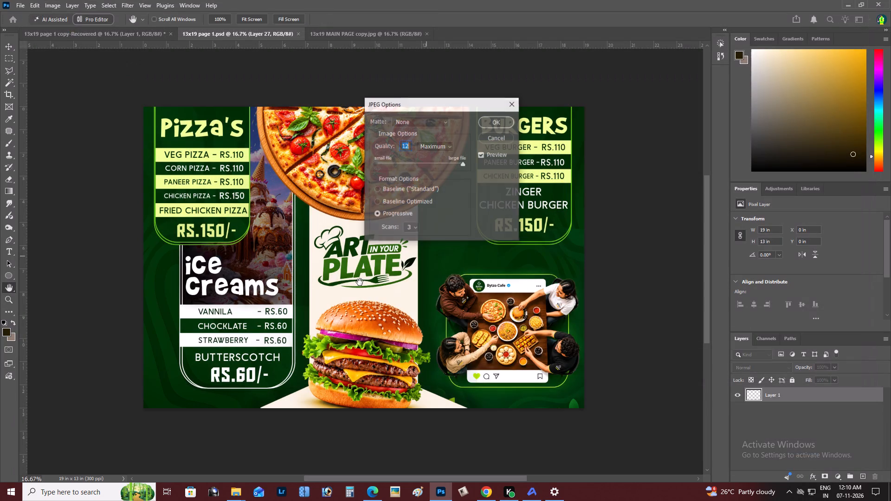
pyautogui.press('Return')
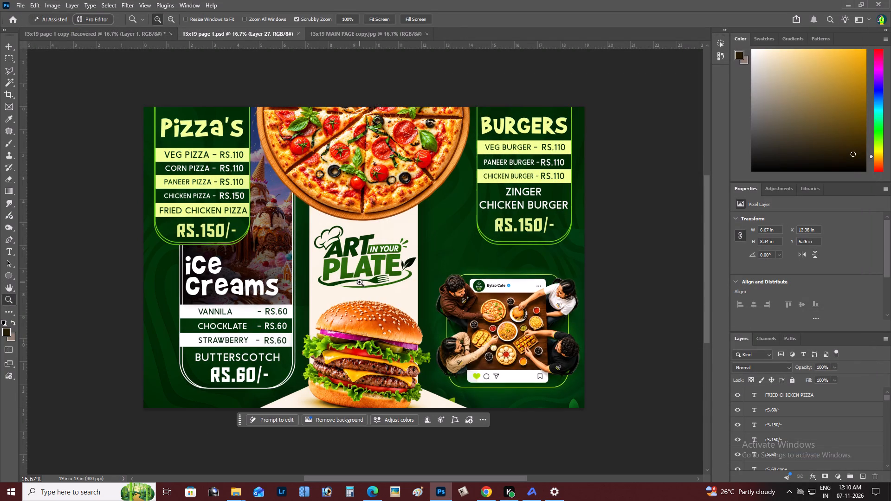
# Skip the advert before the Life of Pazham video on YouTube and return to Photoshop.
pyautogui.hotkey('alt', 'Tab')
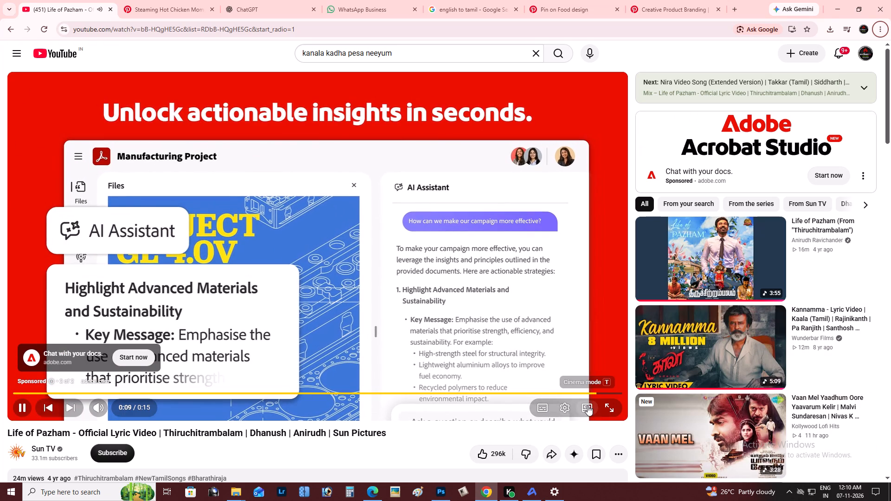
pyautogui.click(591, 381)
pyautogui.hotkey('alt', 'Tab')
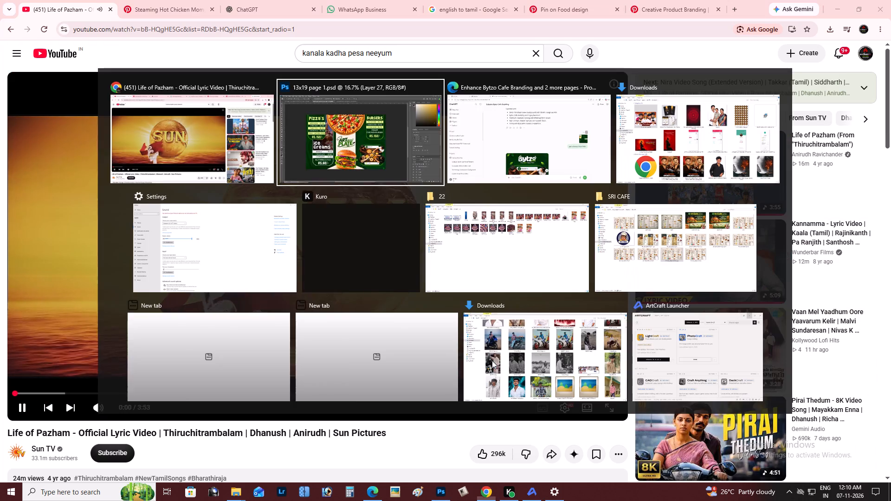
# Switch from page 1 to the 13x19 page 1 copy-Recovered document and view its whole canvas.
pyautogui.press('z')
pyautogui.keyDown('alt'); pyautogui.click(338, 213); pyautogui.keyUp('alt')
pyautogui.rightClick(338, 213)
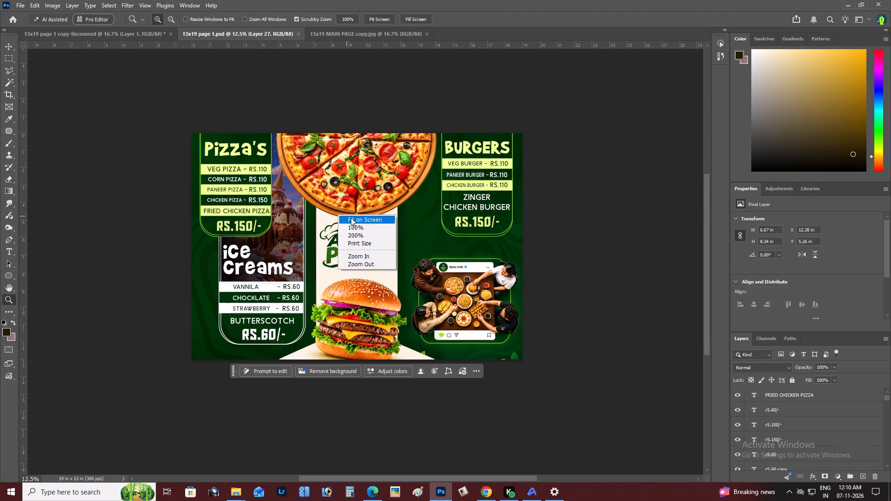
pyautogui.doubleClick(351, 218)
pyautogui.click(112, 34)
pyautogui.keyDown('alt'); pyautogui.click(422, 304); pyautogui.keyUp('alt')
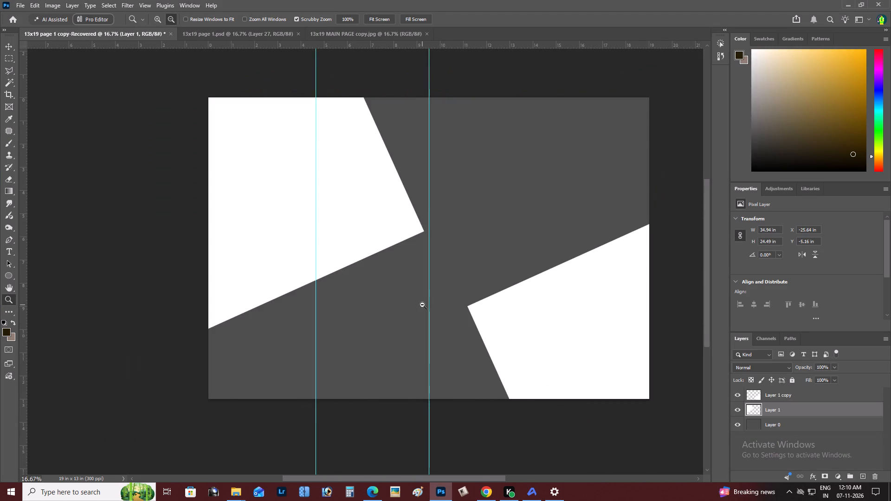
pyautogui.rightClick(440, 291)
pyautogui.doubleClick(455, 295)
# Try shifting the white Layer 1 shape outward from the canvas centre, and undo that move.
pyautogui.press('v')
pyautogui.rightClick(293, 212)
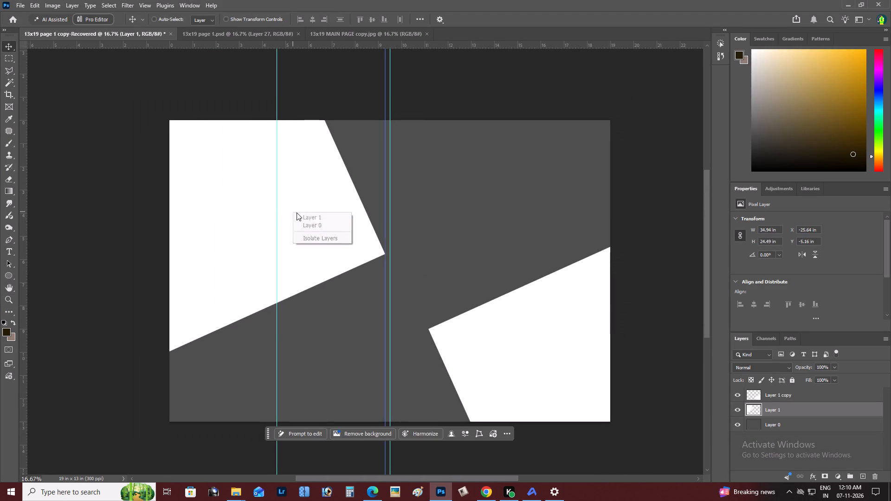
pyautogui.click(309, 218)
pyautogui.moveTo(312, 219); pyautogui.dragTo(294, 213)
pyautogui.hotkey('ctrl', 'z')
# Move the white Layer 1 copy shape outward to about X 12.02 in, Y -4.65 in.
pyautogui.rightClick(538, 352)
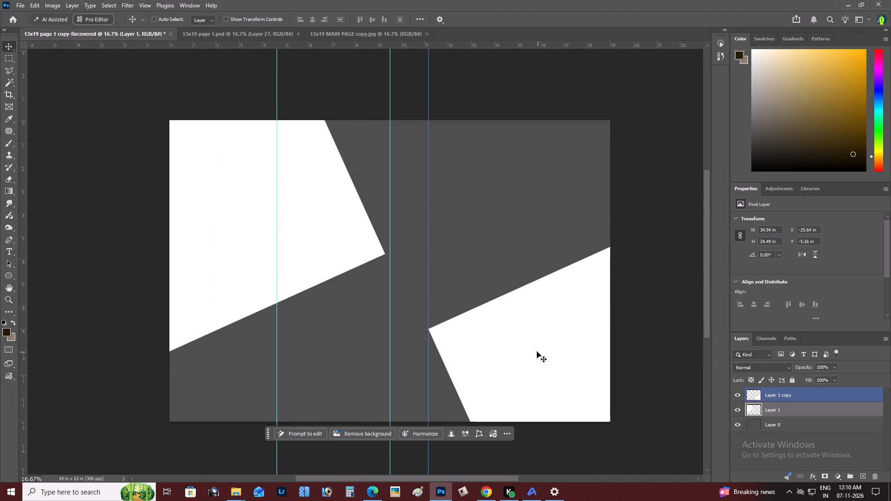
pyautogui.click(549, 353)
pyautogui.moveTo(550, 354); pyautogui.dragTo(570, 352)
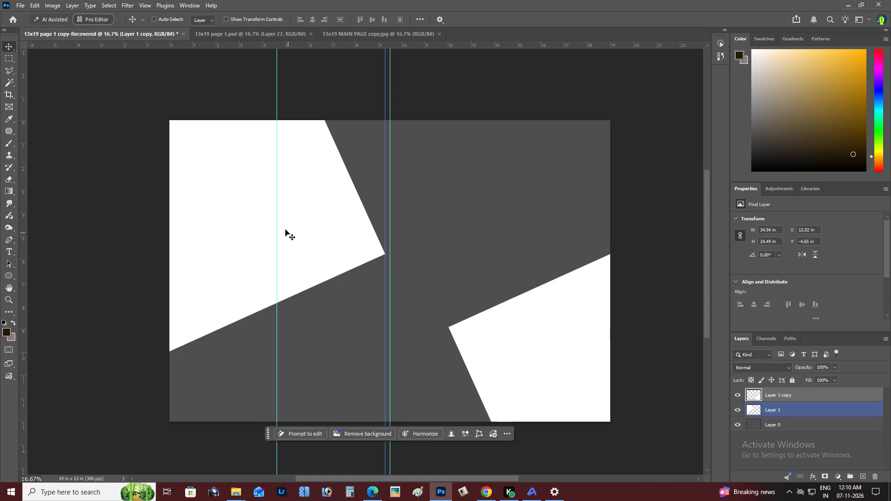
# Move the white Layer 1 shape outward to about X -26.14 in, Y -5.24 in.
pyautogui.rightClick(285, 230)
pyautogui.click(303, 236)
pyautogui.moveTo(303, 236); pyautogui.dragTo(292, 234)
pyautogui.press('z')
pyautogui.keyDown('alt'); pyautogui.click(374, 243); pyautogui.keyUp('alt')
pyautogui.rightClick(383, 239)
pyautogui.doubleClick(396, 244)
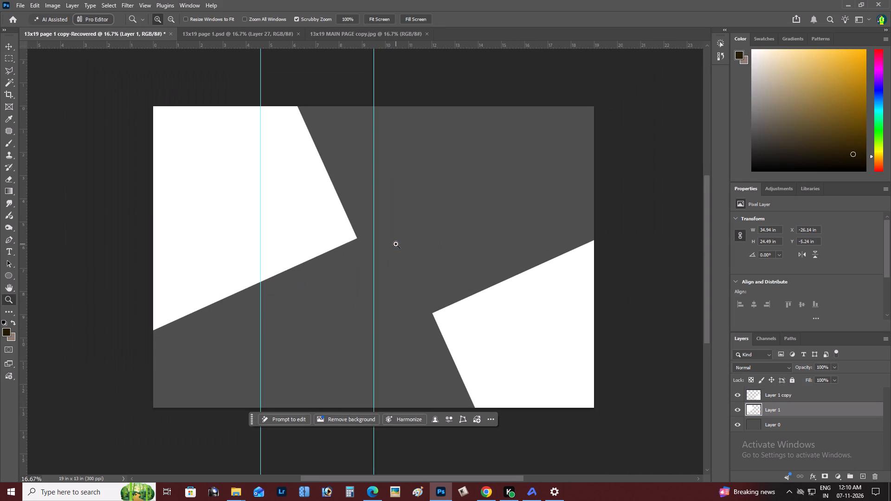
# Select the grey background layer, Layer 0, in the recovered page 1 copy.
pyautogui.press('v')
pyautogui.rightClick(441, 197)
pyautogui.click(451, 201)
# Switch to Edge and look over the Enhance Bytzo Cafe Branding chat in ChatGPT.
pyautogui.hotkey('alt', 'Tab')
pyautogui.hotkey('alt', 'Tab')
pyautogui.hotkey('alt', 'Tab')
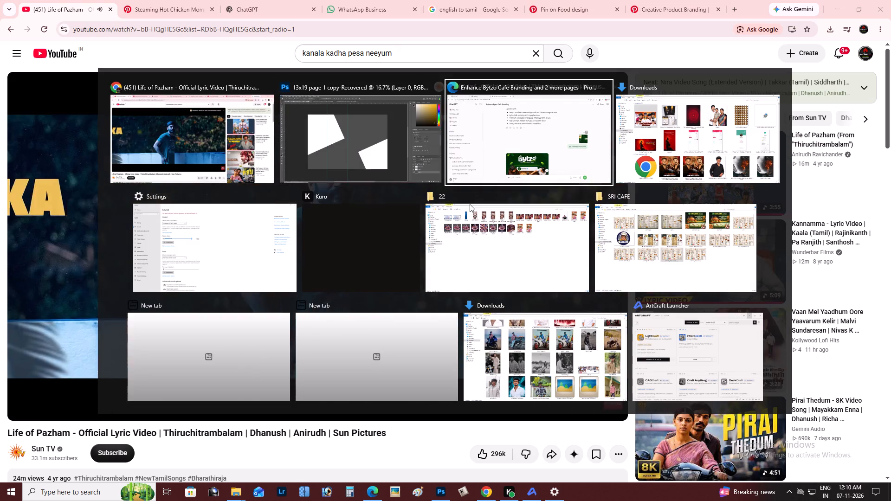
pyautogui.scroll(-3, 398, 412)
pyautogui.hotkey('alt', 'Tab')
pyautogui.hotkey('alt', 'Tab')
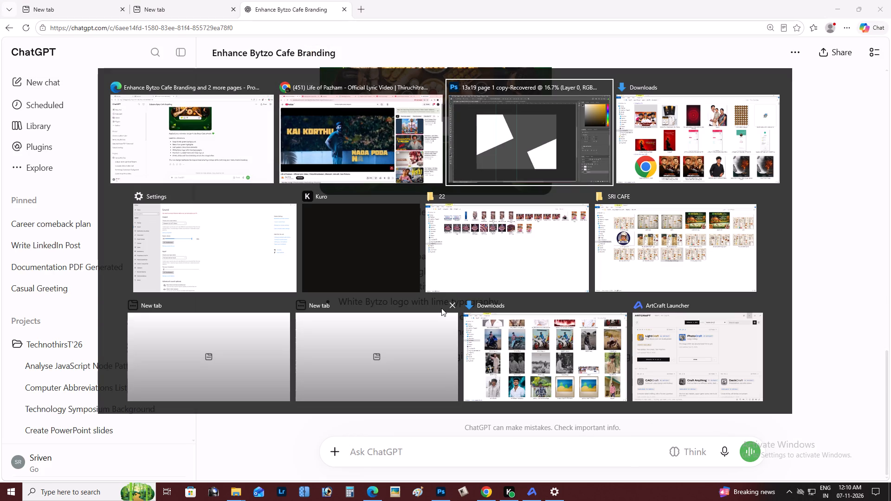
# Switch to the Chrome window that holds the YouTube, Pinterest and ChatGPT pages.
pyautogui.hotkey('alt', 'Tab')
pyautogui.hotkey('alt', 'Tab')
pyautogui.hotkey('alt', 'Tab')
pyautogui.hotkey('alt', 'Tab')
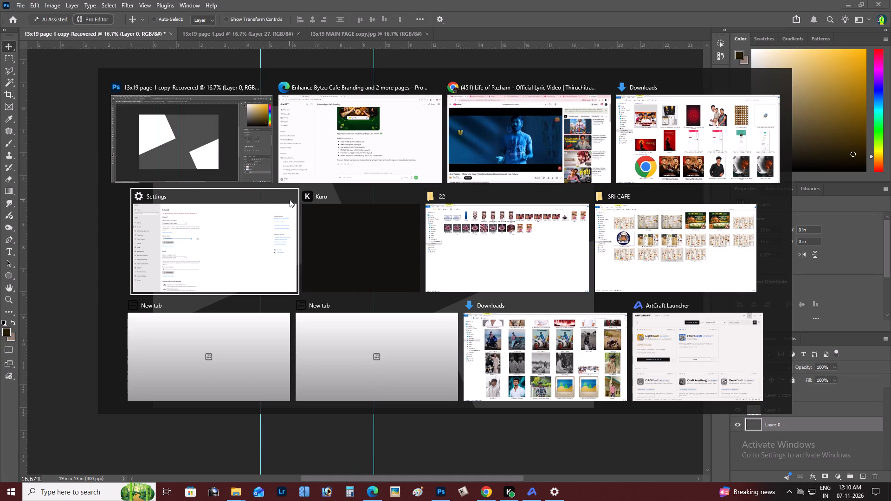
pyautogui.hotkey('alt', 'Tab')
pyautogui.hotkey('alt', 'Tab')
pyautogui.hotkey('alt', 'Tab')
pyautogui.hotkey('alt', 'Tab')
pyautogui.hotkey('alt', 'Tab')
pyautogui.hotkey('alt', 'Tab')
pyautogui.hotkey('alt', 'Tab')
pyautogui.hotkey('alt', 'Tab')
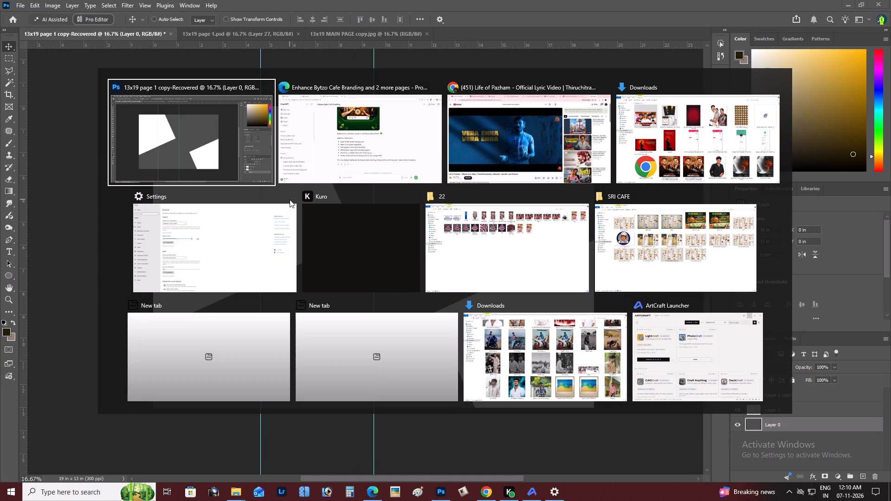
pyautogui.hotkey('alt', 'Tab')
pyautogui.hotkey('alt', 'Tab')
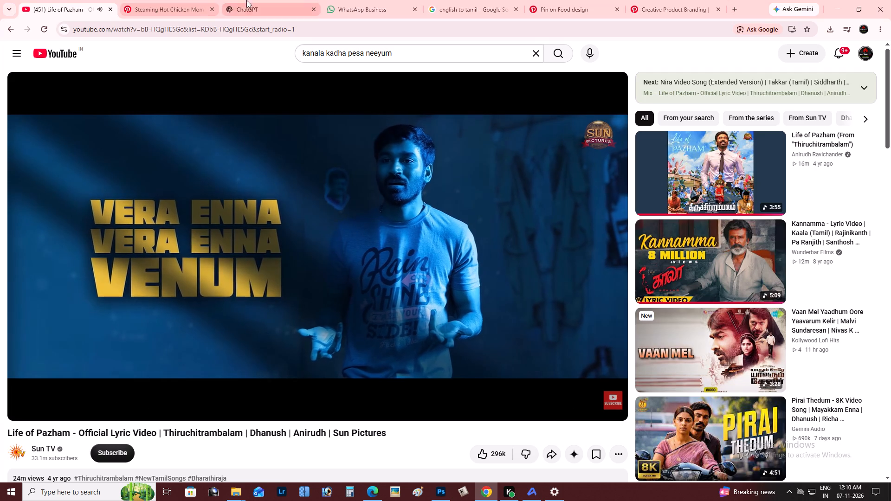